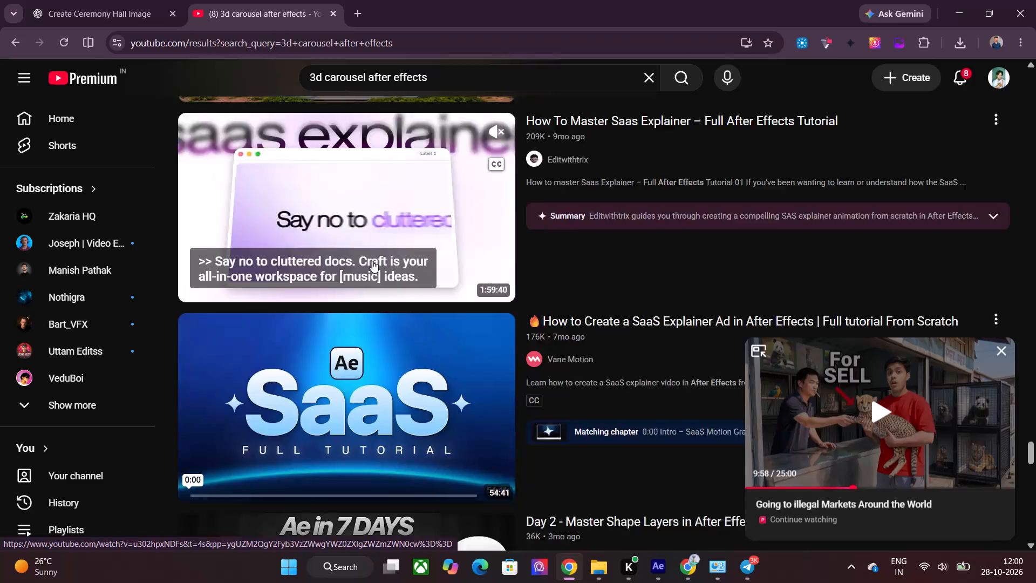
Search YouTube for "3d carousel after effects rotating around object".
{"action": "scroll", "coordinate": [376, 278], "scroll_direction": "down", "scroll_amount": 4}
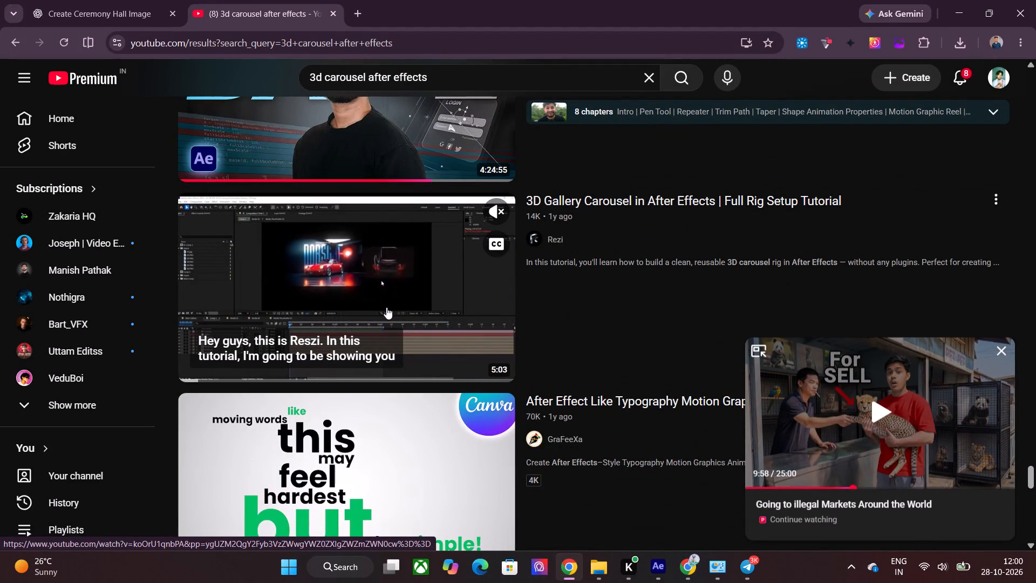
{"action": "scroll", "coordinate": [386, 307], "scroll_direction": "down", "scroll_amount": 12}
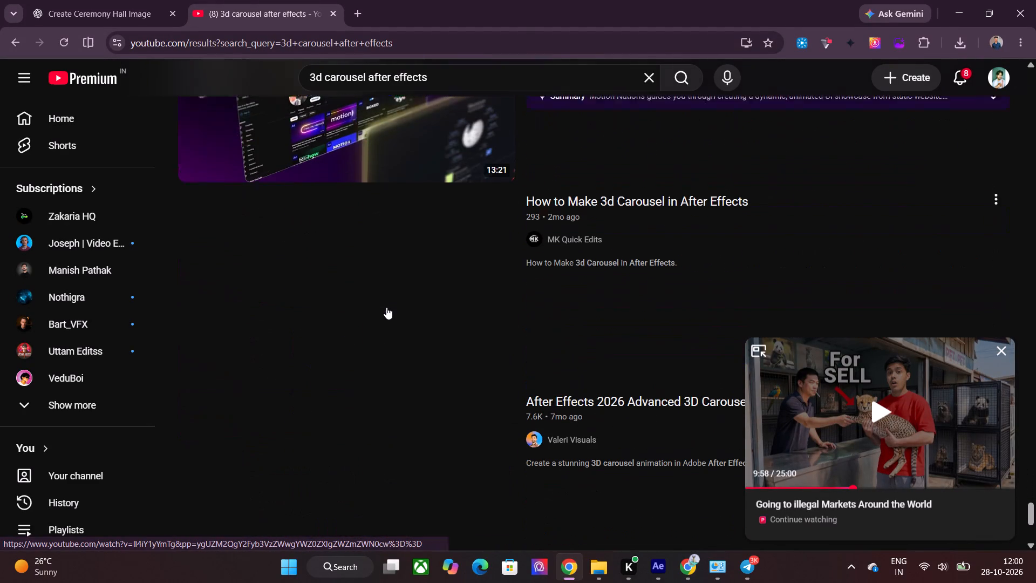
{"action": "left_click", "coordinate": [443, 72]}
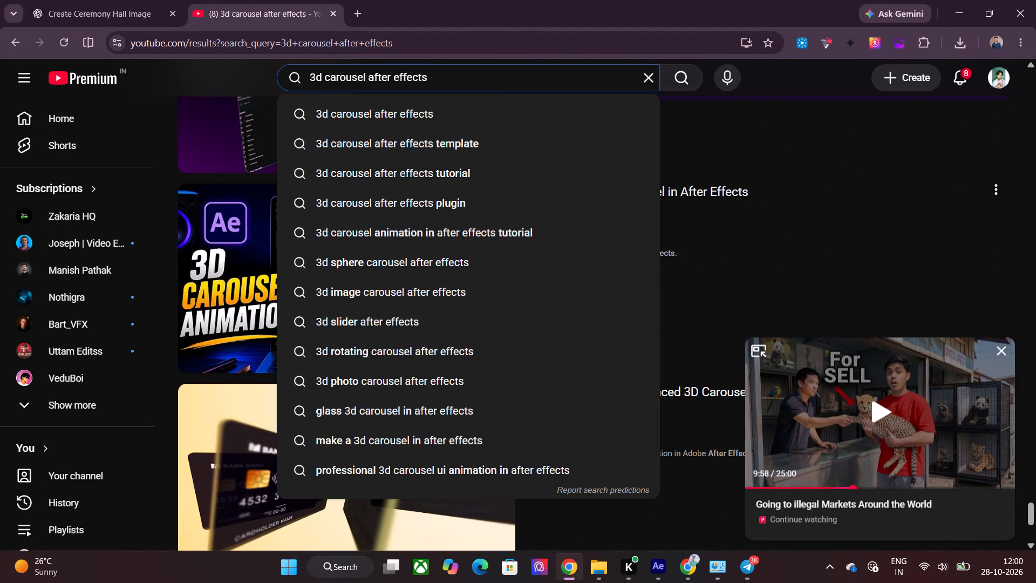
{"action": "key", "text": "space"}
{"action": "type", "text": "rotating"}
{"action": "key", "text": "space"}
{"action": "type", "text": "around"}
{"action": "key", "text": "space"}
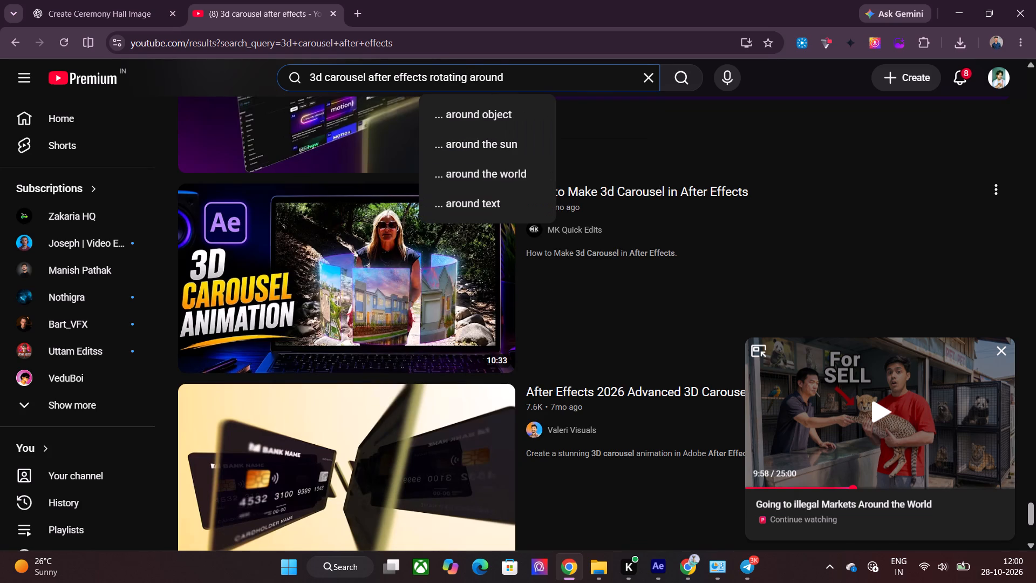
{"action": "key", "text": "Down"}
{"action": "key", "text": "Return"}
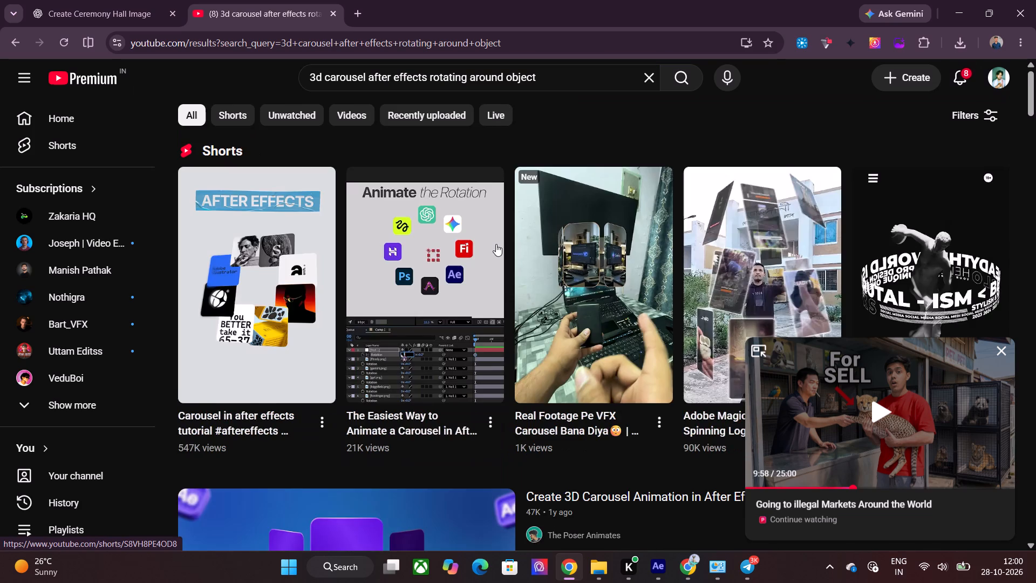
Browse the search results and Shorts for a tutorial on a 3D carousel rotating around an object.
{"action": "scroll", "coordinate": [496, 244], "scroll_direction": "down", "scroll_amount": 5}
{"action": "scroll", "coordinate": [496, 244], "scroll_direction": "up", "scroll_amount": 5}
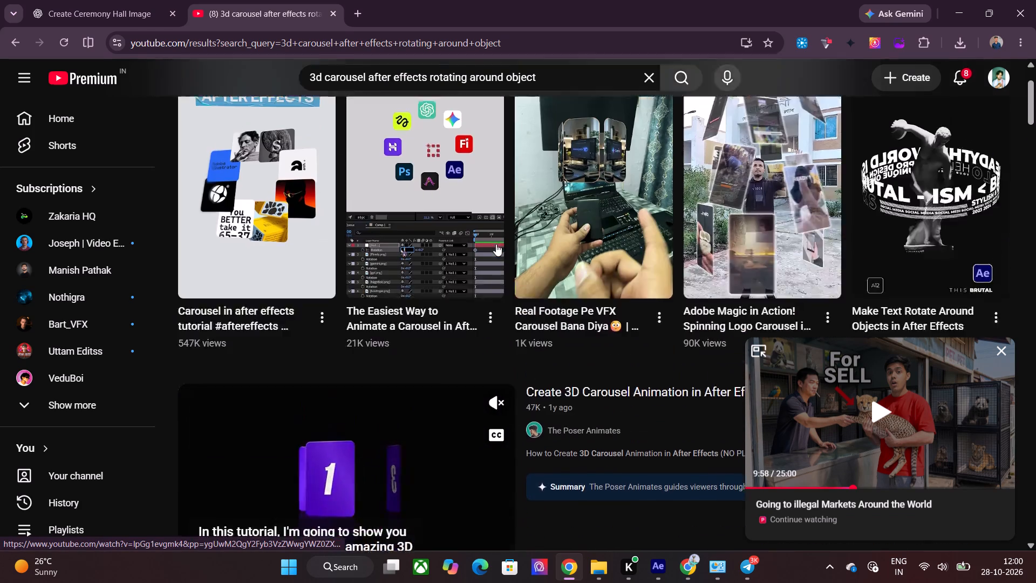
{"action": "scroll", "coordinate": [496, 244], "scroll_direction": "down", "scroll_amount": 5}
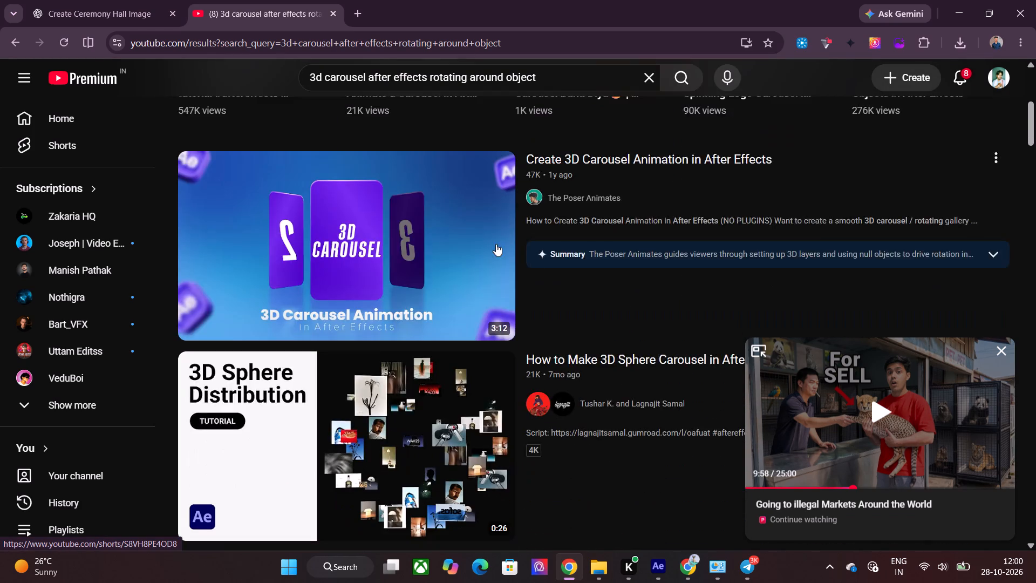
{"action": "scroll", "coordinate": [496, 244], "scroll_direction": "down", "scroll_amount": 5}
{"action": "scroll", "coordinate": [436, 272], "scroll_direction": "down", "scroll_amount": 9}
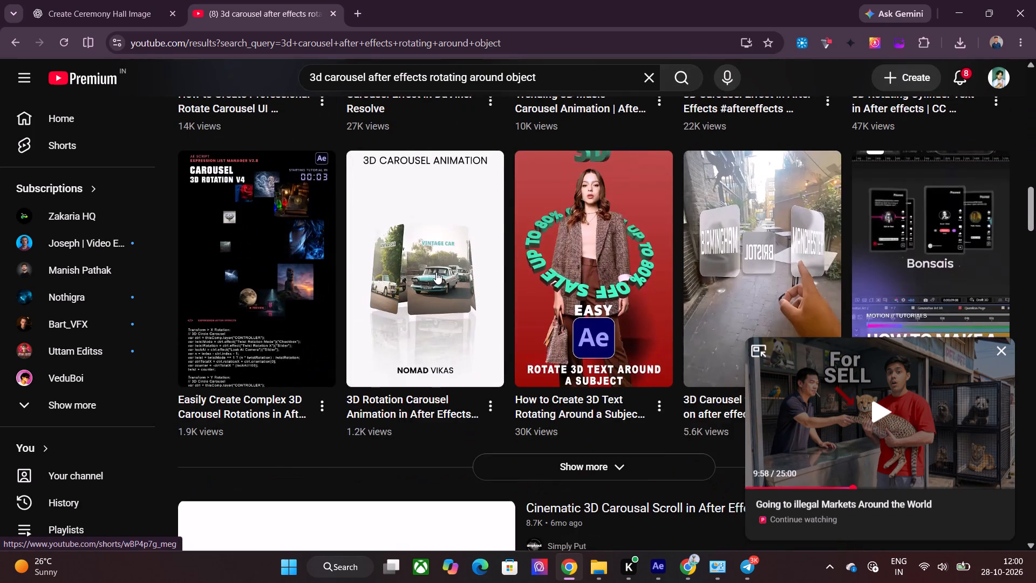
{"action": "scroll", "coordinate": [436, 272], "scroll_direction": "down", "scroll_amount": 5}
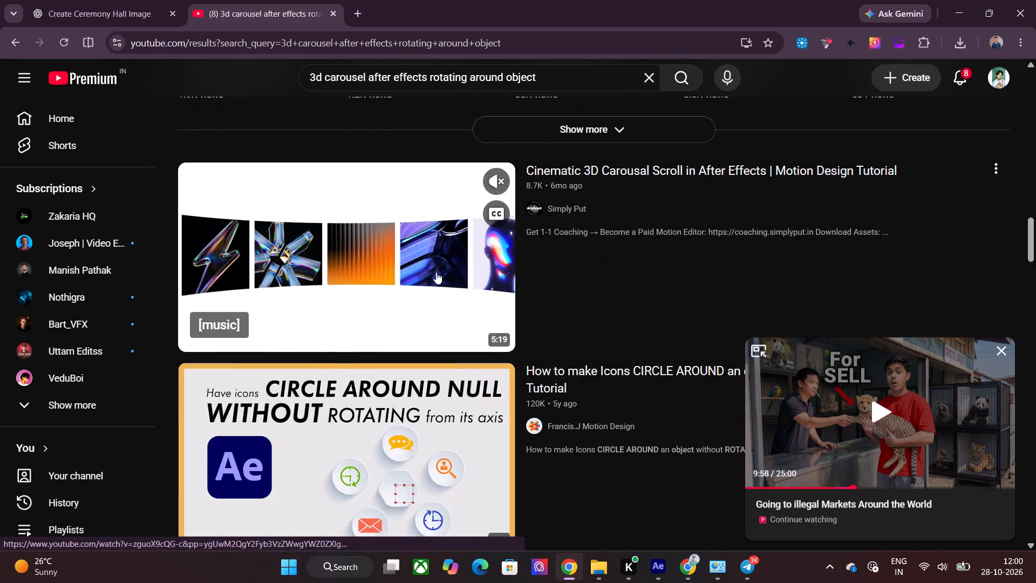
{"action": "scroll", "coordinate": [436, 272], "scroll_direction": "down", "scroll_amount": 2}
{"action": "scroll", "coordinate": [414, 310], "scroll_direction": "down", "scroll_amount": 4}
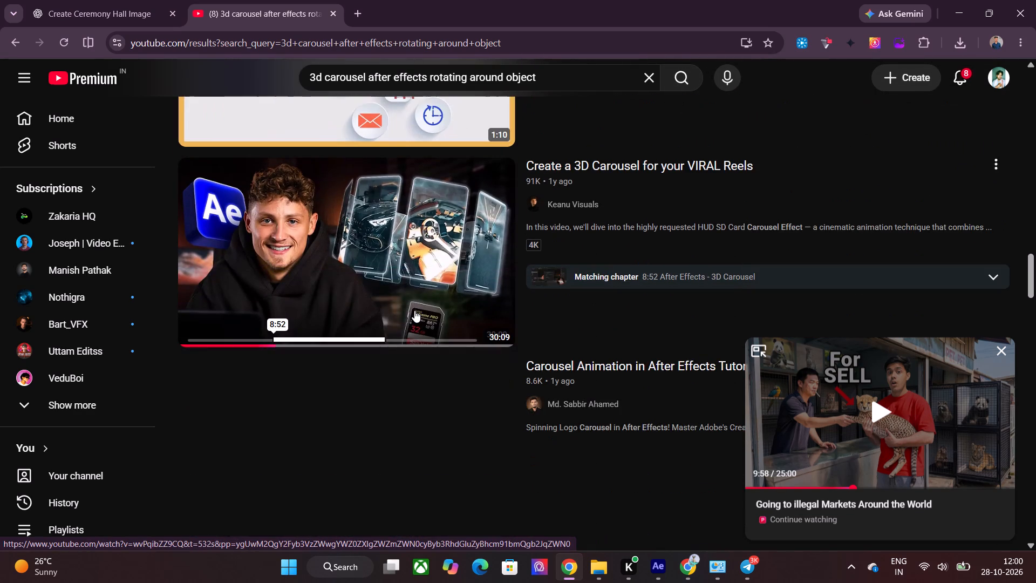
{"action": "scroll", "coordinate": [414, 310], "scroll_direction": "down", "scroll_amount": 5}
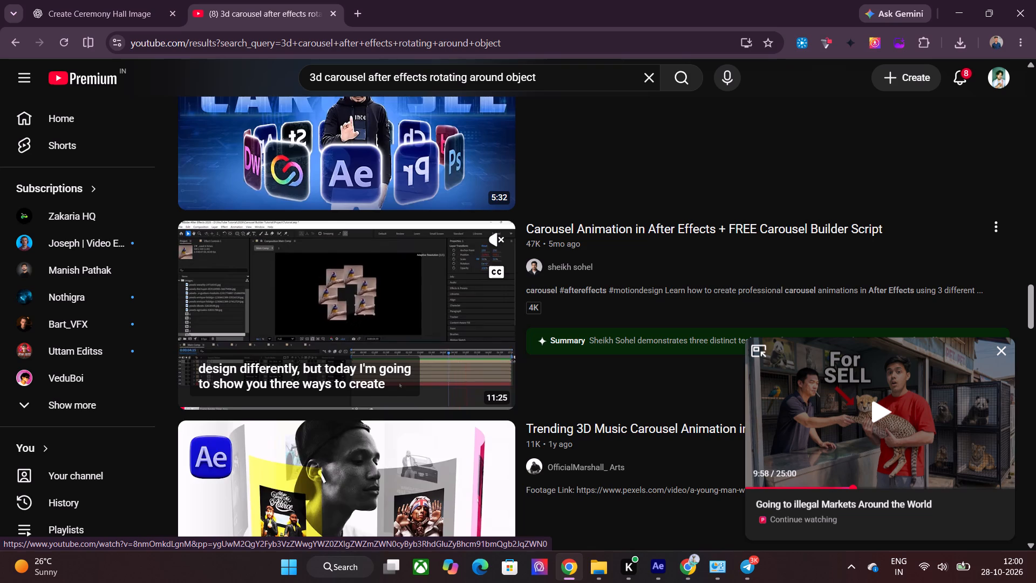
{"action": "scroll", "coordinate": [403, 293], "scroll_direction": "down", "scroll_amount": 16}
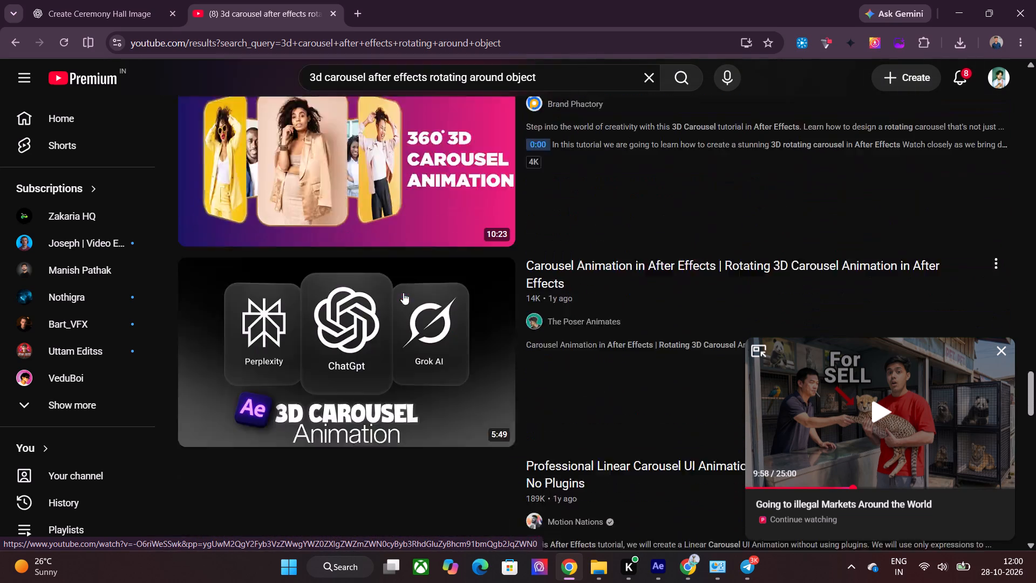
{"action": "scroll", "coordinate": [403, 293], "scroll_direction": "down", "scroll_amount": 6}
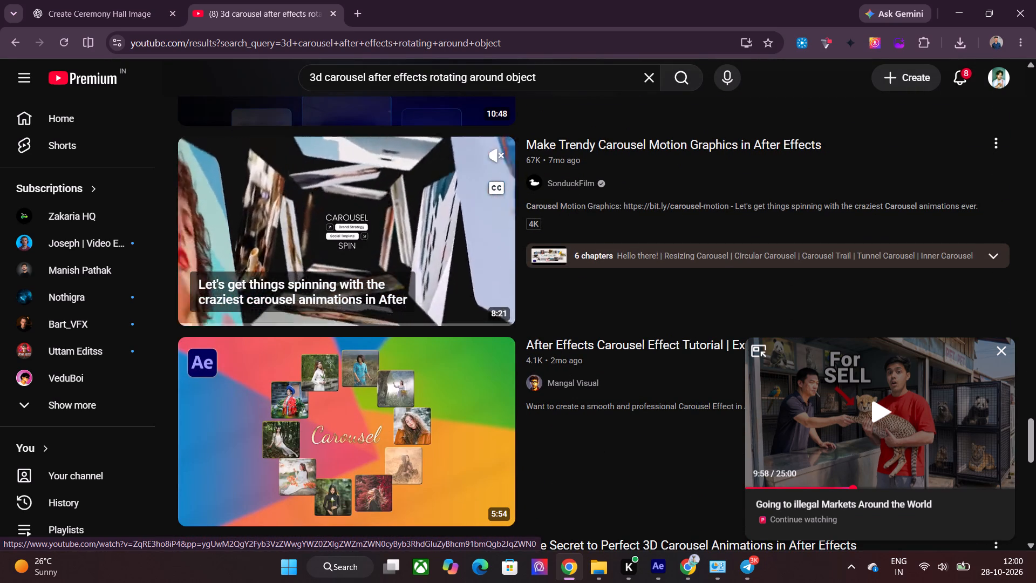
Open the "Make Trendy Carousel Motion Graphics in After Effects" video, adjust its volume and skip past the opening.
{"action": "left_click", "coordinate": [363, 229]}
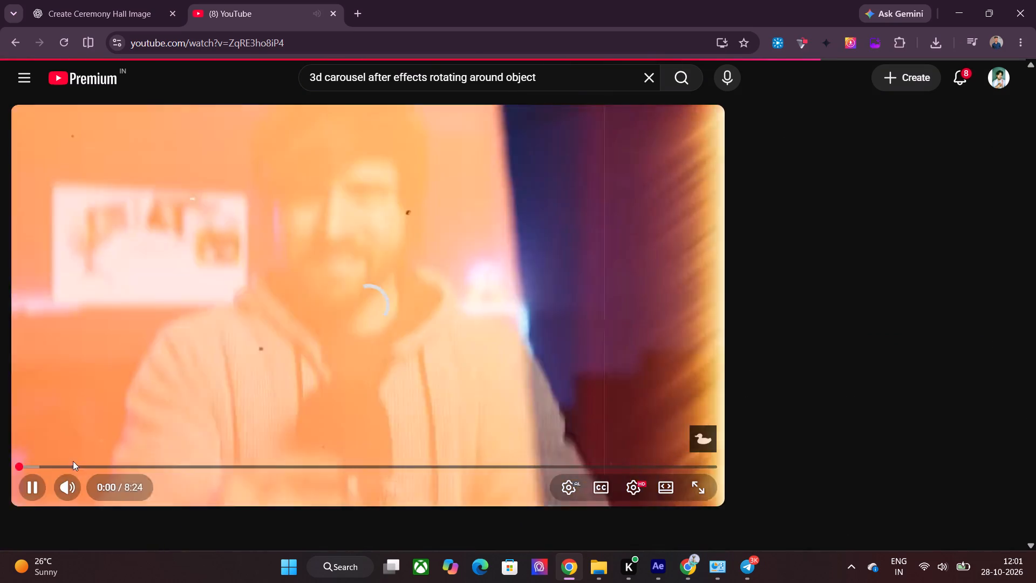
{"action": "left_click", "coordinate": [87, 487]}
{"action": "left_click", "coordinate": [91, 486]}
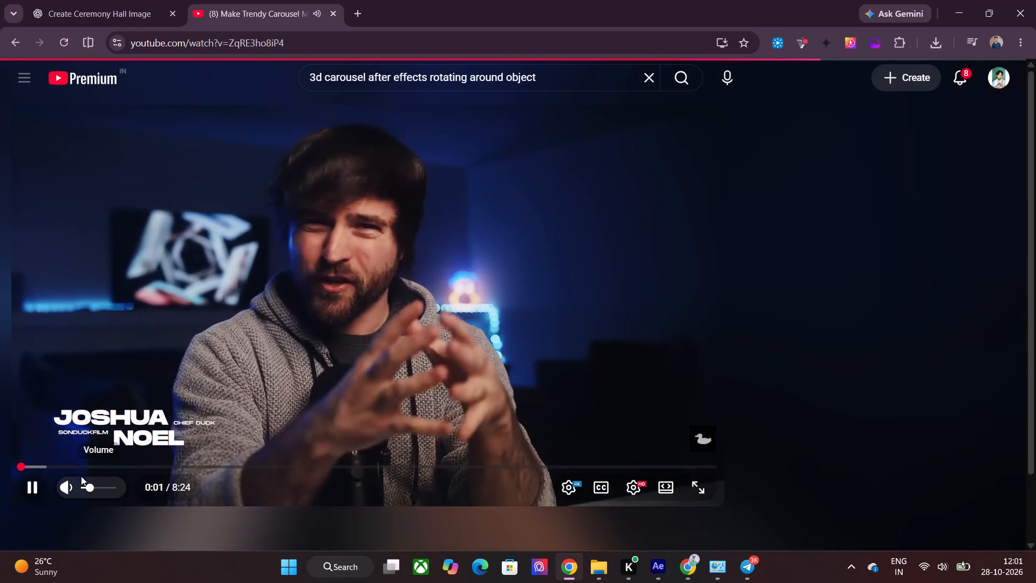
{"action": "left_click", "coordinate": [56, 466]}
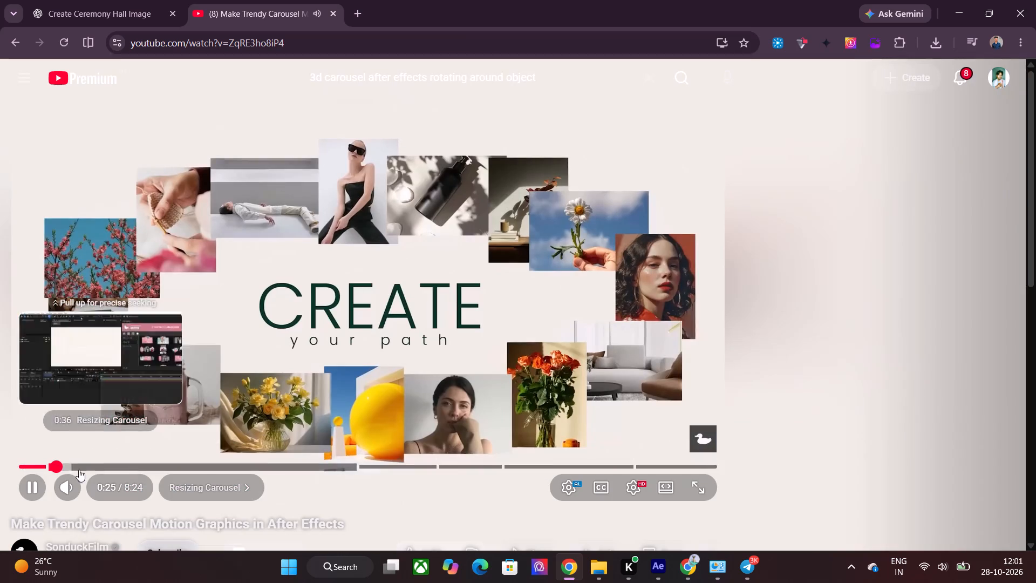
{"action": "left_click", "coordinate": [88, 486]}
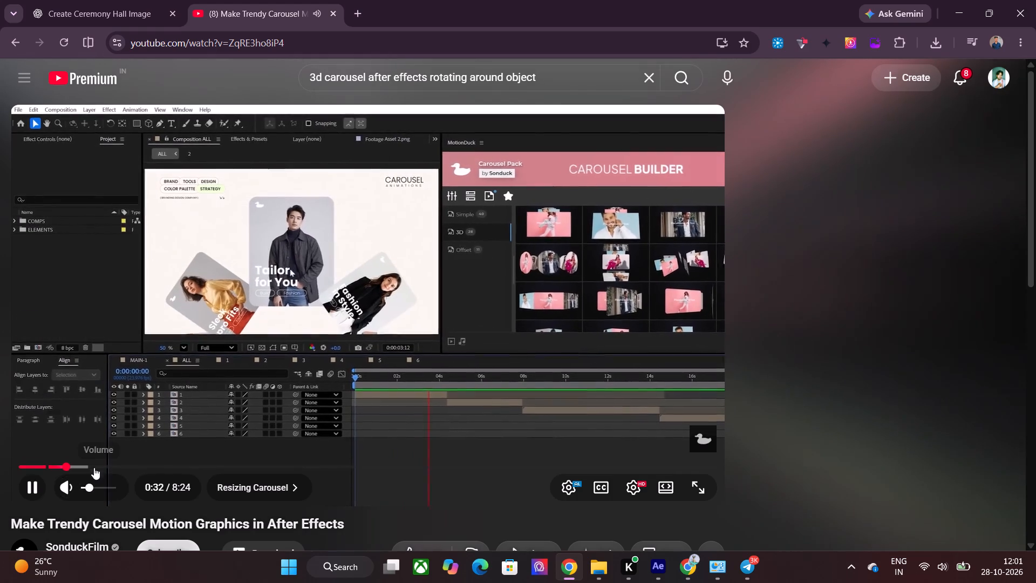
Skim the tutorial from the Resizing Carousel chapter through the Tunnel Carousel chapter, examining how each carousel is built.
{"action": "left_click", "coordinate": [106, 461]}
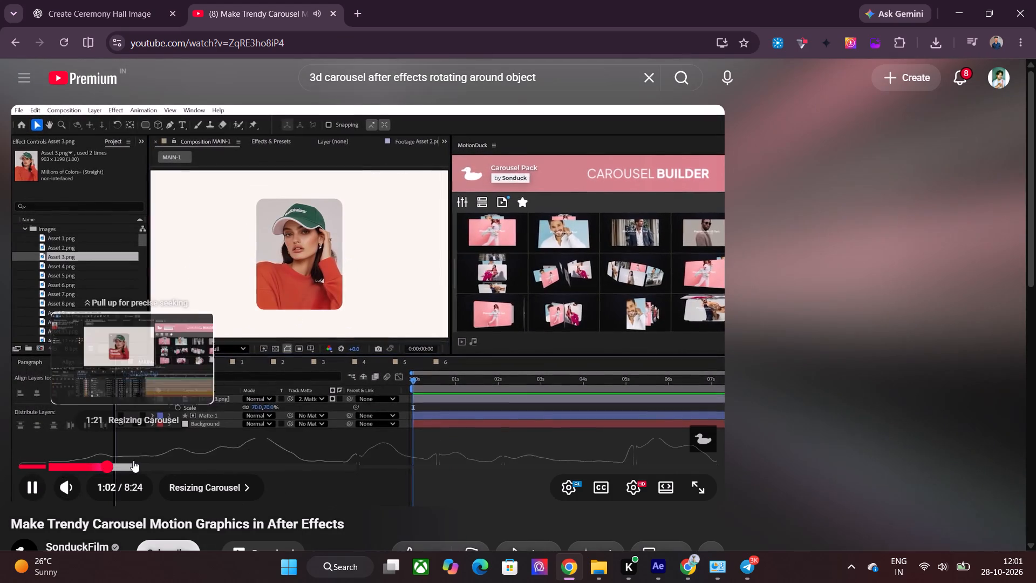
{"action": "left_click", "coordinate": [133, 460]}
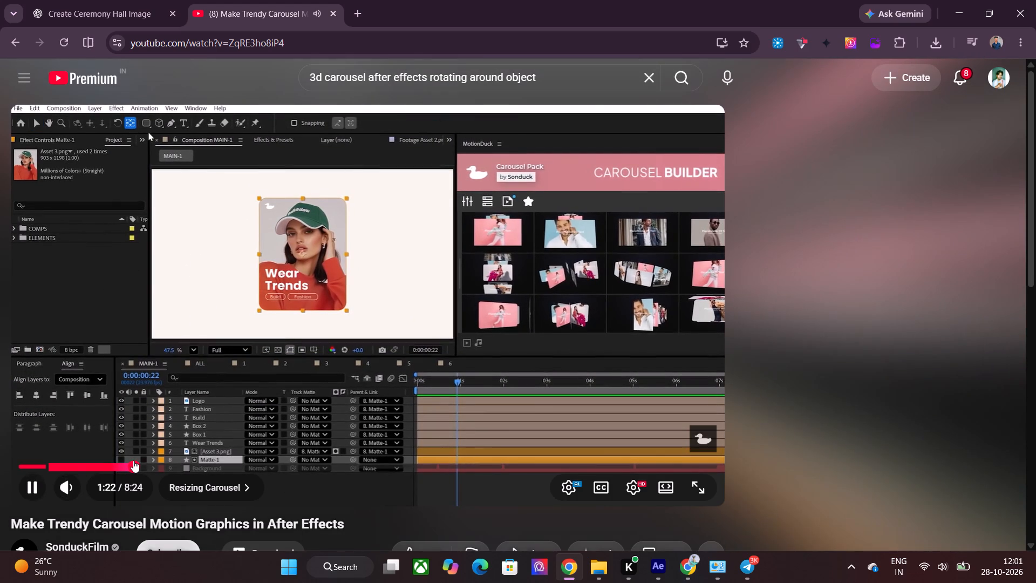
{"action": "left_click", "coordinate": [153, 460]}
{"action": "left_click", "coordinate": [179, 460]}
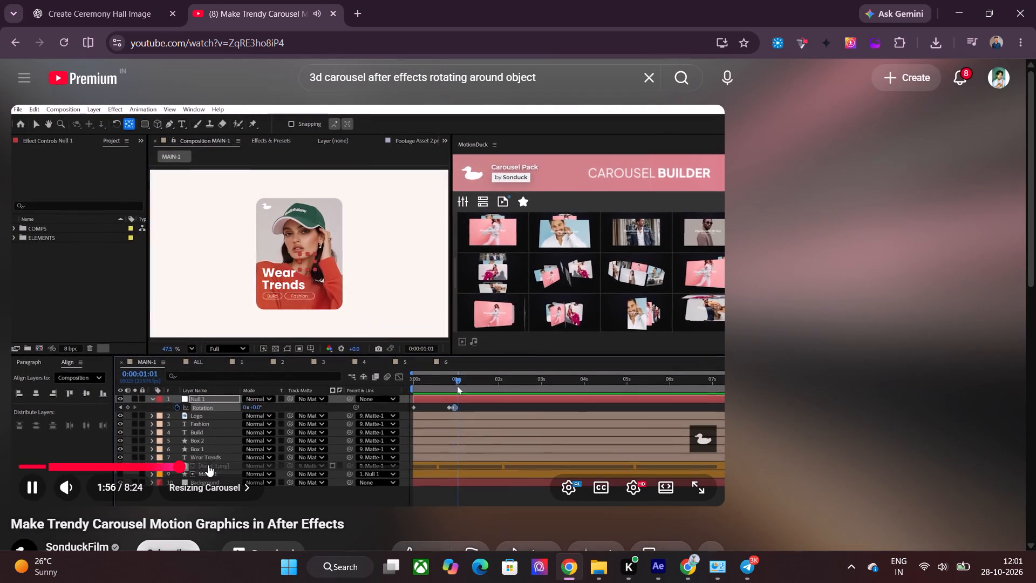
{"action": "left_click", "coordinate": [226, 465]}
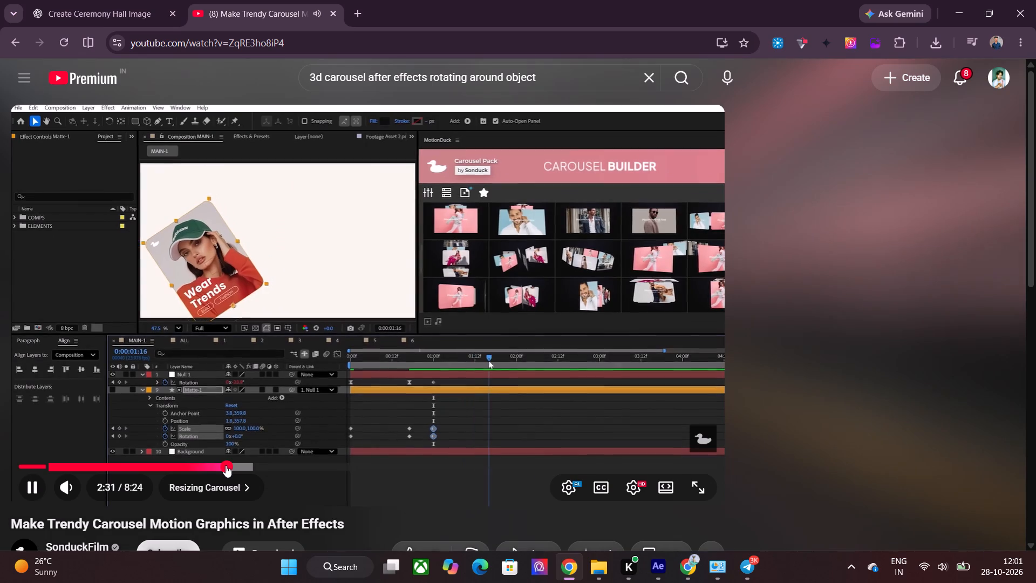
{"action": "left_click", "coordinate": [254, 465]}
{"action": "left_click", "coordinate": [317, 463]}
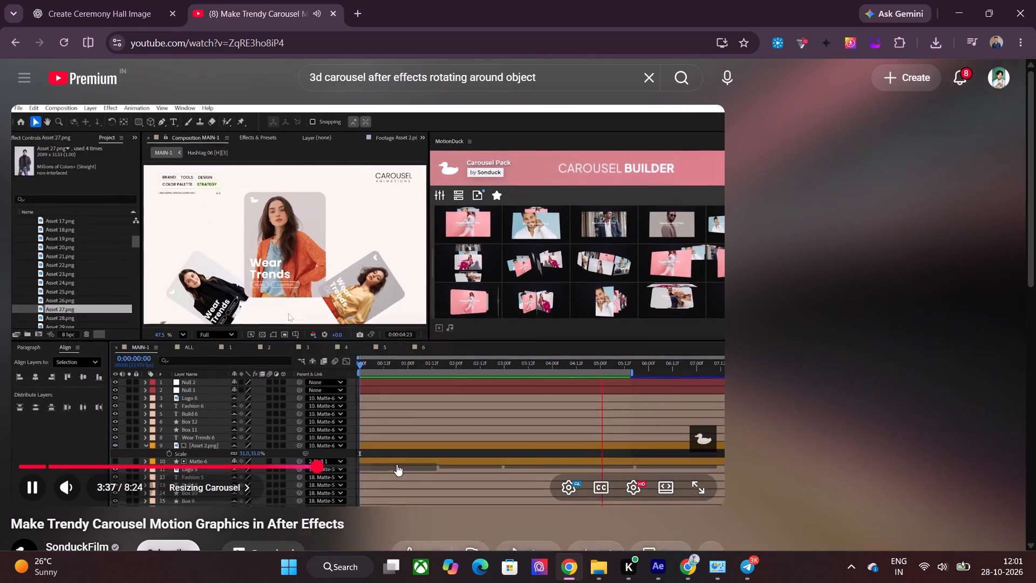
{"action": "left_click", "coordinate": [397, 464]}
{"action": "left_click", "coordinate": [457, 462]}
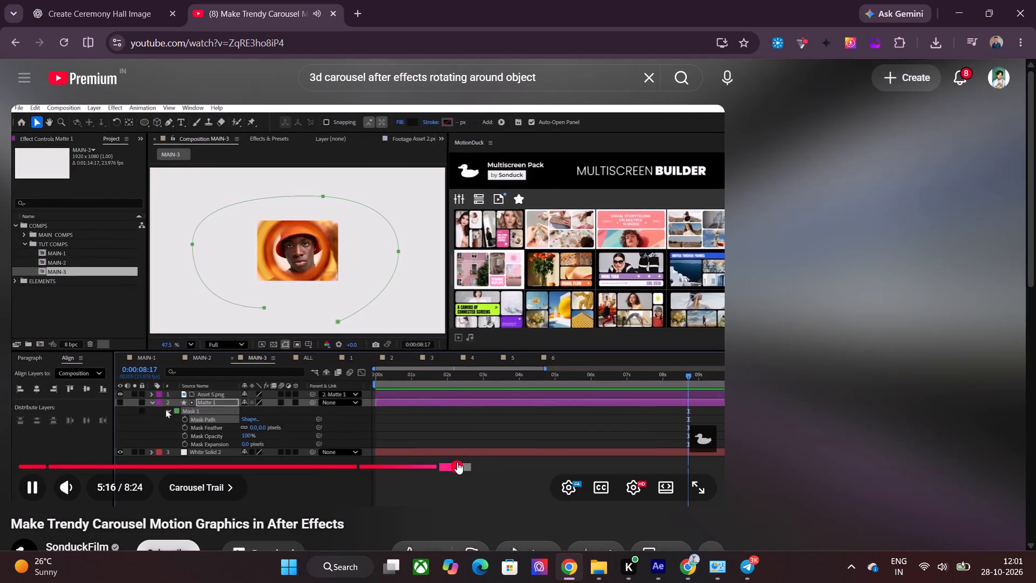
{"action": "left_click", "coordinate": [485, 461]}
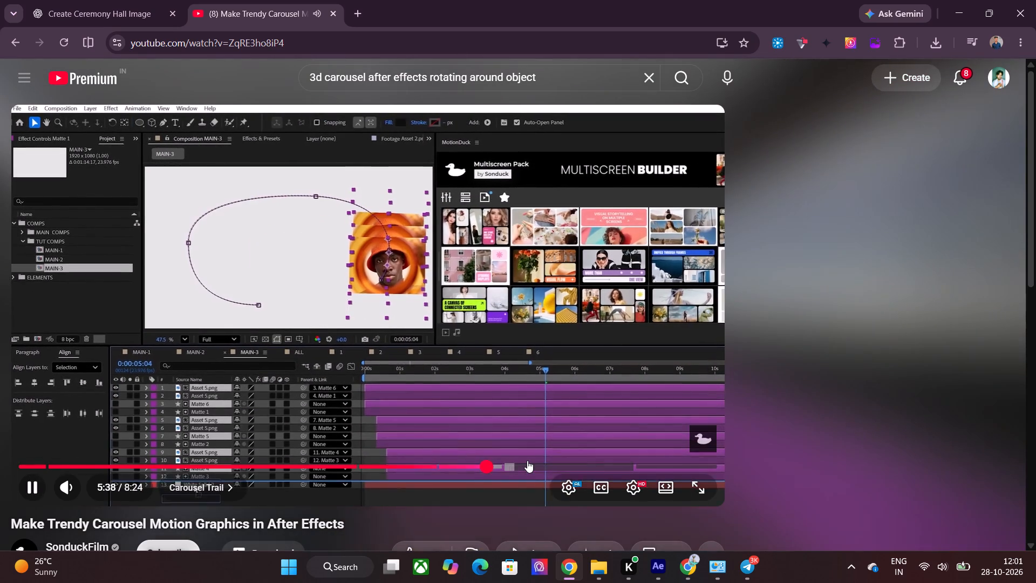
{"action": "left_click", "coordinate": [527, 460]}
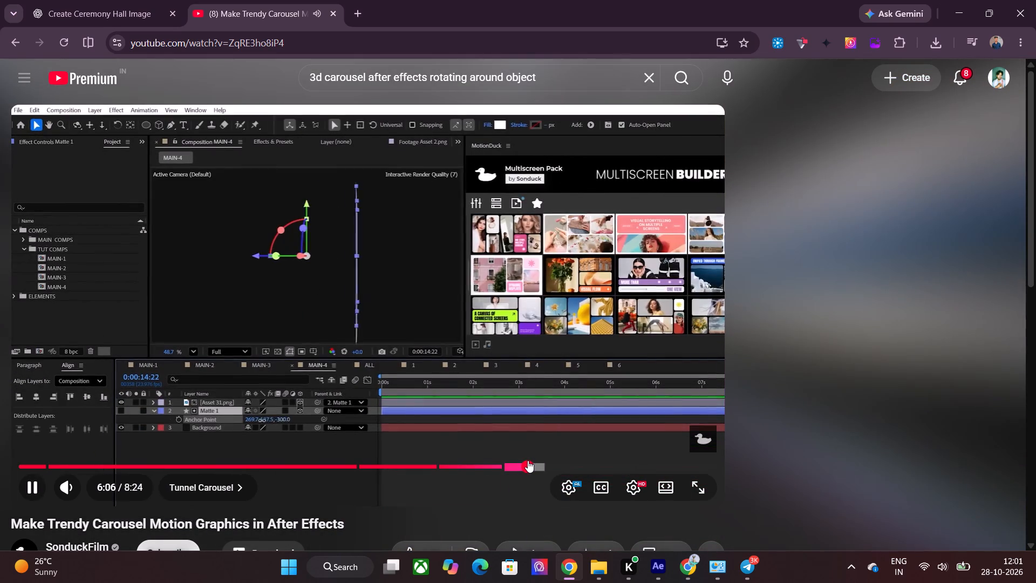
{"action": "left_click", "coordinate": [561, 460]}
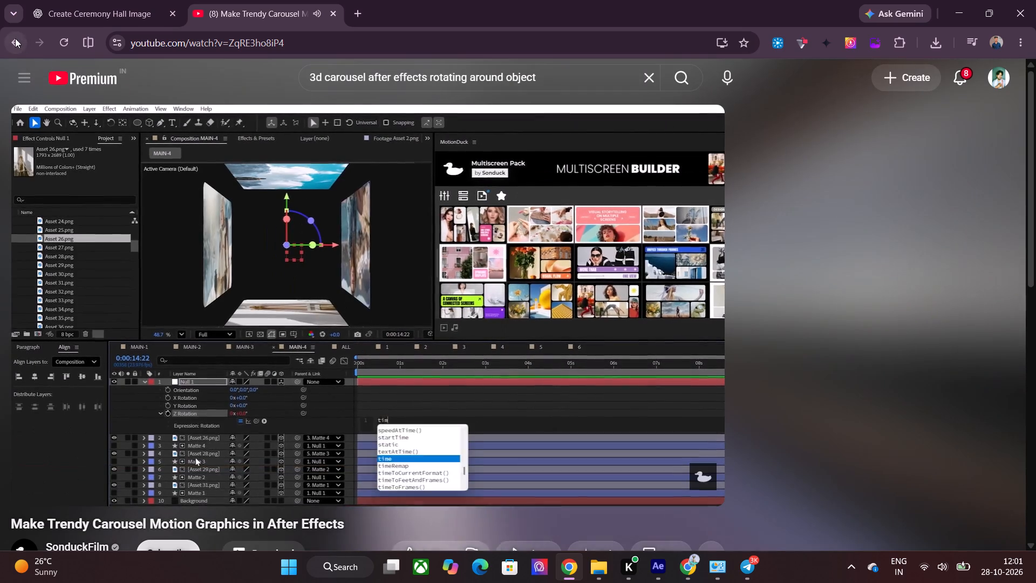
Return to the search results and look through further carousel tutorials and Shorts.
{"action": "left_click", "coordinate": [15, 38]}
{"action": "scroll", "coordinate": [366, 267], "scroll_direction": "down", "scroll_amount": 4}
{"action": "scroll", "coordinate": [411, 309], "scroll_direction": "down", "scroll_amount": 4}
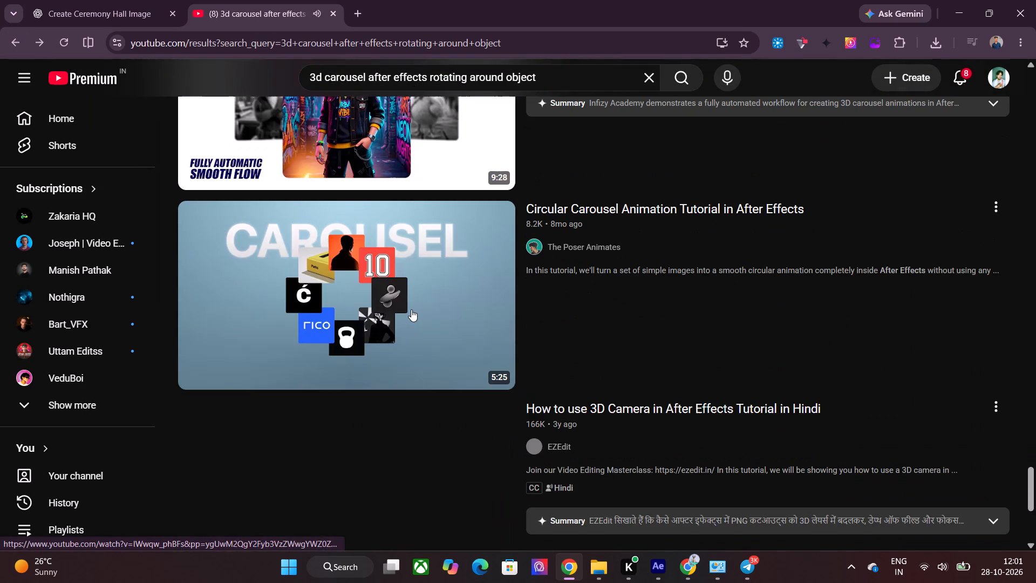
{"action": "scroll", "coordinate": [468, 284], "scroll_direction": "down", "scroll_amount": 3}
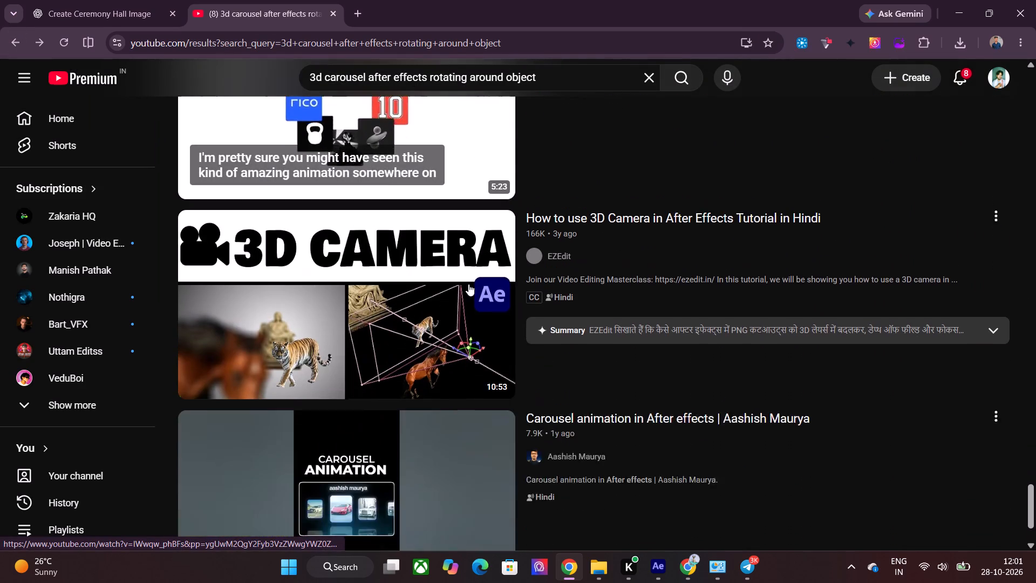
{"action": "scroll", "coordinate": [468, 284], "scroll_direction": "down", "scroll_amount": 4}
{"action": "scroll", "coordinate": [413, 340], "scroll_direction": "down", "scroll_amount": 9}
{"action": "scroll", "coordinate": [467, 289], "scroll_direction": "down", "scroll_amount": 4}
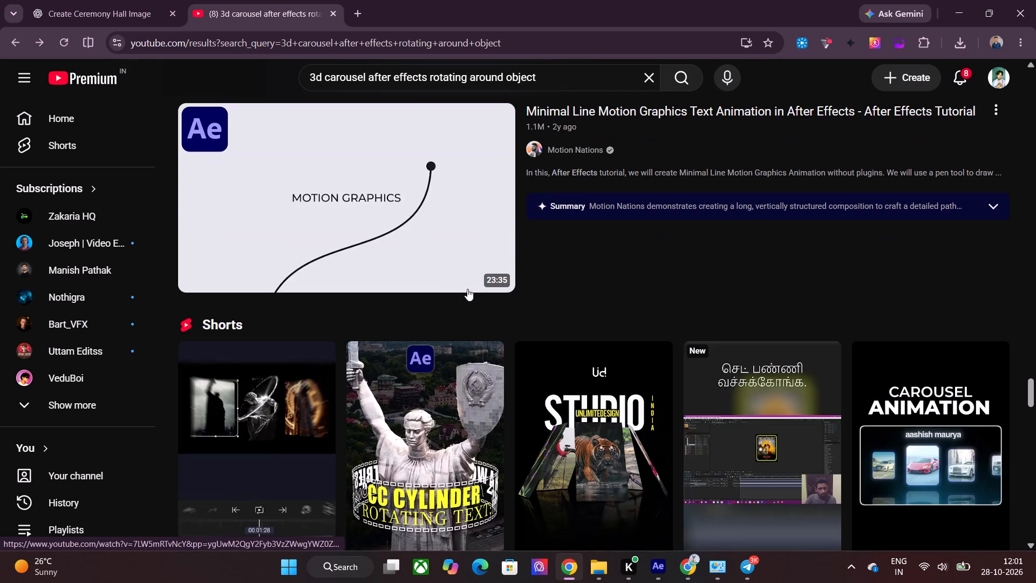
{"action": "scroll", "coordinate": [440, 264], "scroll_direction": "down", "scroll_amount": 5}
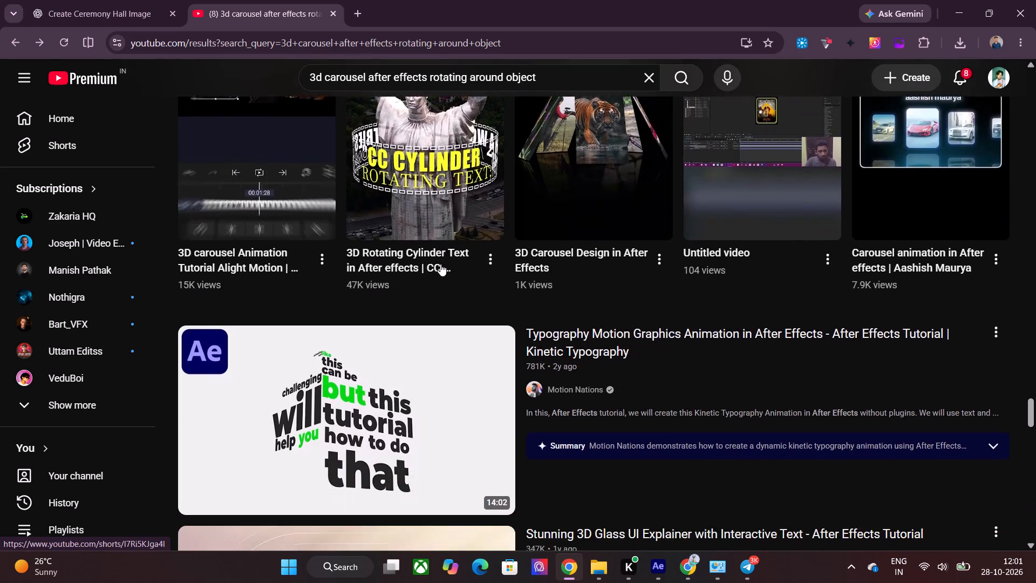
{"action": "scroll", "coordinate": [440, 264], "scroll_direction": "down", "scroll_amount": 16}
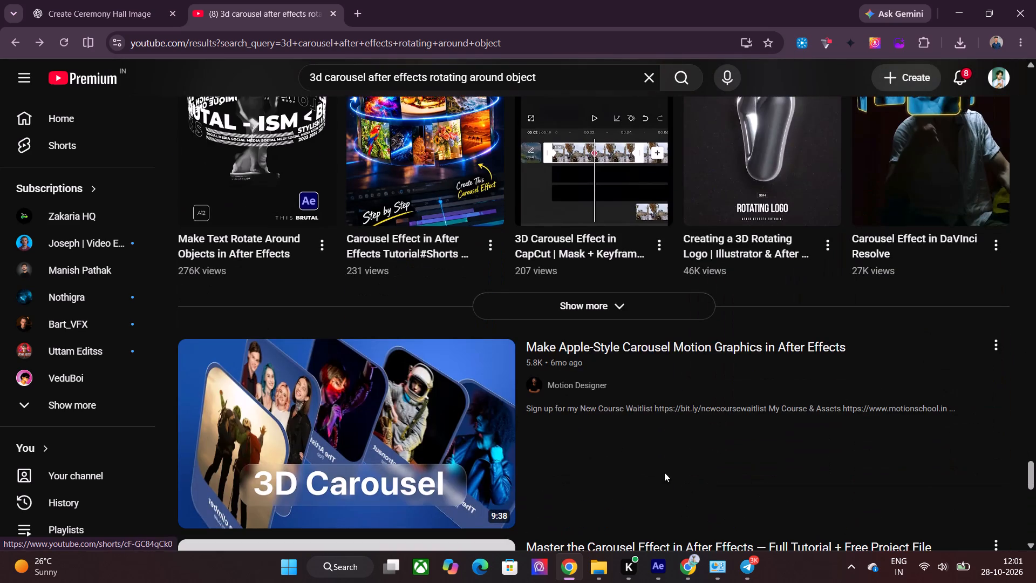
Switch to After Effects, choose the Rounded Rectangle tool, and turn on the Title/Action Safe overlay and Guides for Comp 1.
{"action": "left_click", "coordinate": [689, 568]}
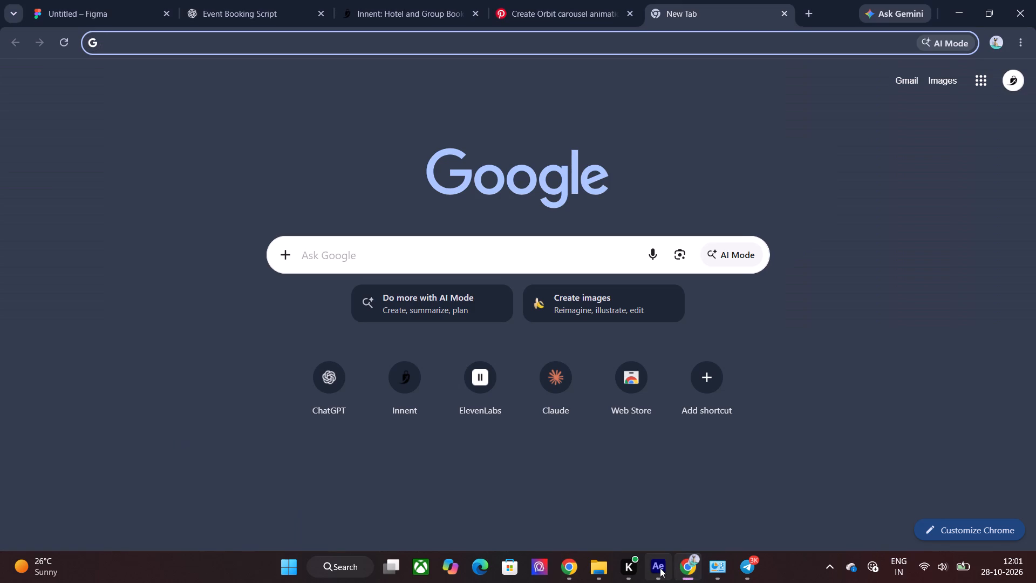
{"action": "left_click", "coordinate": [660, 568]}
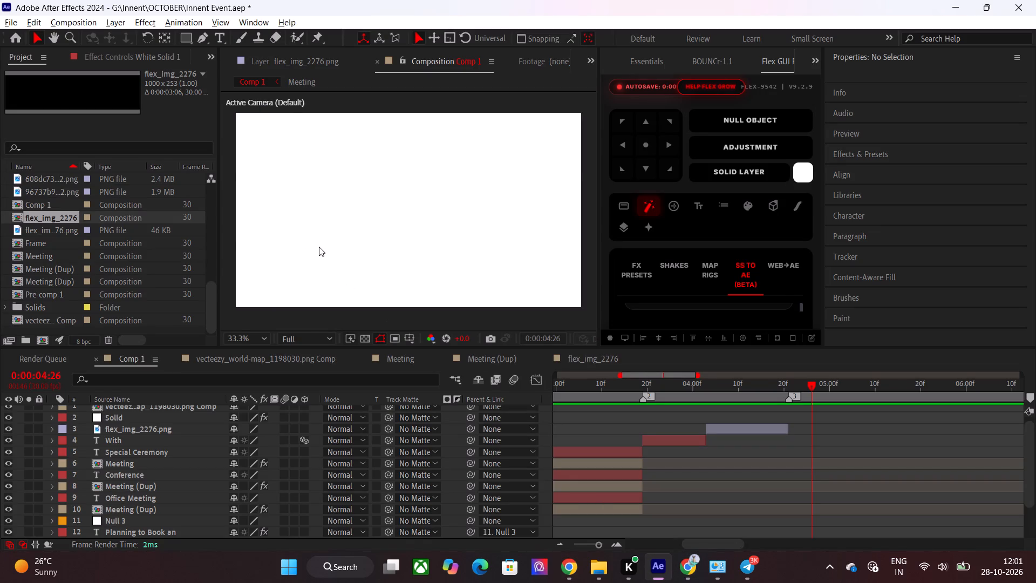
{"action": "left_click_drag", "start_coordinate": [184, 32], "coordinate": [215, 48]}
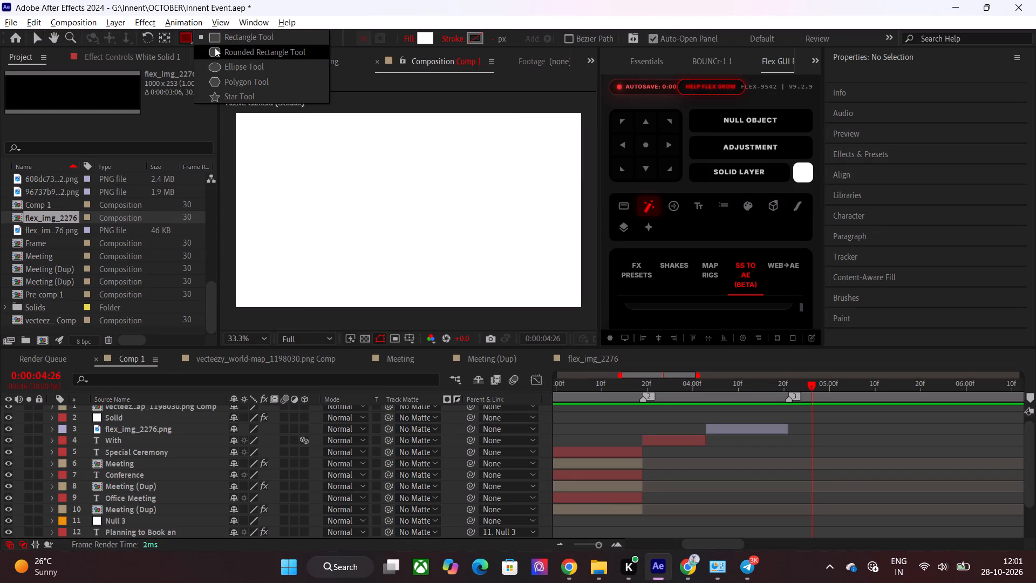
{"action": "left_click_drag", "start_coordinate": [215, 48], "coordinate": [217, 51]}
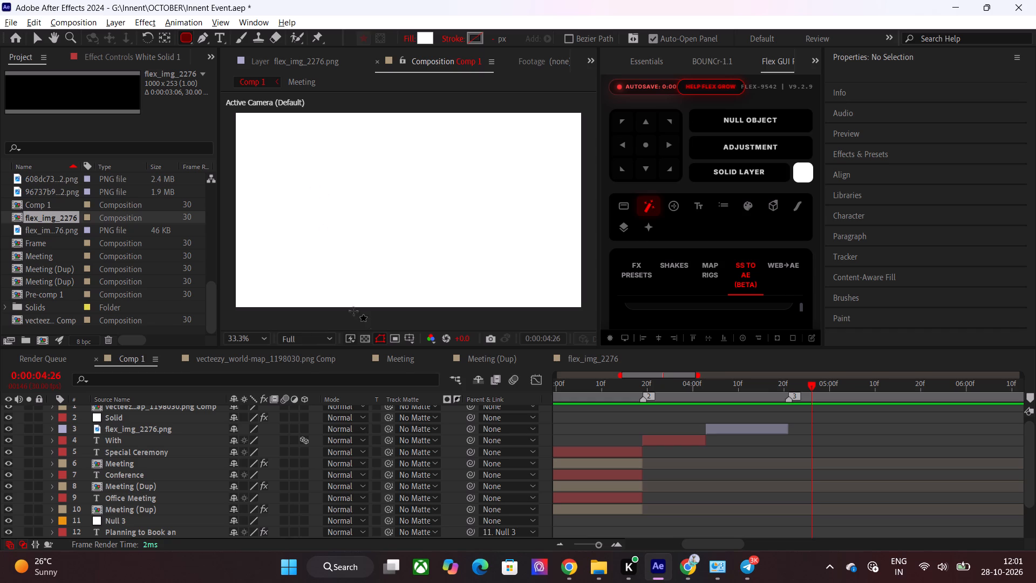
{"action": "left_click", "coordinate": [412, 341]}
{"action": "left_click", "coordinate": [440, 352]}
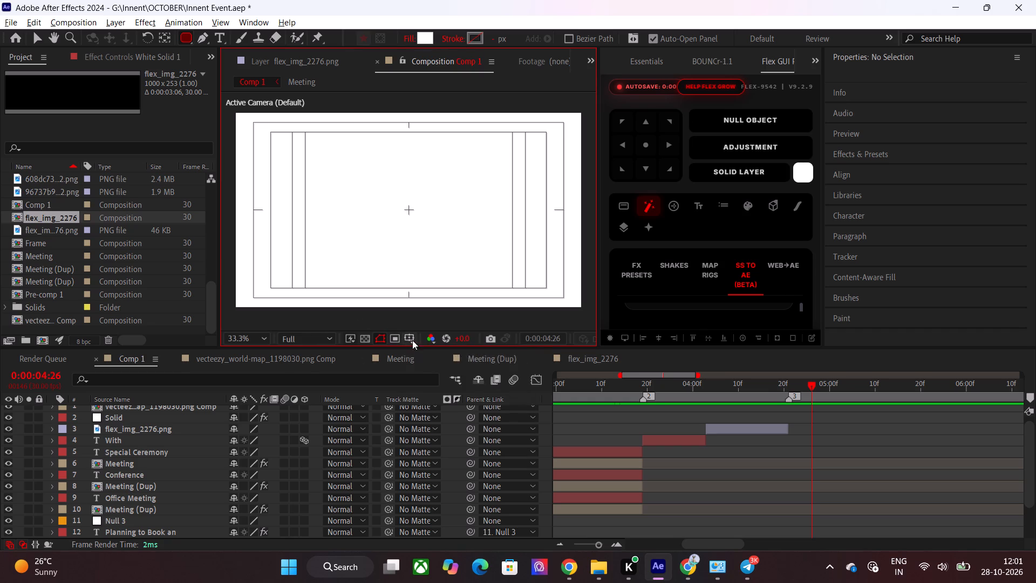
{"action": "left_click", "coordinate": [405, 339]}
{"action": "left_click", "coordinate": [426, 398]}
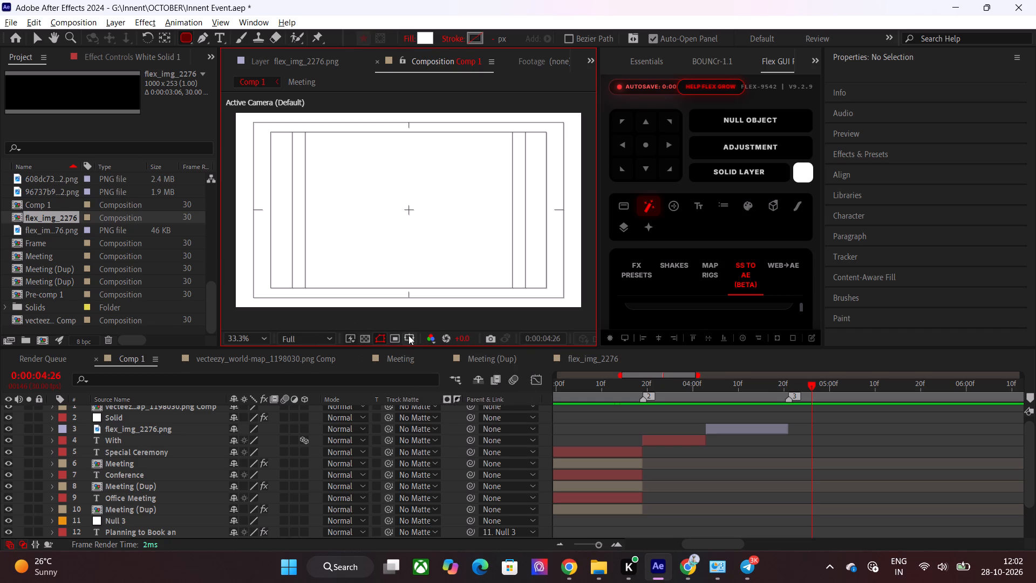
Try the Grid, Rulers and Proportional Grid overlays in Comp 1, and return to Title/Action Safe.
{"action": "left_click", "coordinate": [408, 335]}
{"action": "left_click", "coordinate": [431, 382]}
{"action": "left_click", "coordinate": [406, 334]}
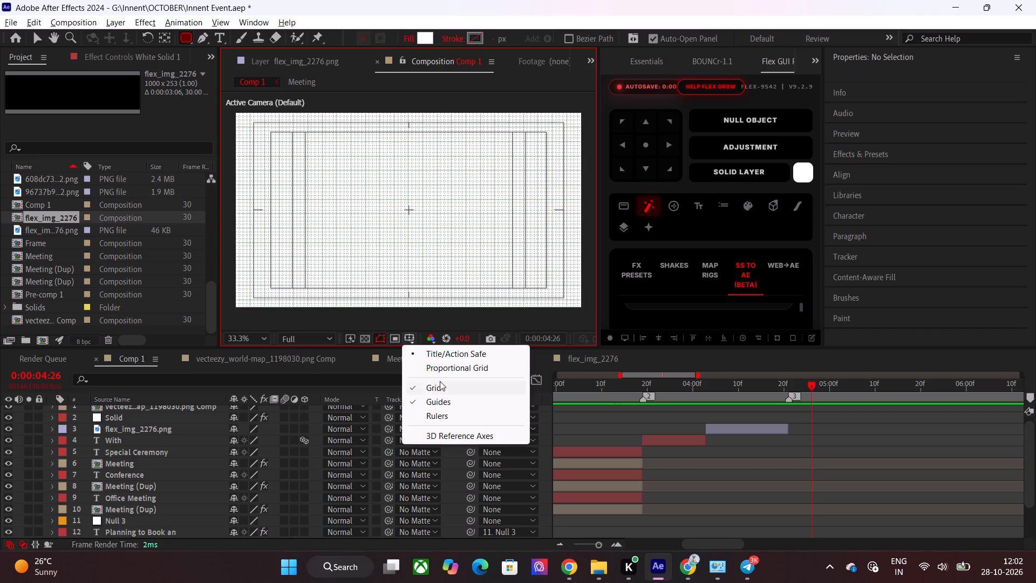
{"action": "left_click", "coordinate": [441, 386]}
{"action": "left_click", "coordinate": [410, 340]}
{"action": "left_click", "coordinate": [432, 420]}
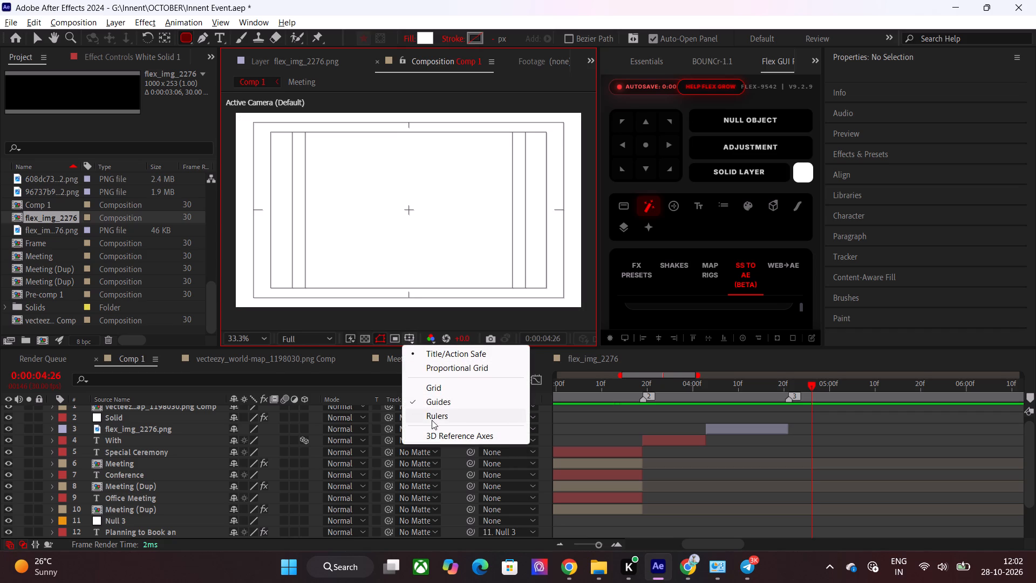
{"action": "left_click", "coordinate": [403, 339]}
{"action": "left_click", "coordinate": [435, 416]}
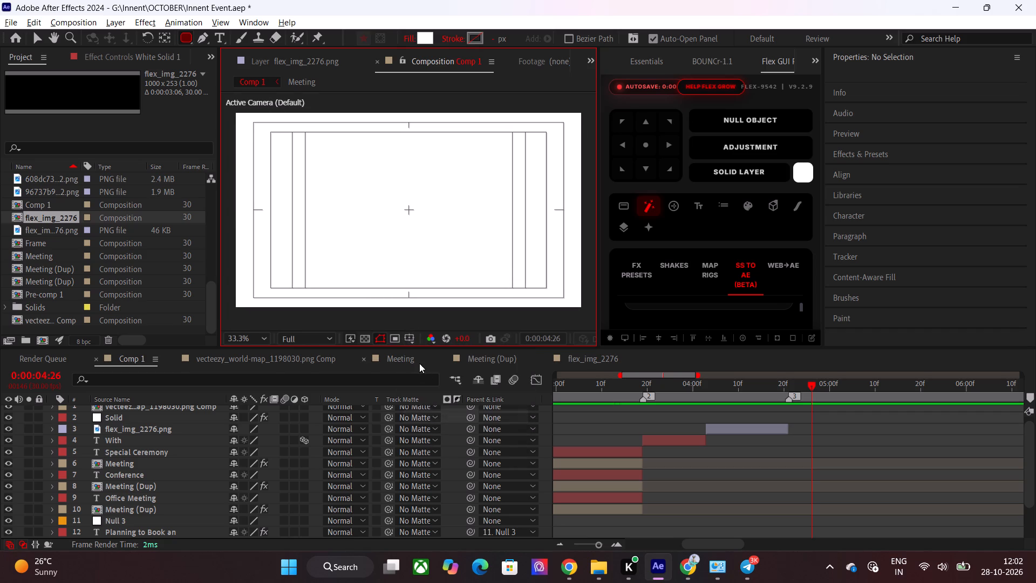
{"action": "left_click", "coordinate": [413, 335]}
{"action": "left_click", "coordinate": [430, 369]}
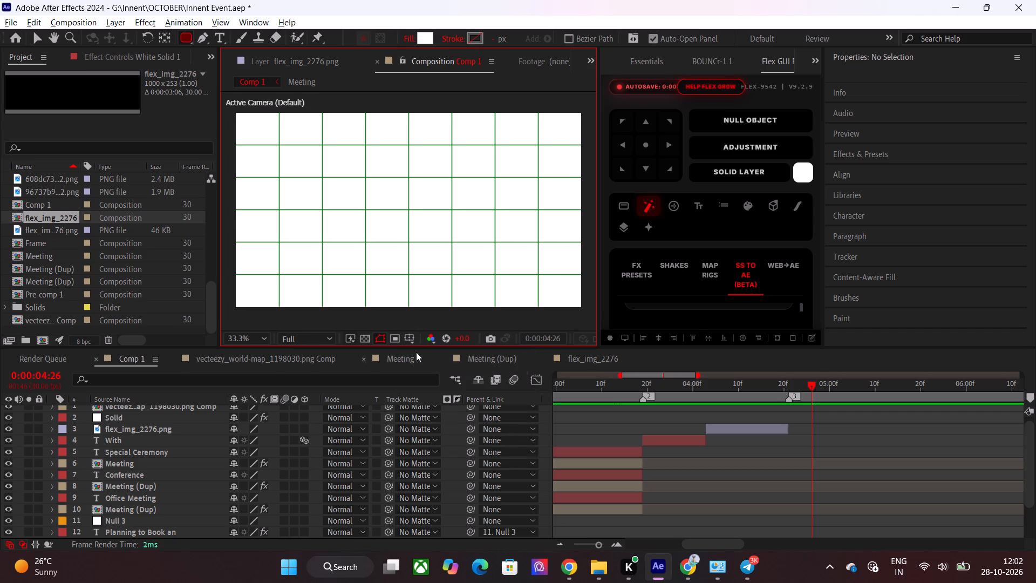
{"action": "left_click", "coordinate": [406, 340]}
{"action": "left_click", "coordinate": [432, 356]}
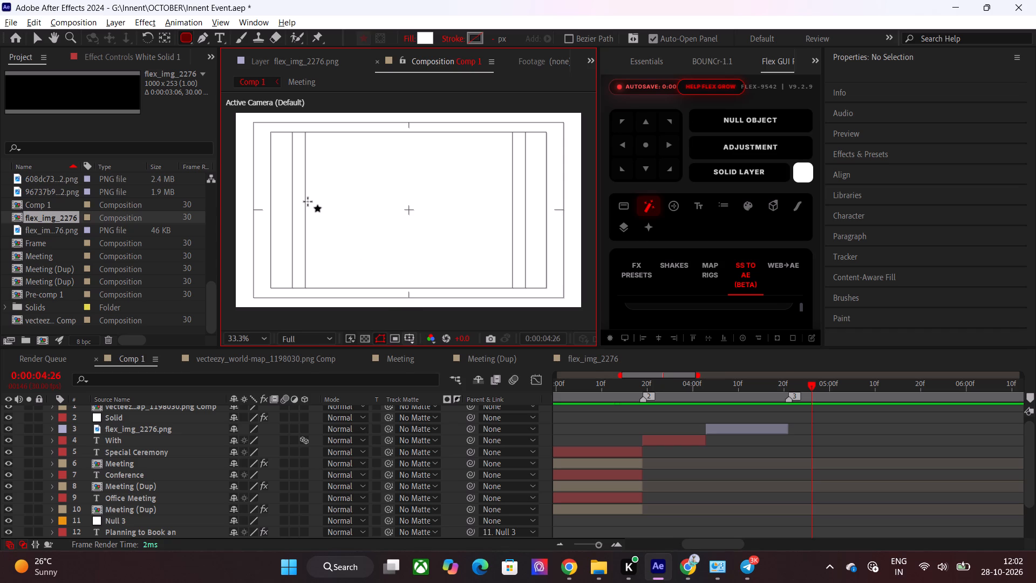
Draw a horizontal rounded rectangle about 1146 × 93 px between the inner vertical safe-area lines, near the composition's centre.
{"action": "left_click_drag", "start_coordinate": [306, 198], "coordinate": [321, 208]}
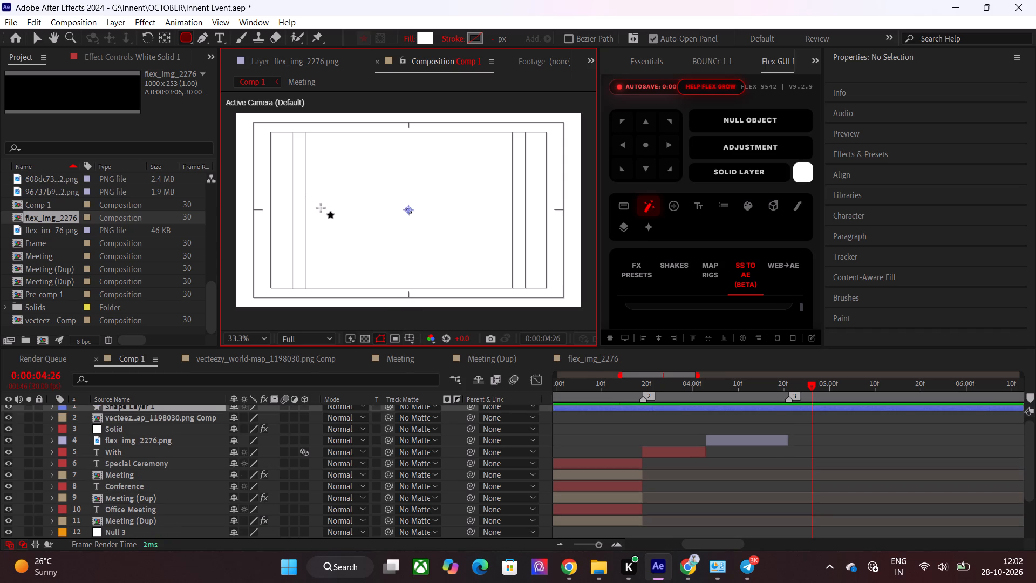
{"action": "left_click_drag", "start_coordinate": [321, 208], "coordinate": [448, 221]}
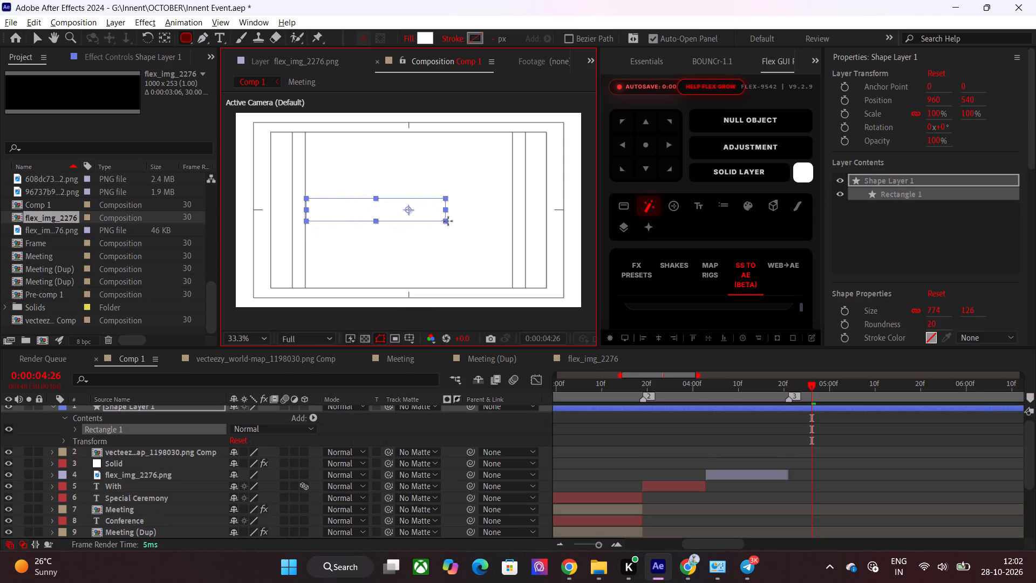
{"action": "left_click_drag", "start_coordinate": [448, 221], "coordinate": [512, 216]}
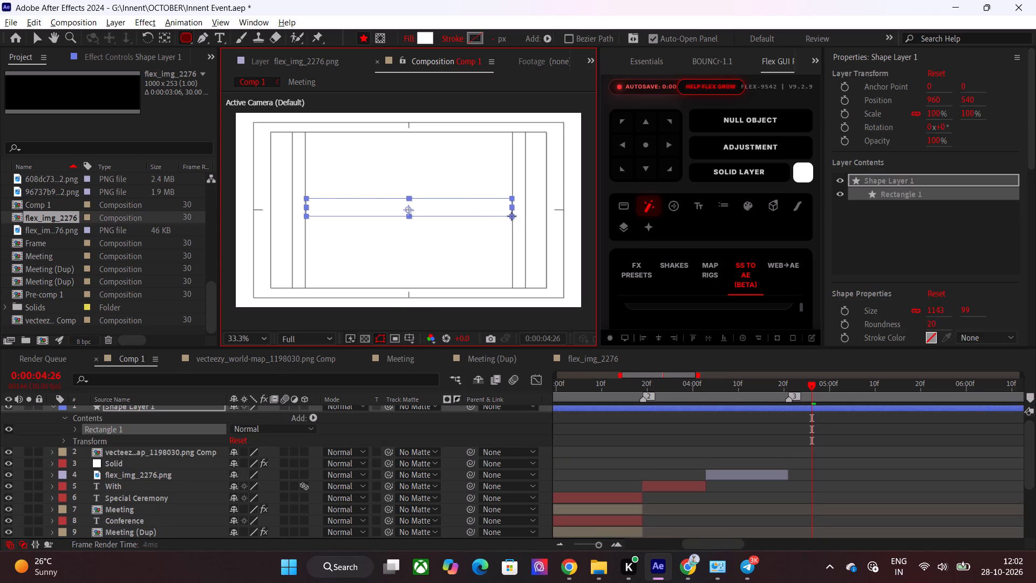
{"action": "left_click_drag", "start_coordinate": [512, 216], "coordinate": [512, 215]}
Centre the rectangle's anchor point and align the shape to the composition's horizontal and vertical centre.
{"action": "left_click", "coordinate": [645, 153]}
{"action": "left_click", "coordinate": [655, 334]}
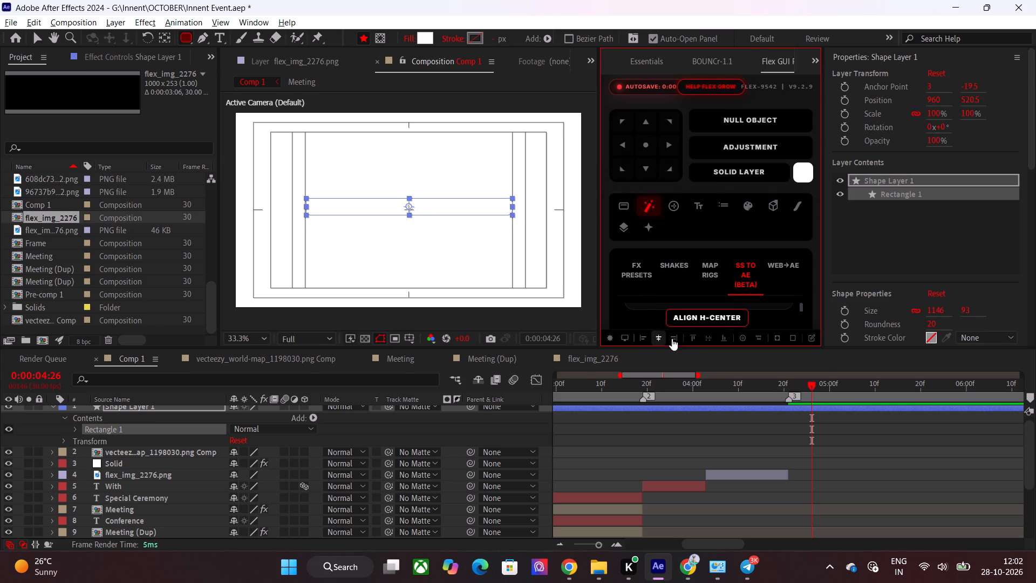
{"action": "left_click", "coordinate": [707, 336]}
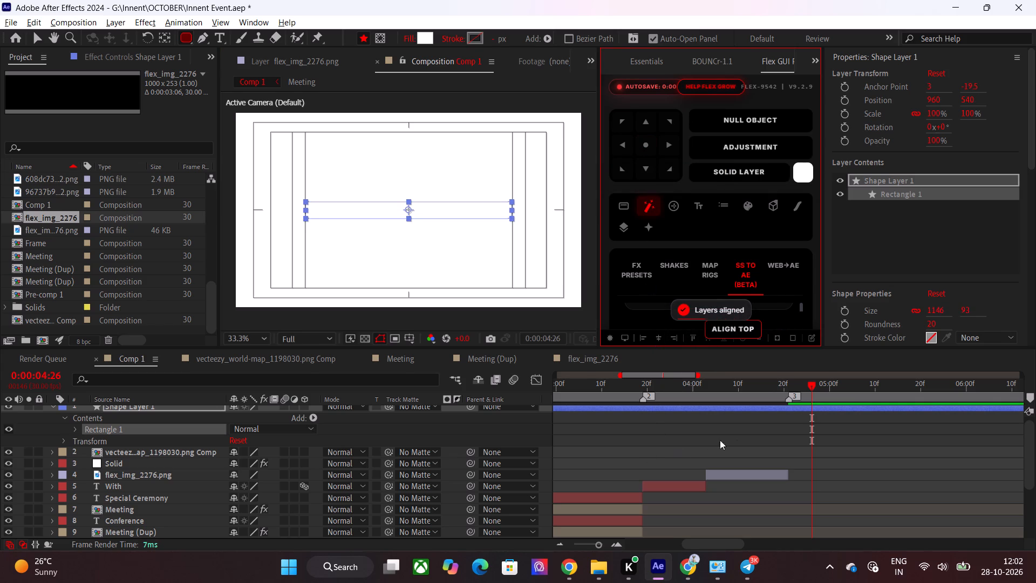
Give the rectangle a light grey C0C0C0 fill and set its roundness to 45.
{"action": "left_click", "coordinate": [424, 40]}
{"action": "left_click_drag", "start_coordinate": [161, 366], "coordinate": [86, 388]}
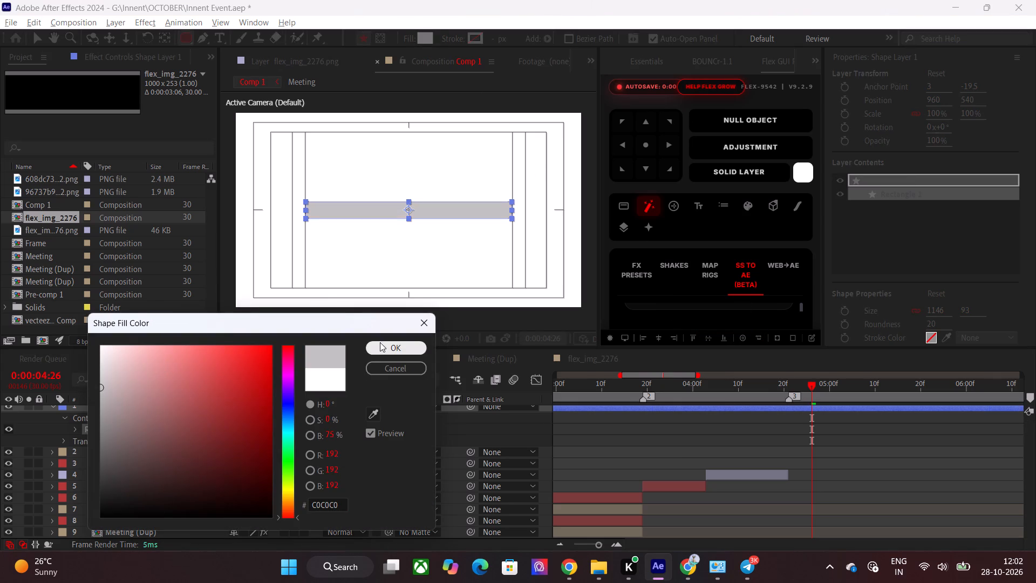
{"action": "left_click", "coordinate": [380, 342]}
{"action": "scroll", "coordinate": [992, 284], "scroll_direction": "down", "scroll_amount": 1}
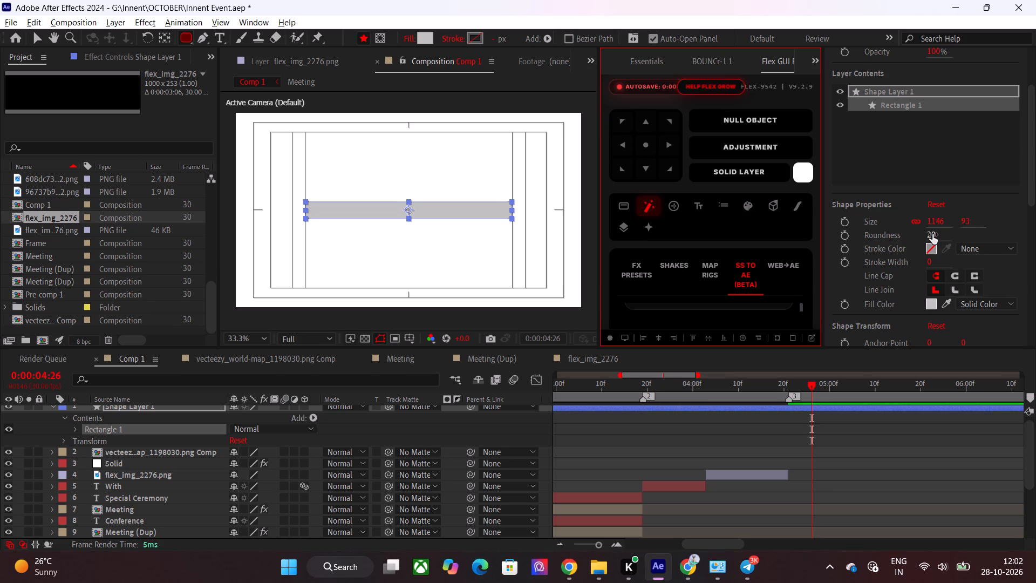
{"action": "left_click_drag", "start_coordinate": [932, 234], "coordinate": [952, 234]}
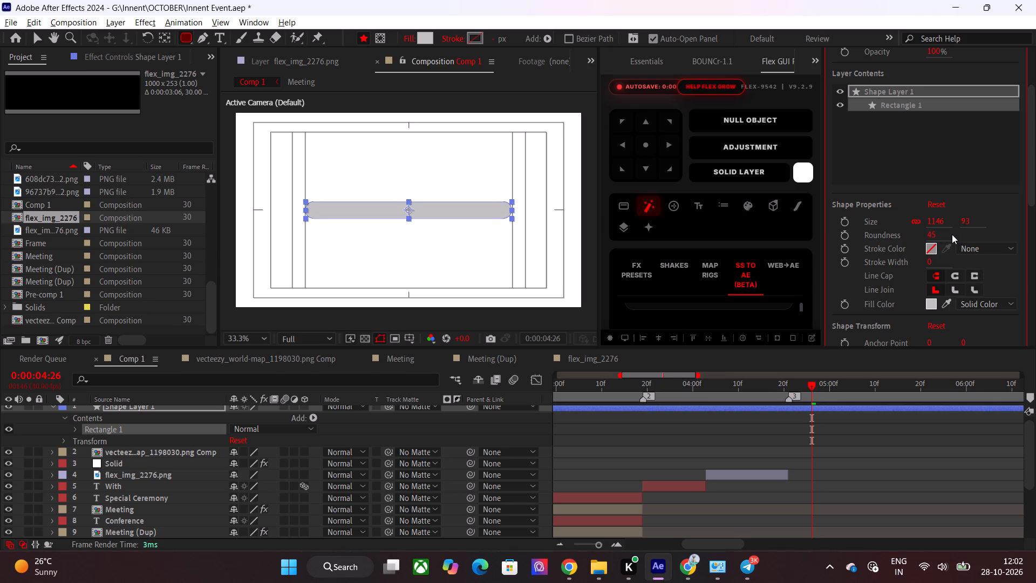
Trim the start of the rectangle's shape layer to 0:00:04:21, at marker 3, and deselect it.
{"action": "left_click", "coordinate": [740, 451]}
{"action": "left_click_drag", "start_coordinate": [807, 394], "coordinate": [790, 413]}
{"action": "scroll", "coordinate": [790, 413], "scroll_direction": "up", "scroll_amount": 2}
{"action": "left_click", "coordinate": [792, 413]}
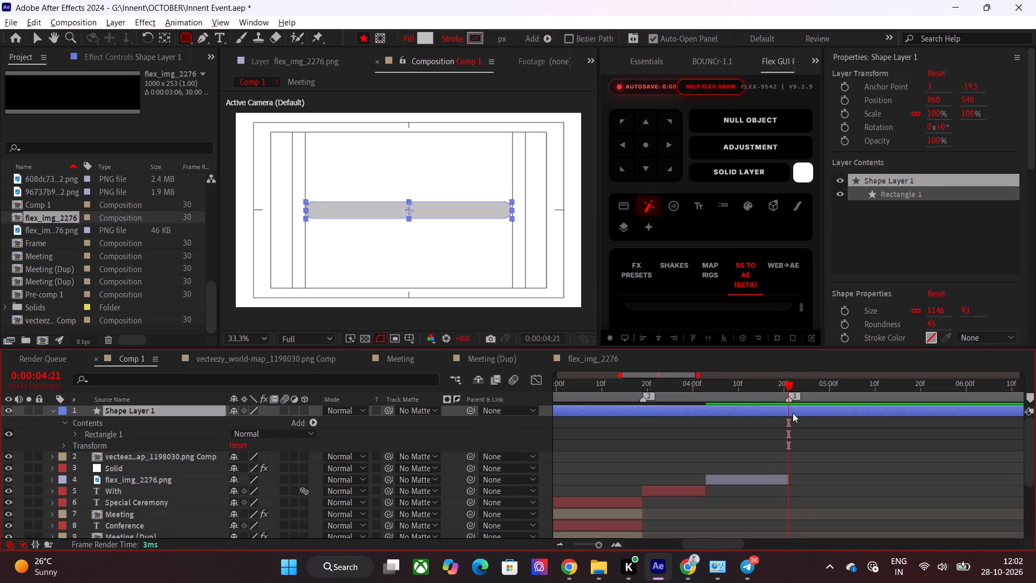
{"action": "key", "text": "alt+bracketleft"}
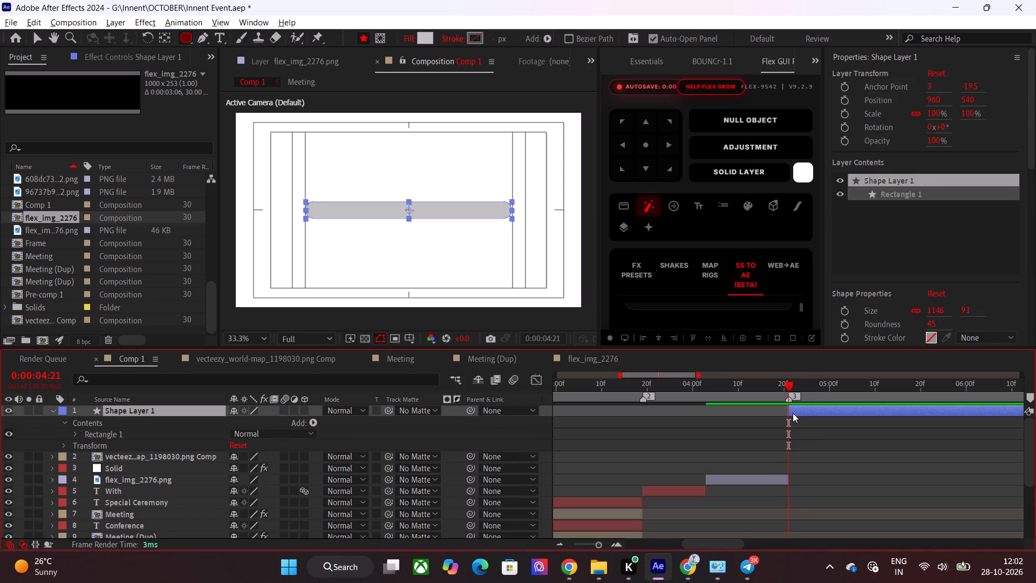
{"action": "left_click", "coordinate": [810, 445]}
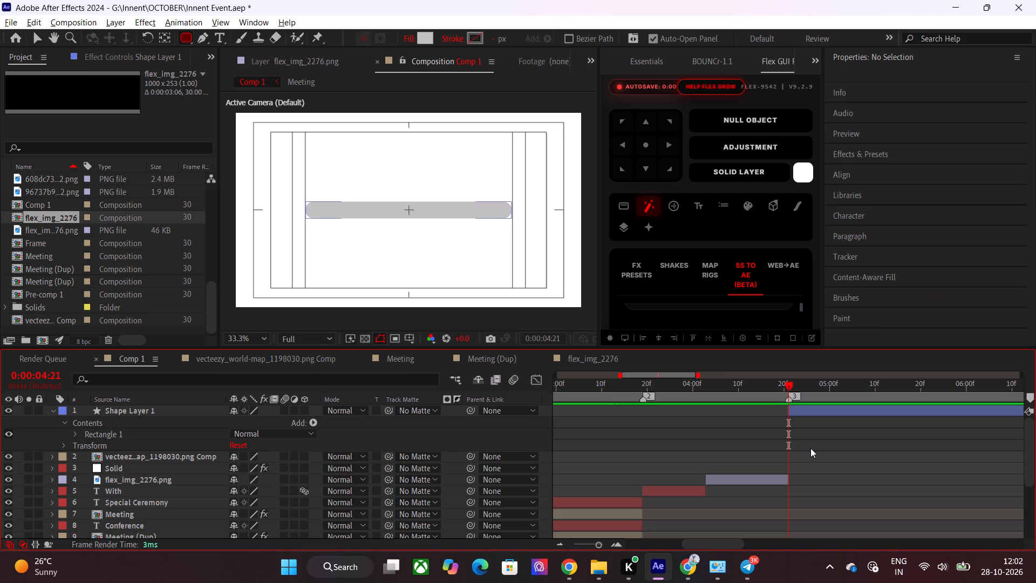
In Chrome, examine the Pinterest pins "Create Orbit carousel animation" and "Flowly Fiction concept | SaaS Ad" as search bar animation references.
{"action": "left_click", "coordinate": [687, 563]}
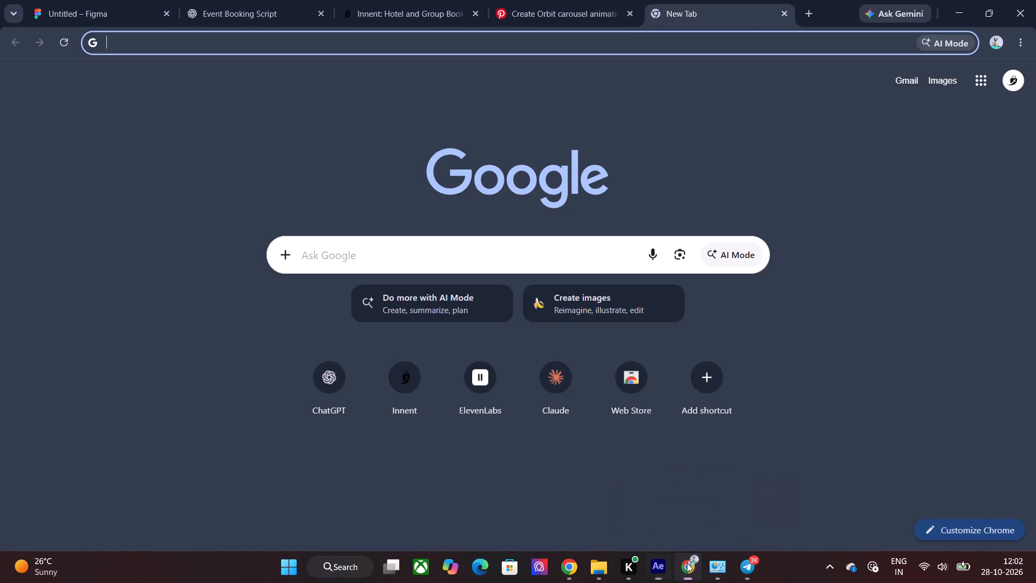
{"action": "left_click", "coordinate": [530, 0]}
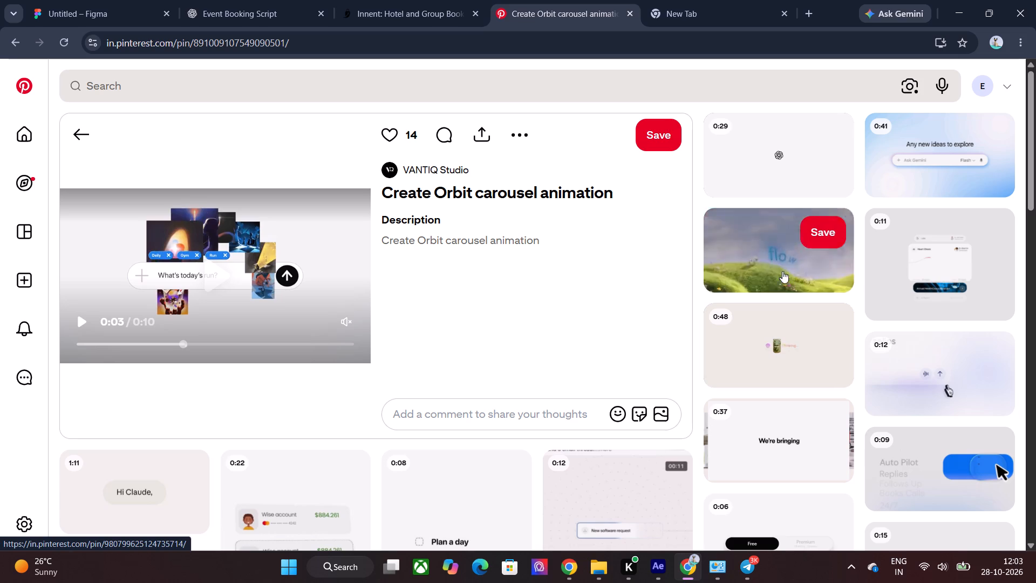
{"action": "left_click", "coordinate": [768, 250]}
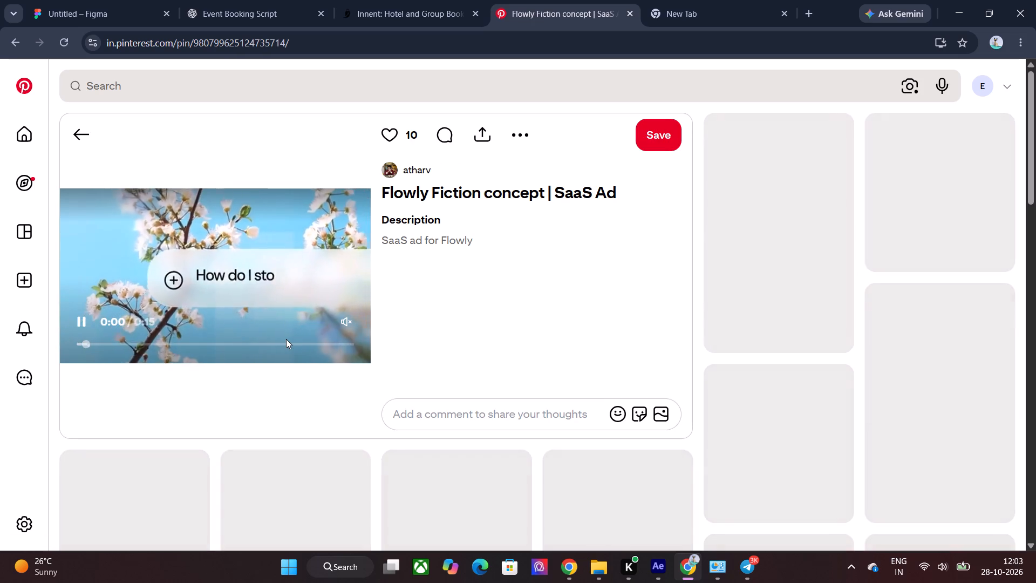
{"action": "left_click", "coordinate": [248, 247]}
{"action": "left_click", "coordinate": [245, 247]}
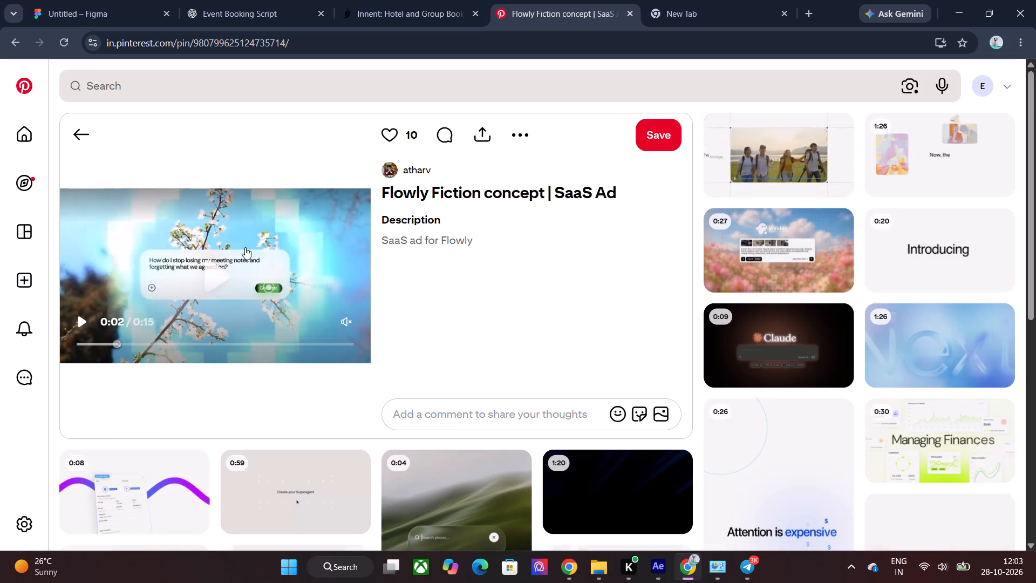
{"action": "left_click", "coordinate": [245, 247]}
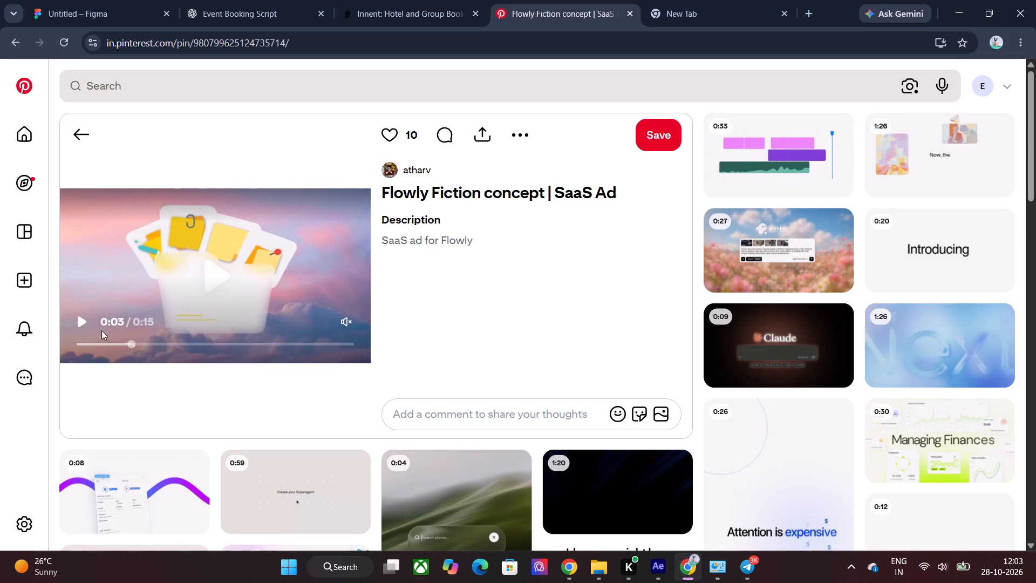
{"action": "left_click_drag", "start_coordinate": [111, 343], "coordinate": [100, 346]}
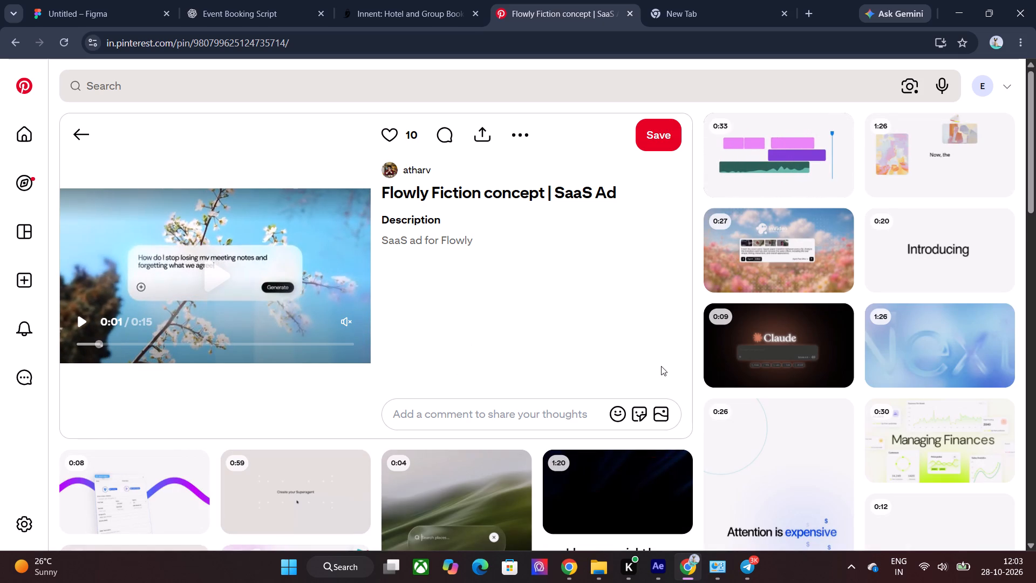
{"action": "scroll", "coordinate": [674, 366], "scroll_direction": "down", "scroll_amount": 3}
{"action": "left_click", "coordinate": [7, 38]}
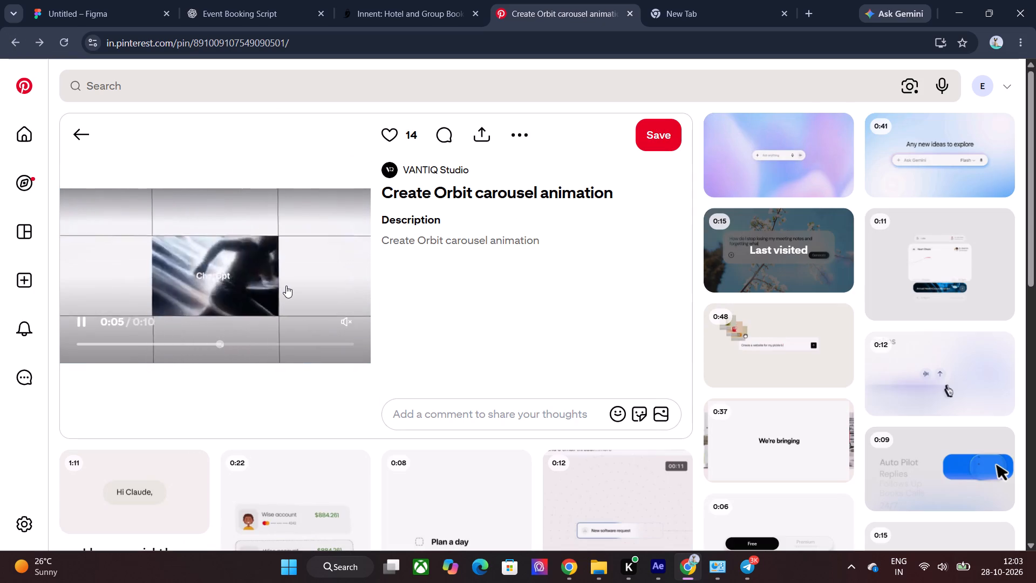
{"action": "left_click", "coordinate": [286, 286]}
{"action": "scroll", "coordinate": [359, 309], "scroll_direction": "down", "scroll_amount": 3}
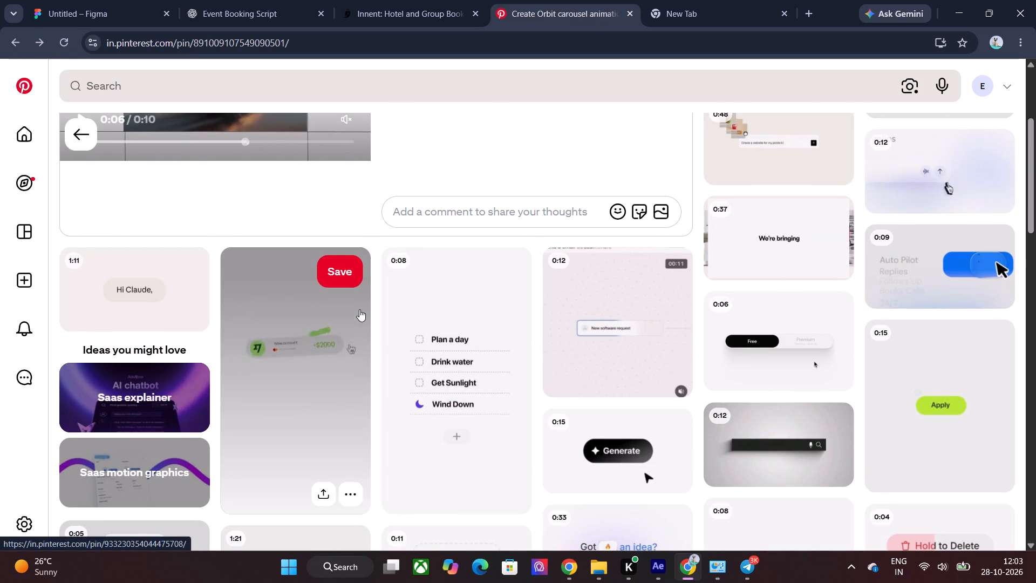
Return to the "search bar for motion designing" Pinterest results and browse them for more search bar references.
{"action": "left_click", "coordinate": [5, 35]}
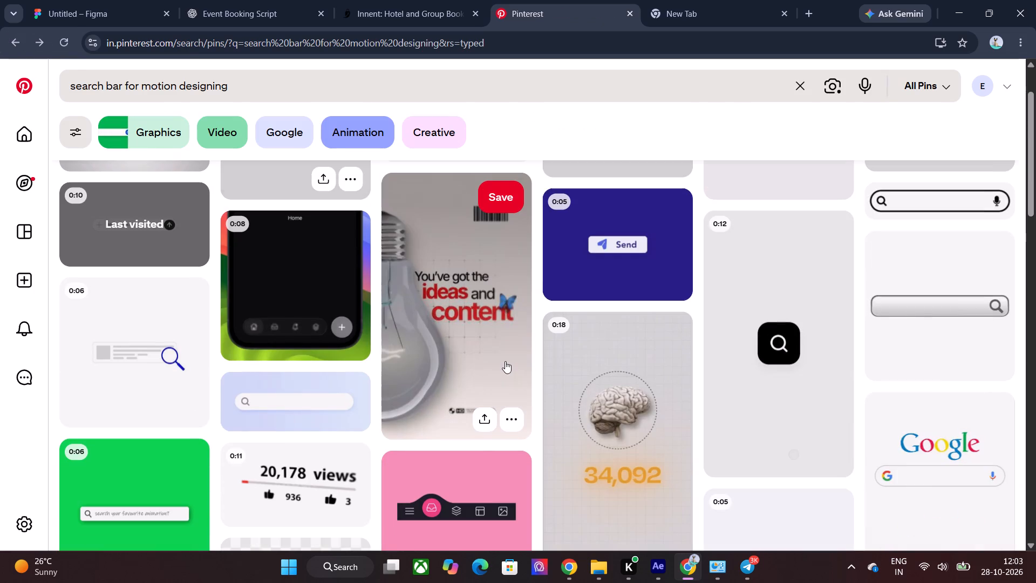
{"action": "scroll", "coordinate": [502, 361], "scroll_direction": "down", "scroll_amount": 6}
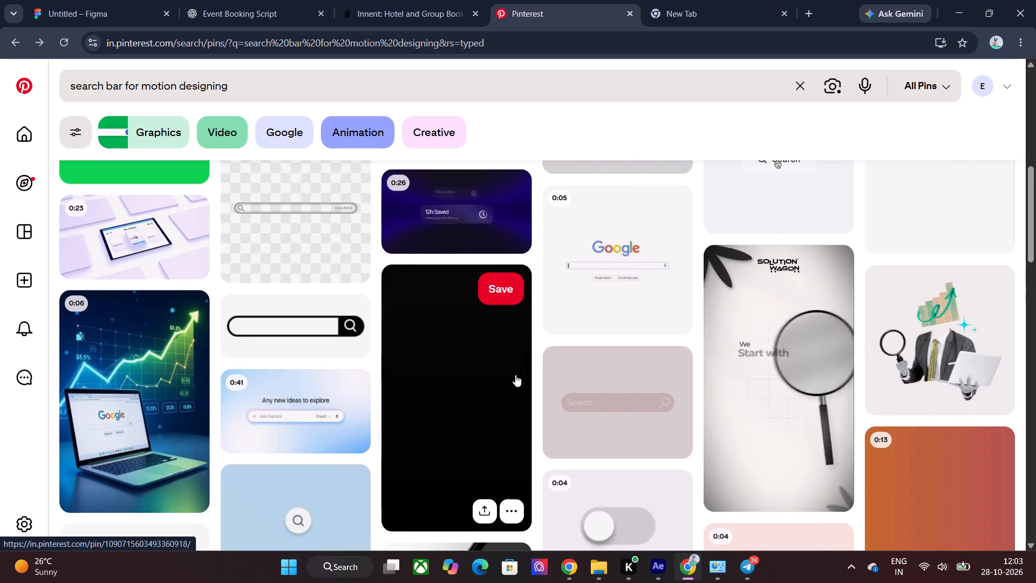
{"action": "scroll", "coordinate": [516, 375], "scroll_direction": "down", "scroll_amount": 8}
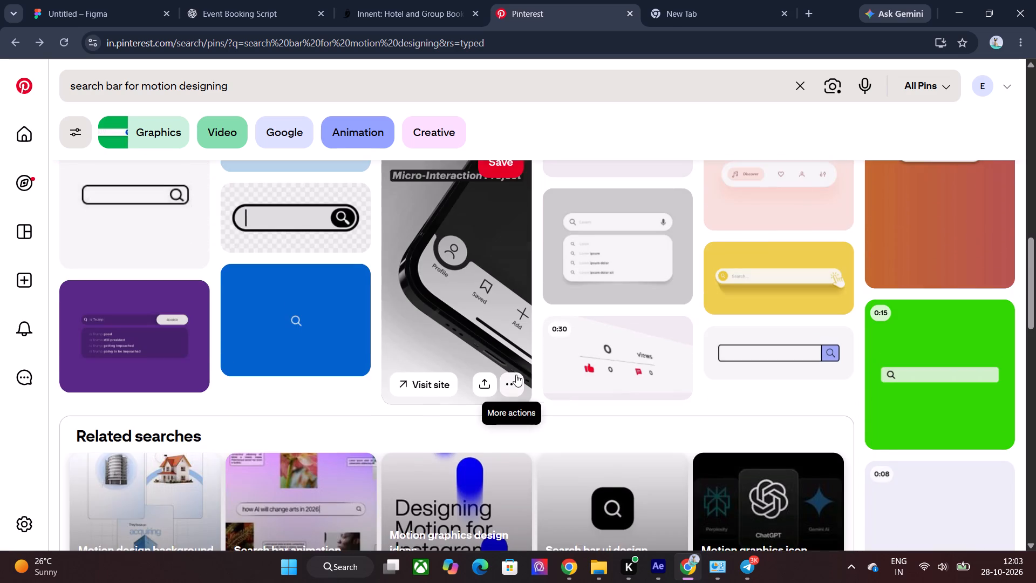
{"action": "scroll", "coordinate": [516, 375], "scroll_direction": "down", "scroll_amount": 1}
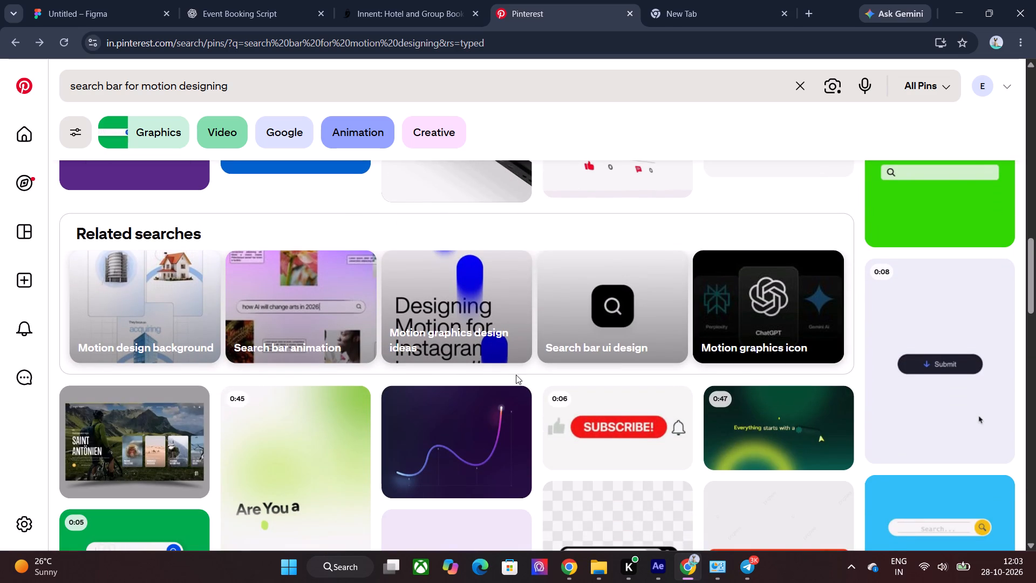
Open Pinterest's related search "Search bar animation" for more search bar references.
{"action": "left_click", "coordinate": [738, 570]}
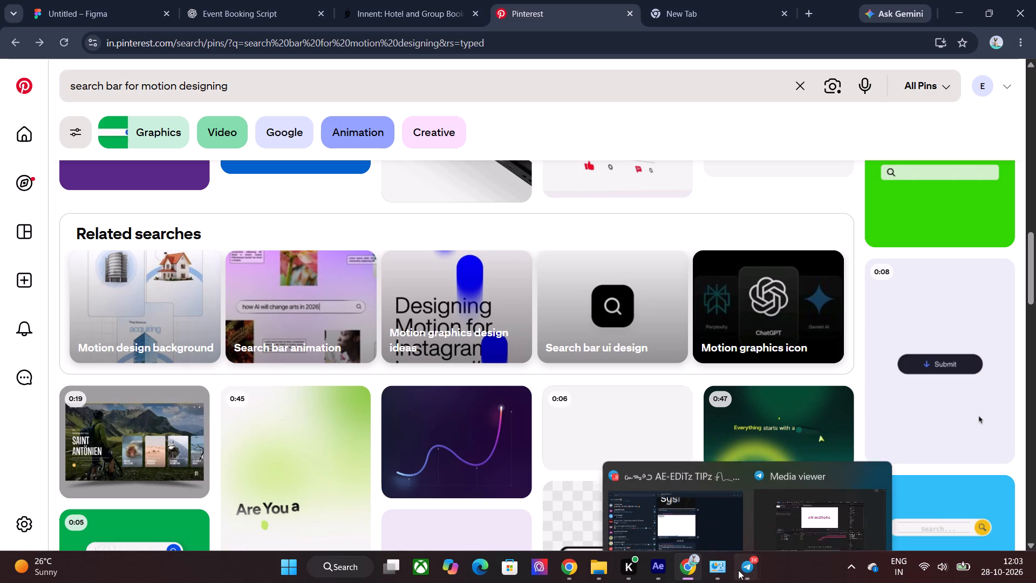
{"action": "left_click", "coordinate": [313, 306]}
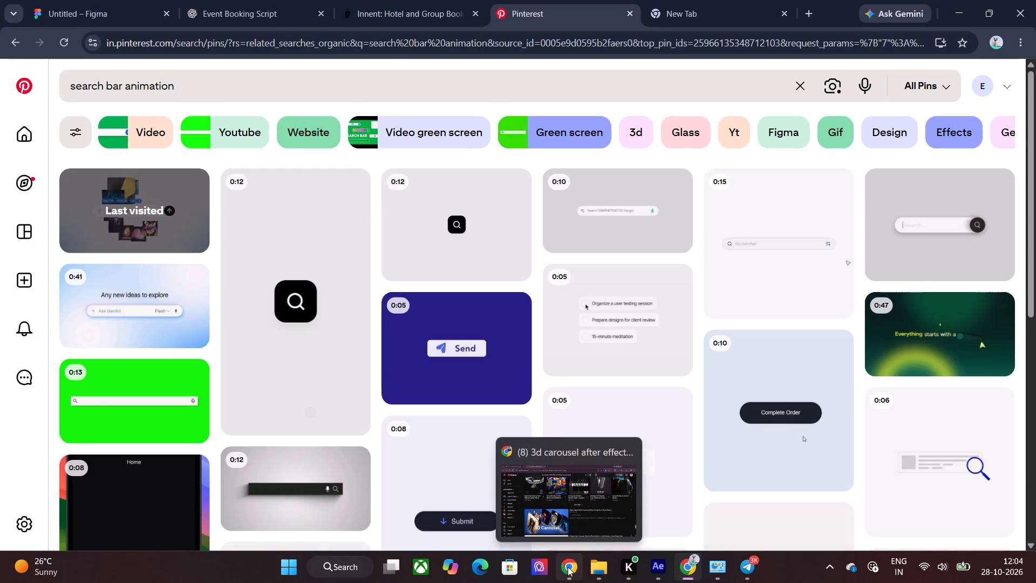
Switch to the YouTube 3D carousel results in the other Chrome window and preview "How to Create a Modern Carousel Animation in After Effects" from the beginning.
{"action": "left_click_drag", "start_coordinate": [691, 574], "coordinate": [608, 574]}
{"action": "left_click", "coordinate": [576, 570]}
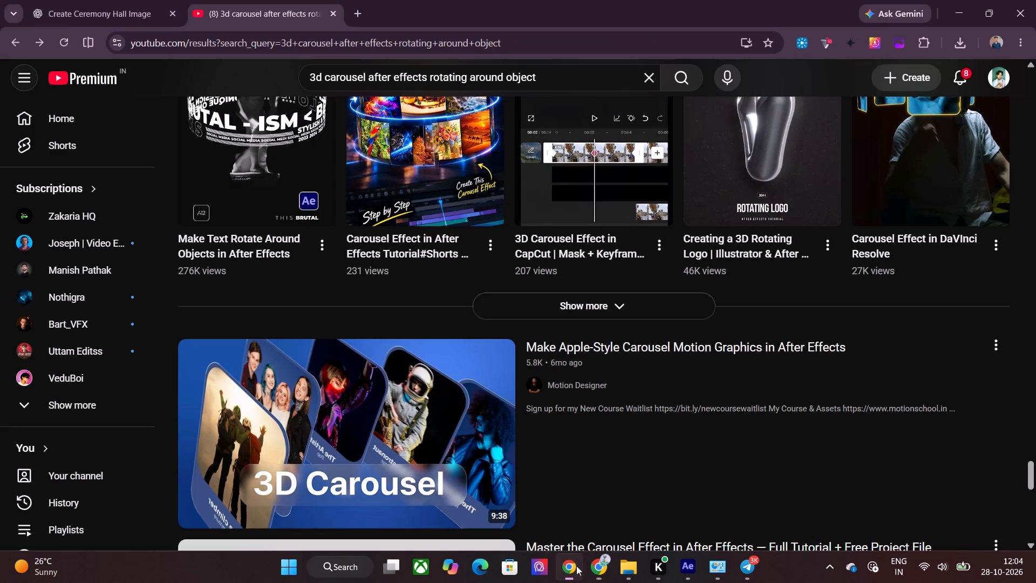
{"action": "scroll", "coordinate": [526, 240], "scroll_direction": "down", "scroll_amount": 6}
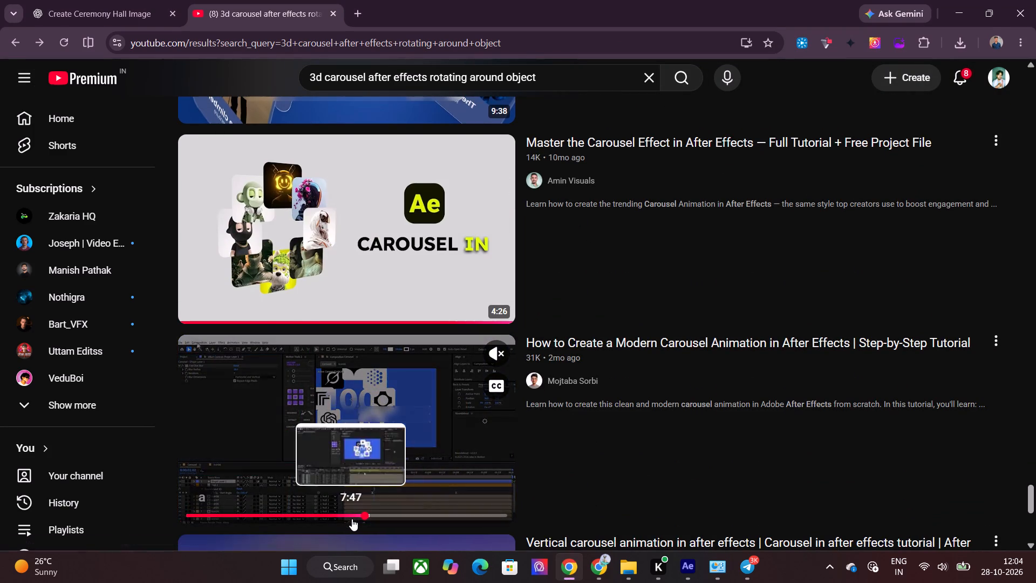
{"action": "left_click_drag", "start_coordinate": [354, 519], "coordinate": [133, 522]}
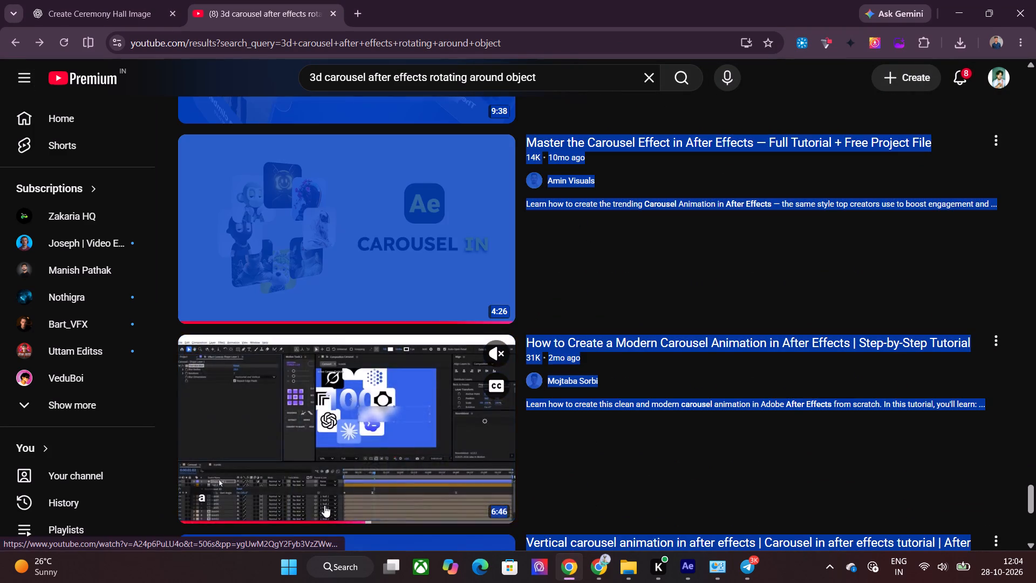
{"action": "left_click_drag", "start_coordinate": [367, 517], "coordinate": [210, 528]}
{"action": "left_click", "coordinate": [561, 477]}
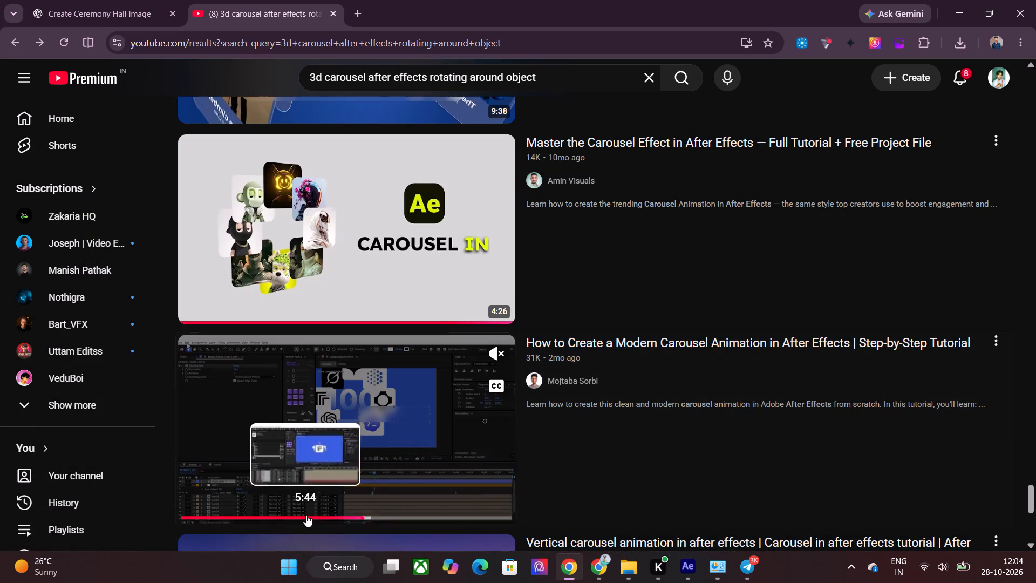
{"action": "left_click_drag", "start_coordinate": [362, 516], "coordinate": [190, 522]}
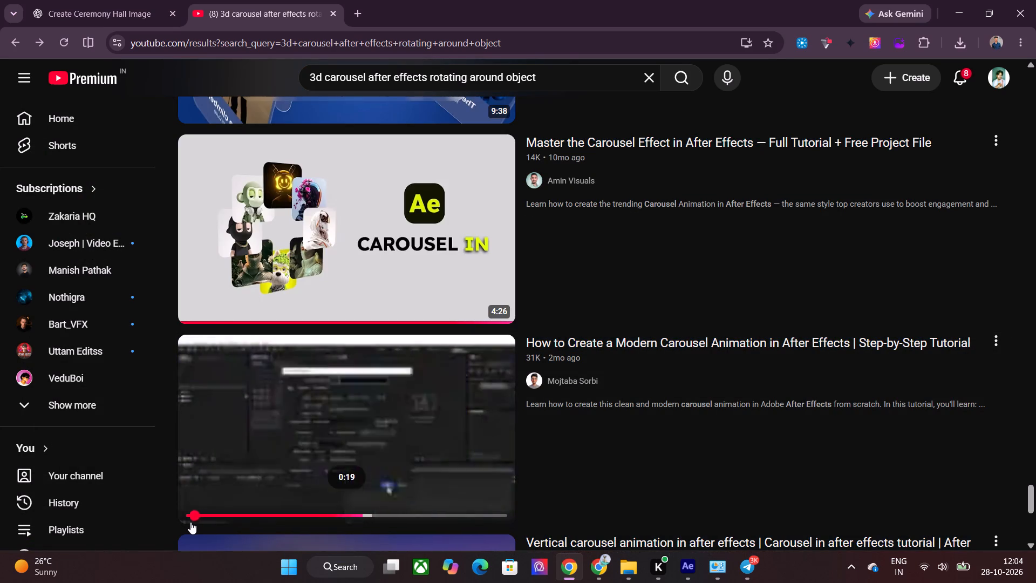
{"action": "left_click_drag", "start_coordinate": [190, 522], "coordinate": [186, 522]}
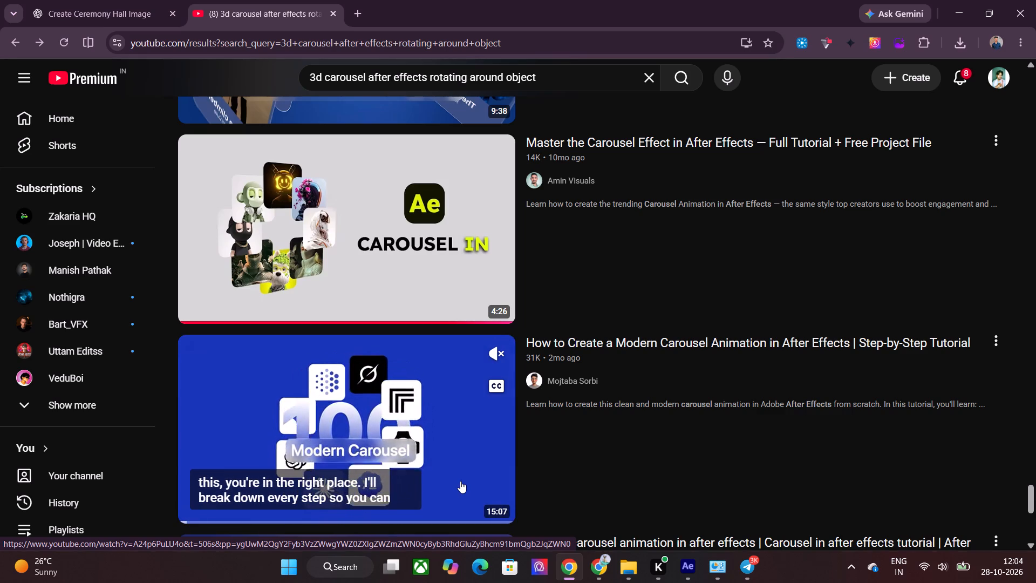
Open the "How to Create a Modern Carousel Animation in After Effects" tutorial, adjust its player volume and watch the opening.
{"action": "left_click", "coordinate": [482, 437]}
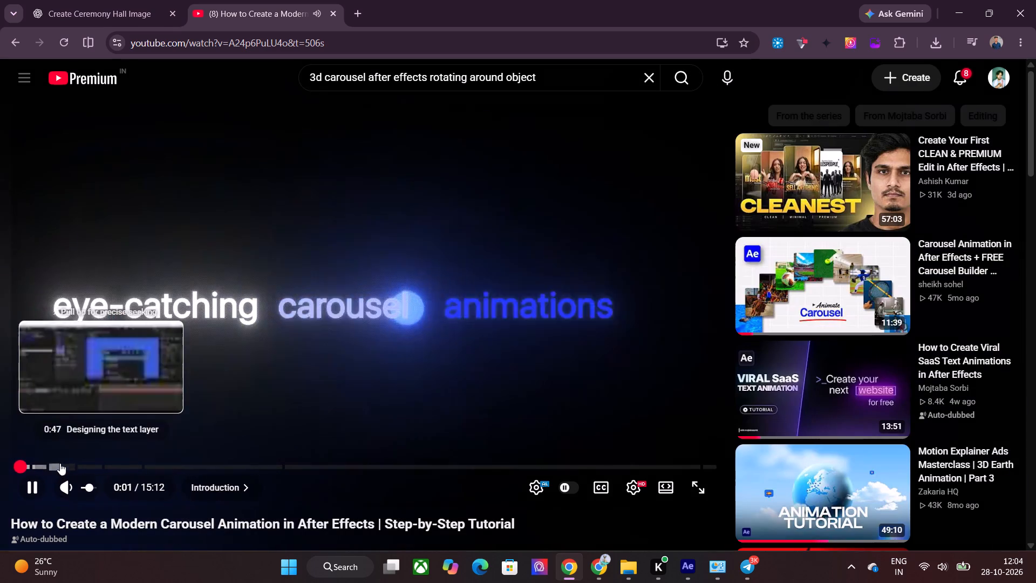
{"action": "left_click", "coordinate": [85, 488]}
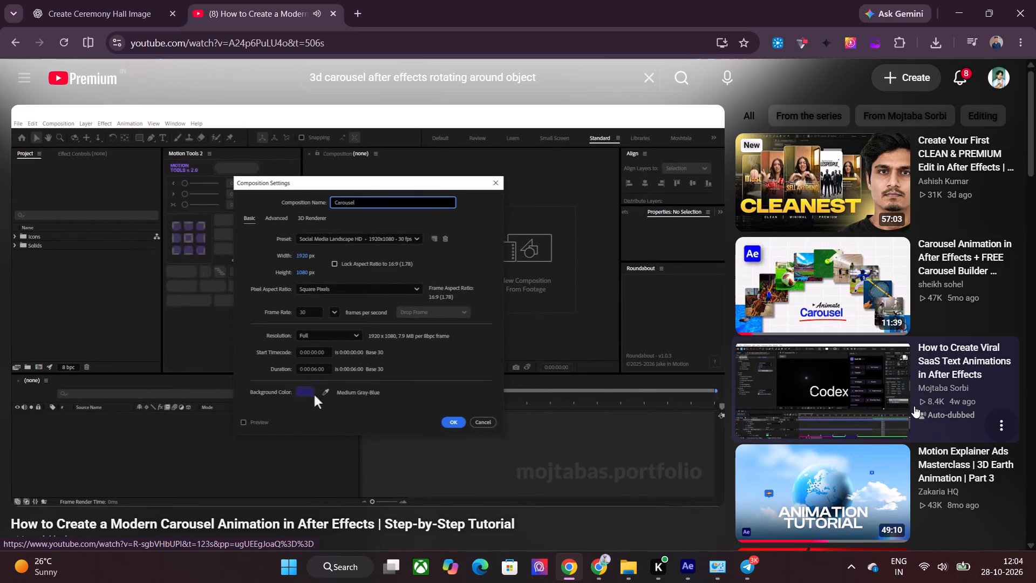
Turn on Bluetooth in the Windows quick settings and connect the Boult Audio Airbass audio device.
{"action": "left_click", "coordinate": [950, 562]}
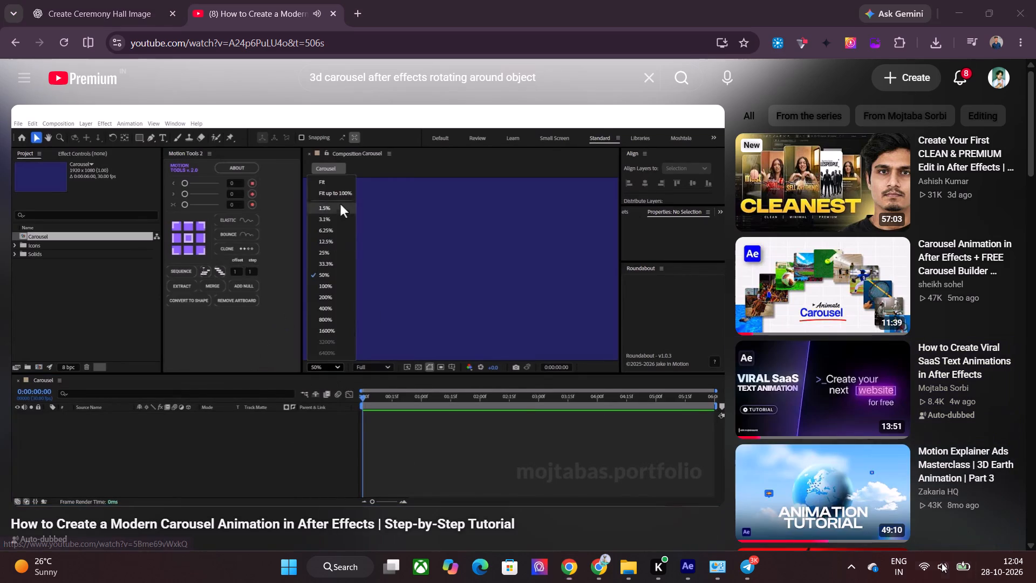
{"action": "left_click", "coordinate": [899, 324]}
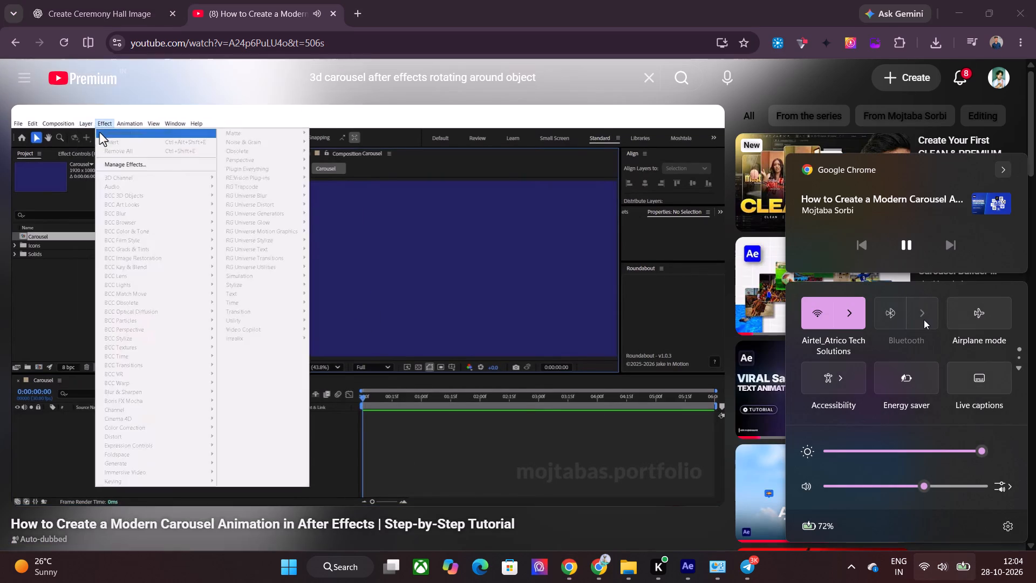
{"action": "left_click", "coordinate": [924, 320]}
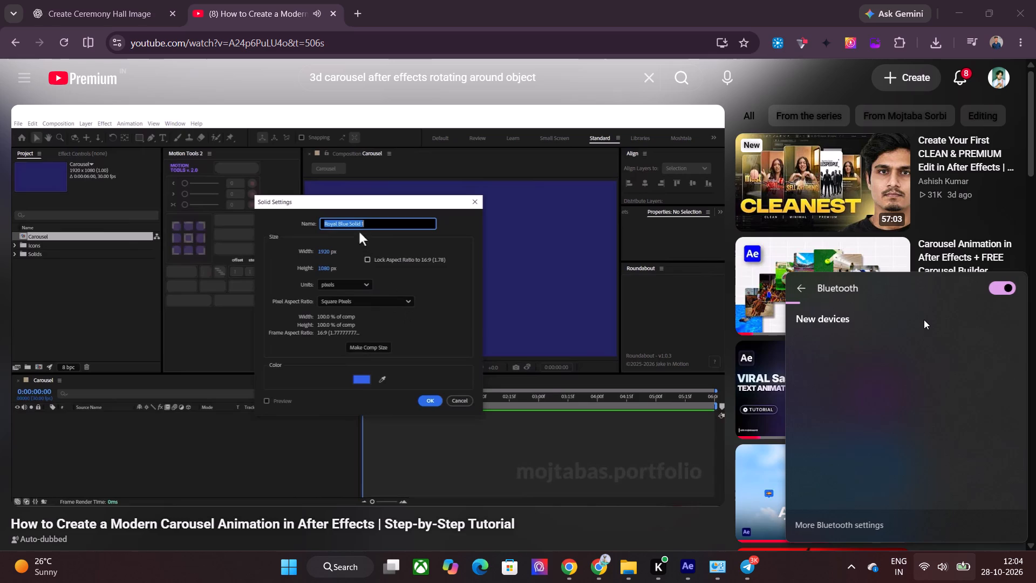
{"action": "left_click", "coordinate": [913, 400]}
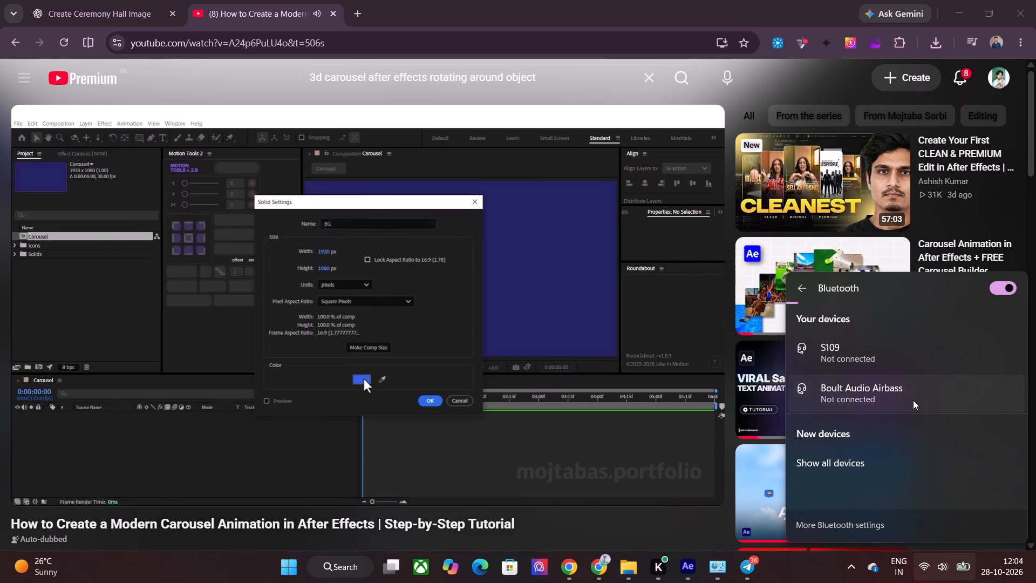
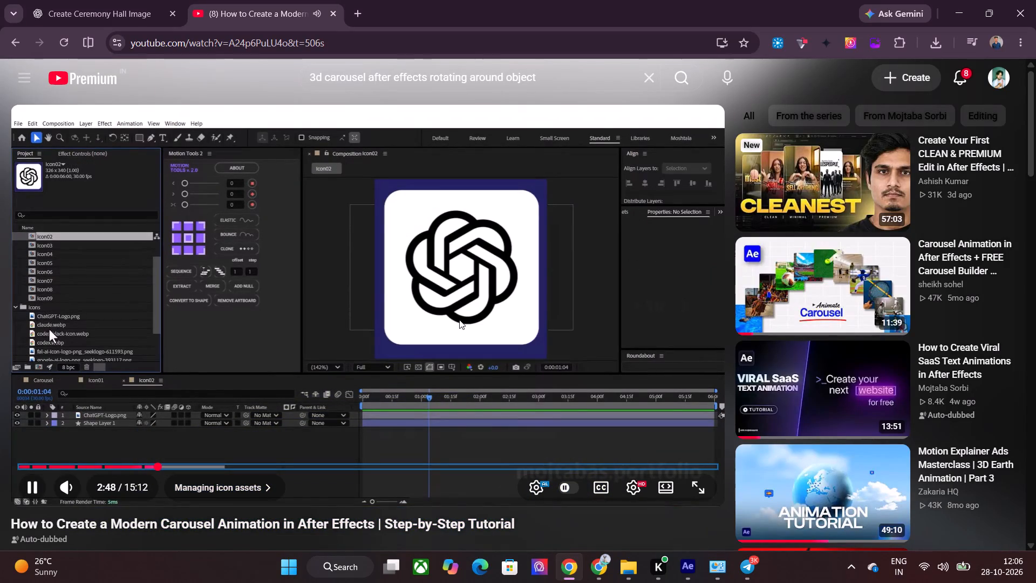
Skim the tutorial from the "Managing icon assets" chapter into "Carousel animation workflow" and watch how the Roundabout rig is created from the icon layers.
{"action": "left_click", "coordinate": [176, 462]}
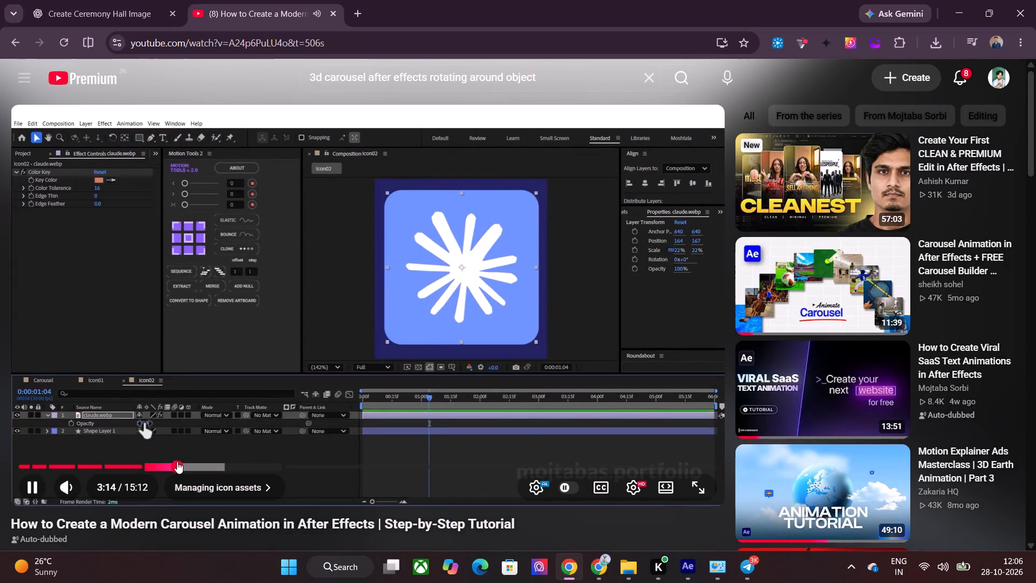
{"action": "left_click", "coordinate": [187, 460]}
{"action": "left_click", "coordinate": [200, 465]}
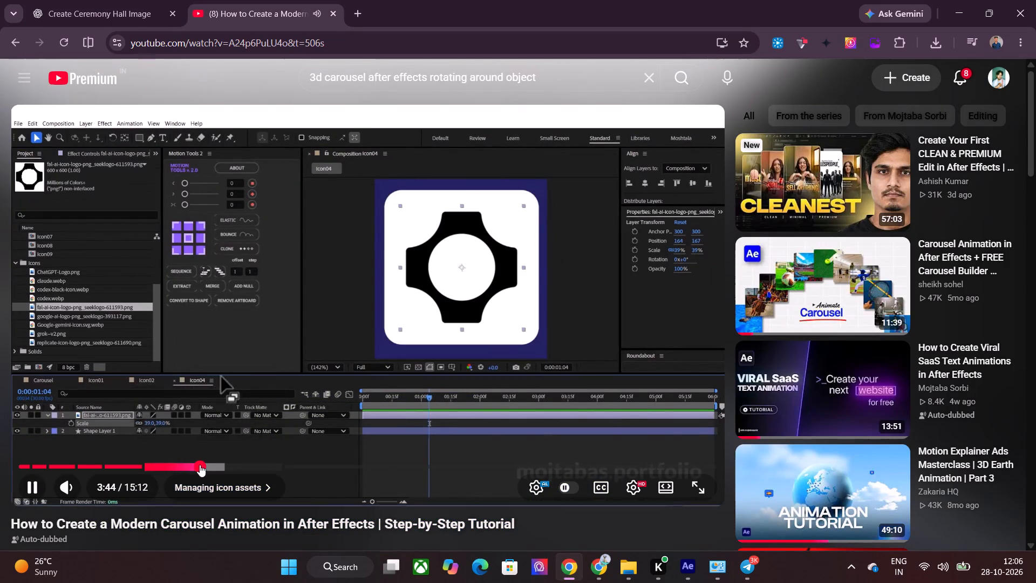
{"action": "left_click", "coordinate": [210, 465]}
{"action": "left_click", "coordinate": [225, 465]}
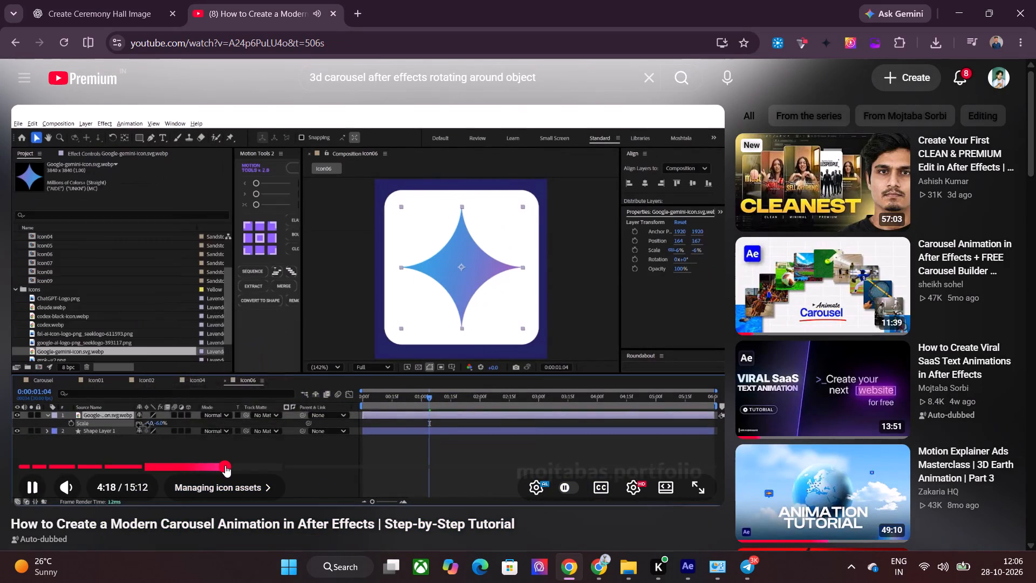
{"action": "left_click", "coordinate": [244, 465]}
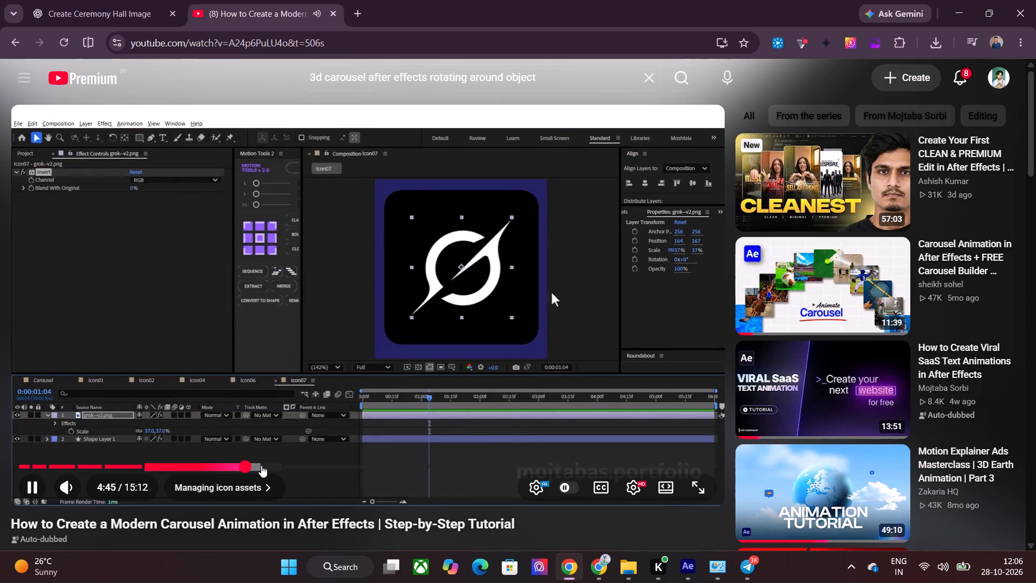
{"action": "left_click", "coordinate": [261, 465]}
{"action": "left_click", "coordinate": [269, 465]}
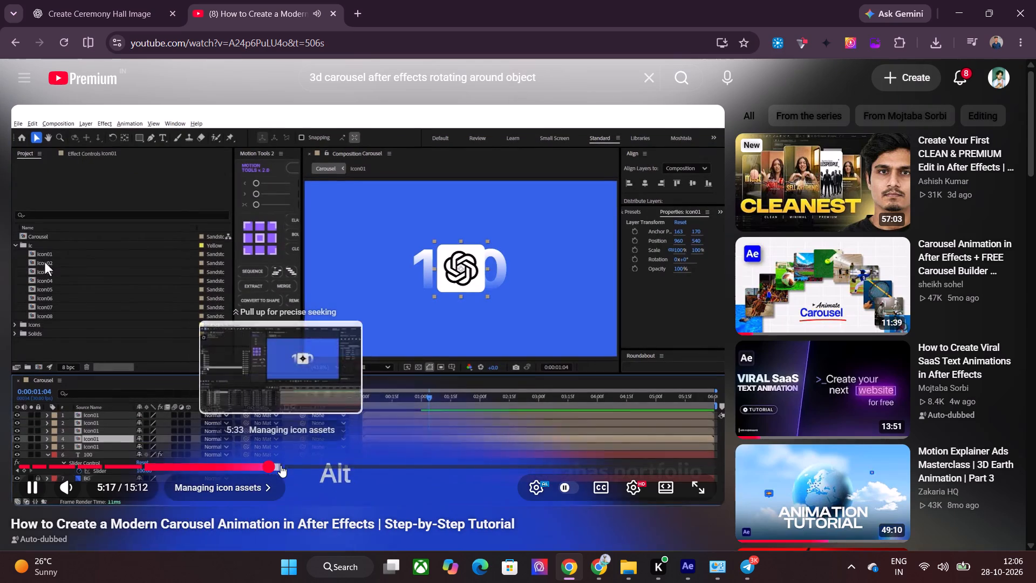
{"action": "left_click", "coordinate": [281, 465]}
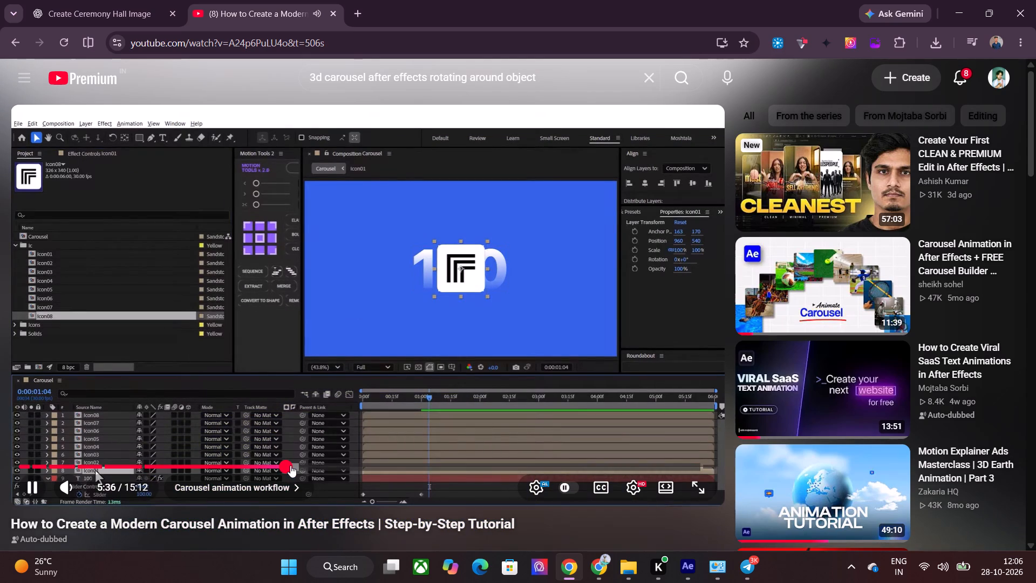
{"action": "left_click", "coordinate": [299, 465]}
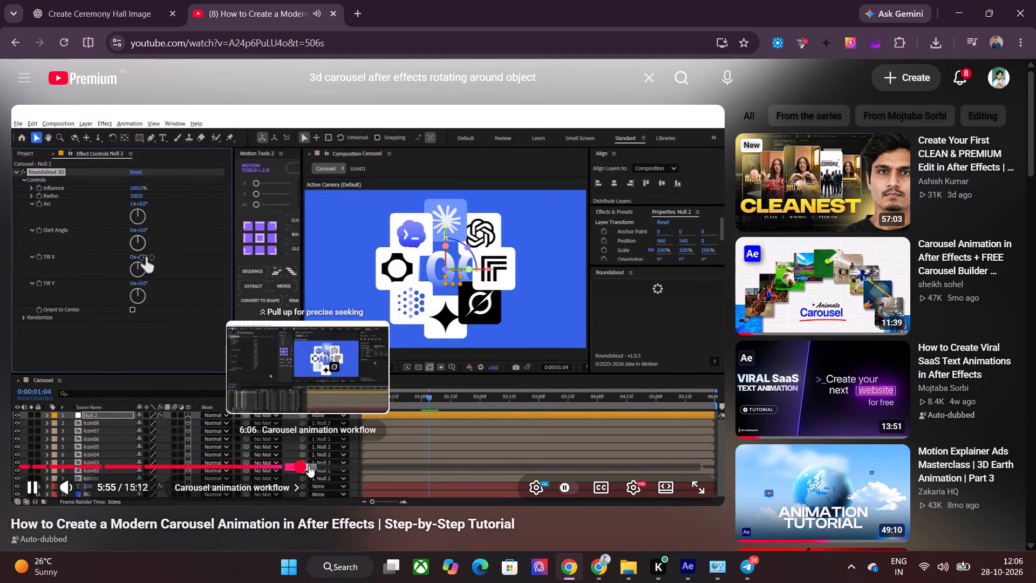
{"action": "left_click", "coordinate": [294, 465]}
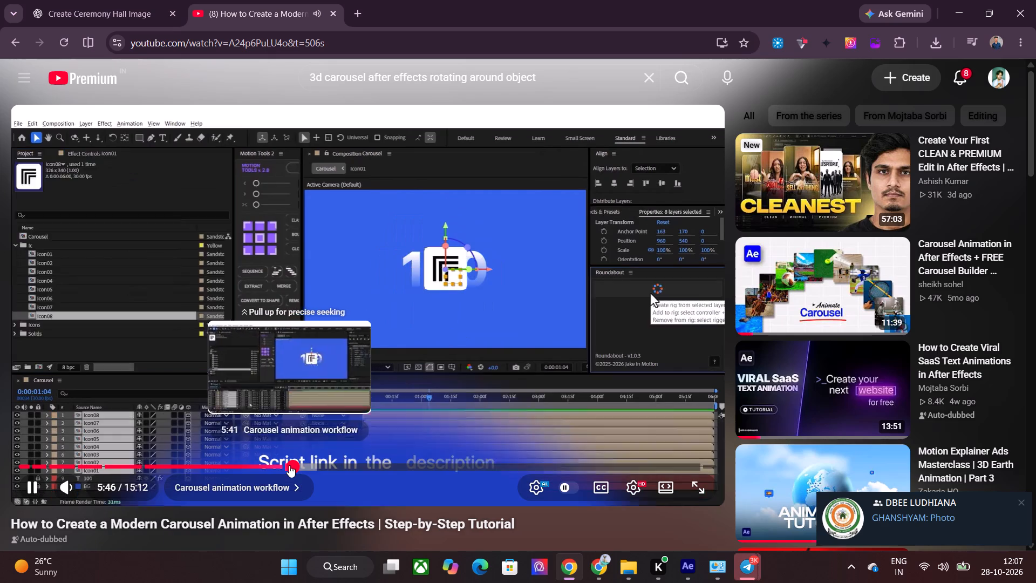
{"action": "left_click", "coordinate": [289, 465]}
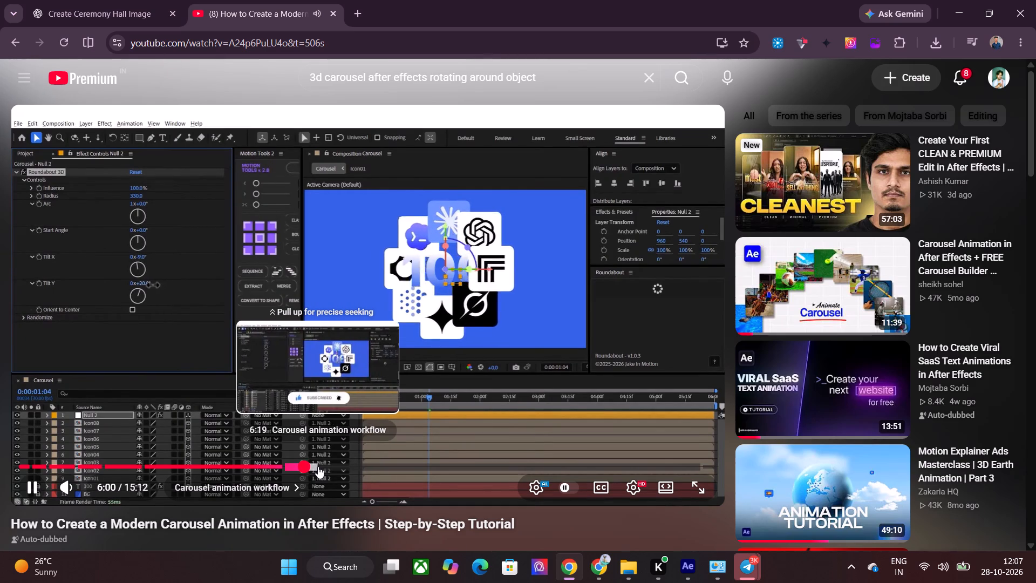
Skim the "Carousel animation workflow" chapter through the rig controls, start angle keyframes and glass blur parts, and pause the video at 9:28.
{"action": "left_click", "coordinate": [318, 466]}
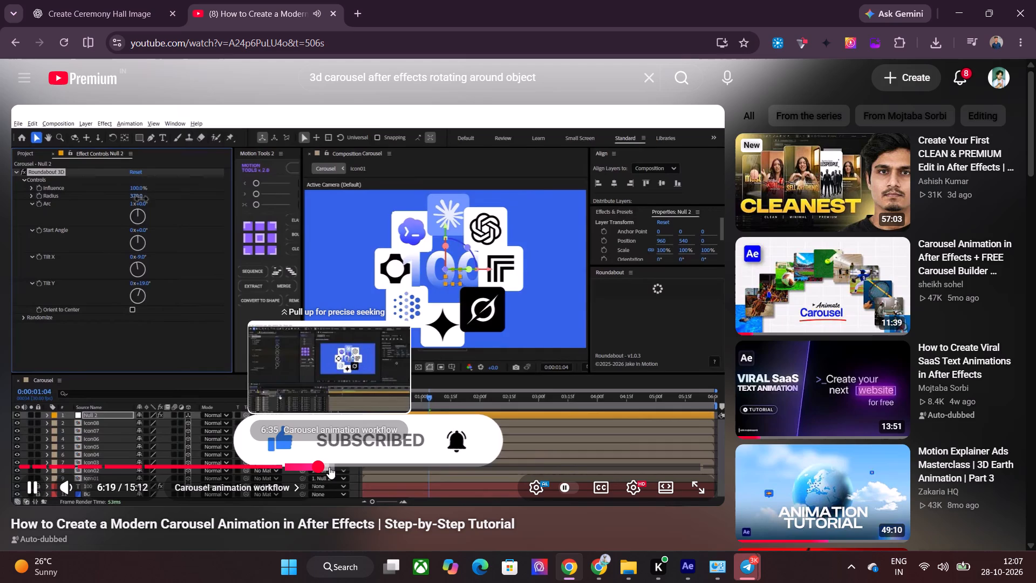
{"action": "left_click", "coordinate": [329, 467]}
{"action": "left_click", "coordinate": [351, 467]}
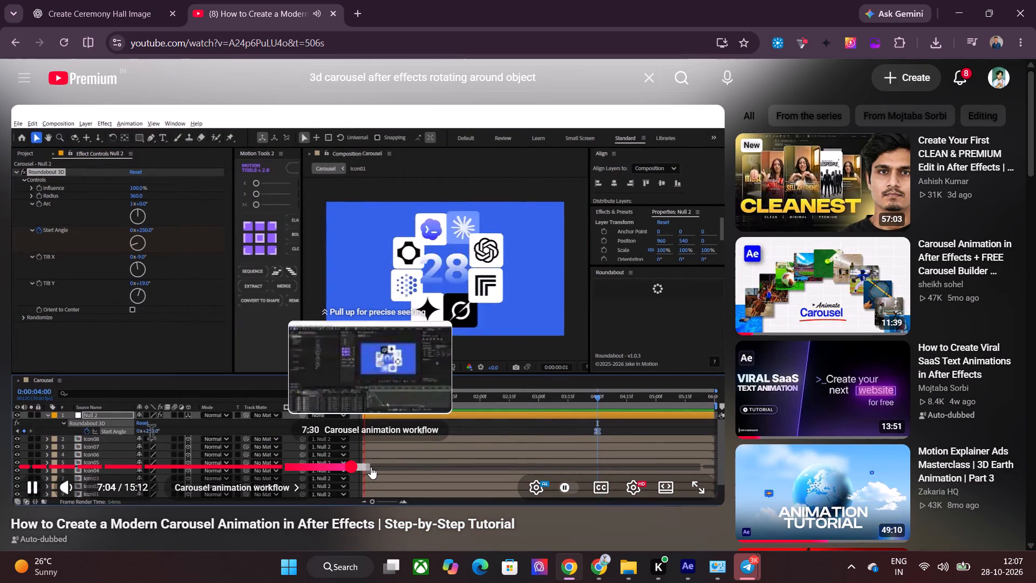
{"action": "left_click", "coordinate": [371, 467]}
{"action": "left_click", "coordinate": [394, 467]}
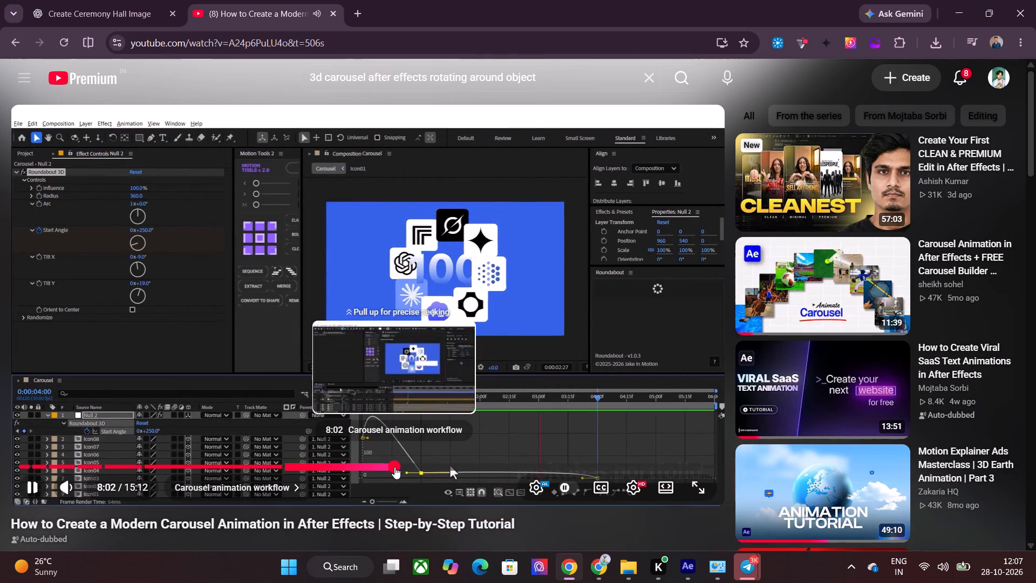
{"action": "left_click", "coordinate": [408, 462]}
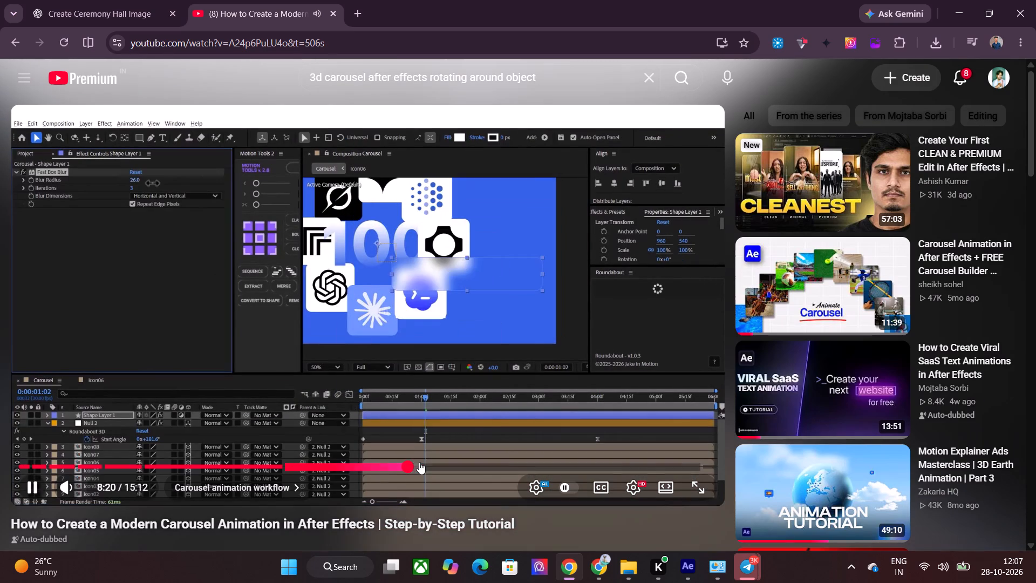
{"action": "left_click", "coordinate": [419, 462]}
{"action": "left_click", "coordinate": [458, 462]}
{"action": "left_click", "coordinate": [463, 293]}
Expand the tutorial's description and open the jakeinmotion.com link for the script used, going to the free download form on its page.
{"action": "scroll", "coordinate": [462, 293], "scroll_direction": "down", "scroll_amount": 3}
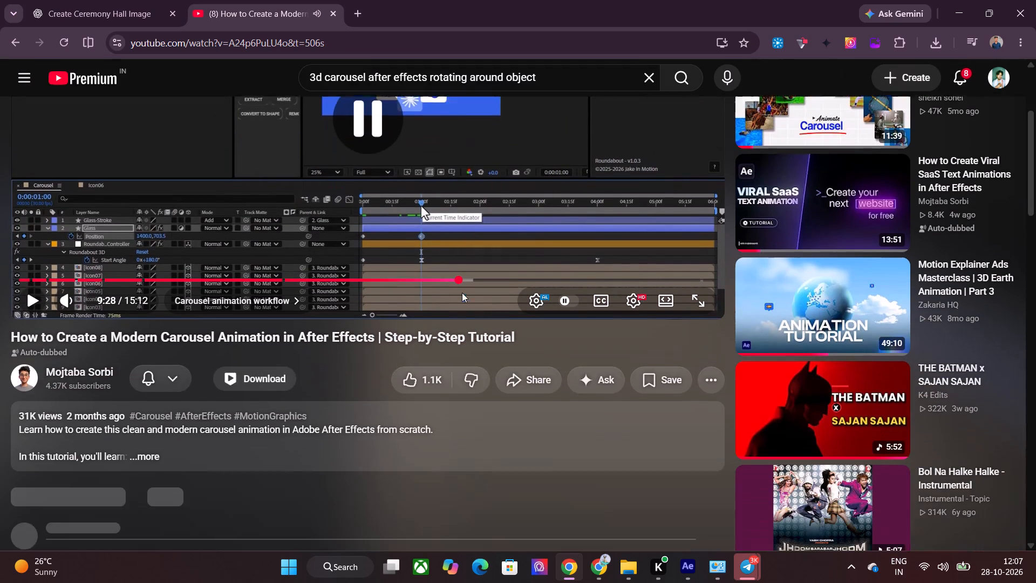
{"action": "scroll", "coordinate": [459, 293], "scroll_direction": "down", "scroll_amount": 1}
{"action": "left_click", "coordinate": [254, 369]}
{"action": "scroll", "coordinate": [270, 364], "scroll_direction": "down", "scroll_amount": 3}
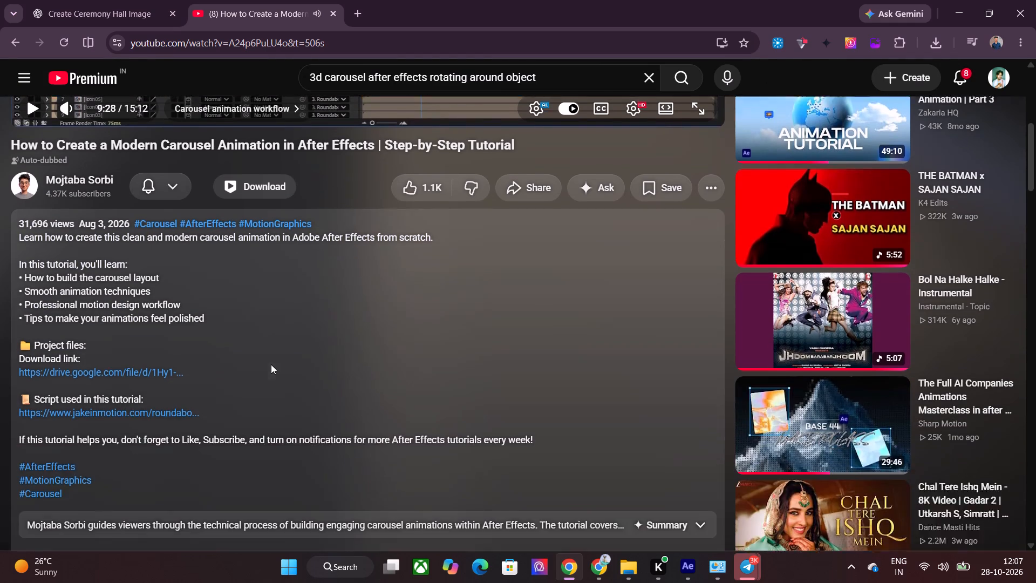
{"action": "left_click", "coordinate": [132, 320]}
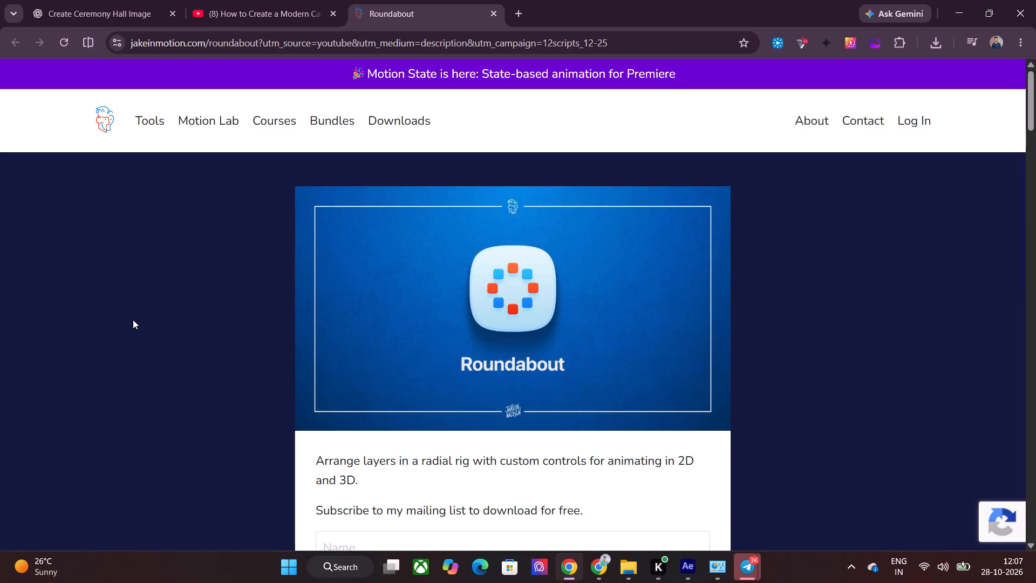
{"action": "scroll", "coordinate": [359, 350], "scroll_direction": "down", "scroll_amount": 3}
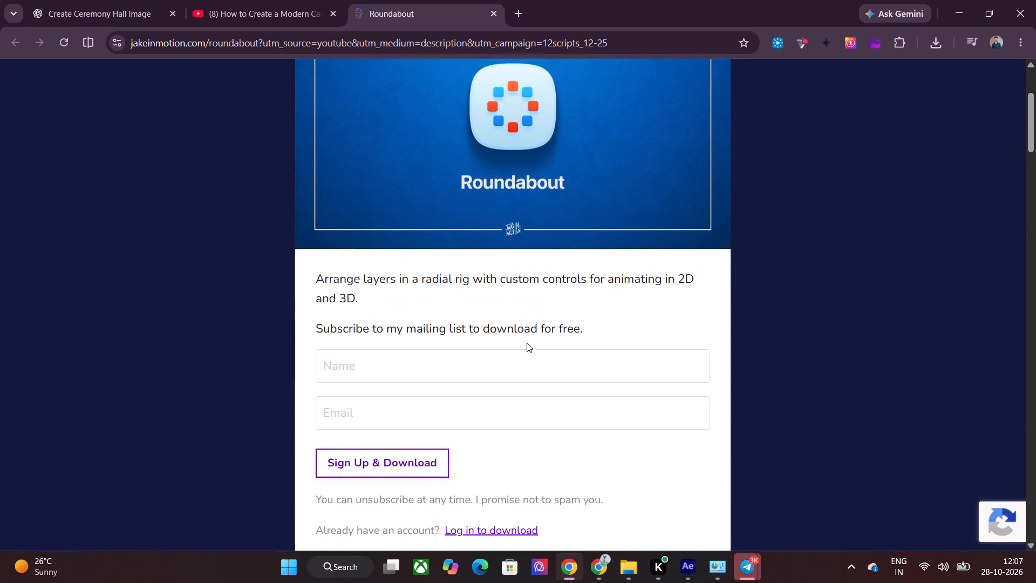
Fill the Roundabout download form with the second saved name and email profile and submit the sign-up to download the script.
{"action": "left_click", "coordinate": [483, 352]}
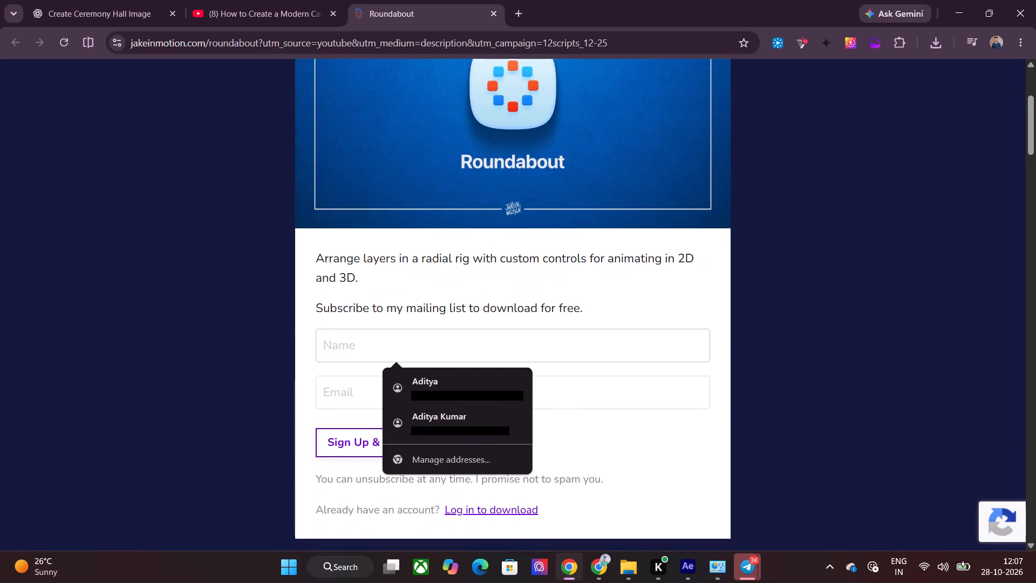
{"action": "left_click", "coordinate": [471, 430]}
{"action": "left_click", "coordinate": [404, 444]}
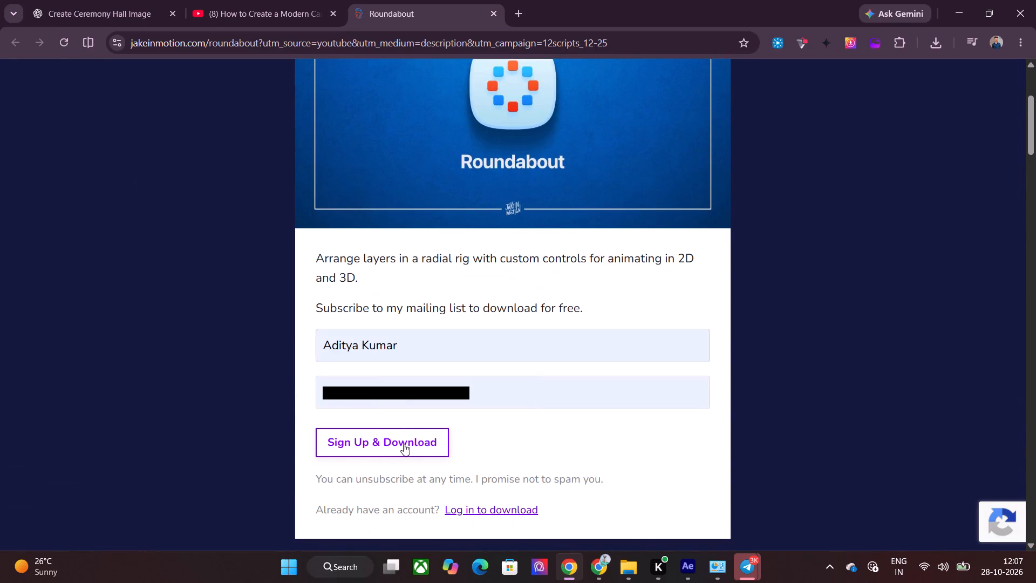
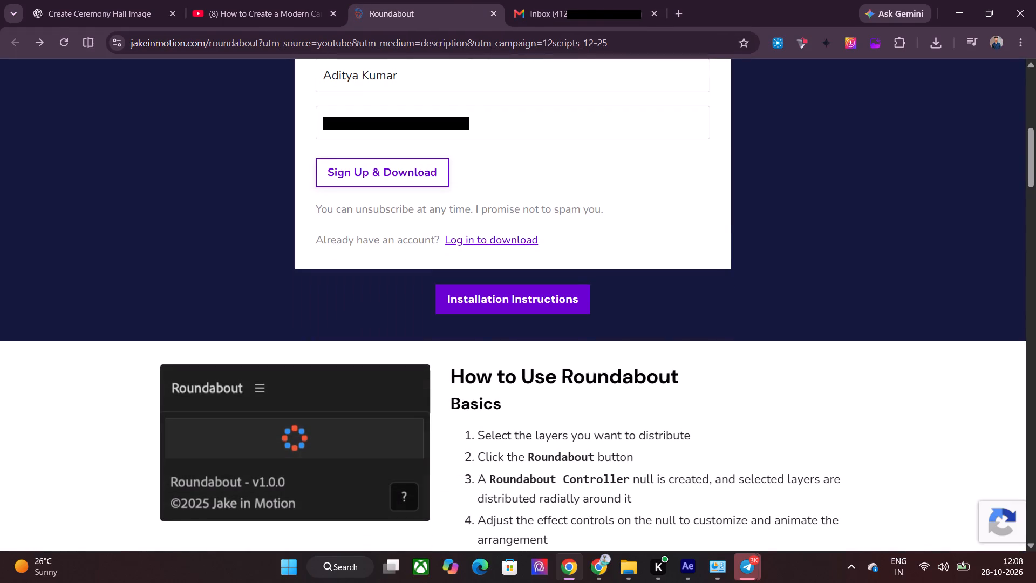
Submit the prefilled name and email sign-up form to download the free Roundabout script.
{"action": "scroll", "coordinate": [529, 430], "scroll_direction": "up", "scroll_amount": 4}
{"action": "left_click", "coordinate": [391, 443]}
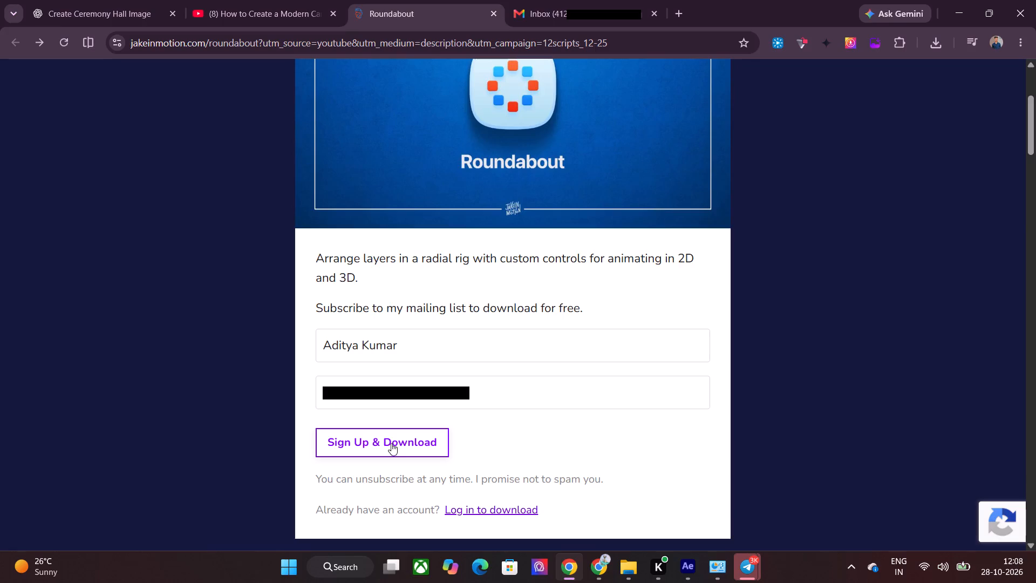
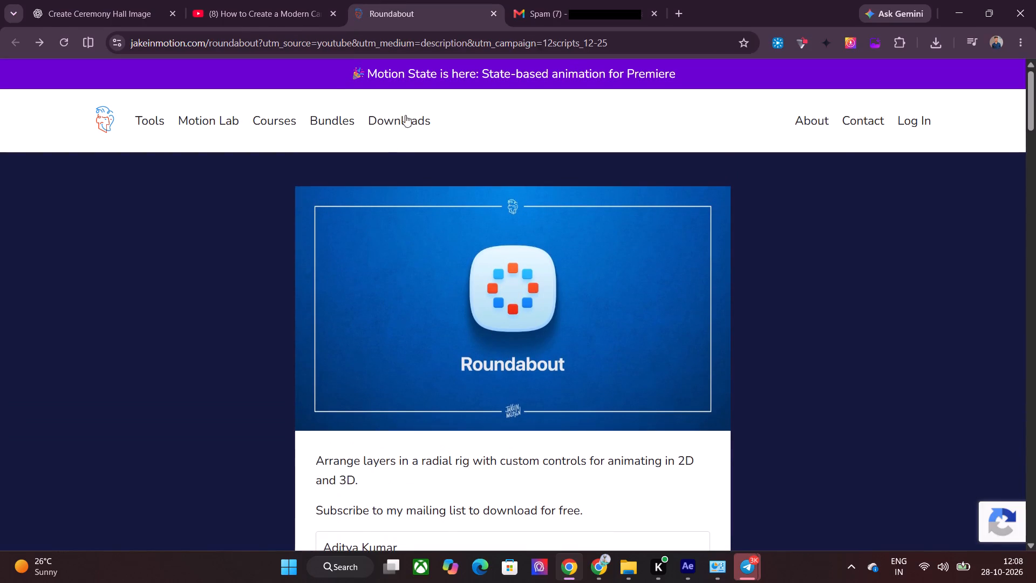
Open the site's Downloads page and browse the free items under Presets, Scripts & Add-ons.
{"action": "left_click", "coordinate": [400, 117]}
{"action": "scroll", "coordinate": [516, 229], "scroll_direction": "down", "scroll_amount": 10}
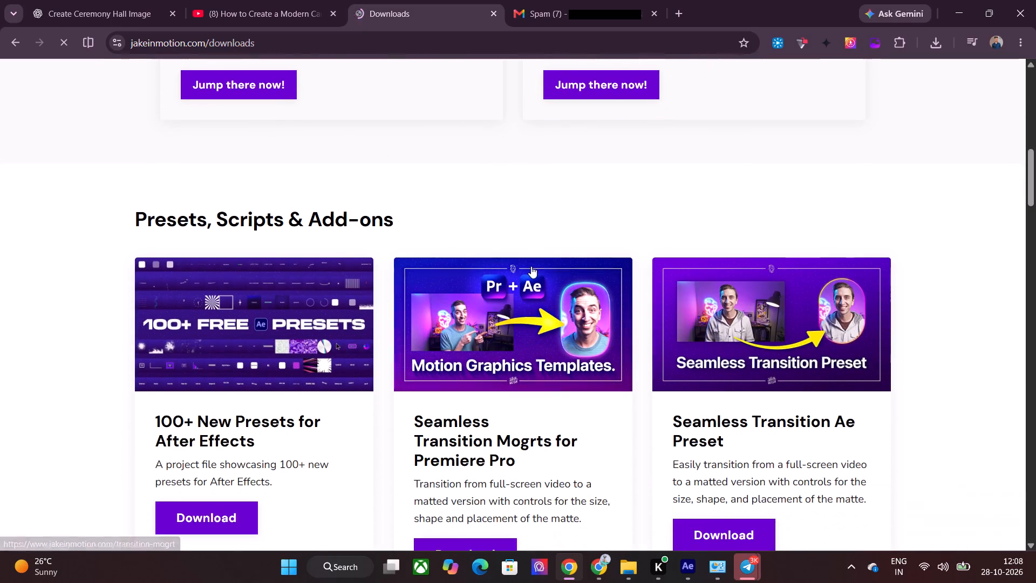
{"action": "scroll", "coordinate": [531, 266], "scroll_direction": "down", "scroll_amount": 5}
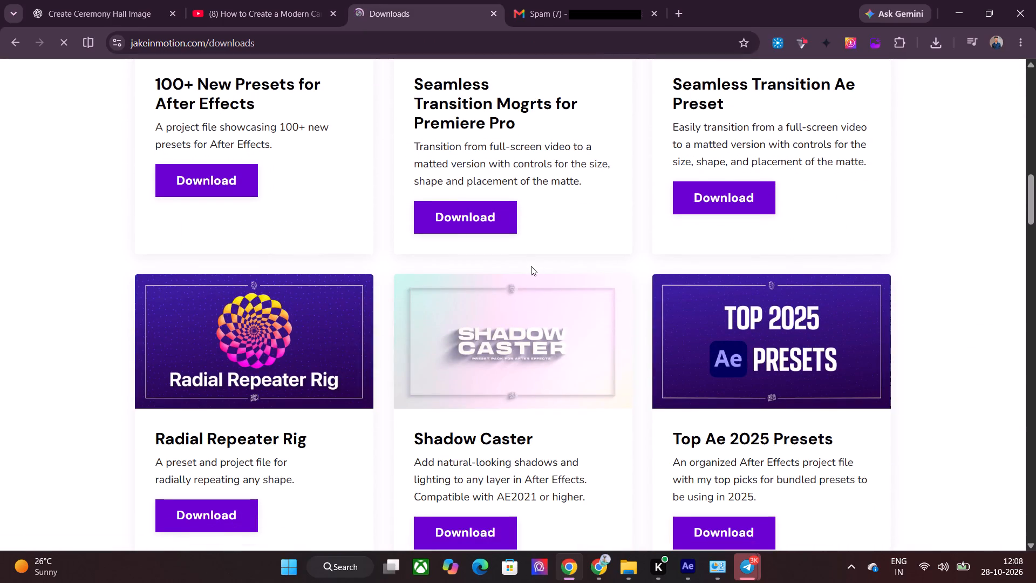
Look through the Downloads page's presets, scripts, project files and assets for the Roundabout script.
{"action": "scroll", "coordinate": [531, 266], "scroll_direction": "down", "scroll_amount": 7}
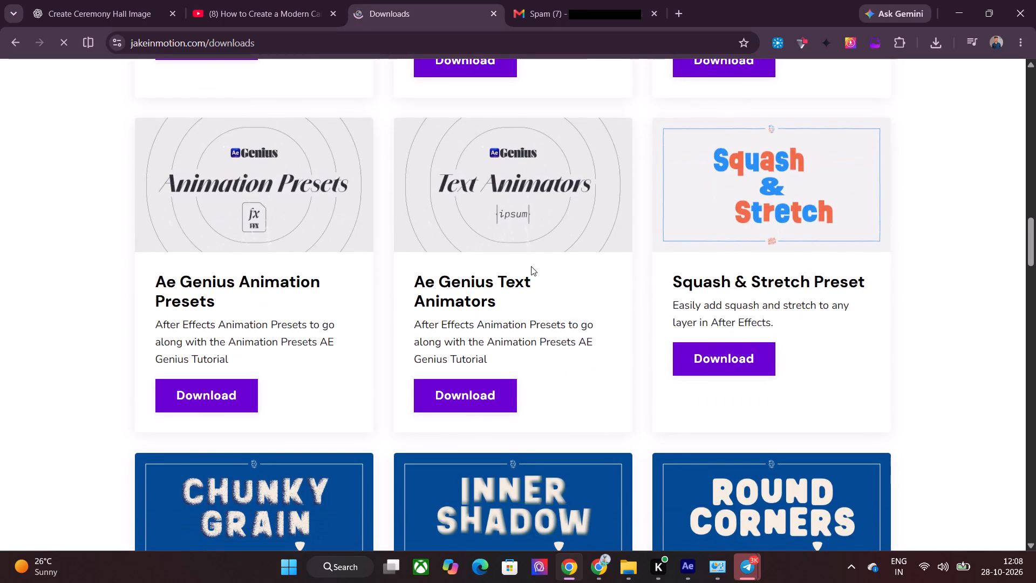
{"action": "scroll", "coordinate": [531, 266], "scroll_direction": "down", "scroll_amount": 3}
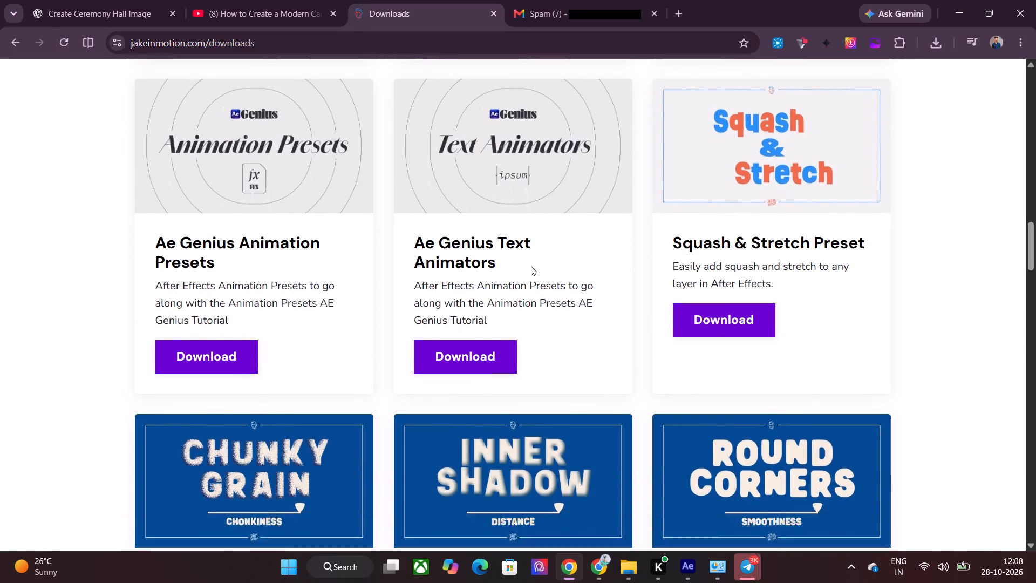
{"action": "scroll", "coordinate": [531, 266], "scroll_direction": "down", "scroll_amount": 4}
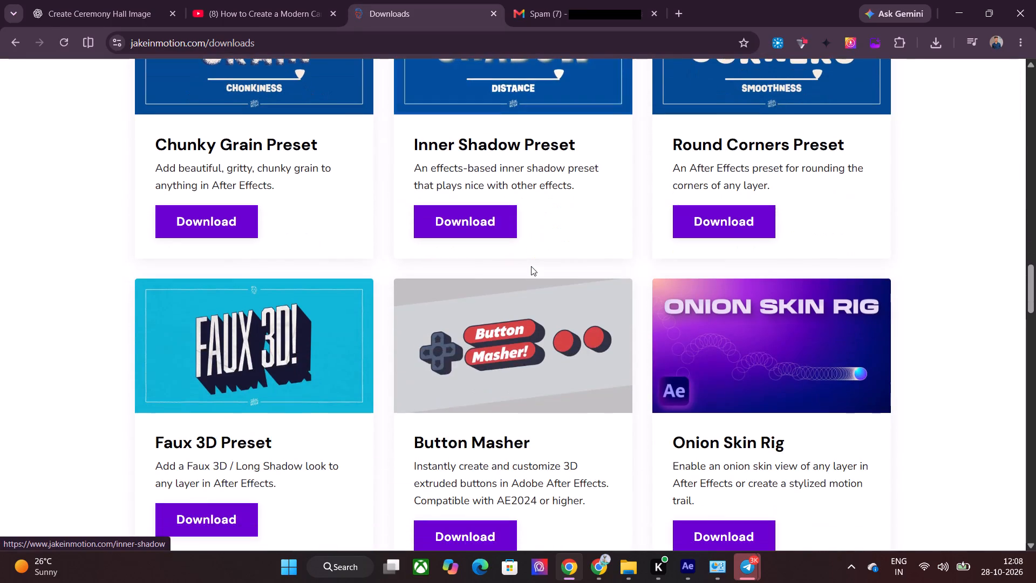
{"action": "scroll", "coordinate": [531, 266], "scroll_direction": "down", "scroll_amount": 3}
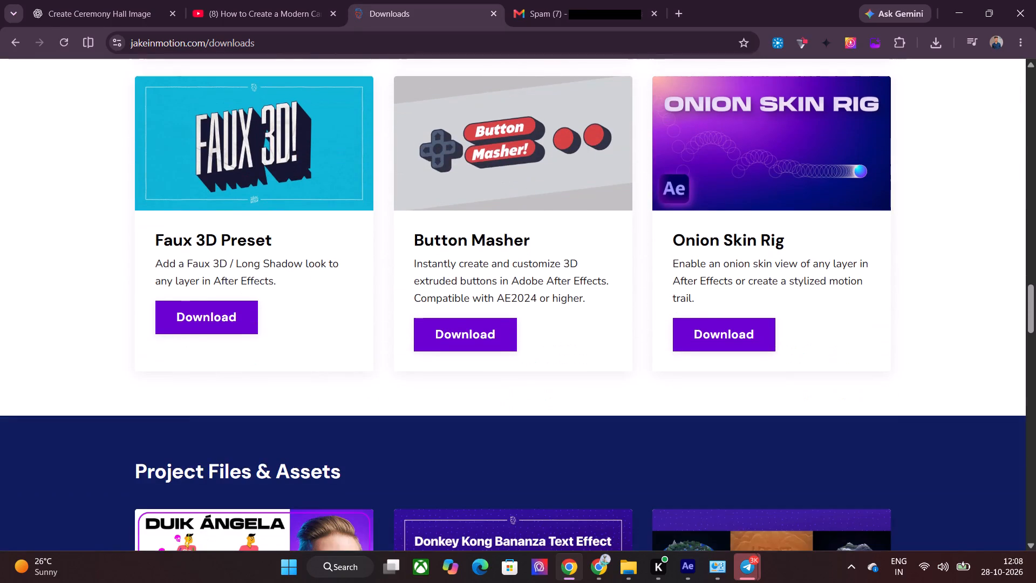
{"action": "scroll", "coordinate": [531, 266], "scroll_direction": "down", "scroll_amount": 8}
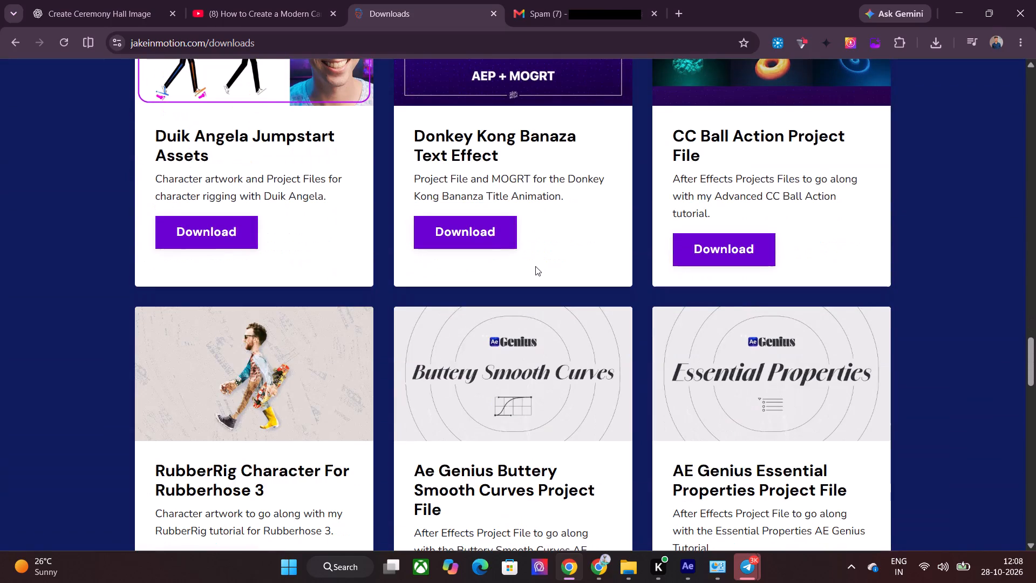
{"action": "scroll", "coordinate": [535, 266], "scroll_direction": "down", "scroll_amount": 10}
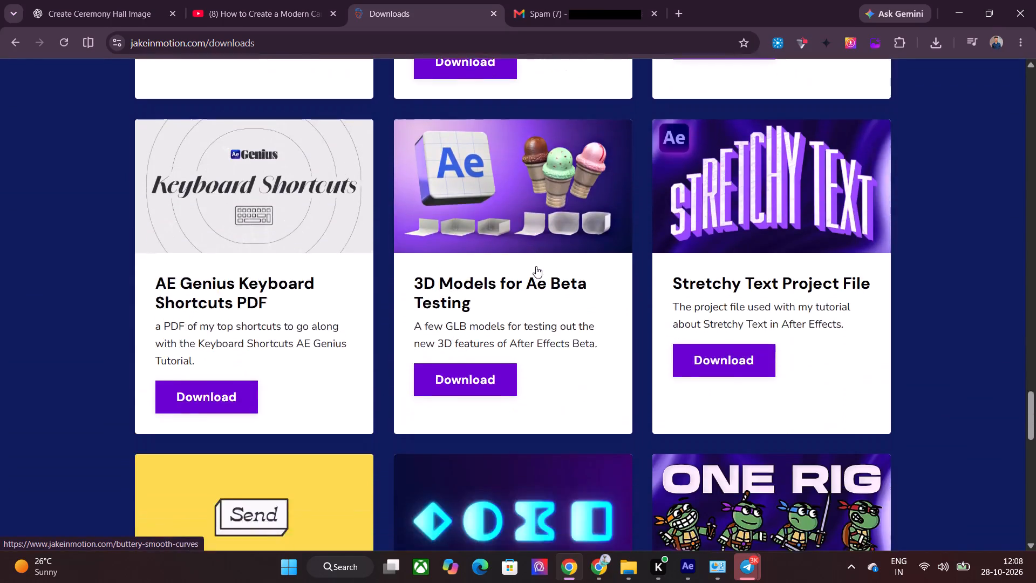
{"action": "scroll", "coordinate": [536, 266], "scroll_direction": "down", "scroll_amount": 9}
{"action": "scroll", "coordinate": [536, 266], "scroll_direction": "up", "scroll_amount": 5}
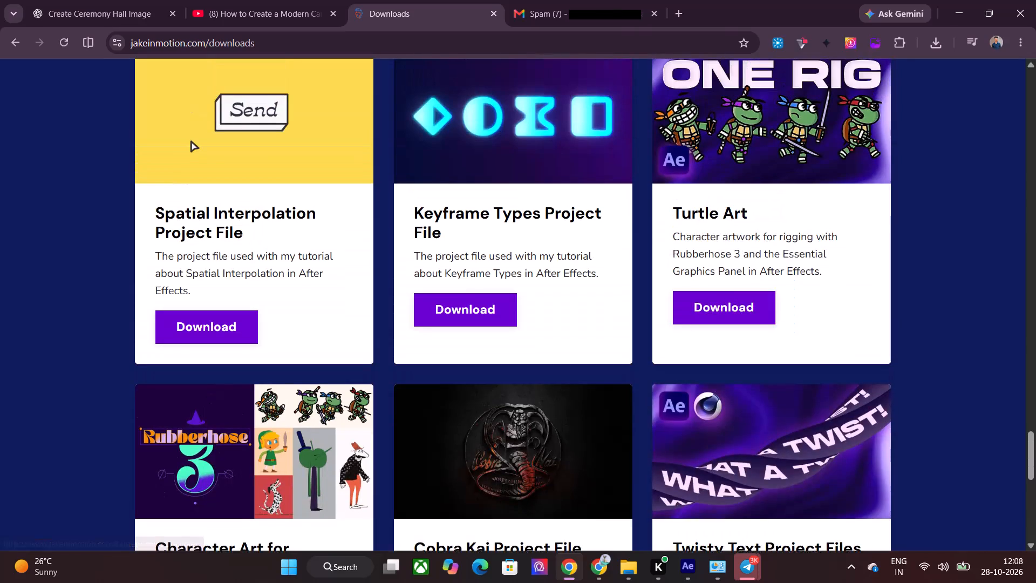
{"action": "scroll", "coordinate": [536, 266], "scroll_direction": "down", "scroll_amount": 1}
{"action": "scroll", "coordinate": [536, 266], "scroll_direction": "up", "scroll_amount": 1}
{"action": "scroll", "coordinate": [536, 266], "scroll_direction": "down", "scroll_amount": 2}
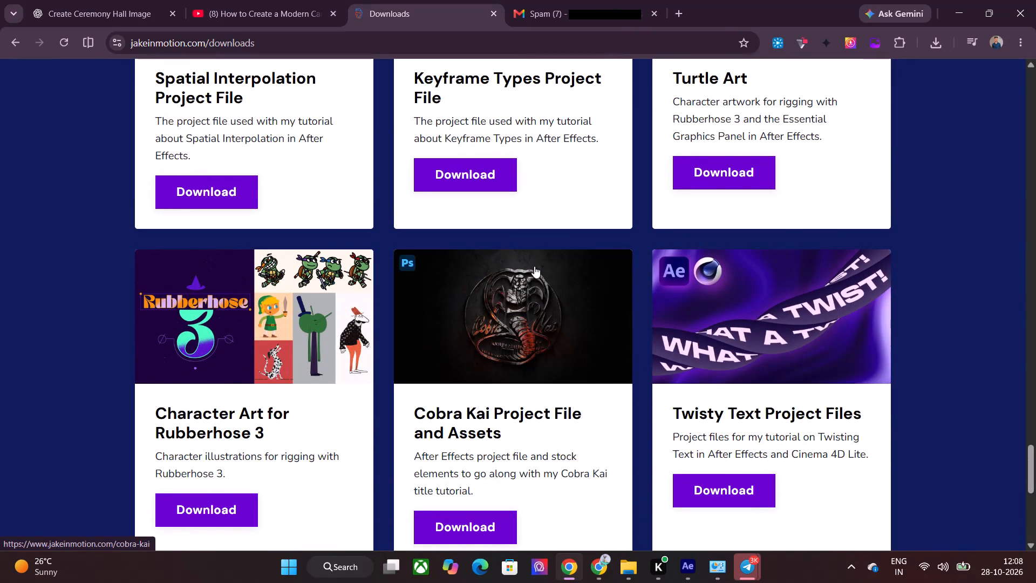
{"action": "scroll", "coordinate": [534, 266], "scroll_direction": "down", "scroll_amount": 10}
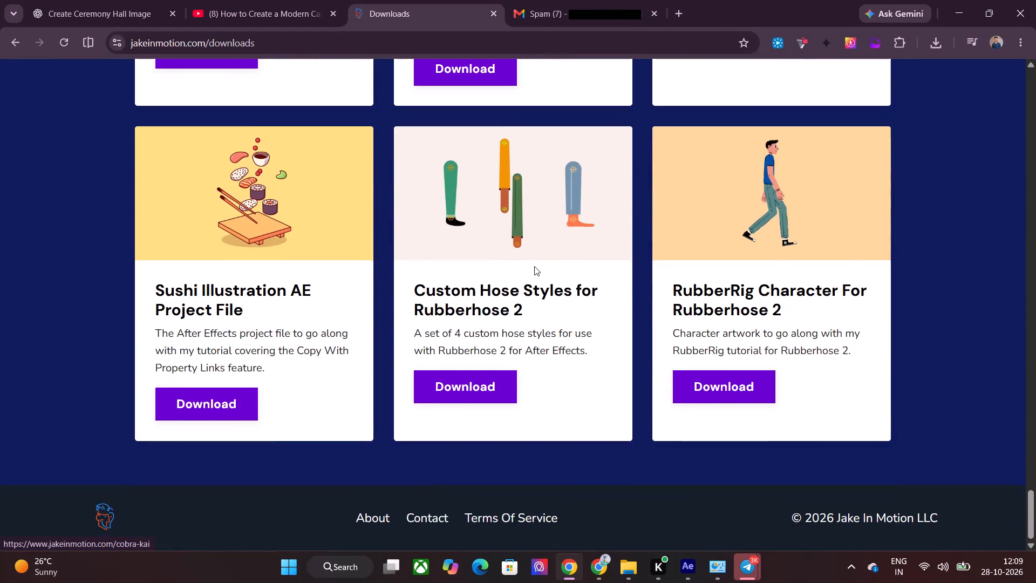
Go to the site's Tools page and find the Roundabout entry among the Adobe tools.
{"action": "scroll", "coordinate": [534, 266], "scroll_direction": "up", "scroll_amount": 20}
{"action": "scroll", "coordinate": [534, 266], "scroll_direction": "up", "scroll_amount": 9}
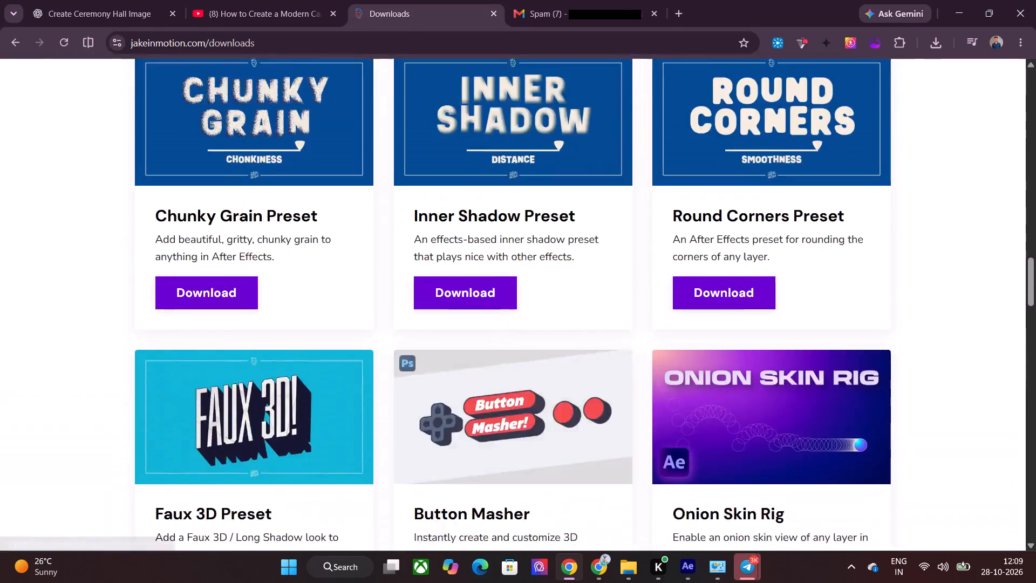
{"action": "scroll", "coordinate": [512, 265], "scroll_direction": "up", "scroll_amount": 20}
{"action": "scroll", "coordinate": [512, 265], "scroll_direction": "up", "scroll_amount": 10}
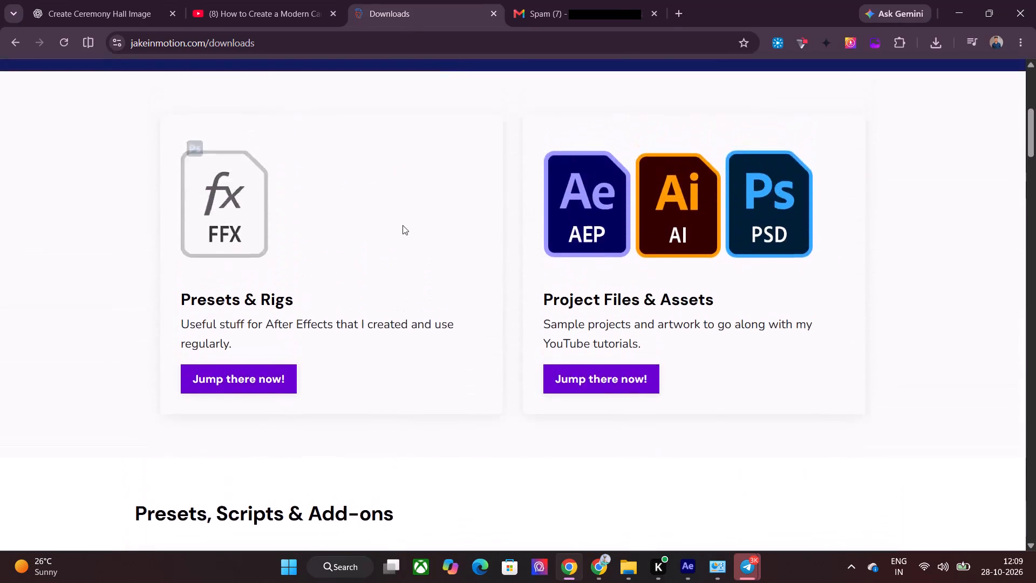
{"action": "scroll", "coordinate": [403, 225], "scroll_direction": "up", "scroll_amount": 6}
{"action": "left_click", "coordinate": [149, 118]}
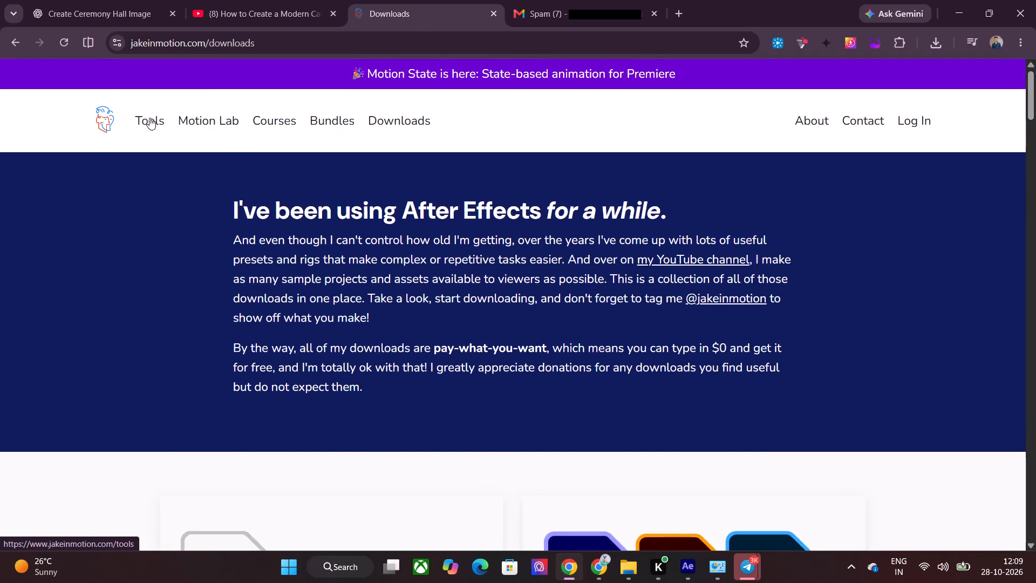
{"action": "scroll", "coordinate": [419, 281], "scroll_direction": "down", "scroll_amount": 3}
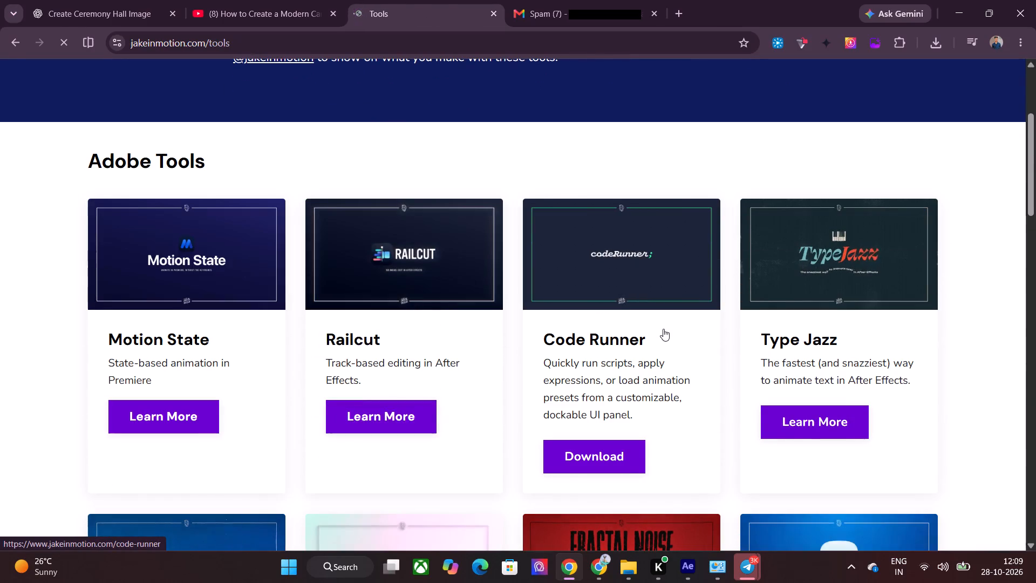
{"action": "scroll", "coordinate": [663, 329], "scroll_direction": "down", "scroll_amount": 10}
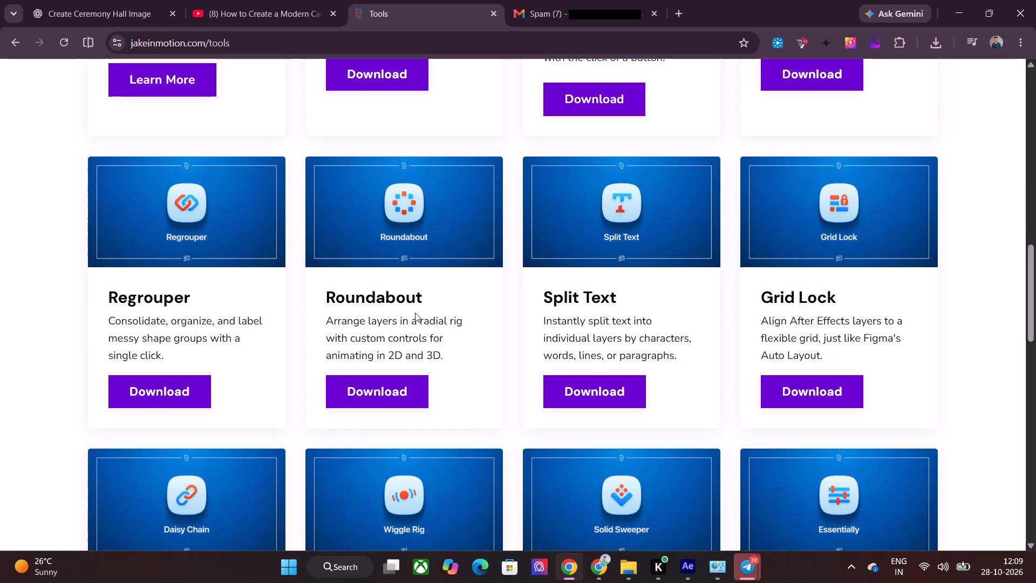
Open the download page for the Roundabout tool.
{"action": "scroll", "coordinate": [411, 308], "scroll_direction": "down", "scroll_amount": 1}
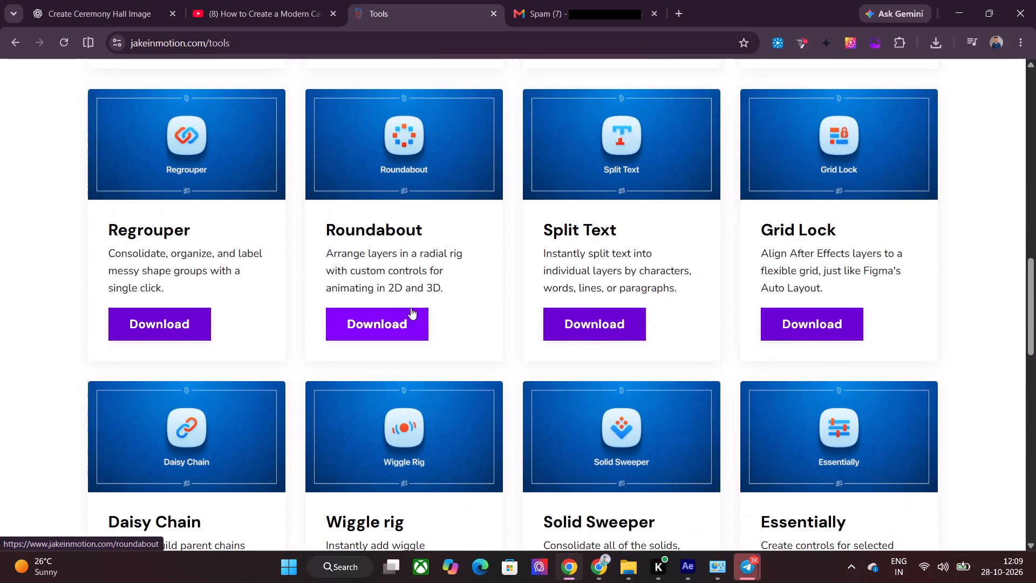
{"action": "left_click", "coordinate": [385, 324]}
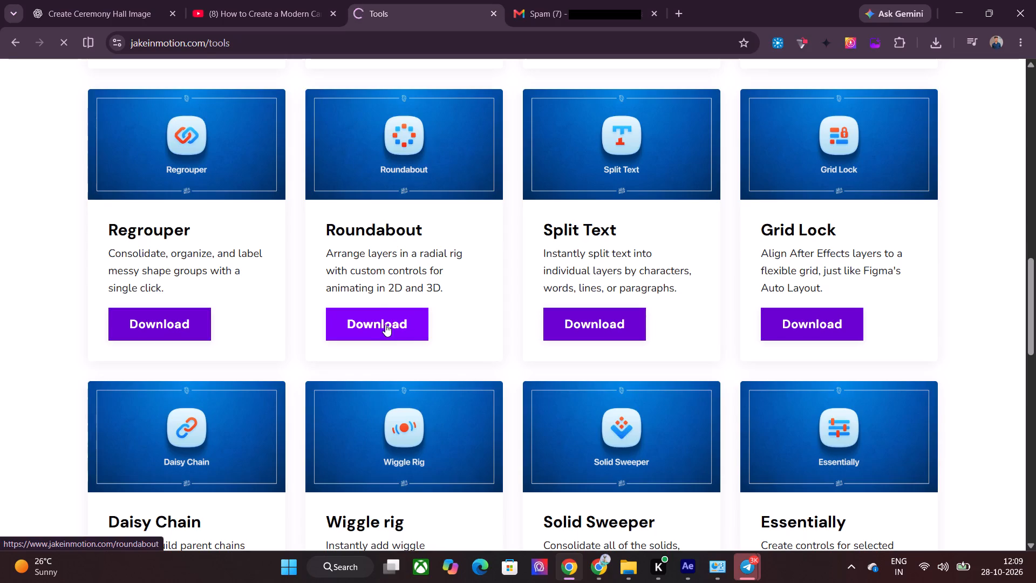
Fill the Roundabout sign-up form with the saved name and email address, and submit it for the free download.
{"action": "scroll", "coordinate": [461, 352], "scroll_direction": "down", "scroll_amount": 4}
{"action": "left_click", "coordinate": [365, 281]}
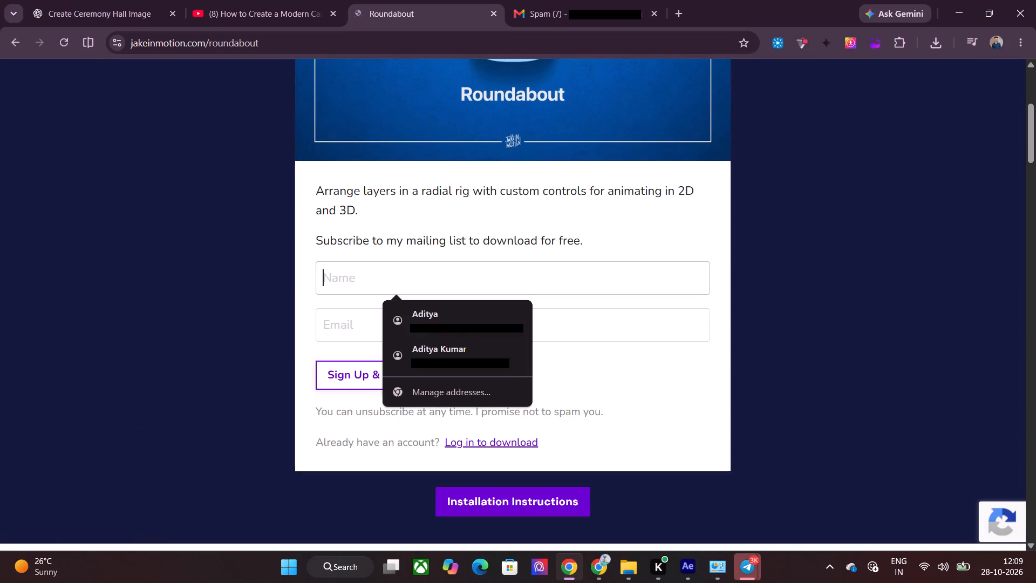
{"action": "left_click", "coordinate": [430, 346]}
{"action": "left_click", "coordinate": [472, 320]}
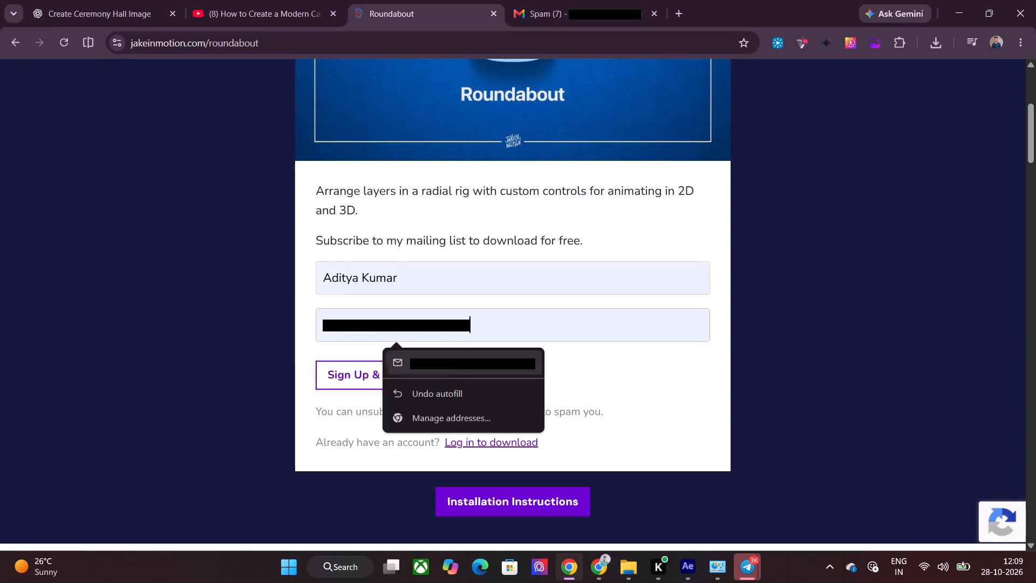
{"action": "left_click", "coordinate": [577, 367]}
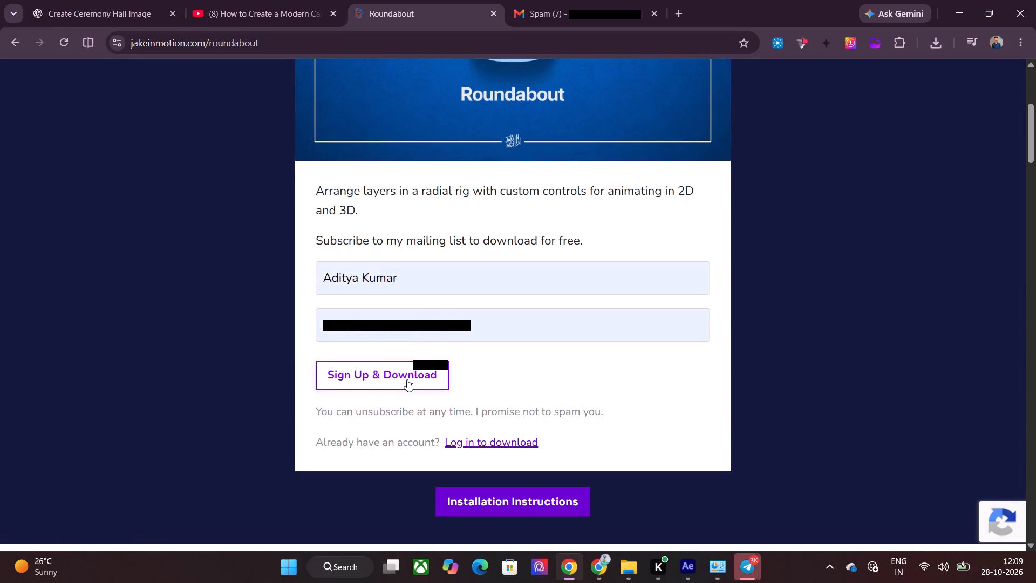
{"action": "left_click", "coordinate": [407, 379]}
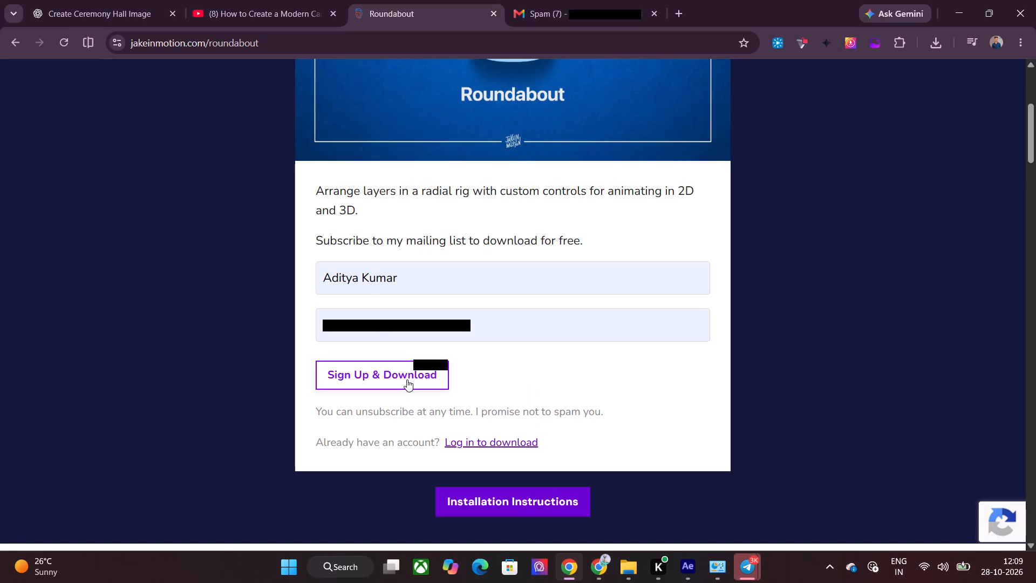
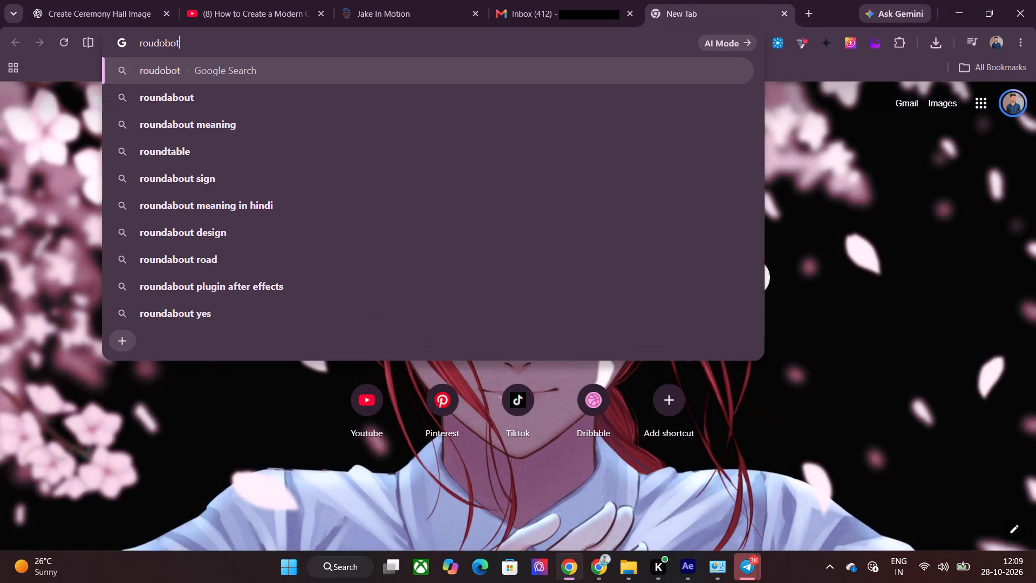
Search Google for "roundabout download" in the new tab.
{"action": "key", "text": "BackSpace"}
{"action": "key", "text": "BackSpace"}
{"action": "key", "text": "Down"}
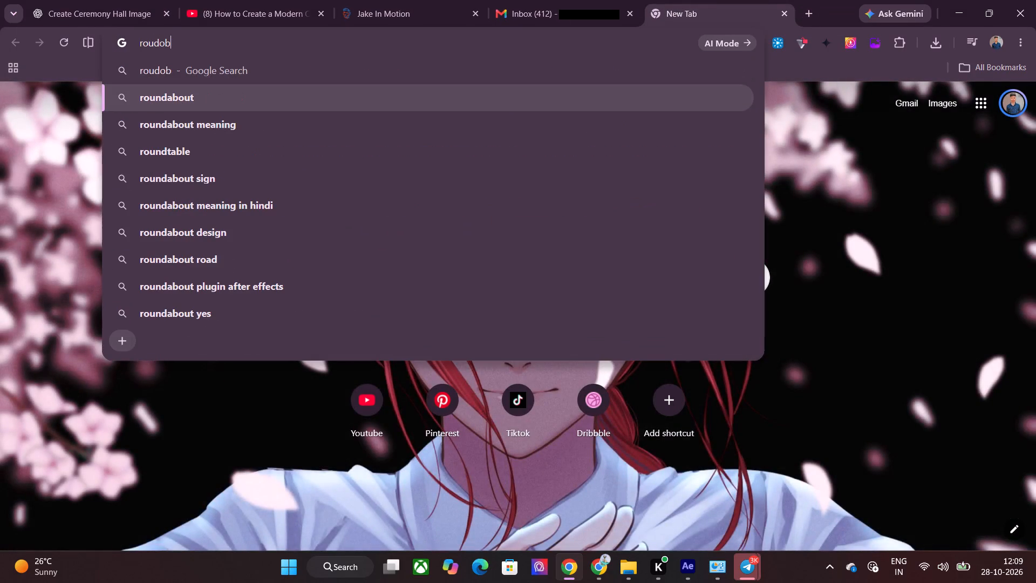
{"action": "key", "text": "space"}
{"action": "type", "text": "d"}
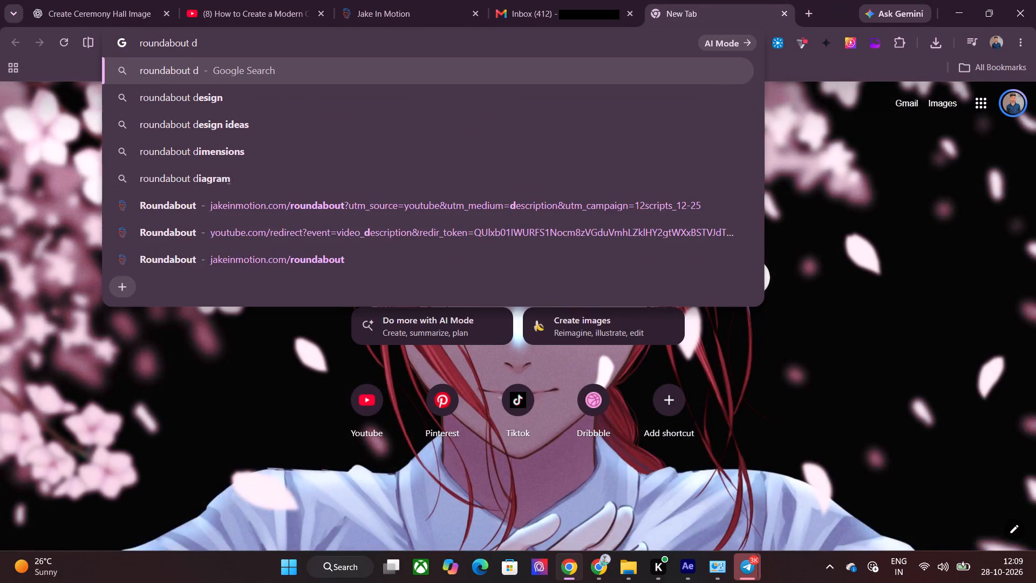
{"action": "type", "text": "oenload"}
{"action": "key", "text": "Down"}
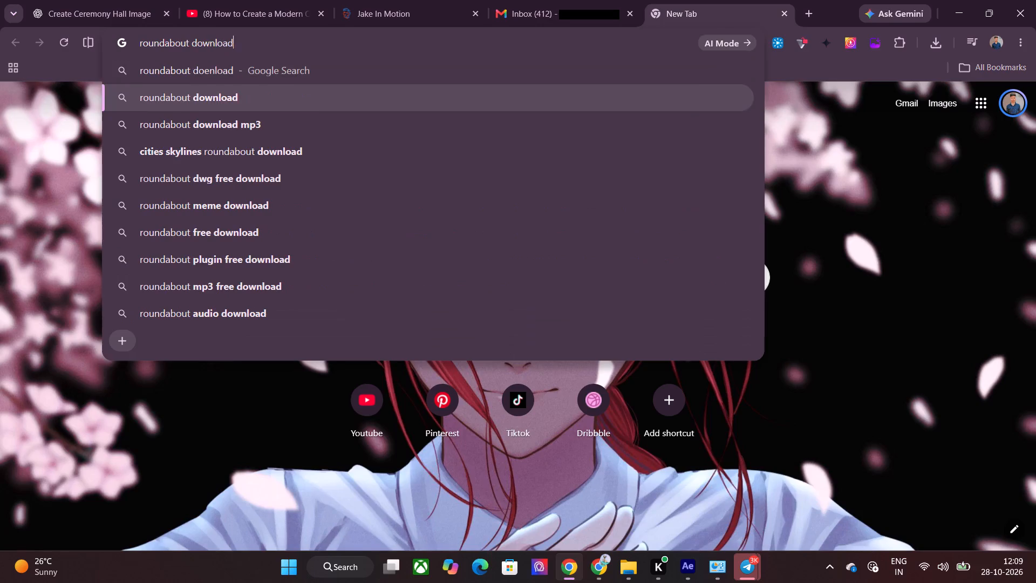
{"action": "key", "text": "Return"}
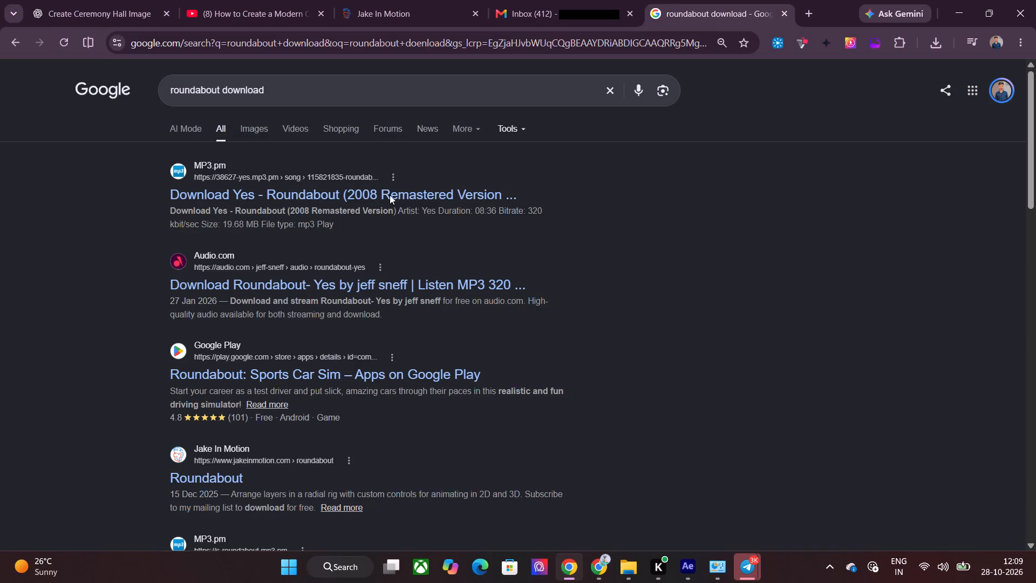
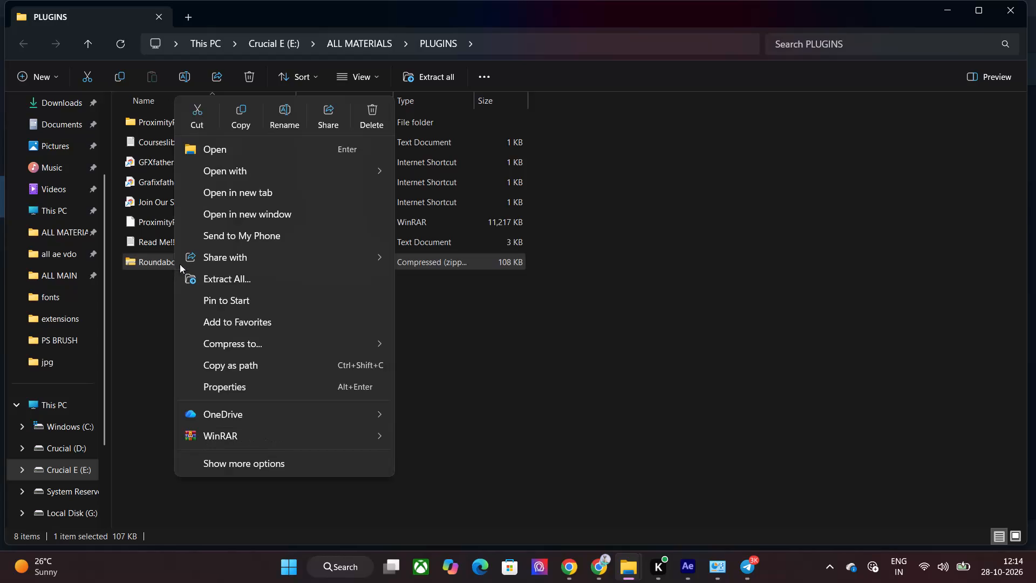
Extract the downloaded Roundabout_v1.0.3 zip archive in the PLUGINS folder using WinRAR.
{"action": "left_click", "coordinate": [242, 432]}
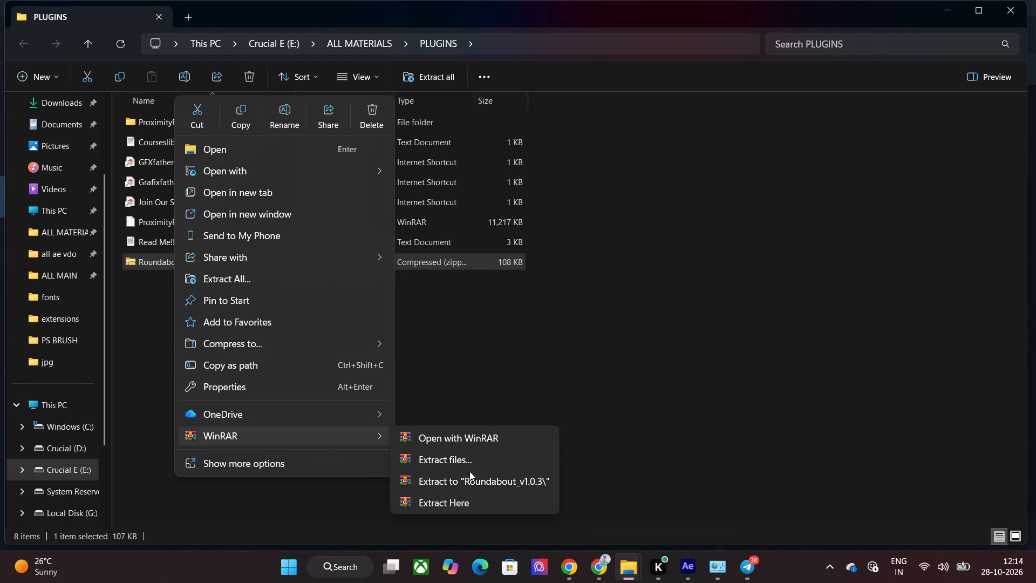
Extract the Roundabout_v1.0.3 zip archive into its own Roundabout_v1.0.3 folder with WinRAR.
{"action": "left_click", "coordinate": [469, 471]}
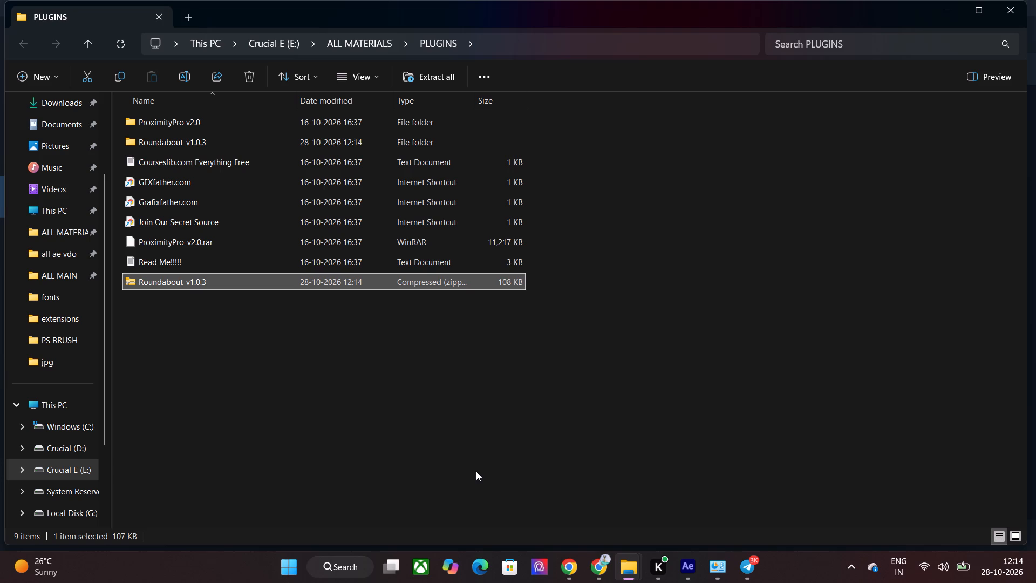
Open the TermsOfUse_AE_Scripts PDF from the extracted Roundabout_v1.0.3 folder and read its terms and installation instructions.
{"action": "double_click", "coordinate": [237, 144]}
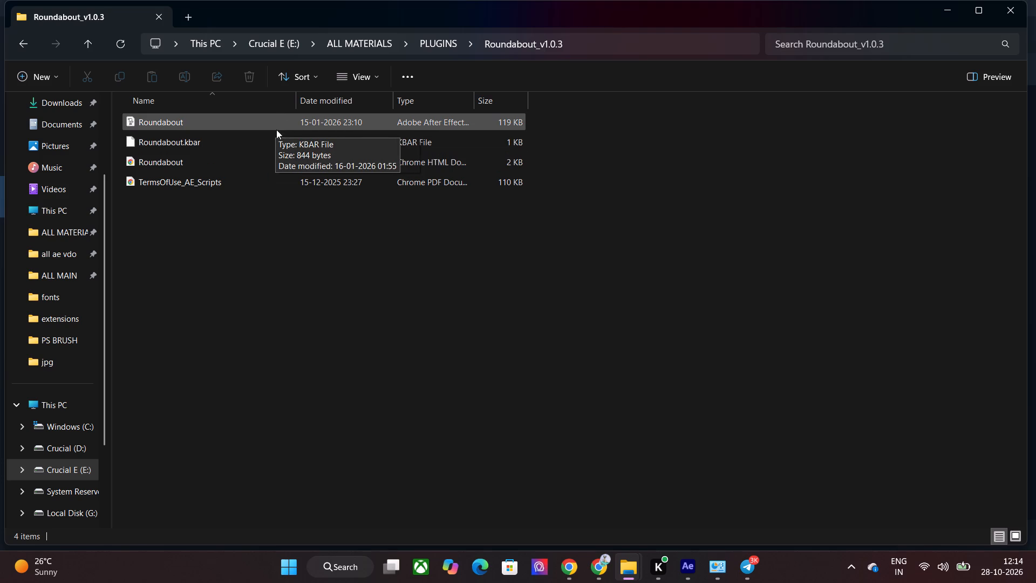
{"action": "double_click", "coordinate": [260, 177]}
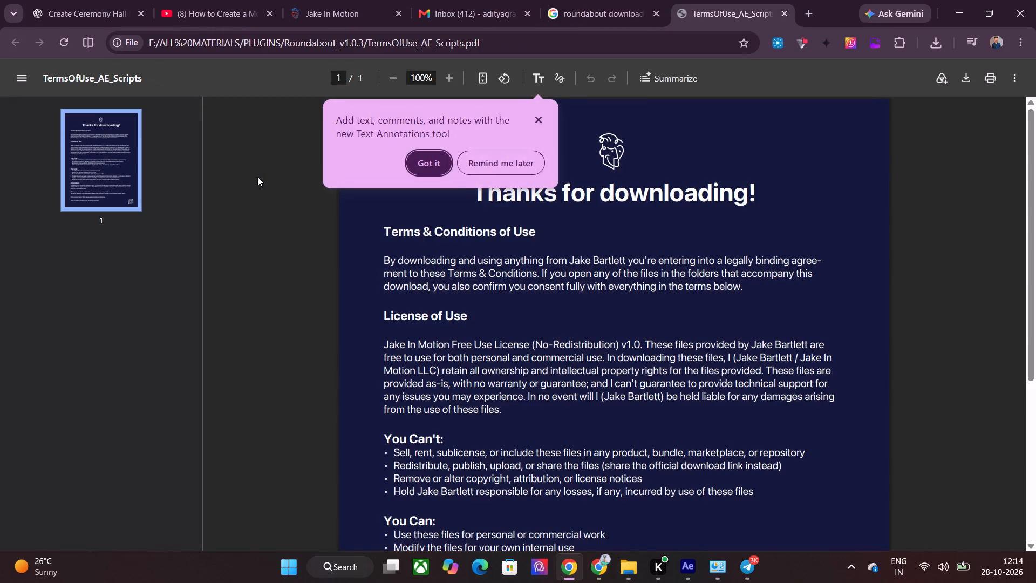
{"action": "scroll", "coordinate": [668, 247], "scroll_direction": "down", "scroll_amount": 10}
{"action": "left_click", "coordinate": [664, 322]}
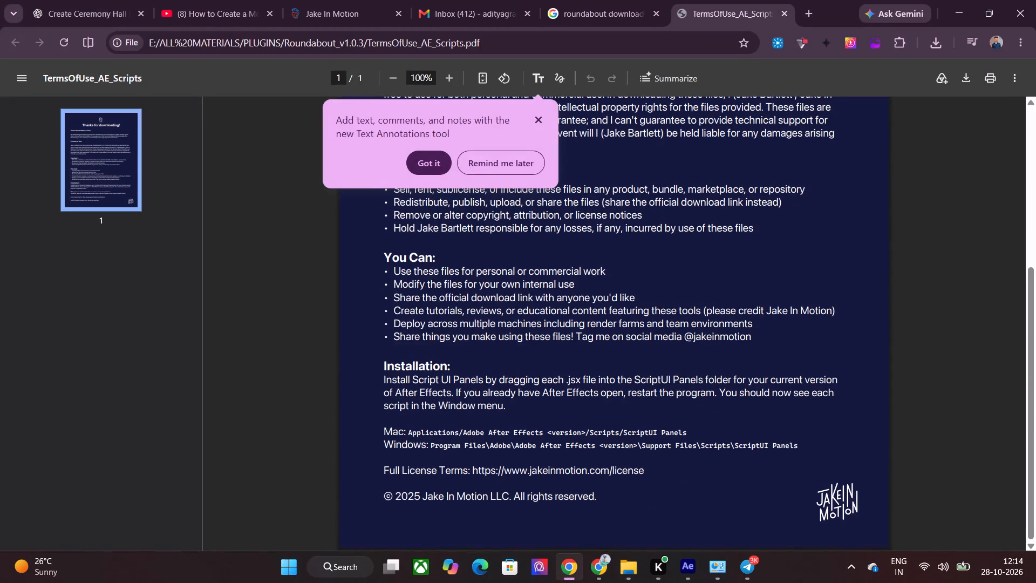
Return to the roundabout download search results.
{"action": "left_click", "coordinate": [637, 0]}
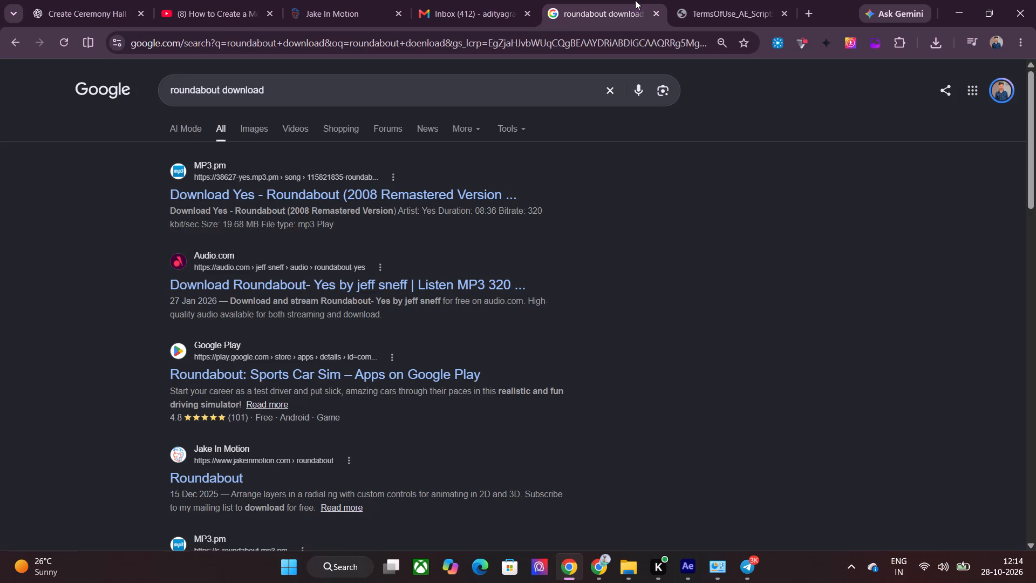
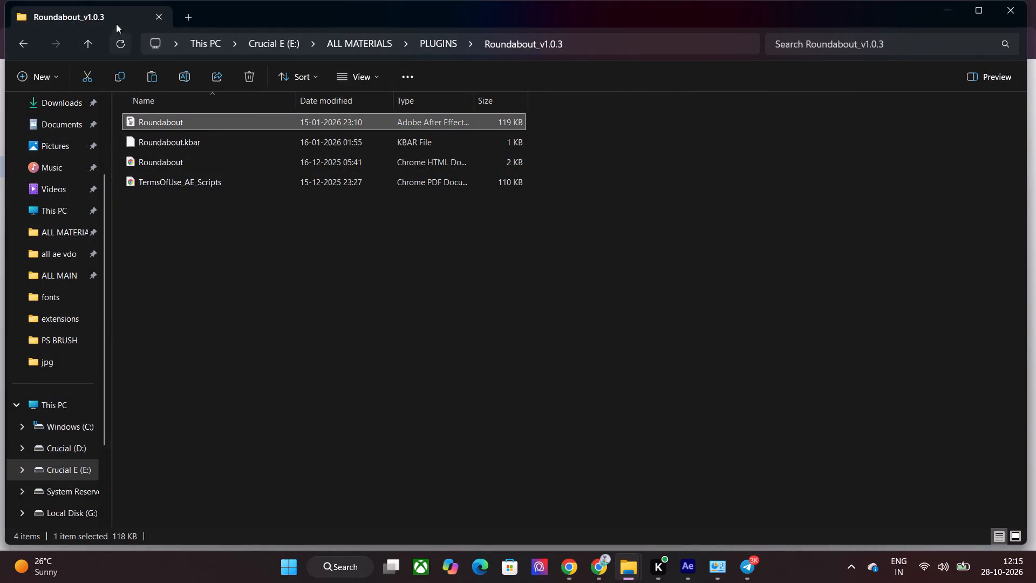
Open the Adobe folder inside Program Files on the C: drive in a new File Explorer tab.
{"action": "left_click", "coordinate": [185, 22]}
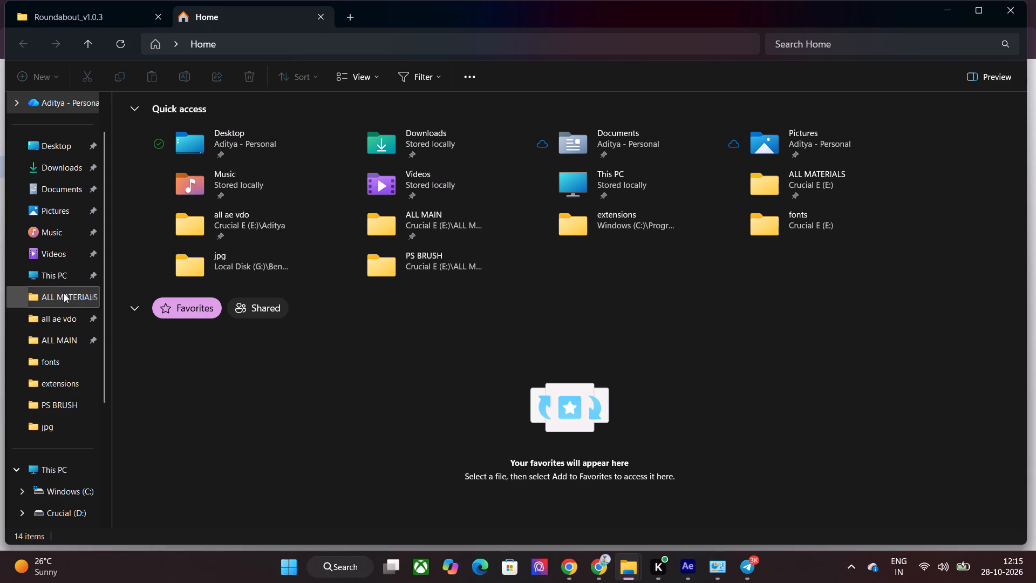
{"action": "scroll", "coordinate": [79, 325], "scroll_direction": "down", "scroll_amount": 3}
{"action": "left_click", "coordinate": [66, 318]}
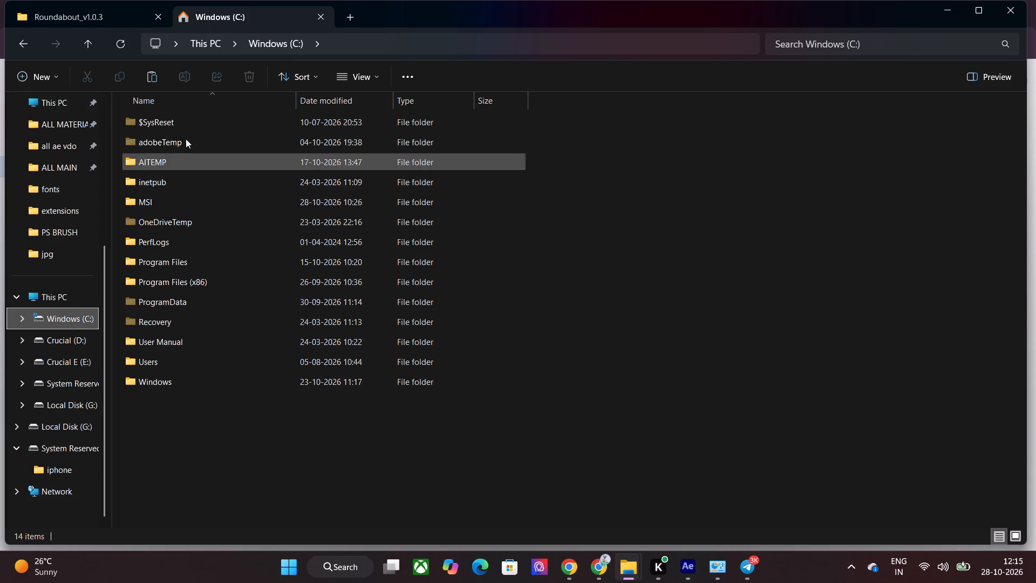
{"action": "double_click", "coordinate": [188, 266]}
{"action": "double_click", "coordinate": [196, 124]}
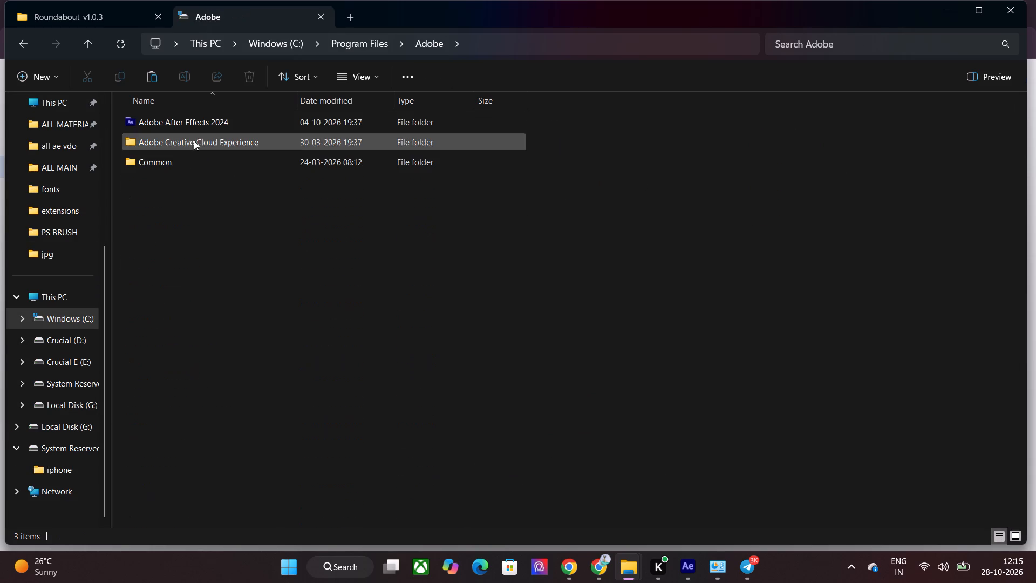
Paste the copied Roundabout script into After Effects 2024's Support Files > Scripts > ScriptUI Panels folder, granting administrator permission.
{"action": "left_click", "coordinate": [203, 130]}
{"action": "double_click", "coordinate": [207, 127]}
{"action": "double_click", "coordinate": [212, 130]}
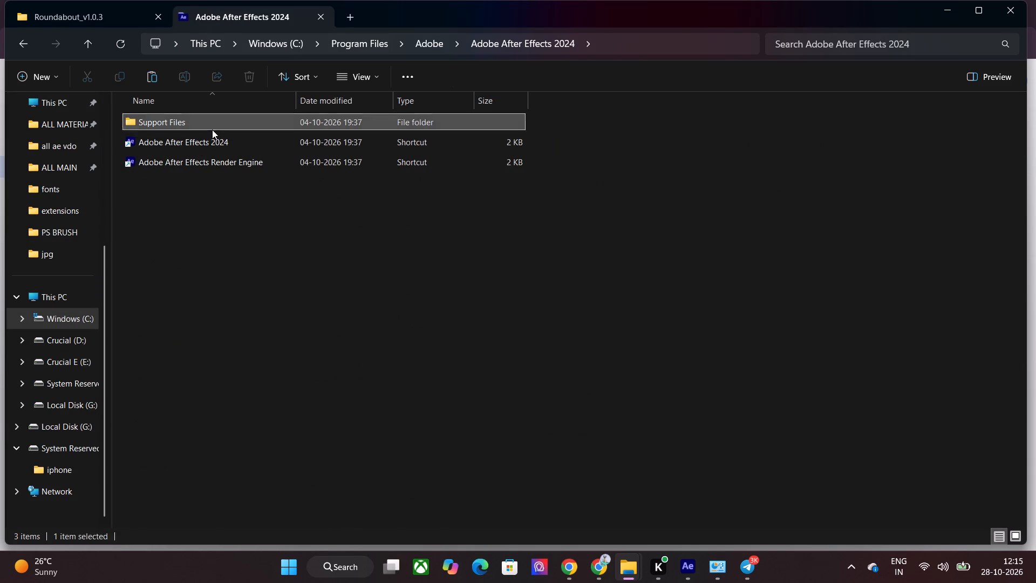
{"action": "scroll", "coordinate": [182, 324], "scroll_direction": "down", "scroll_amount": 3}
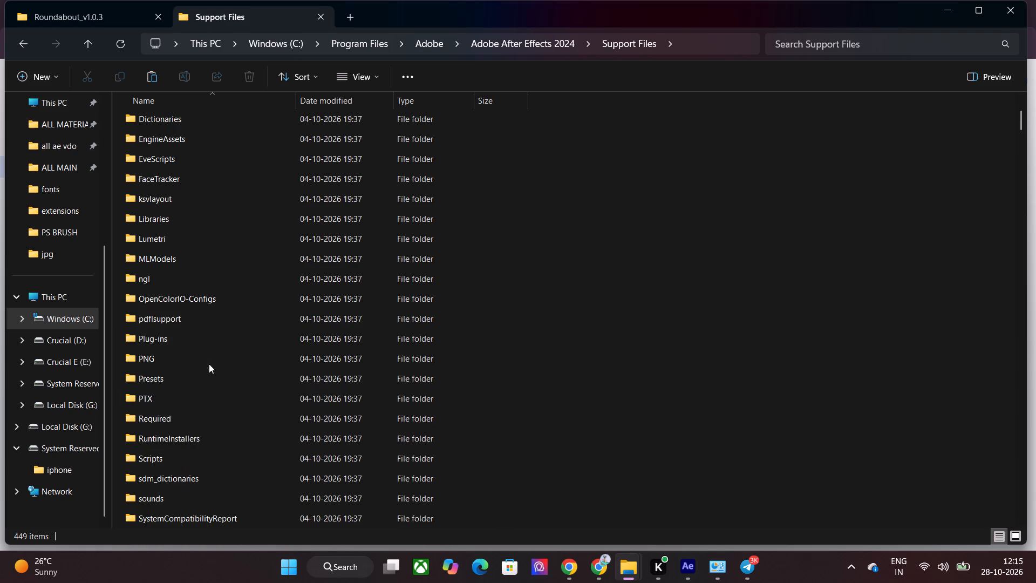
{"action": "scroll", "coordinate": [209, 364], "scroll_direction": "down", "scroll_amount": 4}
{"action": "scroll", "coordinate": [182, 238], "scroll_direction": "up", "scroll_amount": 3}
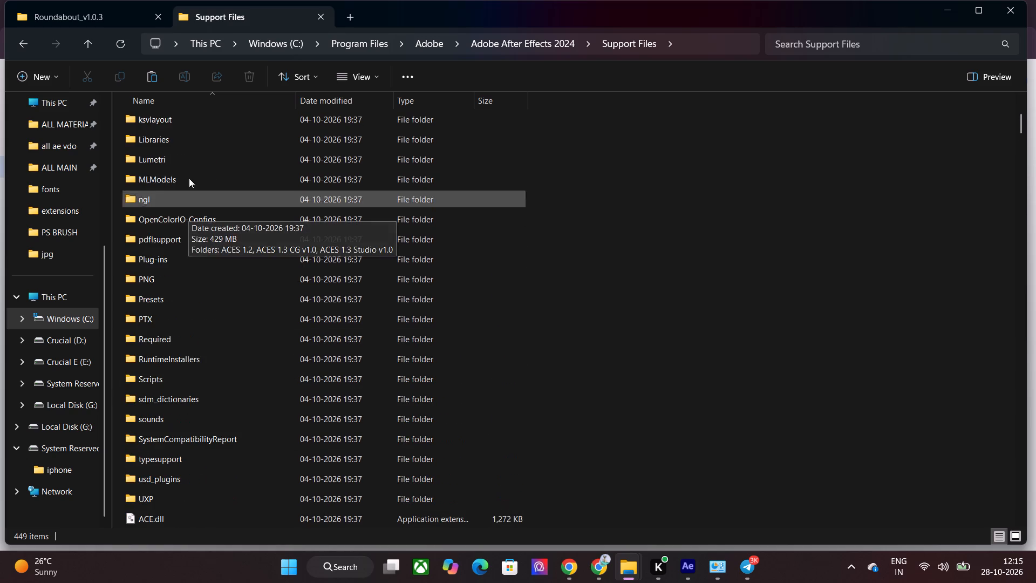
{"action": "double_click", "coordinate": [186, 371]}
{"action": "double_click", "coordinate": [217, 161]}
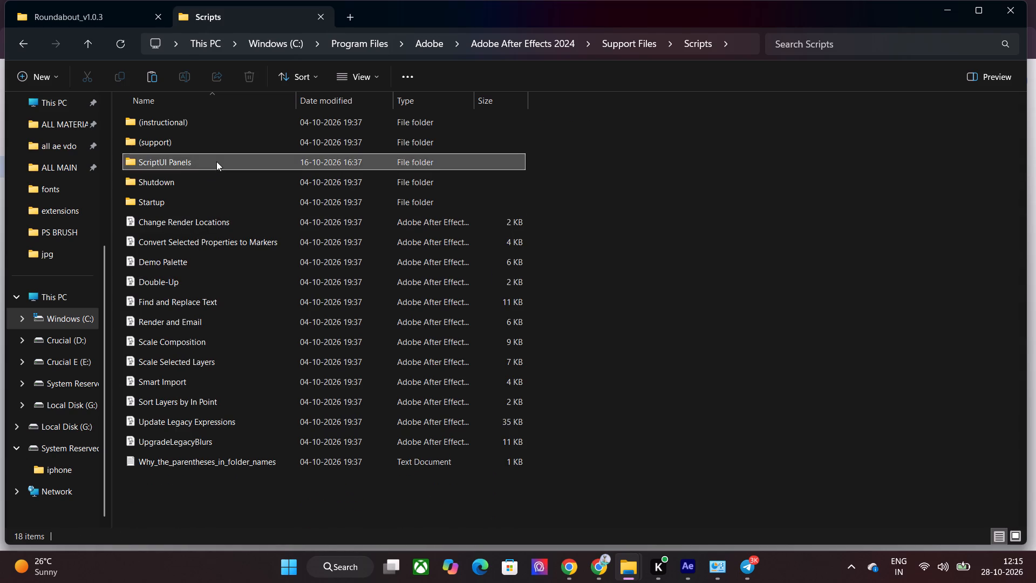
{"action": "key", "text": "ctrl+v"}
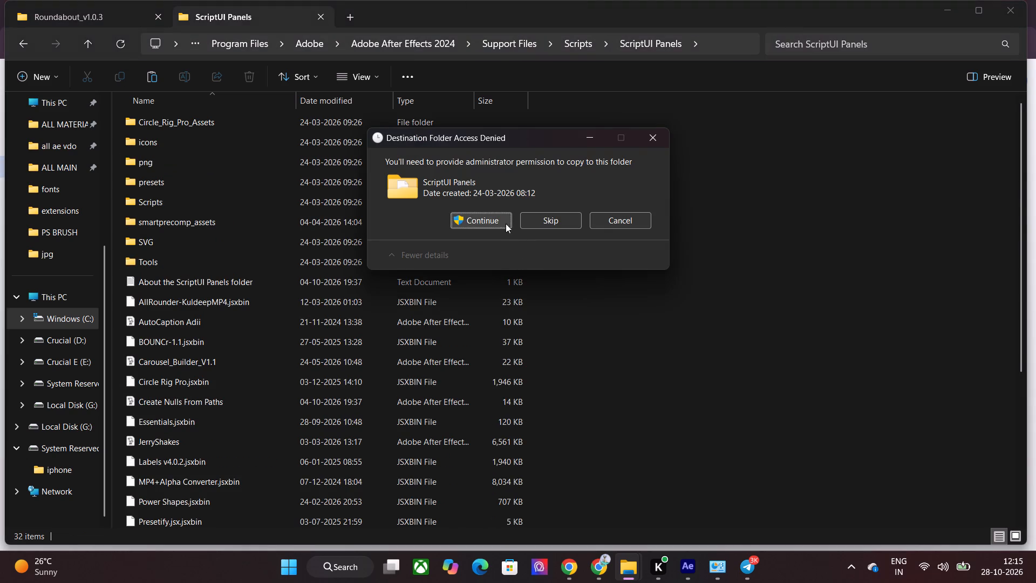
{"action": "left_click", "coordinate": [480, 220]}
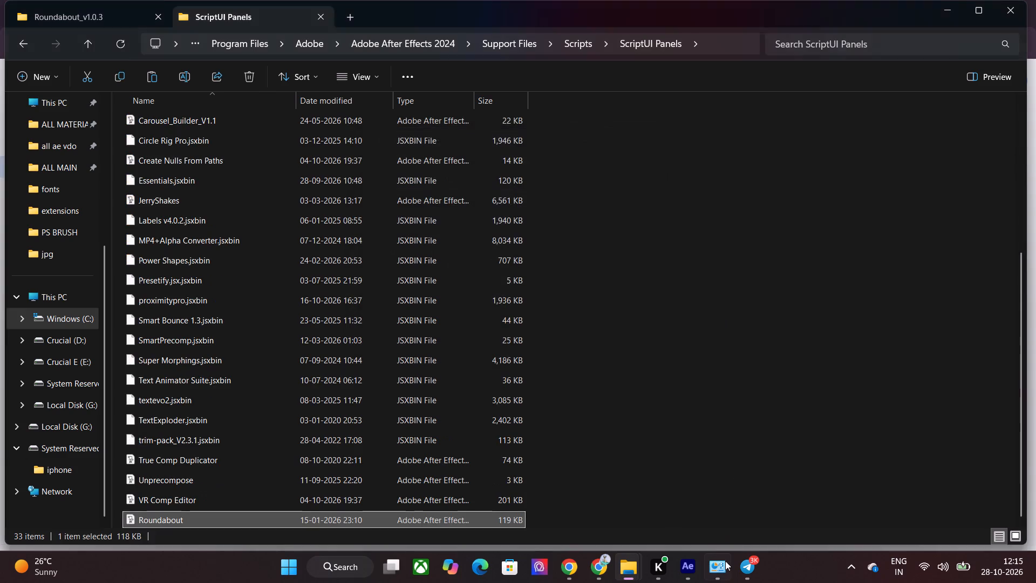
Switch to After Effects and save the Innent Event project.
{"action": "left_click", "coordinate": [699, 573]}
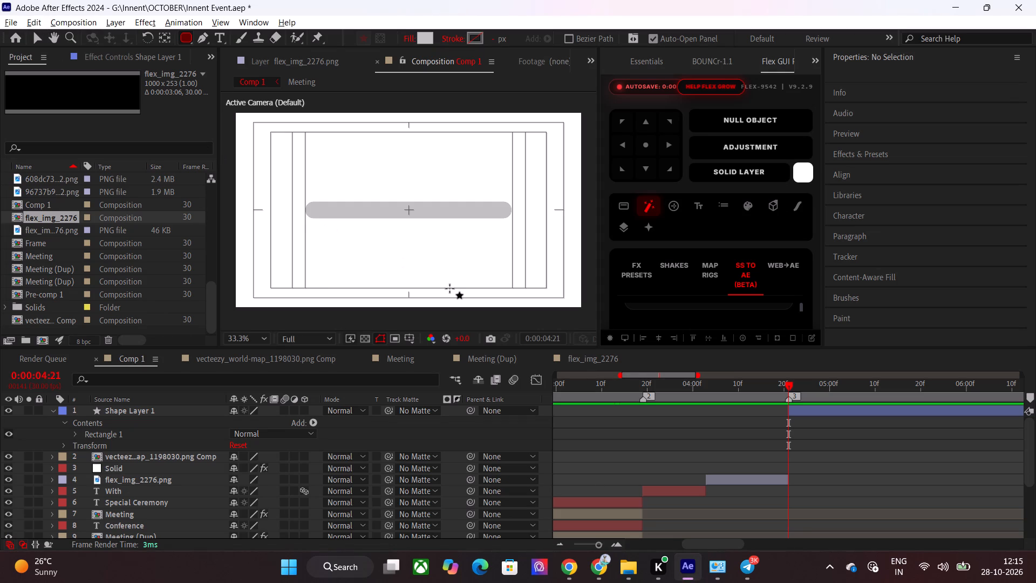
{"action": "key", "text": "ctrl+s"}
Move the playhead to 0:00:04:25 in Comp 1 and select Shape Layer 1, the search bar shape.
{"action": "left_click", "coordinate": [717, 452]}
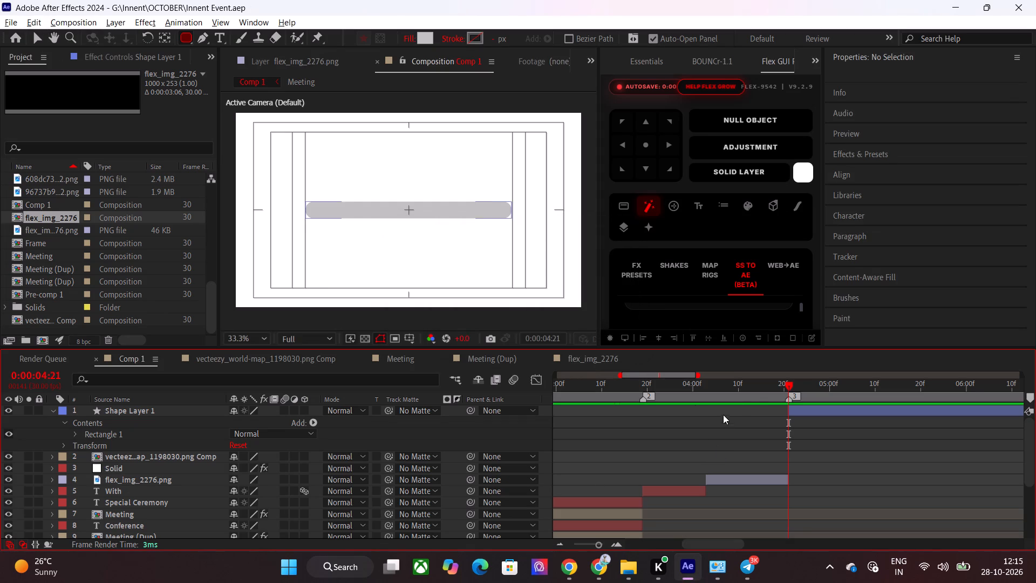
{"action": "left_click_drag", "start_coordinate": [755, 399], "coordinate": [805, 399]}
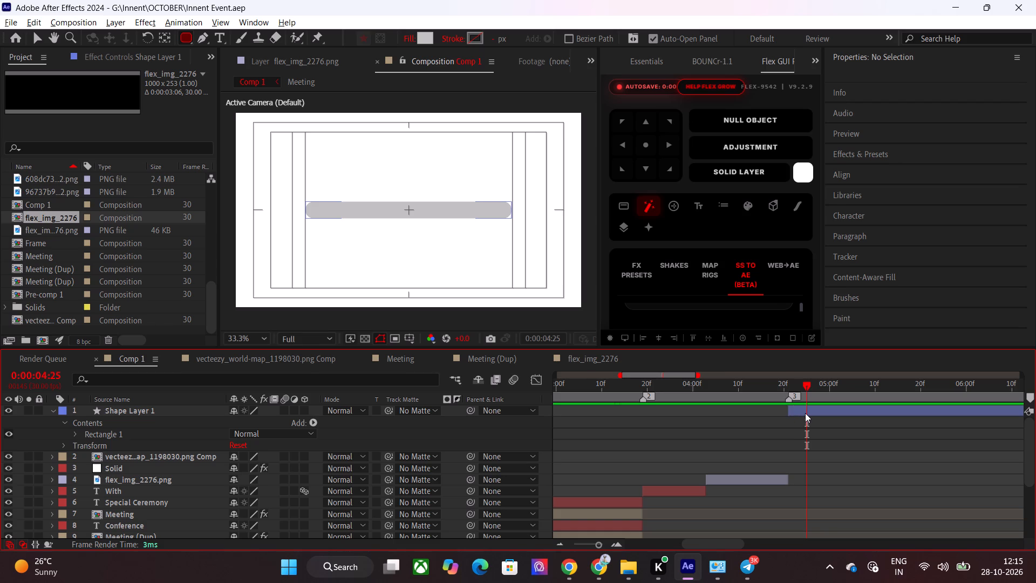
{"action": "left_click", "coordinate": [805, 413]}
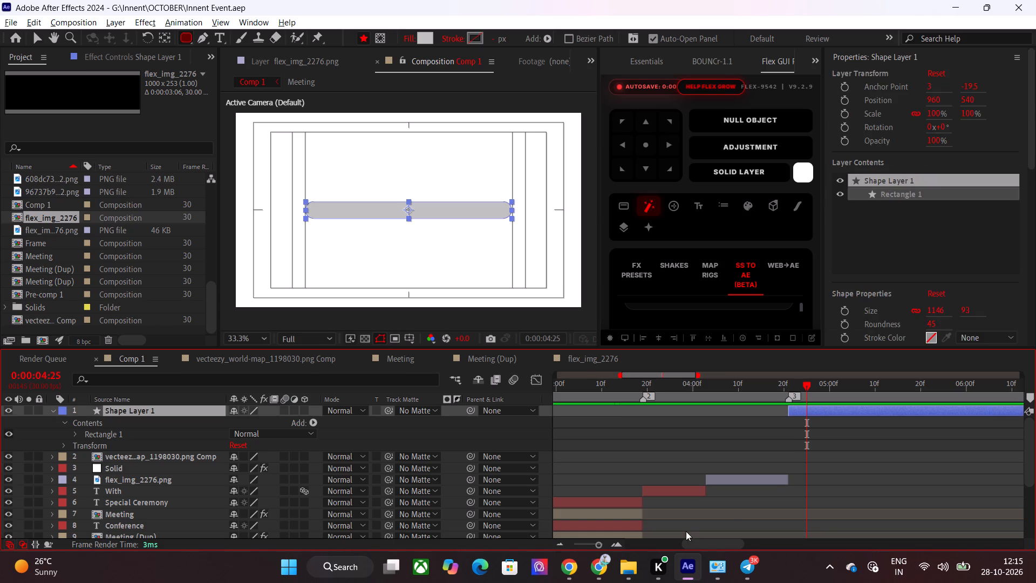
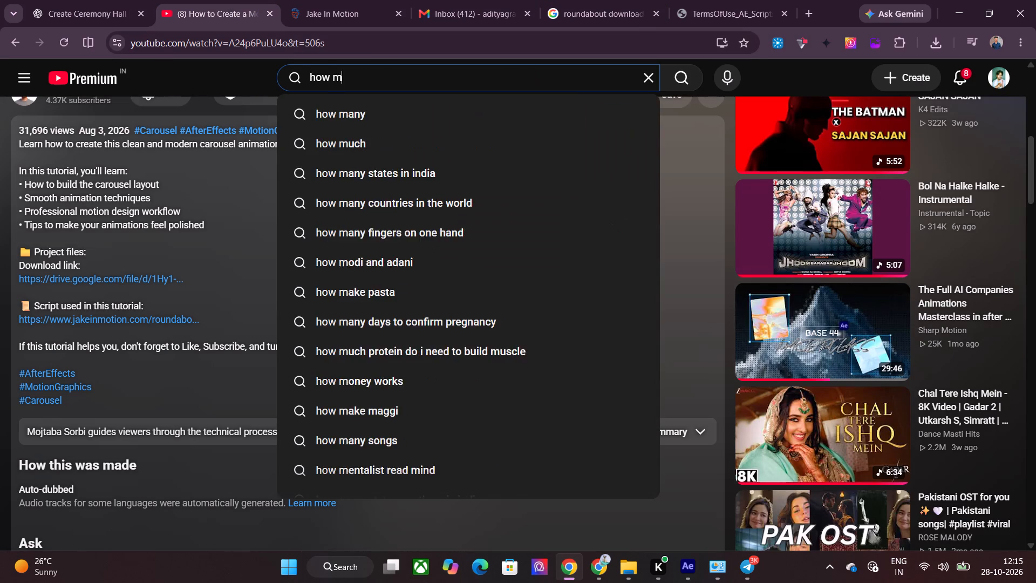
Search YouTube for "how to make search bar animation in after effects".
{"action": "key", "text": "BackSpace"}
{"action": "type", "text": "to make search bar in af"}
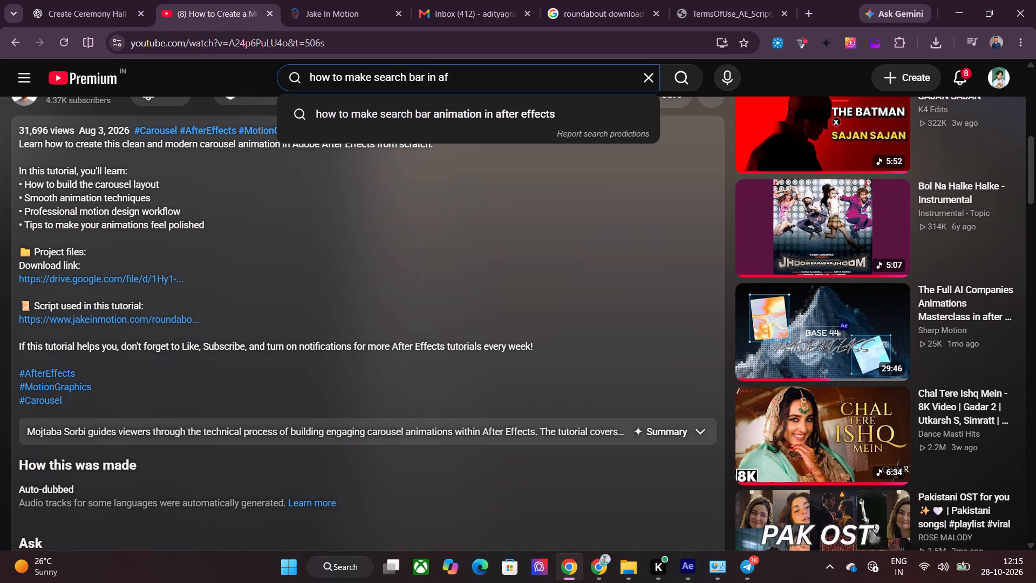
{"action": "key", "text": "Down"}
{"action": "key", "text": "Return"}
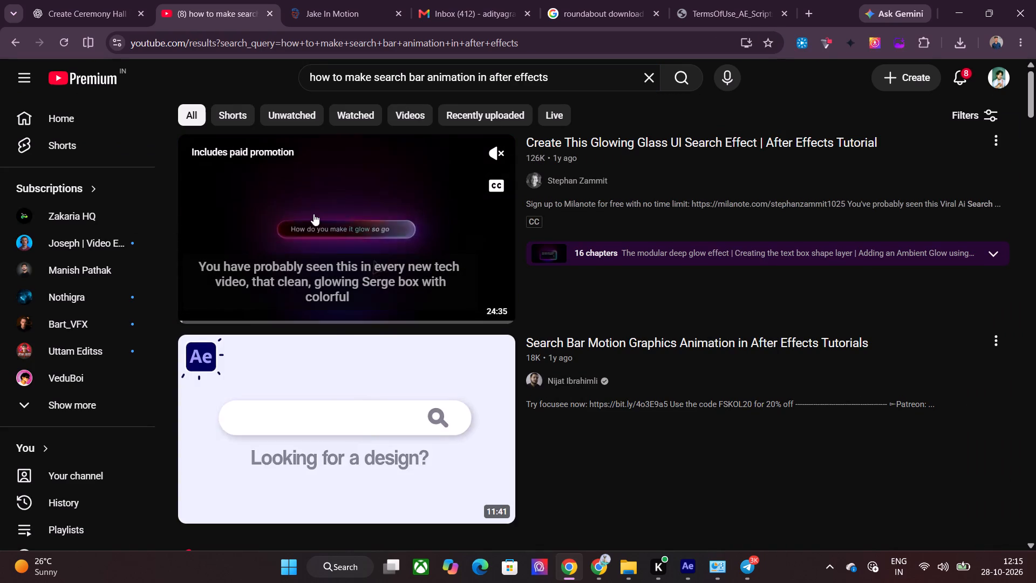
Browse the search bar animation tutorials in the results and skim their video previews for a suitable style, then return to After Effects.
{"action": "scroll", "coordinate": [333, 417], "scroll_direction": "down", "scroll_amount": 2}
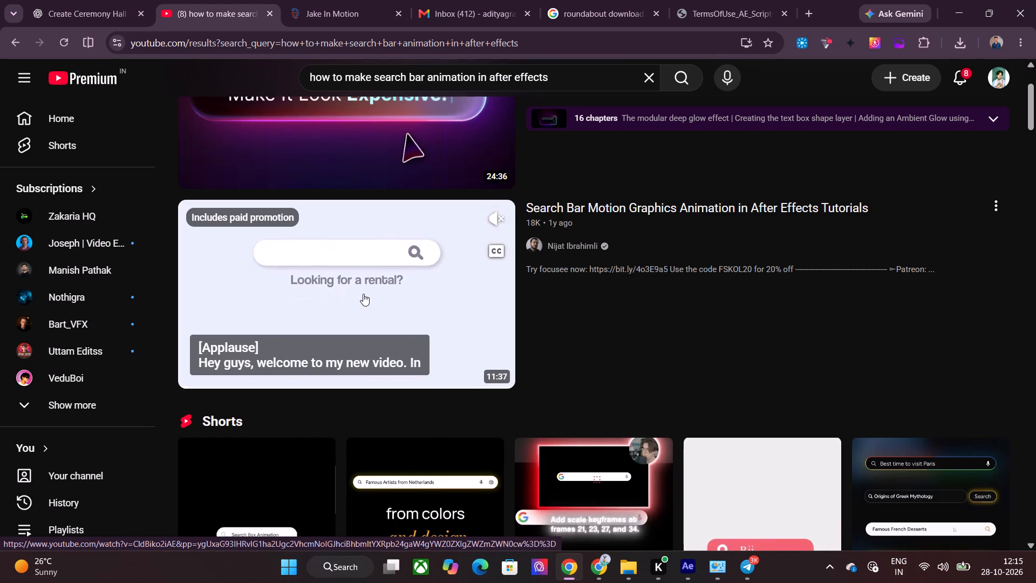
{"action": "scroll", "coordinate": [363, 294], "scroll_direction": "down", "scroll_amount": 9}
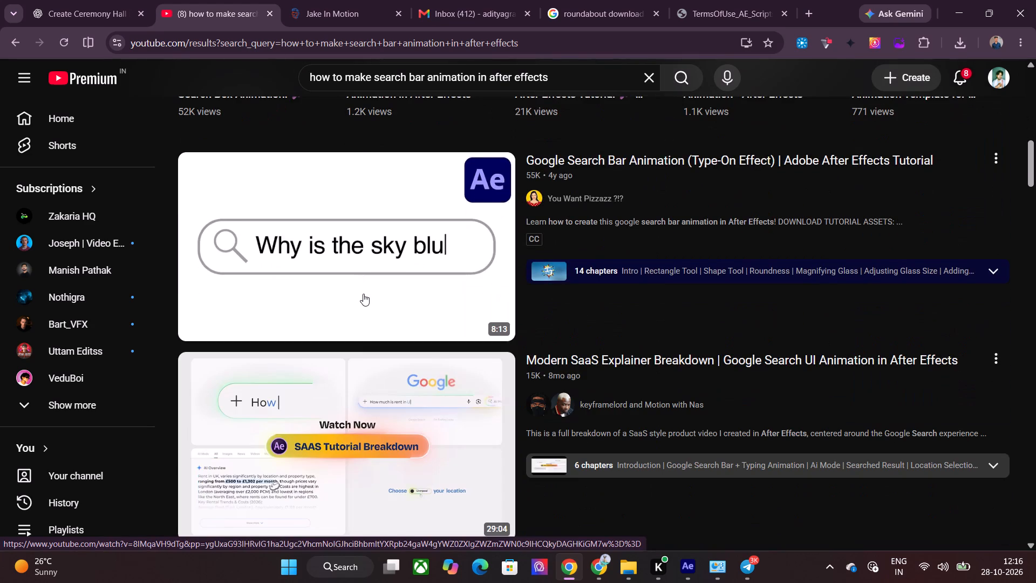
{"action": "scroll", "coordinate": [346, 420], "scroll_direction": "down", "scroll_amount": 1}
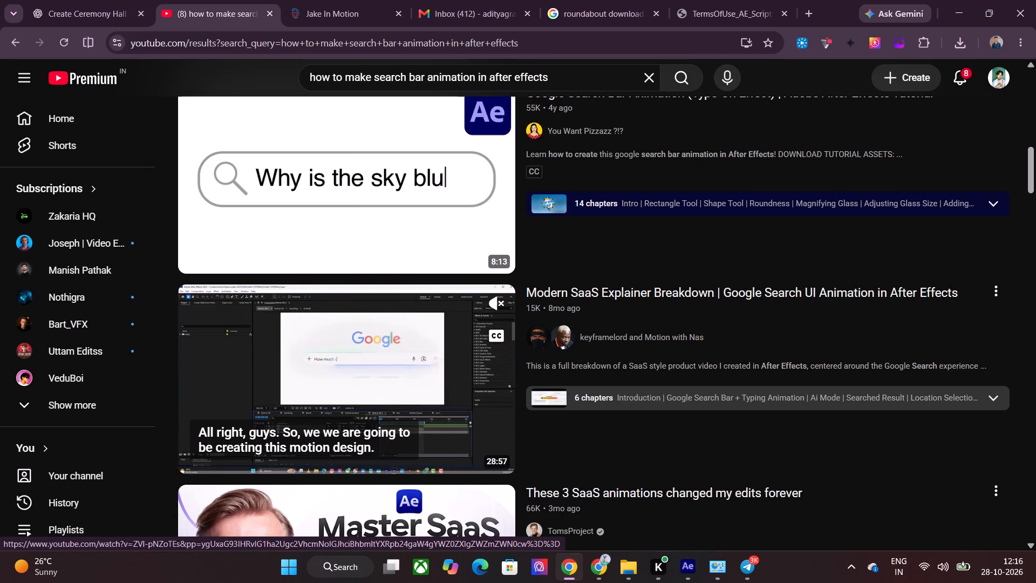
{"action": "scroll", "coordinate": [352, 331], "scroll_direction": "down", "scroll_amount": 4}
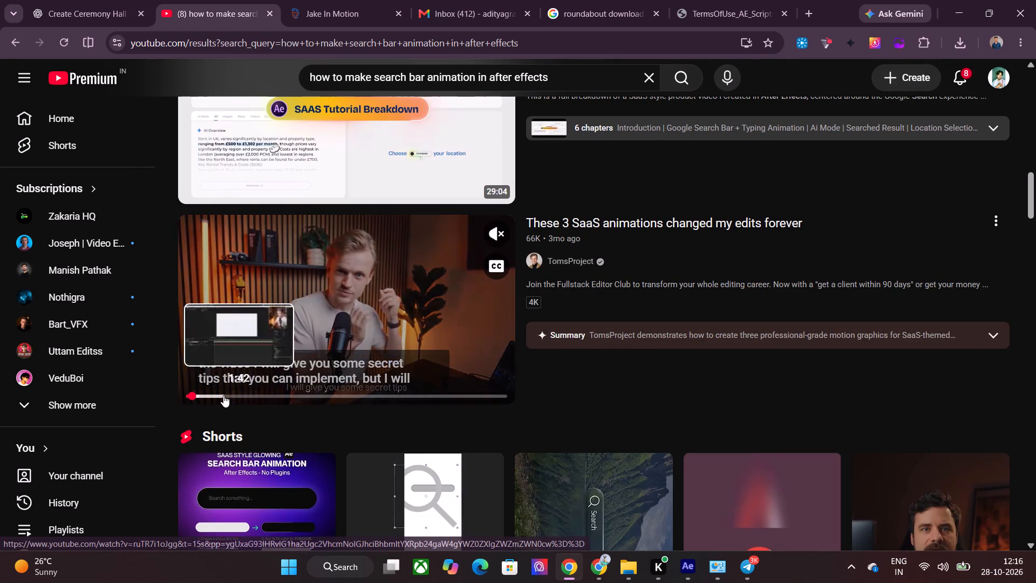
{"action": "left_click", "coordinate": [304, 395]}
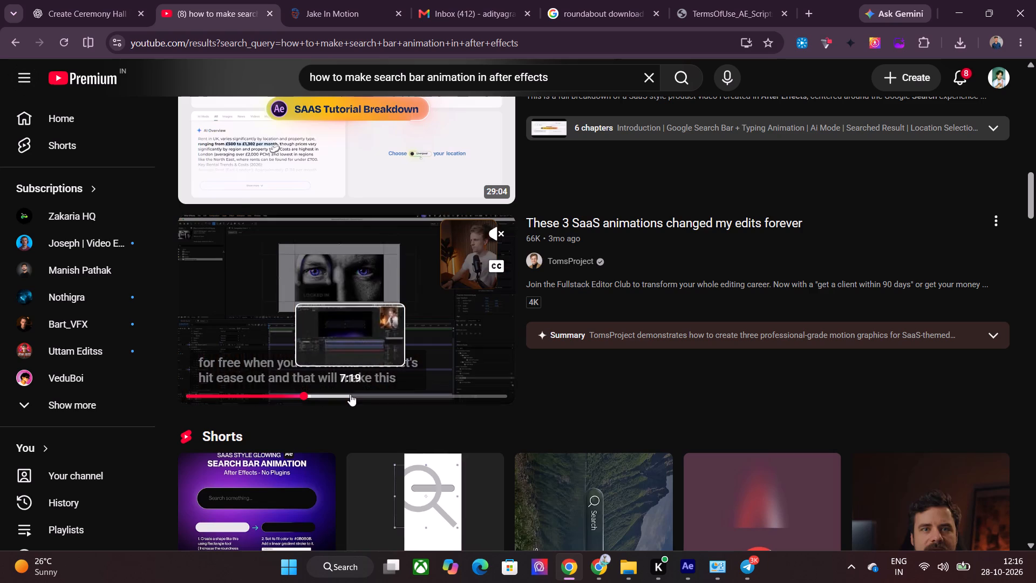
{"action": "left_click", "coordinate": [350, 394]}
{"action": "left_click", "coordinate": [378, 392]}
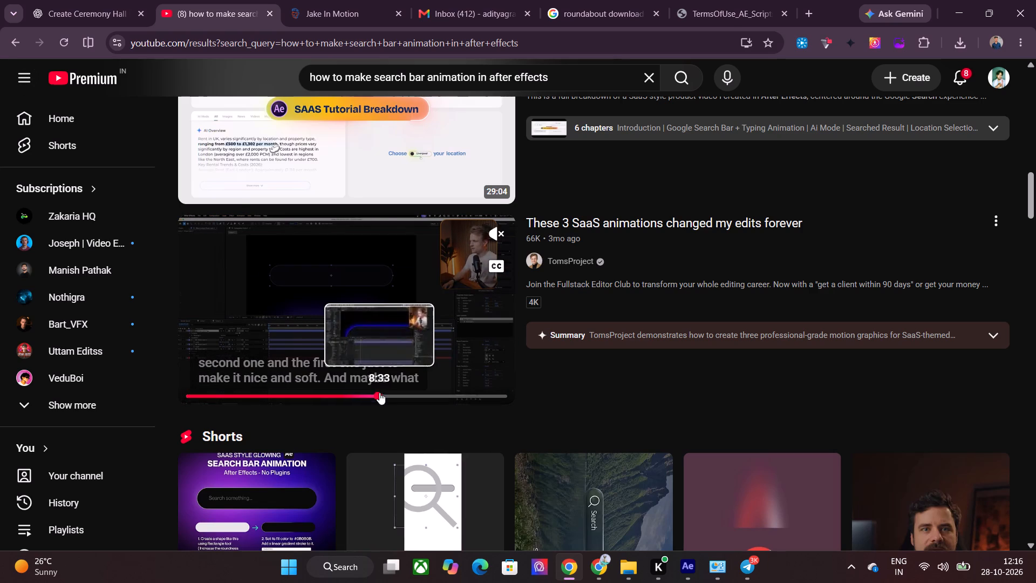
{"action": "left_click", "coordinate": [414, 389]}
{"action": "scroll", "coordinate": [460, 291], "scroll_direction": "down", "scroll_amount": 9}
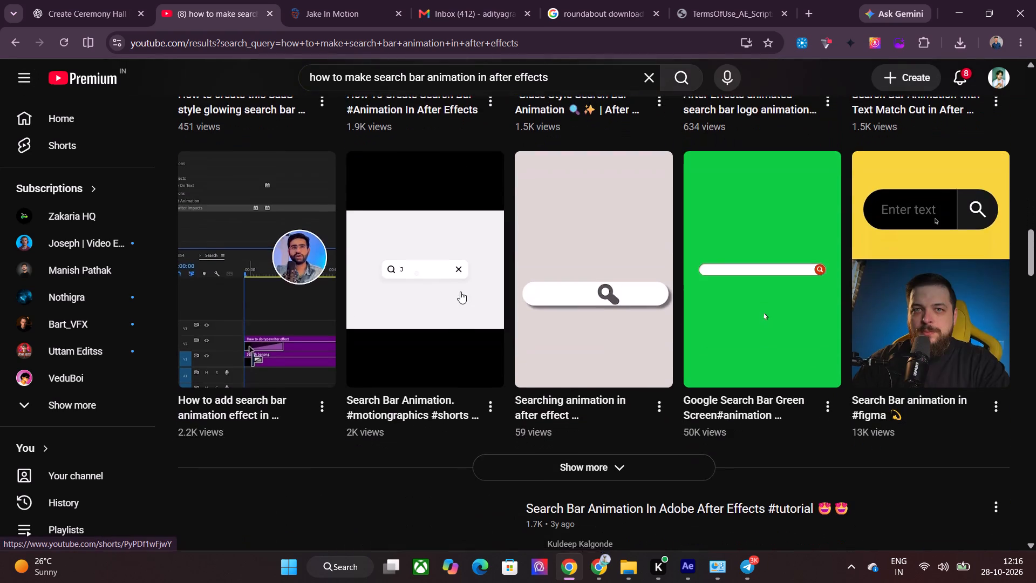
{"action": "scroll", "coordinate": [460, 291], "scroll_direction": "down", "scroll_amount": 8}
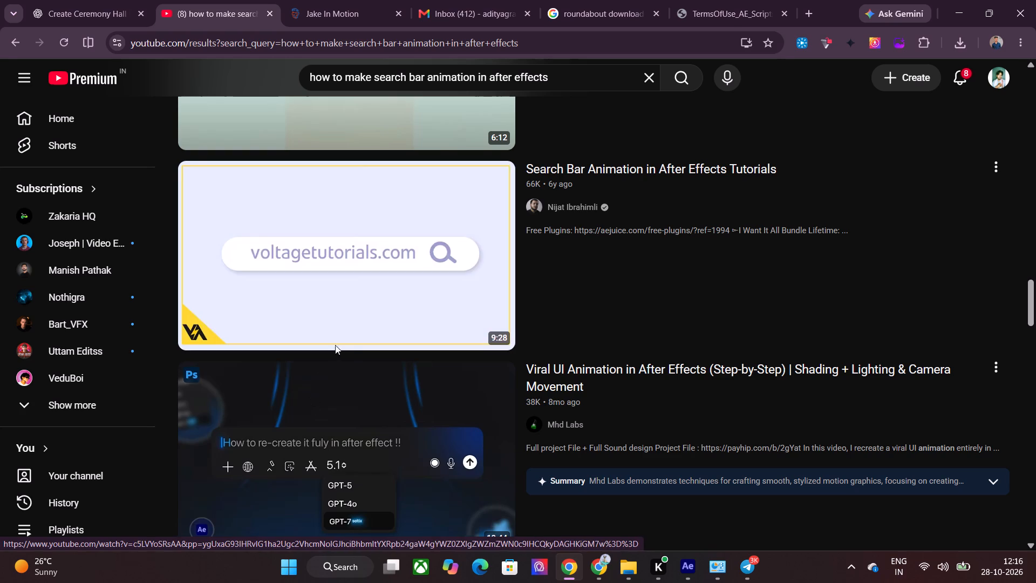
{"action": "scroll", "coordinate": [350, 344], "scroll_direction": "down", "scroll_amount": 8}
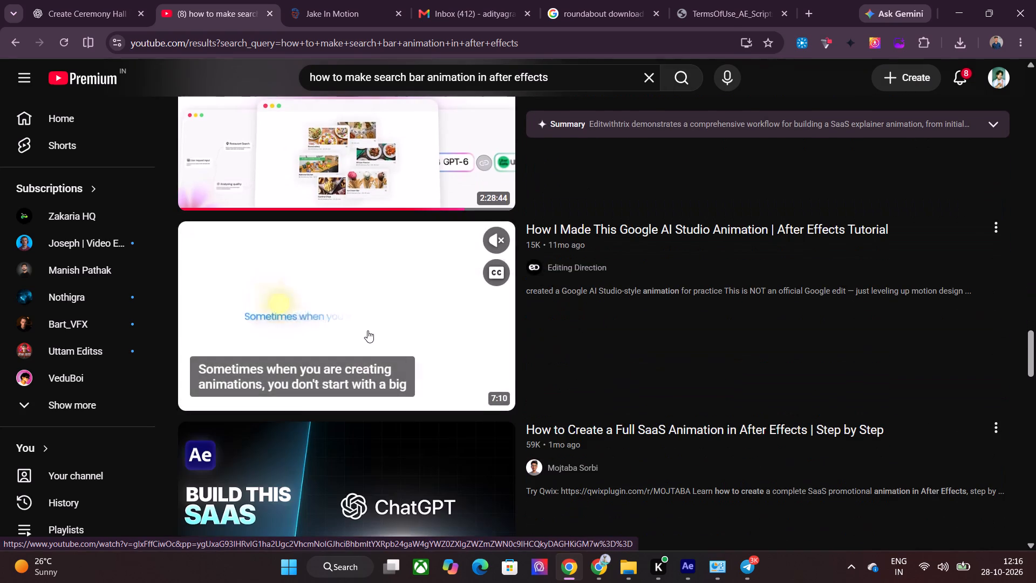
{"action": "scroll", "coordinate": [367, 330], "scroll_direction": "up", "scroll_amount": 3}
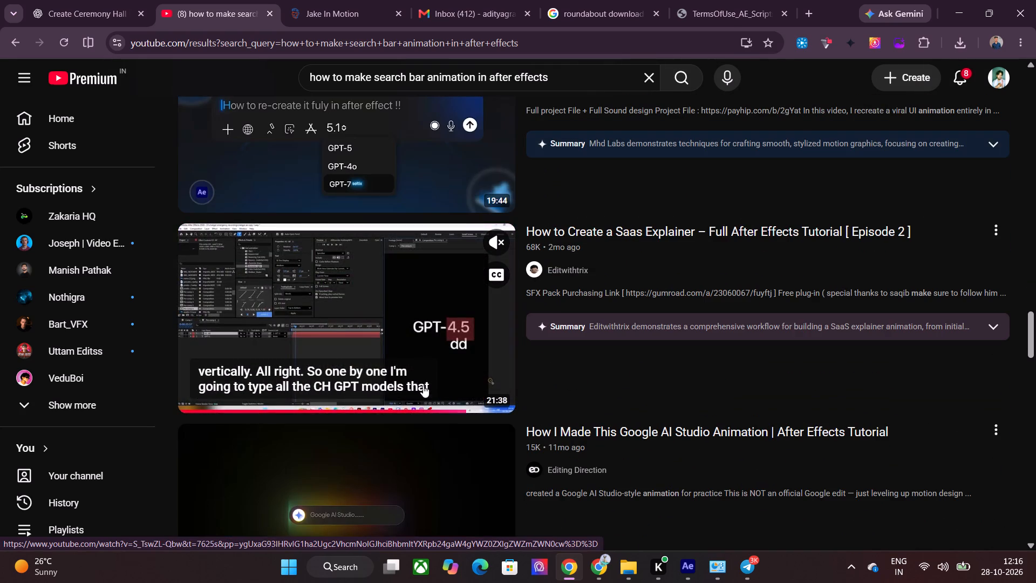
{"action": "left_click", "coordinate": [448, 396]}
{"action": "scroll", "coordinate": [382, 295], "scroll_direction": "down", "scroll_amount": 4}
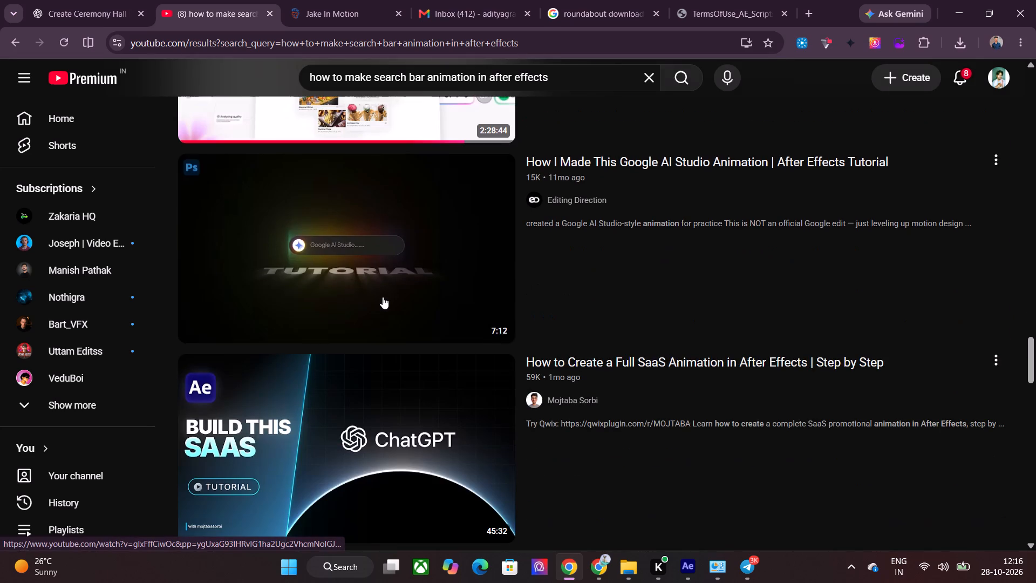
{"action": "scroll", "coordinate": [383, 297], "scroll_direction": "down", "scroll_amount": 4}
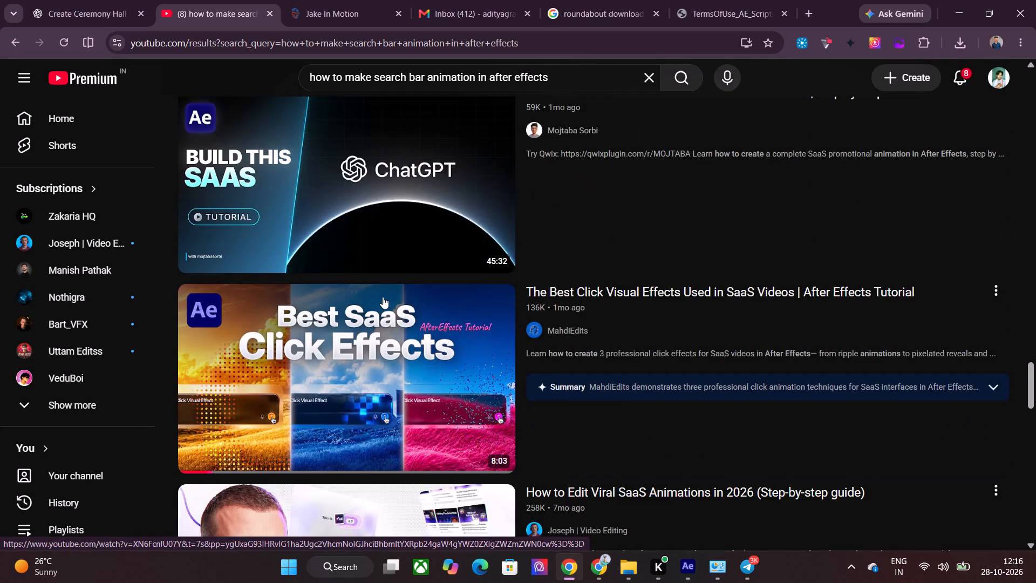
{"action": "scroll", "coordinate": [383, 297], "scroll_direction": "down", "scroll_amount": 4}
{"action": "scroll", "coordinate": [383, 297], "scroll_direction": "up", "scroll_amount": 2}
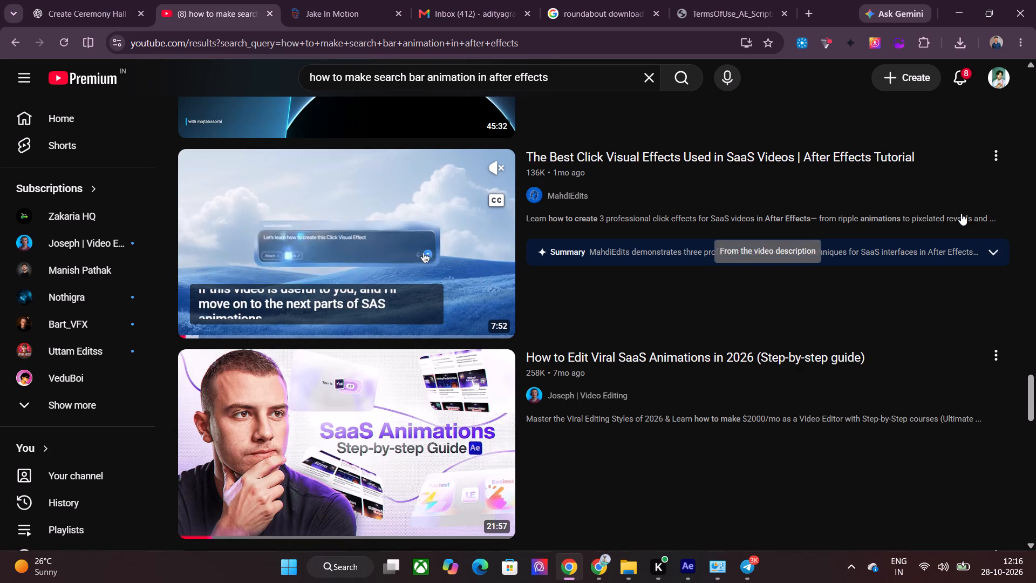
{"action": "left_click", "coordinate": [999, 155]}
{"action": "left_click", "coordinate": [925, 219]}
{"action": "scroll", "coordinate": [472, 300], "scroll_direction": "down", "scroll_amount": 4}
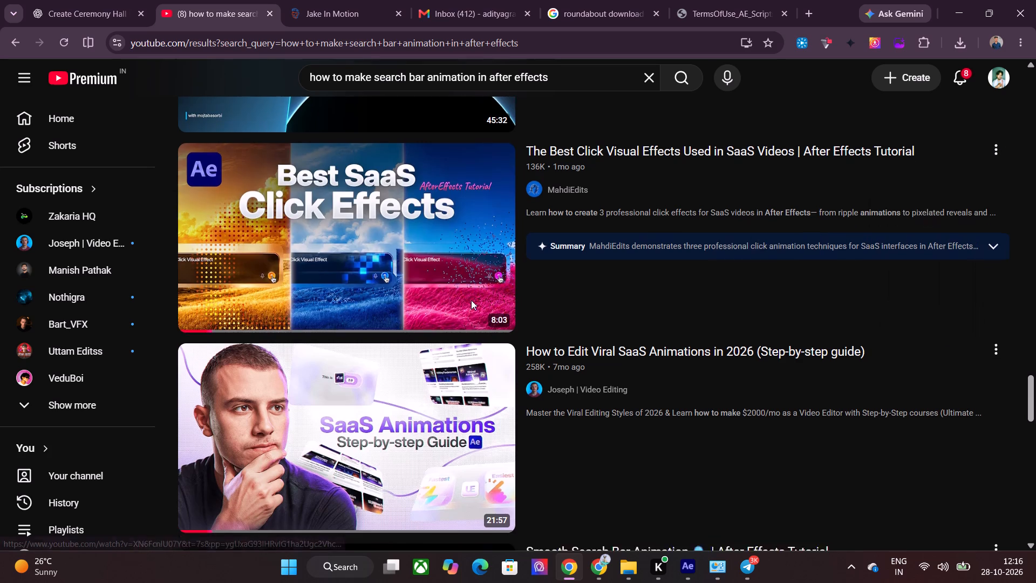
{"action": "scroll", "coordinate": [471, 300], "scroll_direction": "down", "scroll_amount": 4}
{"action": "scroll", "coordinate": [468, 300], "scroll_direction": "up", "scroll_amount": 3}
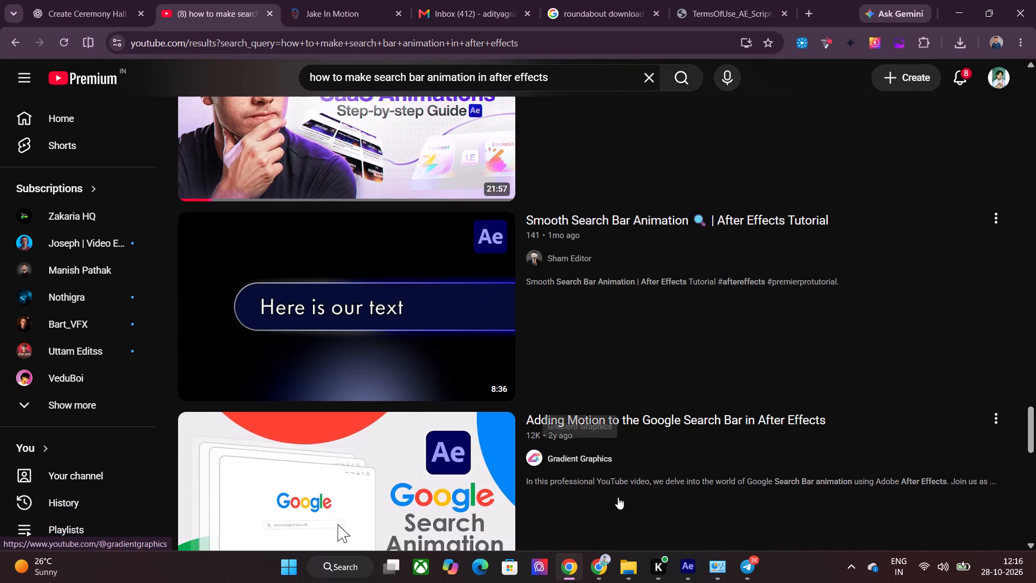
{"action": "left_click", "coordinate": [693, 568]}
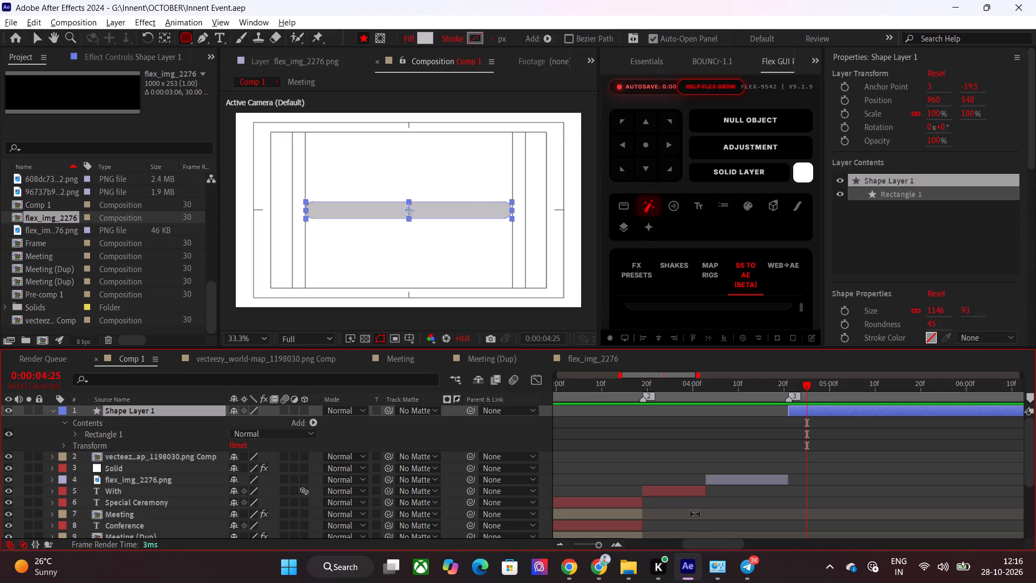
Switch to Chrome, open Flaticon in a new tab and search its icons for "search bar".
{"action": "left_click", "coordinate": [681, 435]}
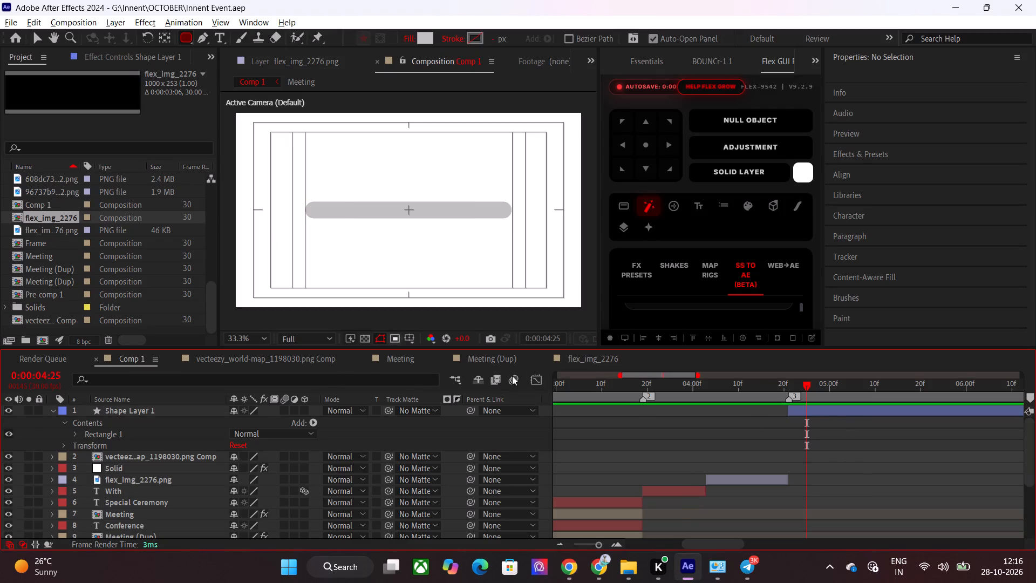
{"action": "left_click", "coordinate": [573, 576]}
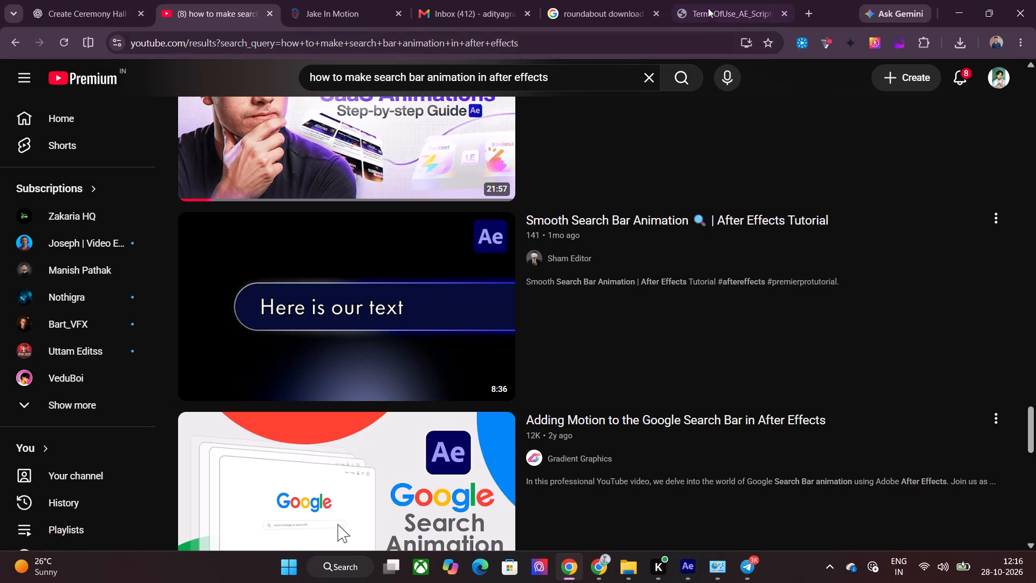
{"action": "left_click", "coordinate": [808, 0]}
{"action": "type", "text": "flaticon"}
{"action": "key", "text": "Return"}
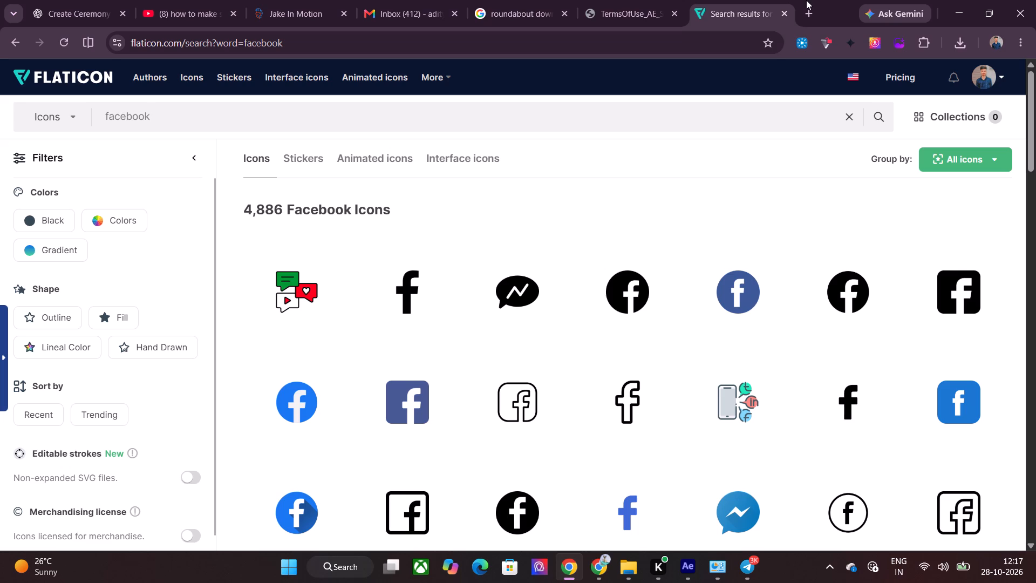
{"action": "double_click", "coordinate": [387, 105]}
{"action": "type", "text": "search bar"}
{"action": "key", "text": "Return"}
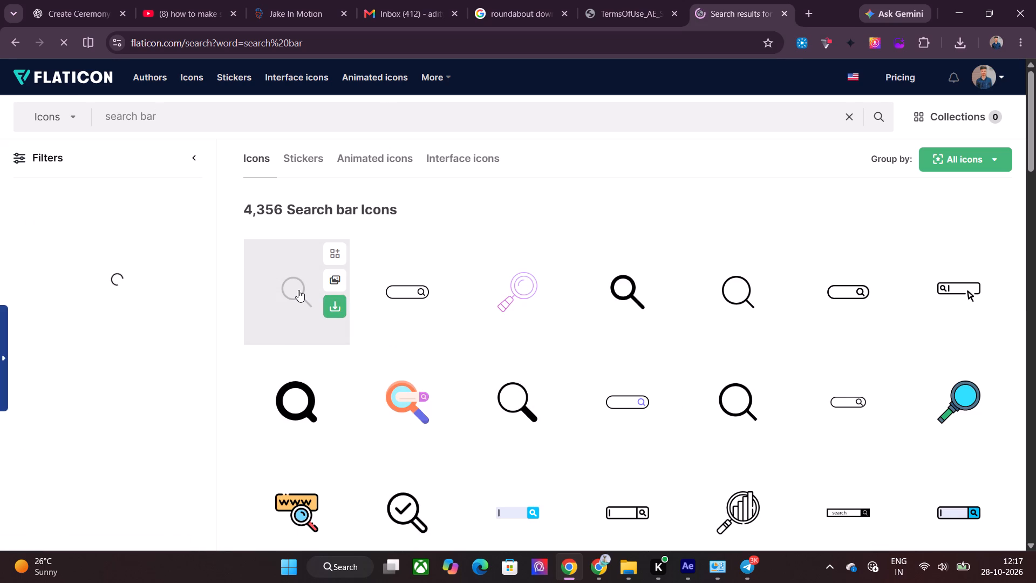
Download the first magnifying glass icon in the results as a free PNG, continuing with the offered Google account.
{"action": "left_click", "coordinate": [298, 290]}
{"action": "left_click", "coordinate": [712, 146]}
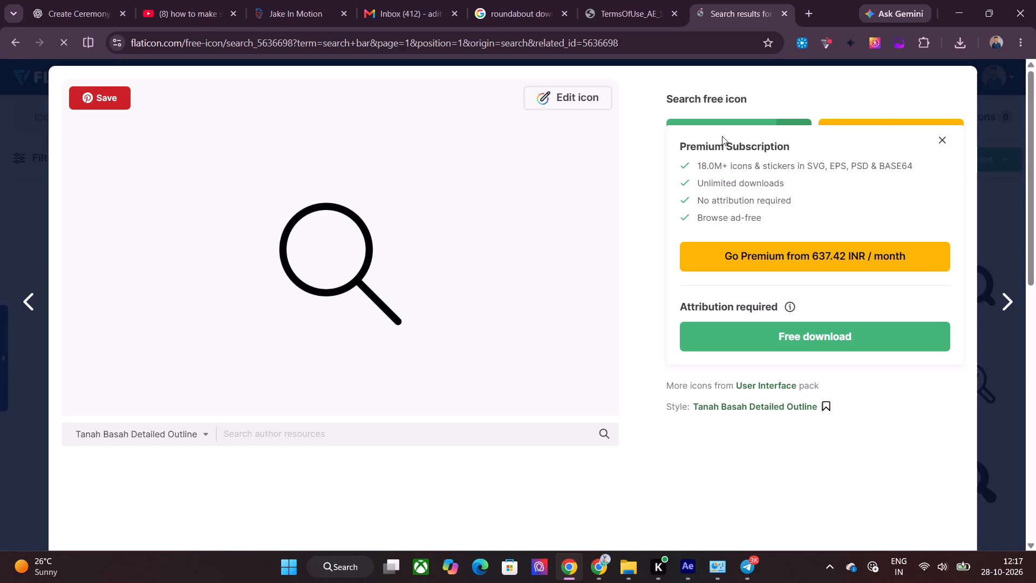
{"action": "left_click", "coordinate": [755, 332]}
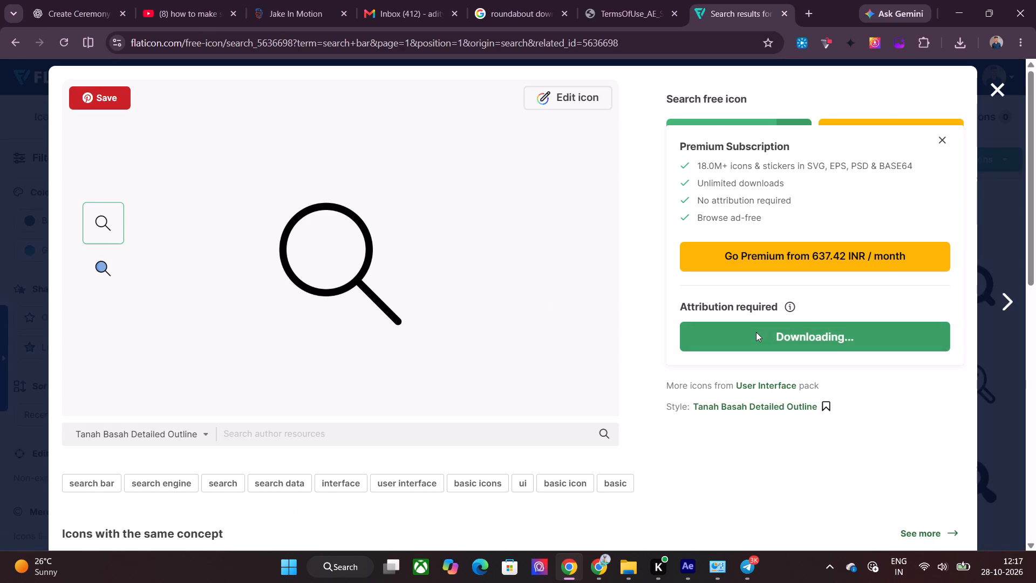
{"action": "left_click", "coordinate": [820, 128]}
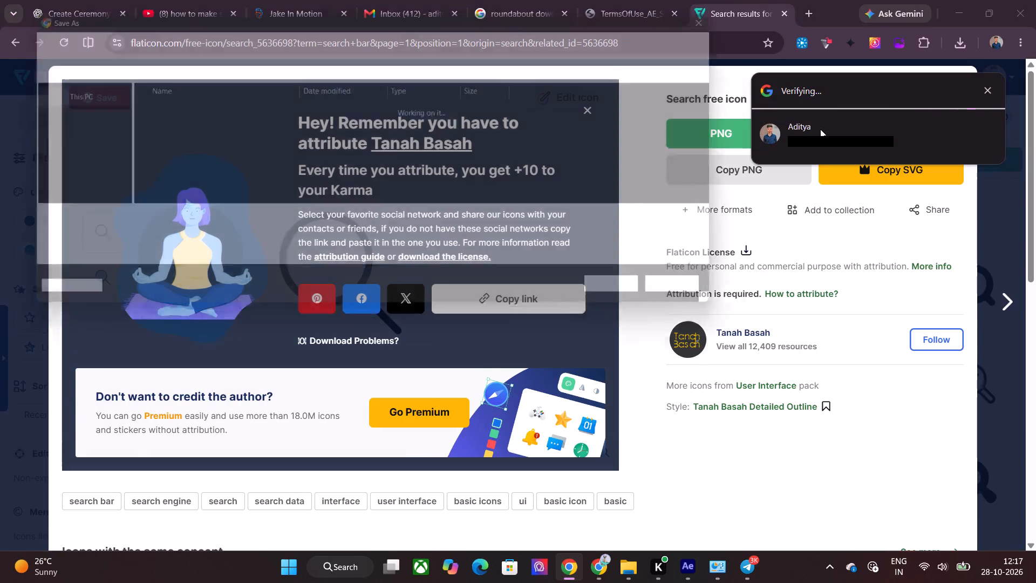
Save the Flaticon magnifying-glass icon as a PNG named search in the Crucial E (E:) > ALL MATERIALS > PLUGINS folder.
{"action": "scroll", "coordinate": [231, 126], "scroll_direction": "down", "scroll_amount": 3}
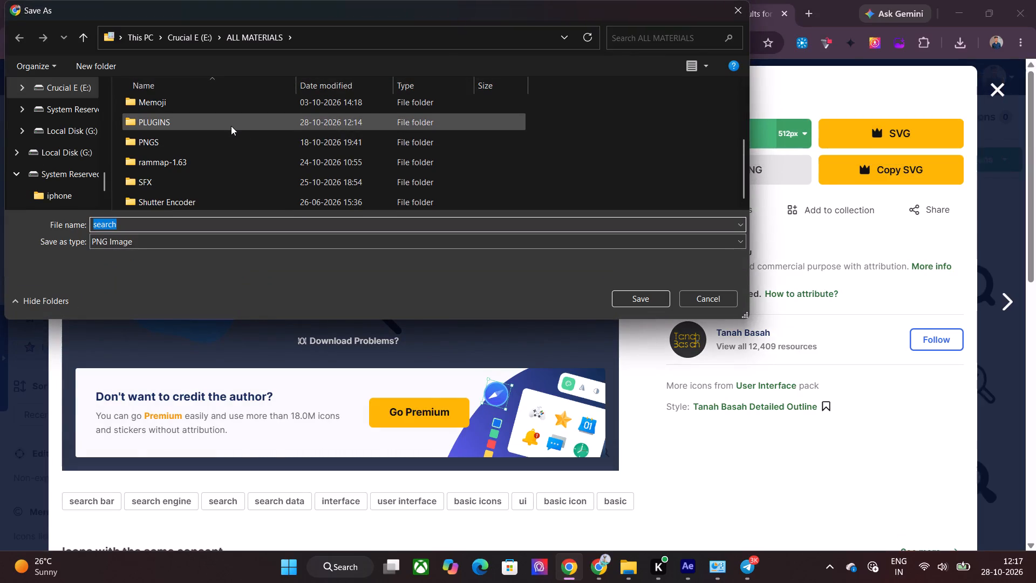
{"action": "scroll", "coordinate": [231, 126], "scroll_direction": "down", "scroll_amount": 7}
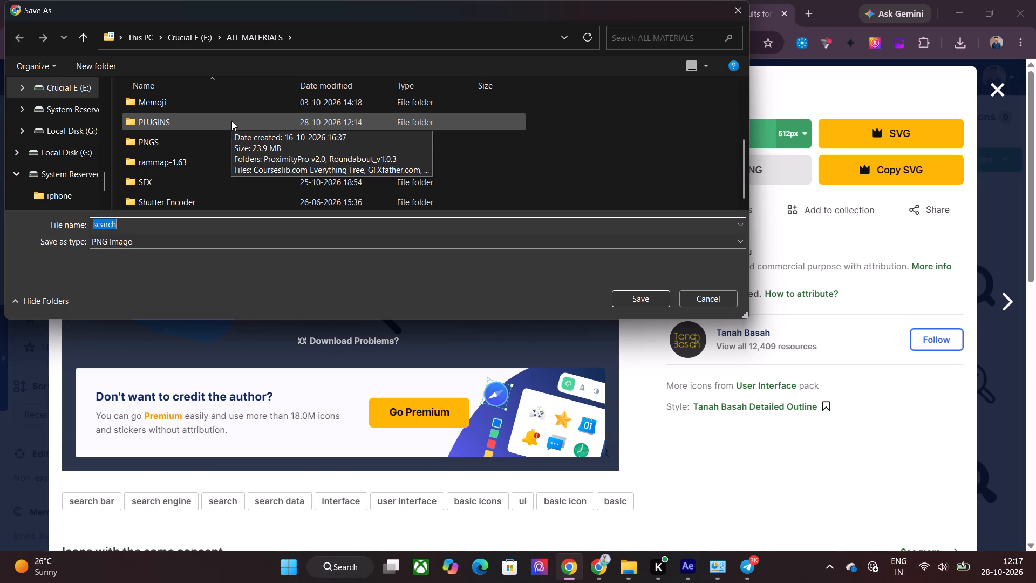
{"action": "scroll", "coordinate": [231, 121], "scroll_direction": "down", "scroll_amount": 2}
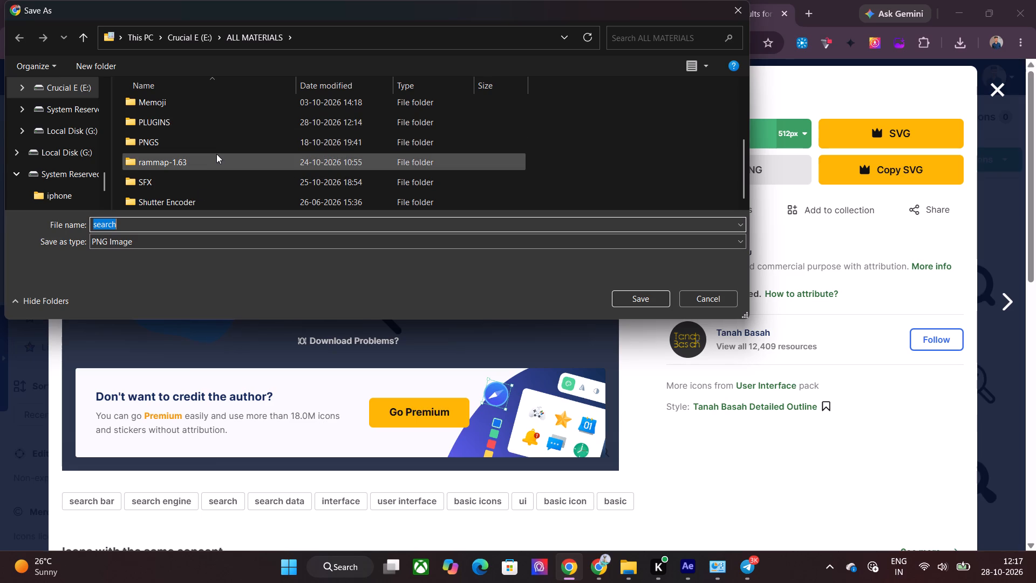
{"action": "double_click", "coordinate": [229, 127]}
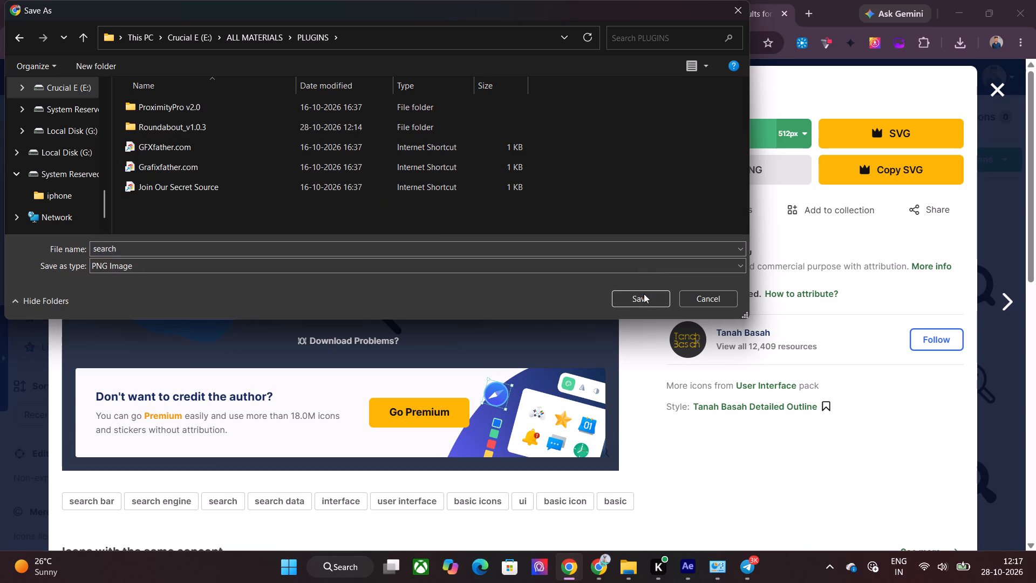
{"action": "left_click", "coordinate": [641, 294]}
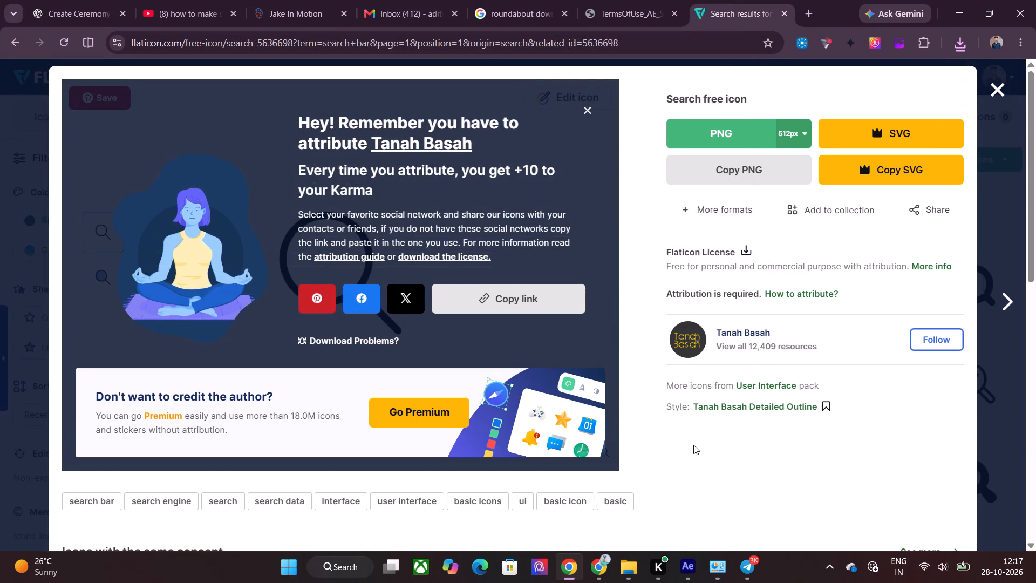
Switch to After Effects and start a file import, browsing to Local Disk (G:).
{"action": "left_click", "coordinate": [691, 559]}
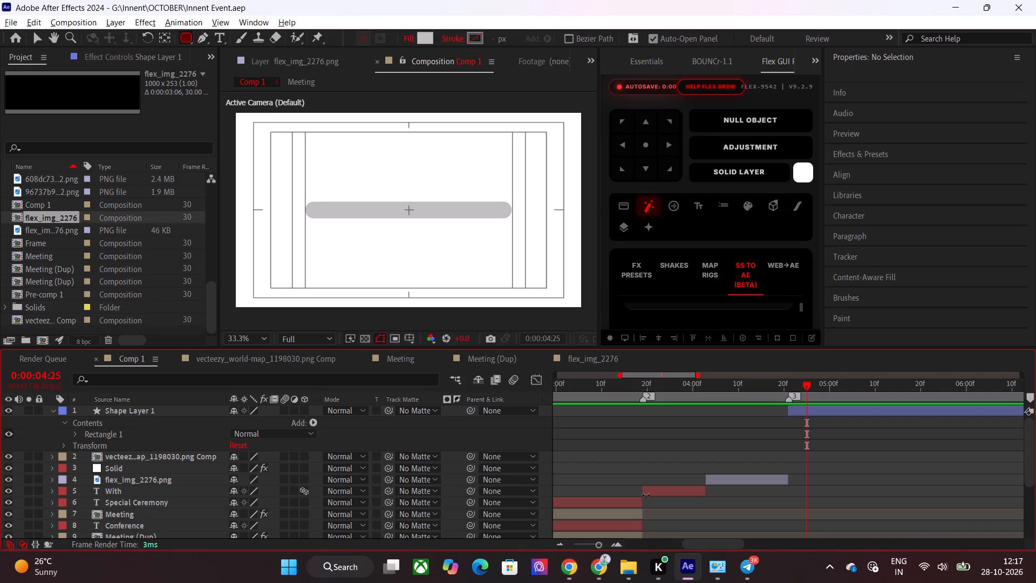
{"action": "scroll", "coordinate": [100, 211], "scroll_direction": "down", "scroll_amount": 4}
{"action": "double_click", "coordinate": [85, 331]}
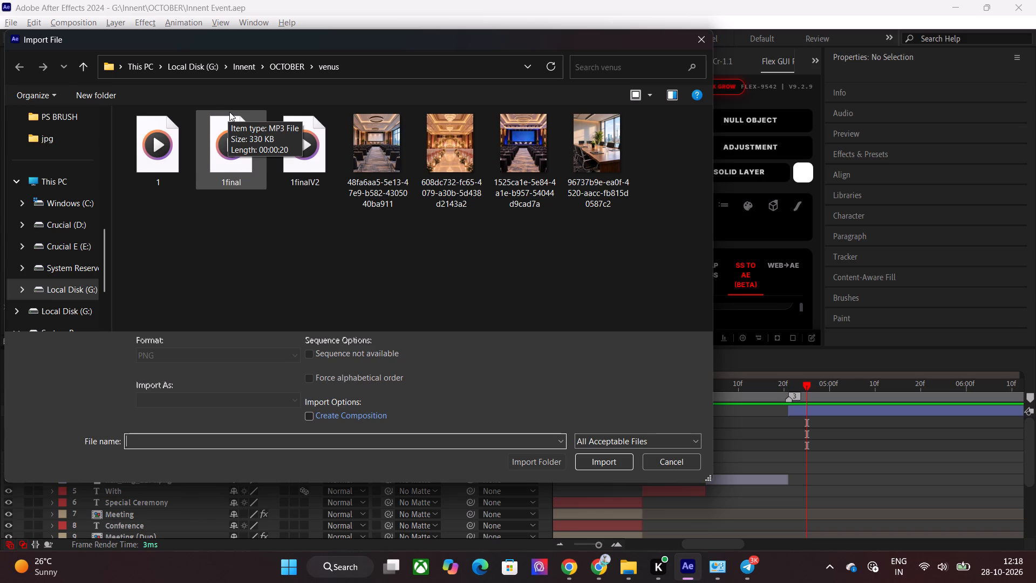
{"action": "left_click", "coordinate": [186, 70]}
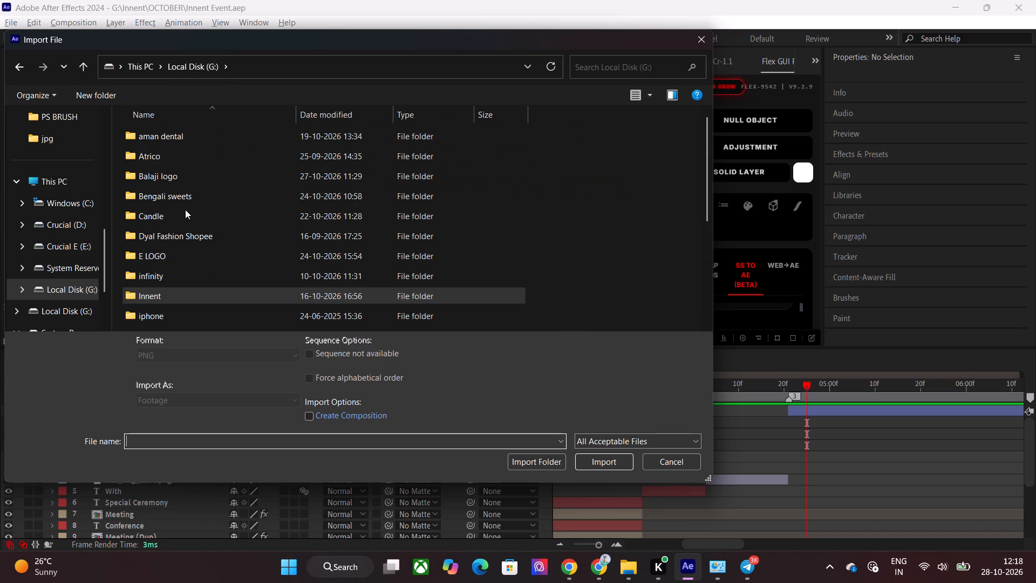
Locate the downloaded search PNG from Chrome's downloads and move it from PLUGINS to Local Disk (G:) > Innent > OCTOBER > venus.
{"action": "left_click", "coordinate": [624, 564]}
{"action": "left_click", "coordinate": [572, 572]}
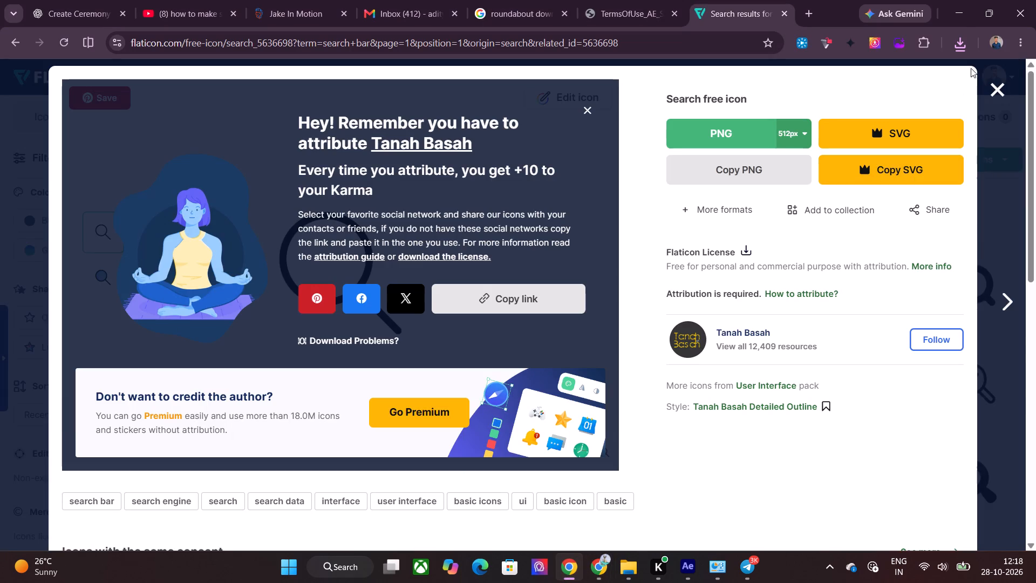
{"action": "left_click", "coordinate": [963, 57]}
{"action": "left_click", "coordinate": [960, 51]}
{"action": "left_click", "coordinate": [918, 103]}
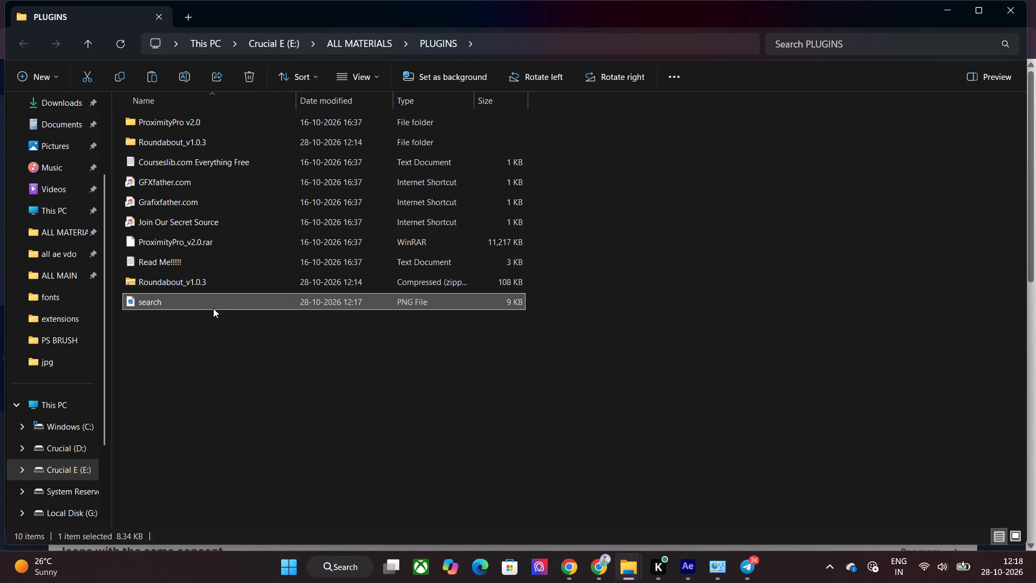
{"action": "left_click", "coordinate": [98, 73]}
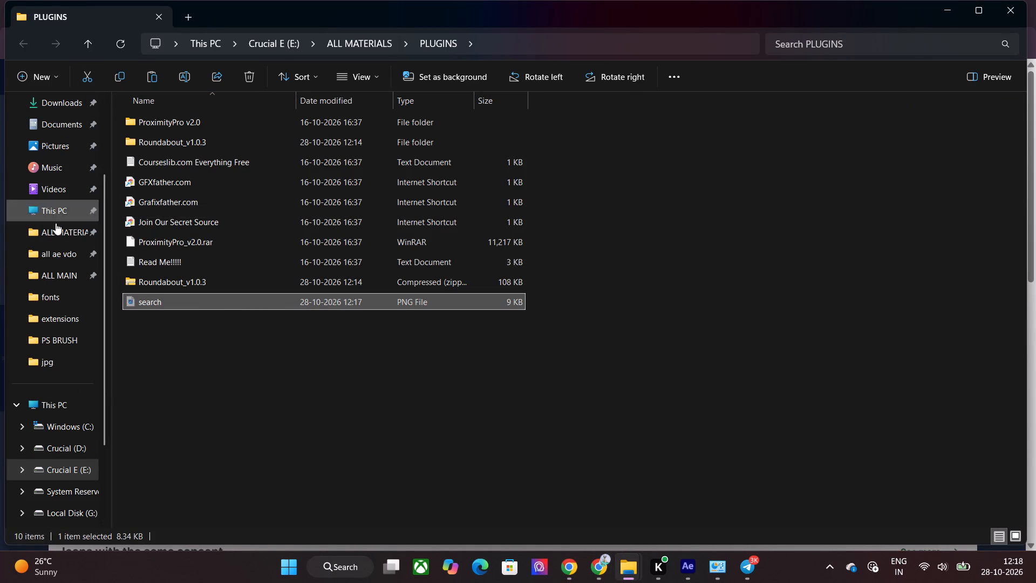
{"action": "scroll", "coordinate": [52, 330], "scroll_direction": "down", "scroll_amount": 3}
{"action": "left_click", "coordinate": [58, 424]}
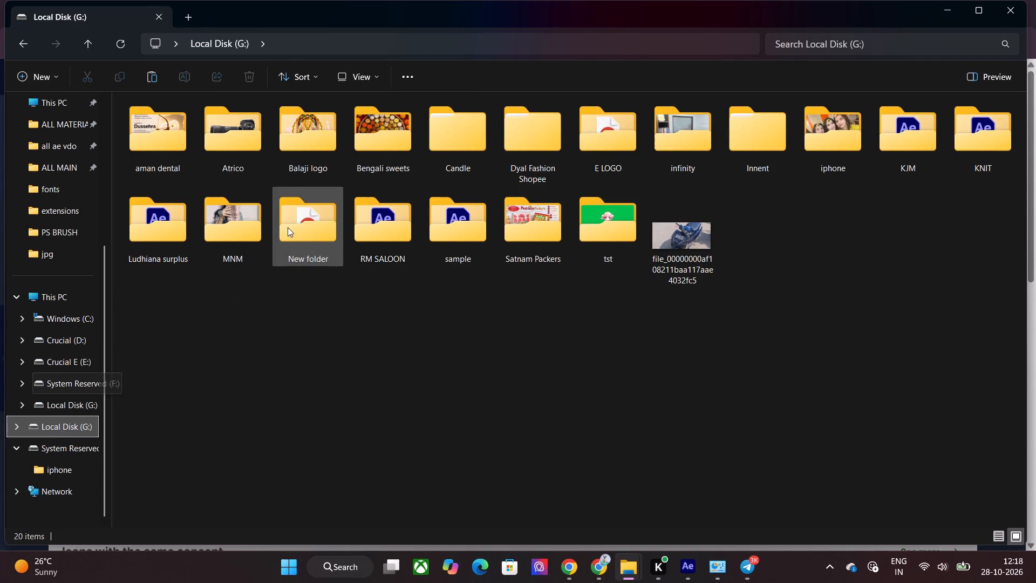
{"action": "double_click", "coordinate": [755, 146]}
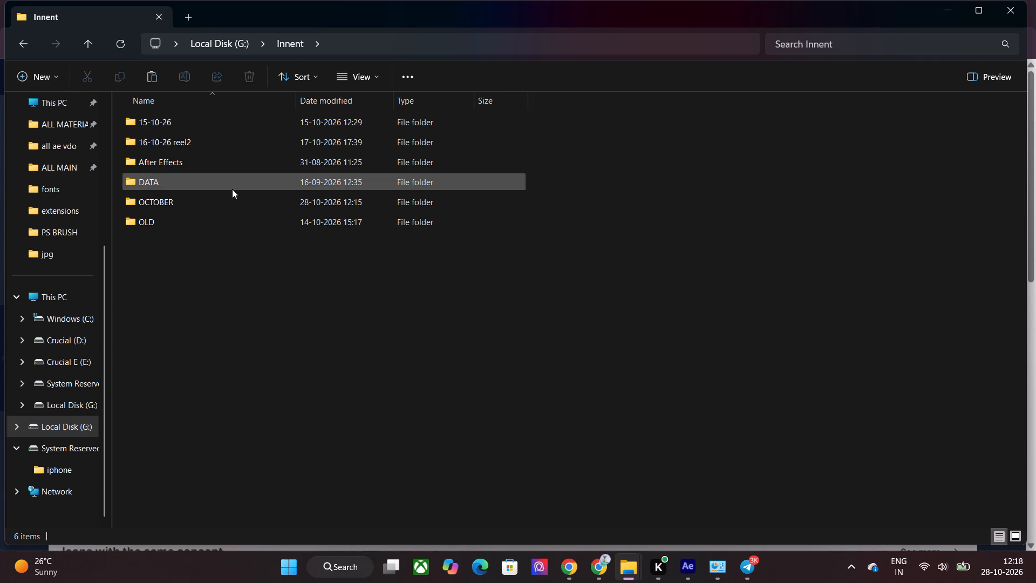
{"action": "double_click", "coordinate": [200, 207]}
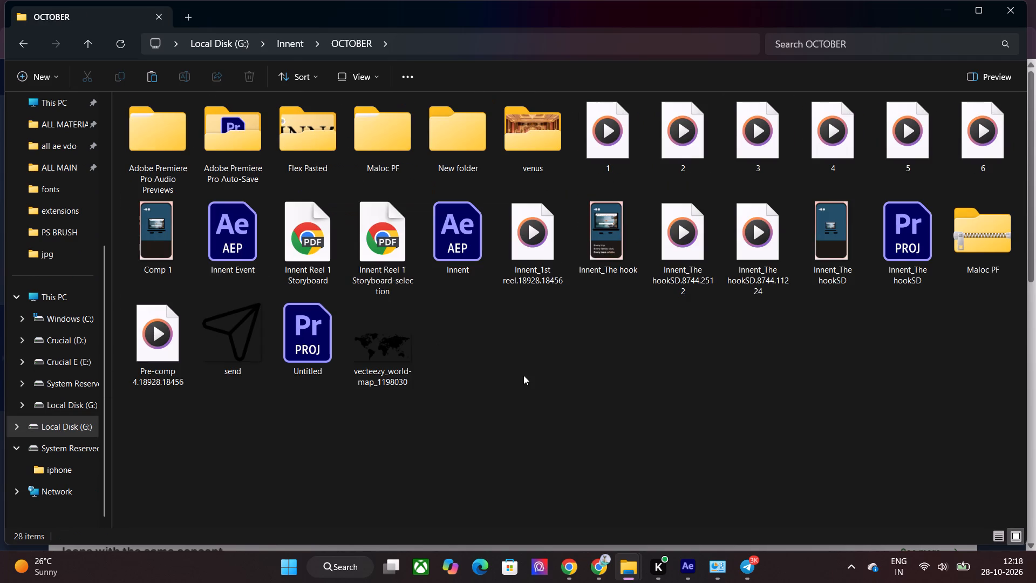
{"action": "double_click", "coordinate": [539, 124]}
{"action": "right_click", "coordinate": [555, 306]}
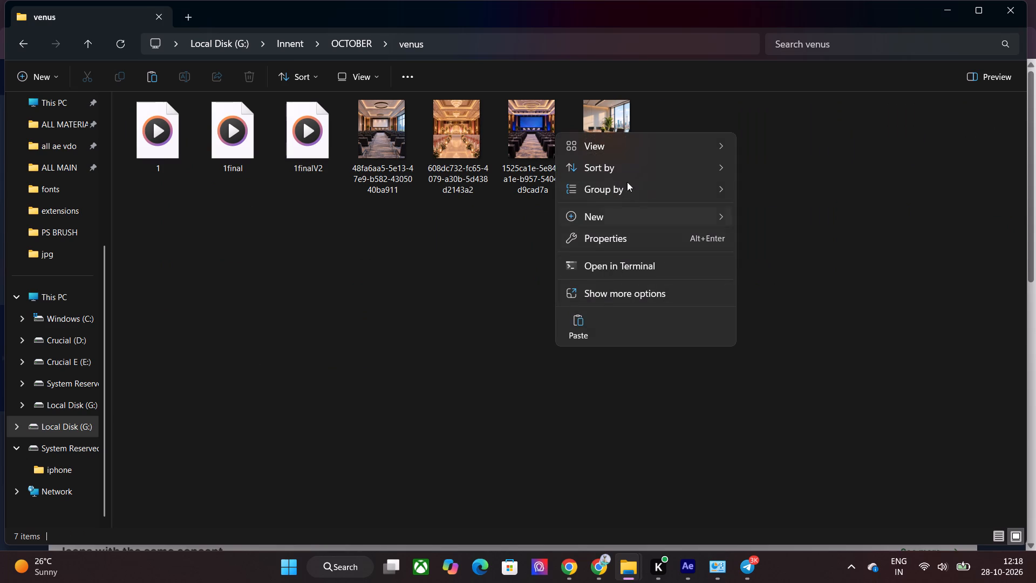
{"action": "left_click", "coordinate": [564, 330]}
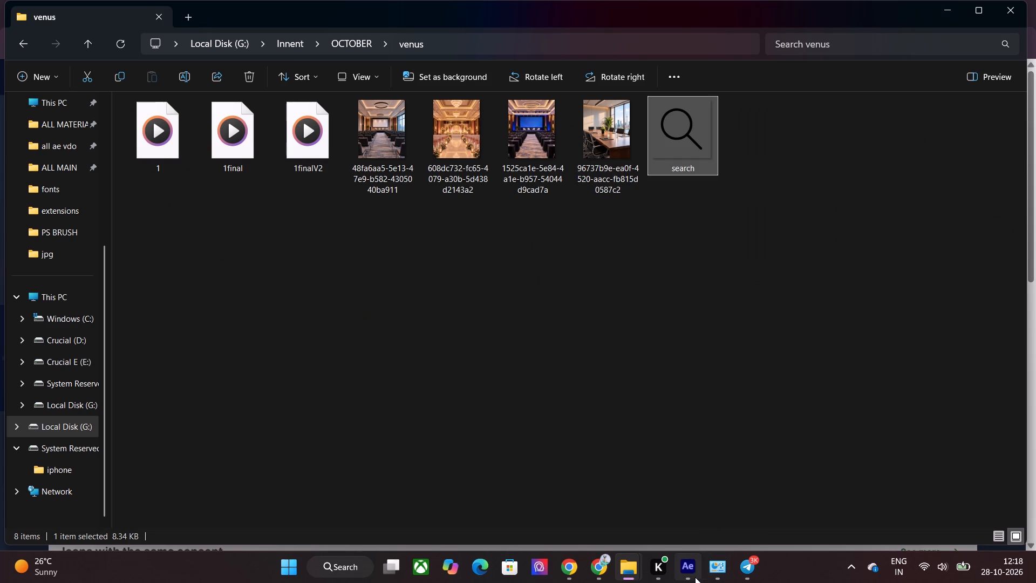
Switch to After Effects and import search.png from Local Disk (G:) > Innent > OCTOBER > venus.
{"action": "left_click_drag", "start_coordinate": [680, 146], "coordinate": [691, 562]}
{"action": "left_click_drag", "start_coordinate": [691, 562], "coordinate": [460, 412]}
{"action": "left_click", "coordinate": [193, 294]}
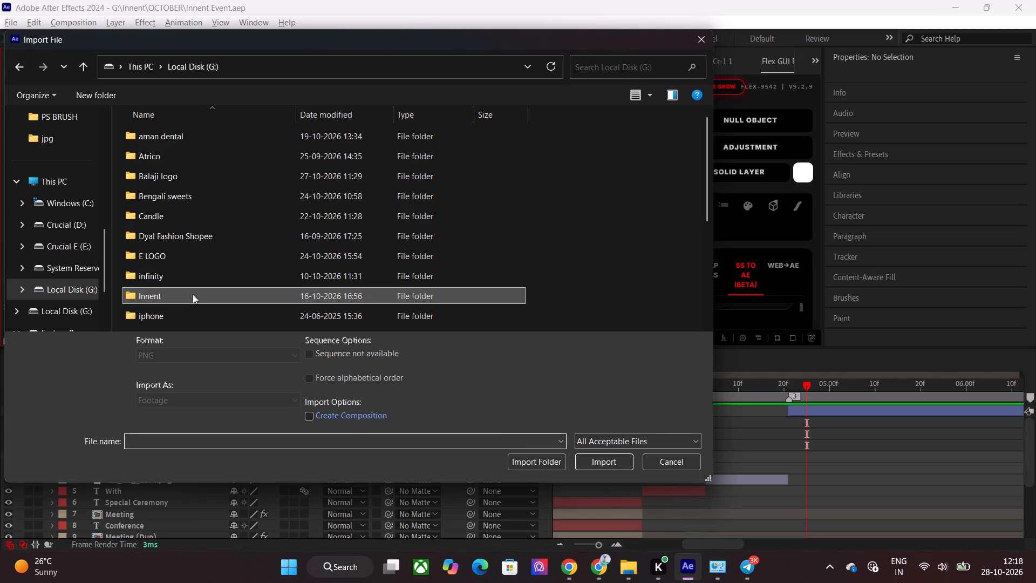
{"action": "double_click", "coordinate": [197, 294]}
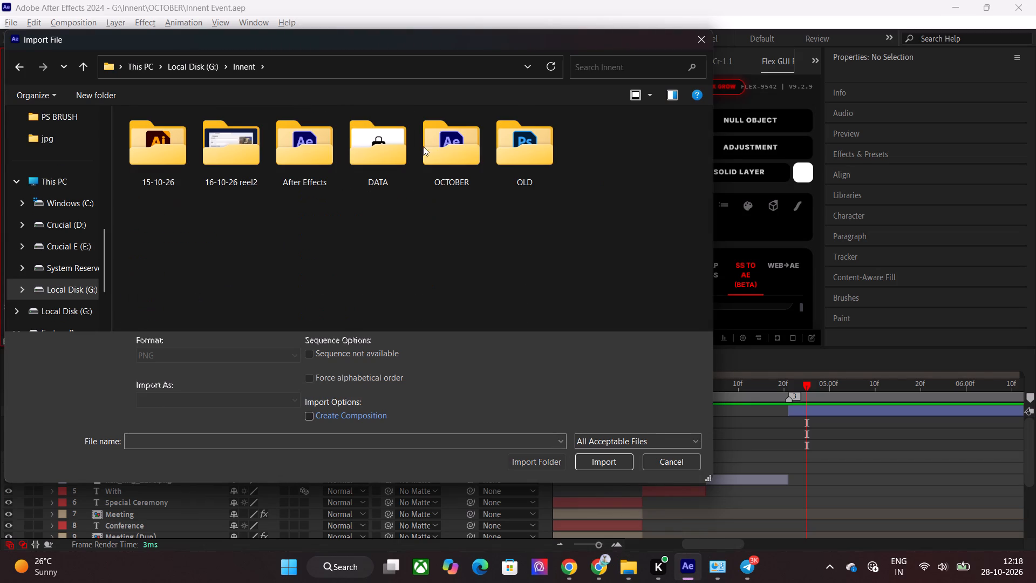
{"action": "double_click", "coordinate": [459, 152]}
{"action": "left_click", "coordinate": [481, 155]}
{"action": "double_click", "coordinate": [522, 149]}
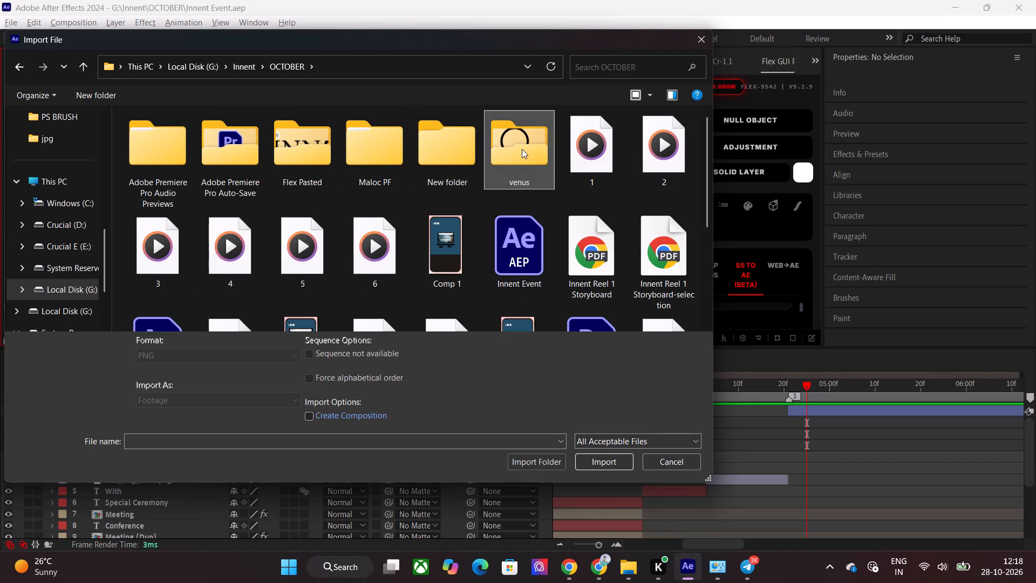
{"action": "double_click", "coordinate": [657, 157]}
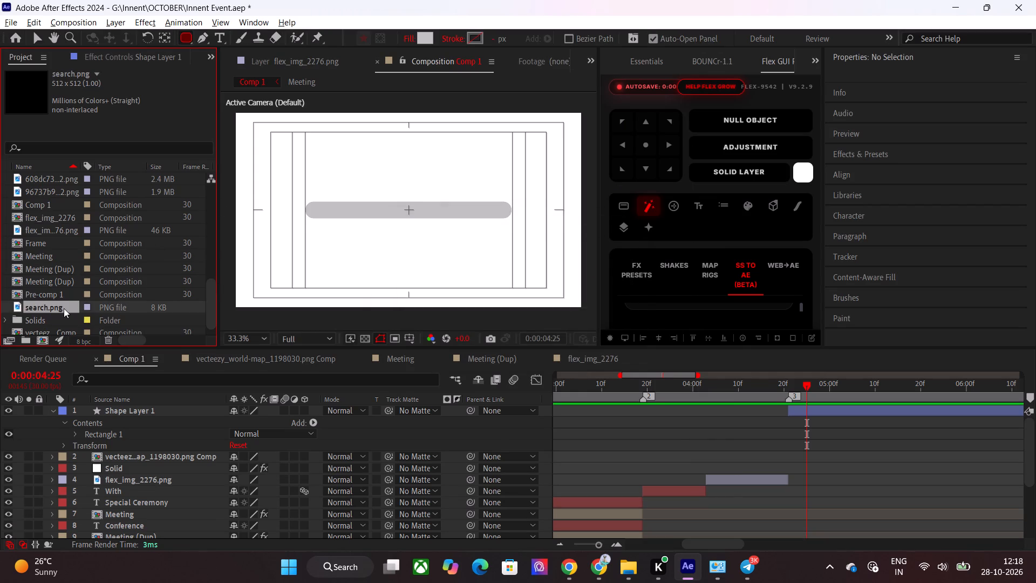
Add search.png to Comp 1 above Shape Layer 1 and align its start with Shape Layer 1 at marker 3.
{"action": "left_click_drag", "start_coordinate": [62, 309], "coordinate": [819, 411]}
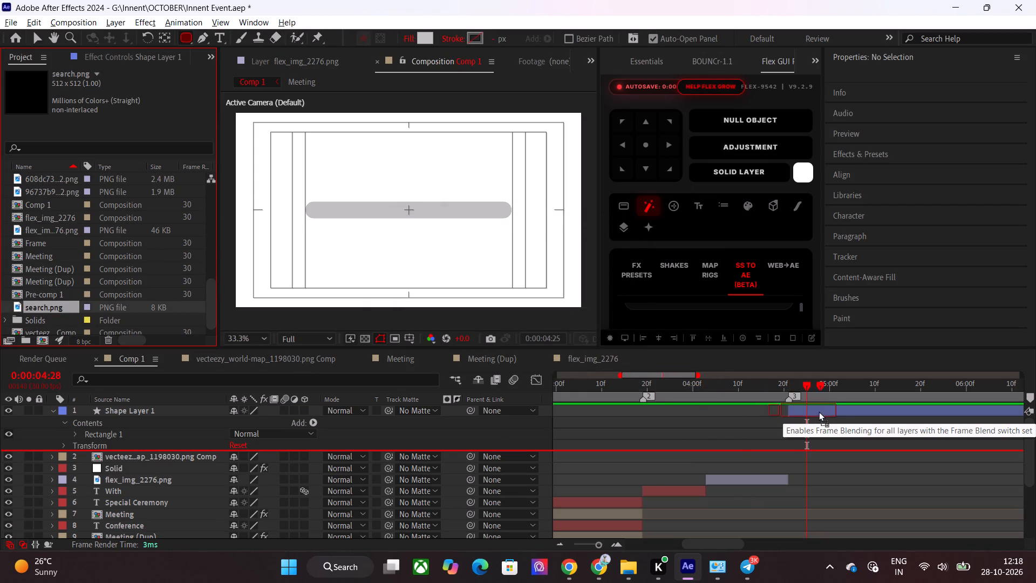
{"action": "left_click_drag", "start_coordinate": [819, 411], "coordinate": [826, 406]}
{"action": "left_click_drag", "start_coordinate": [844, 410], "coordinate": [815, 410]}
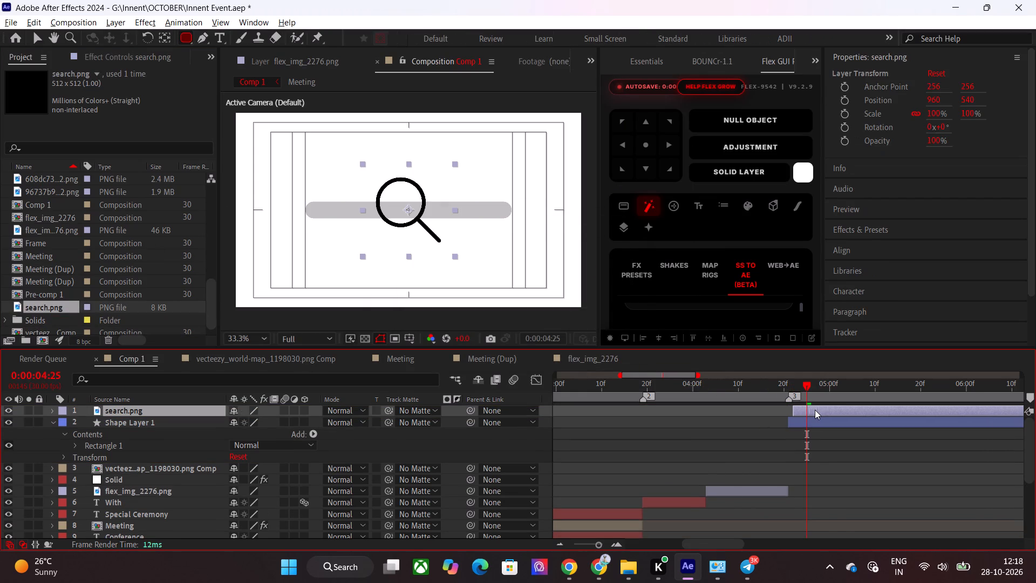
{"action": "left_click_drag", "start_coordinate": [815, 410], "coordinate": [809, 412]}
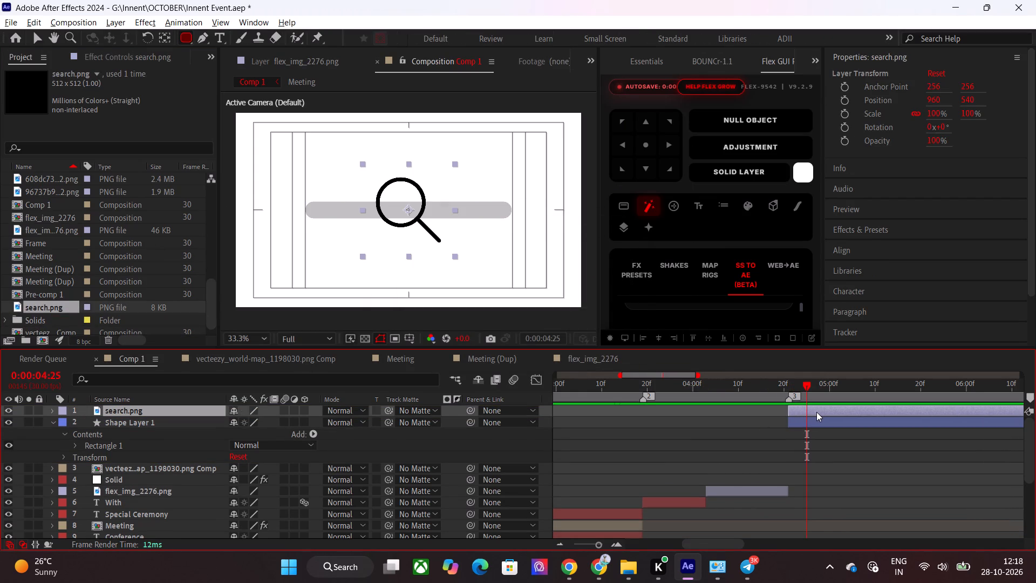
Trim the ends of the search.png and Shape Layer 1 layers at marker 4, 0:00:07:23.
{"action": "left_click_drag", "start_coordinate": [710, 543], "coordinate": [764, 543]}
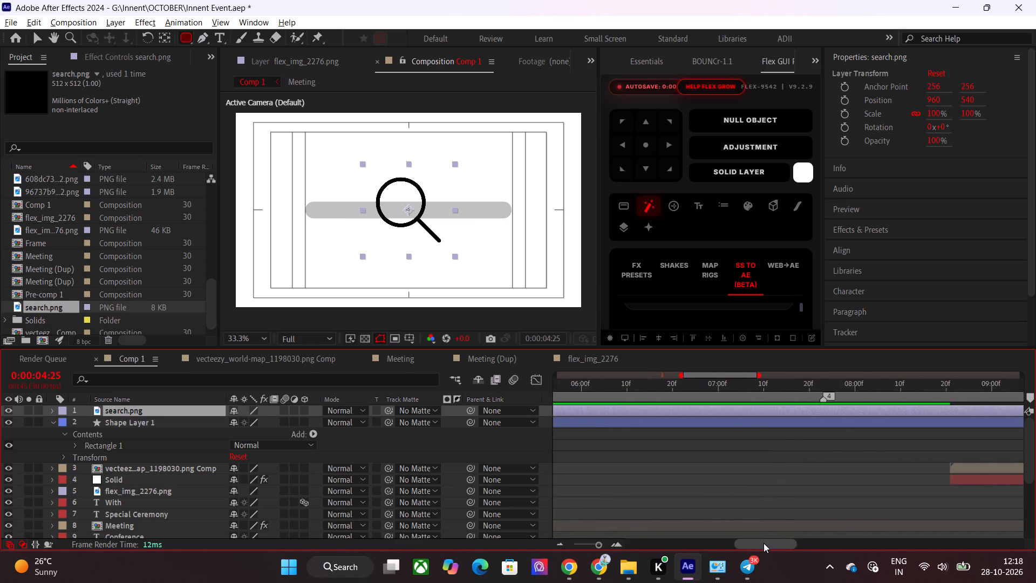
{"action": "left_click_drag", "start_coordinate": [764, 543], "coordinate": [743, 544]}
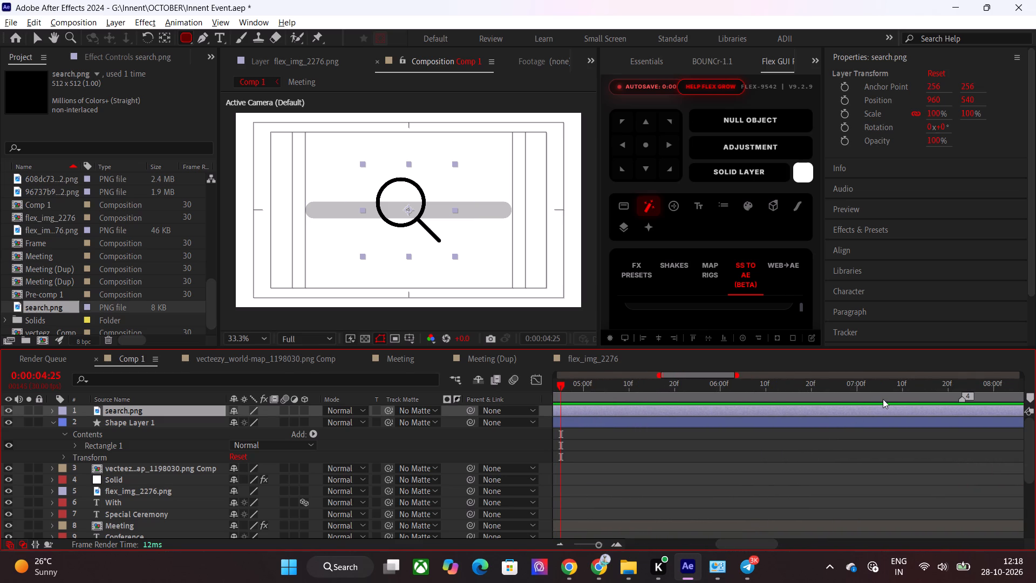
{"action": "left_click_drag", "start_coordinate": [883, 399], "coordinate": [960, 399]}
{"action": "left_click", "coordinate": [960, 399]}
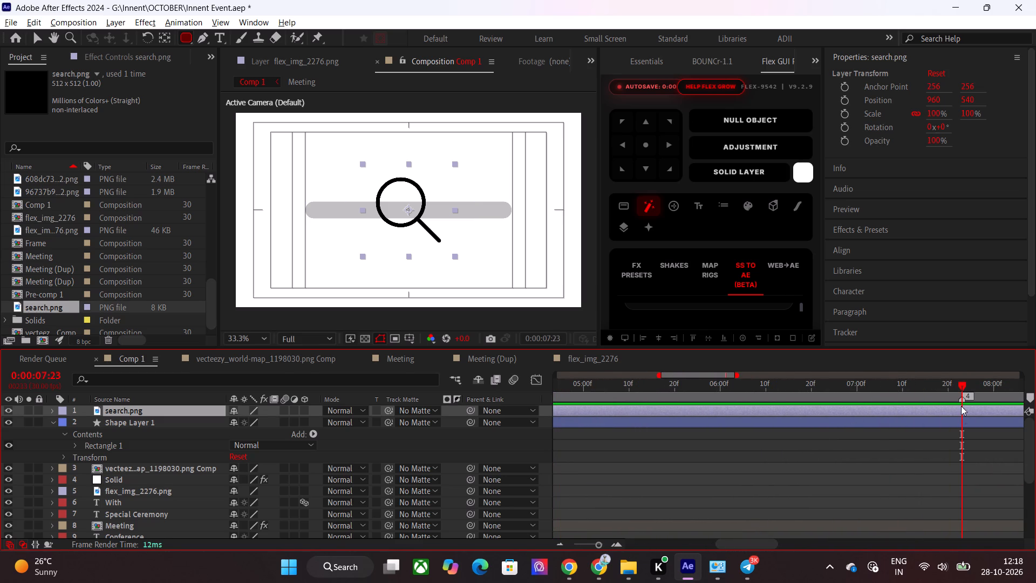
{"action": "left_click", "coordinate": [959, 421], "text": "shift"}
{"action": "left_click", "coordinate": [959, 421]}
{"action": "left_click", "coordinate": [959, 421]}
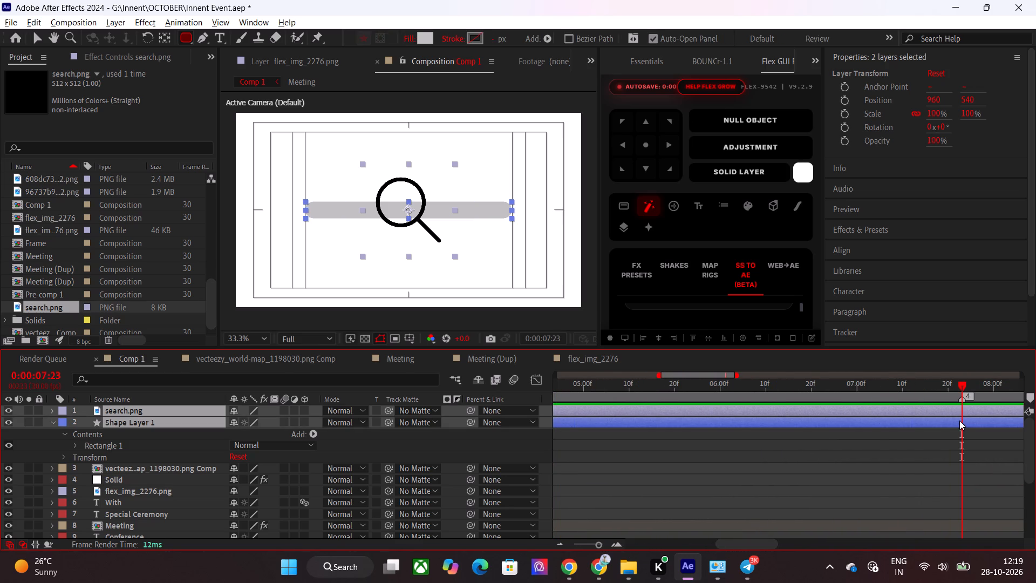
{"action": "key", "text": "alt+bracketright"}
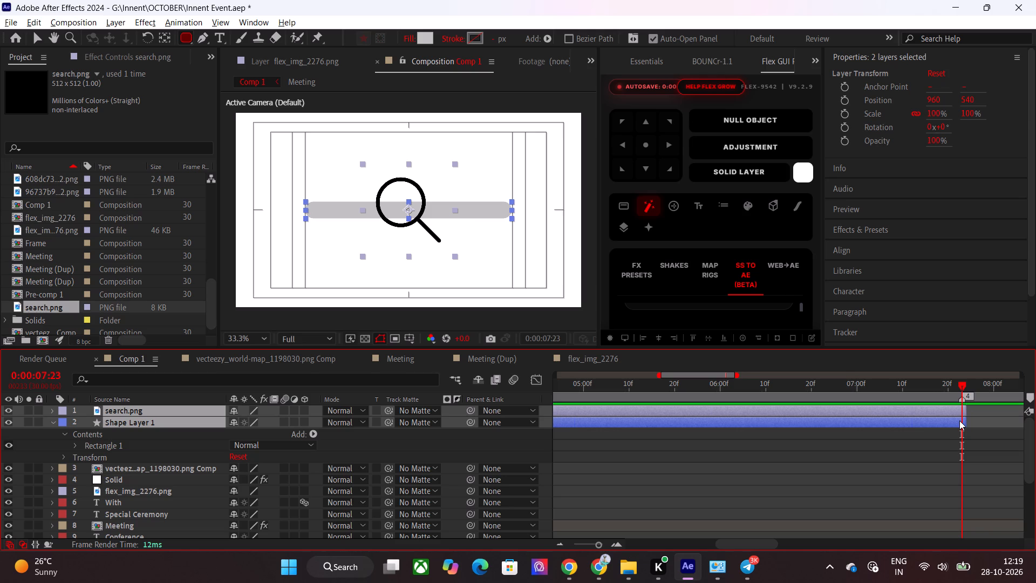
Scale the search.png icon down to 14% at 0:00:05:07.
{"action": "left_click", "coordinate": [596, 543]}
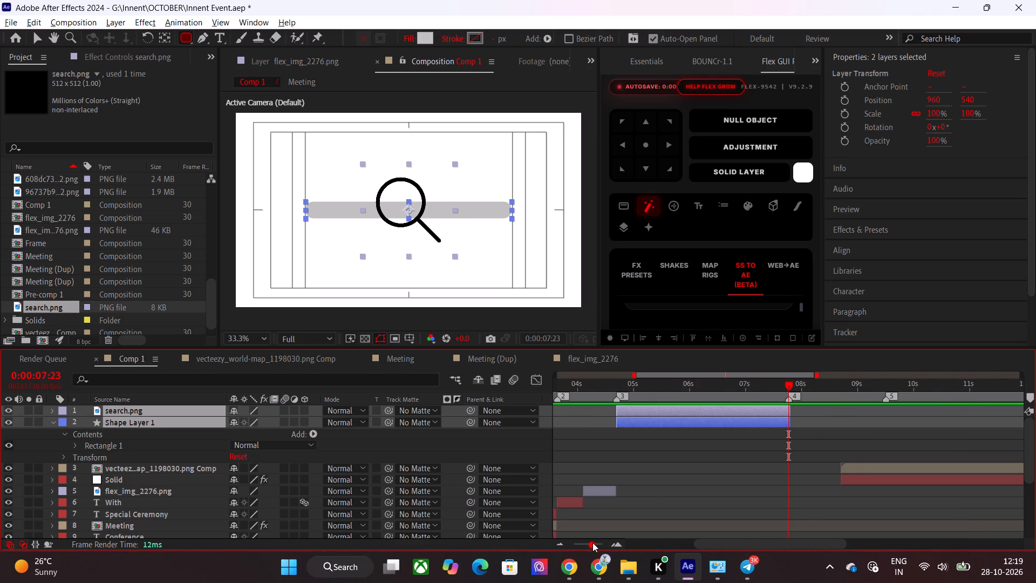
{"action": "left_click", "coordinate": [658, 469]}
{"action": "left_click", "coordinate": [649, 391]}
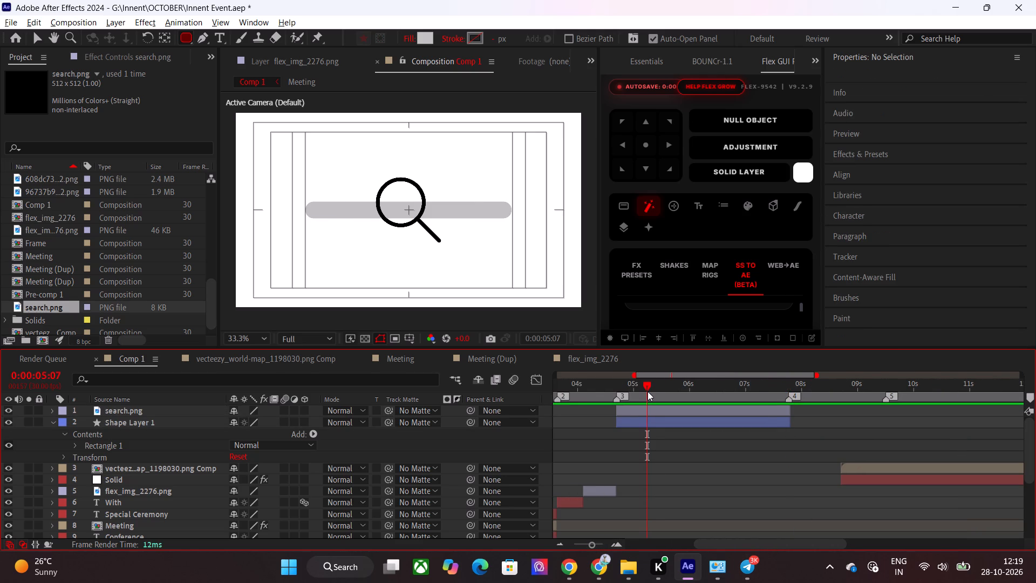
{"action": "left_click", "coordinate": [635, 405]}
{"action": "left_click", "coordinate": [628, 405]}
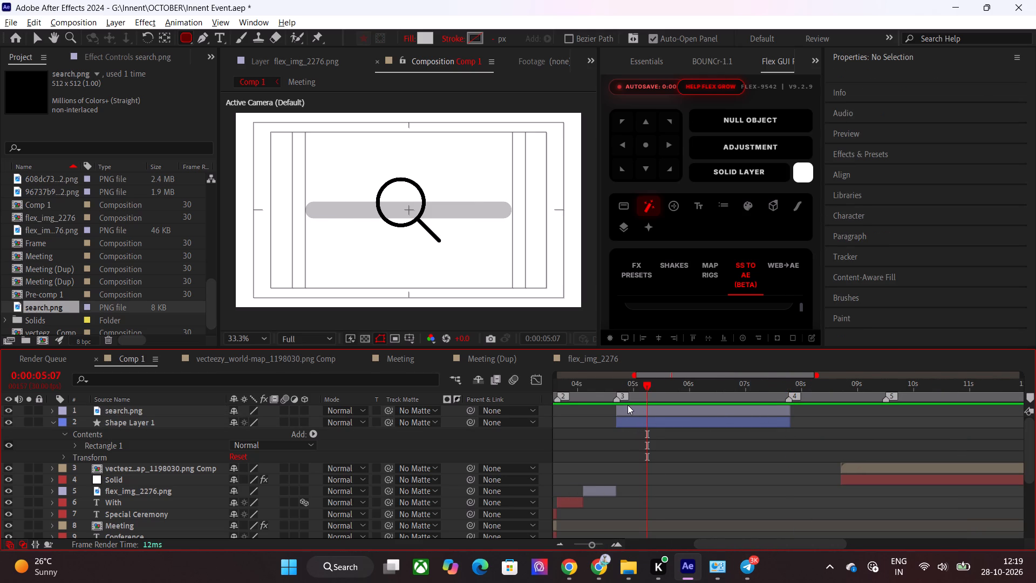
{"action": "left_click", "coordinate": [628, 408]}
{"action": "key", "text": "s"}
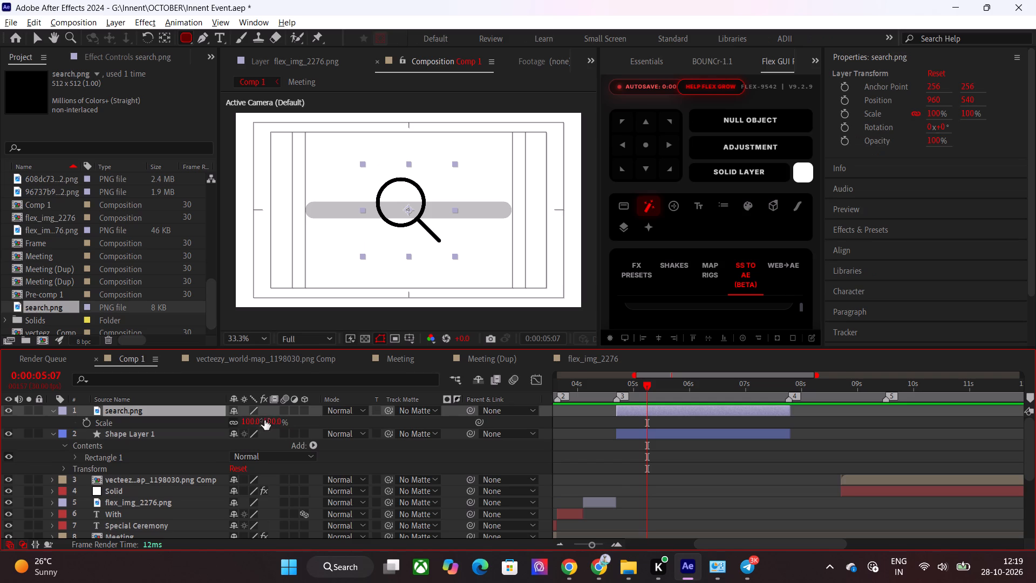
{"action": "left_click_drag", "start_coordinate": [269, 420], "coordinate": [213, 421]}
{"action": "left_click", "coordinate": [665, 460]}
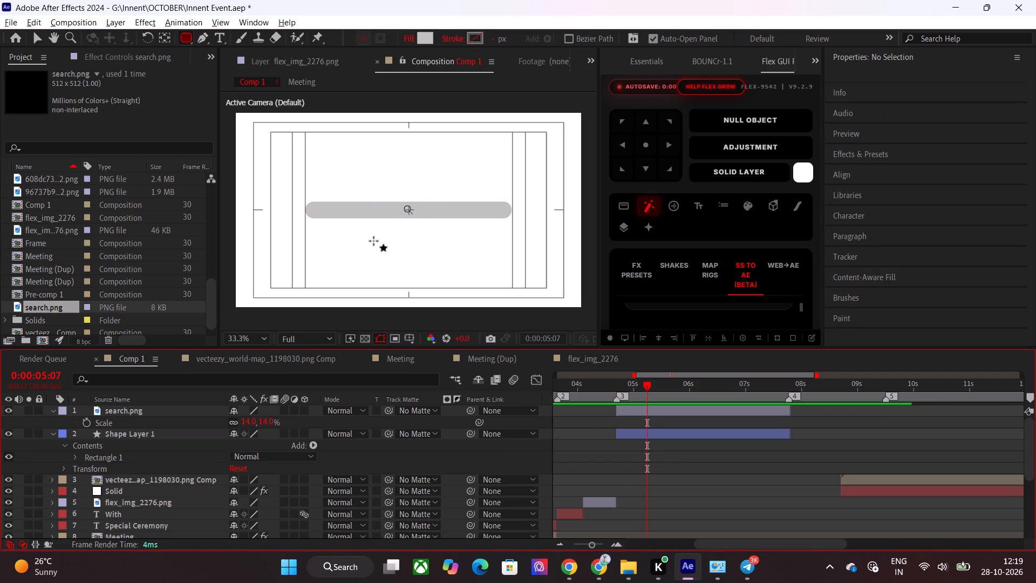
Hide the title/action safe guides in the Comp 1 viewer.
{"action": "left_click", "coordinate": [378, 339]}
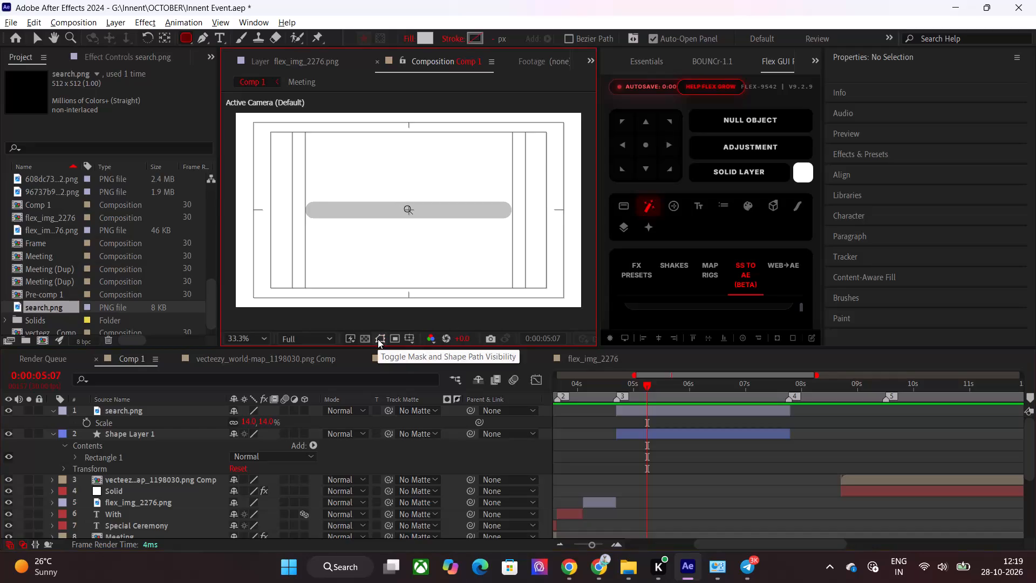
{"action": "left_click", "coordinate": [378, 339]}
{"action": "left_click", "coordinate": [413, 339]}
{"action": "left_click", "coordinate": [429, 356]}
{"action": "left_click", "coordinate": [676, 477]}
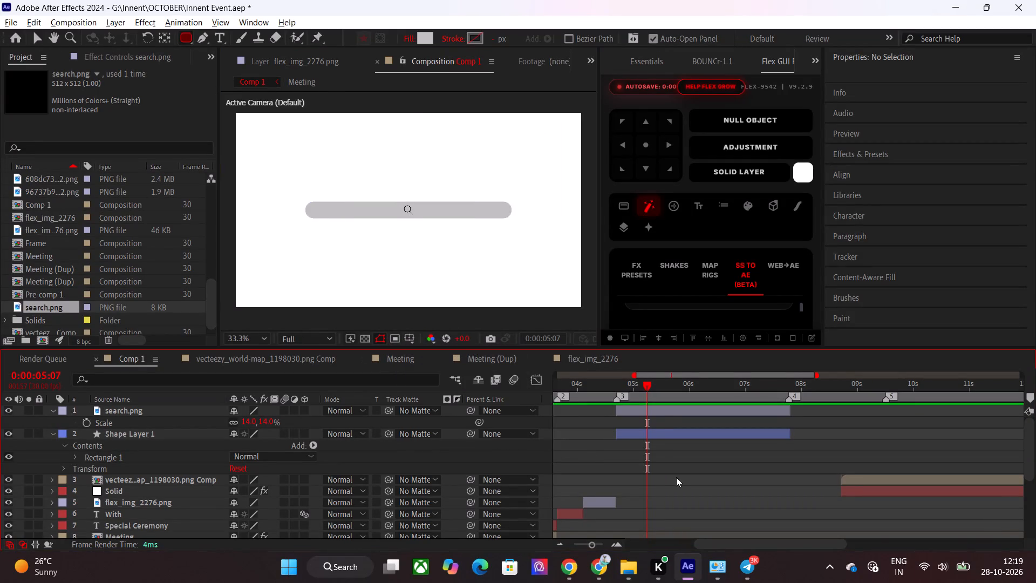
Move the search.png icon horizontally to position 1448, 540, near the right end of the search bar, and check its placement.
{"action": "left_click", "coordinate": [659, 415]}
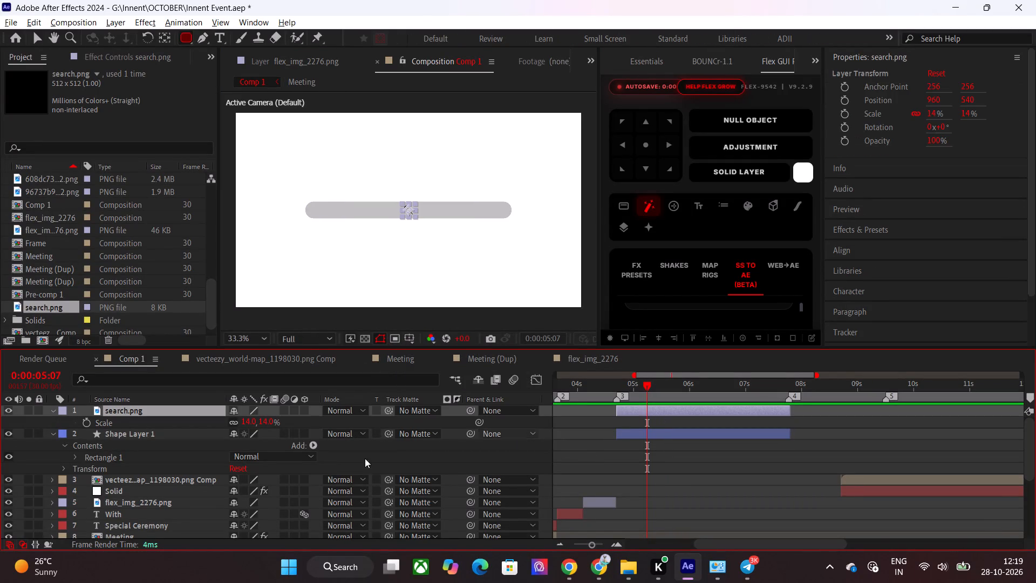
{"action": "key", "text": "p"}
{"action": "left_click_drag", "start_coordinate": [236, 425], "coordinate": [397, 424]}
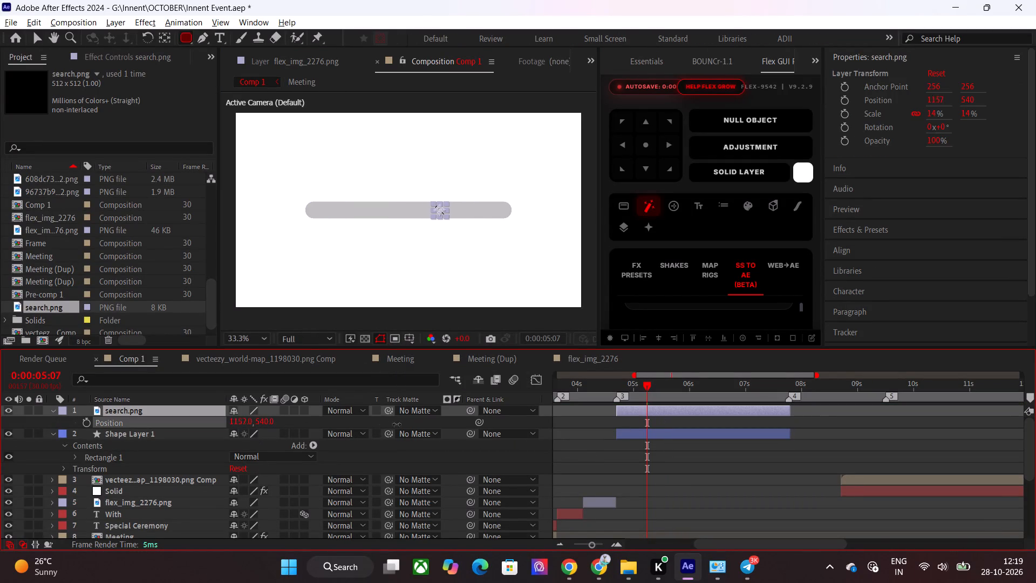
{"action": "left_click_drag", "start_coordinate": [397, 424], "coordinate": [564, 424]}
{"action": "left_click", "coordinate": [697, 484]}
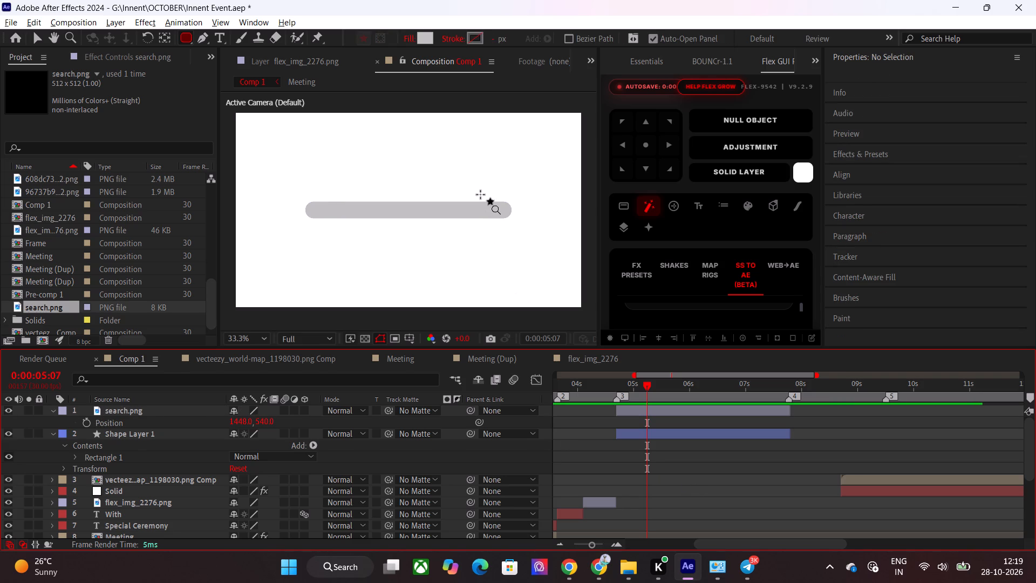
{"action": "scroll", "coordinate": [501, 205], "scroll_direction": "up", "scroll_amount": 1}
{"action": "scroll", "coordinate": [519, 259], "scroll_direction": "down", "scroll_amount": 1}
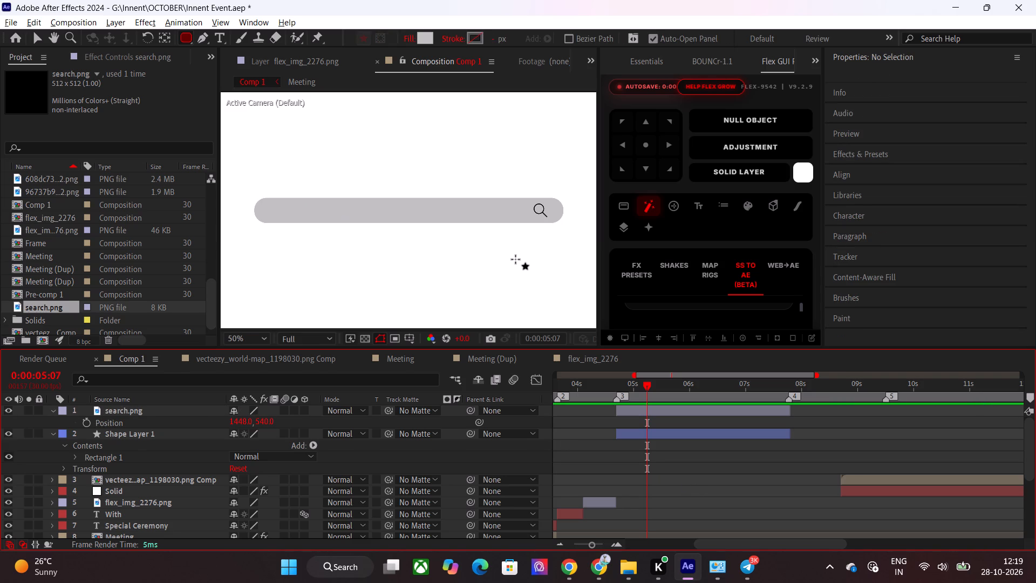
{"action": "scroll", "coordinate": [514, 259], "scroll_direction": "down", "scroll_amount": 1}
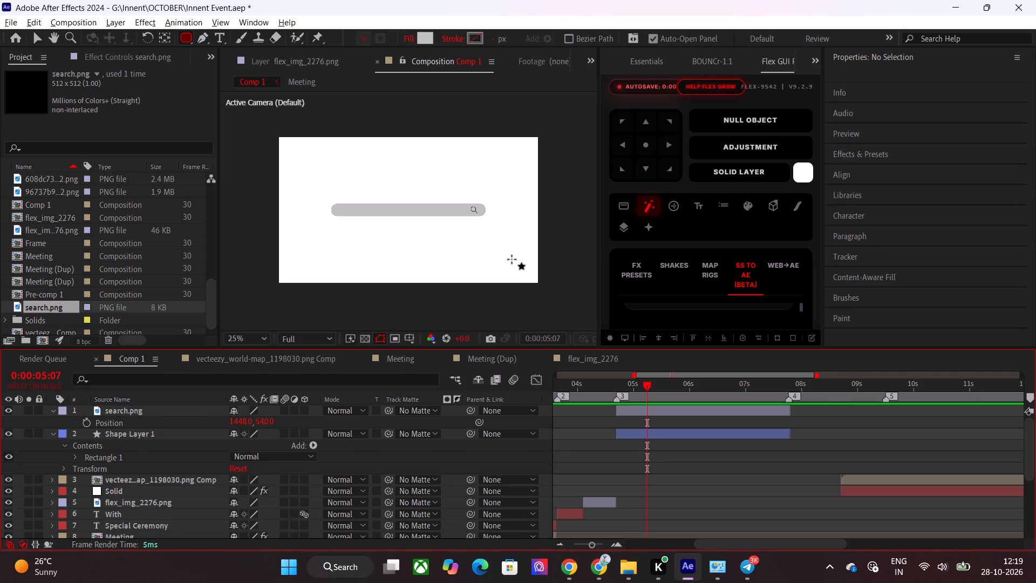
{"action": "scroll", "coordinate": [503, 259], "scroll_direction": "up", "scroll_amount": 1}
{"action": "scroll", "coordinate": [503, 259], "scroll_direction": "down", "scroll_amount": 1}
Apply the Fill effect to Shape Layer 1, the search bar.
{"action": "left_click", "coordinate": [644, 407]}
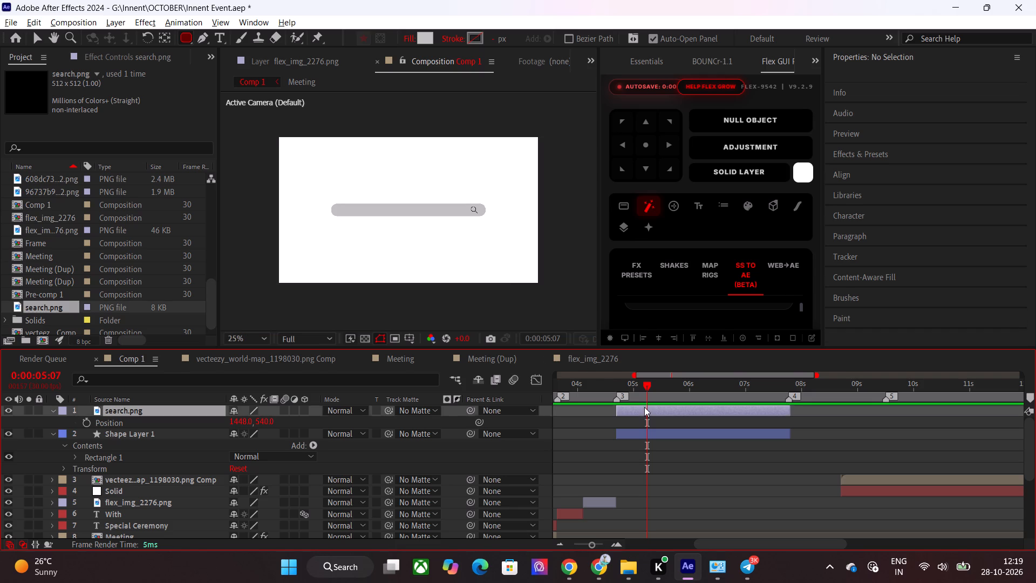
{"action": "left_click", "coordinate": [635, 432]}
{"action": "key", "text": "ctrl+Tab"}
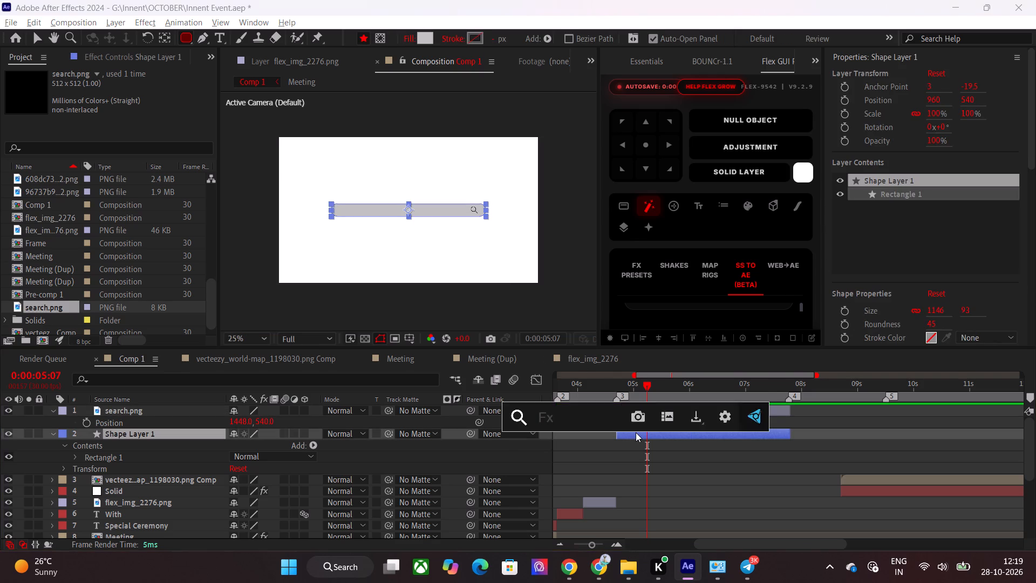
{"action": "type", "text": "fill"}
{"action": "left_click", "coordinate": [606, 418]}
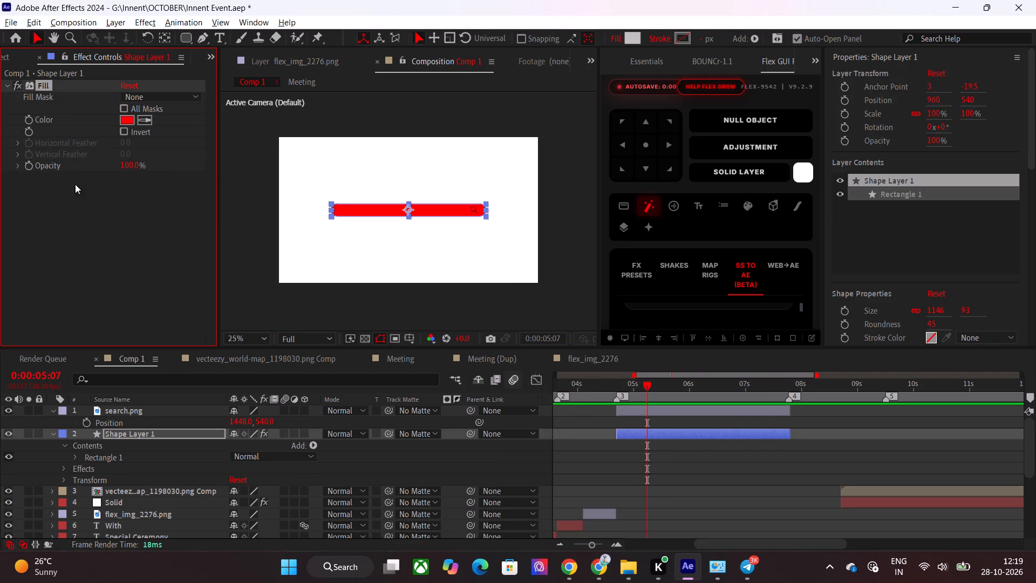
Set the search bar's Fill colour by sampling the brown-orange of the "With" text at 0:00:03:28, then return to 0:00:05:09.
{"action": "left_click_drag", "start_coordinate": [647, 391], "coordinate": [638, 391]}
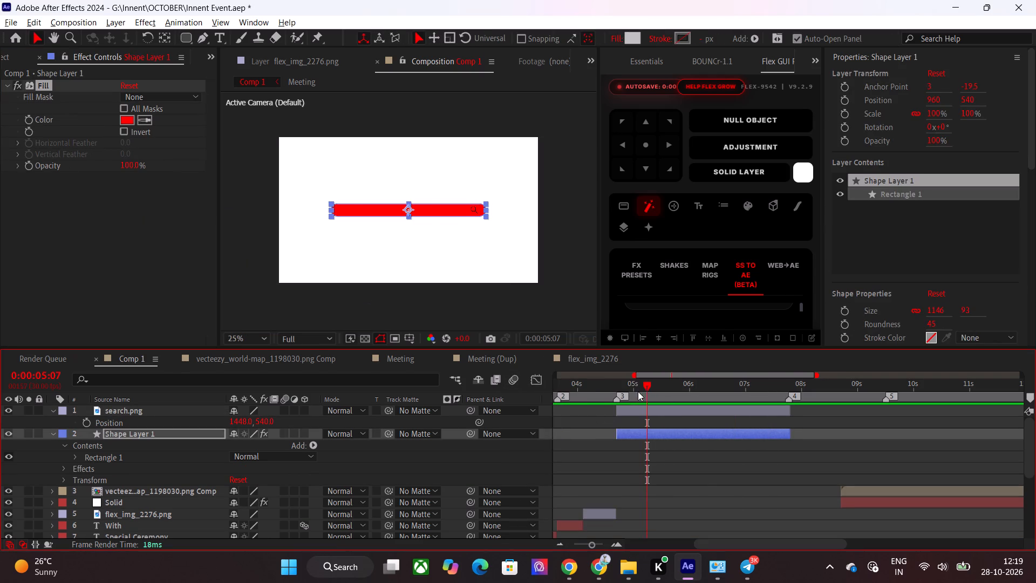
{"action": "left_click_drag", "start_coordinate": [638, 391], "coordinate": [575, 401]}
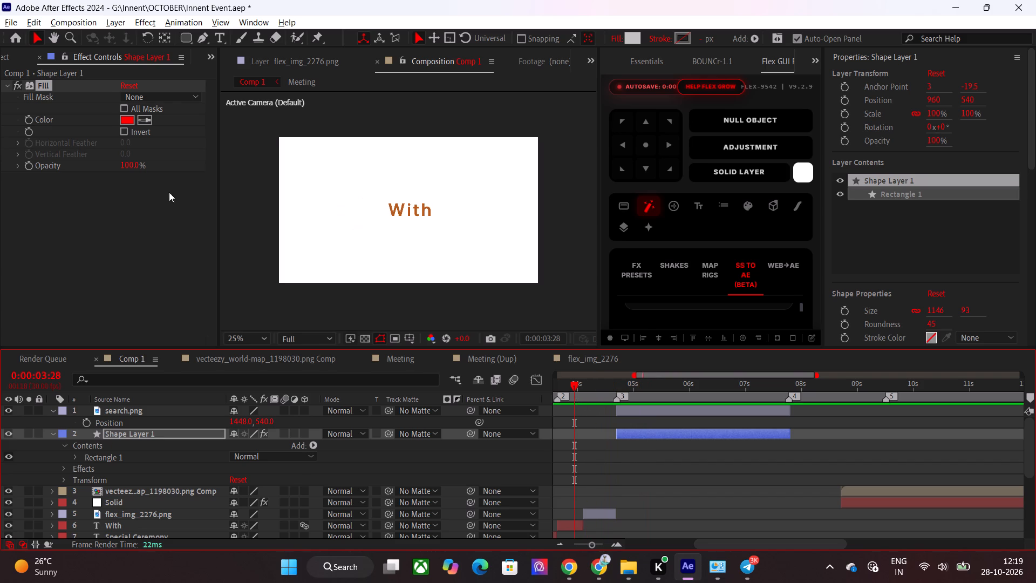
{"action": "left_click", "coordinate": [146, 118]}
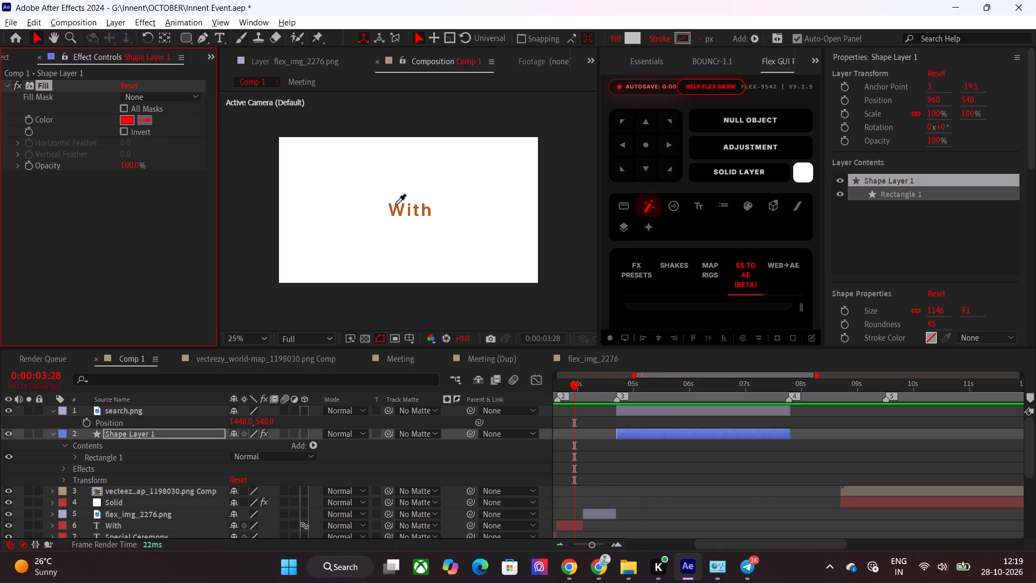
{"action": "left_click", "coordinate": [396, 205]}
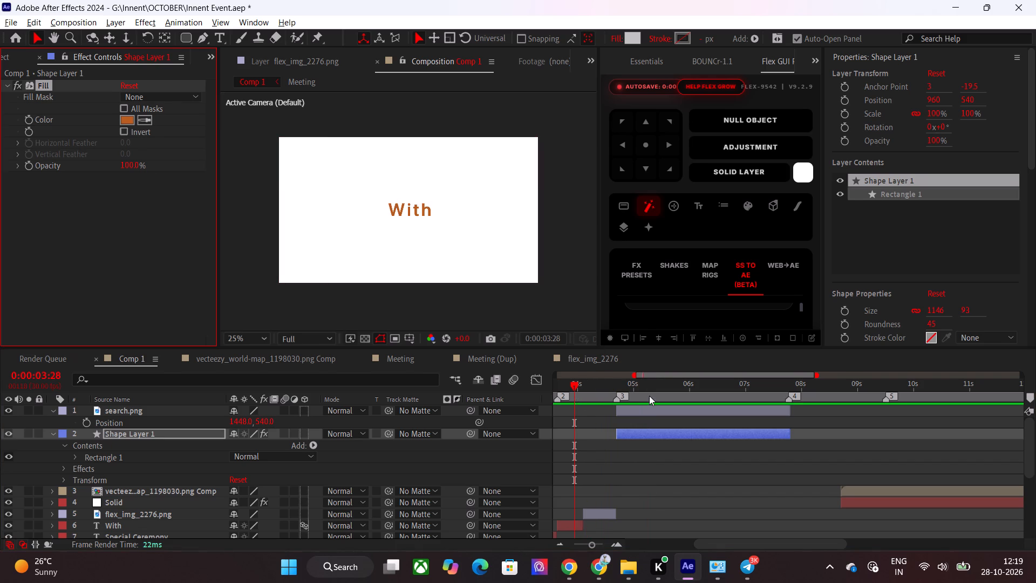
{"action": "left_click", "coordinate": [649, 396]}
{"action": "left_click", "coordinate": [662, 477]}
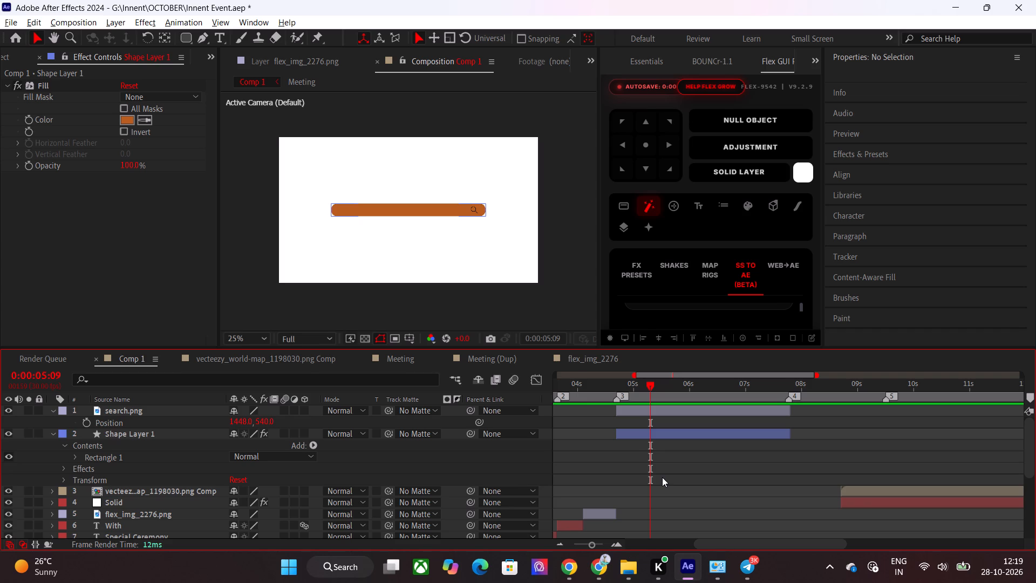
Switch to Chrome and view the innent.com homepage and its booking search bar for styling reference.
{"action": "left_click", "coordinate": [597, 581]}
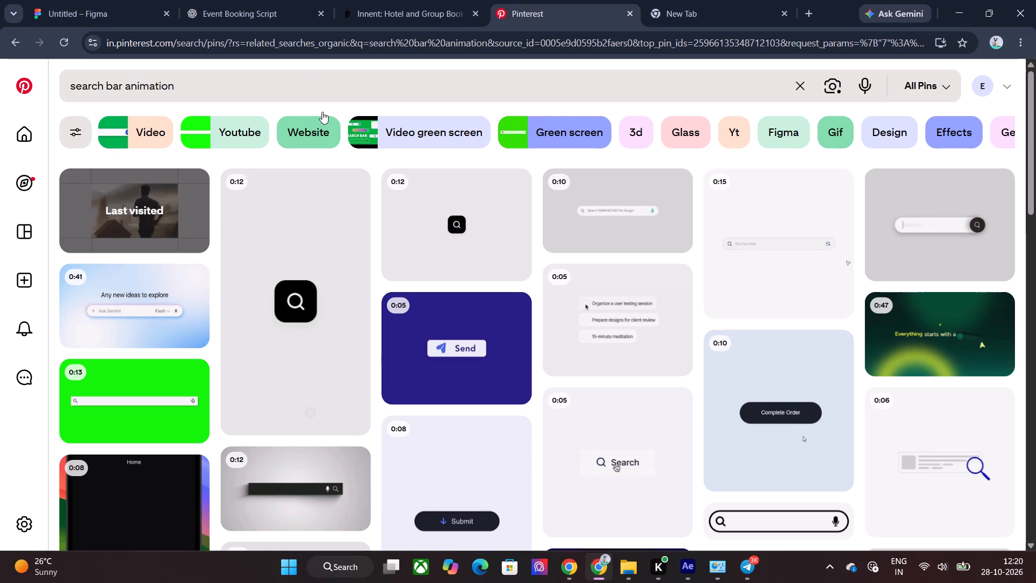
{"action": "left_click", "coordinate": [444, 0]}
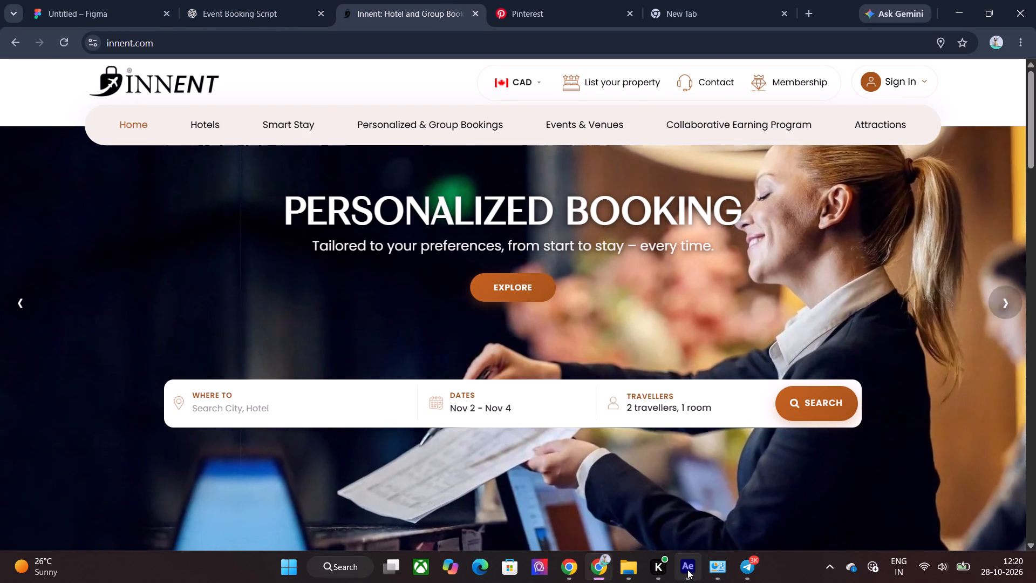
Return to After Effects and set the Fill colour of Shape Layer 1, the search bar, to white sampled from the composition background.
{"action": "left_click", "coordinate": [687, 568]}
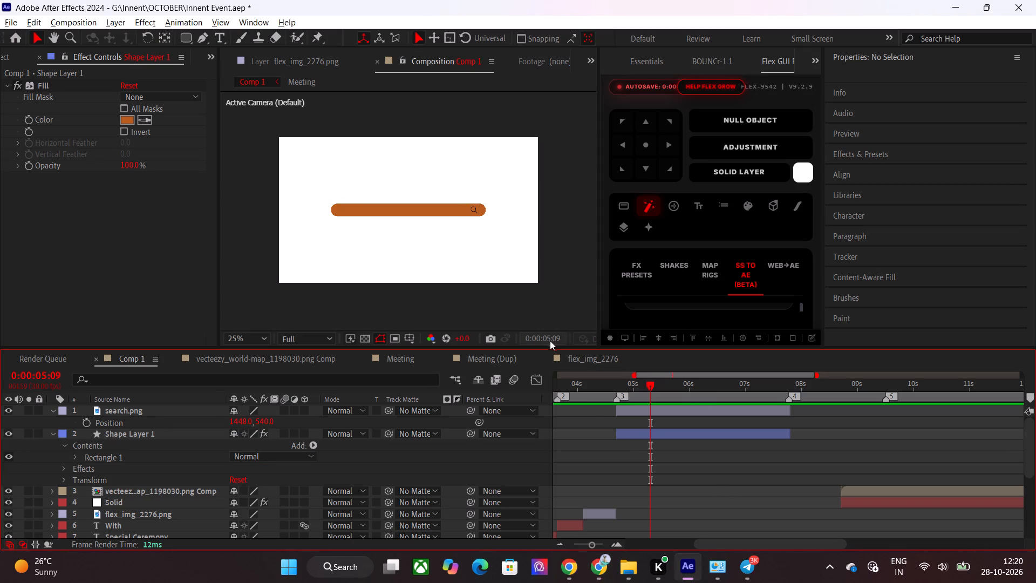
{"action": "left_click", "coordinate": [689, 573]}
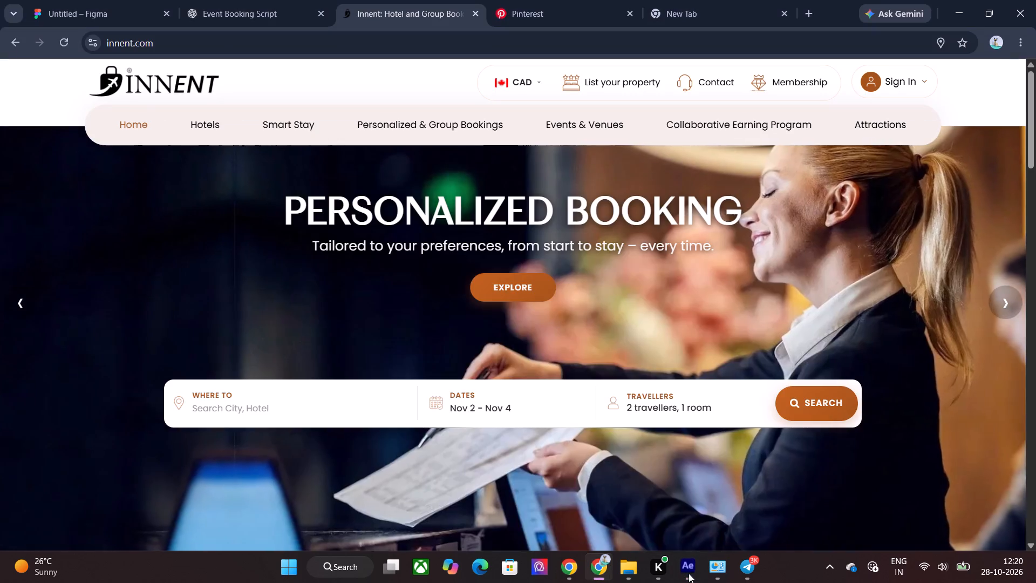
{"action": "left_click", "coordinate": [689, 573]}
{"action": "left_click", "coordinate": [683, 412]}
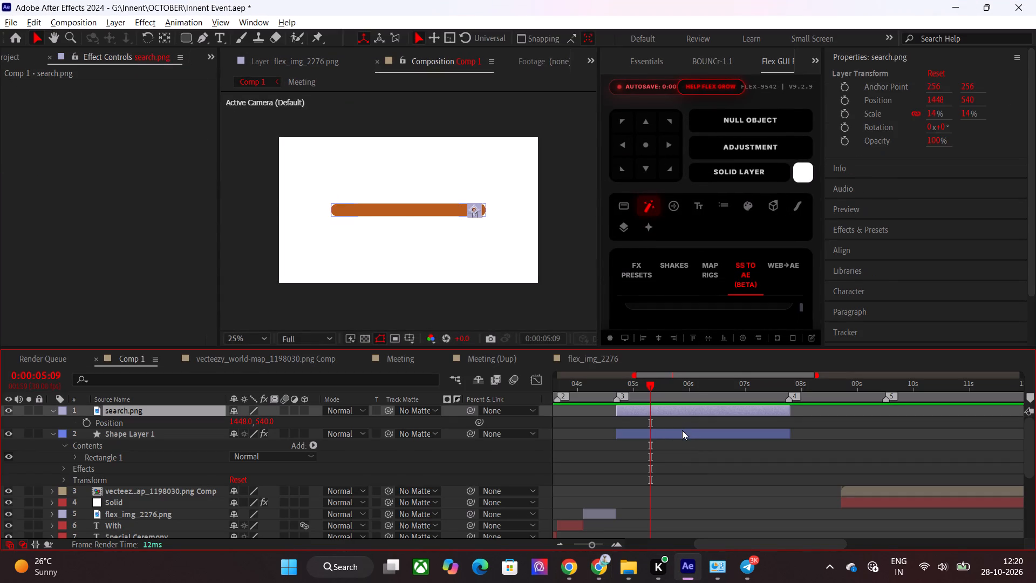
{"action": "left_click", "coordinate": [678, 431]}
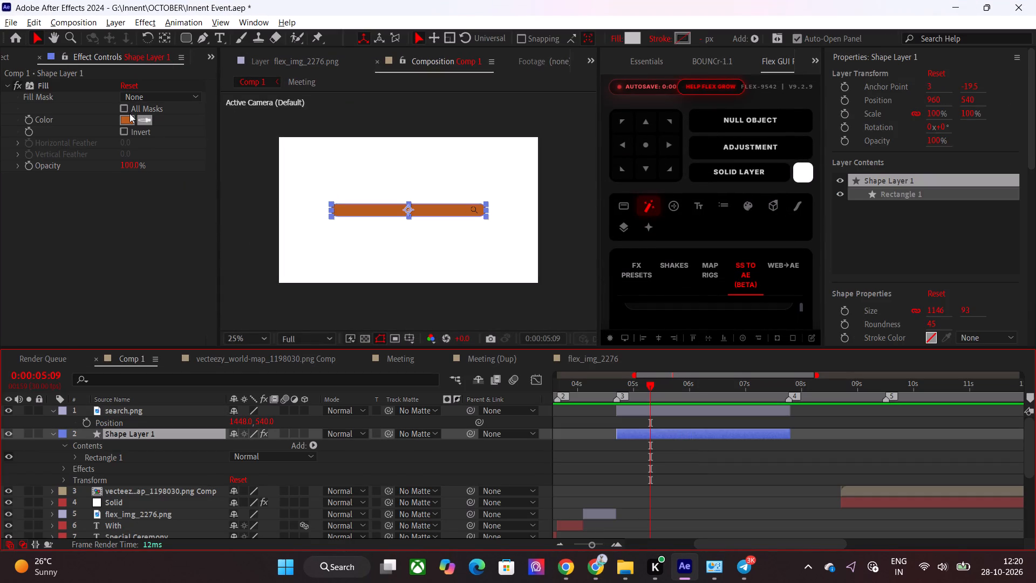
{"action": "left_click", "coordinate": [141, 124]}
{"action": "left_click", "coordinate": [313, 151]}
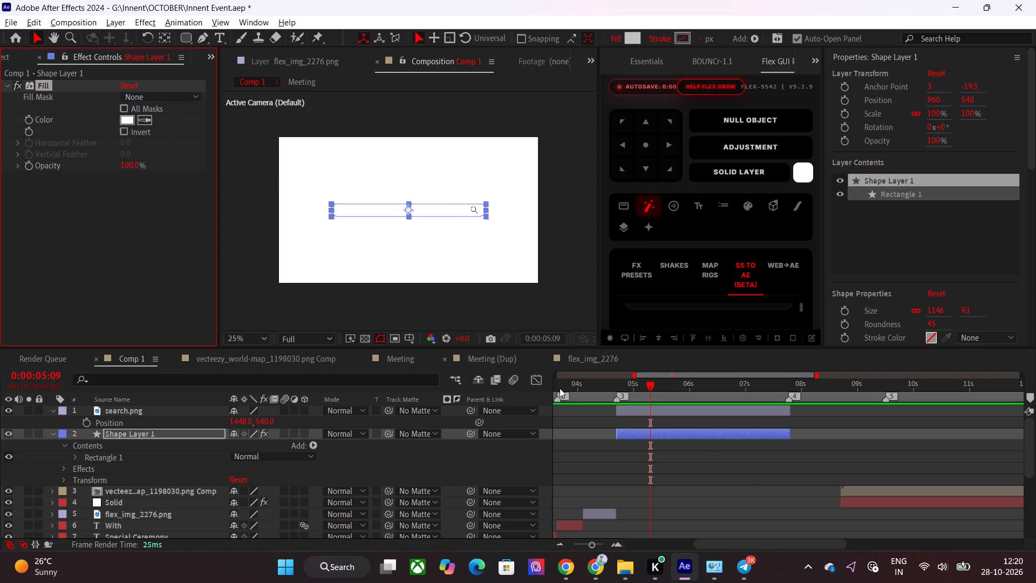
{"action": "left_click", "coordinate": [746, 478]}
Set the Fill colour of Shape Layer 1, the search bar, to bright red F40000.
{"action": "left_click", "coordinate": [663, 429]}
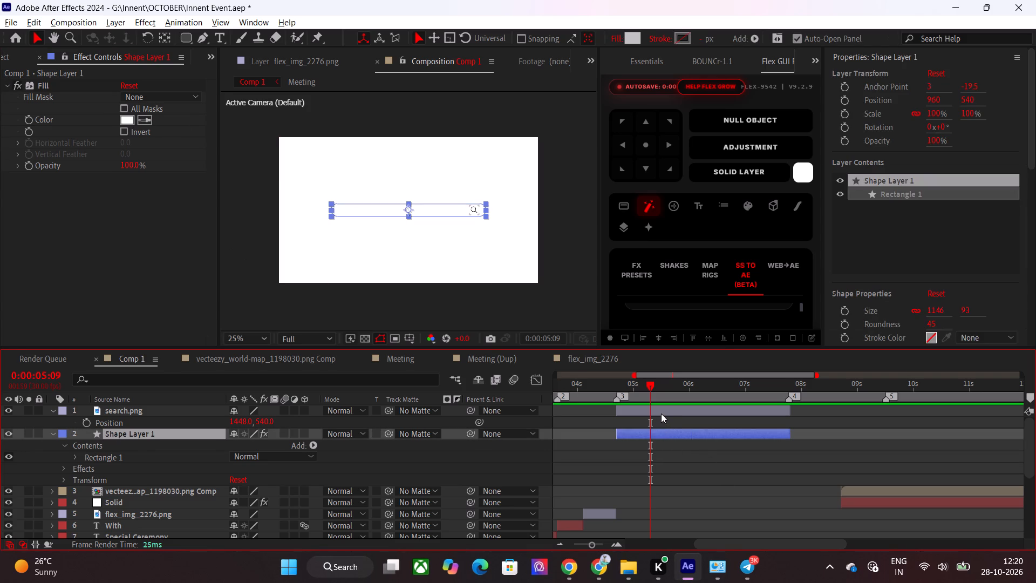
{"action": "scroll", "coordinate": [477, 208], "scroll_direction": "up", "scroll_amount": 1}
{"action": "scroll", "coordinate": [557, 196], "scroll_direction": "up", "scroll_amount": 1}
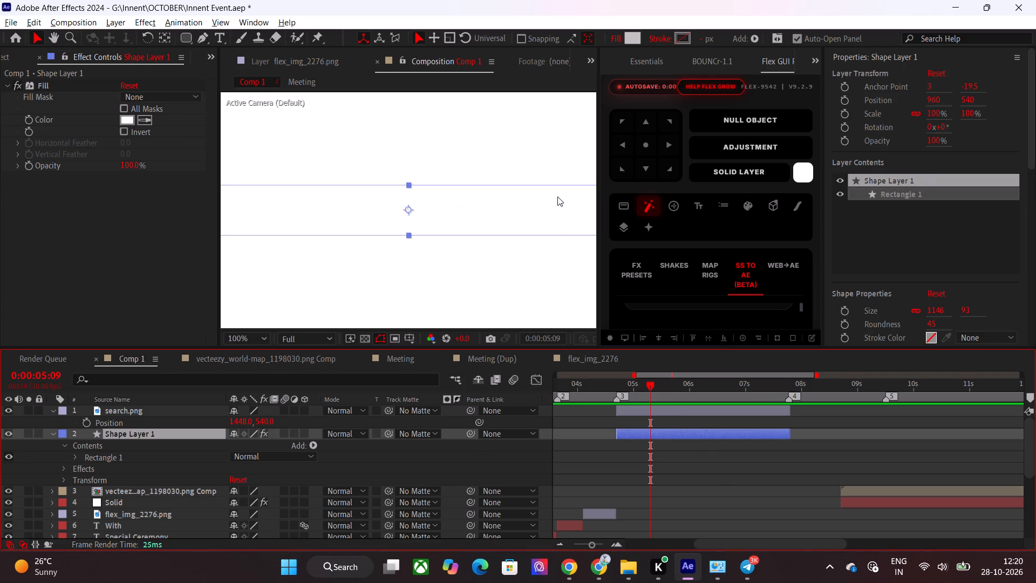
{"action": "scroll", "coordinate": [557, 196], "scroll_direction": "down", "scroll_amount": 1}
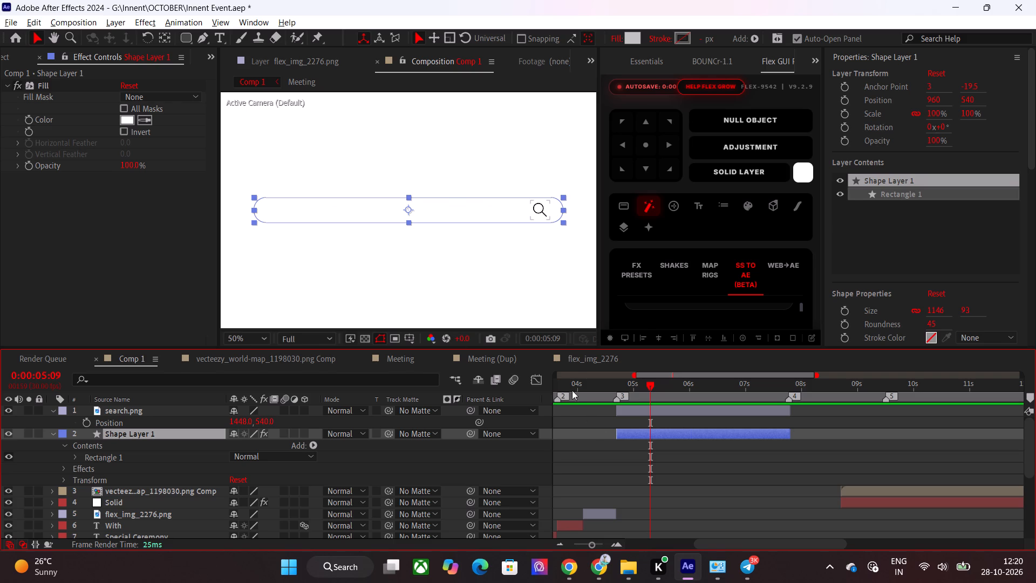
{"action": "left_click", "coordinate": [128, 121]}
{"action": "left_click_drag", "start_coordinate": [167, 383], "coordinate": [283, 352]}
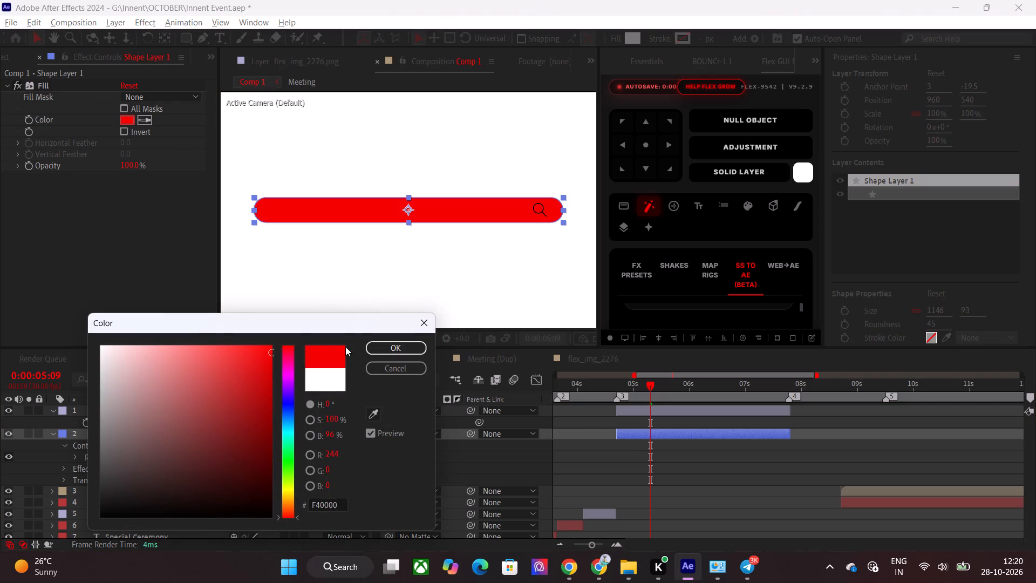
{"action": "left_click", "coordinate": [369, 349]}
{"action": "left_click", "coordinate": [660, 461]}
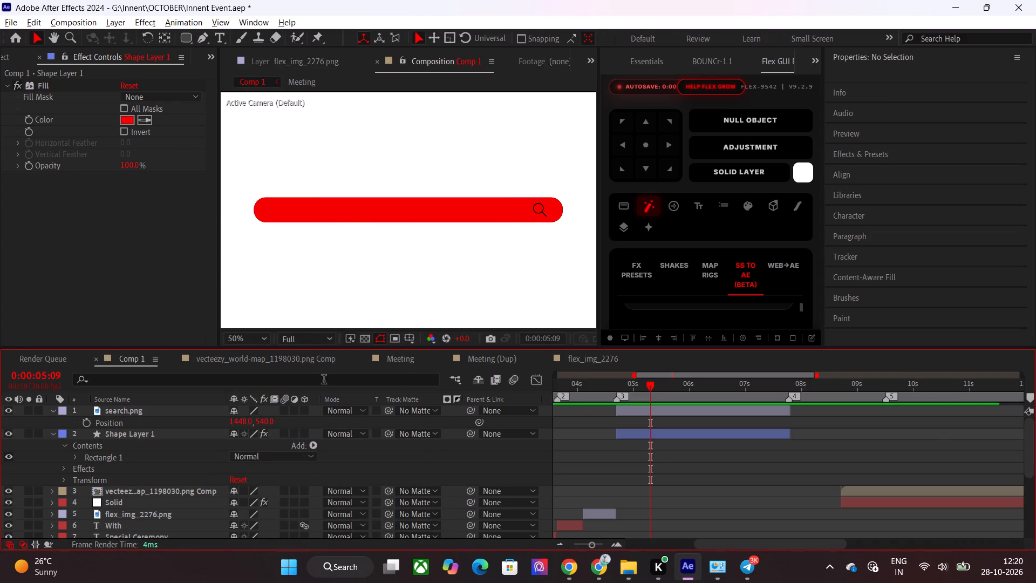
Draw a rounded rectangle about 102 × 72 px on the search bar, beside the magnifying-glass icon, and set its roundness to 51.
{"action": "left_click", "coordinate": [190, 34]}
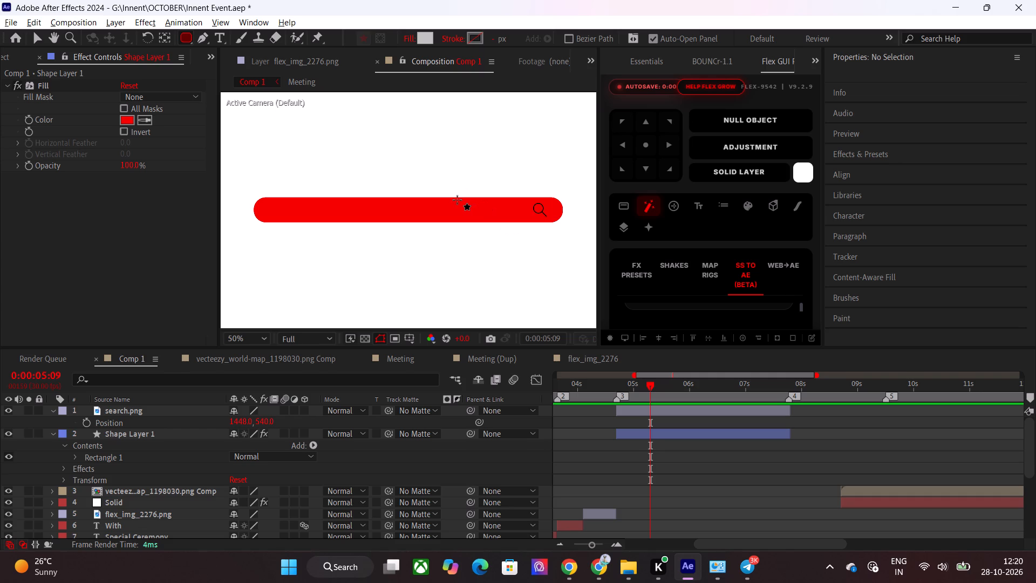
{"action": "left_click_drag", "start_coordinate": [458, 201], "coordinate": [487, 209]}
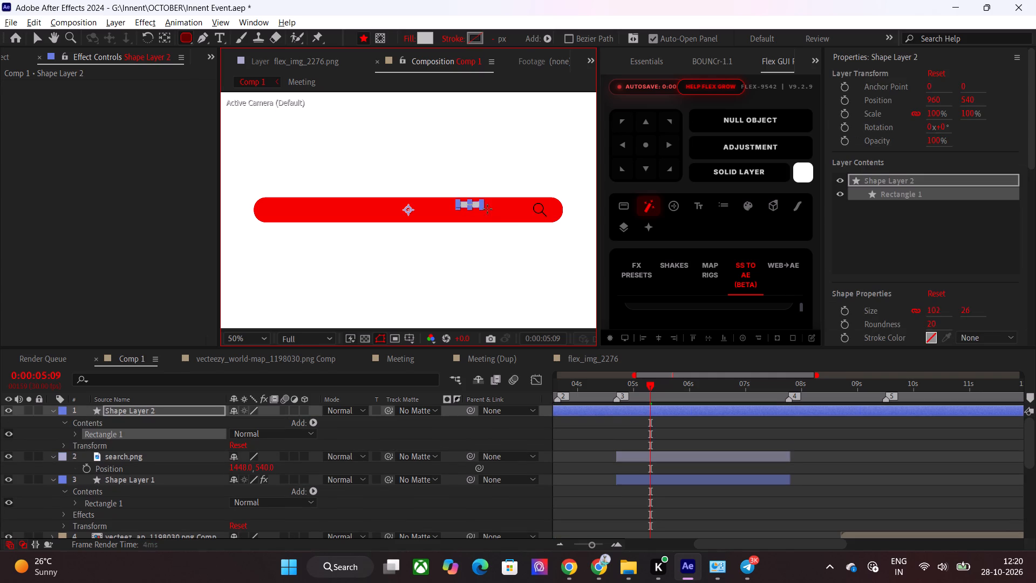
{"action": "left_click_drag", "start_coordinate": [487, 209], "coordinate": [488, 219]}
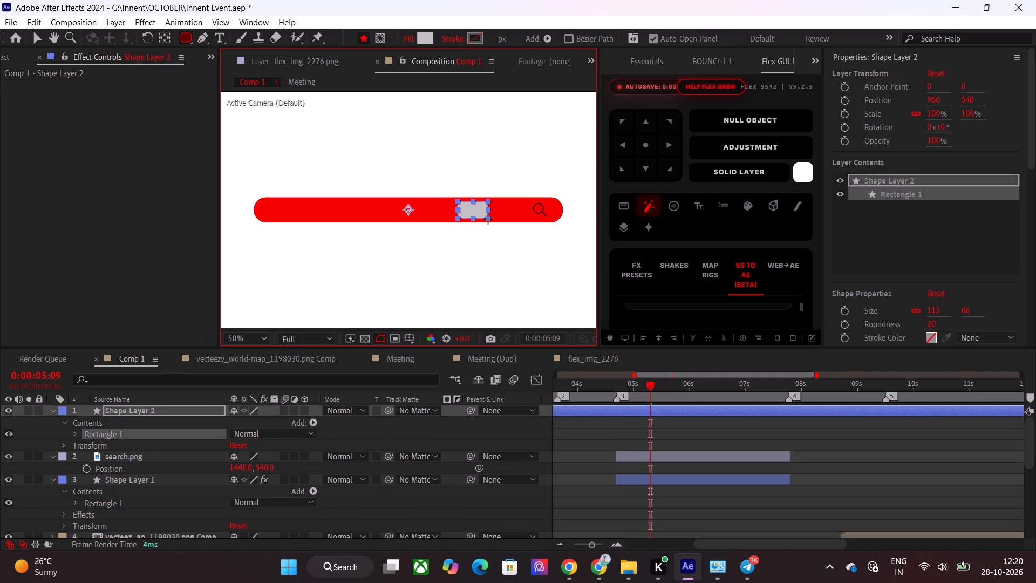
{"action": "left_click_drag", "start_coordinate": [488, 219], "coordinate": [488, 221]}
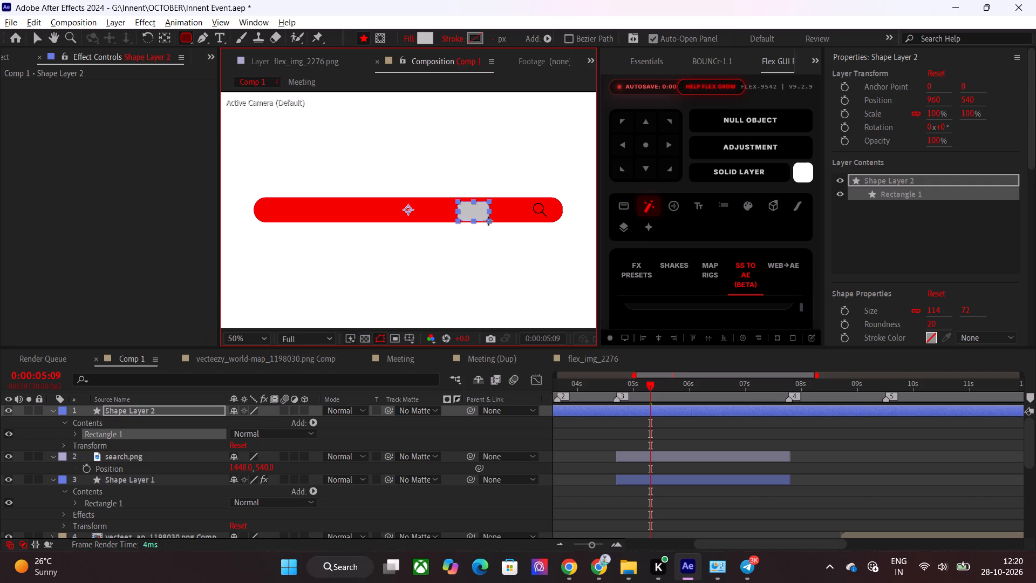
{"action": "left_click_drag", "start_coordinate": [488, 221], "coordinate": [485, 221]}
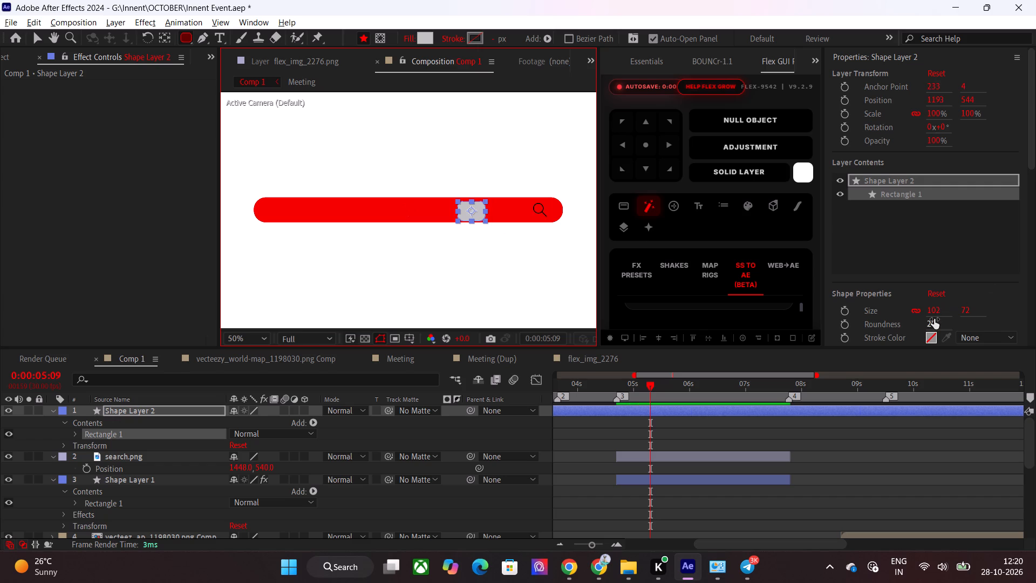
{"action": "left_click_drag", "start_coordinate": [934, 321], "coordinate": [957, 321]}
{"action": "left_click", "coordinate": [721, 515]}
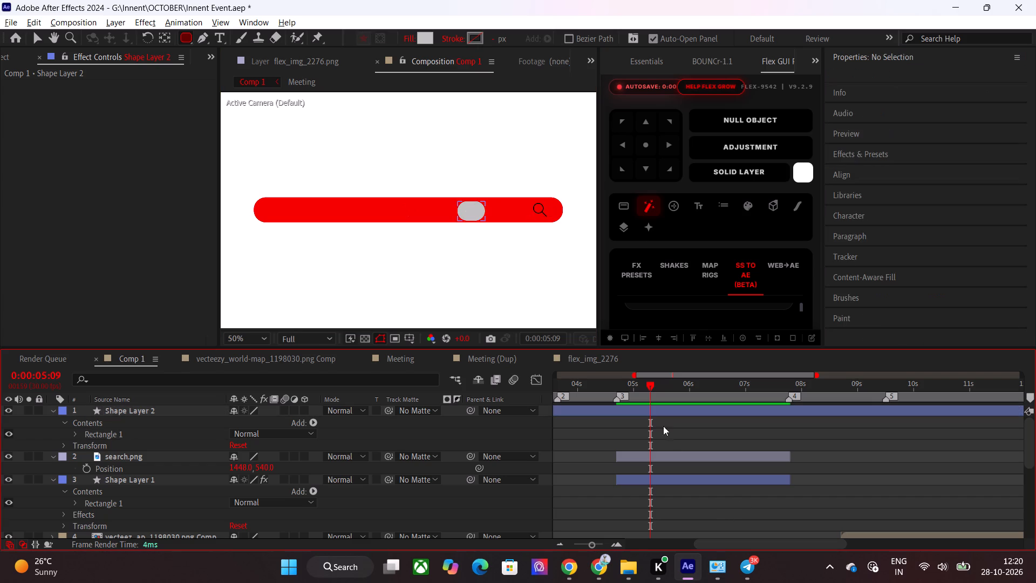
Centre Shape Layer 2's anchor point and align the layer horizontally and vertically to the composition's centre.
{"action": "left_click", "coordinate": [663, 415]}
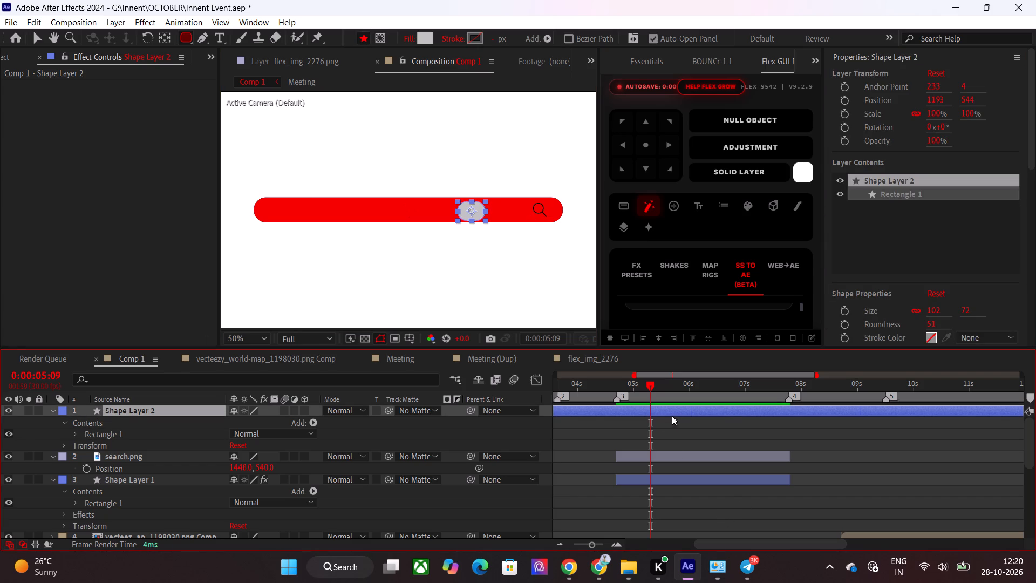
{"action": "left_click", "coordinate": [643, 147]}
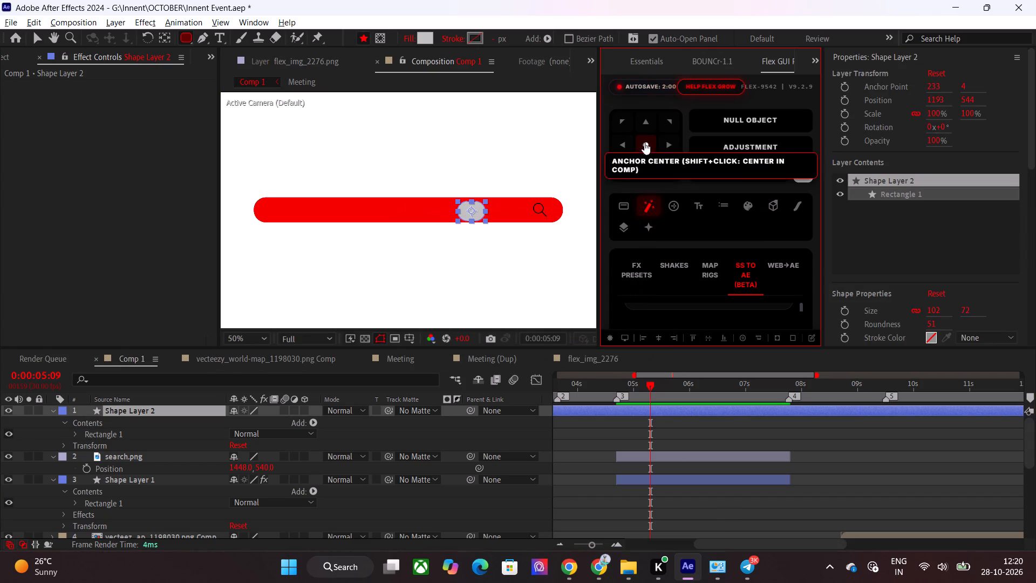
{"action": "left_click", "coordinate": [644, 143]}
{"action": "left_click", "coordinate": [660, 338]}
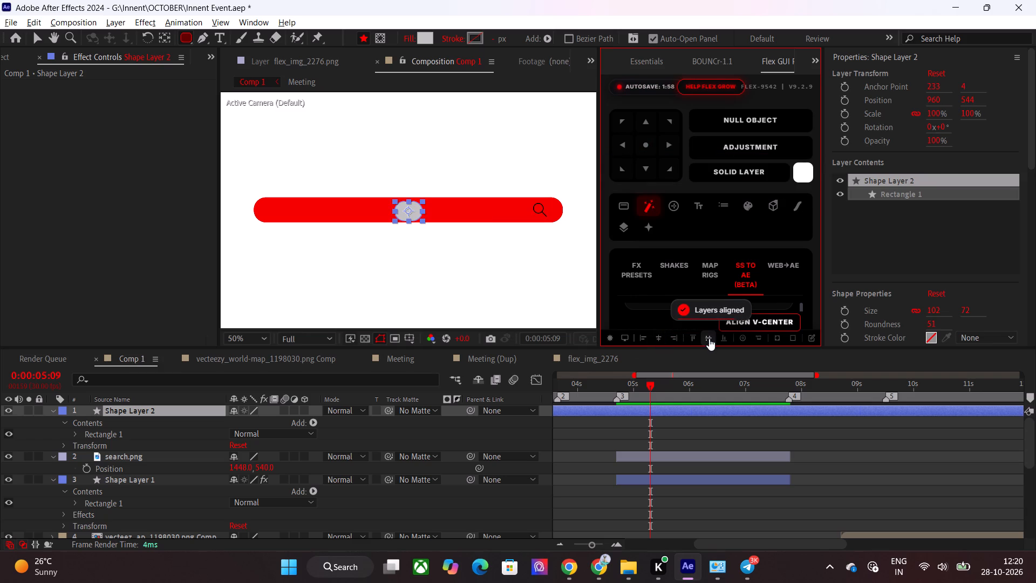
{"action": "left_click", "coordinate": [709, 338]}
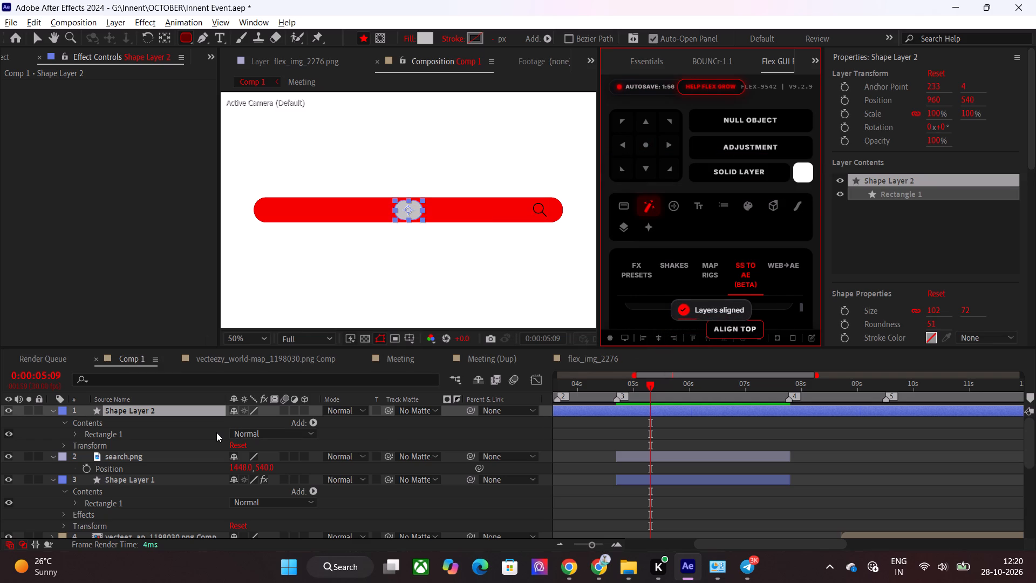
Move Shape Layer 2 horizontally to position 1464, 540, over the magnifying-glass icon at the search bar's end.
{"action": "key", "text": "p"}
{"action": "left_click_drag", "start_coordinate": [239, 422], "coordinate": [311, 422]}
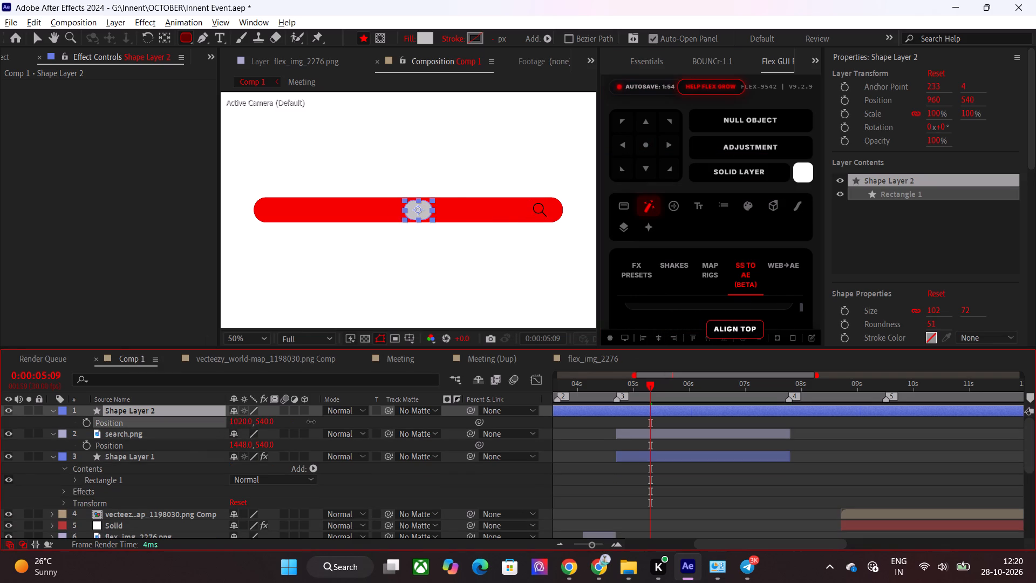
{"action": "left_click_drag", "start_coordinate": [311, 422], "coordinate": [592, 450]}
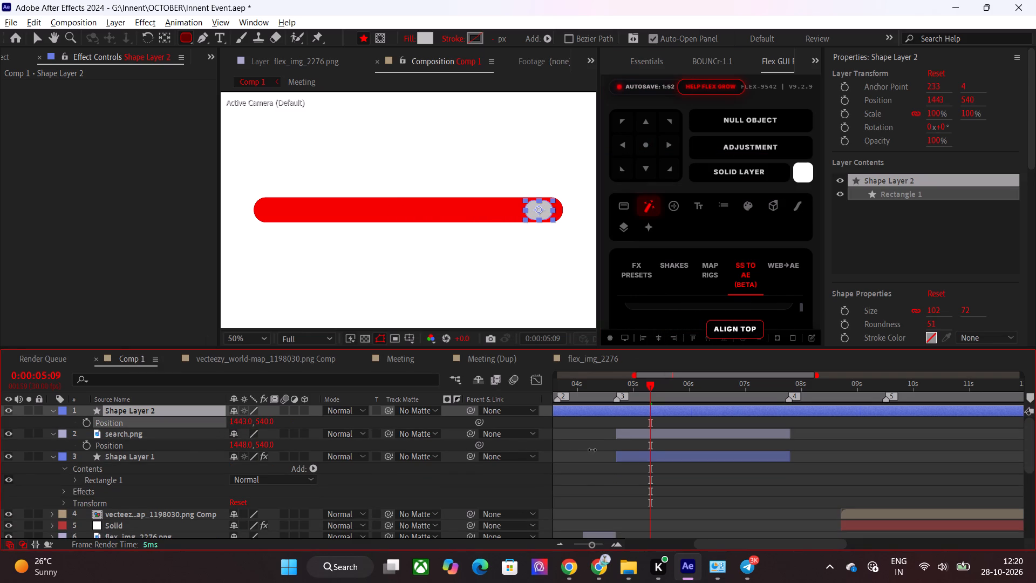
{"action": "left_click_drag", "start_coordinate": [592, 450], "coordinate": [598, 450]}
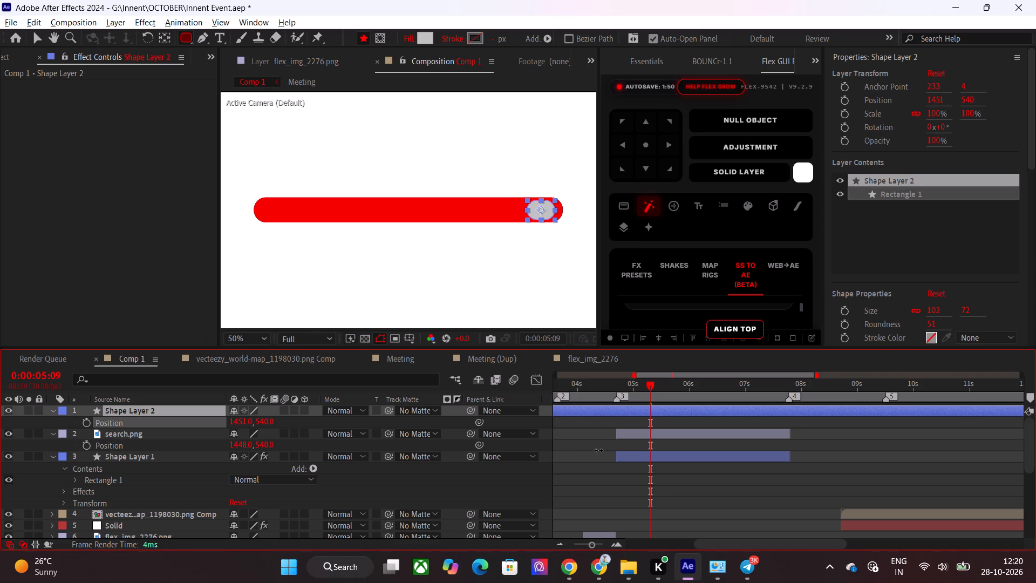
{"action": "left_click_drag", "start_coordinate": [598, 450], "coordinate": [607, 450]}
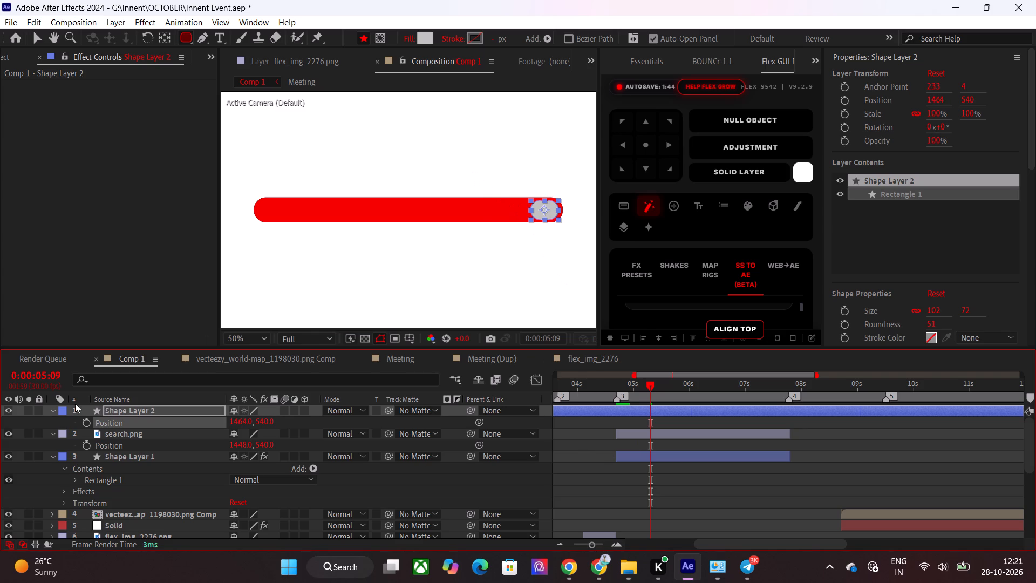
Reorder the layers so that Shape Layer 2 sits directly below search.png.
{"action": "left_click_drag", "start_coordinate": [132, 409], "coordinate": [132, 437]}
Centre the icon on its backing shape by setting horizontal positions of 1463 for Shape Layer 2 and 1462 for search.png.
{"action": "left_click", "coordinate": [644, 409]}
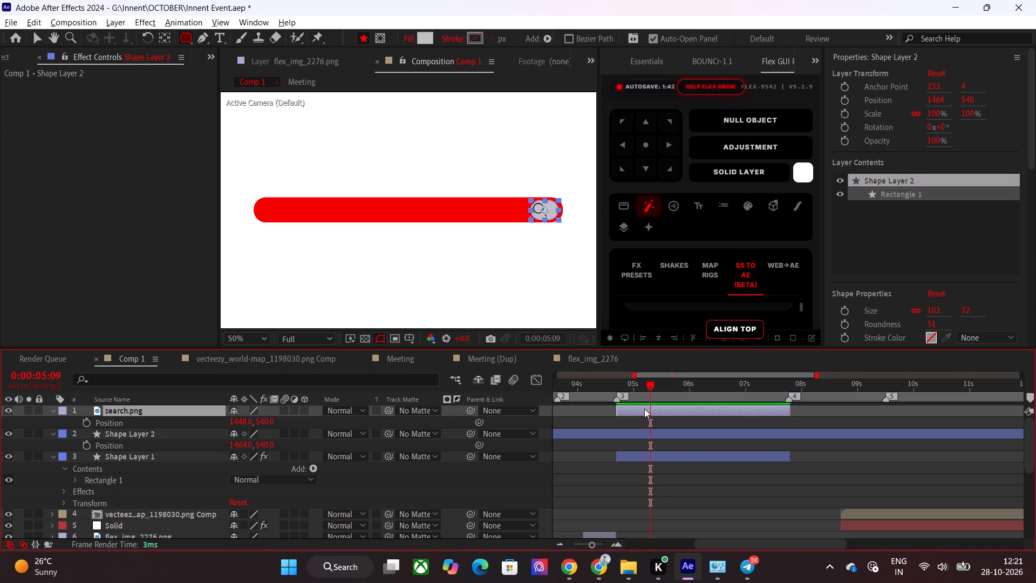
{"action": "left_click", "coordinate": [632, 440]}
{"action": "left_click", "coordinate": [625, 433]}
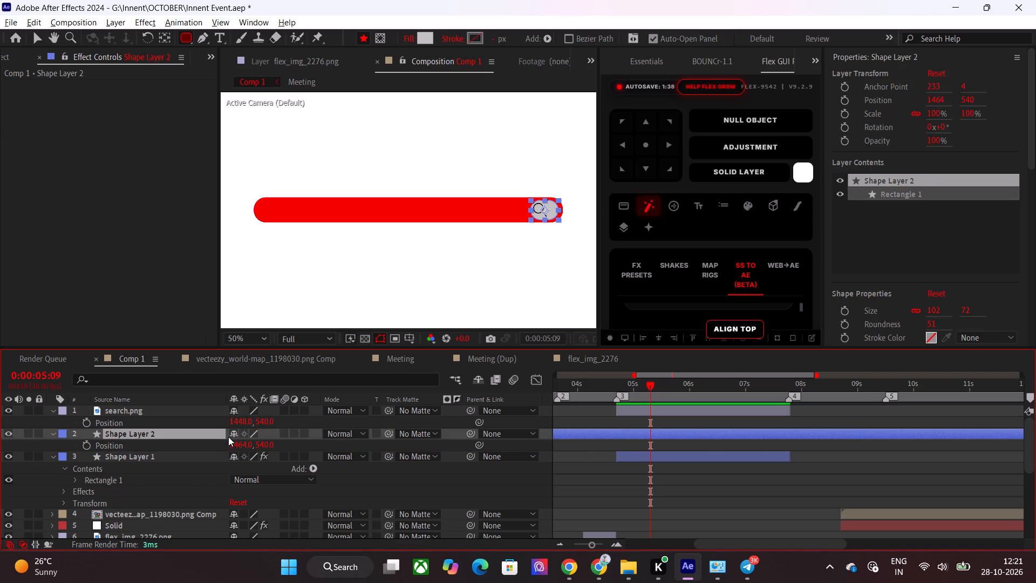
{"action": "left_click", "coordinate": [238, 443]}
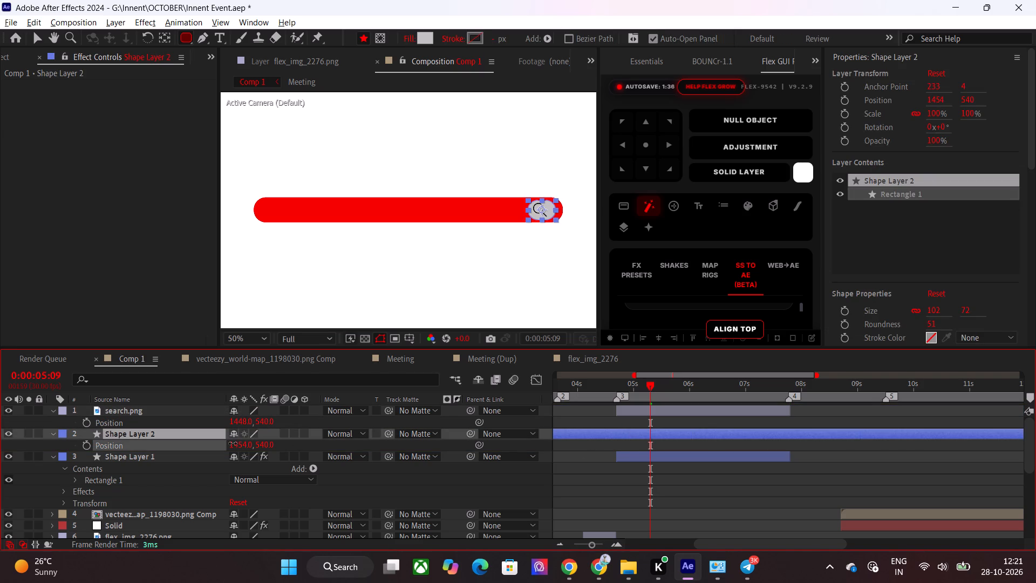
{"action": "left_click", "coordinate": [186, 415]}
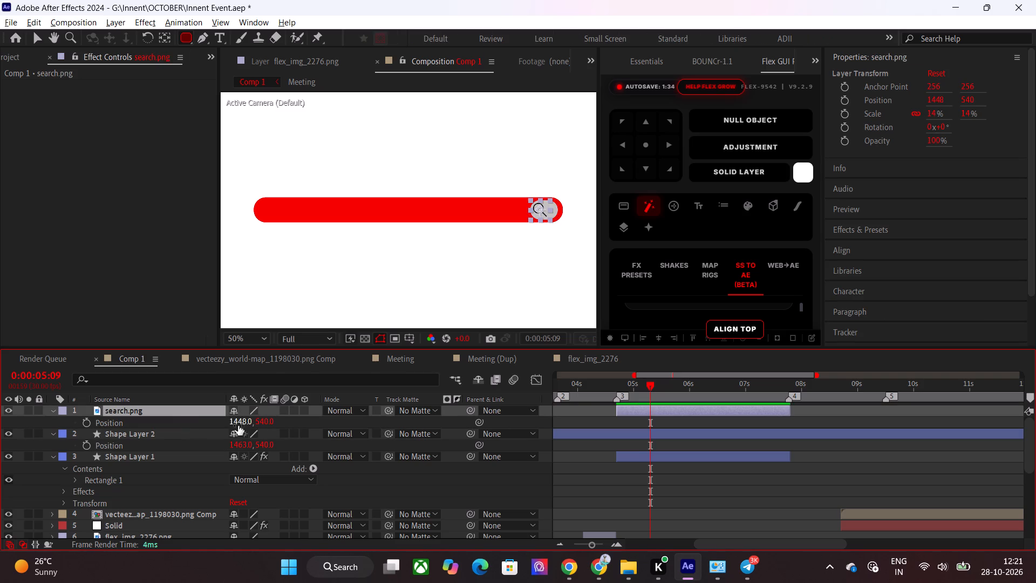
{"action": "left_click_drag", "start_coordinate": [238, 425], "coordinate": [248, 425]}
Apply the Fill effect to Shape Layer 2 and set its colour to white sampled from the composition background.
{"action": "left_click", "coordinate": [625, 436]}
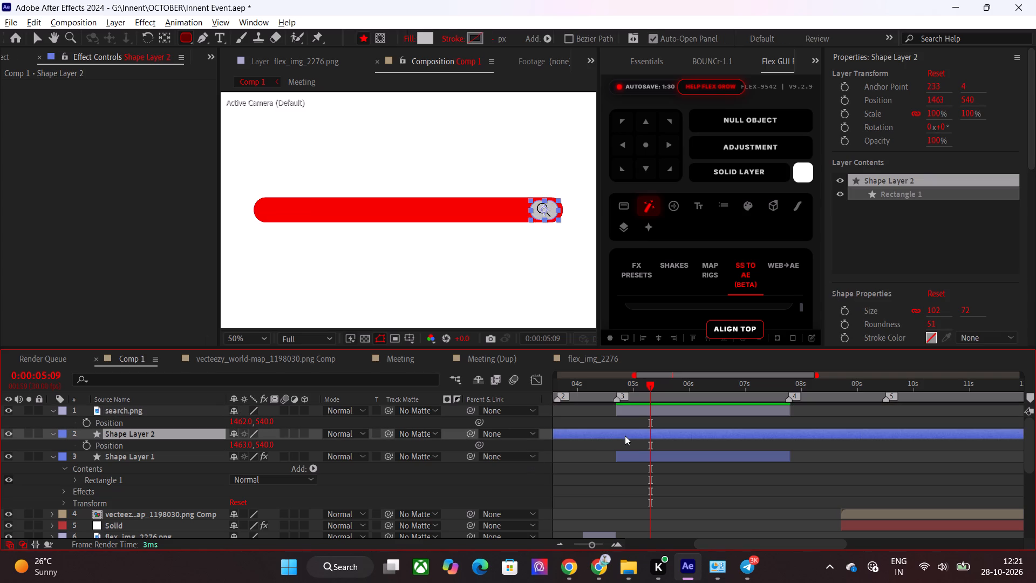
{"action": "key", "text": "ctrl+Tab"}
{"action": "type", "text": "fill"}
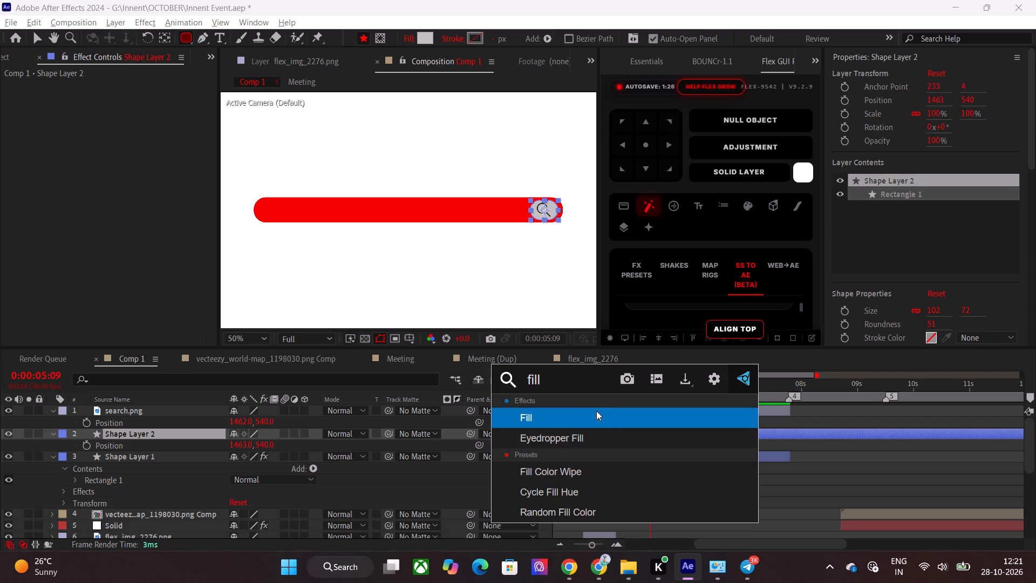
{"action": "left_click", "coordinate": [596, 411]}
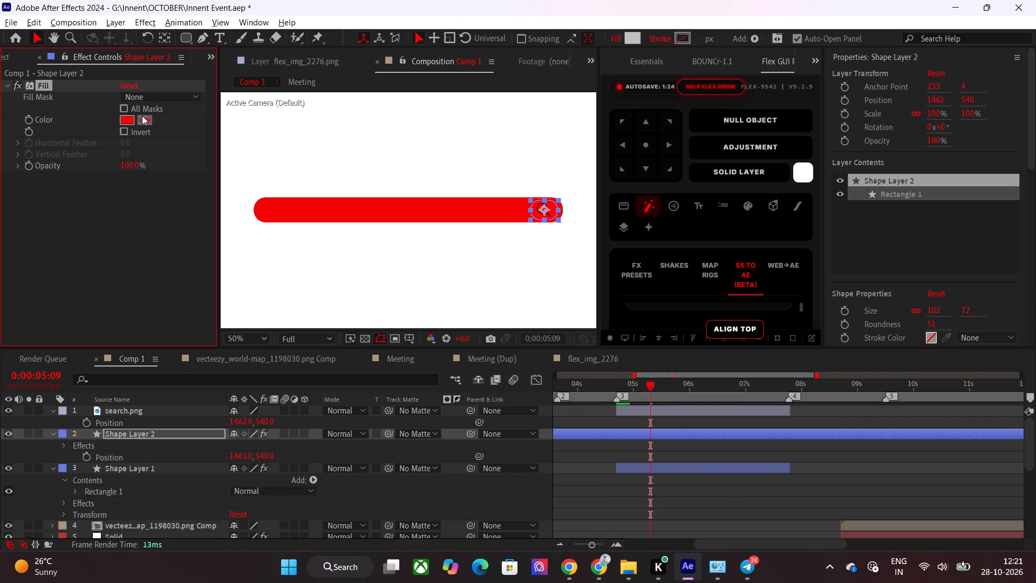
{"action": "left_click", "coordinate": [142, 116]}
{"action": "left_click", "coordinate": [259, 112]}
{"action": "left_click", "coordinate": [649, 438]}
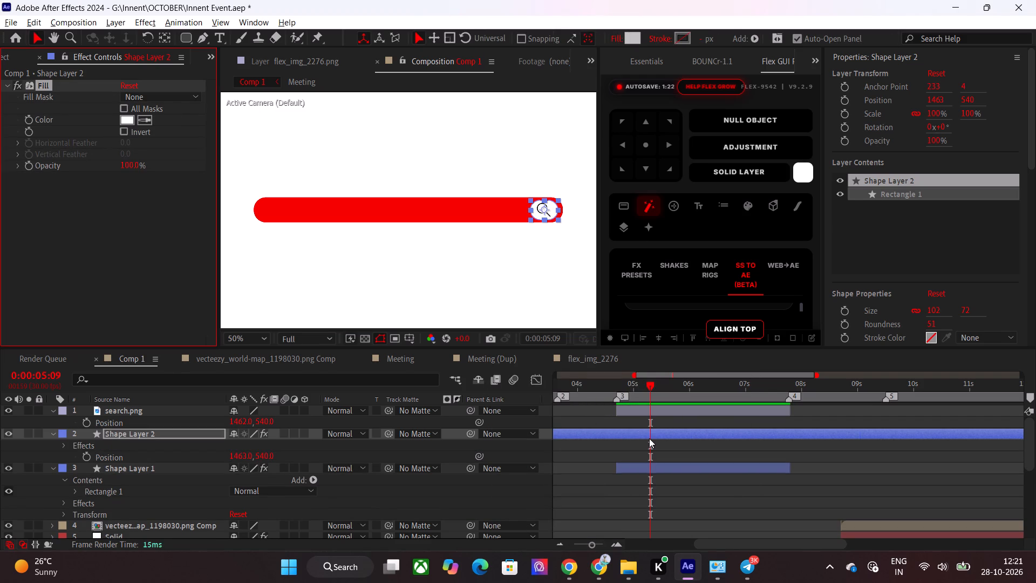
Apply the Fill effect to the search.png layer.
{"action": "left_click", "coordinate": [656, 406]}
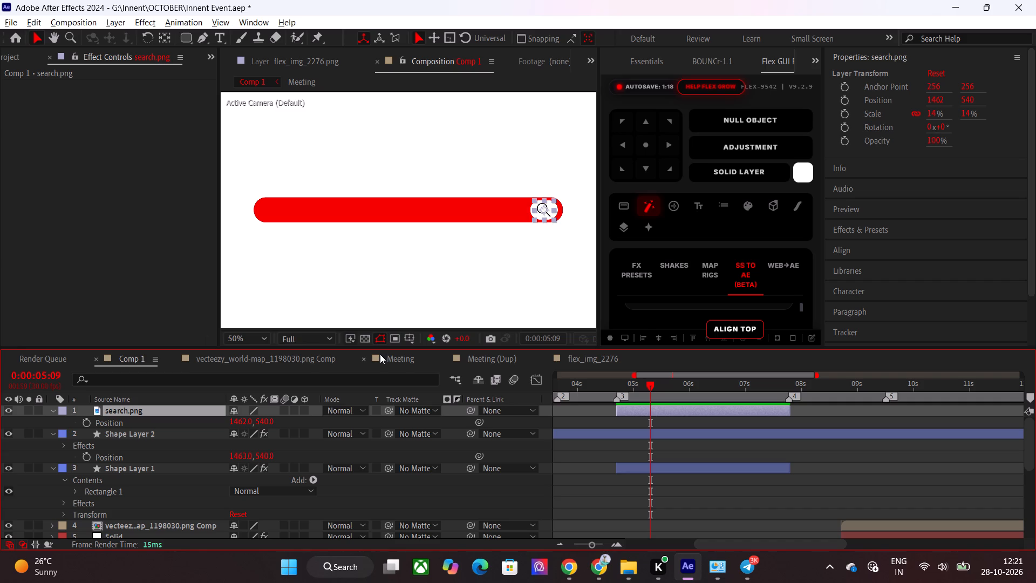
{"action": "key", "text": "ctrl+Tab"}
{"action": "type", "text": "filklk"}
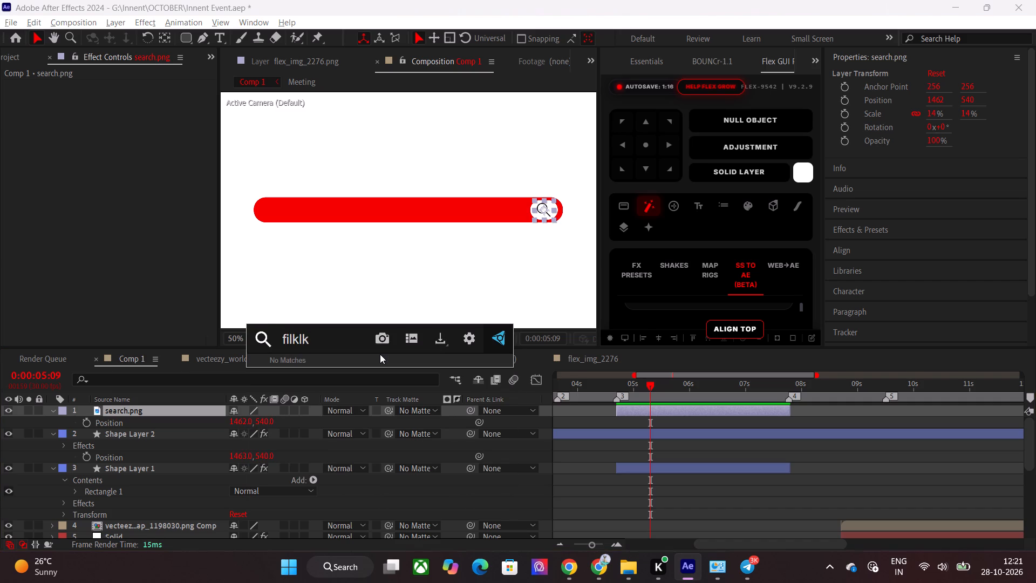
{"action": "key", "text": "BackSpace"}
{"action": "key", "text": "BackSpace"}
{"action": "key", "text": "BackSpace"}
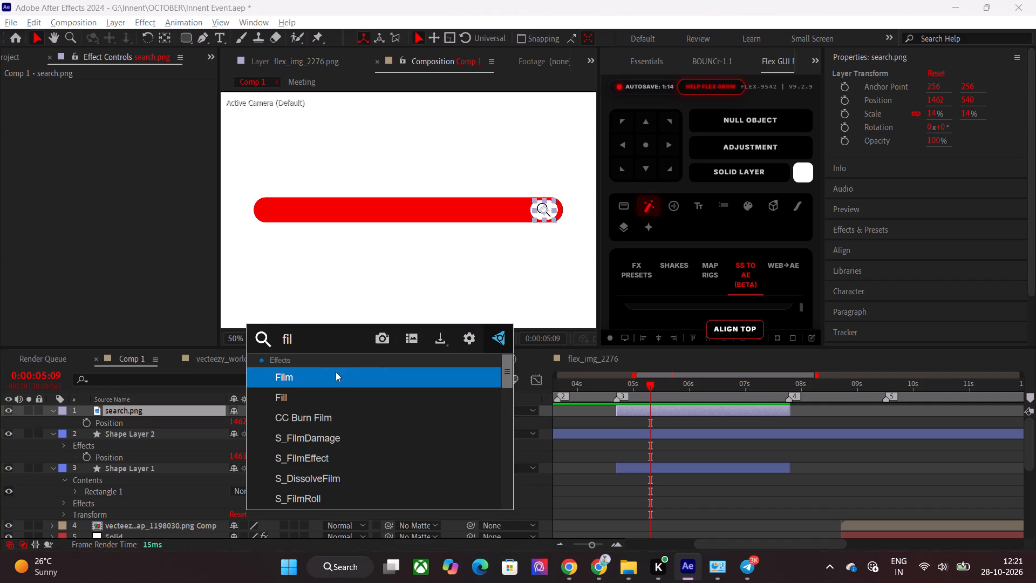
{"action": "left_click", "coordinate": [337, 389]}
Set the search.png Fill colour to the orange-brown sampled from the "With" text earlier in the composition.
{"action": "left_click_drag", "start_coordinate": [589, 390], "coordinate": [685, 406]}
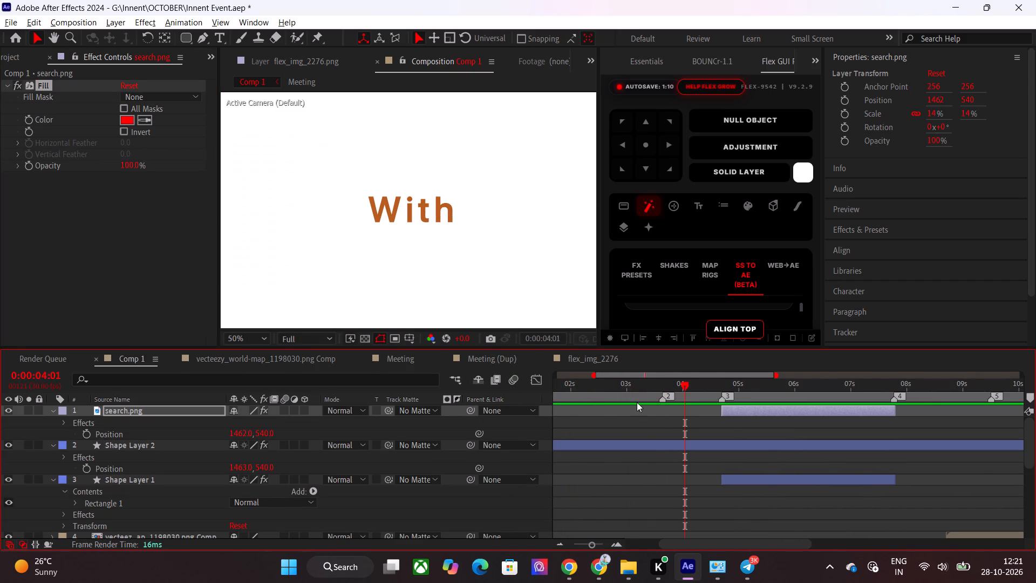
{"action": "left_click", "coordinate": [148, 119]}
{"action": "left_click", "coordinate": [385, 201]}
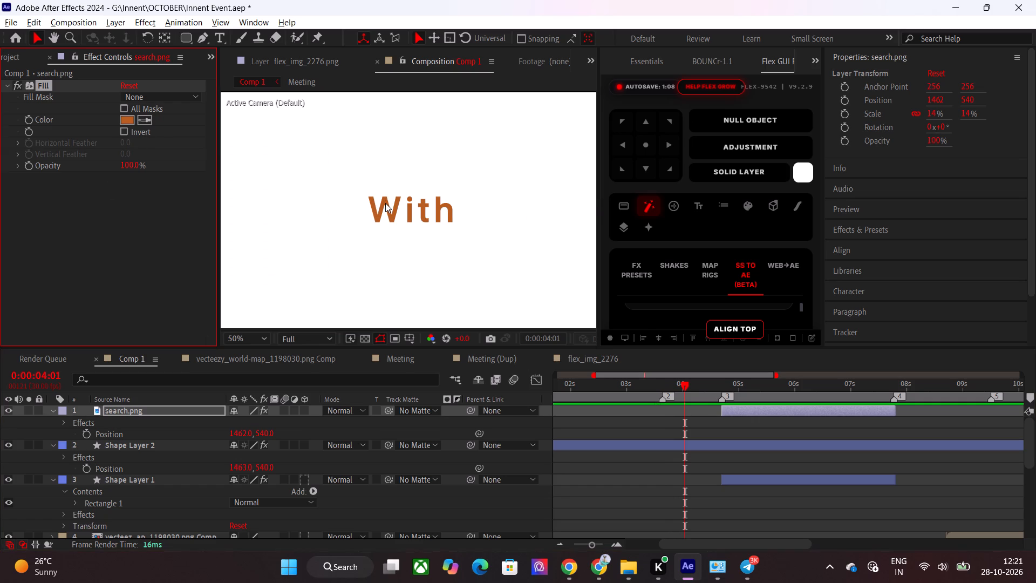
{"action": "left_click", "coordinate": [771, 387]}
{"action": "left_click", "coordinate": [821, 504]}
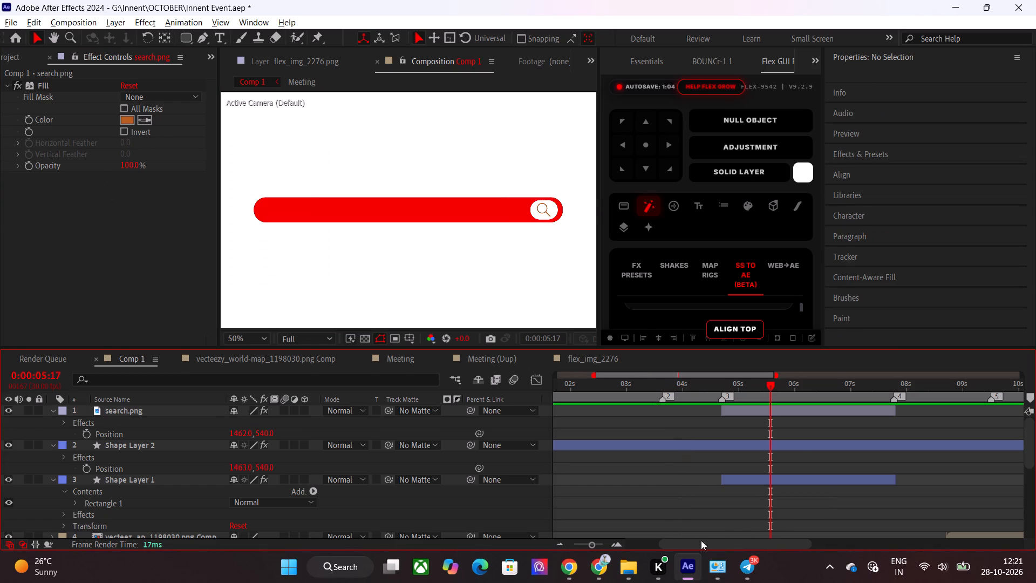
Switch to Chrome and open Pinterest in a new tab.
{"action": "left_click", "coordinate": [597, 564]}
{"action": "left_click", "coordinate": [599, 564]}
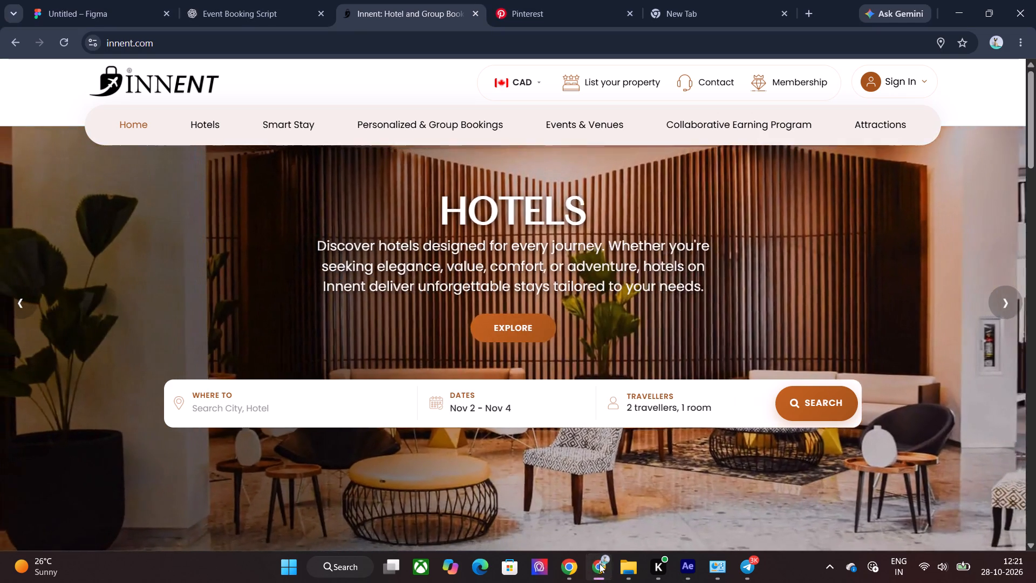
{"action": "left_click", "coordinate": [568, 566]}
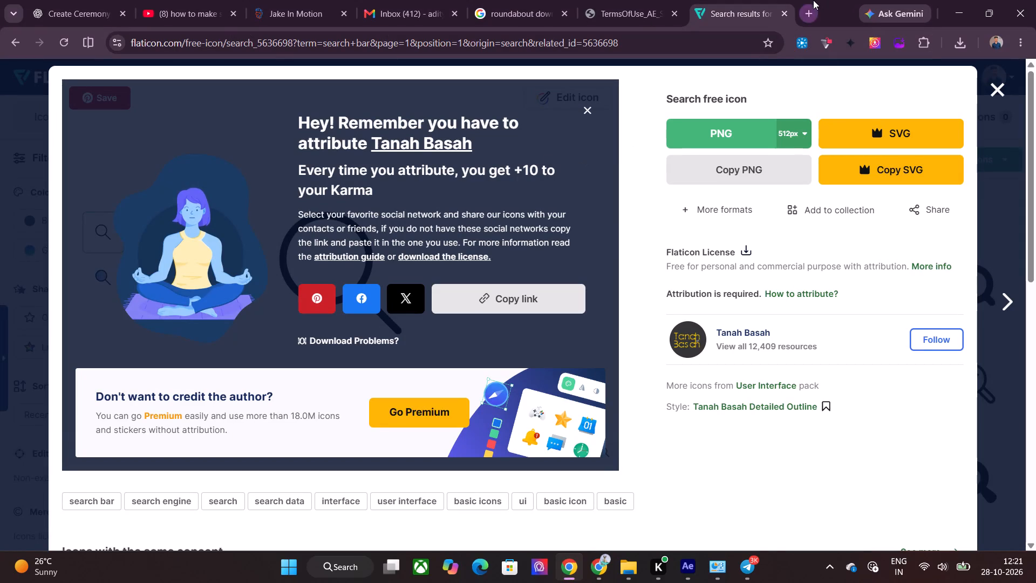
{"action": "left_click", "coordinate": [813, 0]}
{"action": "type", "text": "pi"}
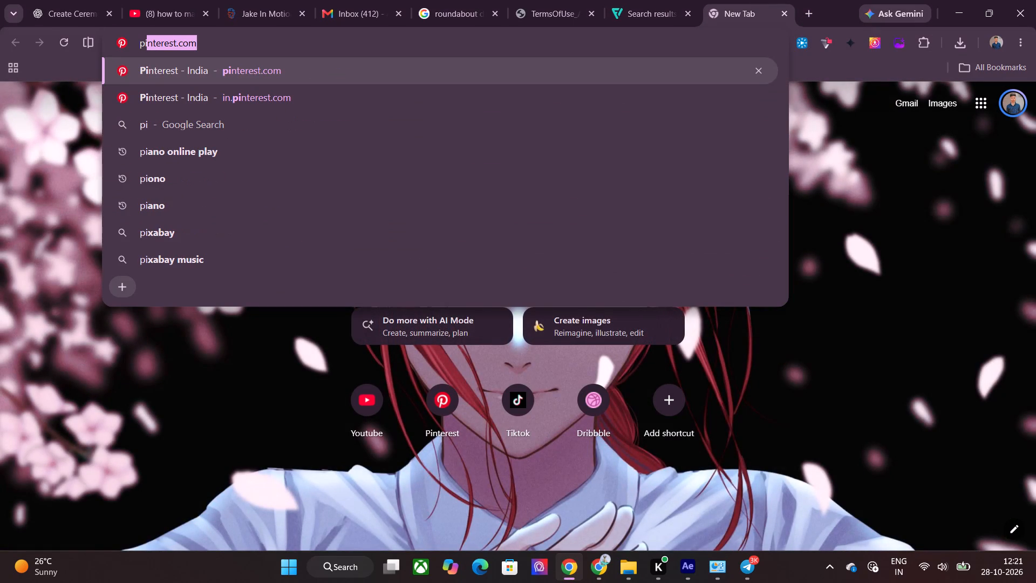
{"action": "left_click", "coordinate": [380, 76]}
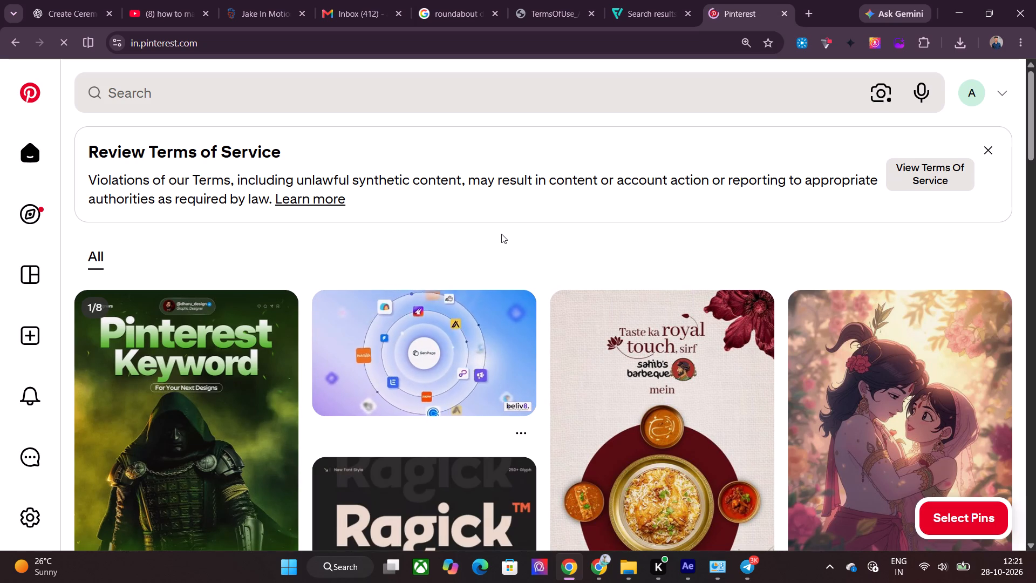
Open the pin of the illustrated couple among pink flowers from the Pinterest feed and copy its image.
{"action": "scroll", "coordinate": [501, 231], "scroll_direction": "down", "scroll_amount": 3}
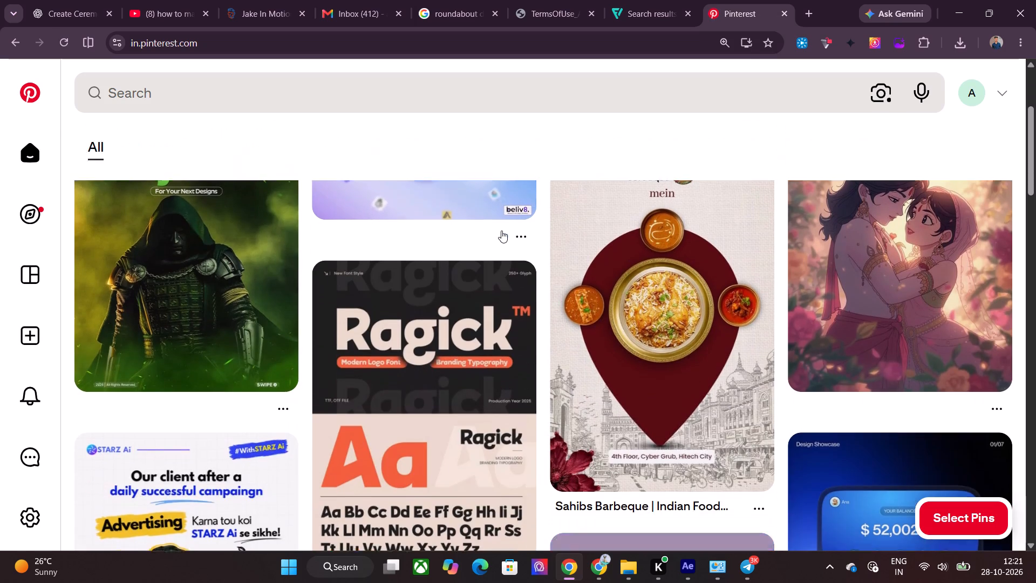
{"action": "left_click", "coordinate": [885, 318]}
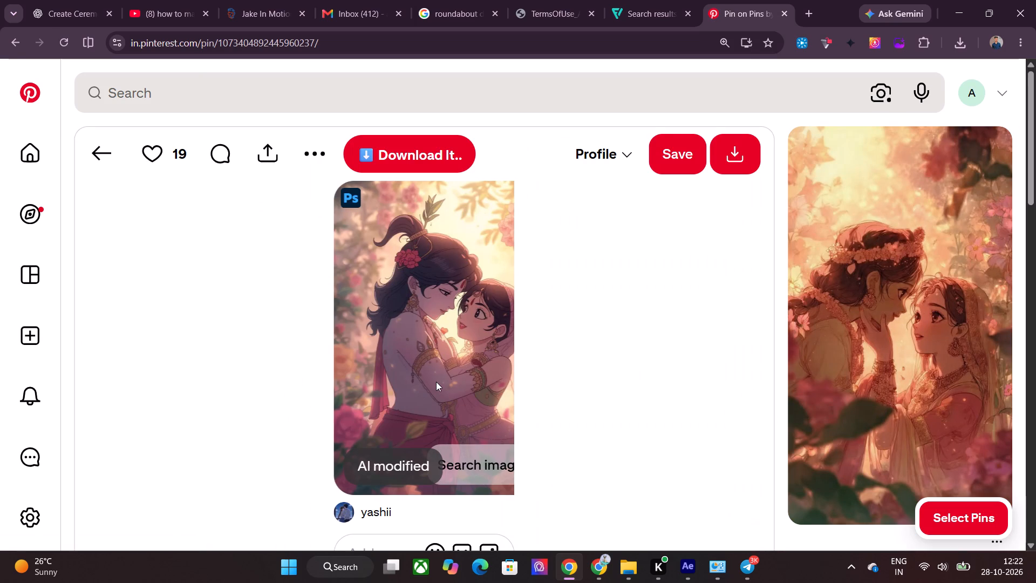
{"action": "scroll", "coordinate": [439, 355], "scroll_direction": "down", "scroll_amount": 3}
{"action": "scroll", "coordinate": [415, 327], "scroll_direction": "up", "scroll_amount": 3}
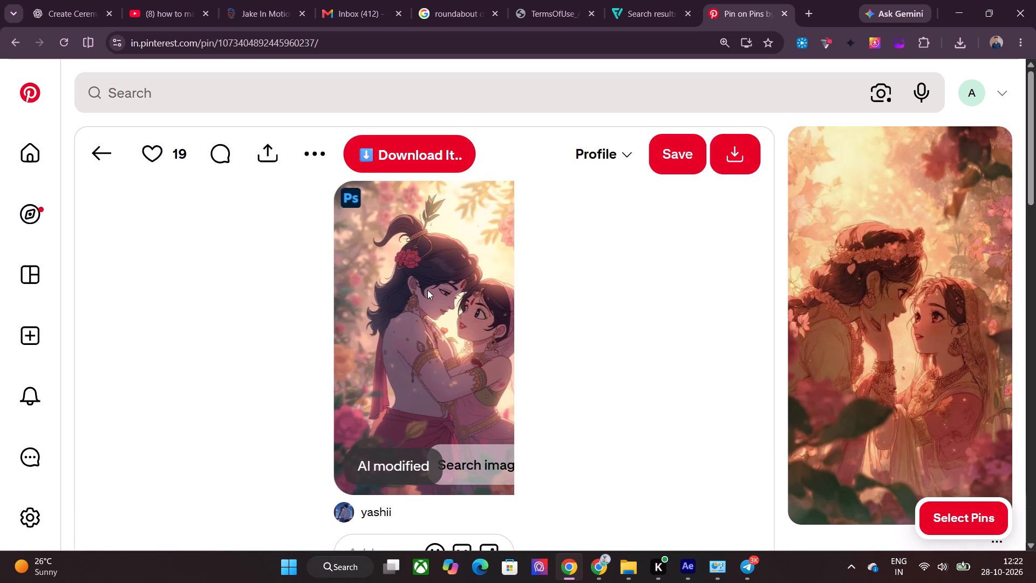
{"action": "right_click", "coordinate": [427, 289]}
{"action": "left_click", "coordinate": [470, 338]}
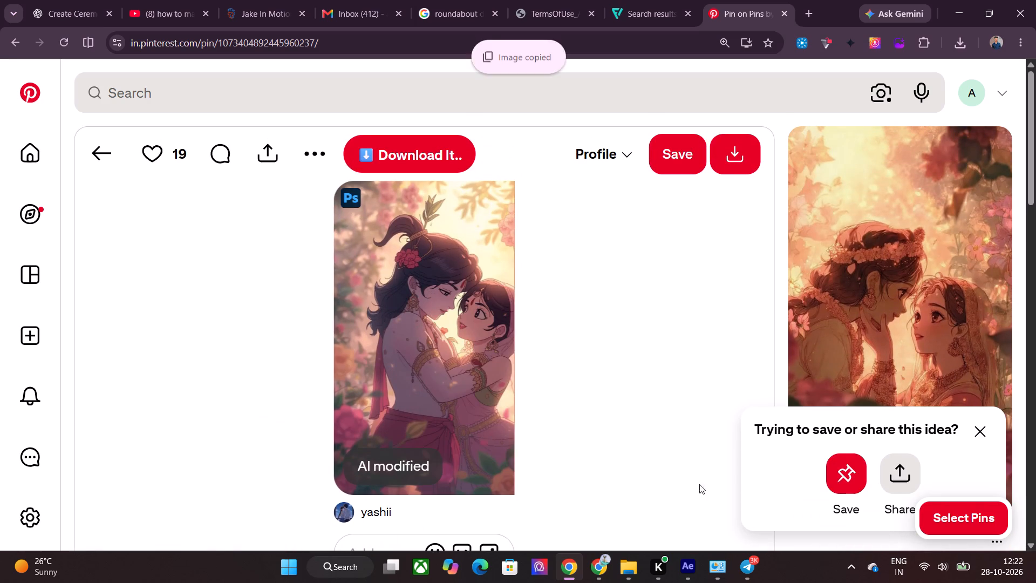
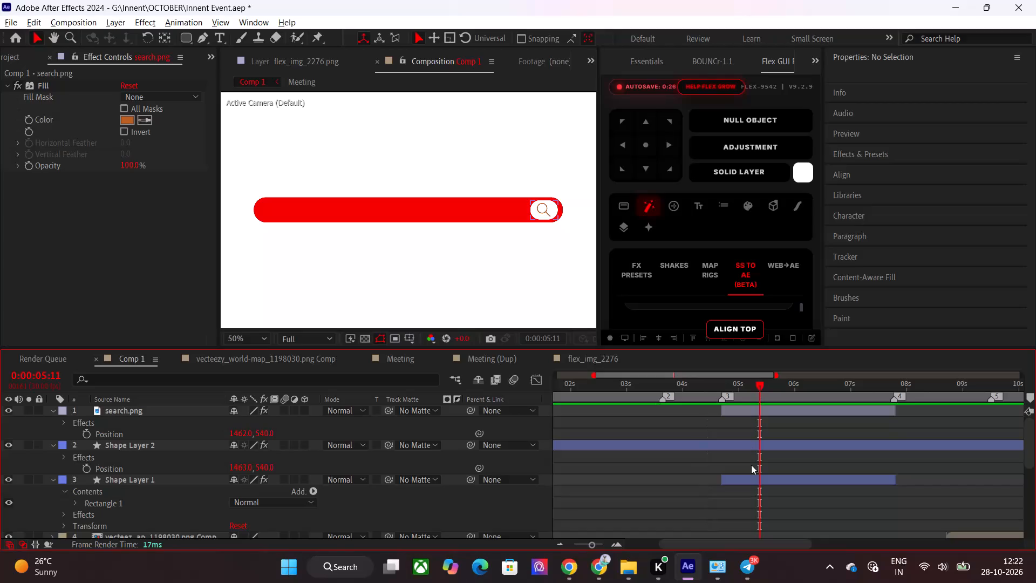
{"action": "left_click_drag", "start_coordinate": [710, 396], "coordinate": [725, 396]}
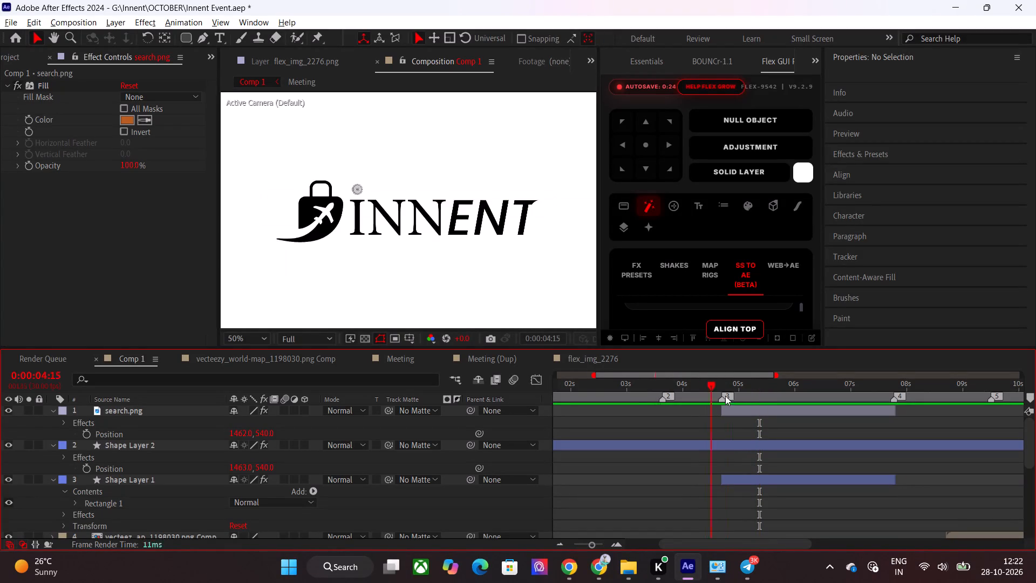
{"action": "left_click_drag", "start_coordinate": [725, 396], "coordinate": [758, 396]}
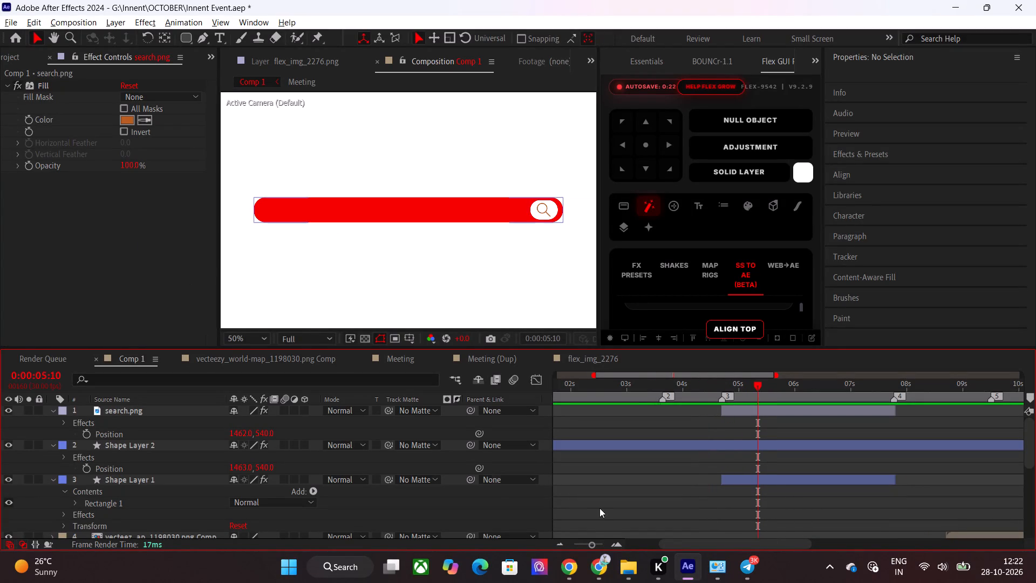
Switch to Chrome and open a followed account's Pinterest profile from the following list of your own profile.
{"action": "left_click", "coordinate": [559, 565]}
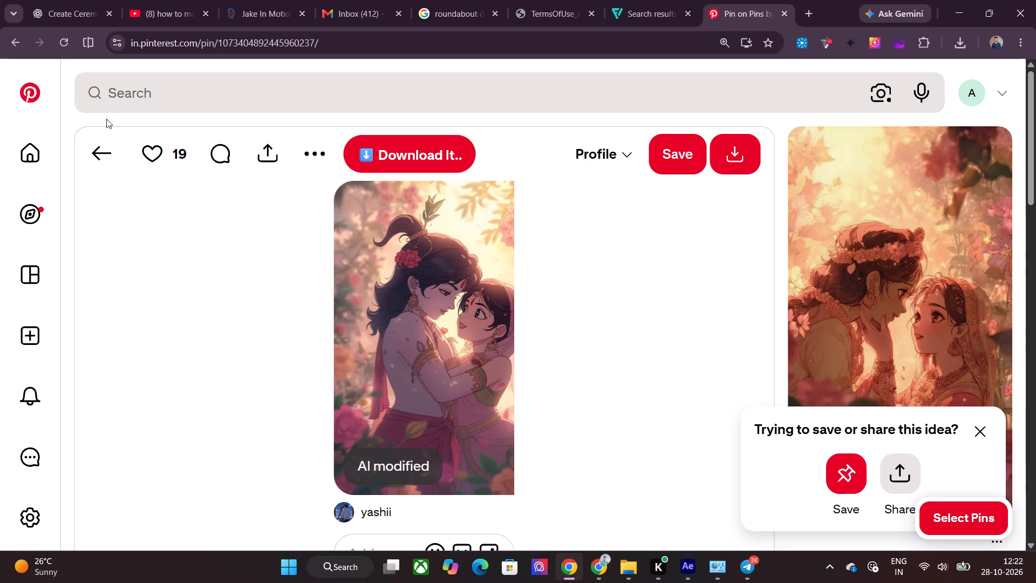
{"action": "left_click", "coordinate": [989, 96]}
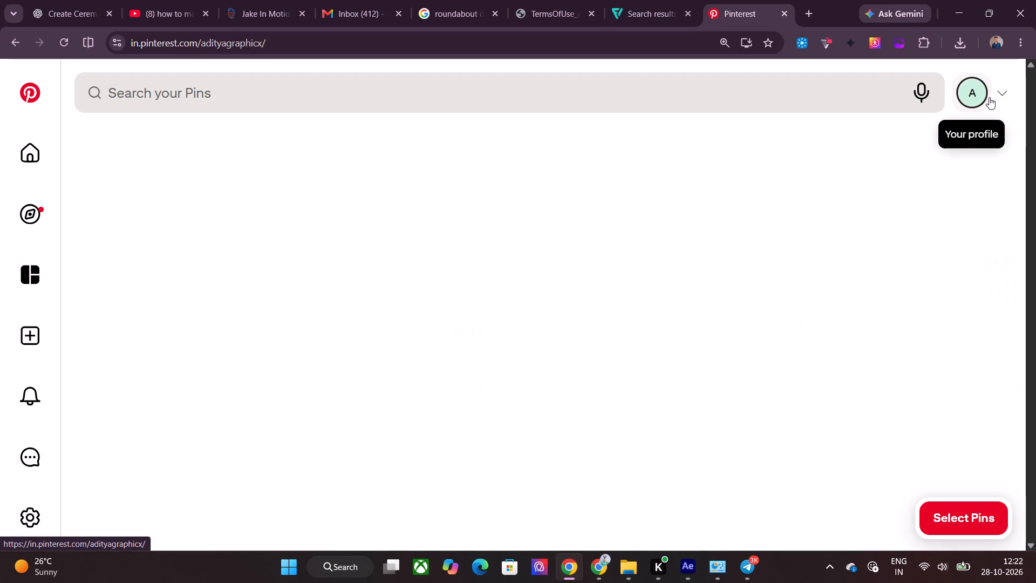
{"action": "left_click", "coordinate": [763, 190]}
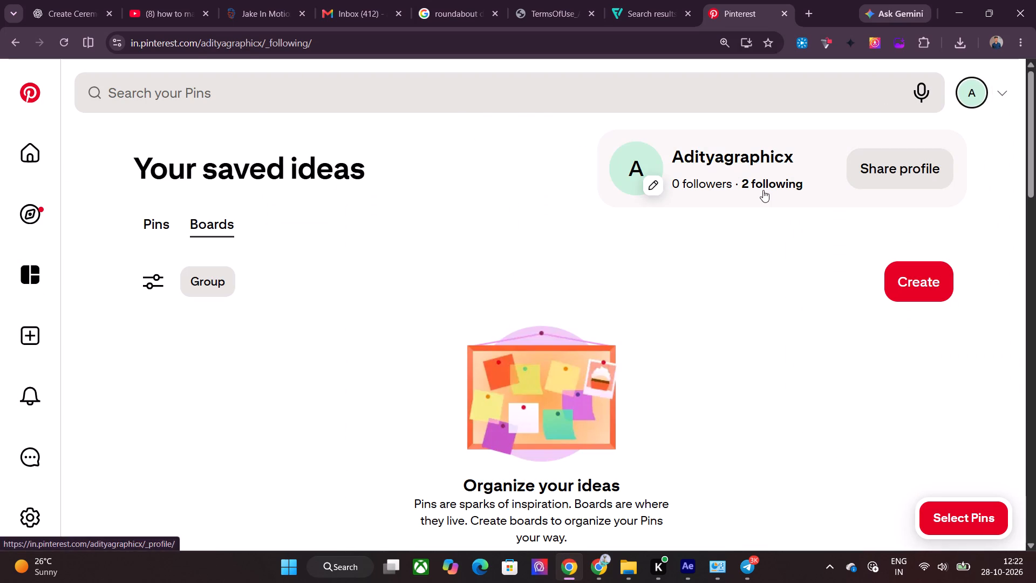
{"action": "left_click", "coordinate": [392, 340]}
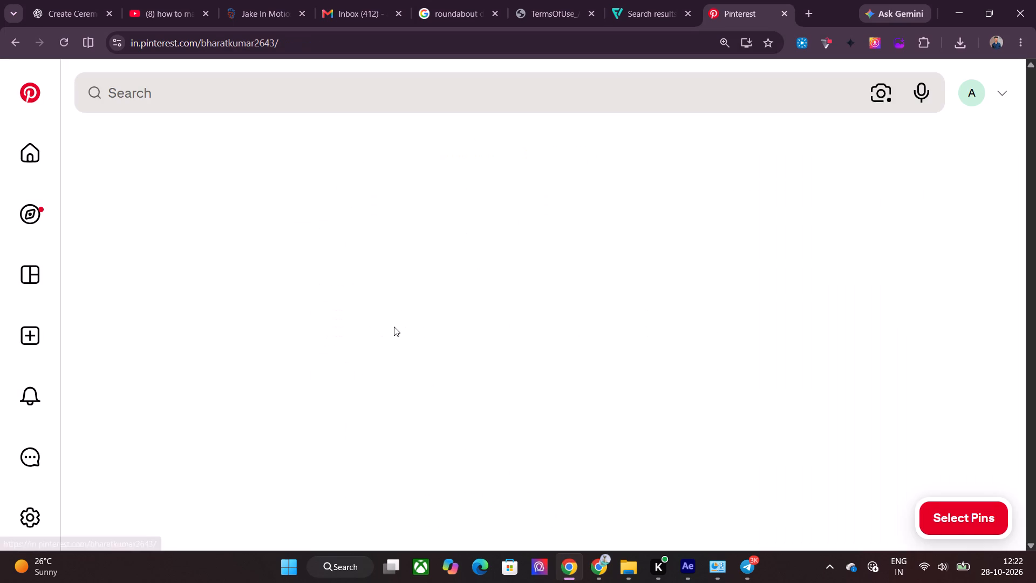
Find the saved pin of green rolling hills under a cloudy blue sky, open it and copy its image.
{"action": "scroll", "coordinate": [458, 297], "scroll_direction": "down", "scroll_amount": 4}
{"action": "scroll", "coordinate": [535, 277], "scroll_direction": "down", "scroll_amount": 4}
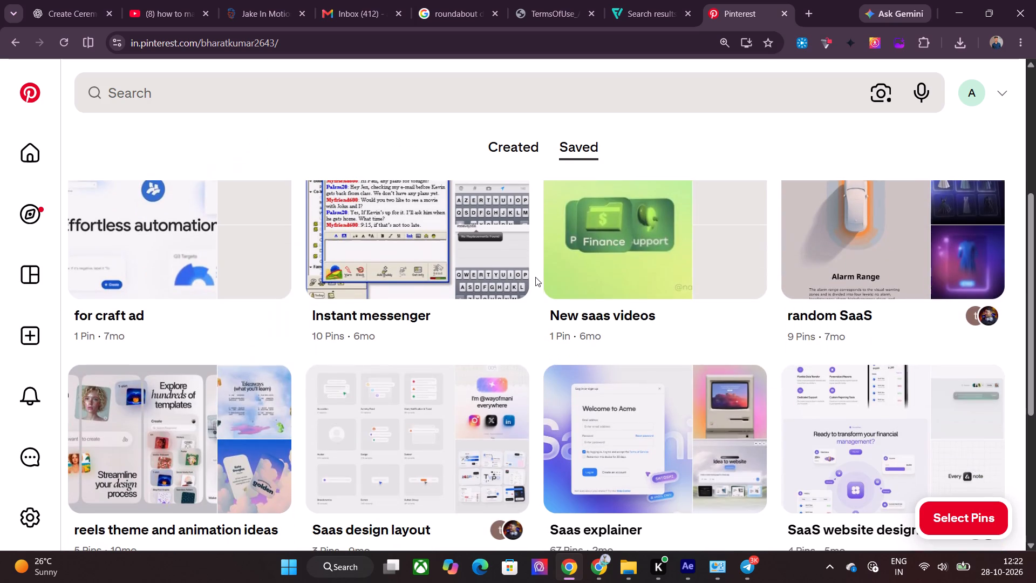
{"action": "scroll", "coordinate": [551, 282], "scroll_direction": "down", "scroll_amount": 7}
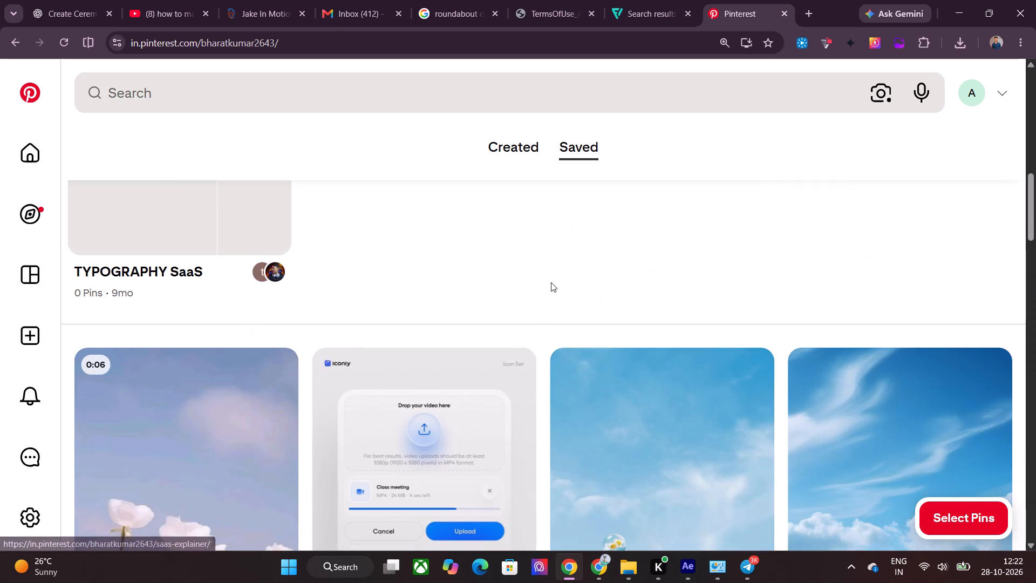
{"action": "scroll", "coordinate": [551, 282], "scroll_direction": "down", "scroll_amount": 4}
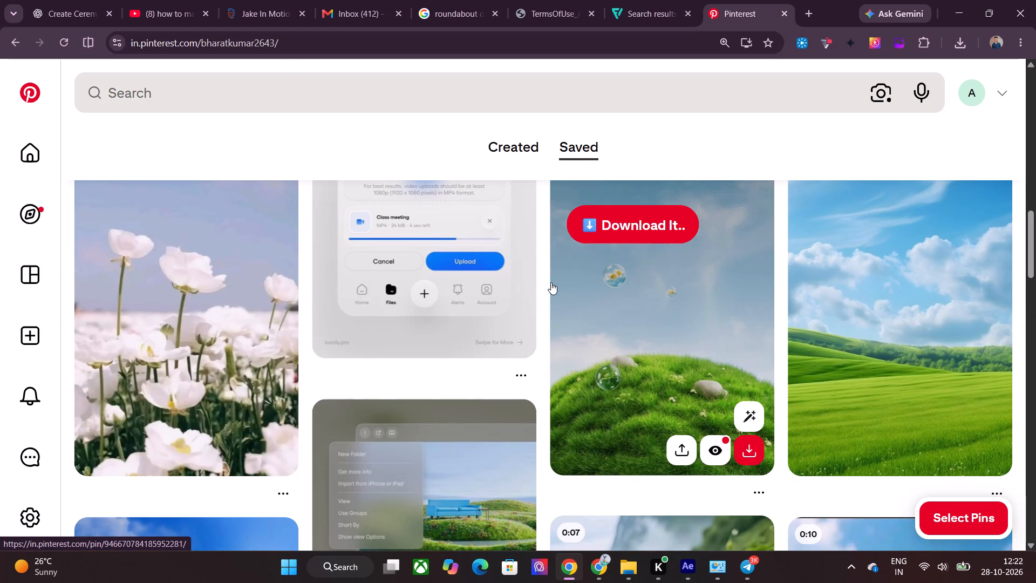
{"action": "scroll", "coordinate": [551, 282], "scroll_direction": "down", "scroll_amount": 2}
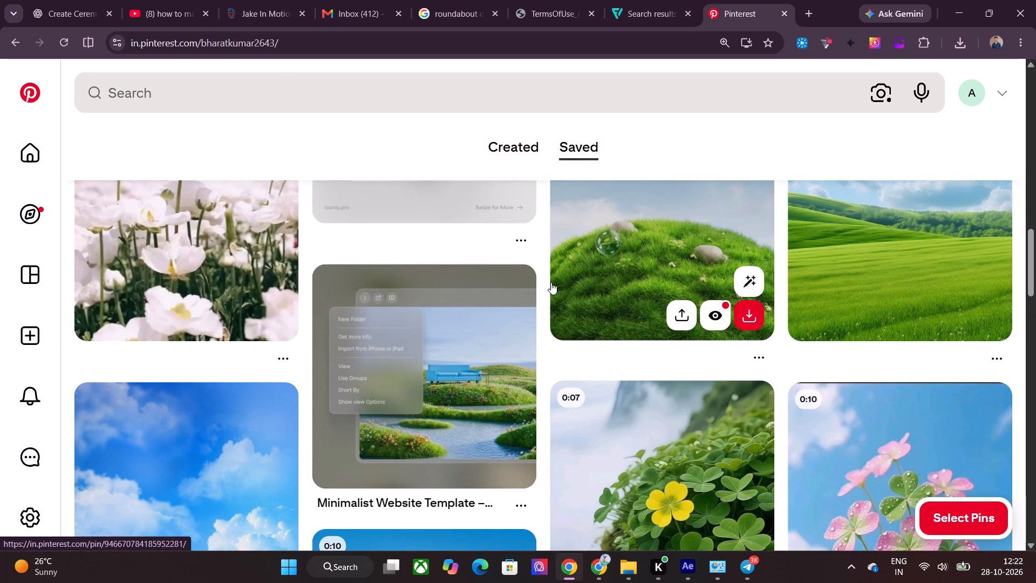
{"action": "scroll", "coordinate": [551, 282], "scroll_direction": "up", "scroll_amount": 3}
{"action": "left_click", "coordinate": [901, 349]}
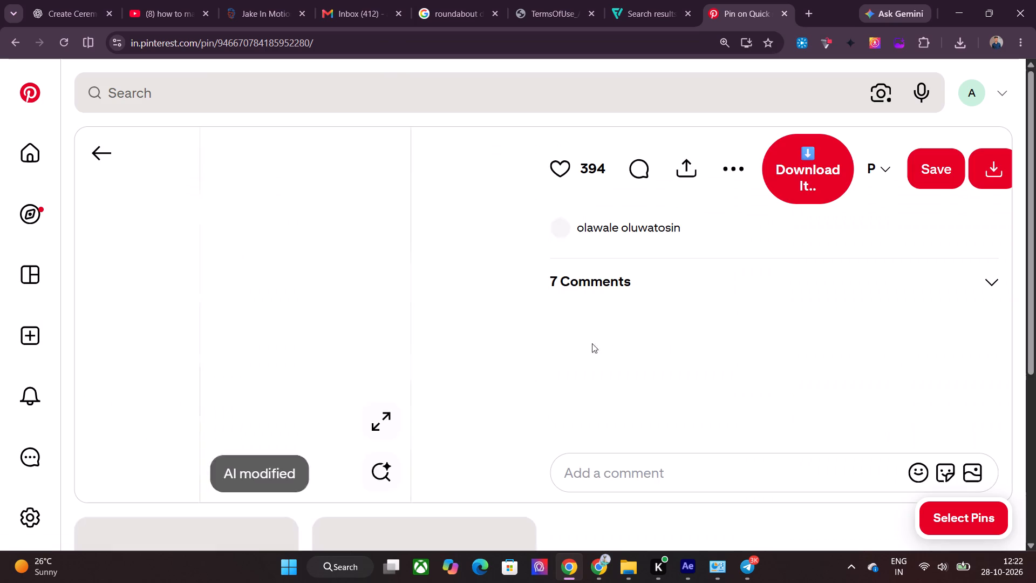
{"action": "right_click", "coordinate": [285, 279]}
{"action": "left_click", "coordinate": [333, 332]}
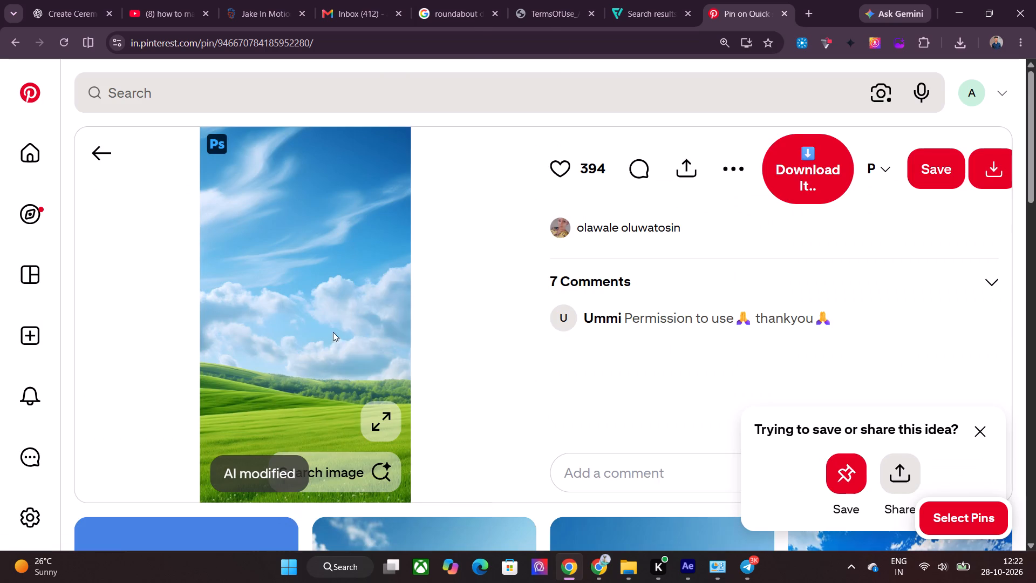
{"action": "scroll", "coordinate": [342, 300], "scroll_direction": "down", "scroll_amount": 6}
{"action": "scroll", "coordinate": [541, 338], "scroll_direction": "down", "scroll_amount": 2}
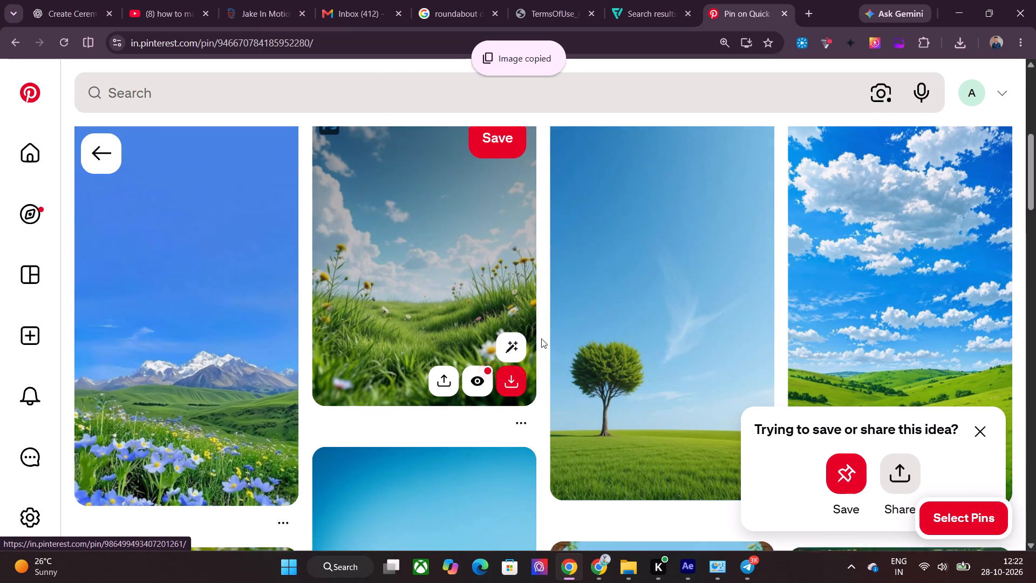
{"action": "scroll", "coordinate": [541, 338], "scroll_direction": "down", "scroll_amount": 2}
Switch to After Effects and paste the copied landscape image into Comp 1 above the search.png layer using Flex GUI.
{"action": "left_click", "coordinate": [693, 562]}
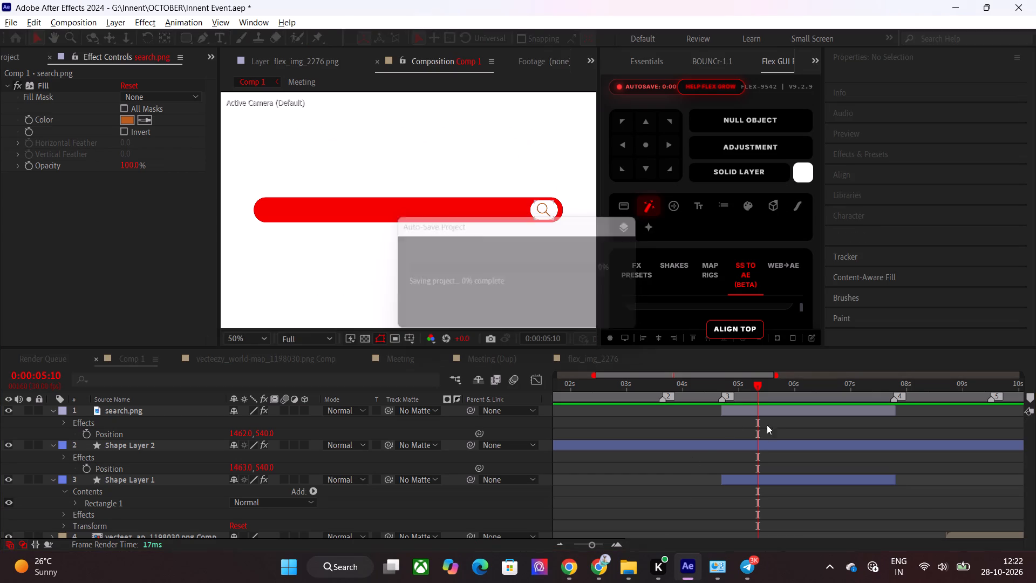
{"action": "left_click", "coordinate": [769, 412]}
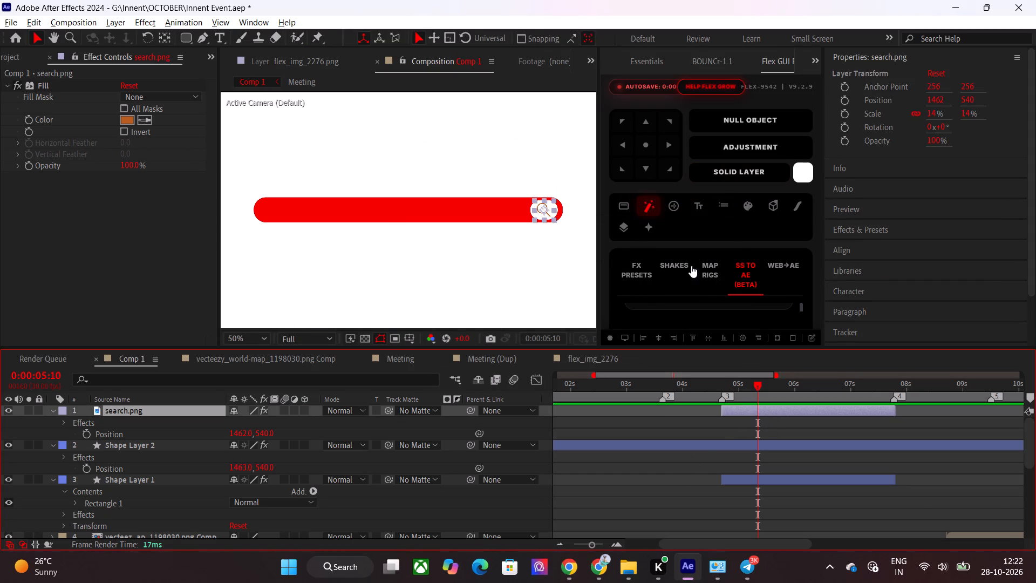
{"action": "left_click", "coordinate": [621, 194]}
{"action": "left_click", "coordinate": [628, 202]}
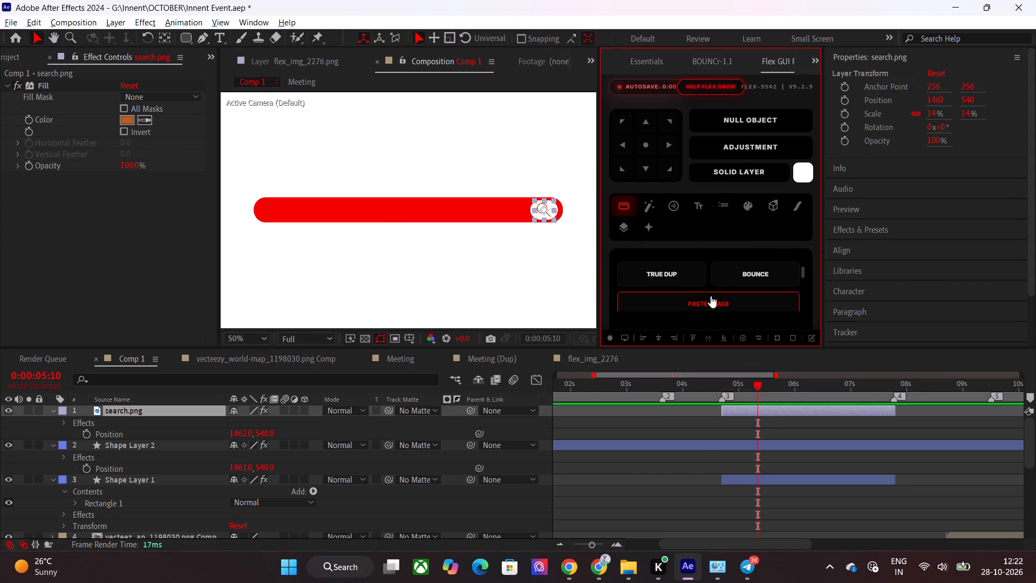
{"action": "left_click", "coordinate": [712, 298]}
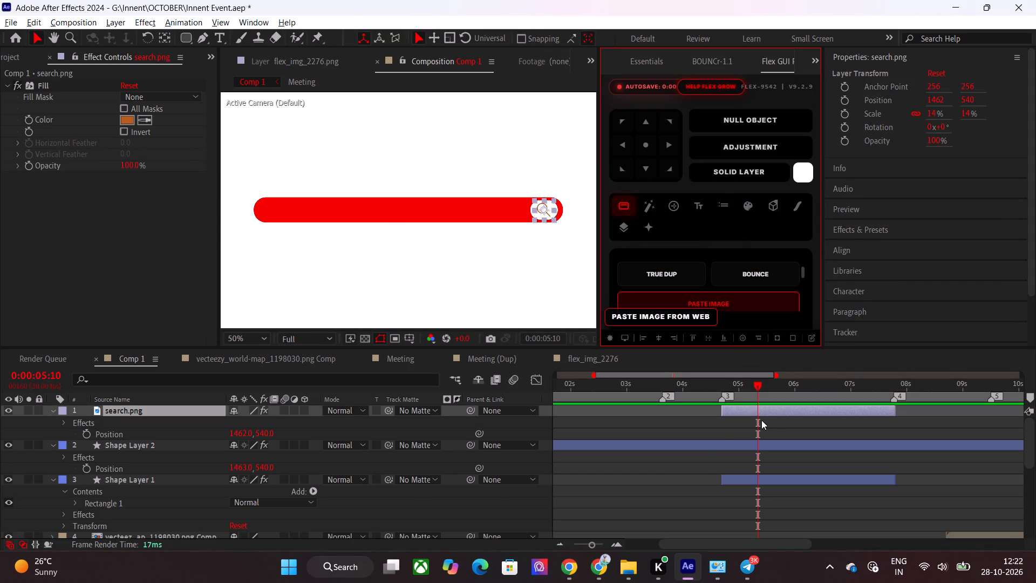
Scale the landscape image to 230% and move it to about 1004, 84 so sky and hills fill the frame.
{"action": "scroll", "coordinate": [504, 256], "scroll_direction": "down", "scroll_amount": 1}
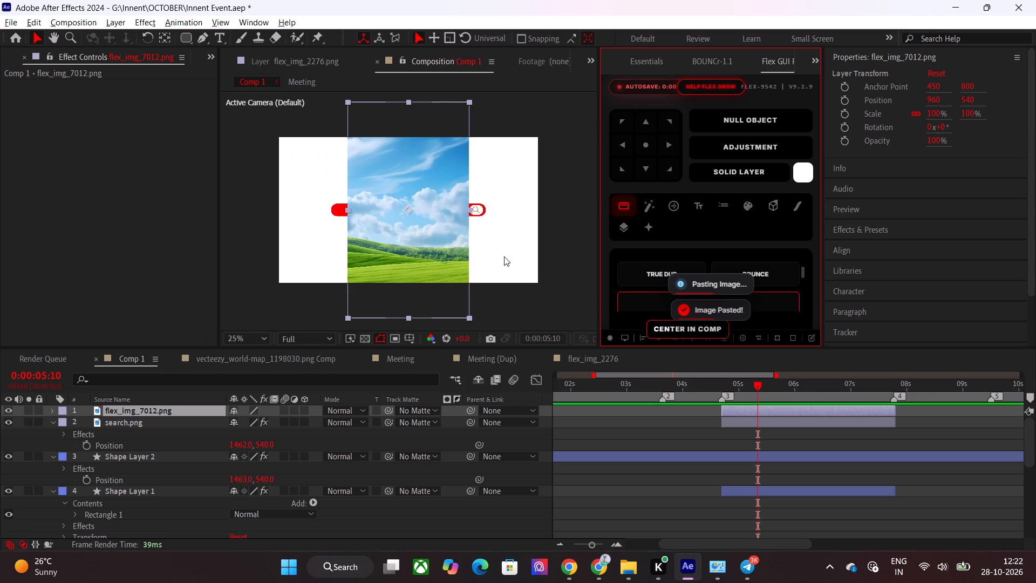
{"action": "key", "text": "s"}
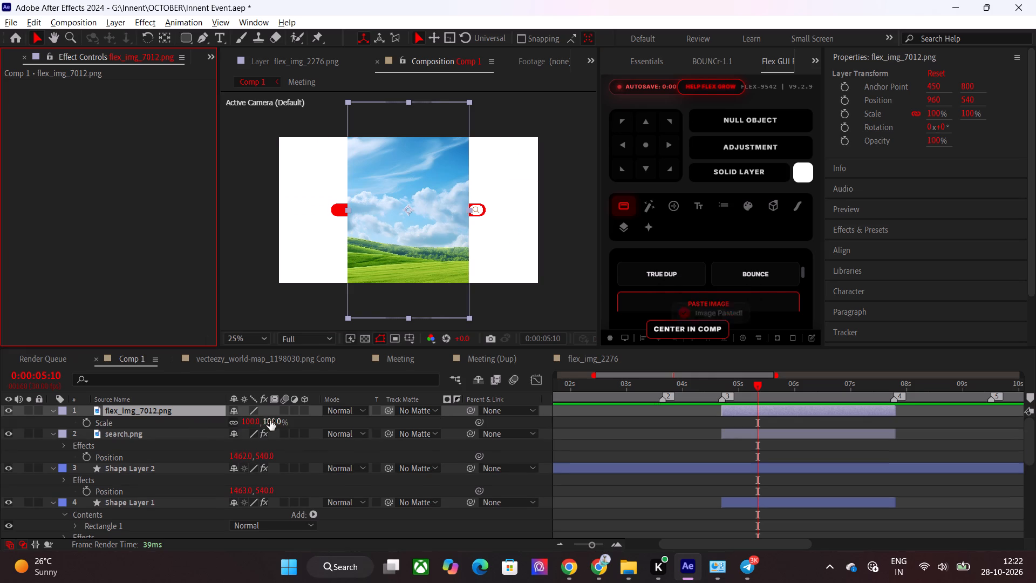
{"action": "left_click_drag", "start_coordinate": [270, 419], "coordinate": [361, 423]}
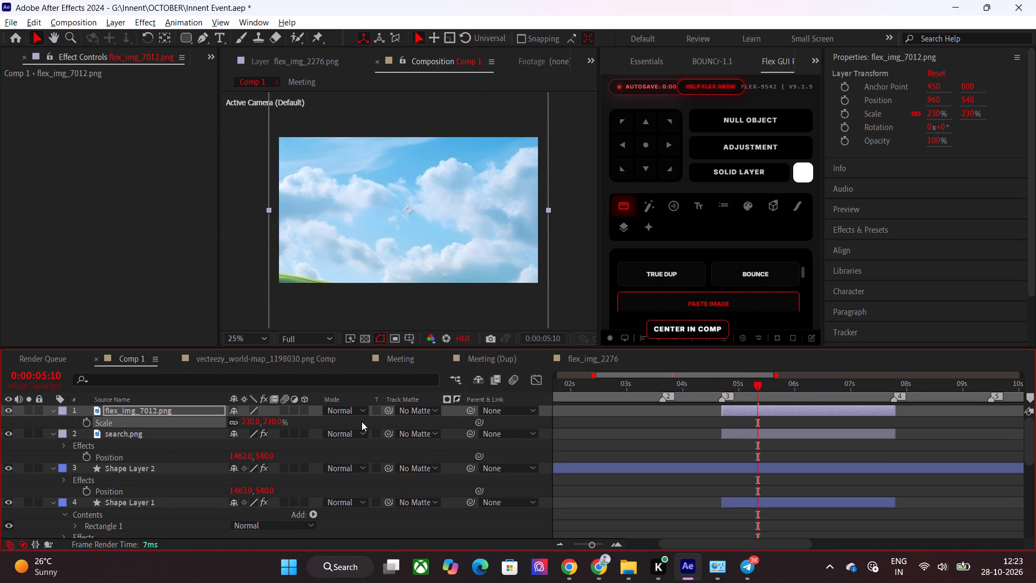
{"action": "left_click_drag", "start_coordinate": [410, 253], "coordinate": [415, 191]}
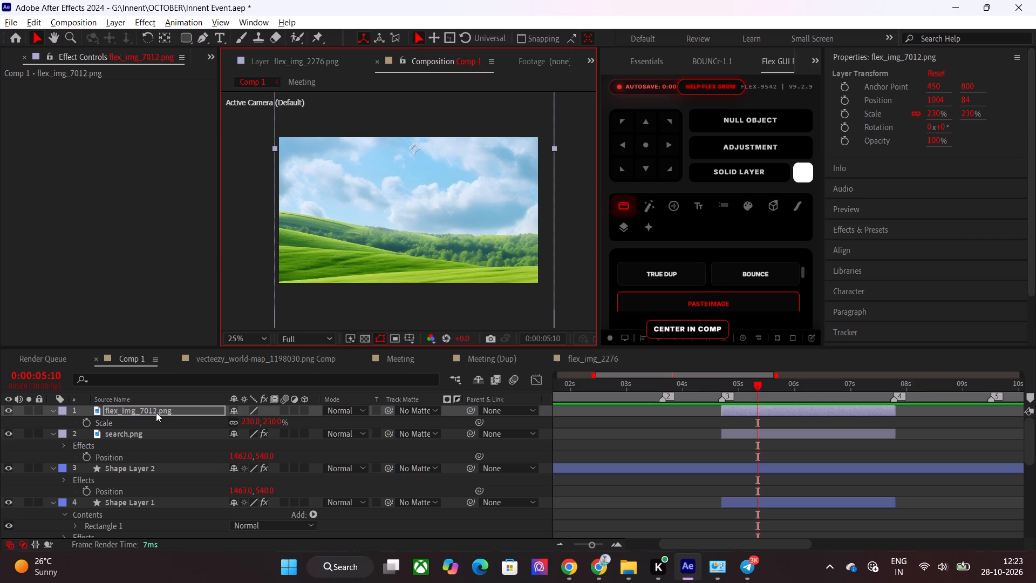
Move the landscape image layer beneath Shape Layer 1 in the layer stack.
{"action": "left_click_drag", "start_coordinate": [162, 410], "coordinate": [173, 499]}
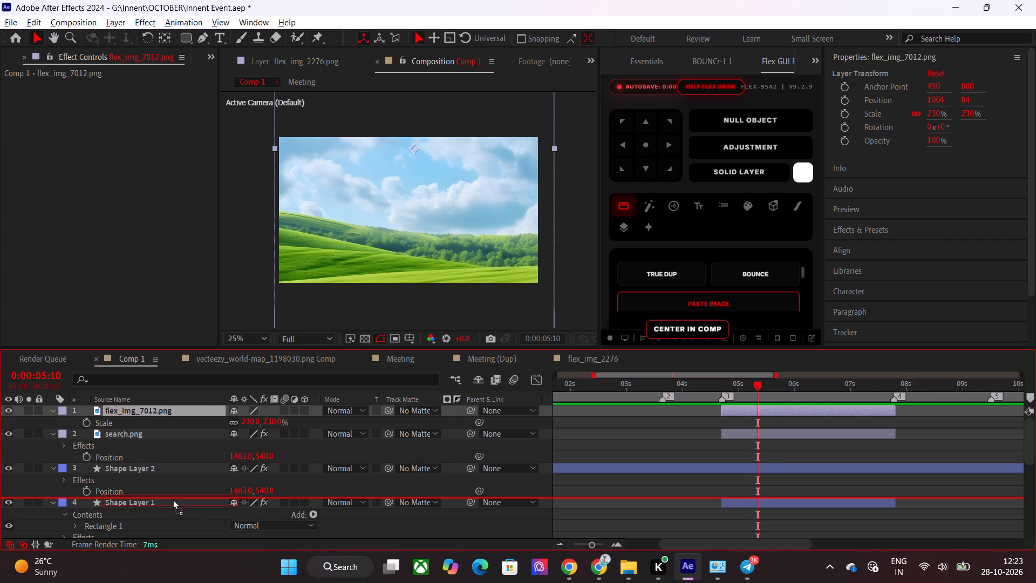
{"action": "left_click_drag", "start_coordinate": [173, 499], "coordinate": [161, 505]}
Trim the search.png, Shape Layer 2, Shape Layer 1 and landscape image layers to start at marker 3 and end at marker 4.
{"action": "scroll", "coordinate": [684, 481], "scroll_direction": "down", "scroll_amount": 3}
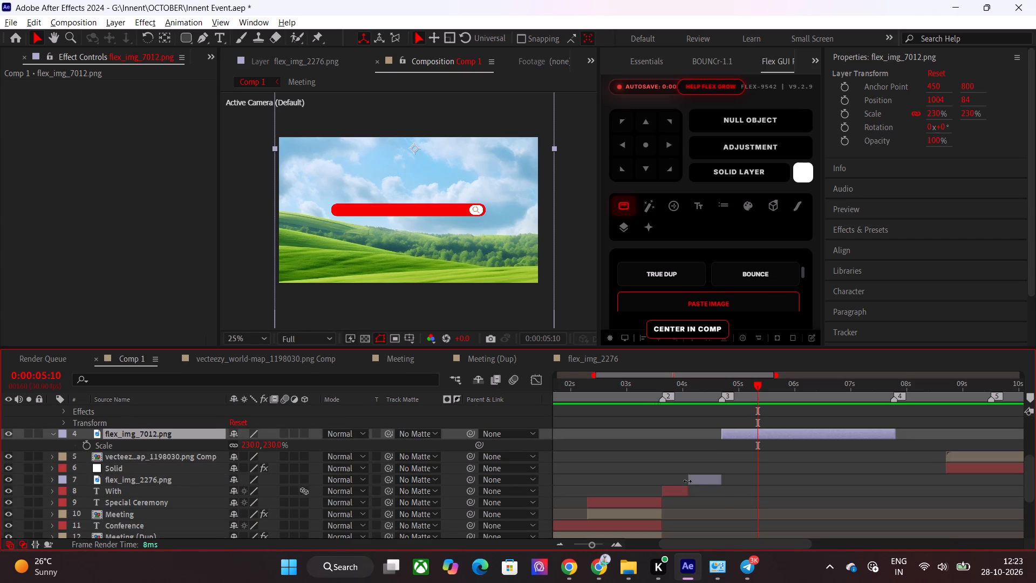
{"action": "left_click", "coordinate": [706, 476]}
{"action": "scroll", "coordinate": [754, 469], "scroll_direction": "up", "scroll_amount": 2}
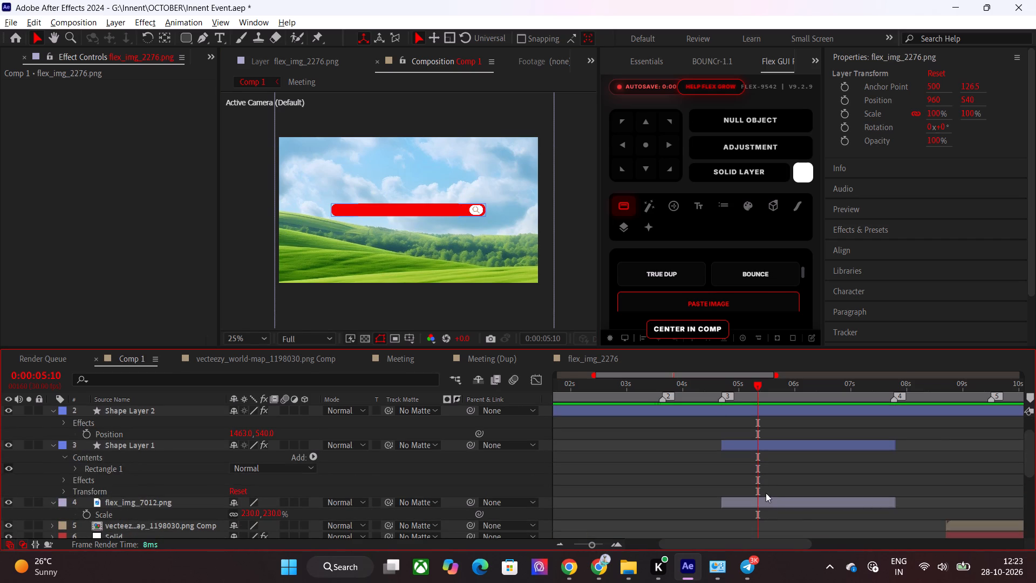
{"action": "left_click", "coordinate": [766, 504]}
{"action": "scroll", "coordinate": [765, 504], "scroll_direction": "up", "scroll_amount": 3}
{"action": "left_click", "coordinate": [783, 415], "text": "shift"}
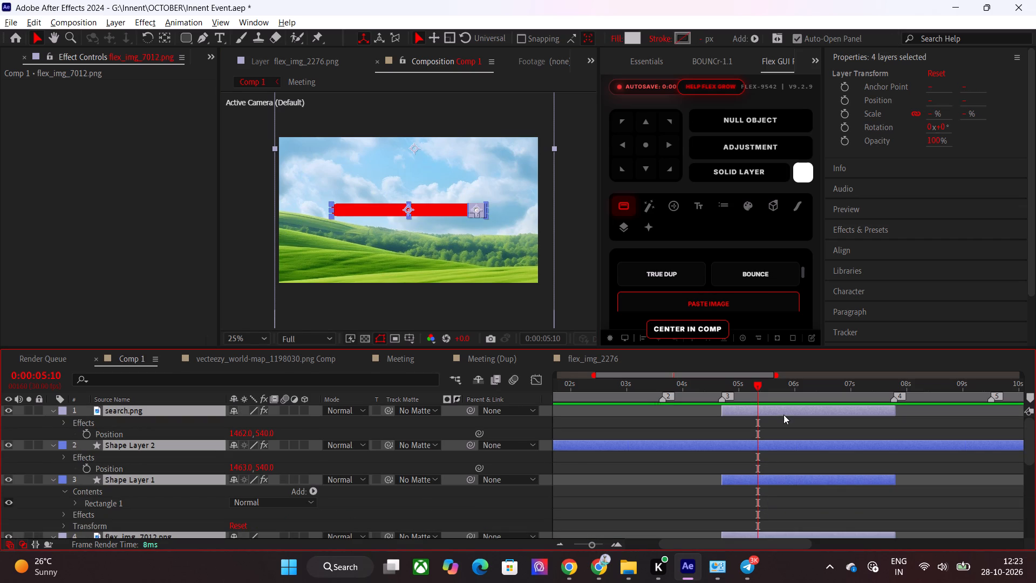
{"action": "key", "text": "u"}
{"action": "left_click_drag", "start_coordinate": [748, 385], "coordinate": [725, 396]}
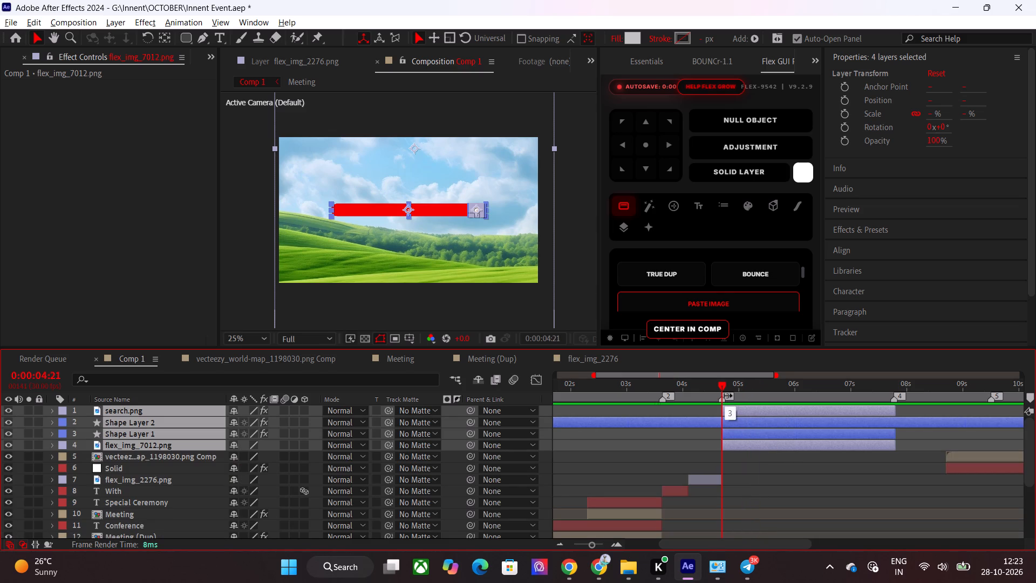
{"action": "key", "text": "alt+bracketleft"}
{"action": "left_click_drag", "start_coordinate": [878, 397], "coordinate": [904, 397], "text": "shift"}
{"action": "key", "text": "alt+bracketright"}
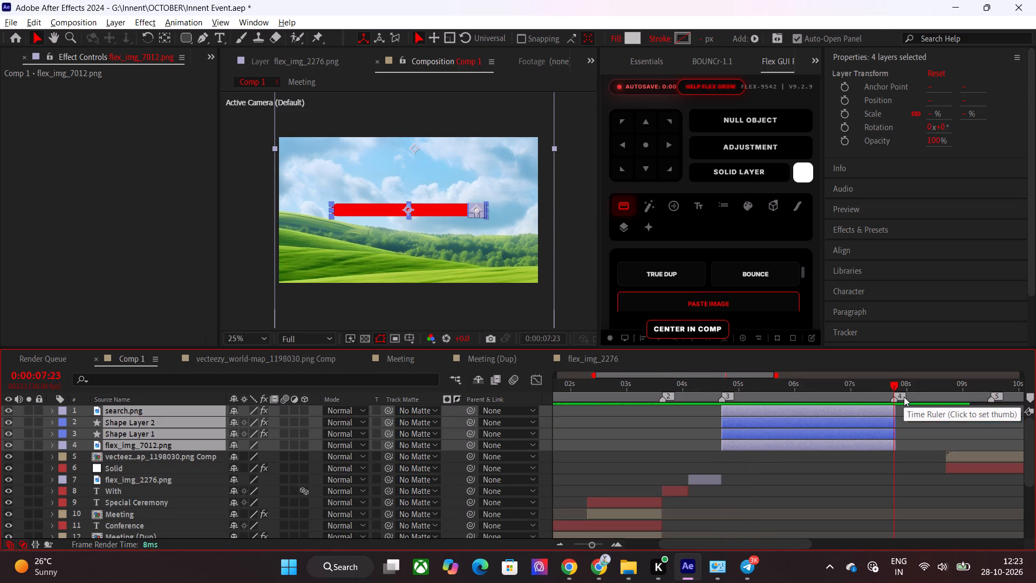
{"action": "left_click", "coordinate": [877, 450]}
{"action": "left_click", "coordinate": [863, 460]}
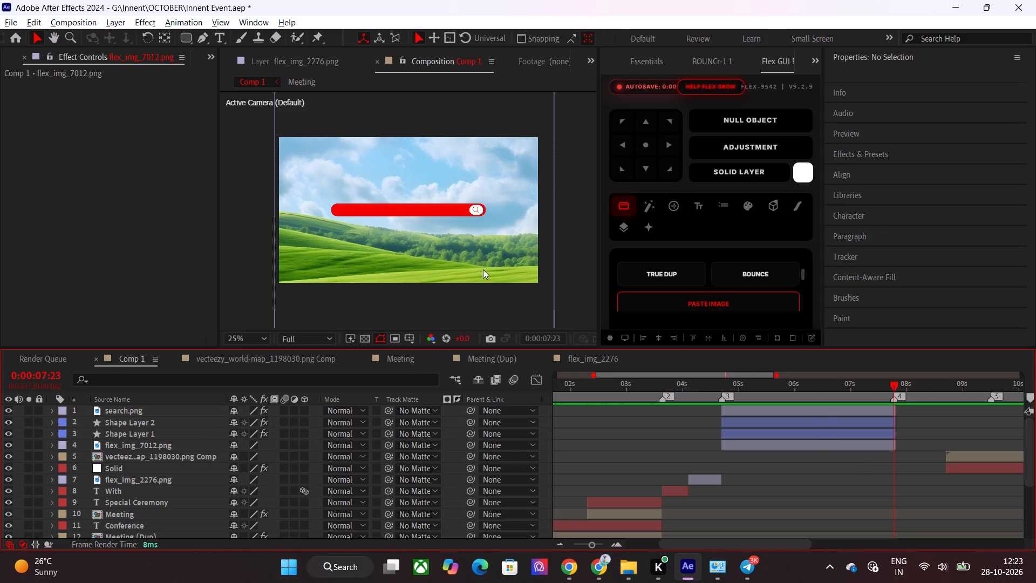
Apply the Liq Glass preset from Essentials to Shape Layer 1, the red search bar.
{"action": "scroll", "coordinate": [441, 249], "scroll_direction": "up", "scroll_amount": 1}
{"action": "scroll", "coordinate": [441, 249], "scroll_direction": "down", "scroll_amount": 1}
{"action": "left_click", "coordinate": [759, 432]}
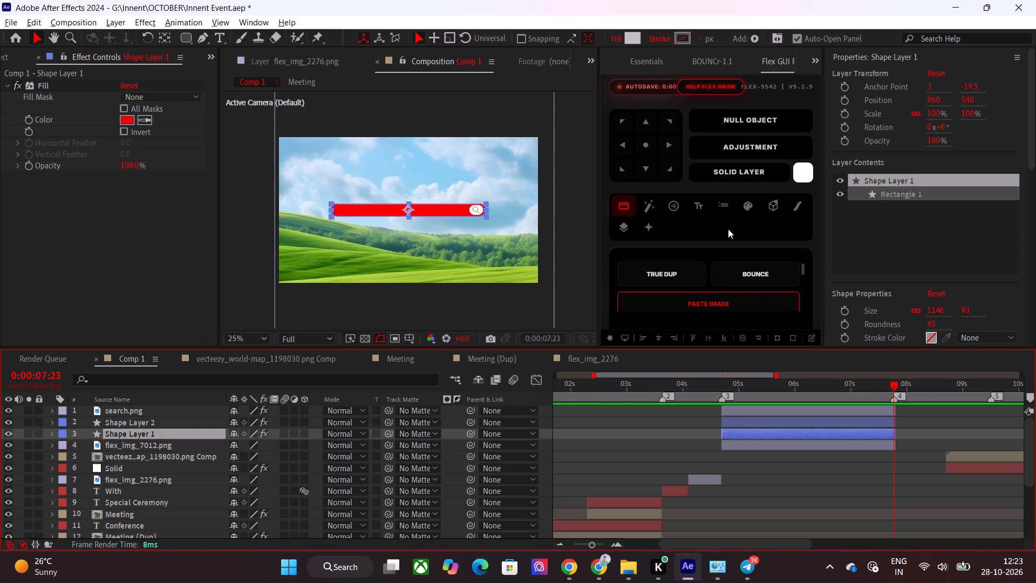
{"action": "left_click", "coordinate": [648, 57]}
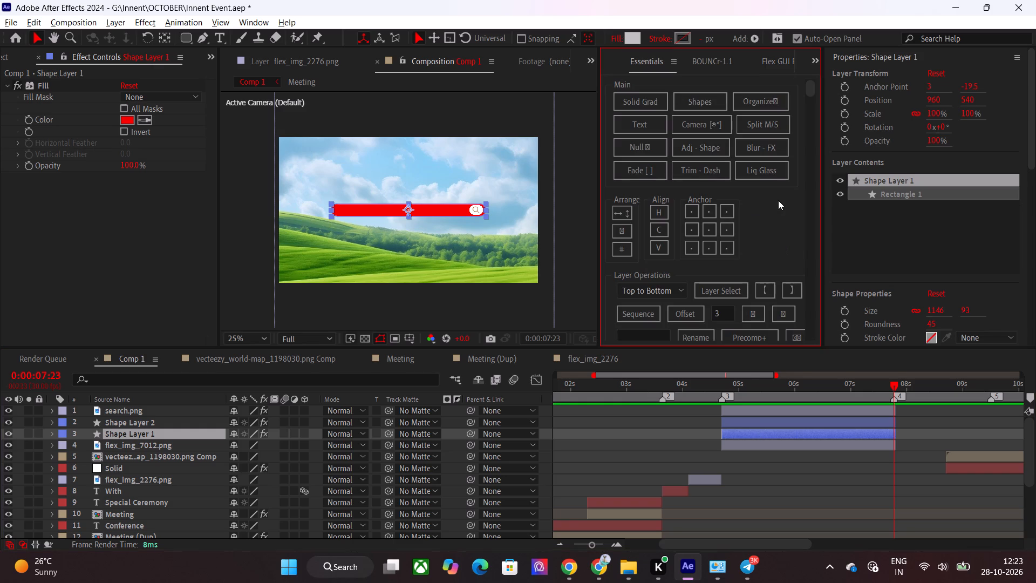
{"action": "scroll", "coordinate": [778, 200], "scroll_direction": "down", "scroll_amount": 1}
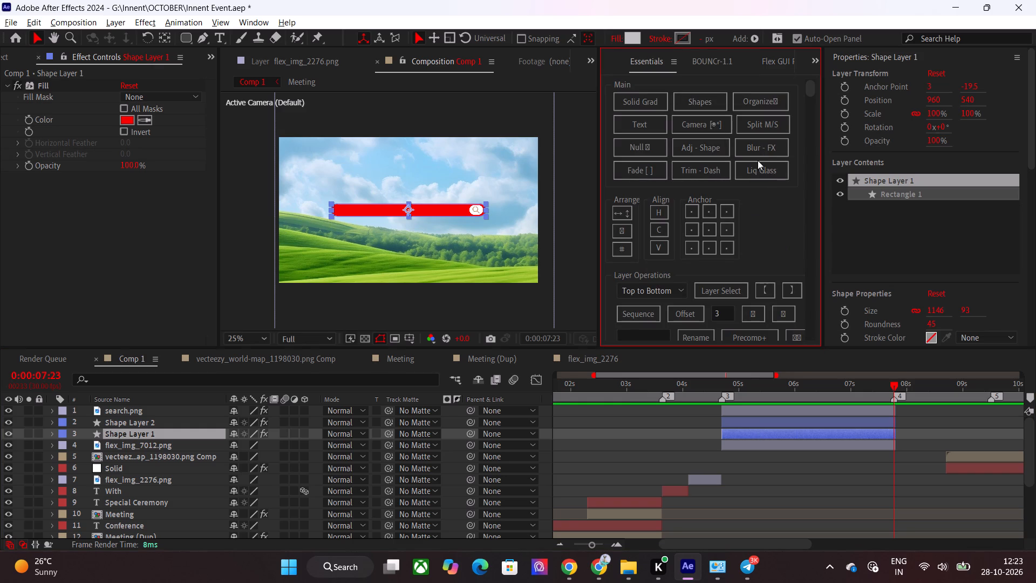
{"action": "left_click", "coordinate": [758, 171]}
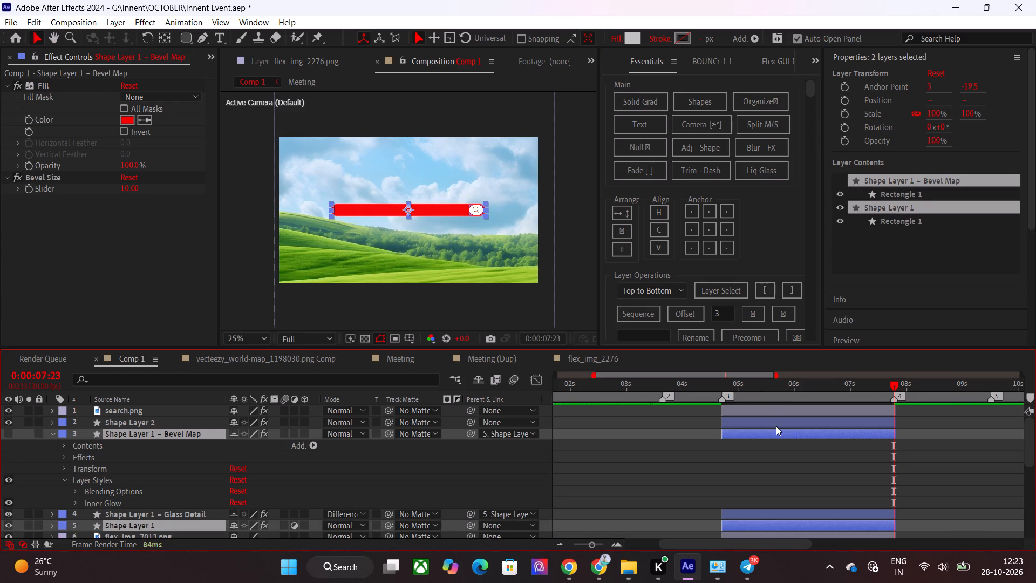
Hide Shape Layer 1, the solid red bar, so only its glass detail shows over the landscape.
{"action": "left_click", "coordinate": [17, 82]}
{"action": "left_click", "coordinate": [18, 90]}
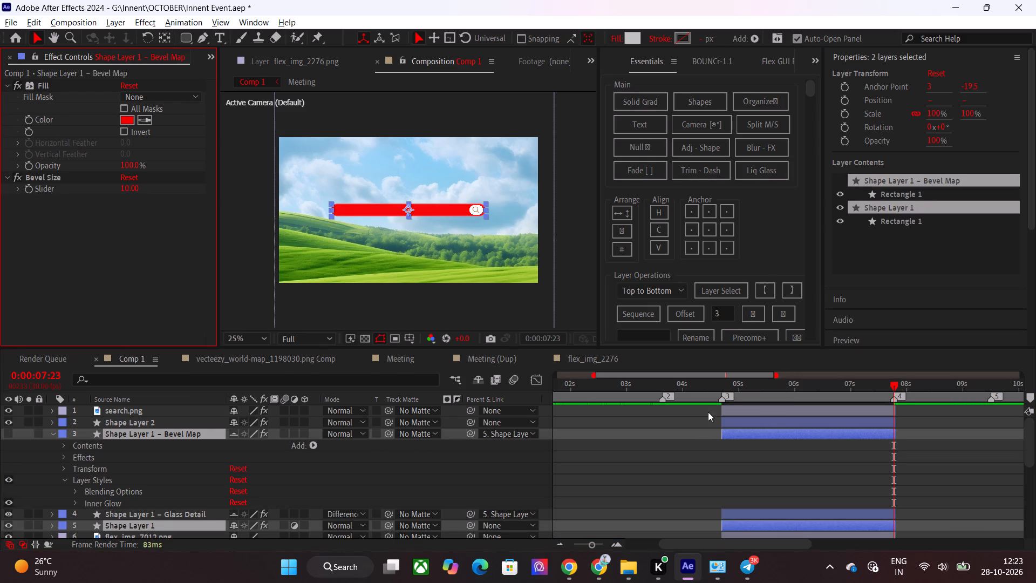
{"action": "scroll", "coordinate": [704, 446], "scroll_direction": "down", "scroll_amount": 1}
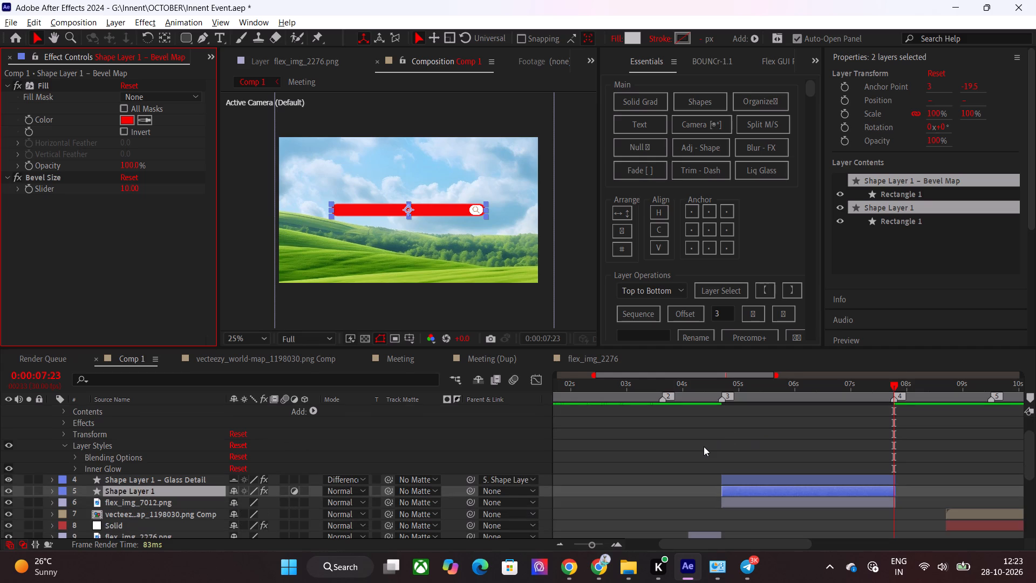
{"action": "left_click", "coordinate": [10, 489]}
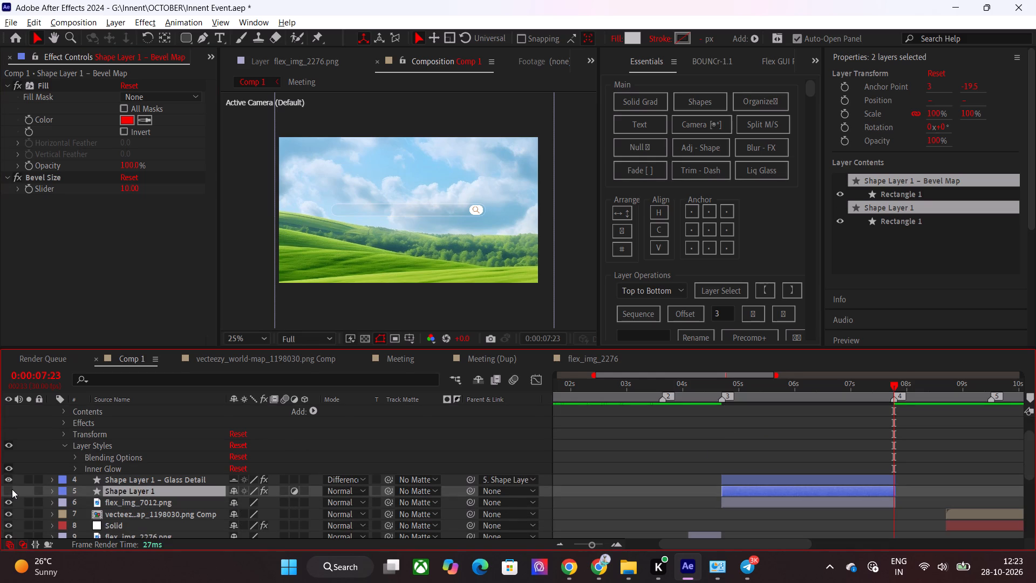
{"action": "left_click", "coordinate": [800, 446]}
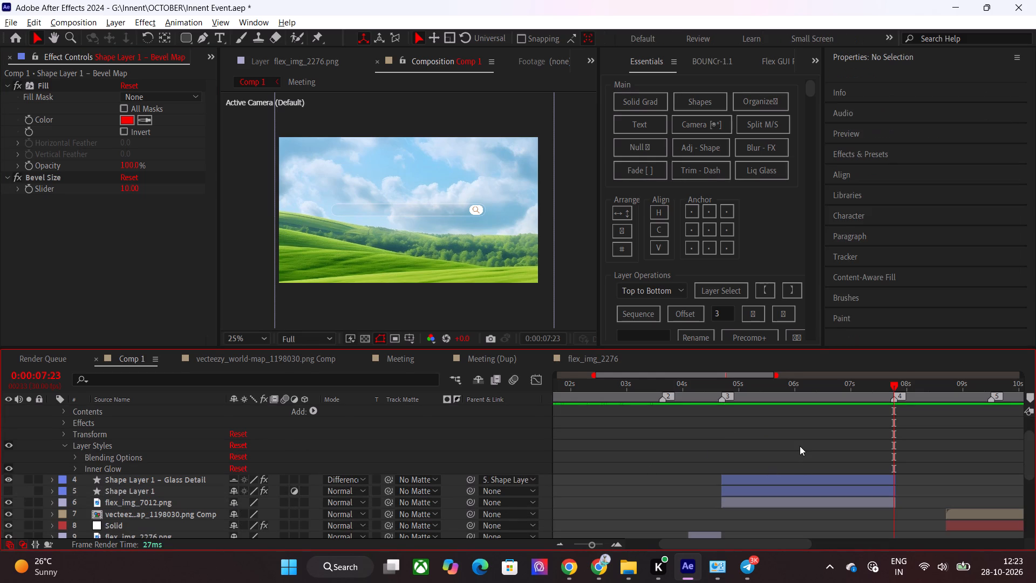
Collapse the expanded Shape Layer 1 – Bevel Map properties in the timeline.
{"action": "left_click", "coordinate": [743, 490]}
{"action": "scroll", "coordinate": [751, 490], "scroll_direction": "up", "scroll_amount": 3}
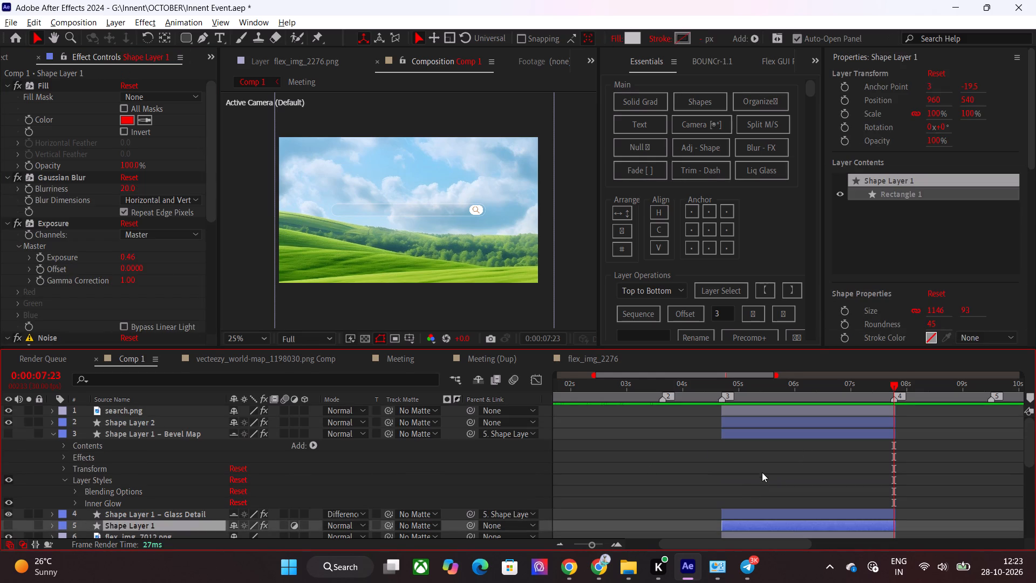
{"action": "key", "text": "ctrl+a"}
{"action": "key", "text": "u"}
{"action": "left_click", "coordinate": [675, 468]}
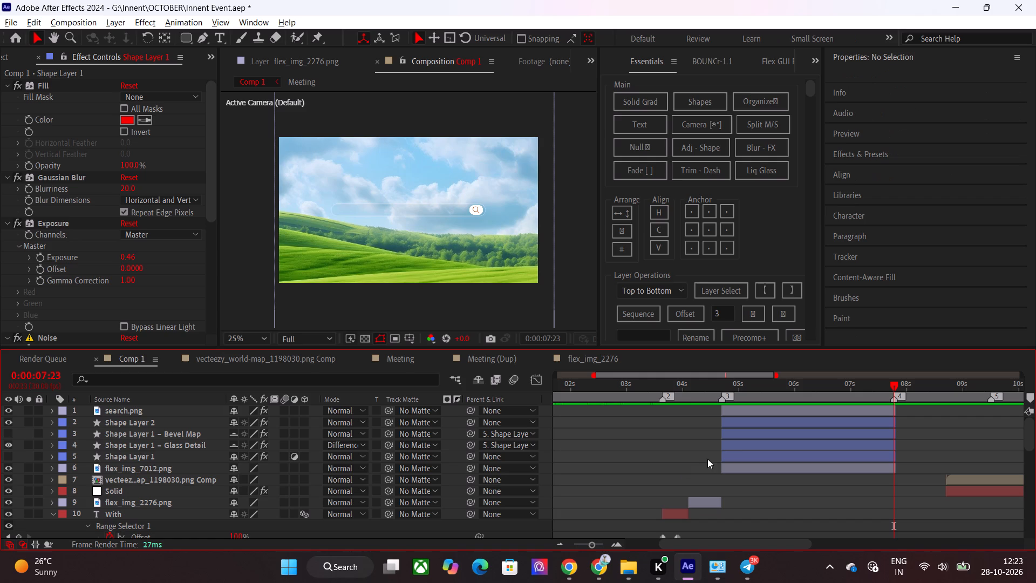
Set the Bevel Size slider on Shape Layer 1 – Bevel Map to 57.
{"action": "left_click", "coordinate": [156, 454]}
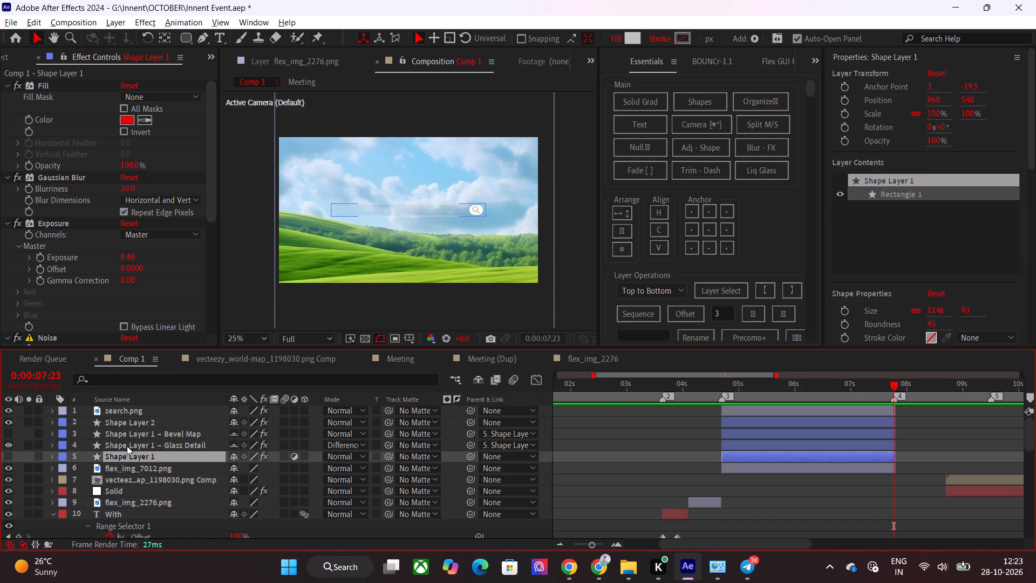
{"action": "left_click", "coordinate": [126, 446]}
{"action": "left_click", "coordinate": [148, 436], "text": "shift"}
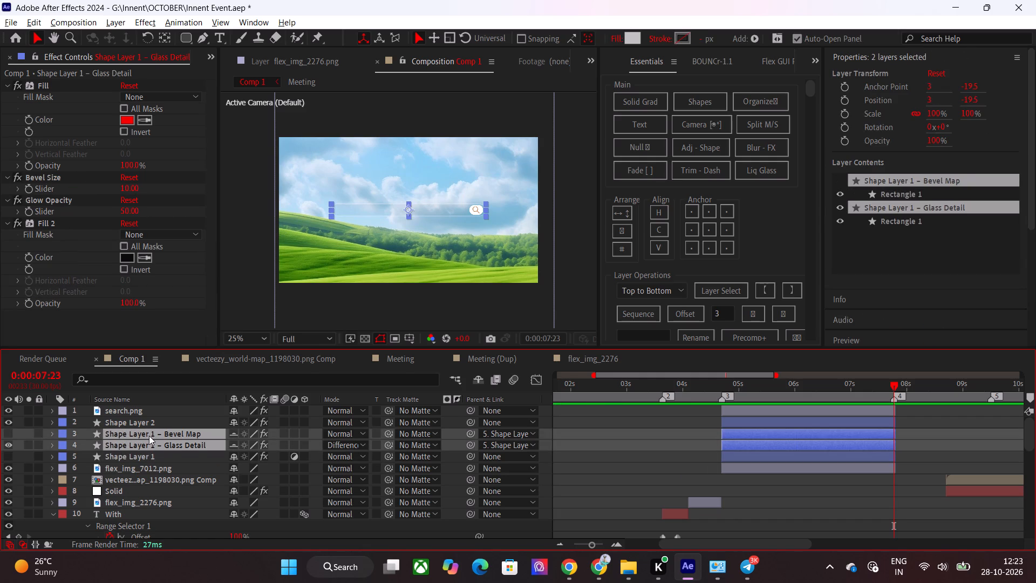
{"action": "left_click", "coordinate": [646, 453]}
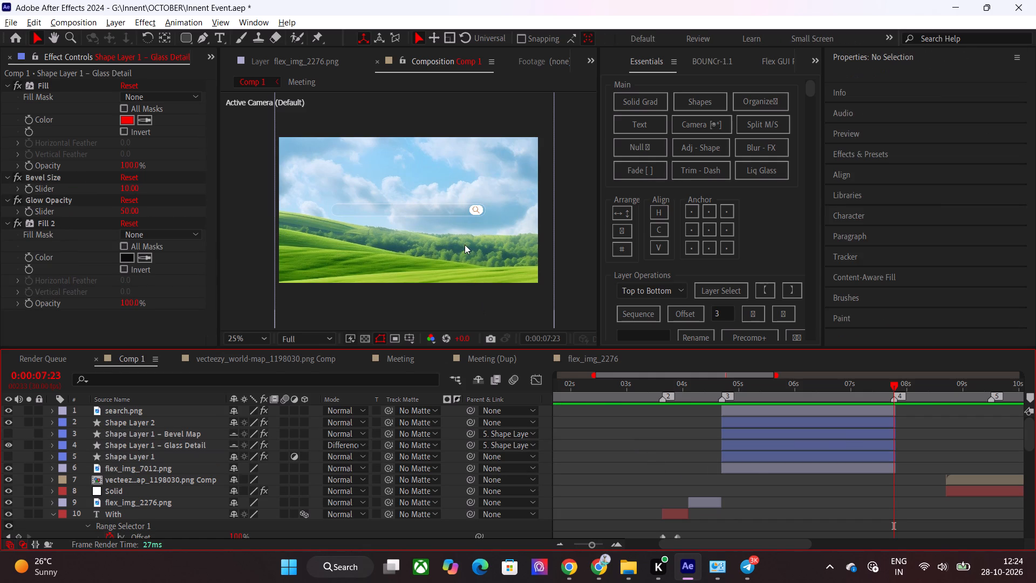
{"action": "scroll", "coordinate": [465, 245], "scroll_direction": "up", "scroll_amount": 1}
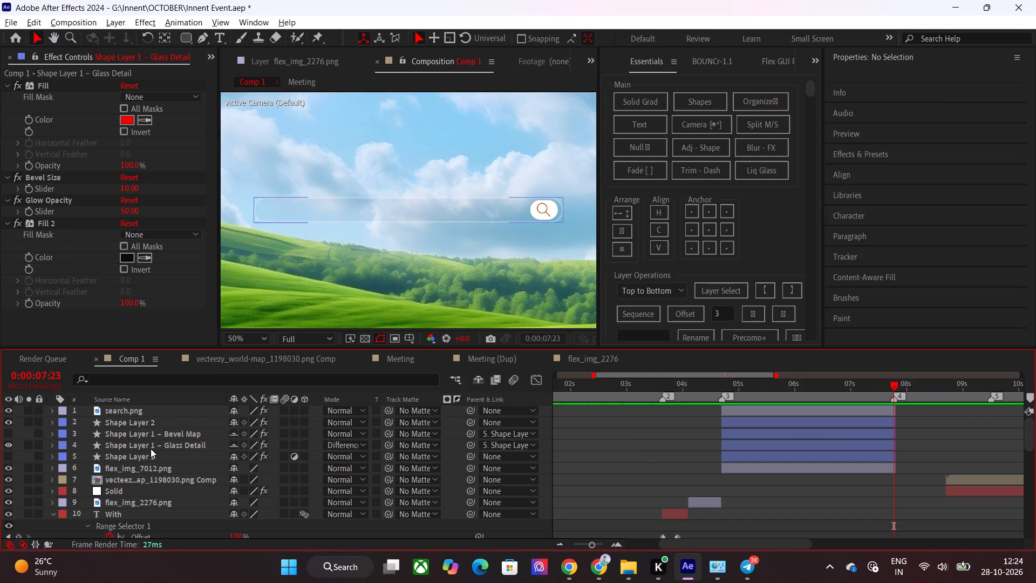
{"action": "left_click", "coordinate": [151, 449]}
{"action": "left_click", "coordinate": [156, 443]}
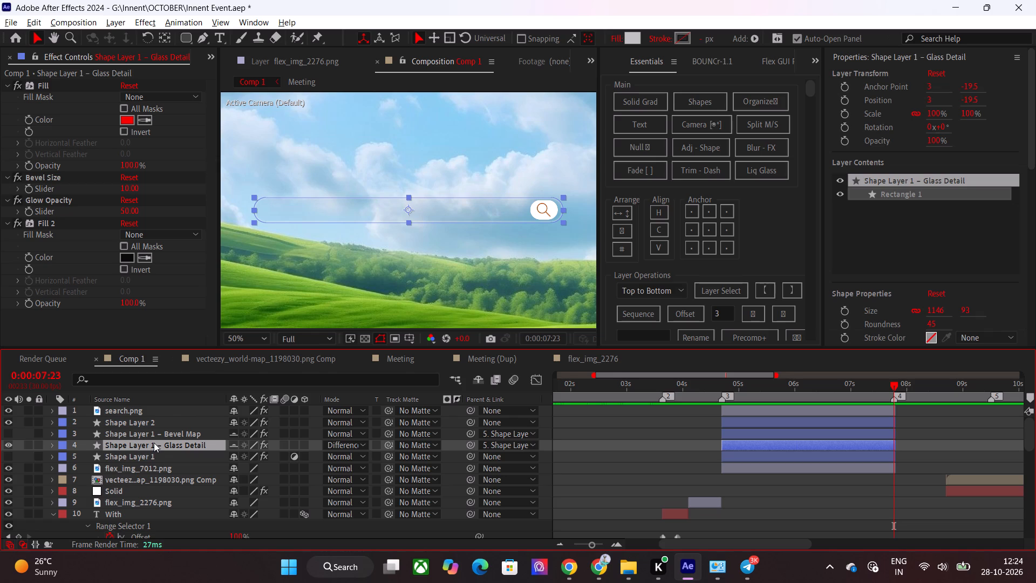
{"action": "left_click", "coordinate": [134, 430]}
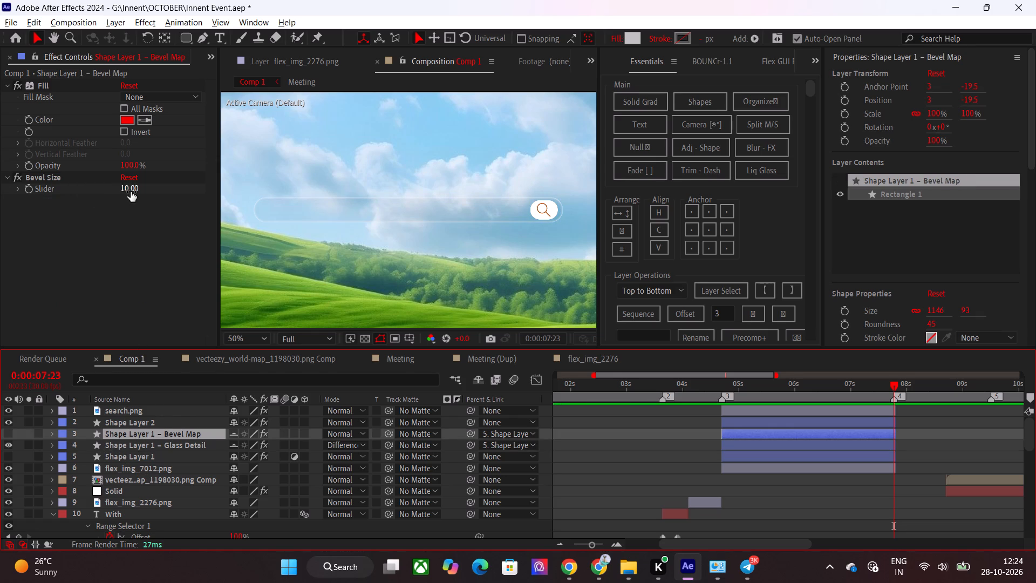
{"action": "left_click_drag", "start_coordinate": [131, 186], "coordinate": [164, 187]}
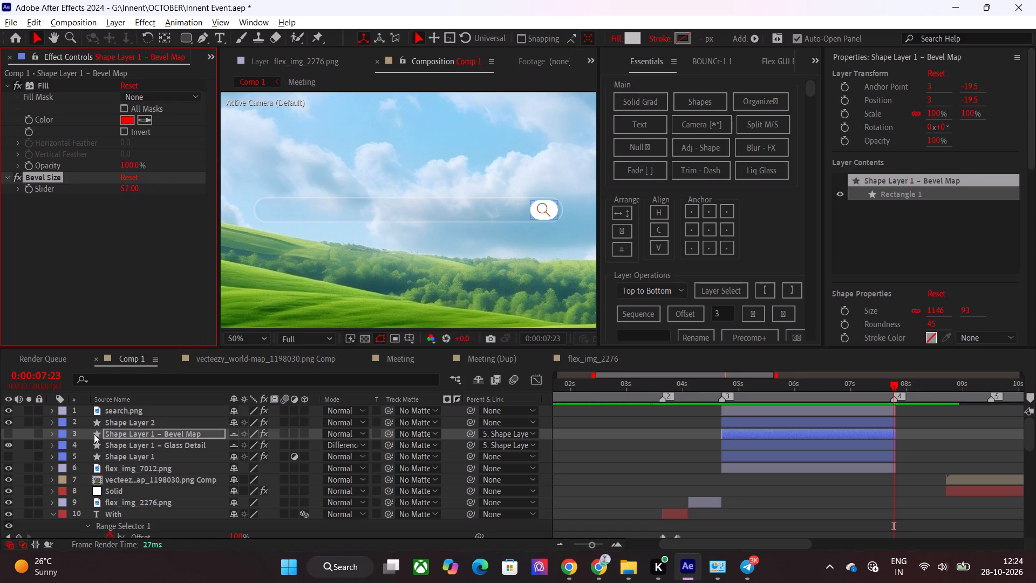
Try red, white, purple and green for Fill 2 on Shape Layer 1 – Glass Detail, settling on black.
{"action": "left_click", "coordinate": [117, 445]}
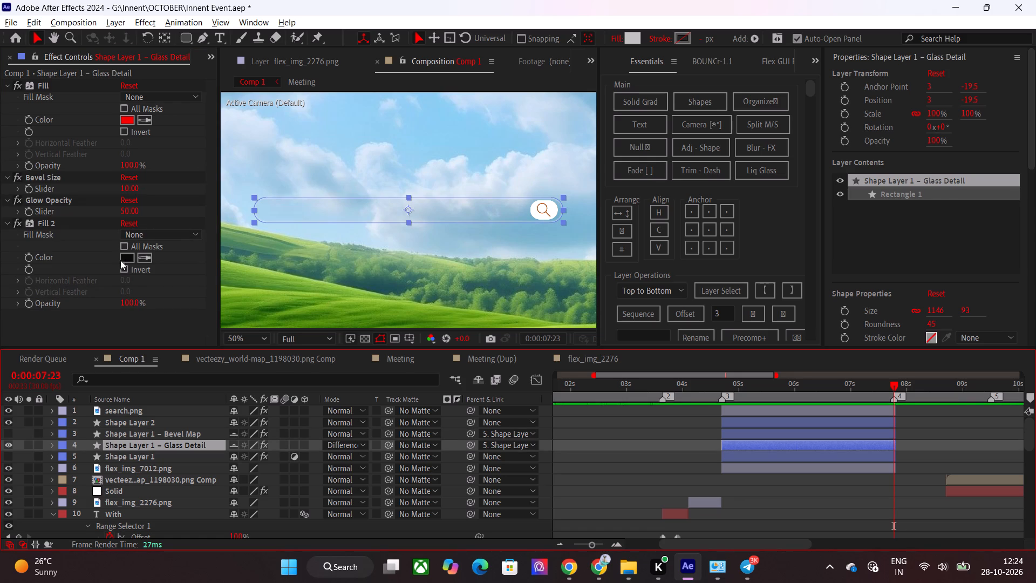
{"action": "left_click", "coordinate": [129, 261]}
{"action": "left_click_drag", "start_coordinate": [156, 390], "coordinate": [271, 326]}
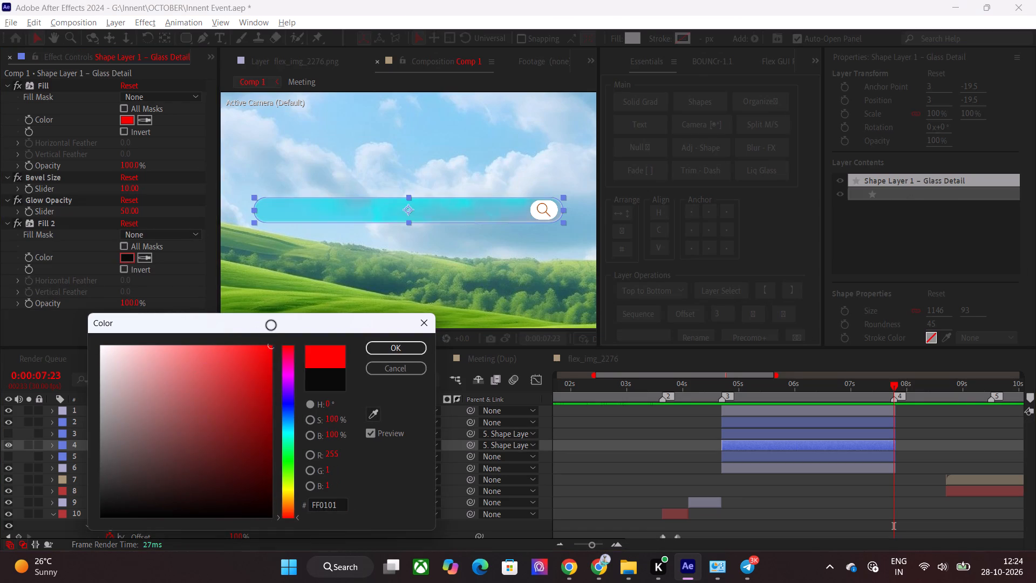
{"action": "left_click_drag", "start_coordinate": [271, 326], "coordinate": [83, 327]}
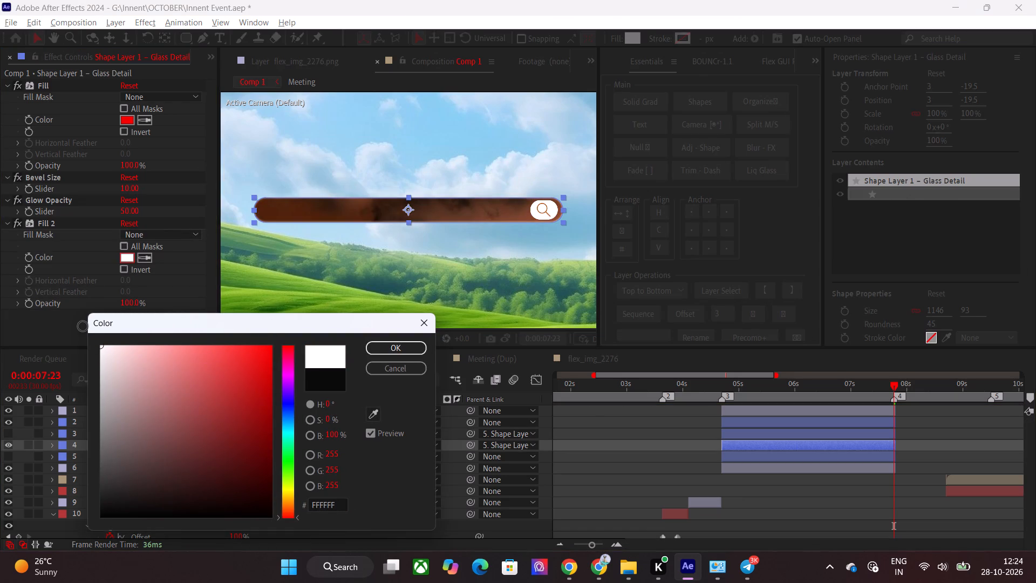
{"action": "left_click_drag", "start_coordinate": [83, 327], "coordinate": [328, 301]}
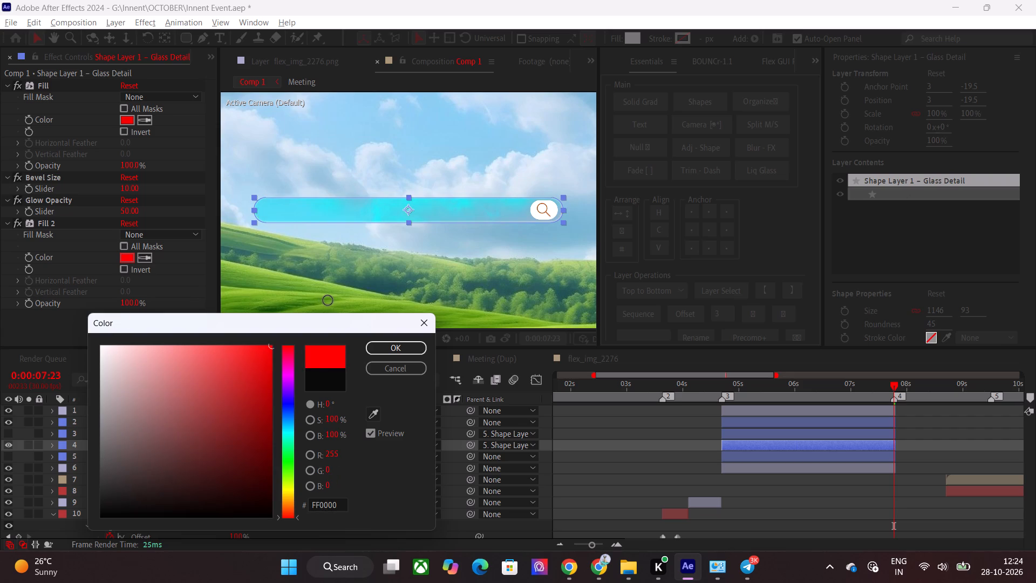
{"action": "left_click_drag", "start_coordinate": [328, 301], "coordinate": [388, 451]}
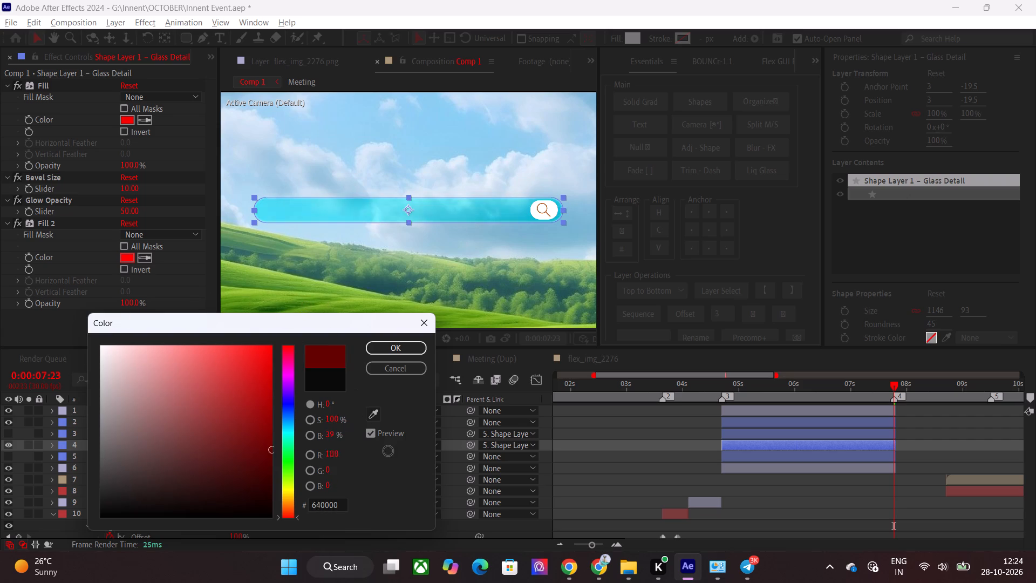
{"action": "left_click_drag", "start_coordinate": [388, 451], "coordinate": [419, 289]}
{"action": "left_click_drag", "start_coordinate": [294, 363], "coordinate": [294, 384]}
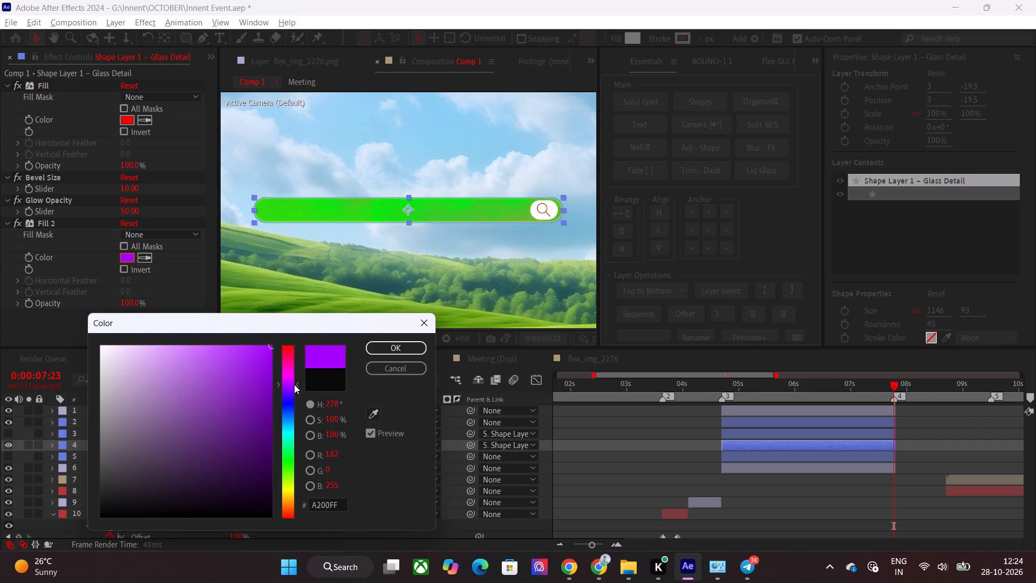
{"action": "left_click_drag", "start_coordinate": [294, 384], "coordinate": [282, 474]}
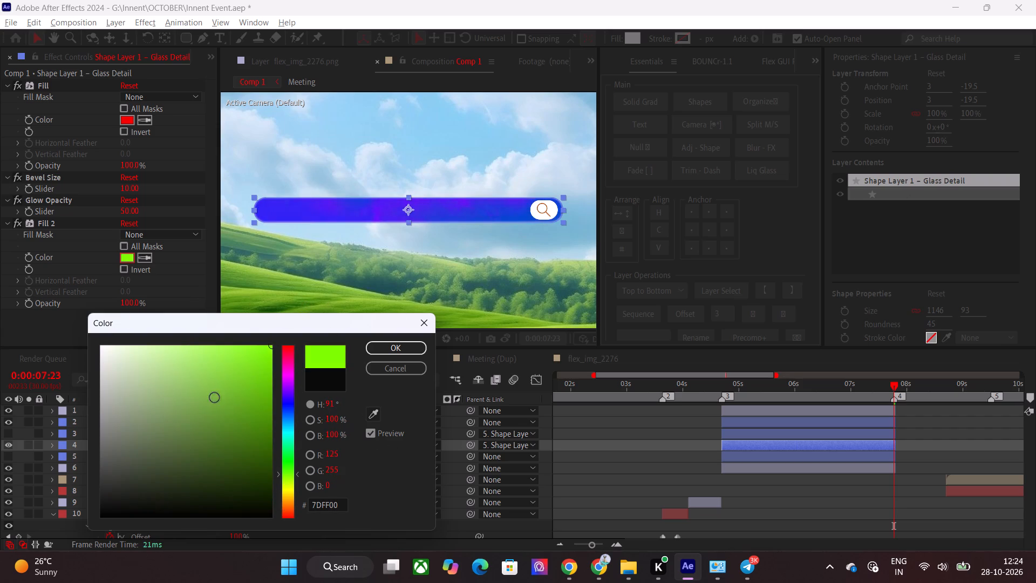
{"action": "left_click_drag", "start_coordinate": [188, 377], "coordinate": [46, 320]}
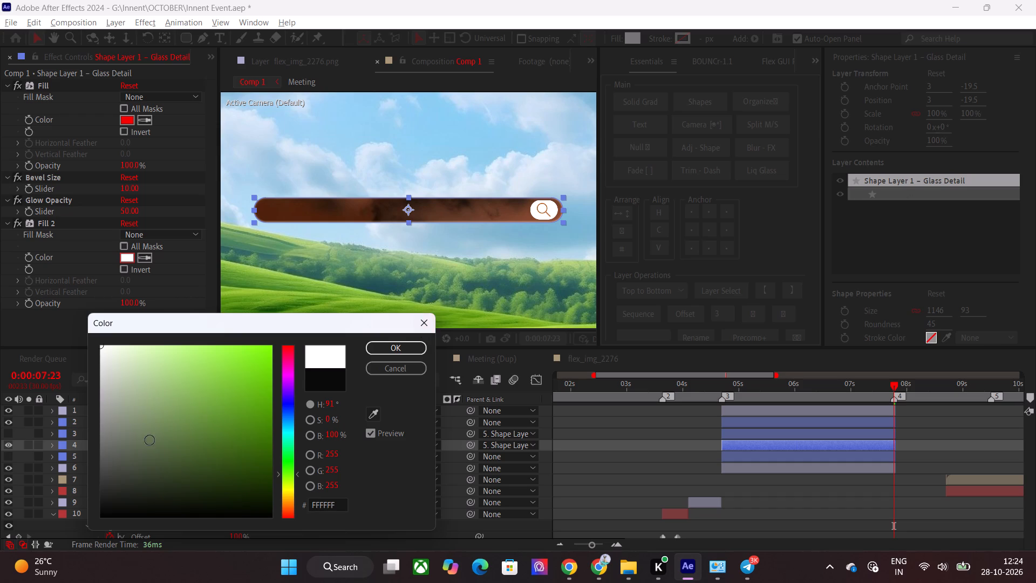
{"action": "left_click_drag", "start_coordinate": [174, 449], "coordinate": [348, 579]}
{"action": "left_click", "coordinate": [396, 347]}
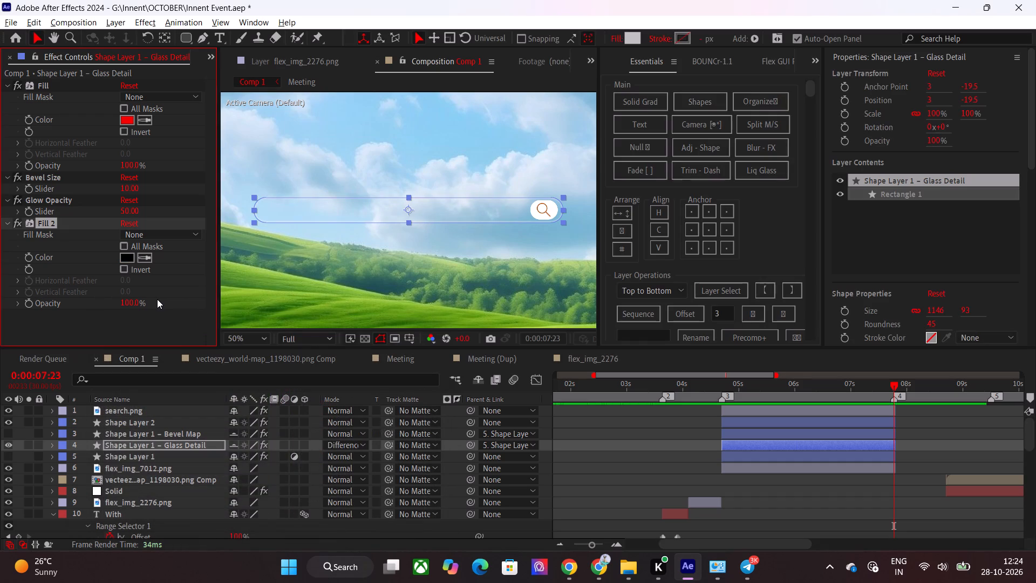
Set Glow Opacity to 118 and Bevel Size to 12 on Shape Layer 1 – Glass Detail.
{"action": "left_click_drag", "start_coordinate": [126, 215], "coordinate": [127, 214]}
{"action": "left_click_drag", "start_coordinate": [127, 214], "coordinate": [173, 214]}
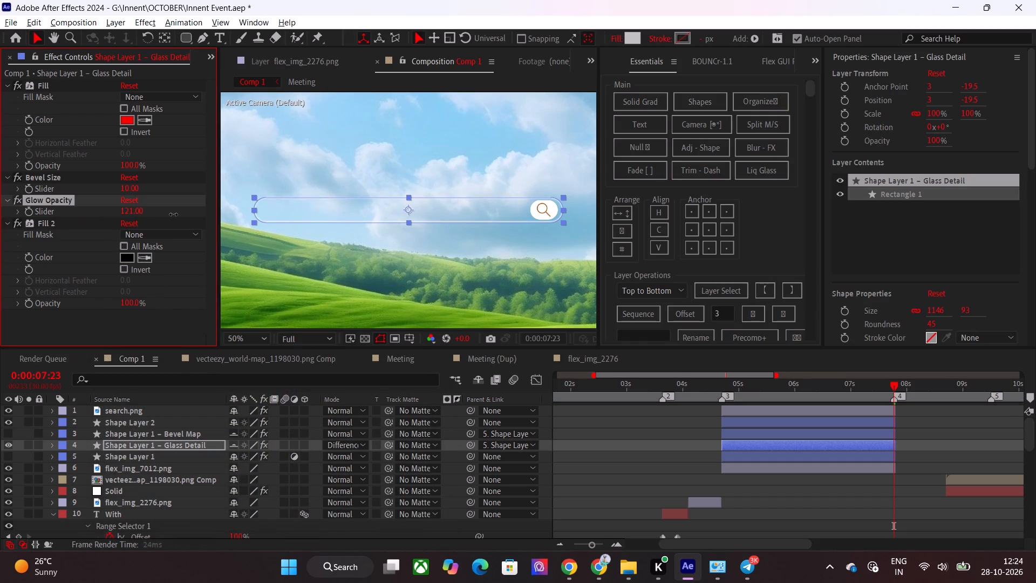
{"action": "left_click_drag", "start_coordinate": [173, 214], "coordinate": [171, 214]}
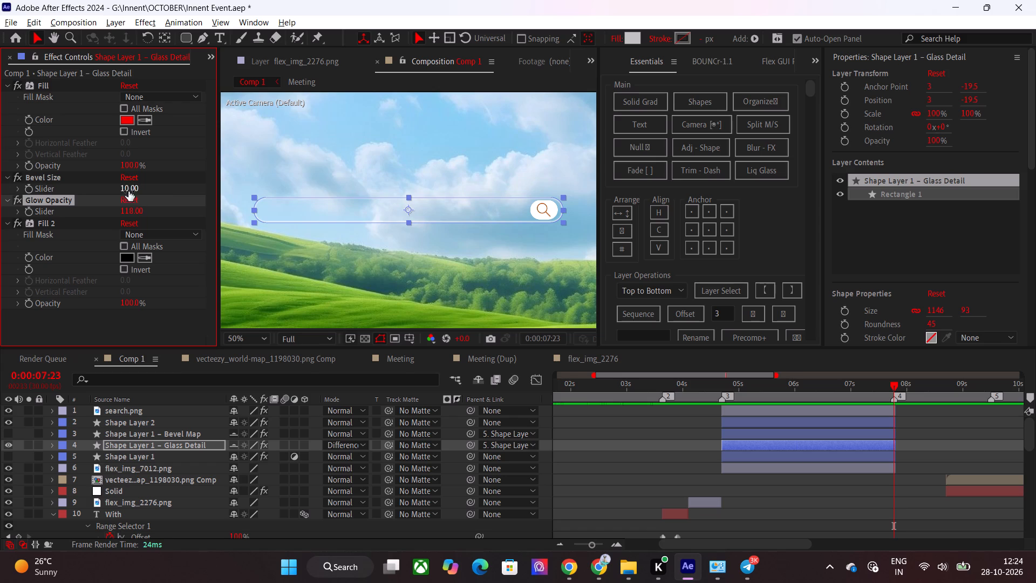
{"action": "left_click", "coordinate": [128, 189]}
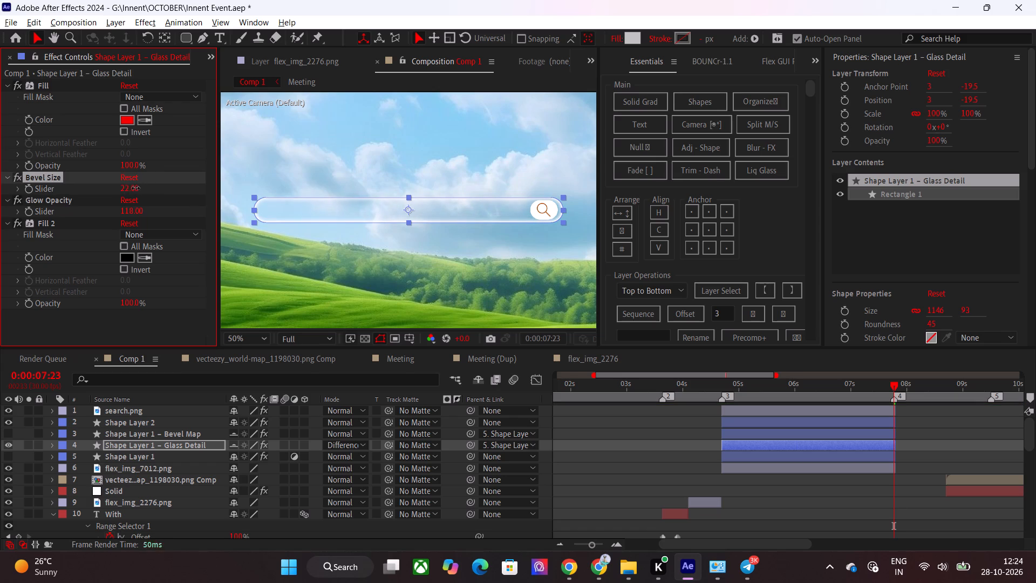
{"action": "left_click", "coordinate": [666, 448]}
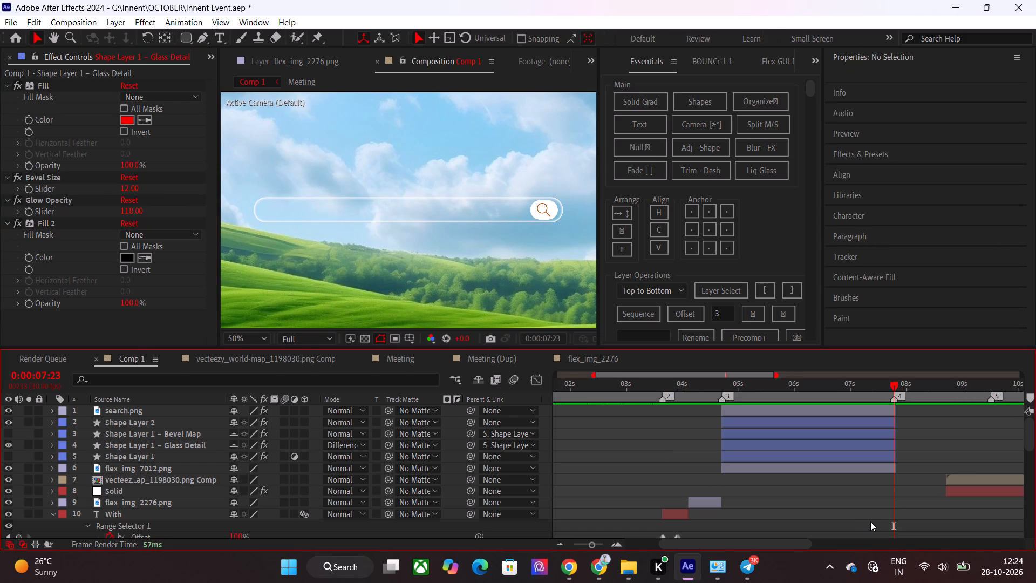
Copy the orange Fill effect from search.png onto Shape Layer 2, the button behind the magnifying glass.
{"action": "left_click", "coordinate": [778, 410]}
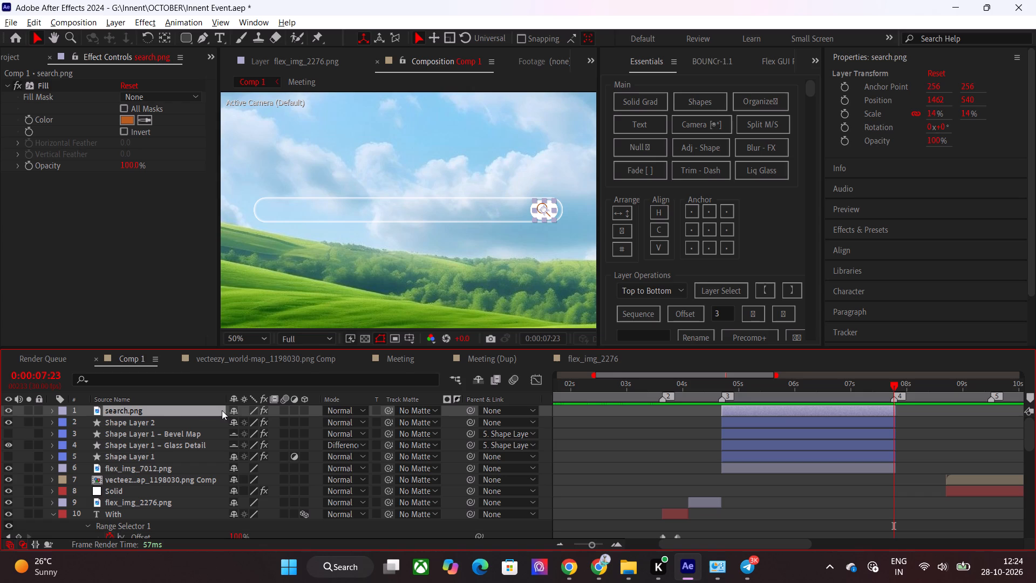
{"action": "left_click", "coordinate": [126, 422]}
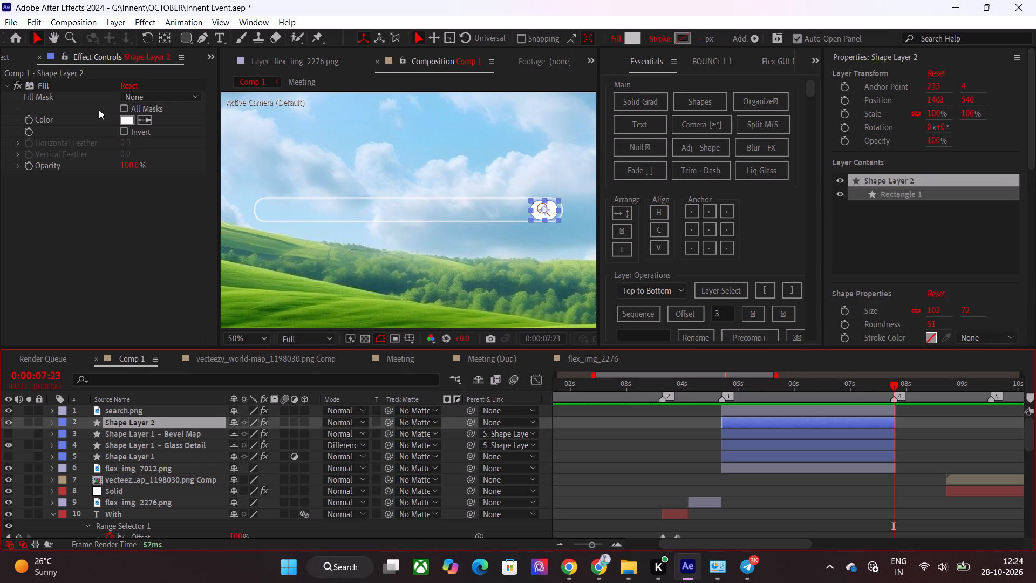
{"action": "left_click", "coordinate": [154, 416]}
{"action": "left_click", "coordinate": [54, 78]}
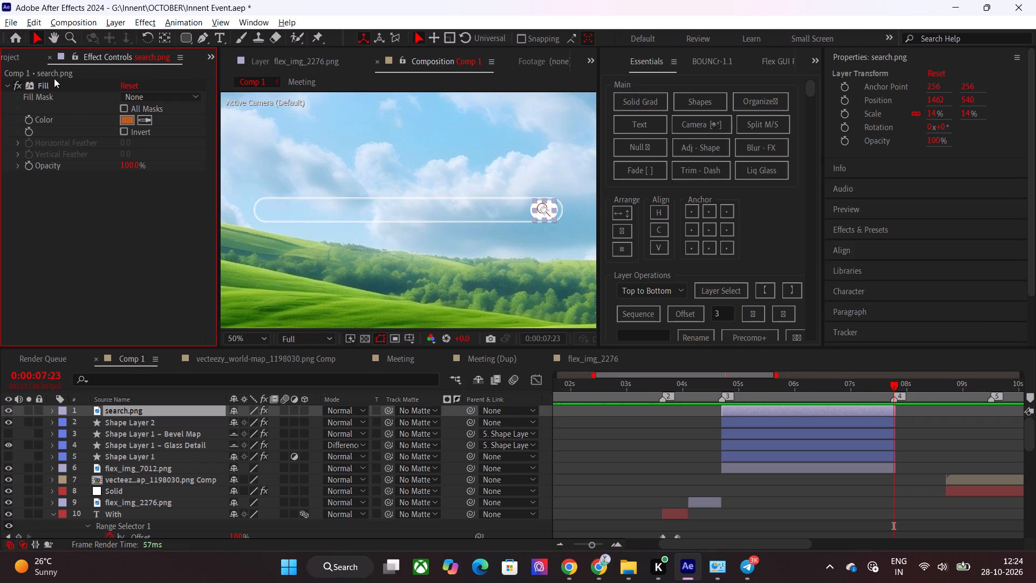
{"action": "left_click", "coordinate": [40, 80]}
{"action": "left_click", "coordinate": [49, 84]}
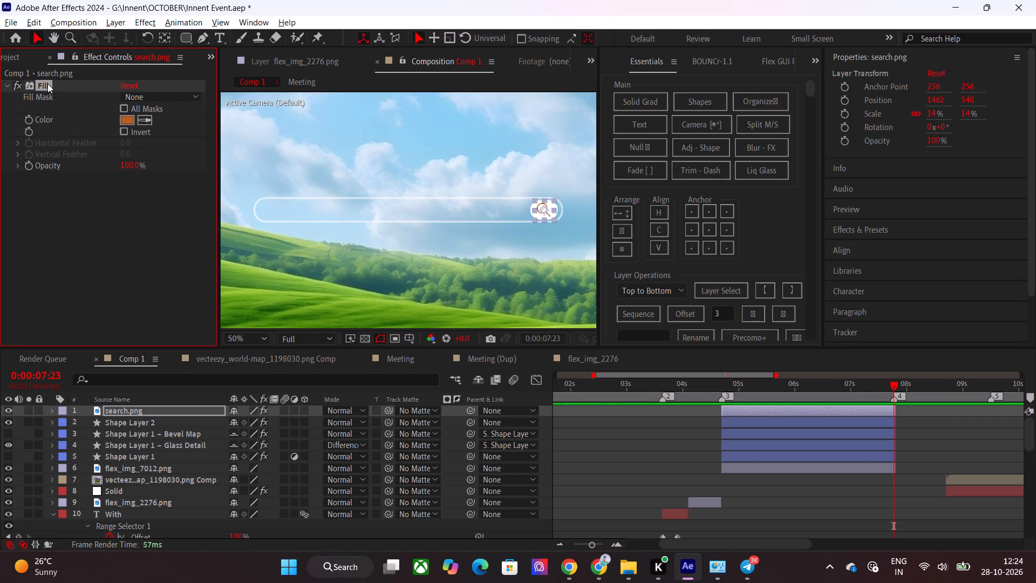
{"action": "key", "text": "ctrl+c"}
{"action": "left_click", "coordinate": [152, 422]}
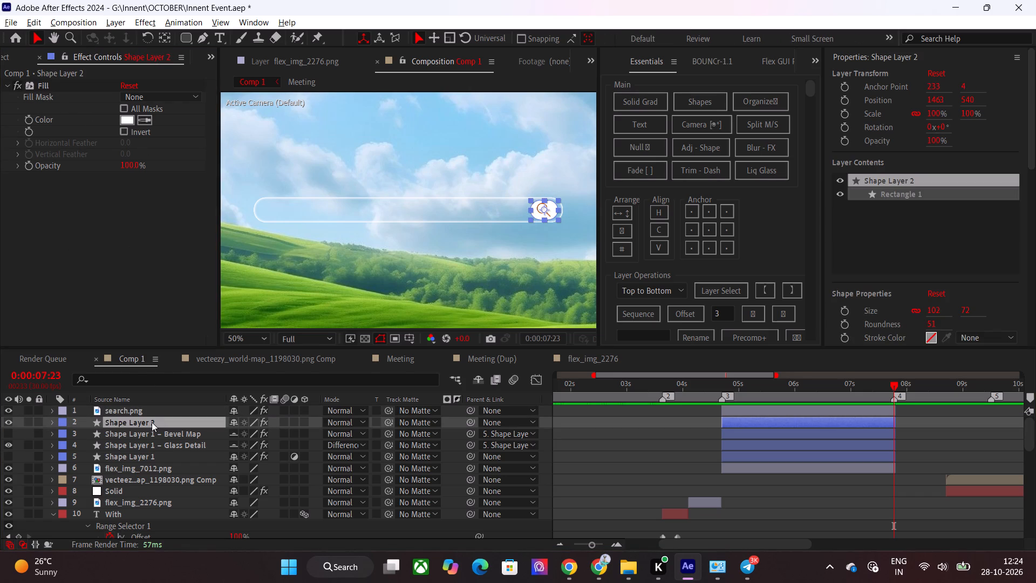
{"action": "key", "text": "ctrl+v"}
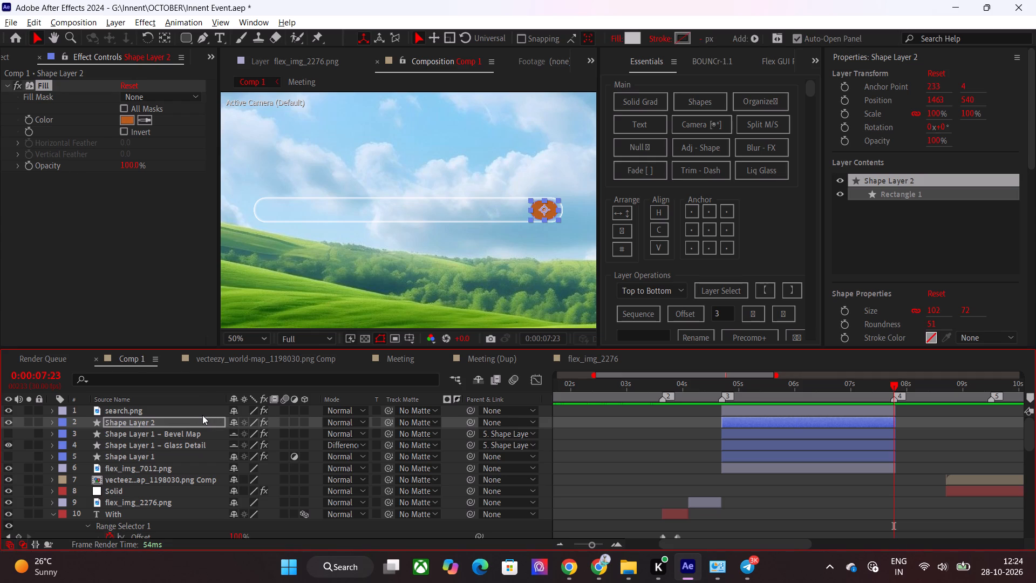
Set the Fill effect colour on search.png, the magnifying glass, to white (FFFFFF).
{"action": "left_click", "coordinate": [184, 410]}
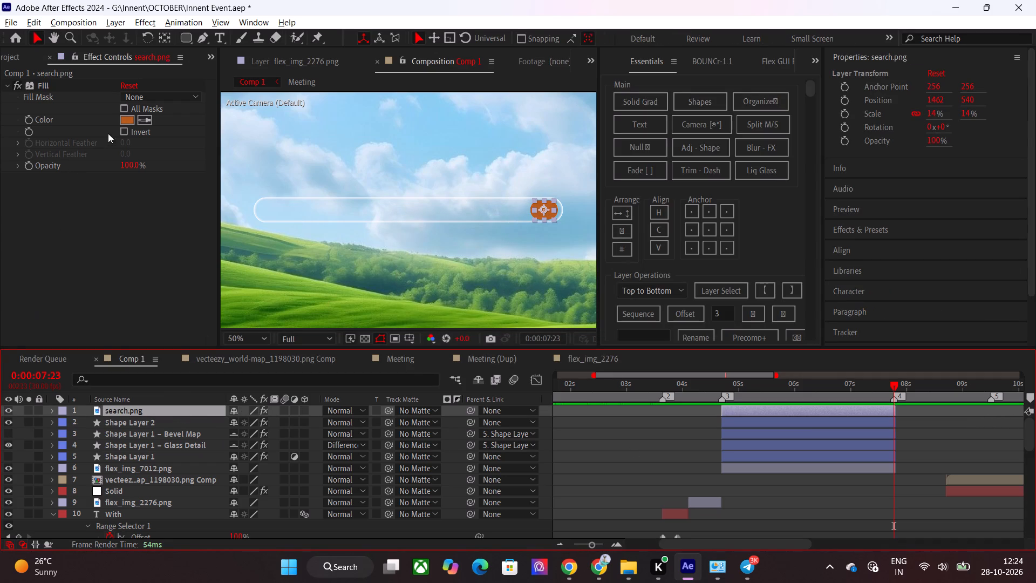
{"action": "left_click", "coordinate": [125, 123]}
{"action": "left_click_drag", "start_coordinate": [147, 398], "coordinate": [27, 290]}
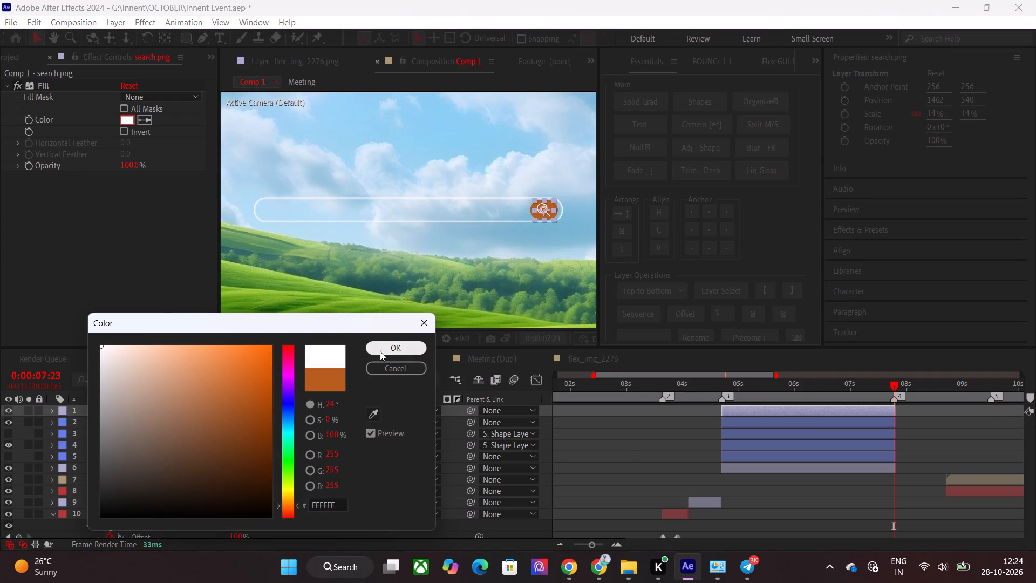
{"action": "left_click", "coordinate": [385, 348]}
{"action": "left_click", "coordinate": [619, 416]}
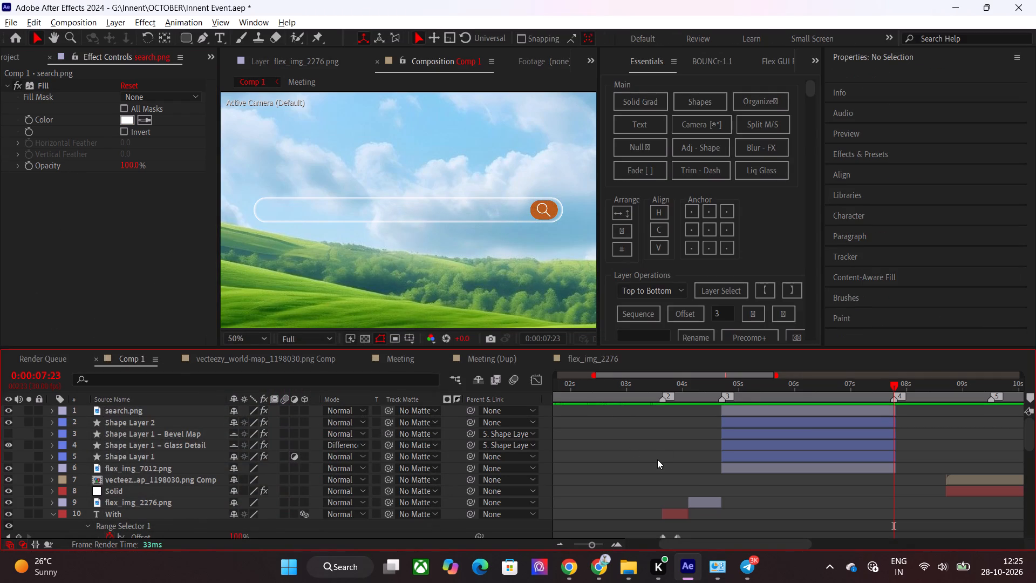
Add a text layer reading "Best Venues Across Canada" with the playhead at 0:00:04:21.
{"action": "scroll", "coordinate": [479, 269], "scroll_direction": "down", "scroll_amount": 1}
{"action": "scroll", "coordinate": [479, 268], "scroll_direction": "up", "scroll_amount": 1}
{"action": "scroll", "coordinate": [479, 268], "scroll_direction": "down", "scroll_amount": 1}
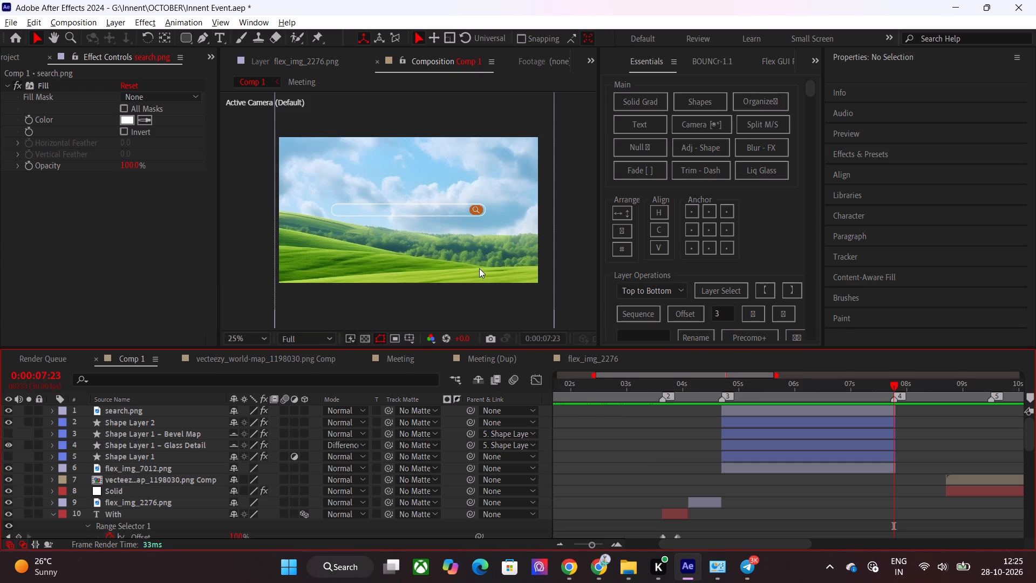
{"action": "scroll", "coordinate": [479, 268], "scroll_direction": "up", "scroll_amount": 1}
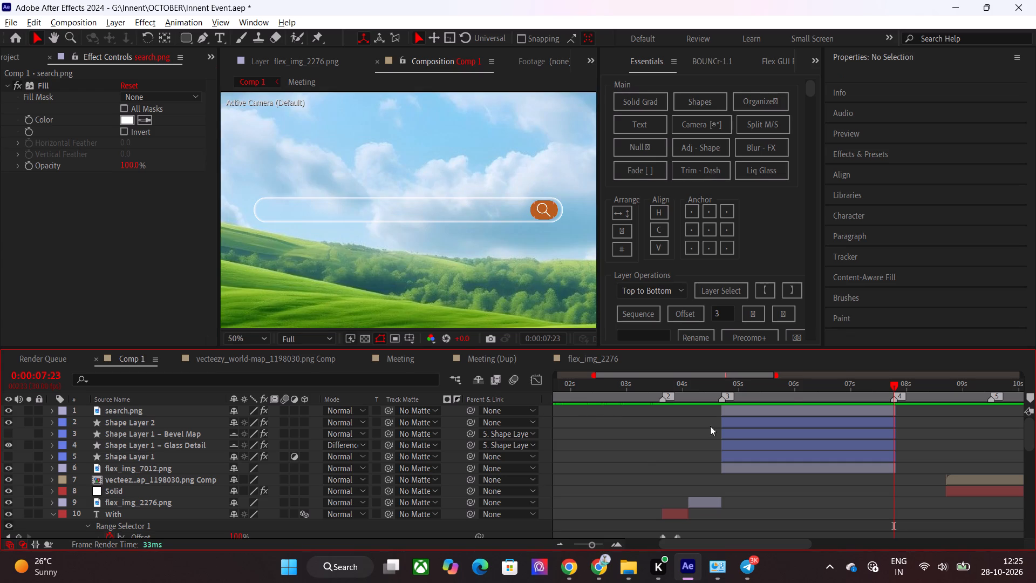
{"action": "left_click_drag", "start_coordinate": [790, 391], "coordinate": [721, 400]}
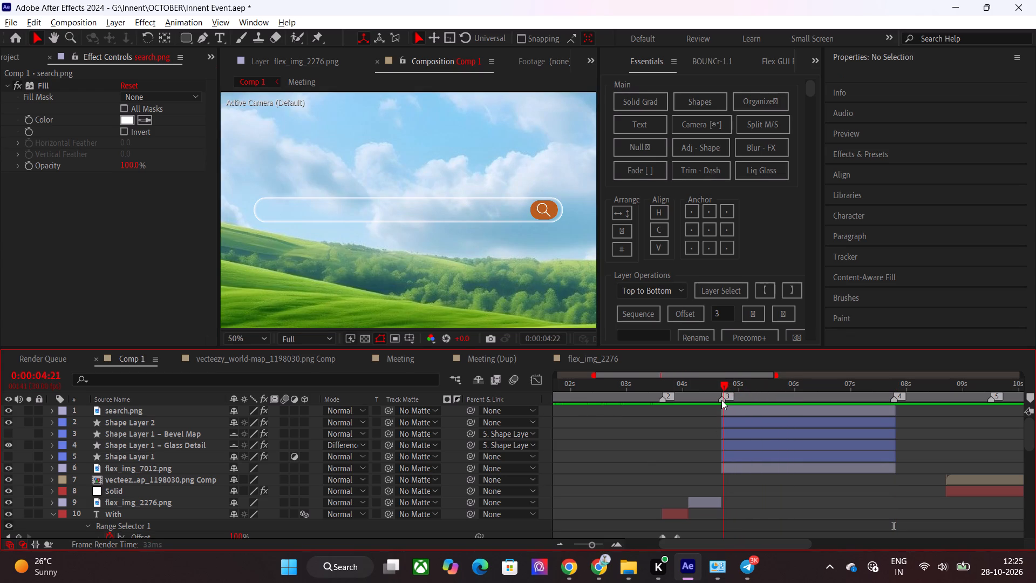
{"action": "left_click_drag", "start_coordinate": [721, 400], "coordinate": [737, 408]}
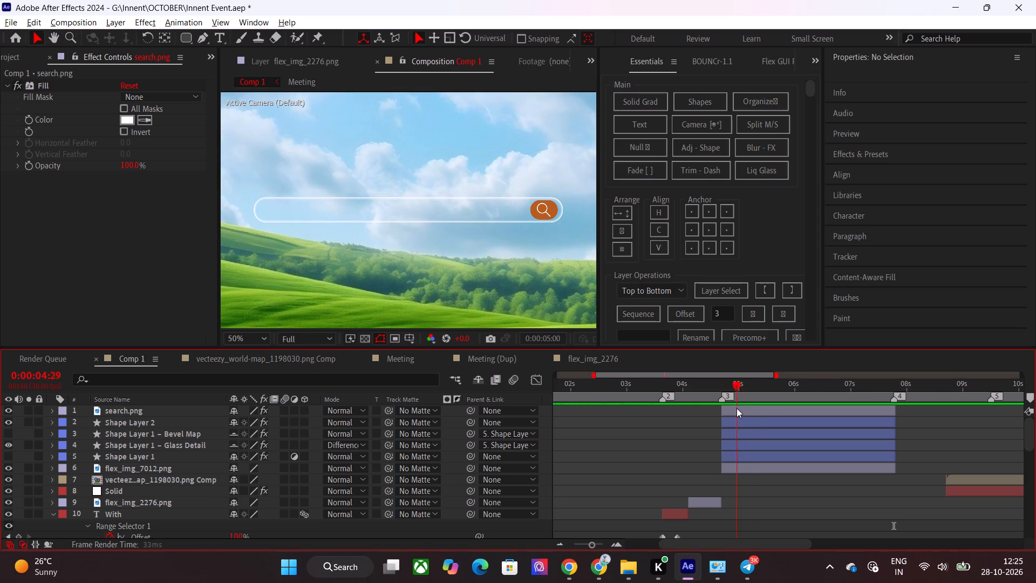
{"action": "left_click_drag", "start_coordinate": [737, 408], "coordinate": [723, 408]}
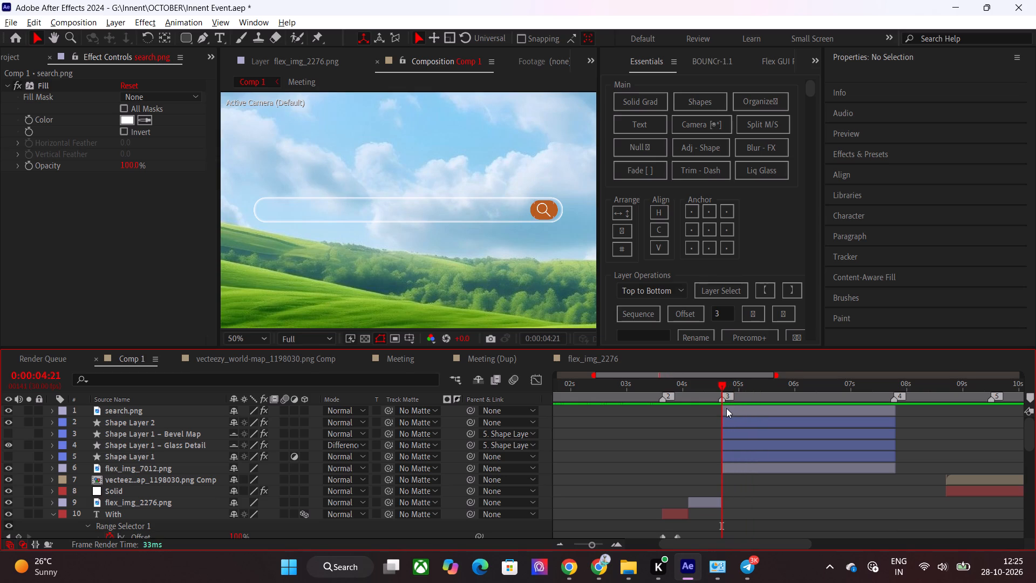
{"action": "left_click", "coordinate": [755, 416]}
{"action": "left_click", "coordinate": [639, 128]}
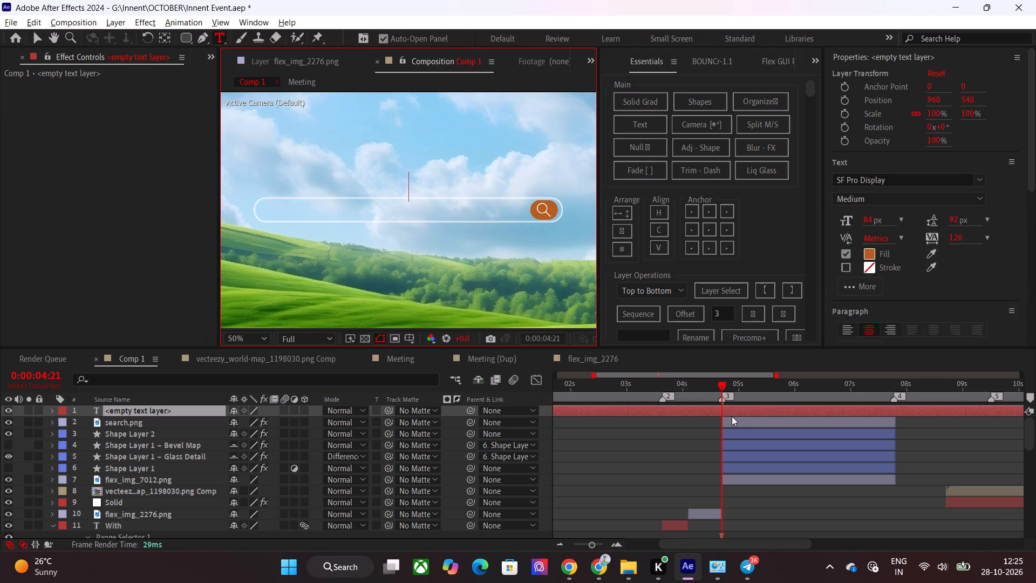
{"action": "double_click", "coordinate": [725, 410]}
{"action": "type", "text": "Best Venu"}
{"action": "type", "text": "es Across A"}
{"action": "key", "text": "BackSpace"}
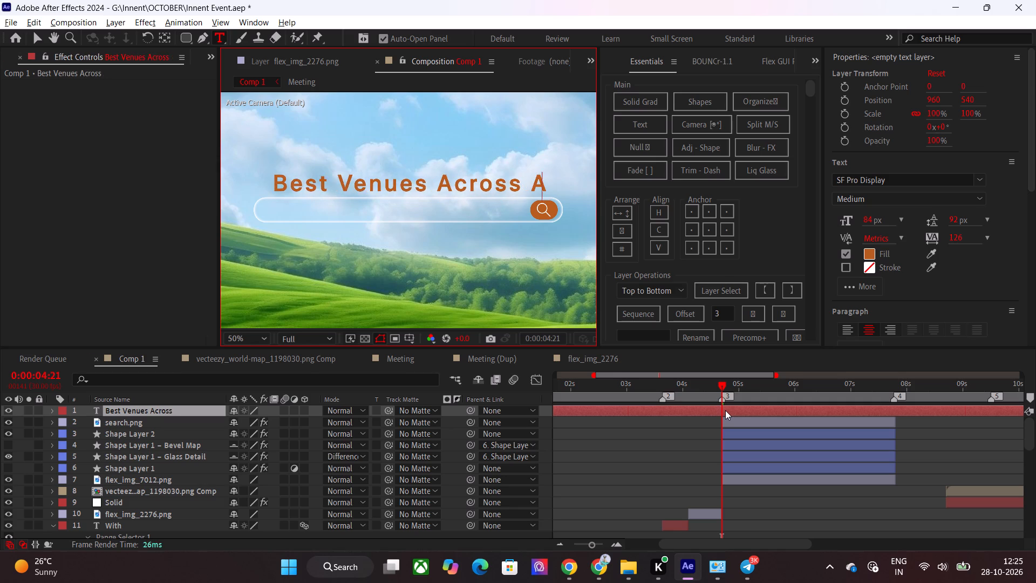
{"action": "type", "text": "Canada"}
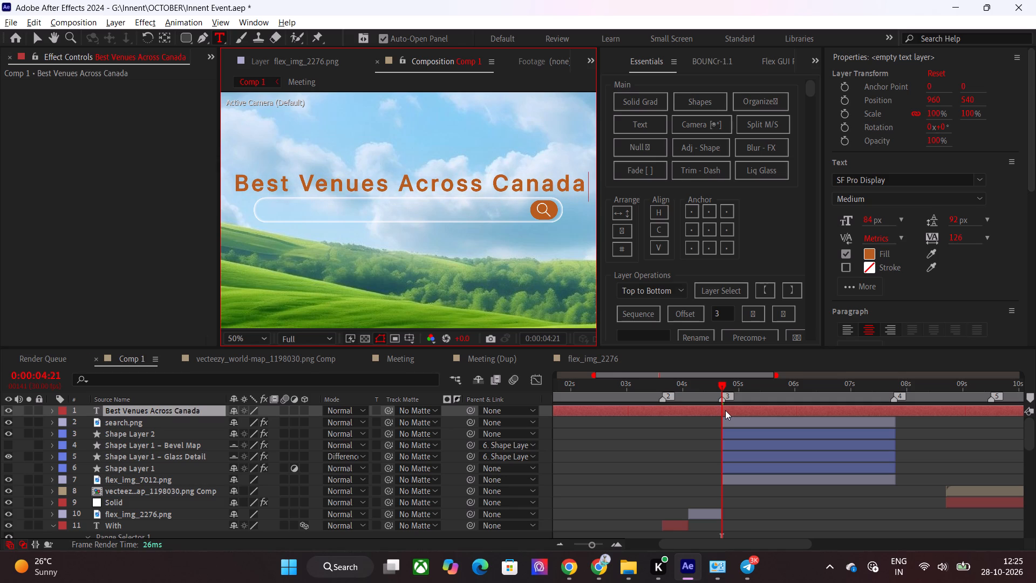
Set the whole "Best Venues Across Canada" text to tracking 0 and the Regular font style.
{"action": "key", "text": "ctrl+a"}
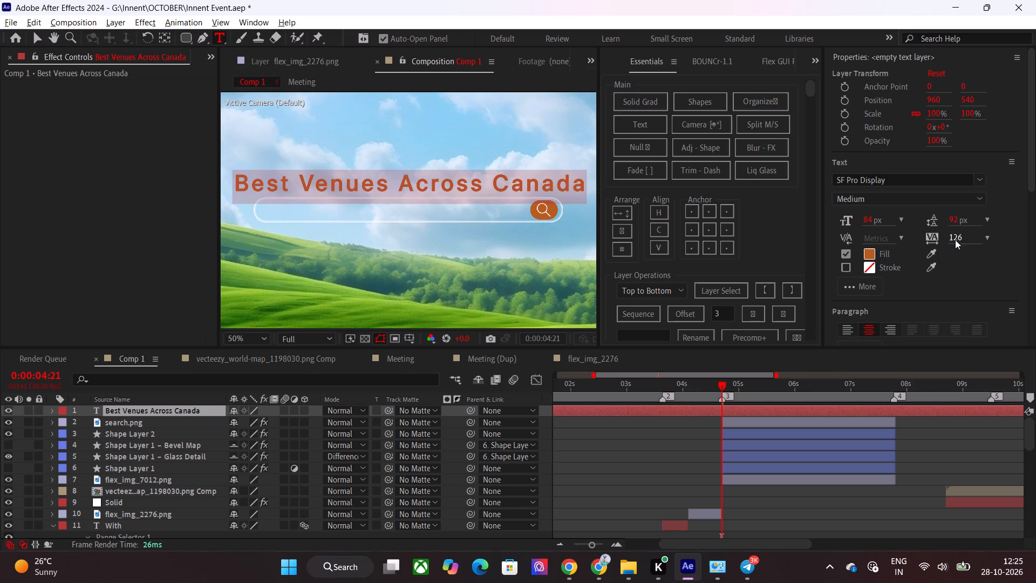
{"action": "left_click", "coordinate": [955, 240]}
{"action": "key", "text": "0"}
{"action": "key", "text": "Return"}
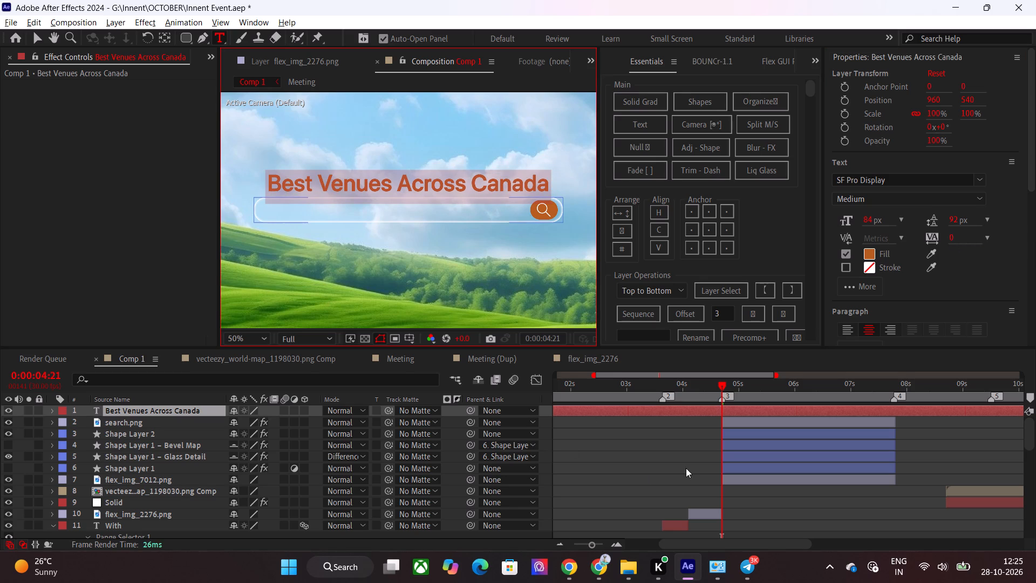
{"action": "left_click", "coordinate": [978, 196]}
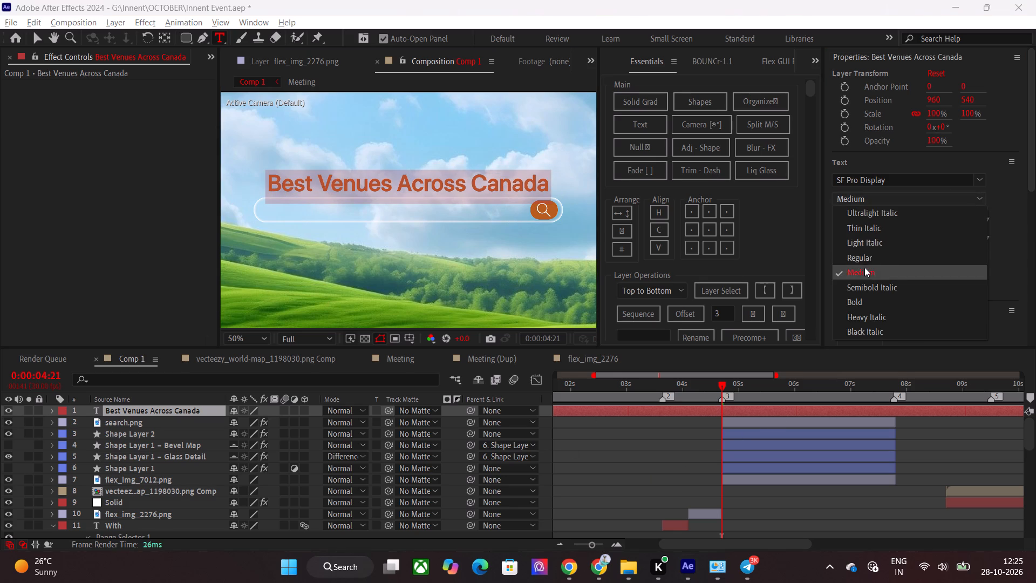
{"action": "left_click", "coordinate": [878, 253]}
{"action": "left_click", "coordinate": [608, 432]}
Centre the anchor point of the "Best Venues Across Canada" layer on its text and scale the layer to 59%.
{"action": "left_click", "coordinate": [745, 409]}
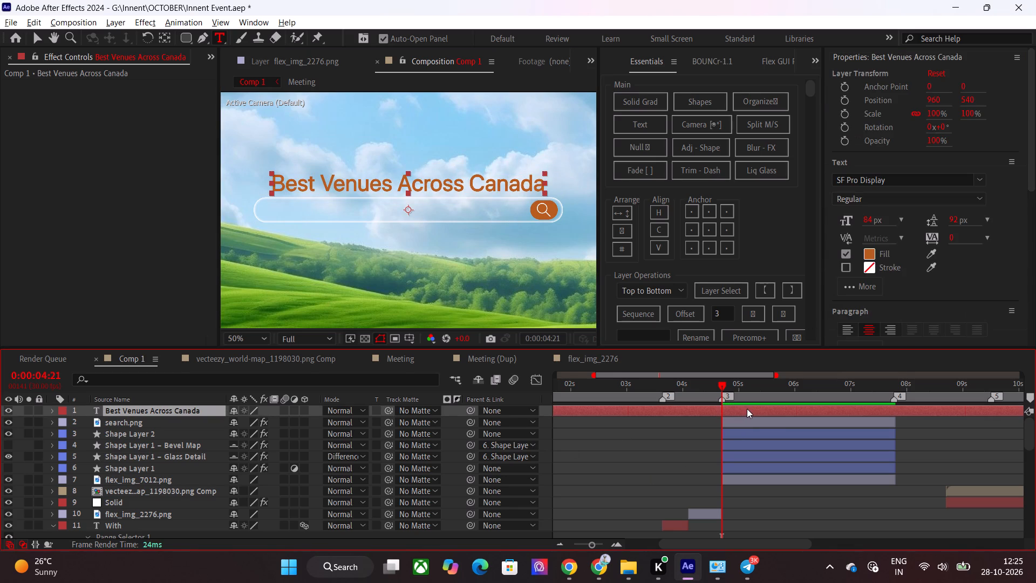
{"action": "left_click", "coordinate": [712, 229]}
{"action": "key", "text": "s"}
{"action": "left_click_drag", "start_coordinate": [271, 424], "coordinate": [271, 424]}
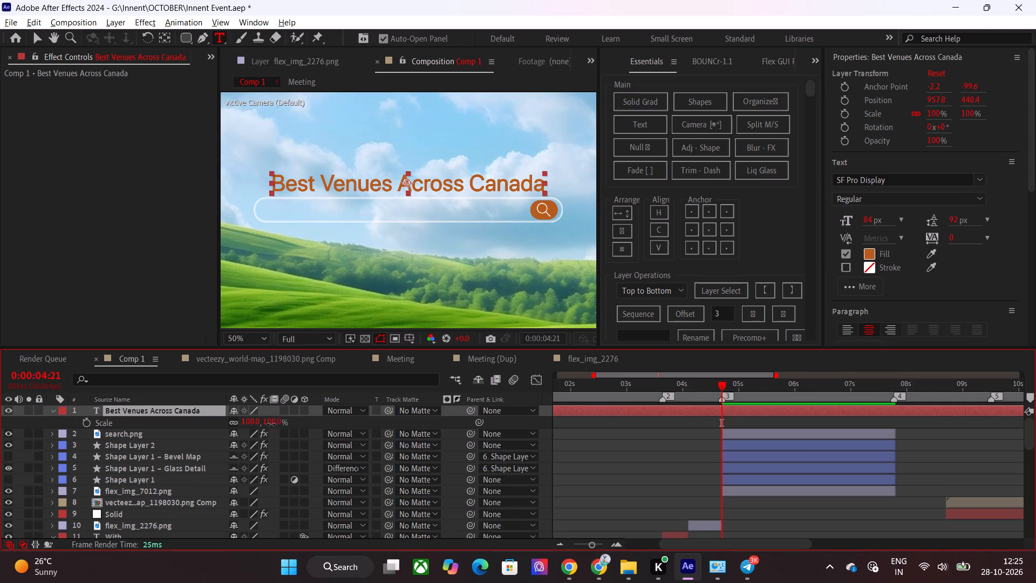
{"action": "left_click_drag", "start_coordinate": [271, 424], "coordinate": [243, 424]}
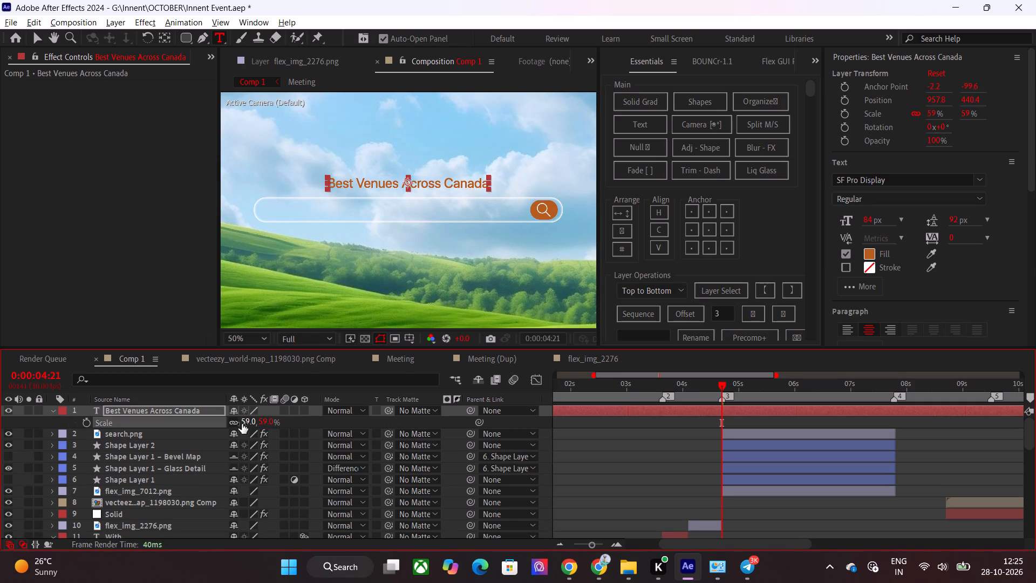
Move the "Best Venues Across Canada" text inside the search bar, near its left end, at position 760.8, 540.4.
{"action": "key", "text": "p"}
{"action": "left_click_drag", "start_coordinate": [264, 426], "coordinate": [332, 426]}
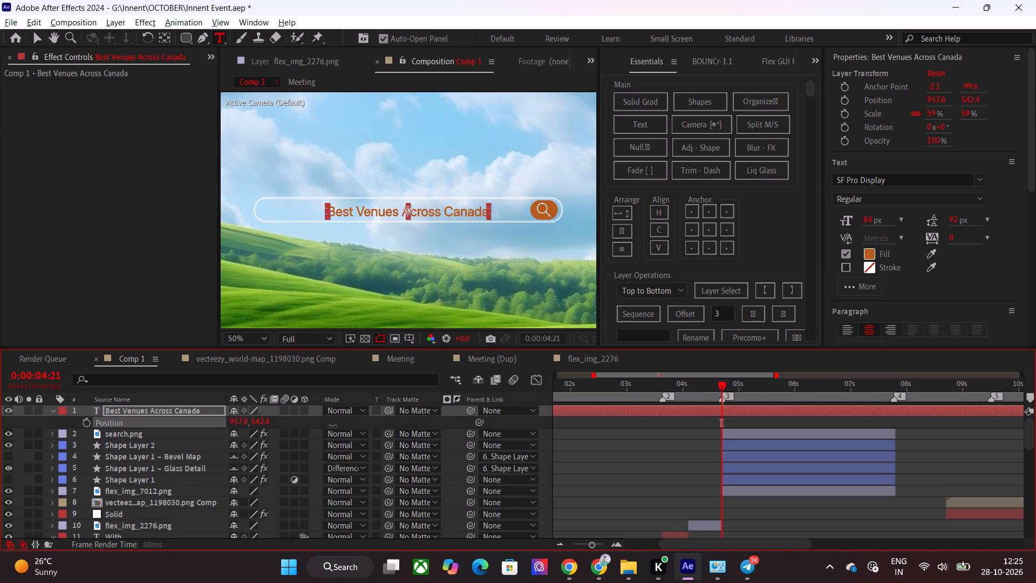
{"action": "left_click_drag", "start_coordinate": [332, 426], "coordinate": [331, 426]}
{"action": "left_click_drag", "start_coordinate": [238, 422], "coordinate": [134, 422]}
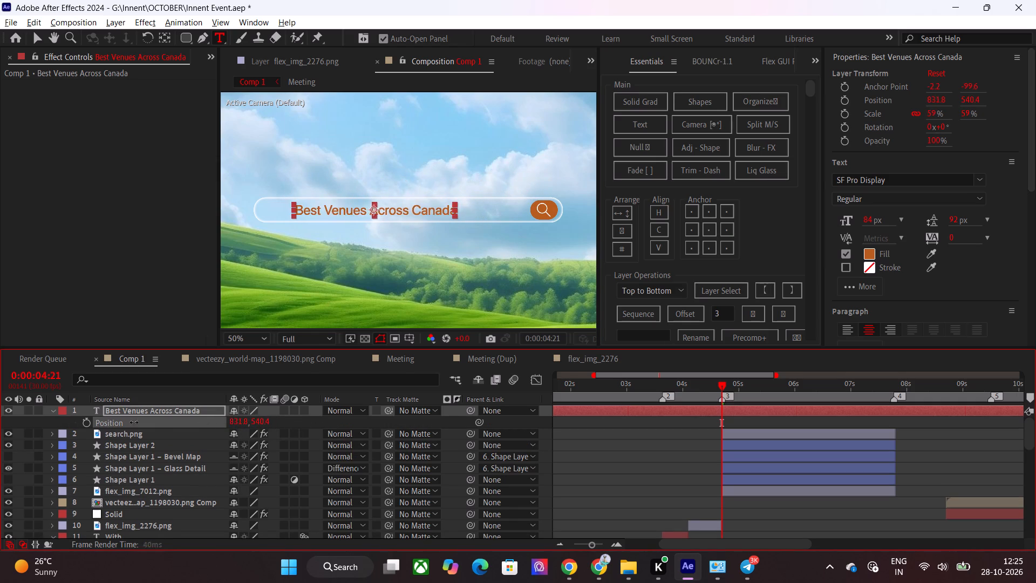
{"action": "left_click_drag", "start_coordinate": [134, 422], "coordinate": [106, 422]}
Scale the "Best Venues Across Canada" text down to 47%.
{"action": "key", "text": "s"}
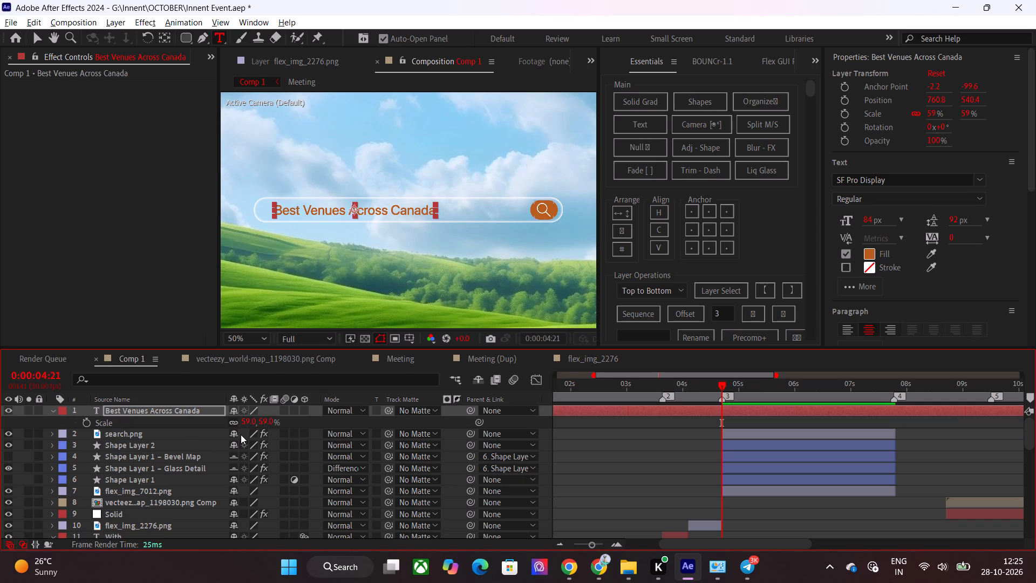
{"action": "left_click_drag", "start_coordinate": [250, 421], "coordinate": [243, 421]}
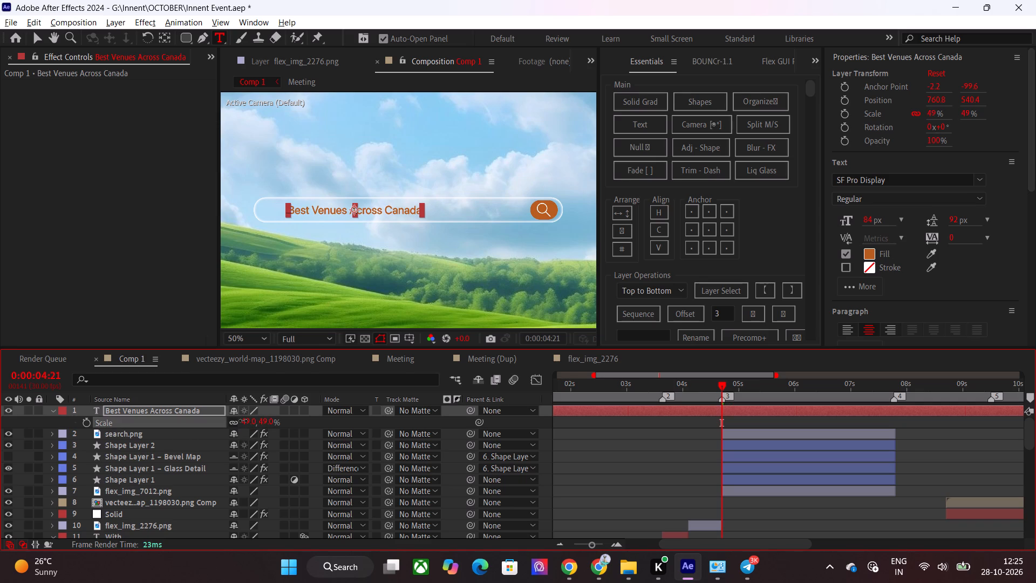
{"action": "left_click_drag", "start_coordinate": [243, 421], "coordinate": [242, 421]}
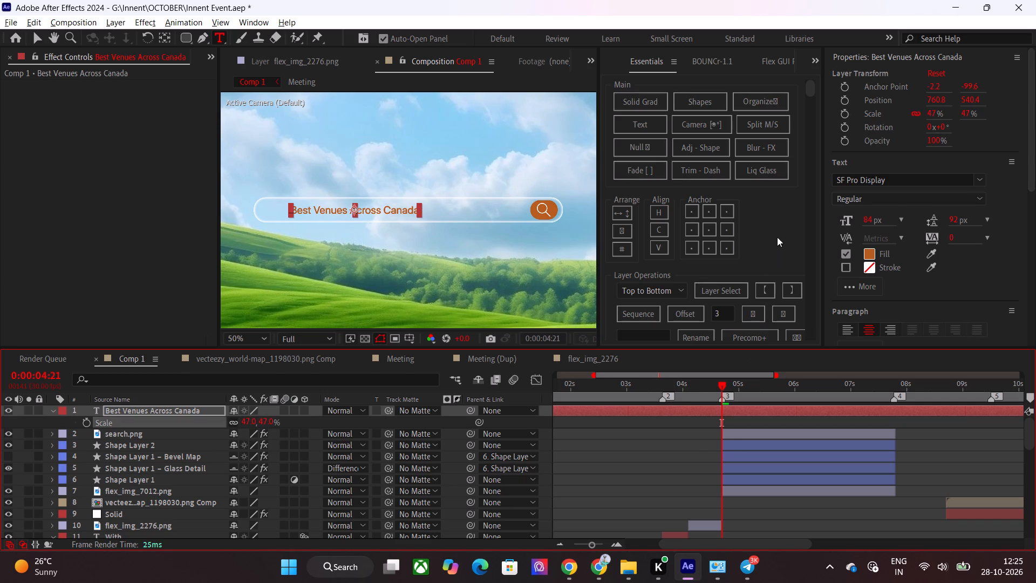
Align the "Best Venues Across Canada" text to the horizontal and vertical centre of the composition, keeping its anchor centred.
{"action": "left_click", "coordinate": [774, 66]}
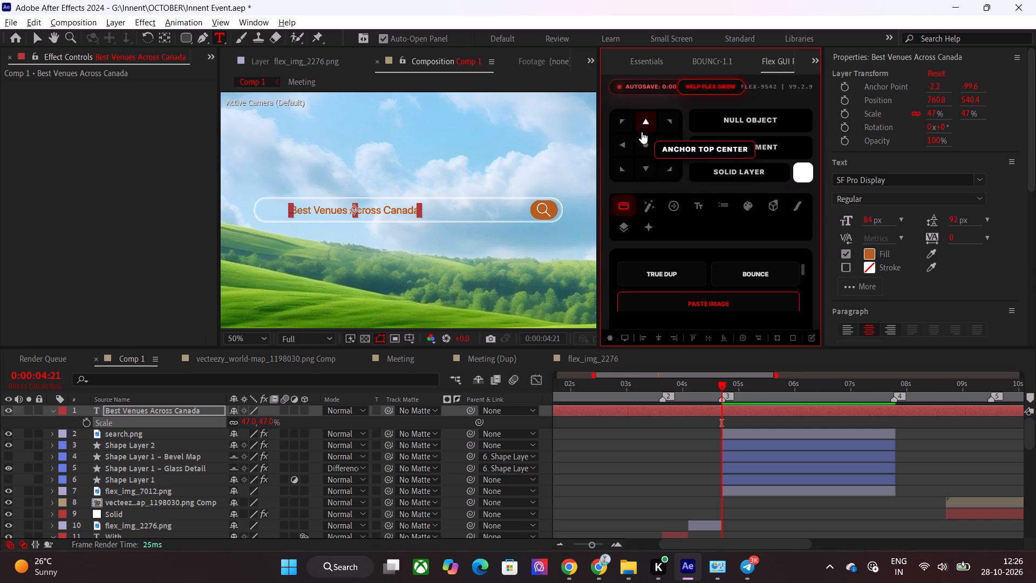
{"action": "left_click", "coordinate": [650, 149]}
{"action": "scroll", "coordinate": [734, 242], "scroll_direction": "down", "scroll_amount": 1}
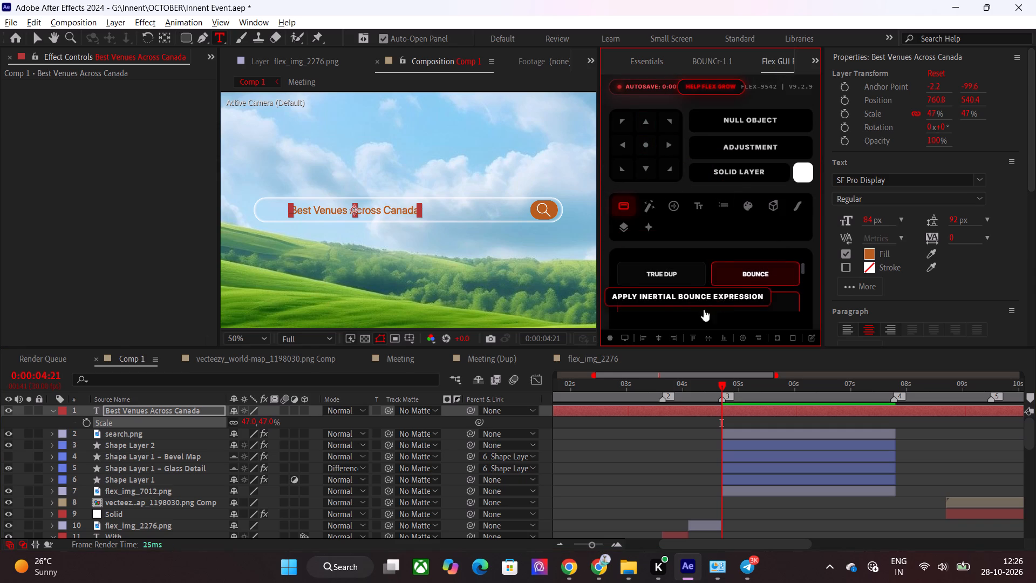
{"action": "left_click", "coordinate": [657, 333]}
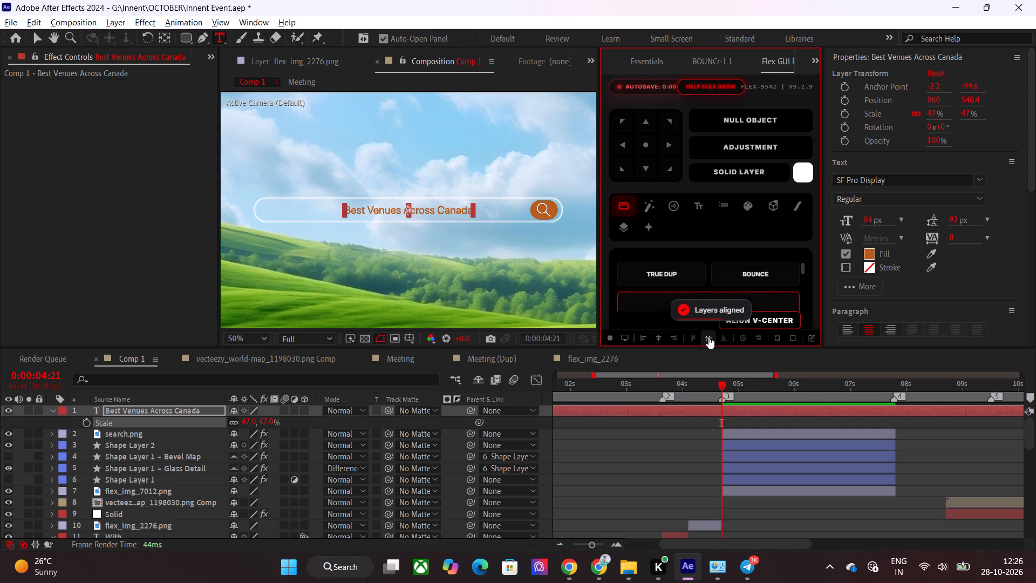
{"action": "left_click", "coordinate": [708, 337]}
{"action": "left_click", "coordinate": [678, 427]}
{"action": "left_click", "coordinate": [597, 453]}
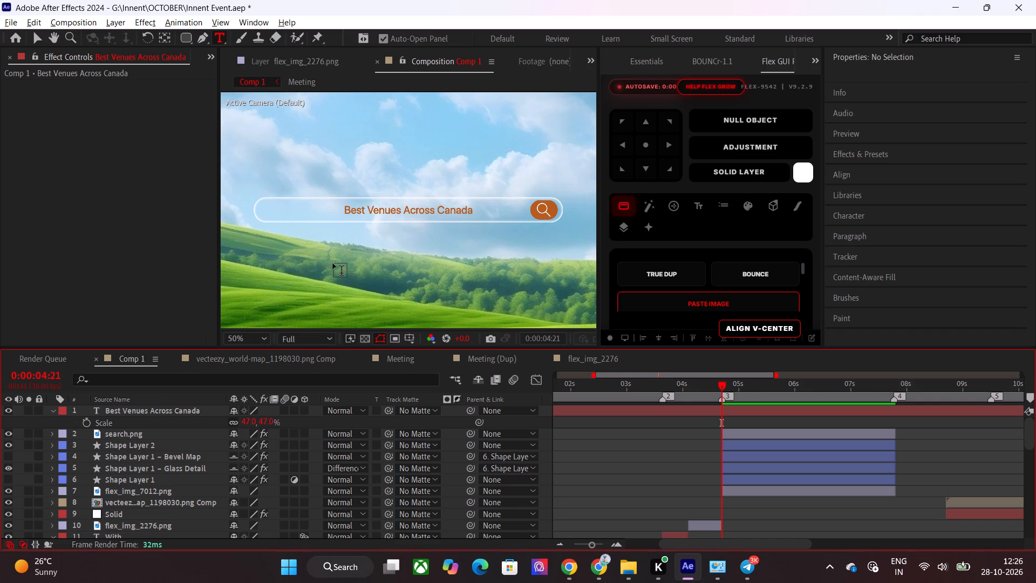
Set the scale of the "Best Venues Across Canada" text layer to 50%.
{"action": "scroll", "coordinate": [333, 263], "scroll_direction": "down", "scroll_amount": 1}
{"action": "scroll", "coordinate": [333, 263], "scroll_direction": "up", "scroll_amount": 1}
{"action": "scroll", "coordinate": [333, 263], "scroll_direction": "down", "scroll_amount": 1}
{"action": "scroll", "coordinate": [330, 263], "scroll_direction": "up", "scroll_amount": 1}
{"action": "left_click", "coordinate": [728, 412]}
{"action": "key", "text": "s"}
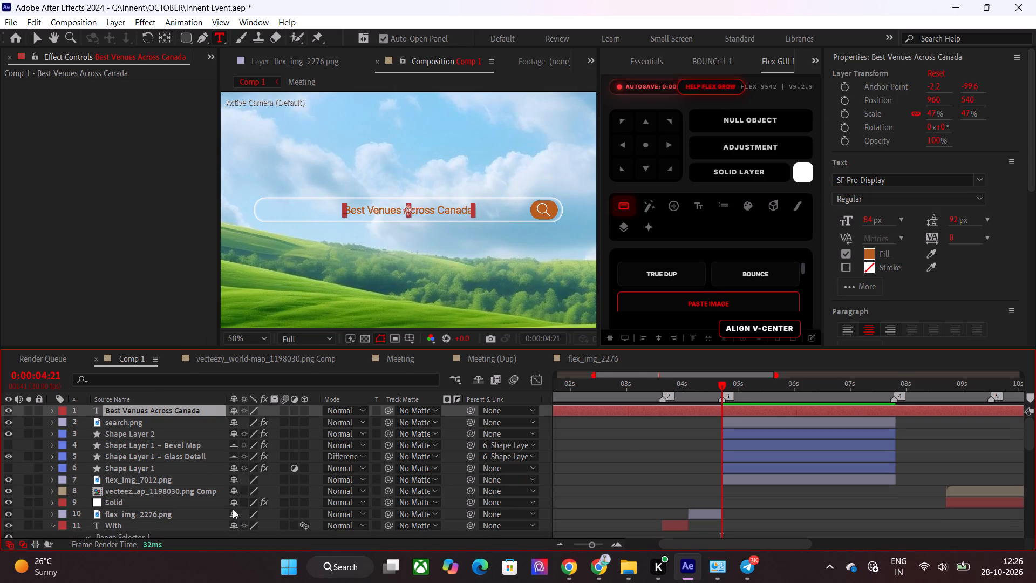
{"action": "key", "text": "s"}
{"action": "key", "text": "s"}
{"action": "key", "text": "s"}
{"action": "left_click", "coordinate": [594, 466]}
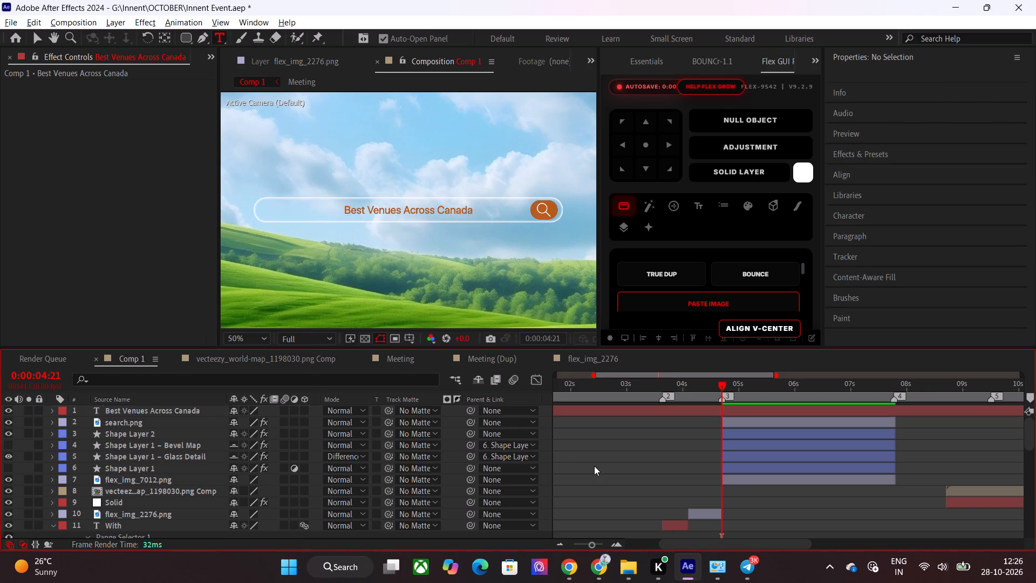
{"action": "left_click", "coordinate": [644, 412]}
{"action": "key", "text": "s"}
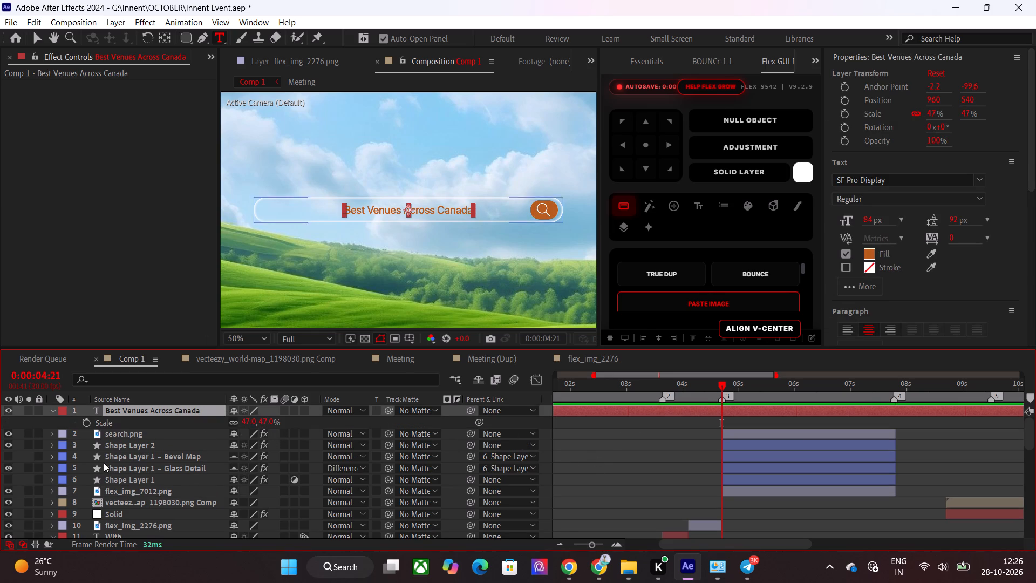
{"action": "left_click", "coordinate": [264, 424]}
{"action": "type", "text": "56"}
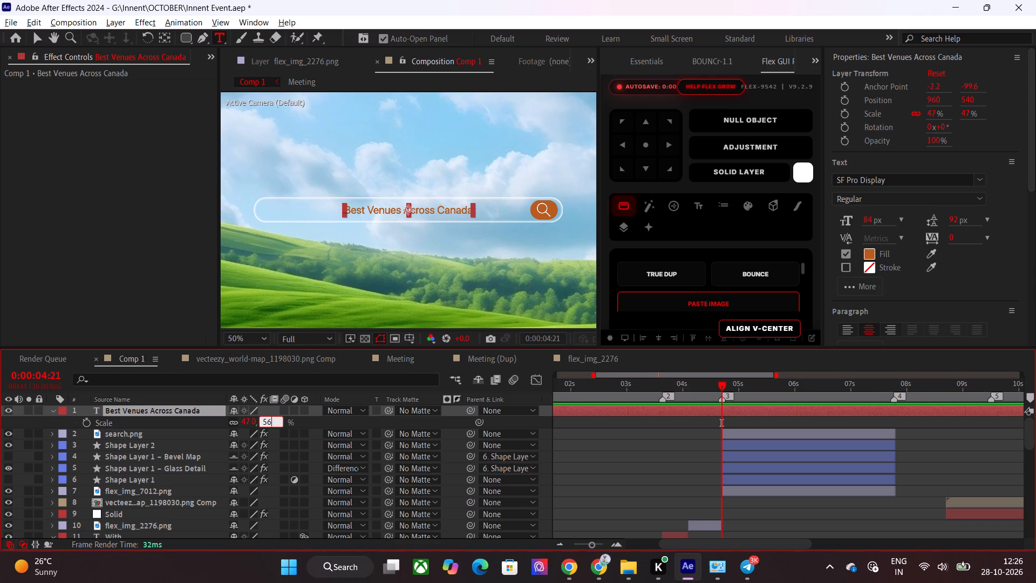
{"action": "key", "text": "BackSpace"}
{"action": "key", "text": "0"}
{"action": "left_click", "coordinate": [683, 458]}
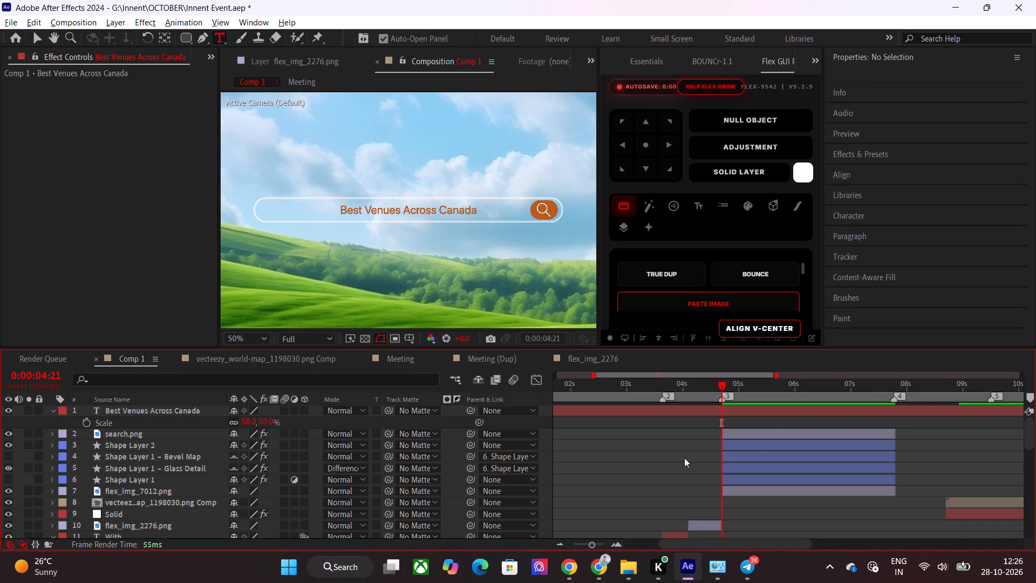
Move the "Best Venues Across Canada" text horizontally to position 685, 540, near the search bar's left end.
{"action": "left_click", "coordinate": [768, 393]}
{"action": "left_click", "coordinate": [764, 405]}
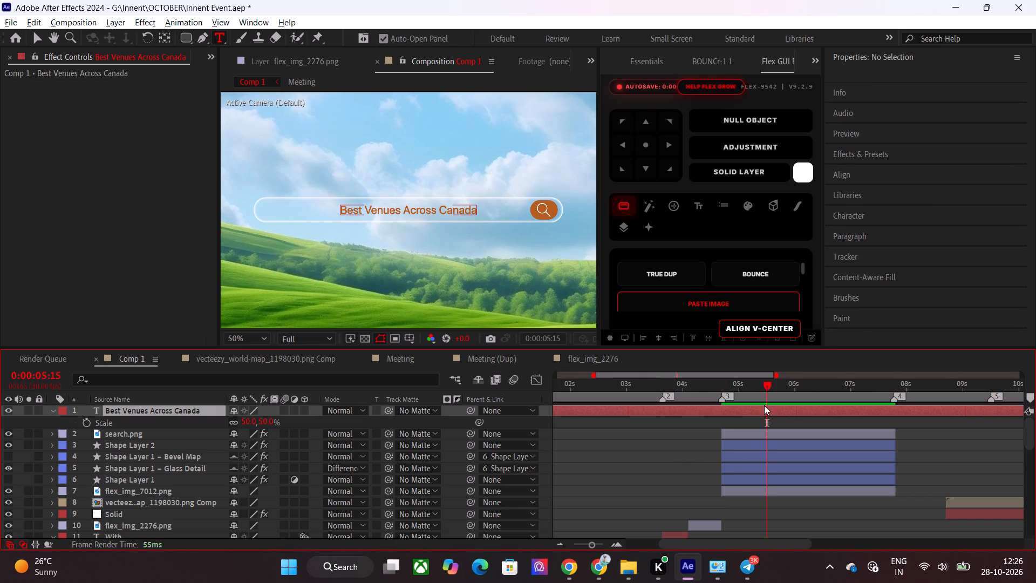
{"action": "key", "text": "p"}
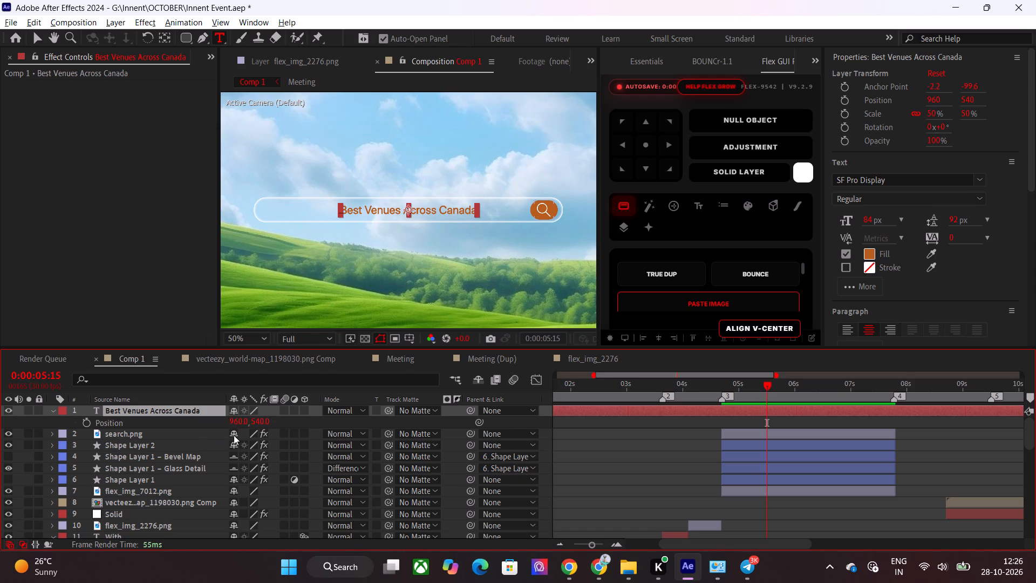
{"action": "left_click_drag", "start_coordinate": [239, 424], "coordinate": [139, 429]}
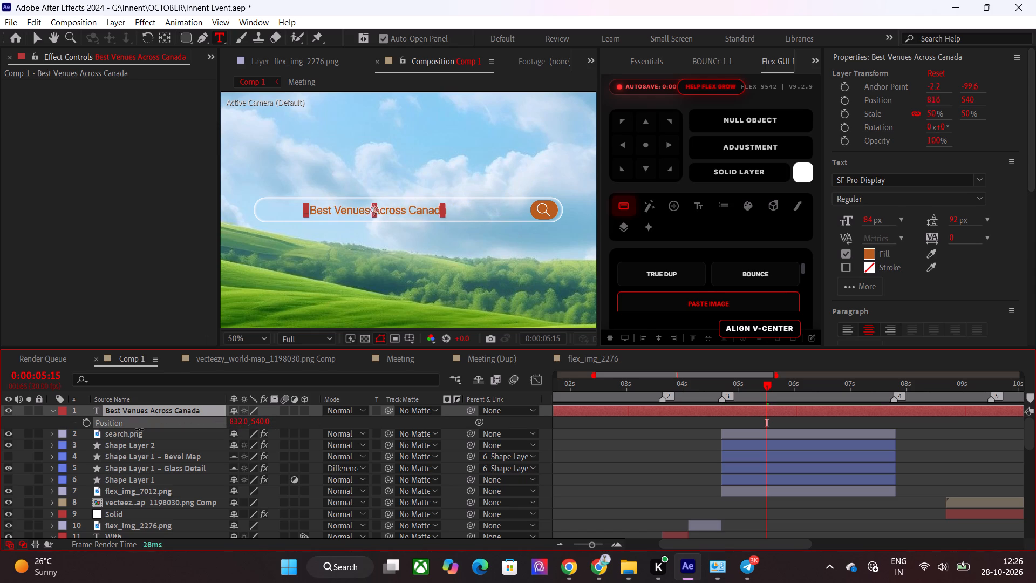
{"action": "left_click_drag", "start_coordinate": [139, 429], "coordinate": [130, 431]}
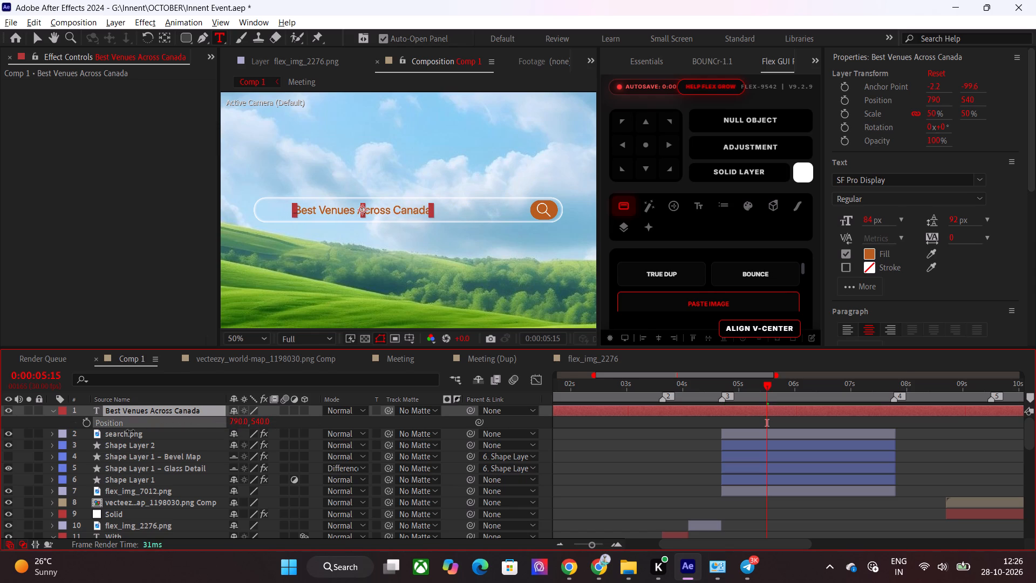
{"action": "left_click_drag", "start_coordinate": [130, 431], "coordinate": [115, 431]}
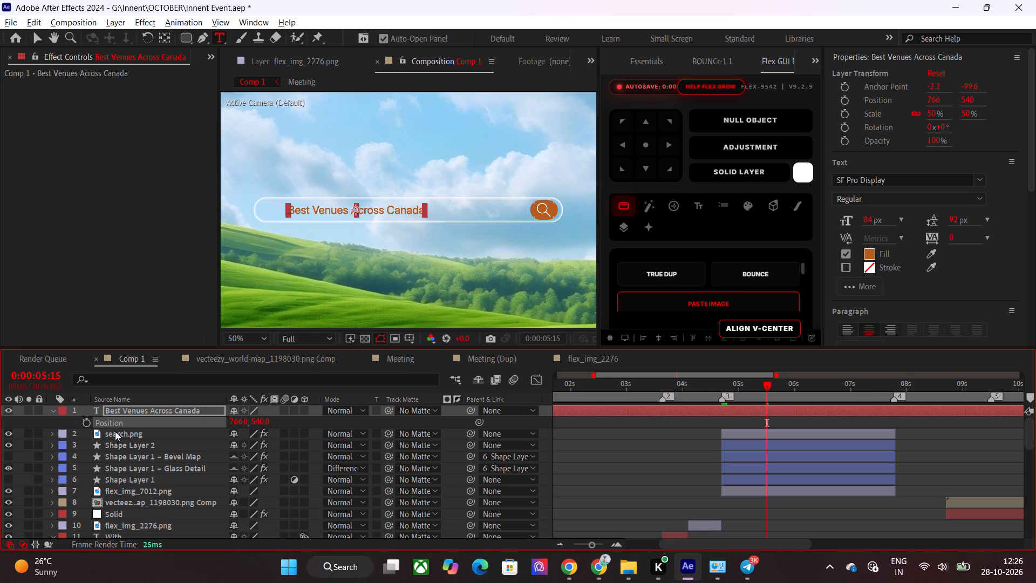
{"action": "left_click_drag", "start_coordinate": [244, 426], "coordinate": [215, 426]}
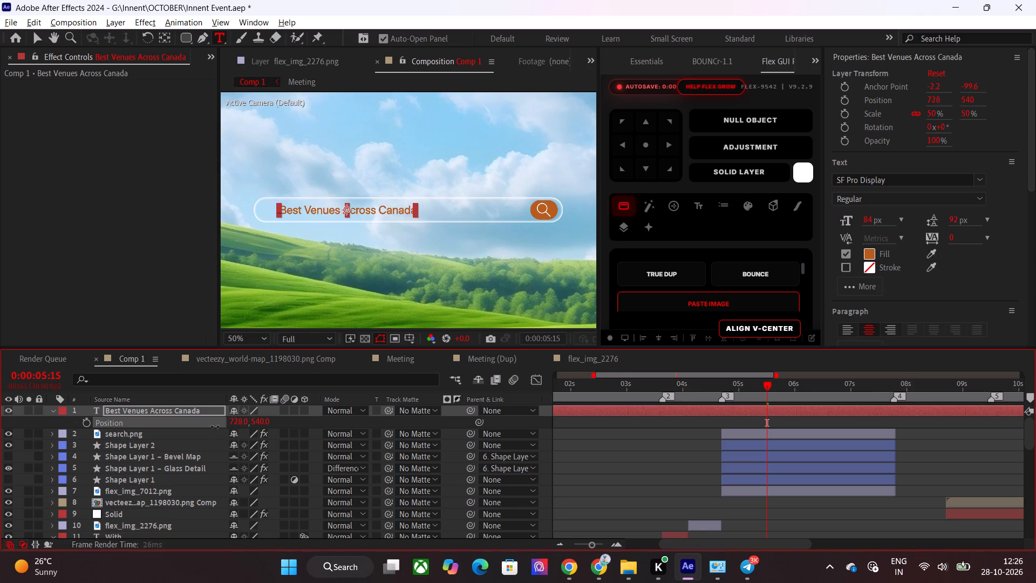
{"action": "left_click_drag", "start_coordinate": [215, 426], "coordinate": [220, 426]}
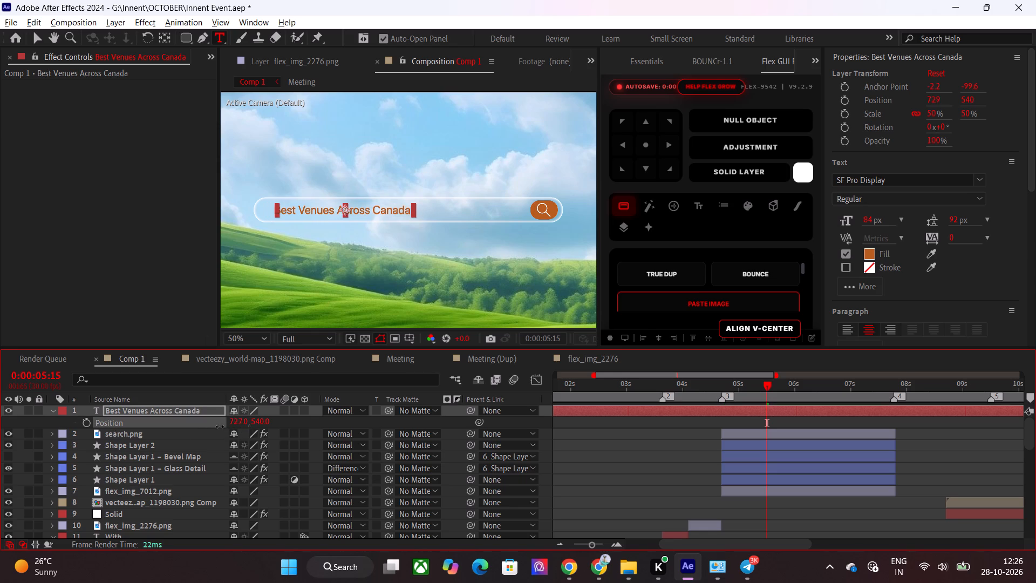
{"action": "left_click_drag", "start_coordinate": [220, 426], "coordinate": [216, 426]}
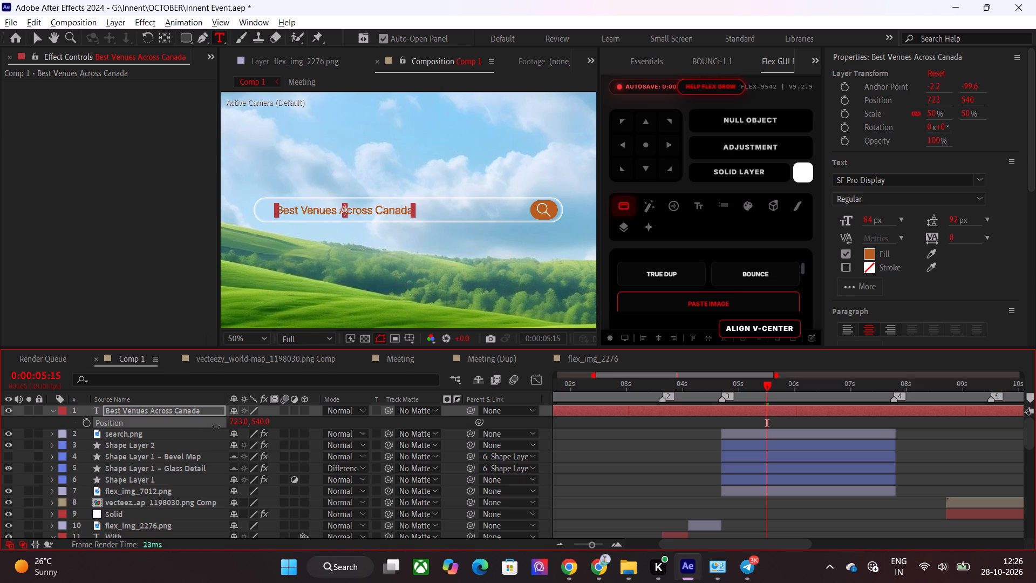
{"action": "left_click_drag", "start_coordinate": [216, 426], "coordinate": [256, 426]}
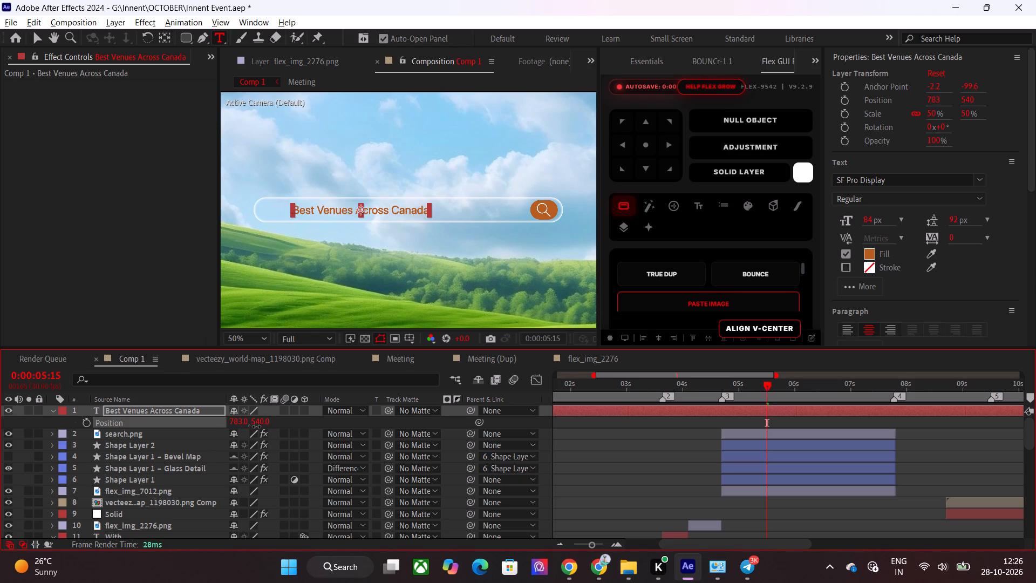
{"action": "left_click_drag", "start_coordinate": [256, 426], "coordinate": [190, 426]}
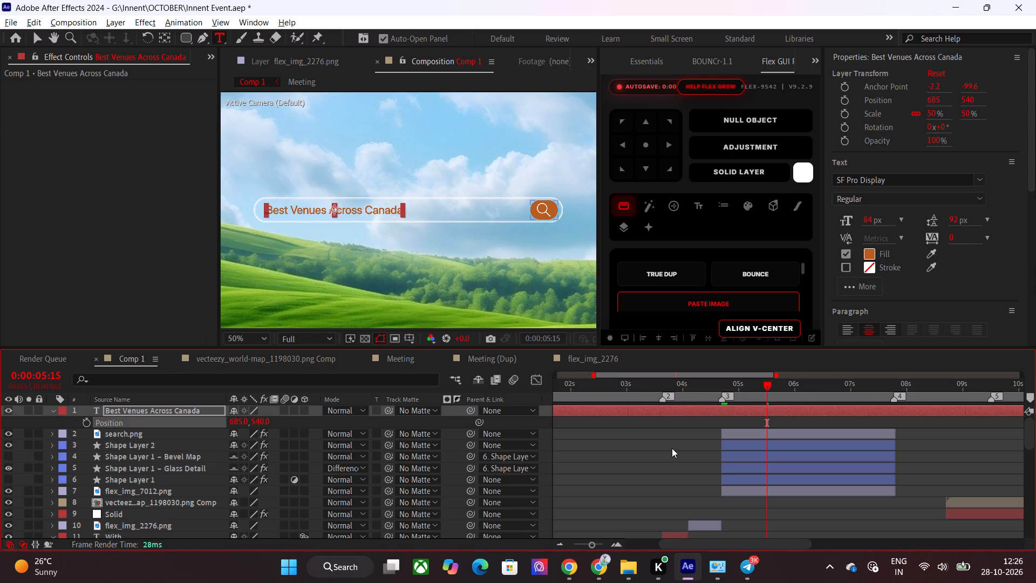
{"action": "left_click", "coordinate": [672, 448]}
{"action": "scroll", "coordinate": [489, 288], "scroll_direction": "down", "scroll_amount": 1}
{"action": "scroll", "coordinate": [489, 288], "scroll_direction": "up", "scroll_amount": 1}
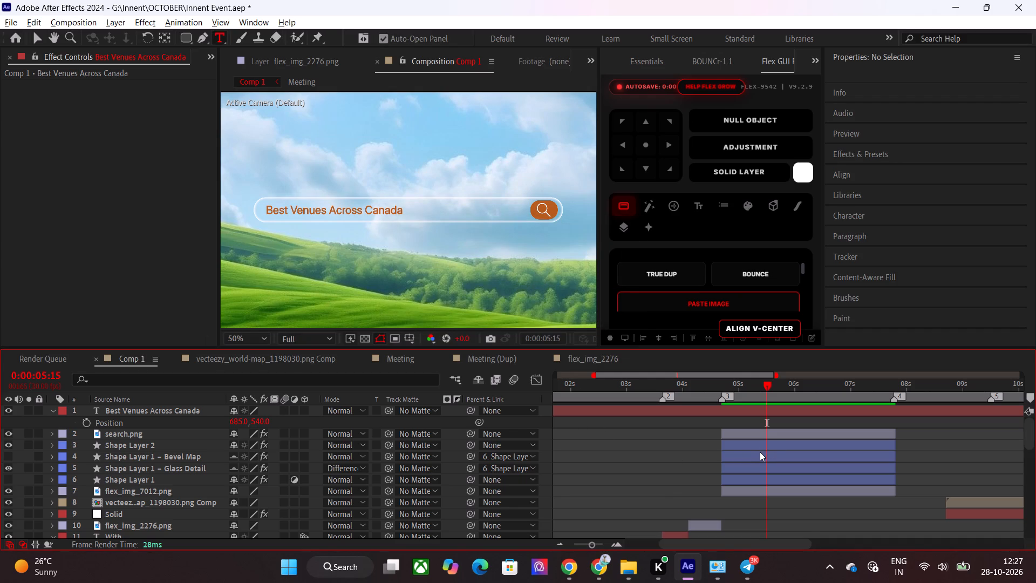
{"action": "scroll", "coordinate": [537, 257], "scroll_direction": "down", "scroll_amount": 1}
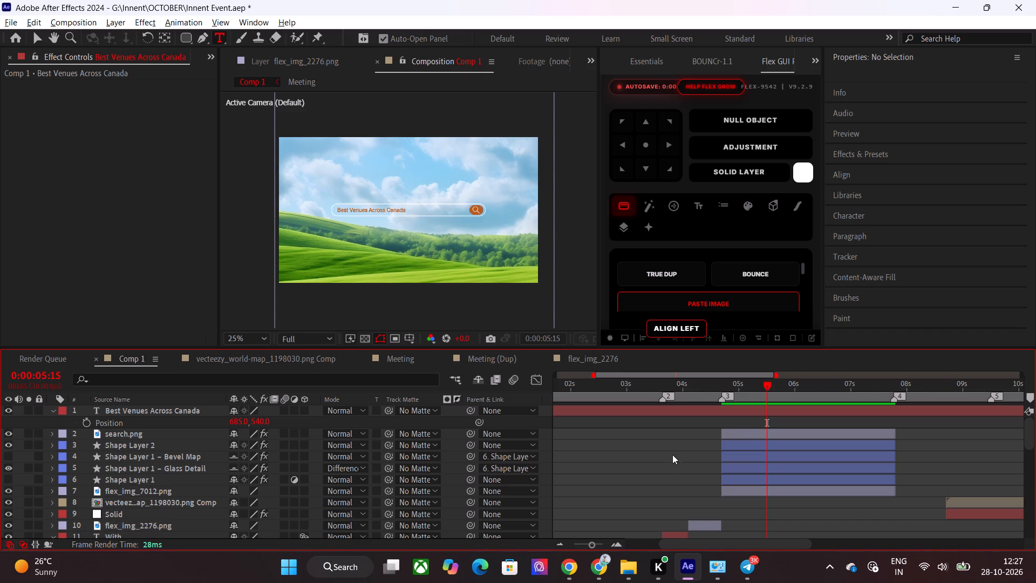
Switch to the browser, look over the Pinterest "search bar animation" references, and return to After Effects.
{"action": "left_click_drag", "start_coordinate": [759, 388], "coordinate": [781, 401]}
{"action": "left_click", "coordinate": [592, 571]}
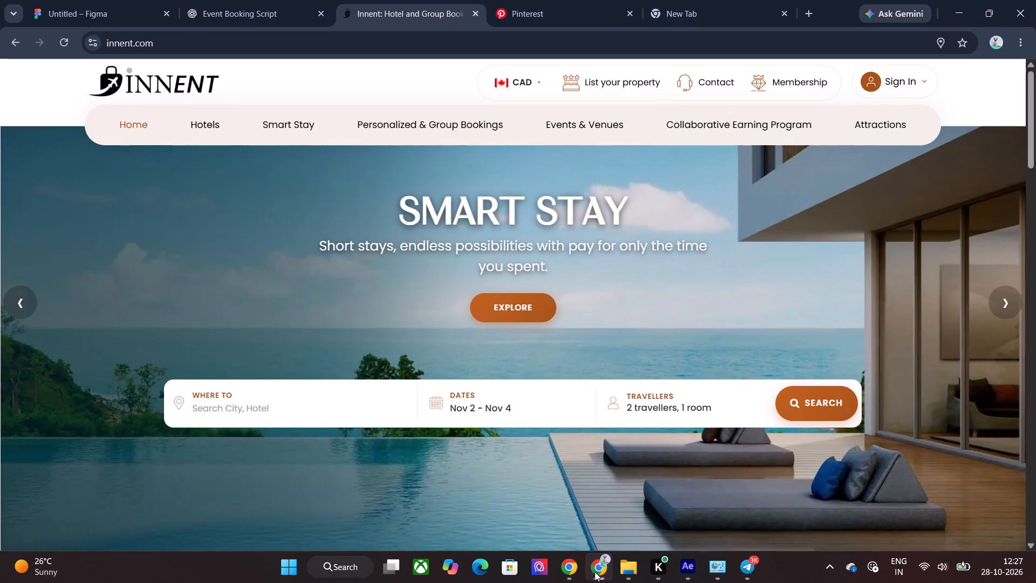
{"action": "left_click", "coordinate": [565, 0]}
{"action": "left_click", "coordinate": [704, 6]}
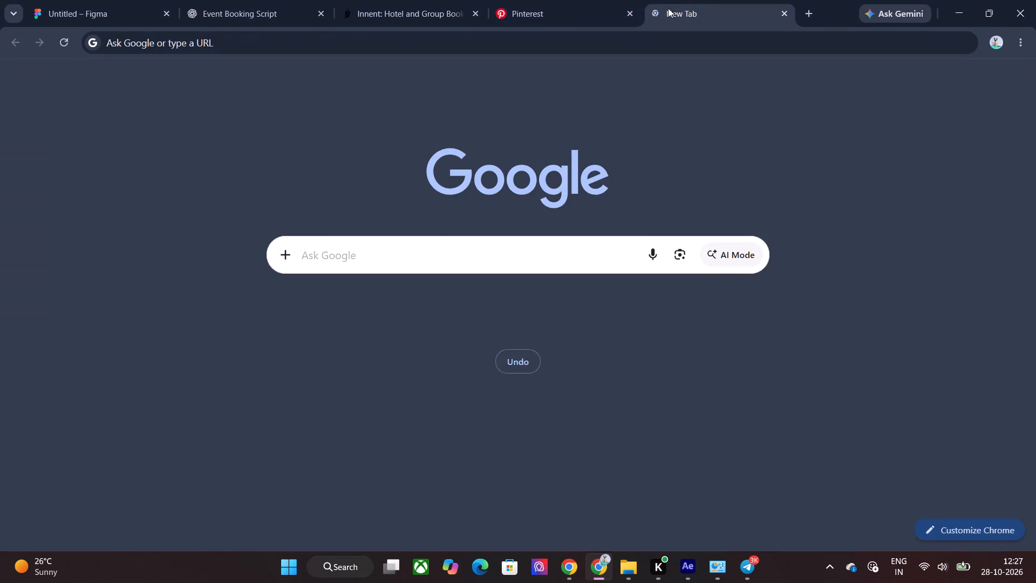
{"action": "left_click", "coordinate": [596, 0]}
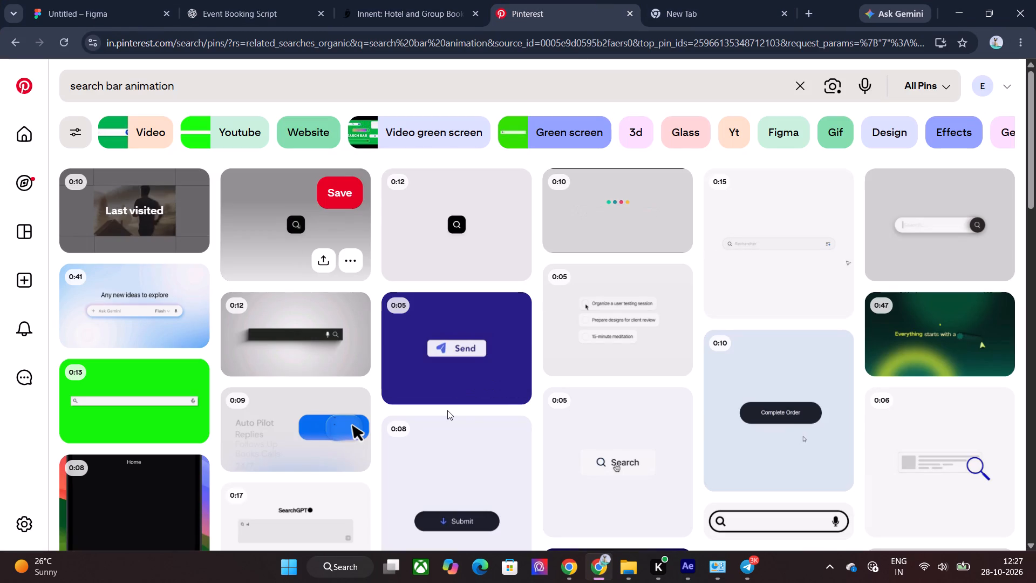
{"action": "left_click", "coordinate": [691, 564]}
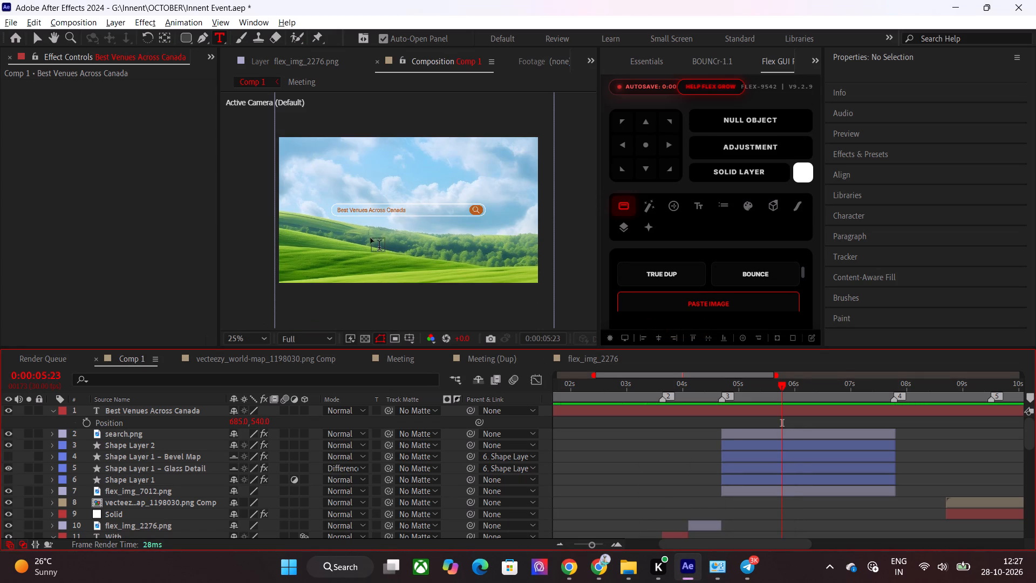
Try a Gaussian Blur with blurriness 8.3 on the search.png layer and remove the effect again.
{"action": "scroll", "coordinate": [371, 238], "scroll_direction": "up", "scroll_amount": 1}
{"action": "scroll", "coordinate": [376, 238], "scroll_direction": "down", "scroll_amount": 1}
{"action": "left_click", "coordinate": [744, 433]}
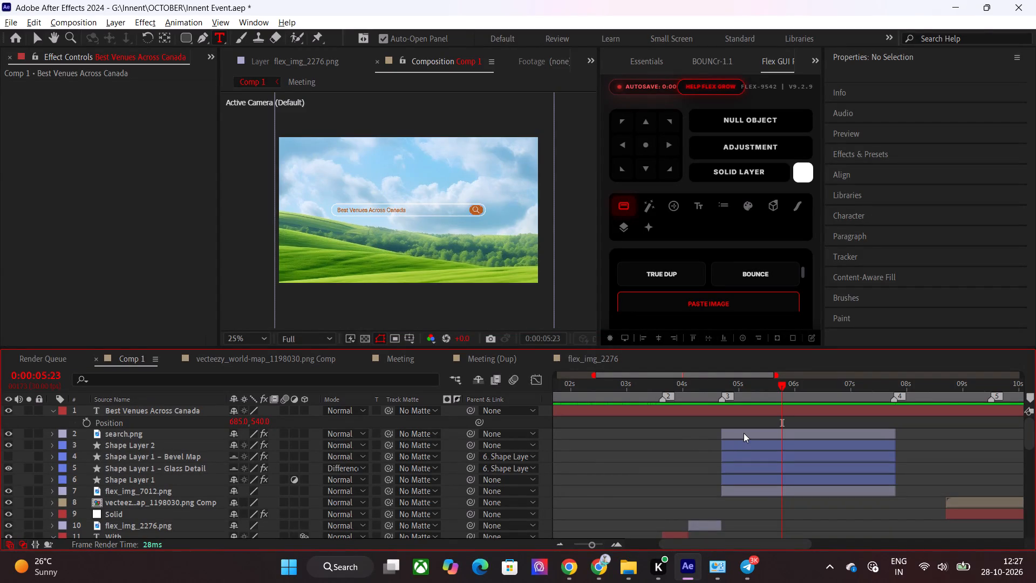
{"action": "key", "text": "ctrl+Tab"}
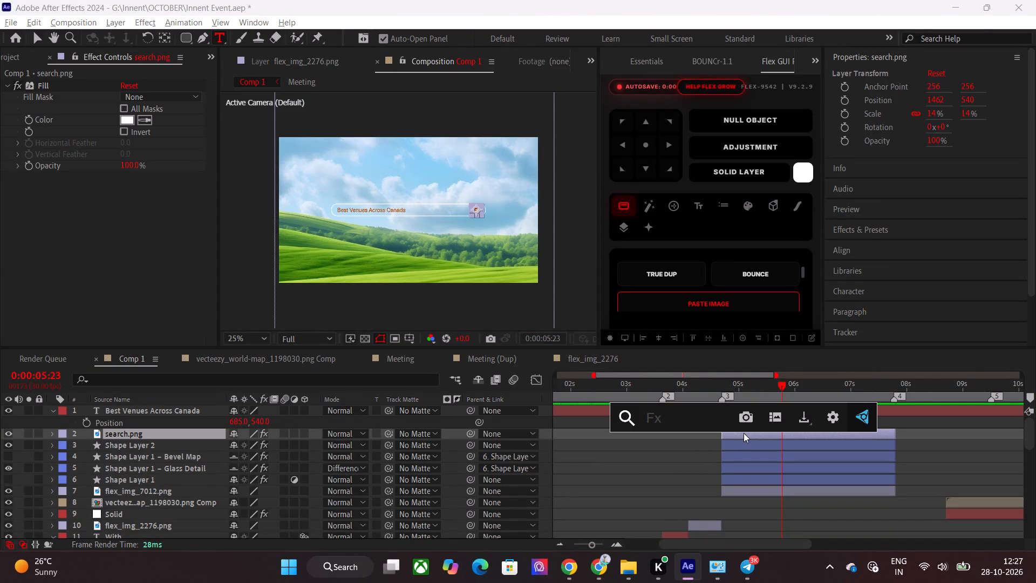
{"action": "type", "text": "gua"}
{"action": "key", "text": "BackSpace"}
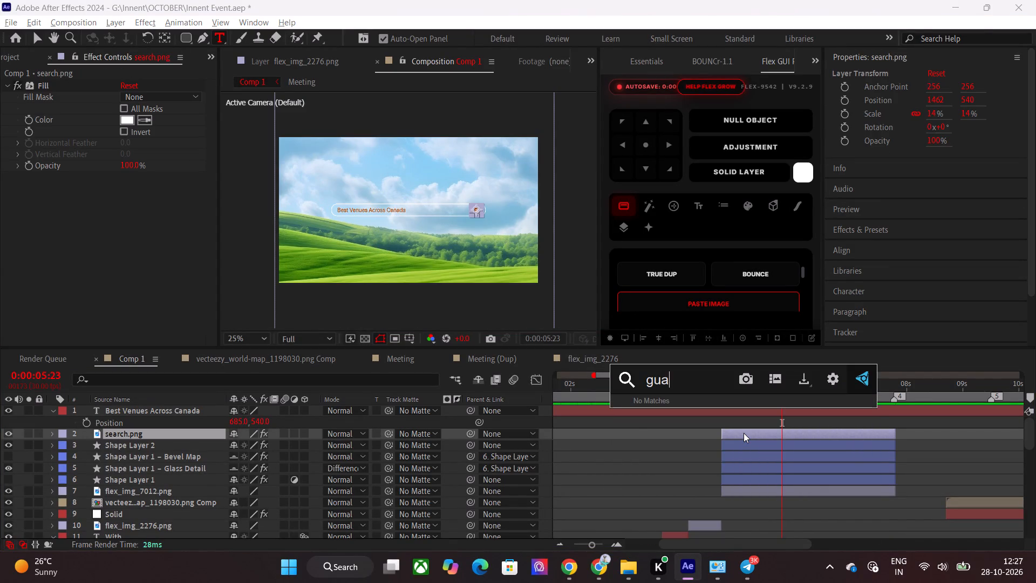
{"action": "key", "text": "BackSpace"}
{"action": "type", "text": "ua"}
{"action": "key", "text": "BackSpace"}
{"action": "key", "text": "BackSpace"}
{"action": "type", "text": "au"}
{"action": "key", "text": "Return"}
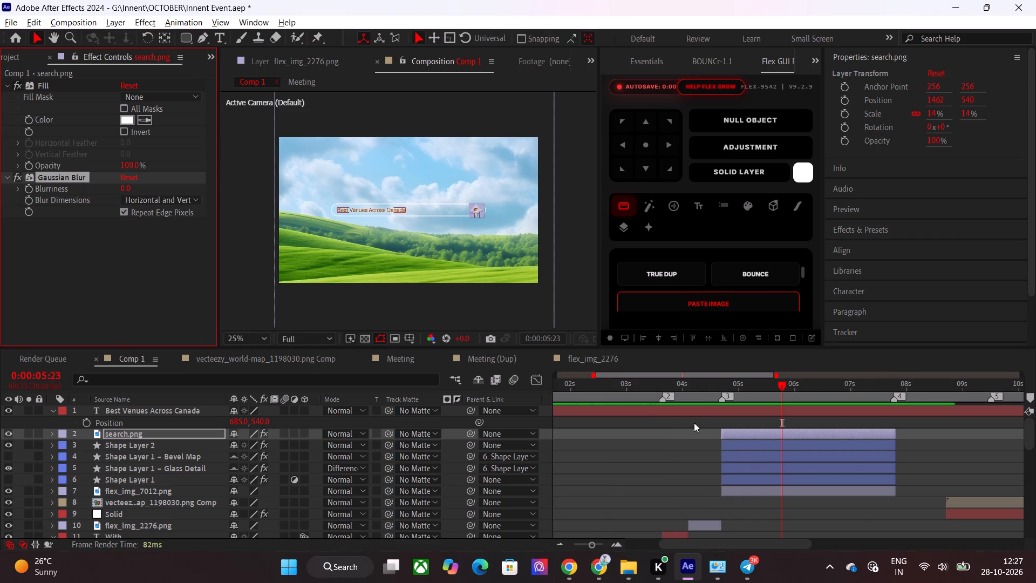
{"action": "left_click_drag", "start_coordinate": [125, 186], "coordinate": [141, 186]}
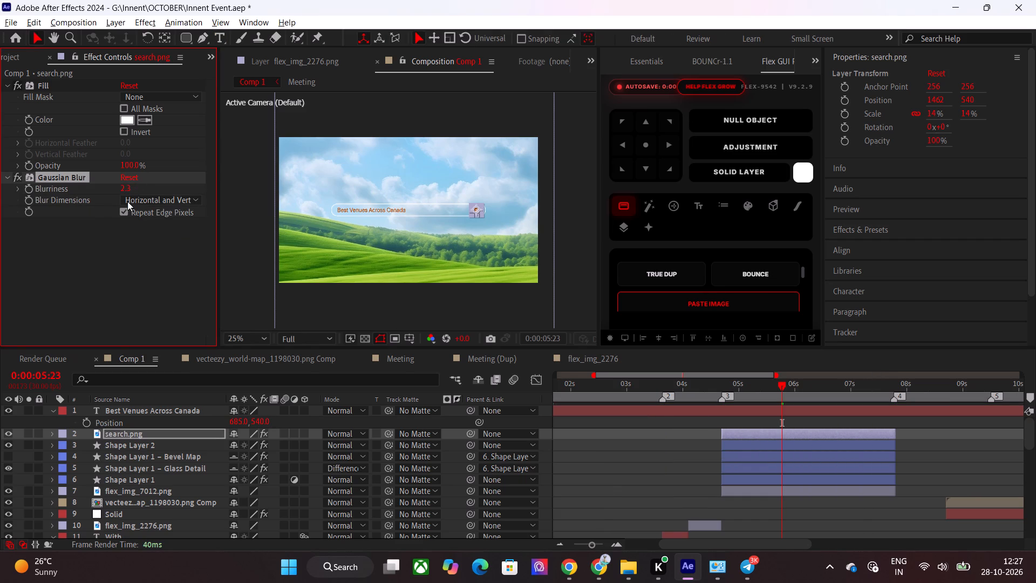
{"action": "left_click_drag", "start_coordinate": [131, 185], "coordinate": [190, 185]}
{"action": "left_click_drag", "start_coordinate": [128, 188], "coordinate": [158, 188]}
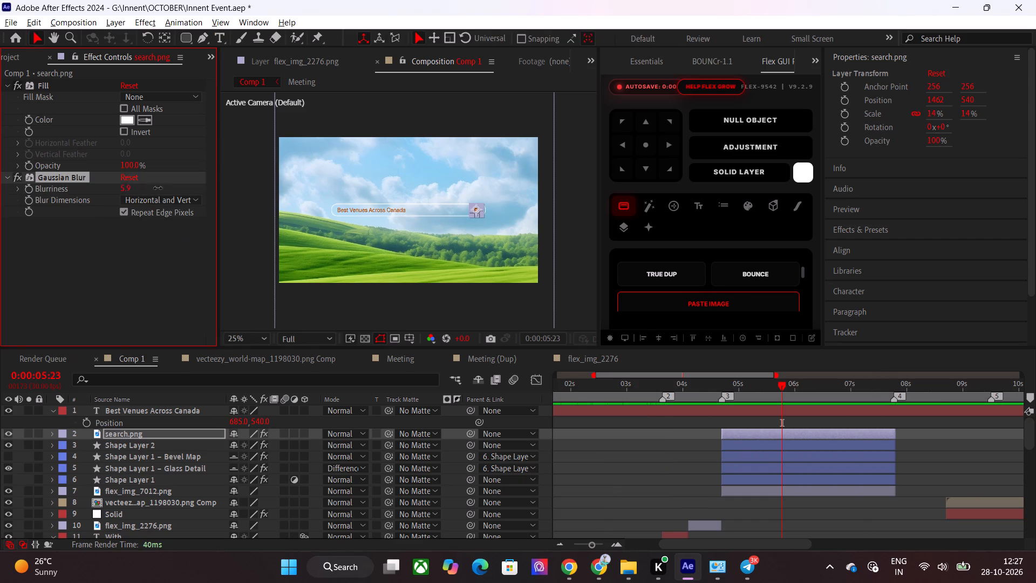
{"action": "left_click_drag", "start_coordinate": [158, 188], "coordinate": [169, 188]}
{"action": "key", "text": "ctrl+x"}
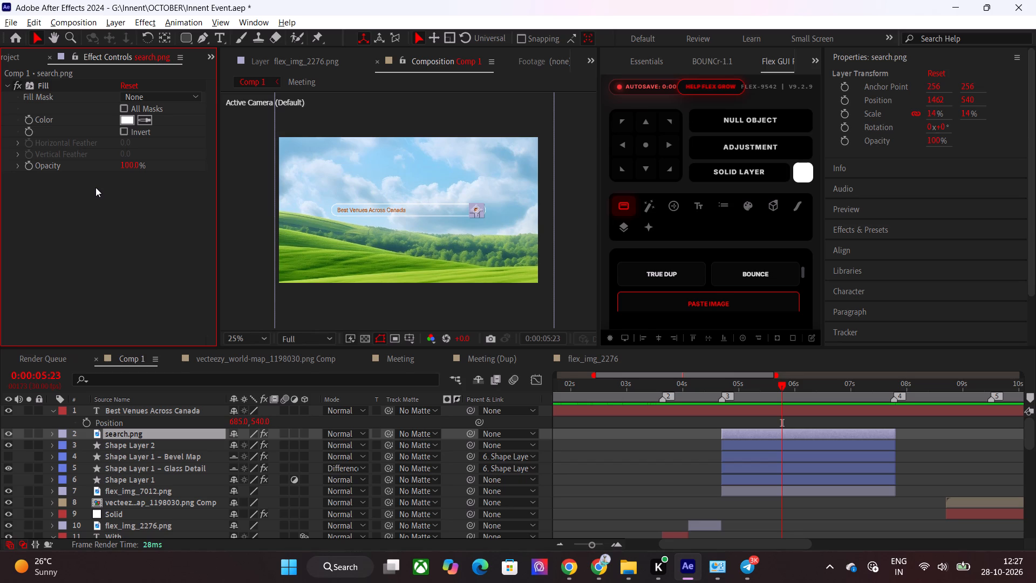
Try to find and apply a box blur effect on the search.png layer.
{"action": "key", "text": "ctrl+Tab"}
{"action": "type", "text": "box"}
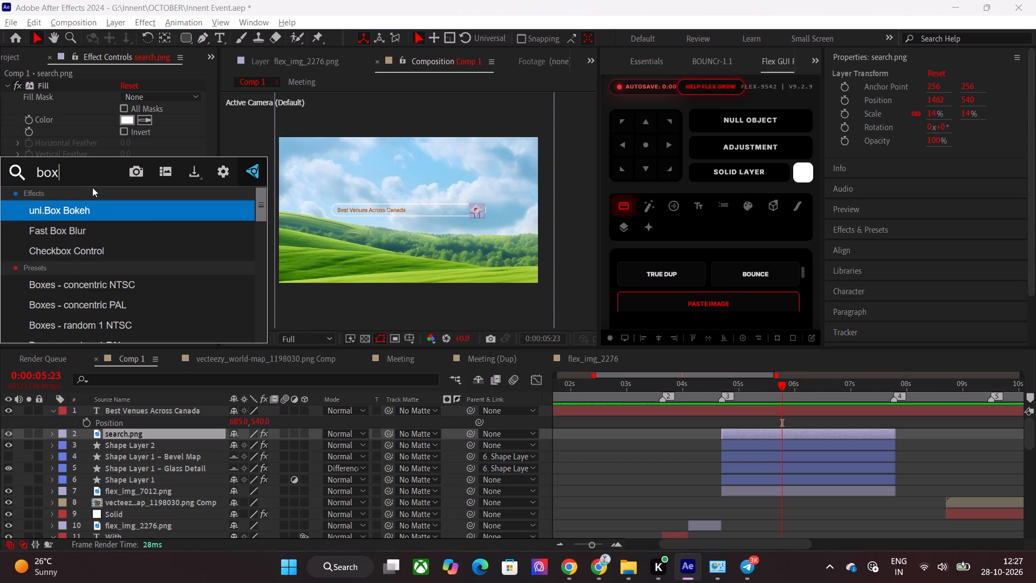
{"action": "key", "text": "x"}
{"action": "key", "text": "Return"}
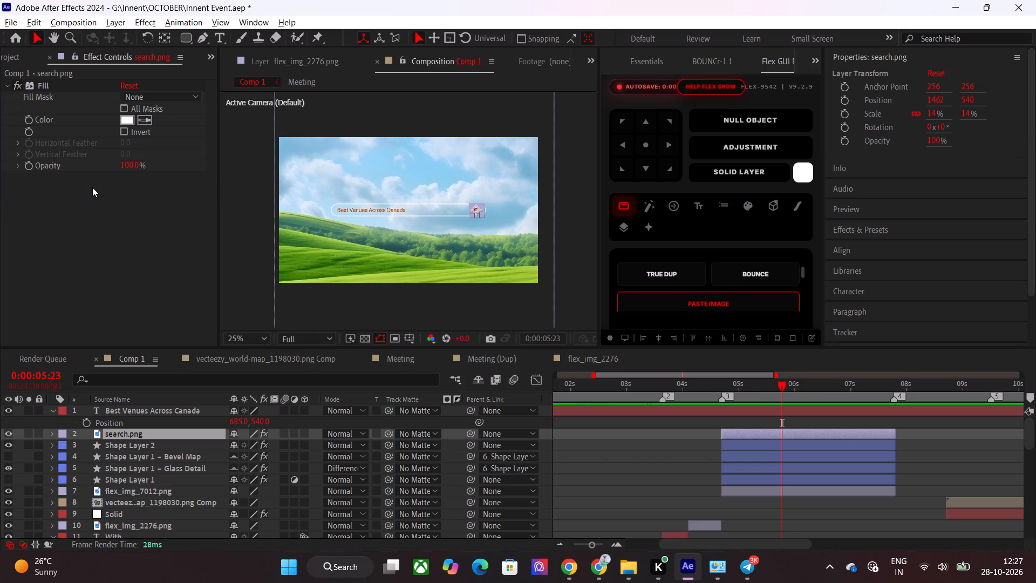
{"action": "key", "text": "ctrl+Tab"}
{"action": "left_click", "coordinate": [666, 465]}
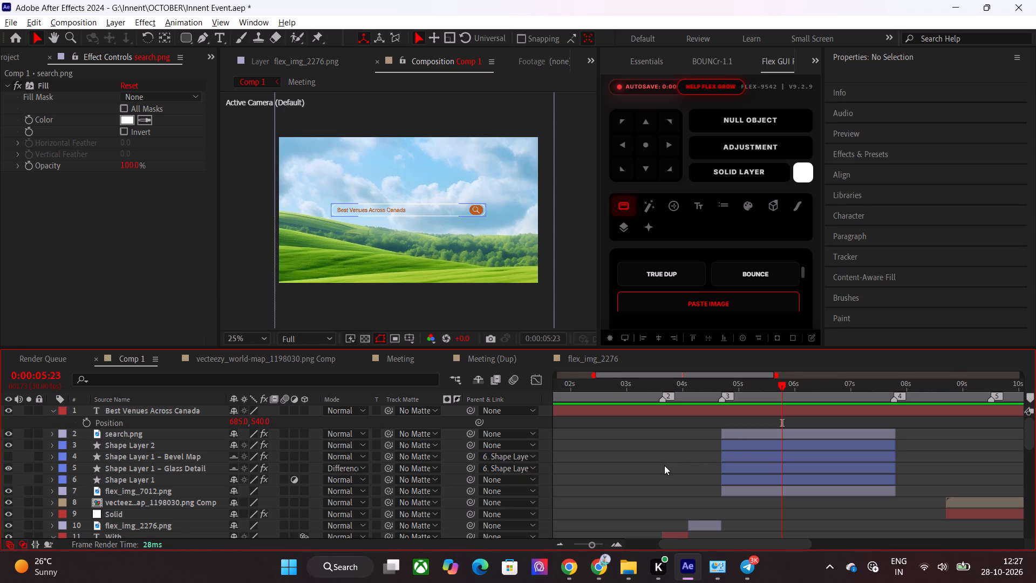
Apply Fast Box Blur to the flex_img_7012.png landscape layer with a blur radius of 6.
{"action": "left_click", "coordinate": [783, 448]}
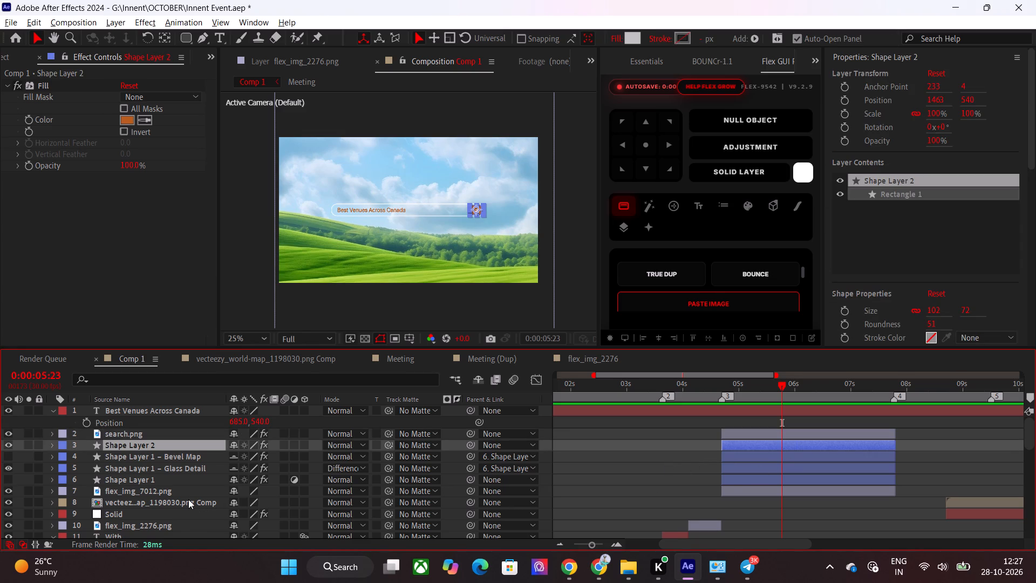
{"action": "left_click", "coordinate": [185, 499]}
{"action": "left_click", "coordinate": [158, 485]}
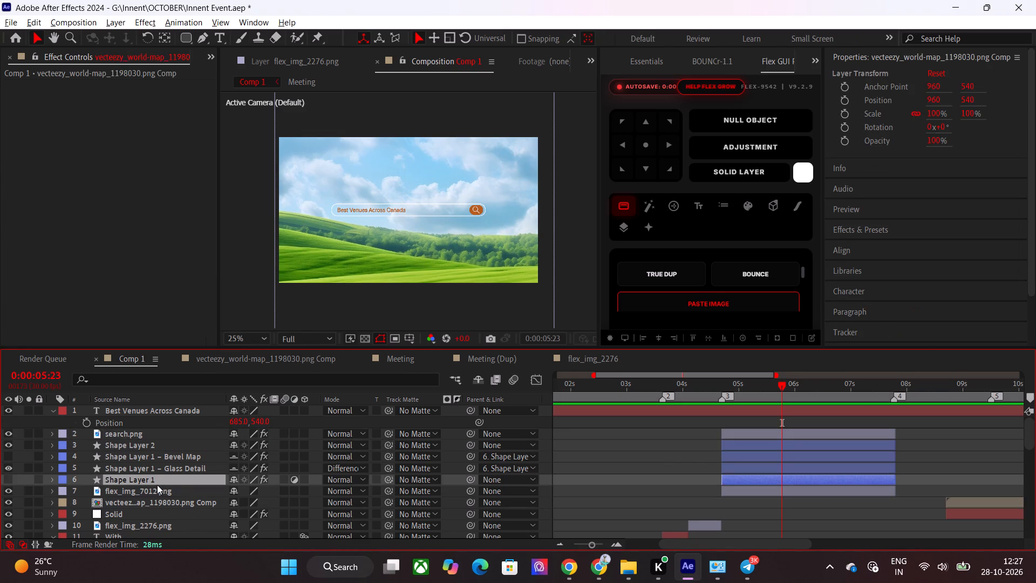
{"action": "left_click", "coordinate": [153, 492]}
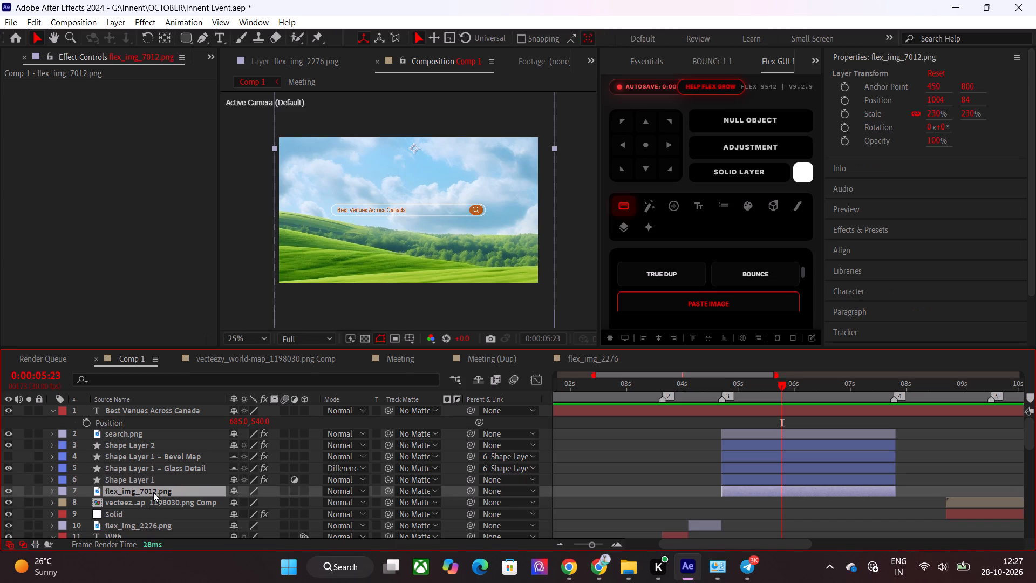
{"action": "key", "text": "ctrl+Tab"}
{"action": "type", "text": "box"}
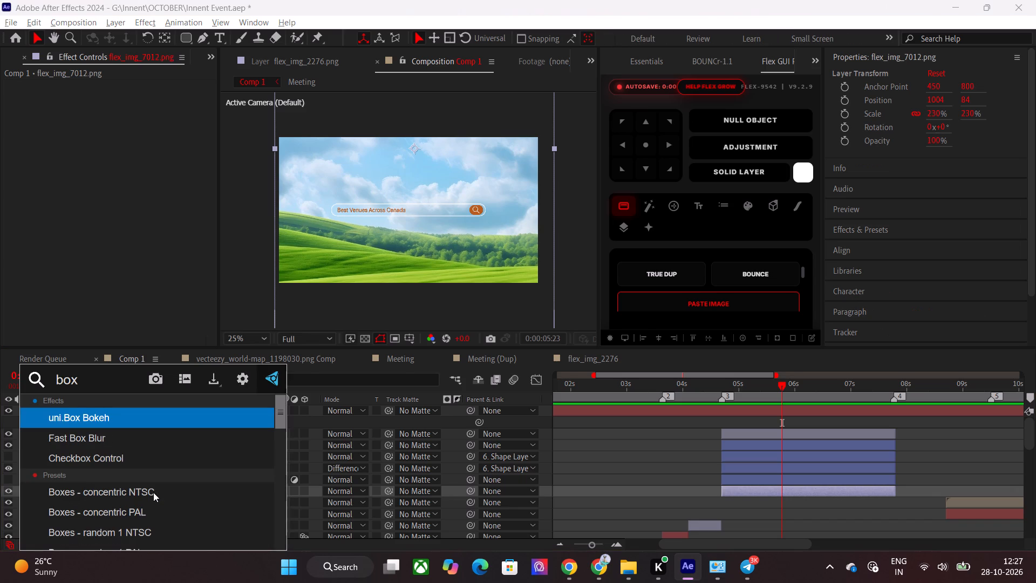
{"action": "key", "text": "Down"}
{"action": "key", "text": "Return"}
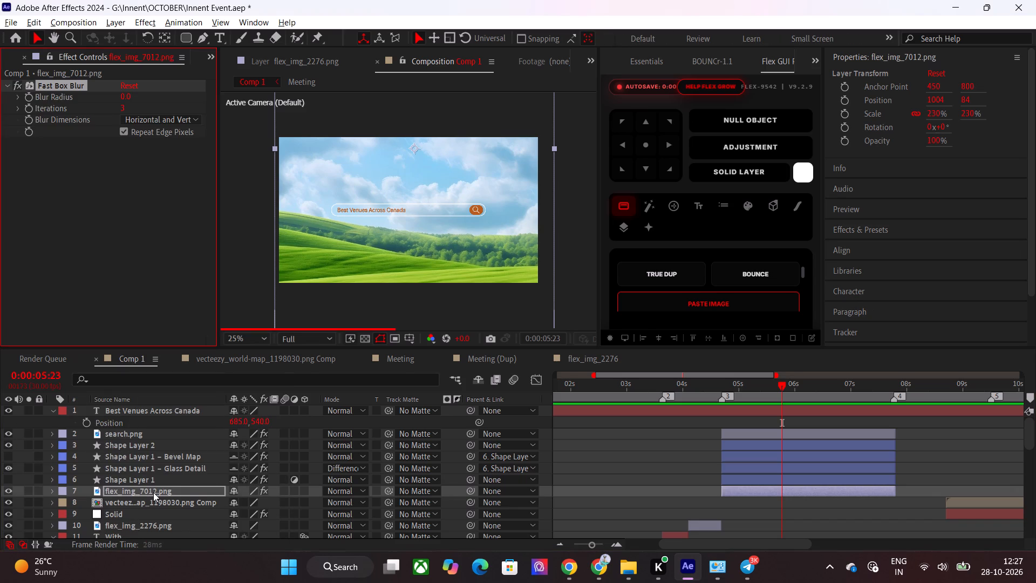
{"action": "left_click_drag", "start_coordinate": [121, 96], "coordinate": [138, 96]}
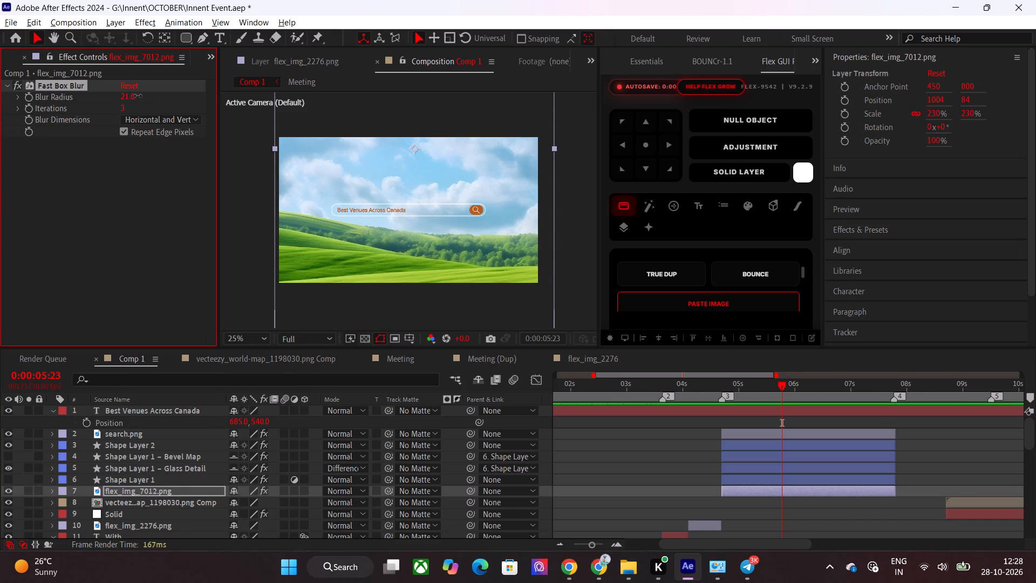
{"action": "left_click_drag", "start_coordinate": [138, 96], "coordinate": [122, 96]}
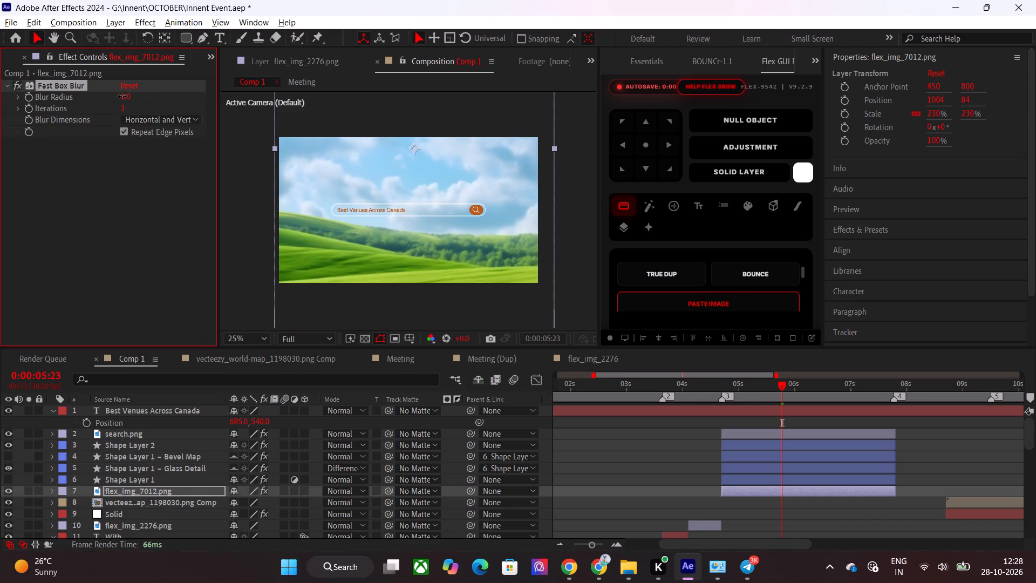
{"action": "left_click_drag", "start_coordinate": [122, 96], "coordinate": [126, 96]}
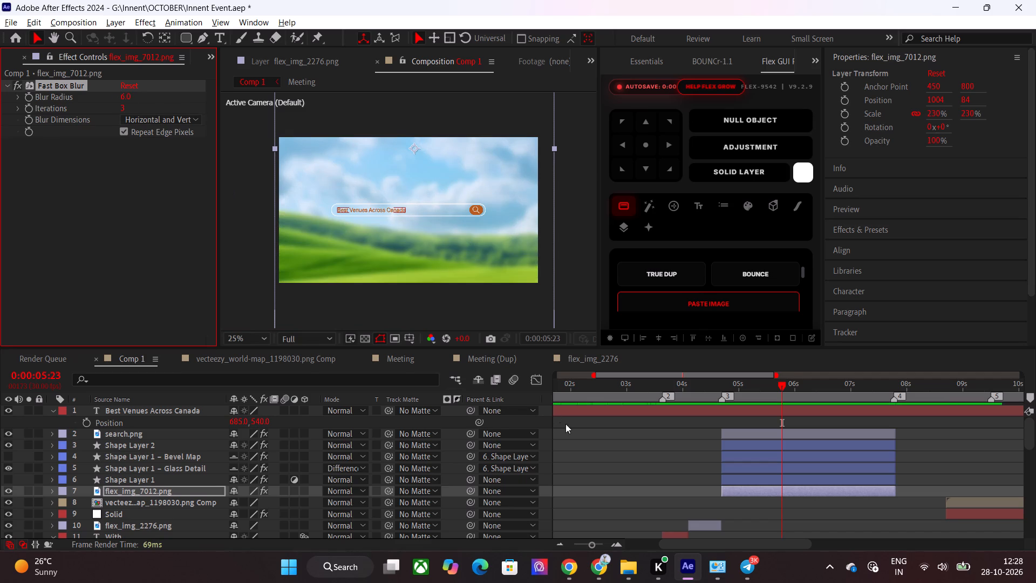
{"action": "left_click", "coordinate": [617, 448]}
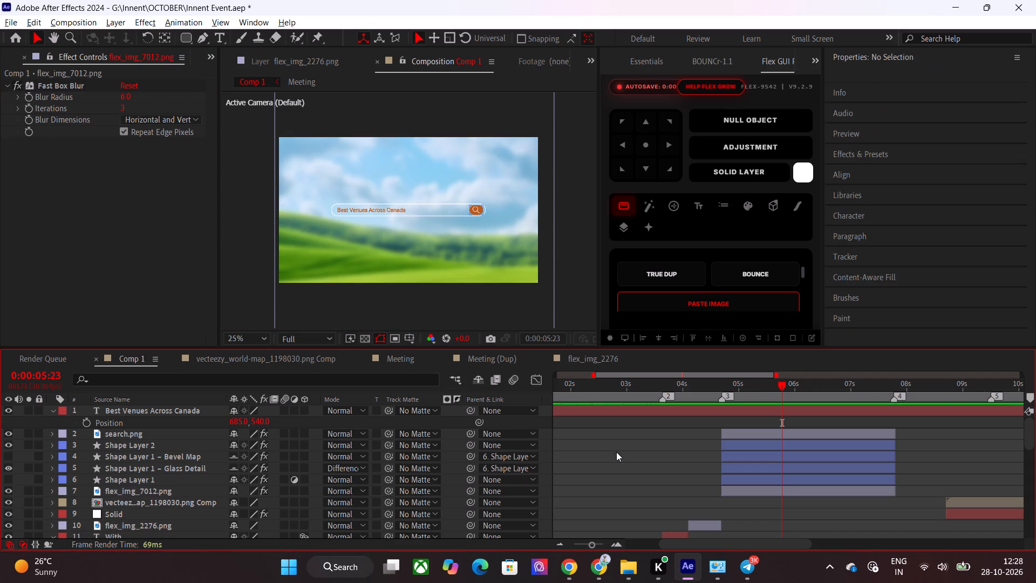
{"action": "left_click", "coordinate": [743, 404]}
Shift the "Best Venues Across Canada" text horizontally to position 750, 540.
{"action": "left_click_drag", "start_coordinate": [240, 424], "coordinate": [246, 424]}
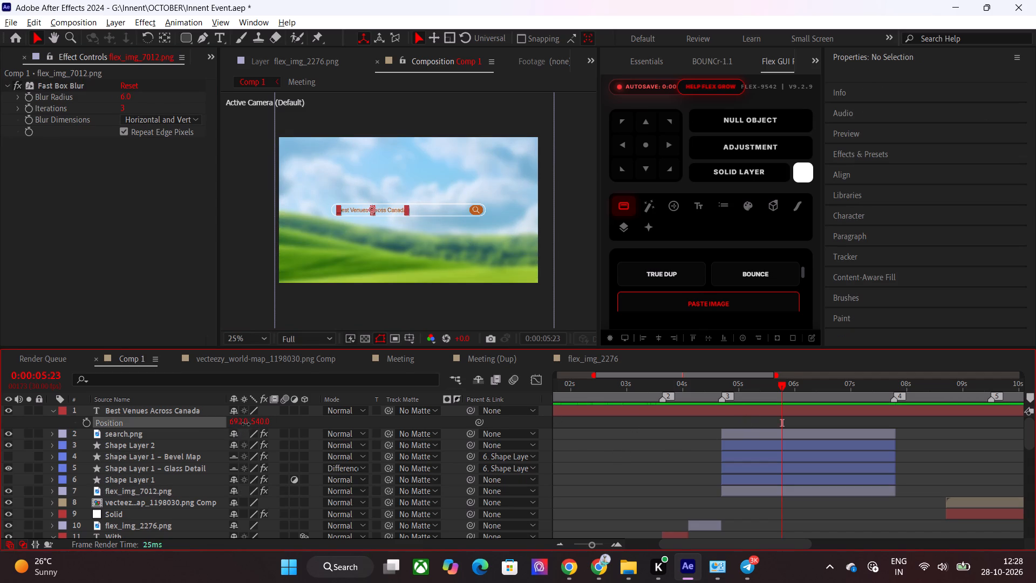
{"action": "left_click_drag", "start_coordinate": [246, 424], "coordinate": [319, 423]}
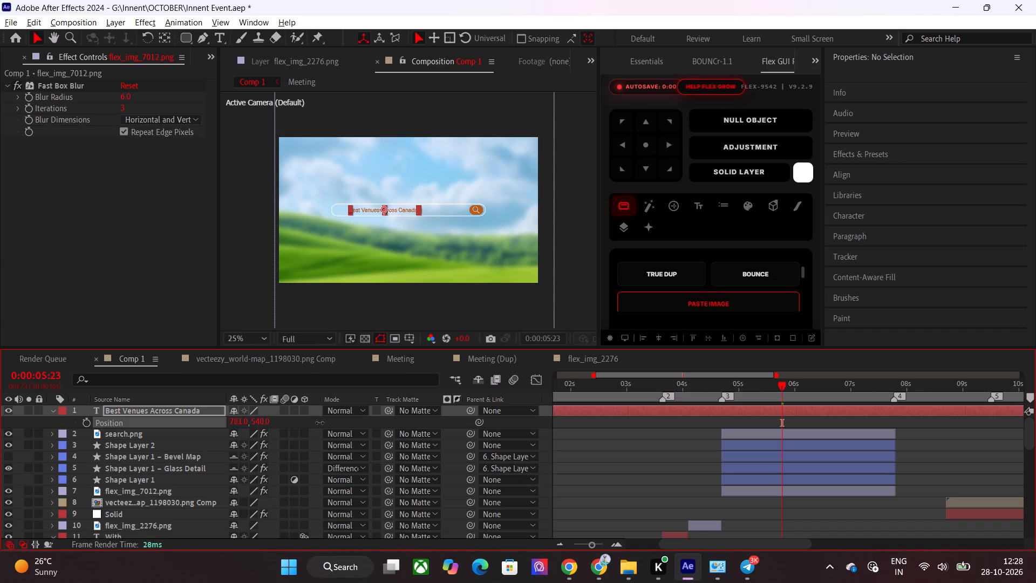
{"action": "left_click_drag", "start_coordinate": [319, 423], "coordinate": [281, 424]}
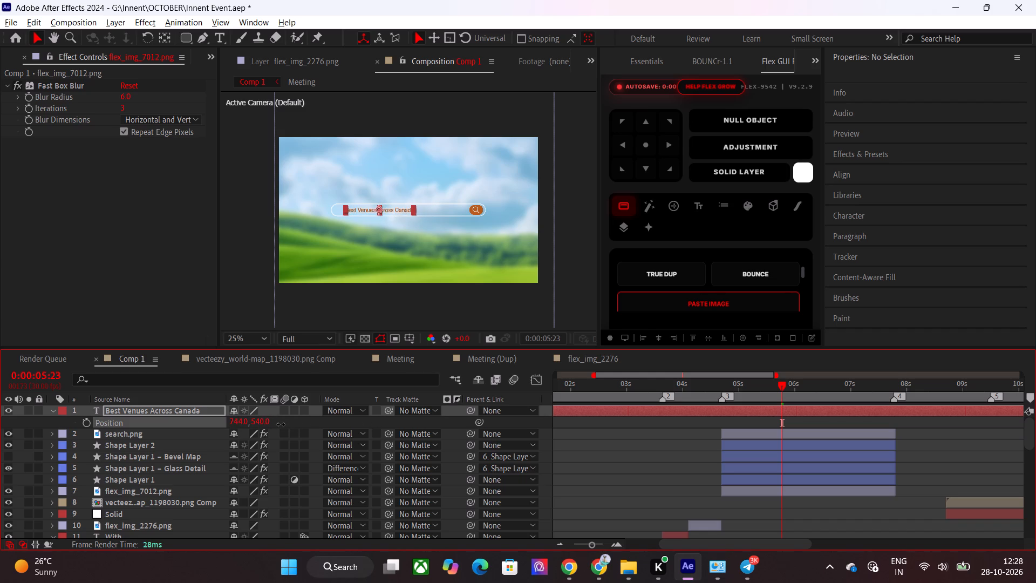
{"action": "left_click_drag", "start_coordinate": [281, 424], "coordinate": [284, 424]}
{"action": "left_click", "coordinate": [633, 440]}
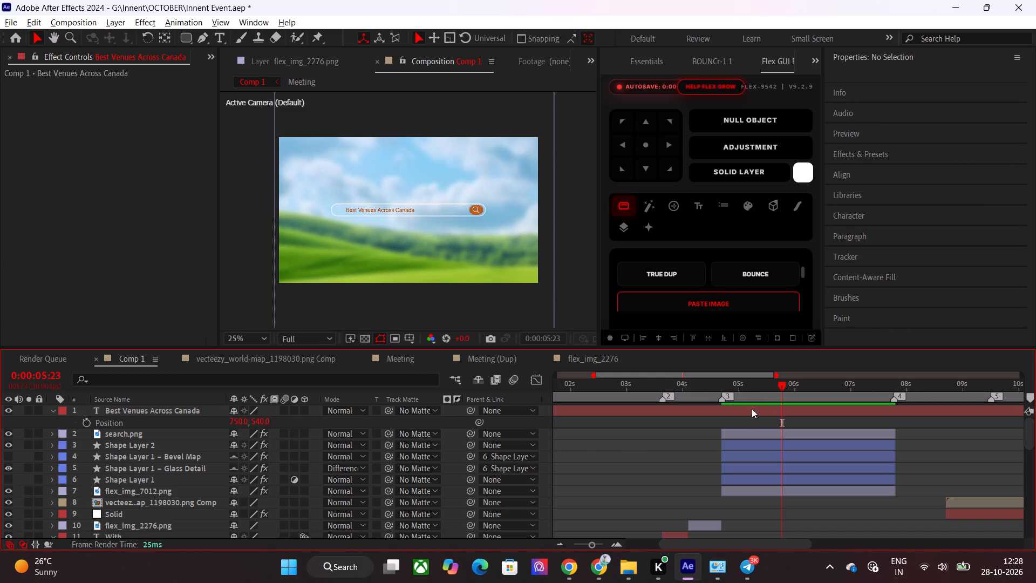
Switch to the browser, look through more Pinterest "search bar animation" references, and return to After Effects.
{"action": "left_click", "coordinate": [605, 563]}
{"action": "scroll", "coordinate": [592, 365], "scroll_direction": "down", "scroll_amount": 3}
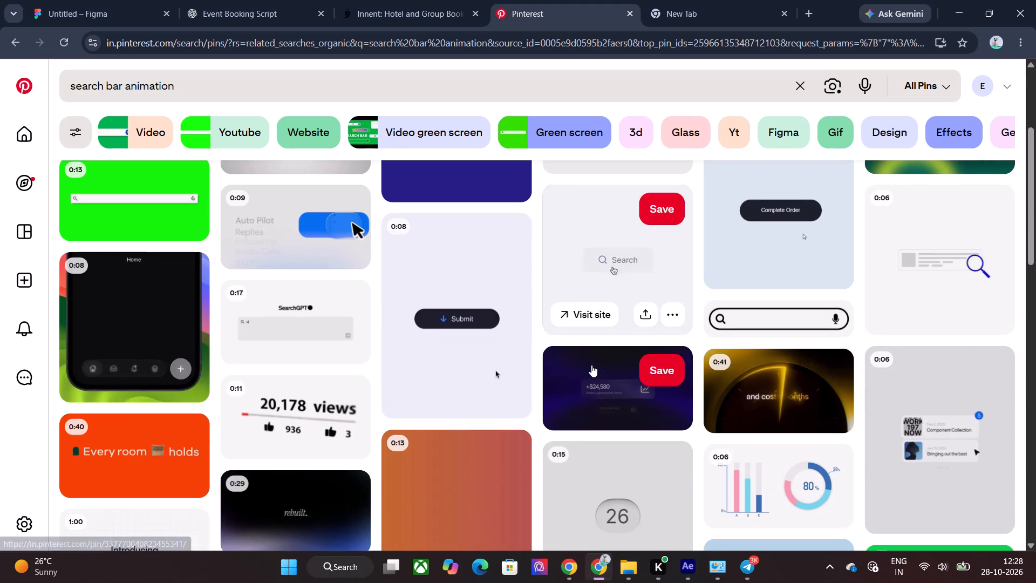
{"action": "scroll", "coordinate": [291, 248], "scroll_direction": "down", "scroll_amount": 3}
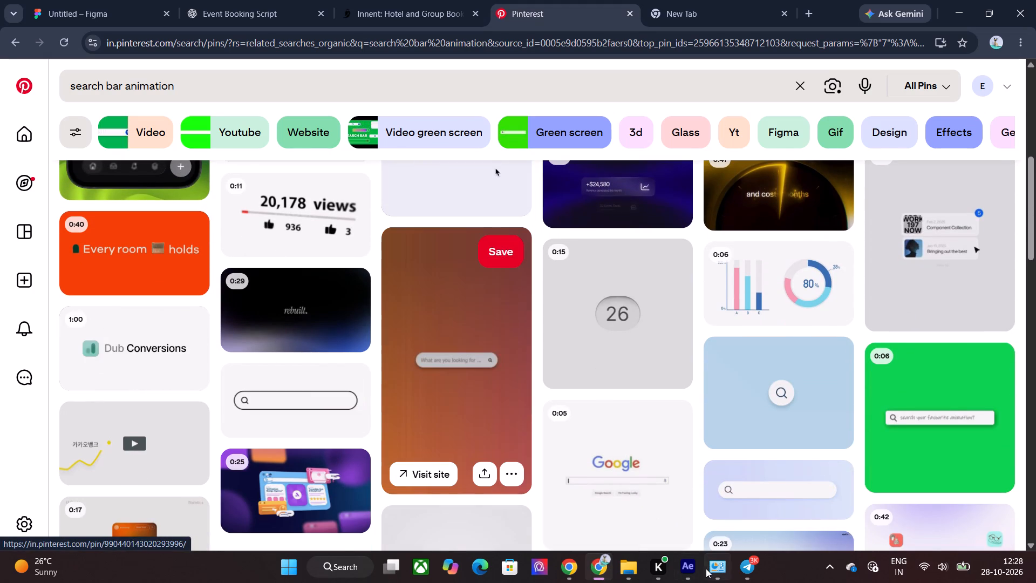
{"action": "left_click", "coordinate": [676, 570]}
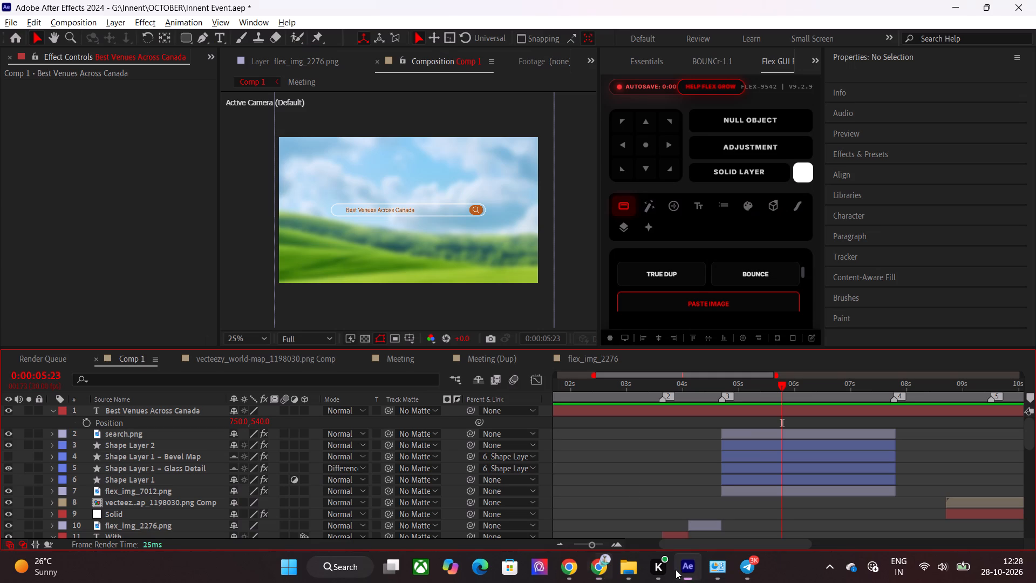
Unlink the scale of the Shape Layer 1 Bevel Map and Glass Detail layers and narrow them to 82% horizontally.
{"action": "left_click", "coordinate": [751, 448]}
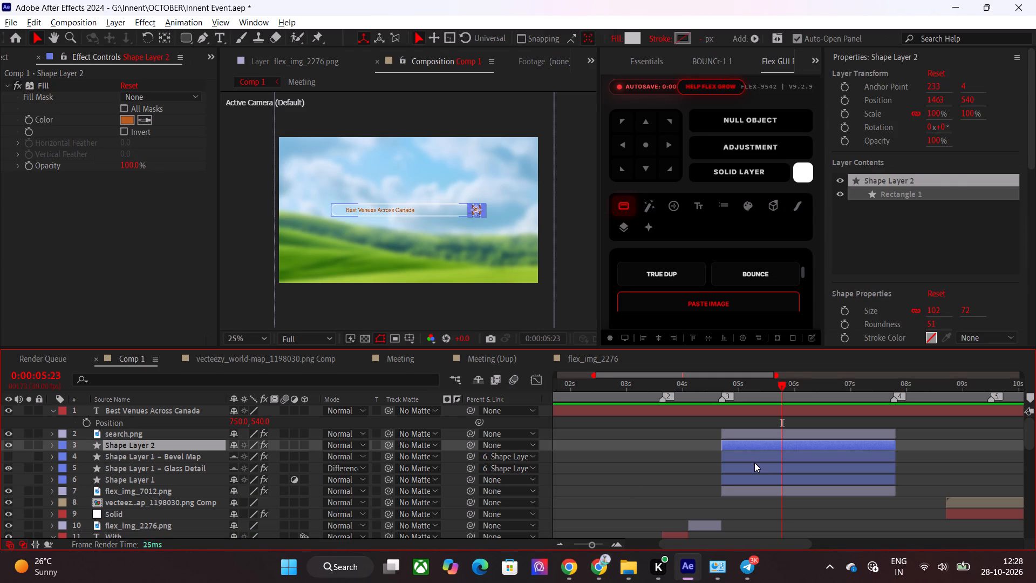
{"action": "left_click", "coordinate": [754, 463]}
{"action": "left_click", "coordinate": [189, 455], "text": "shift"}
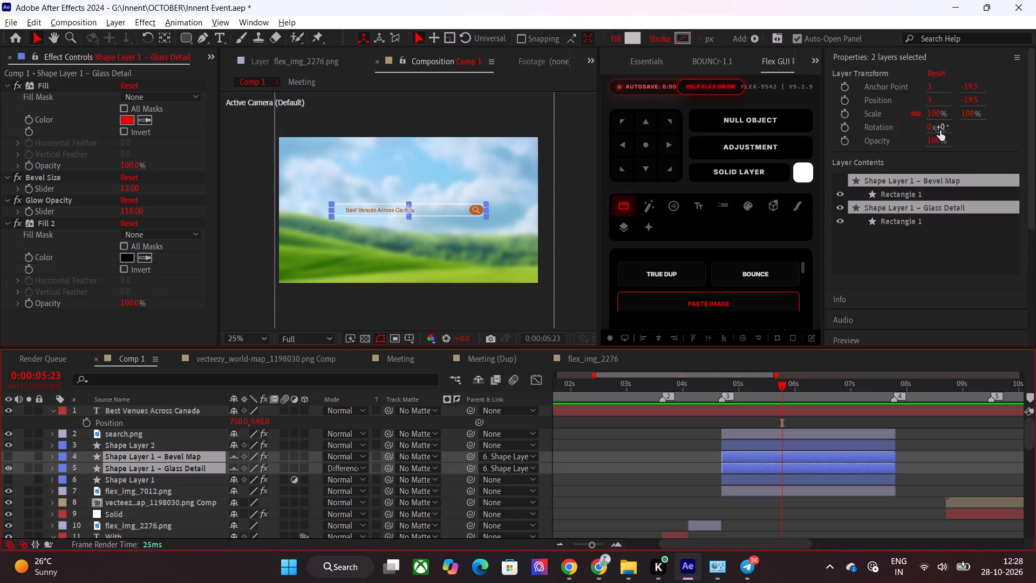
{"action": "left_click", "coordinate": [914, 108]}
{"action": "left_click", "coordinate": [917, 114]}
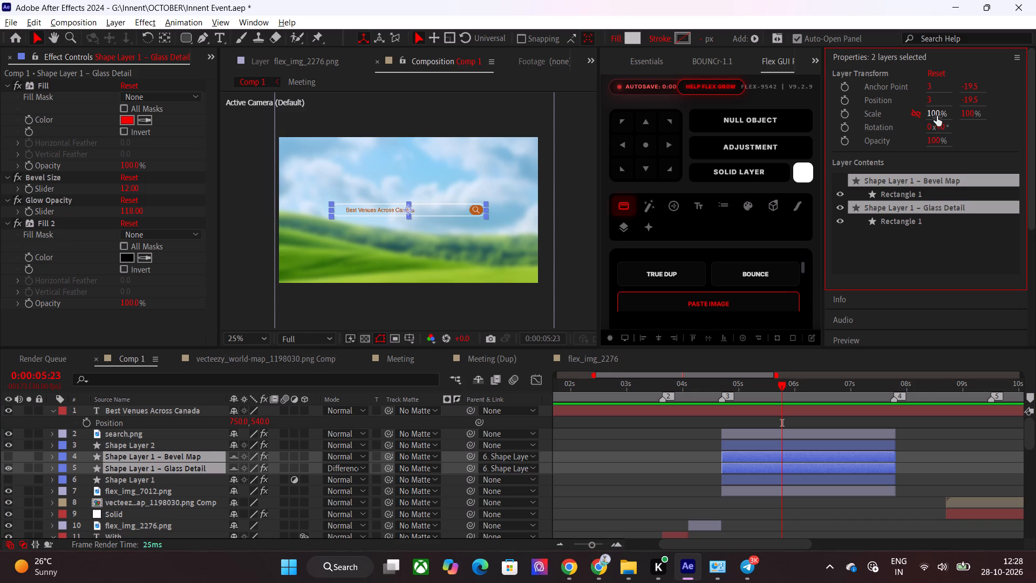
{"action": "left_click_drag", "start_coordinate": [938, 116], "coordinate": [924, 117]}
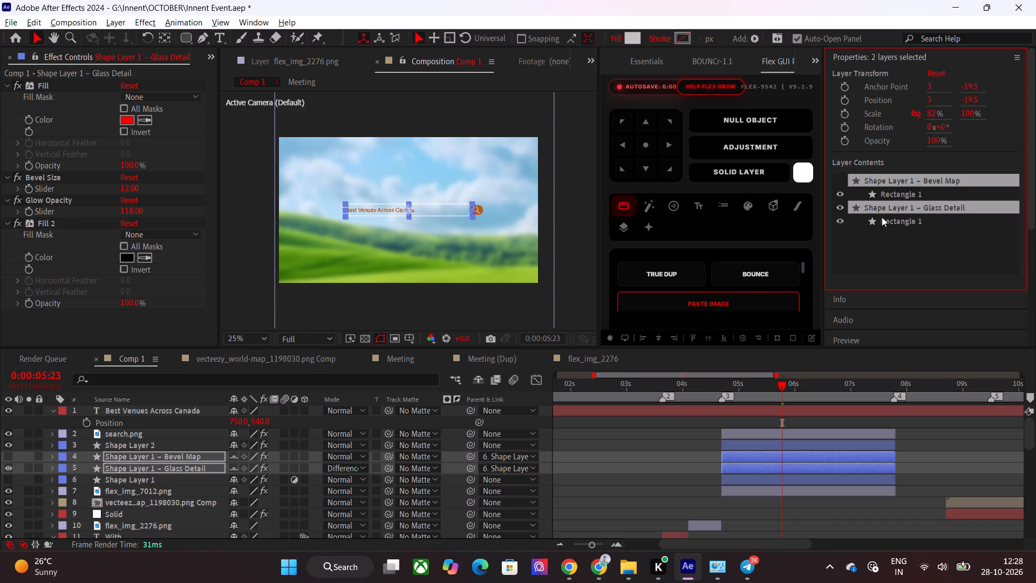
{"action": "left_click", "coordinate": [680, 424]}
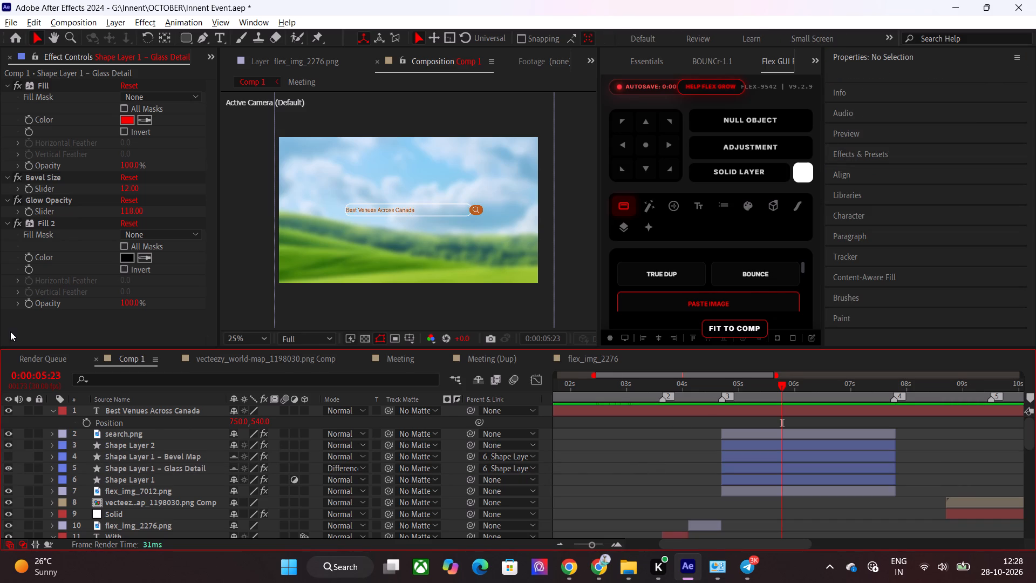
Move the search.png icon to 1355, 540 and the orange Shape Layer 2 button to 1358, 540, inside the bar's right end.
{"action": "left_click", "coordinate": [141, 438]}
{"action": "left_click", "coordinate": [141, 441], "text": "shift"}
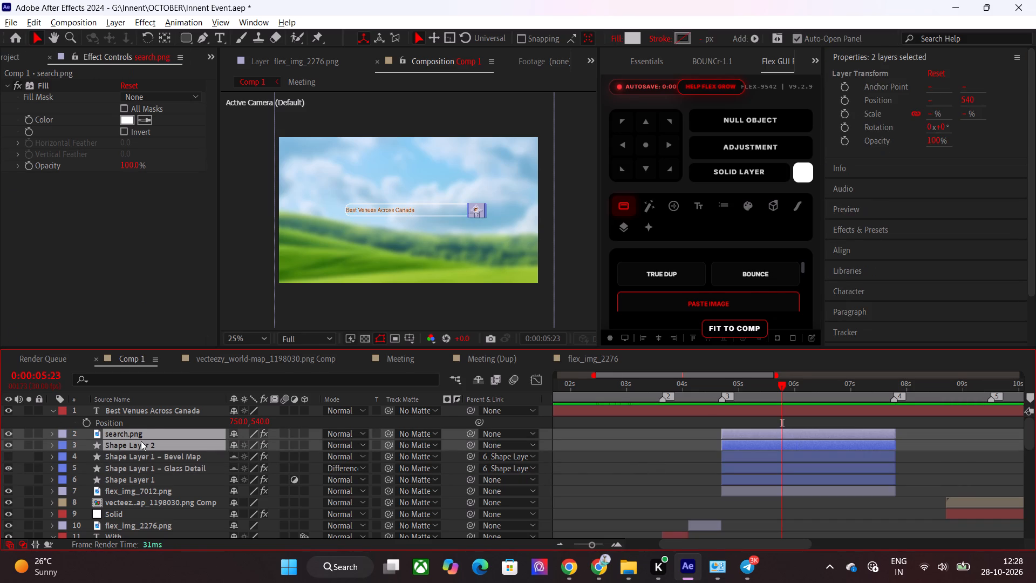
{"action": "key", "text": "p"}
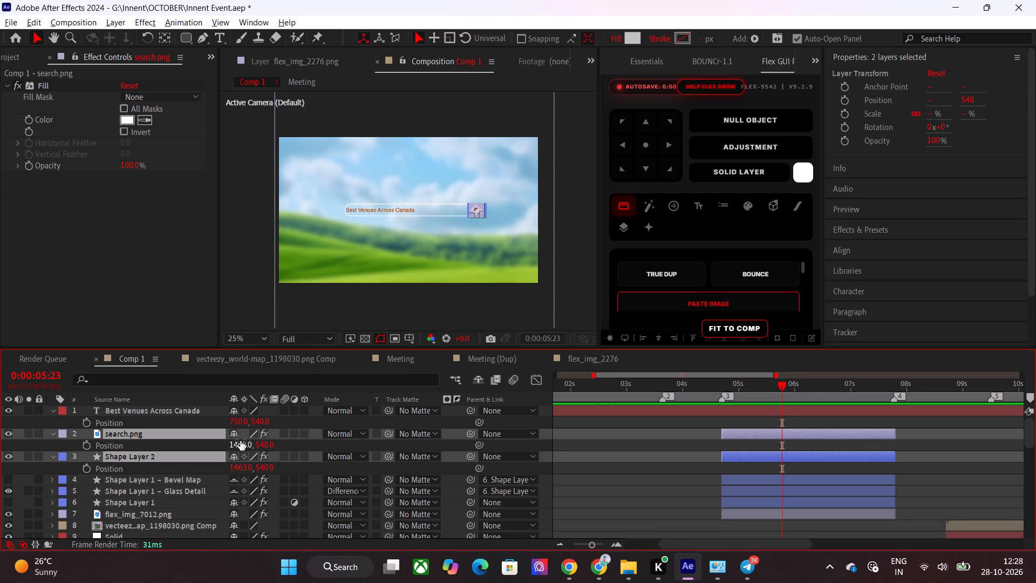
{"action": "left_click_drag", "start_coordinate": [240, 440], "coordinate": [186, 443]}
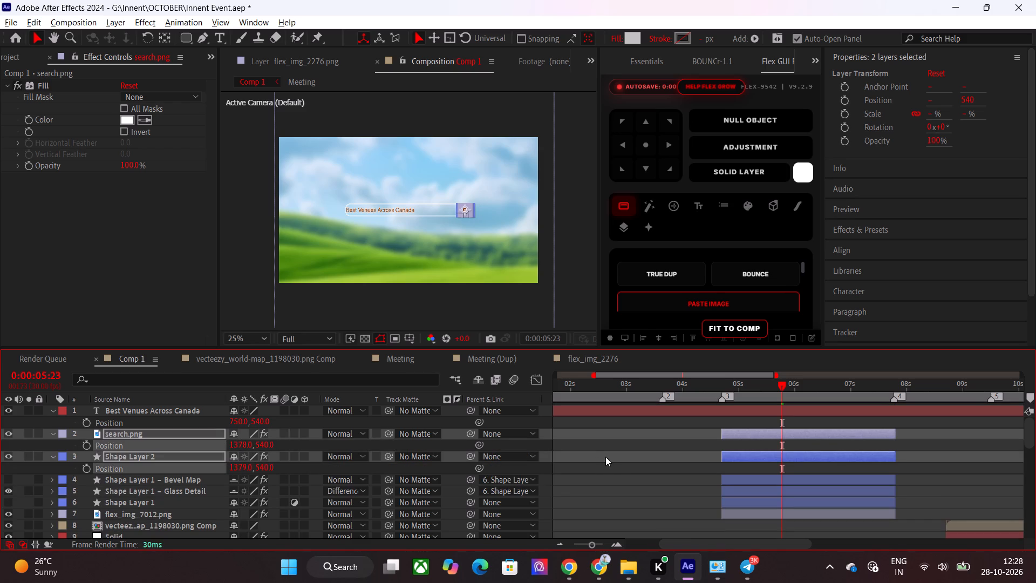
{"action": "left_click", "coordinate": [612, 459]}
{"action": "scroll", "coordinate": [450, 219], "scroll_direction": "up", "scroll_amount": 1}
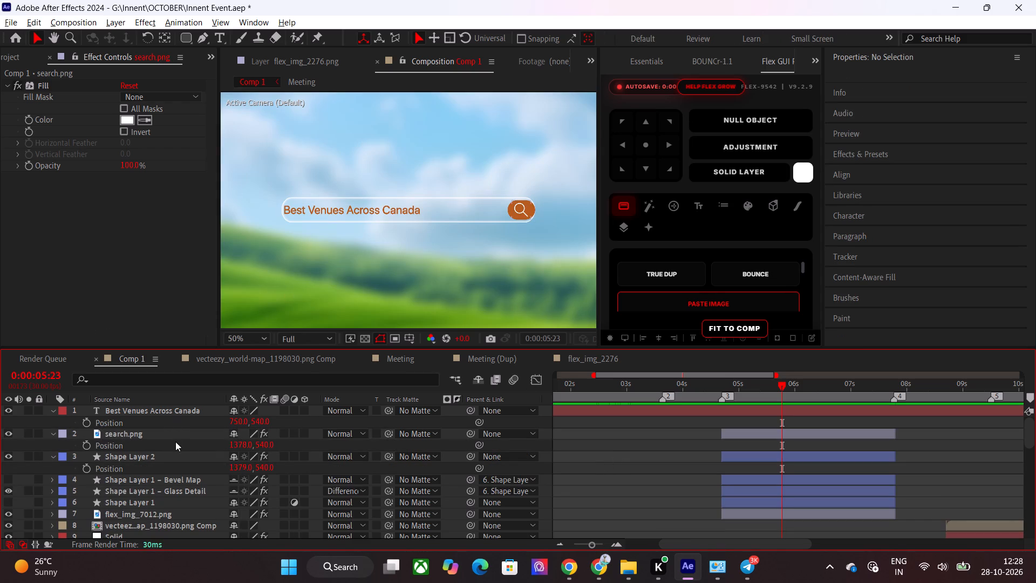
{"action": "left_click_drag", "start_coordinate": [238, 444], "coordinate": [223, 444]}
{"action": "left_click_drag", "start_coordinate": [242, 465], "coordinate": [224, 465]}
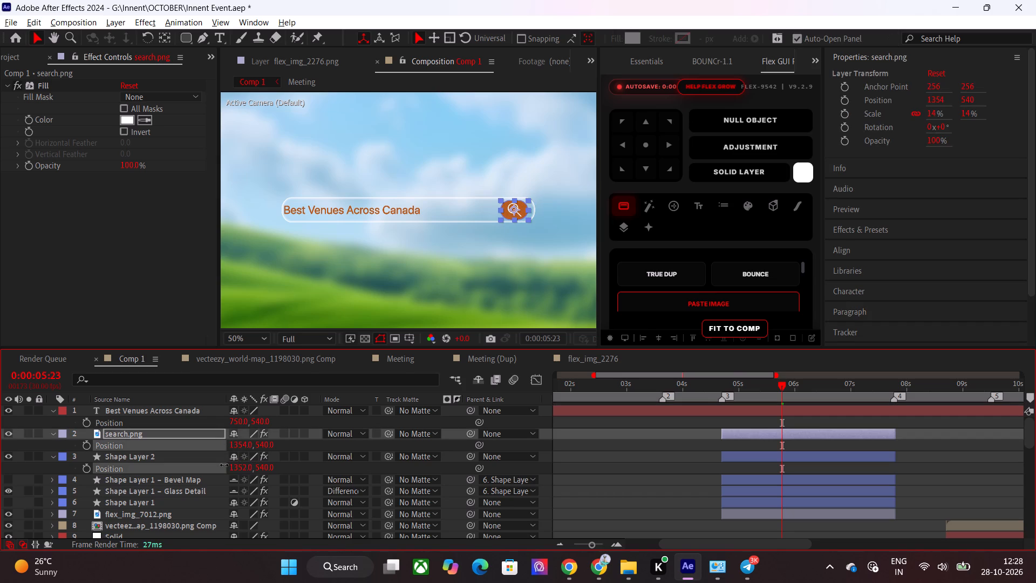
{"action": "left_click_drag", "start_coordinate": [224, 465], "coordinate": [228, 465]}
{"action": "left_click", "coordinate": [241, 450]}
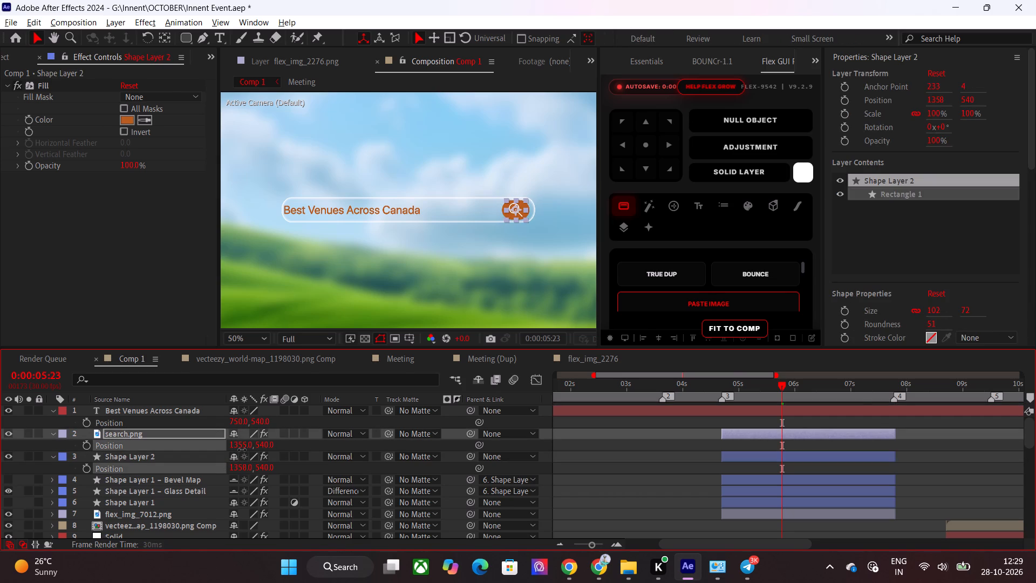
{"action": "left_click", "coordinate": [667, 474]}
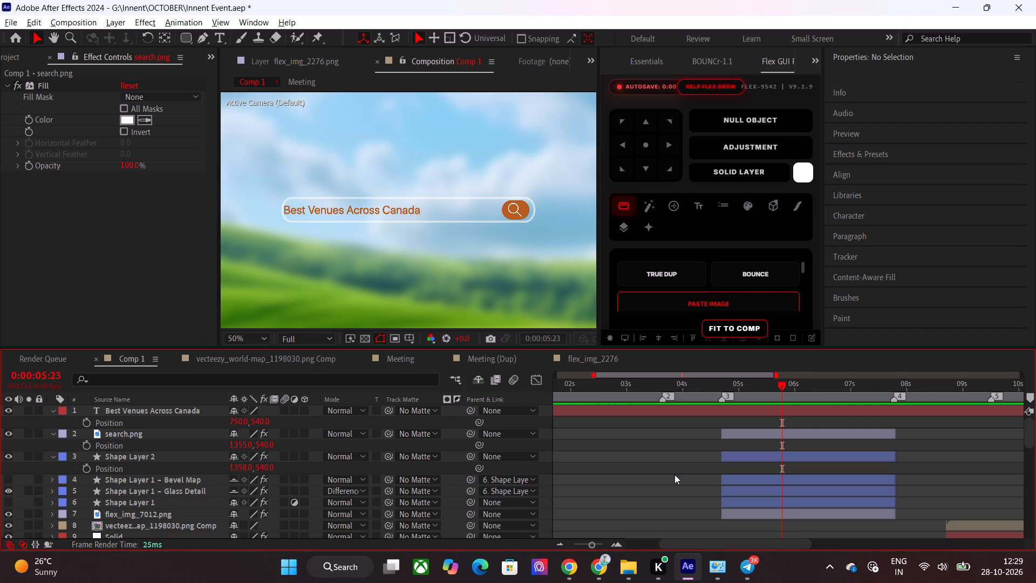
Scale the "Best Venues Across Canada" text layer to 48%.
{"action": "left_click", "coordinate": [173, 416]}
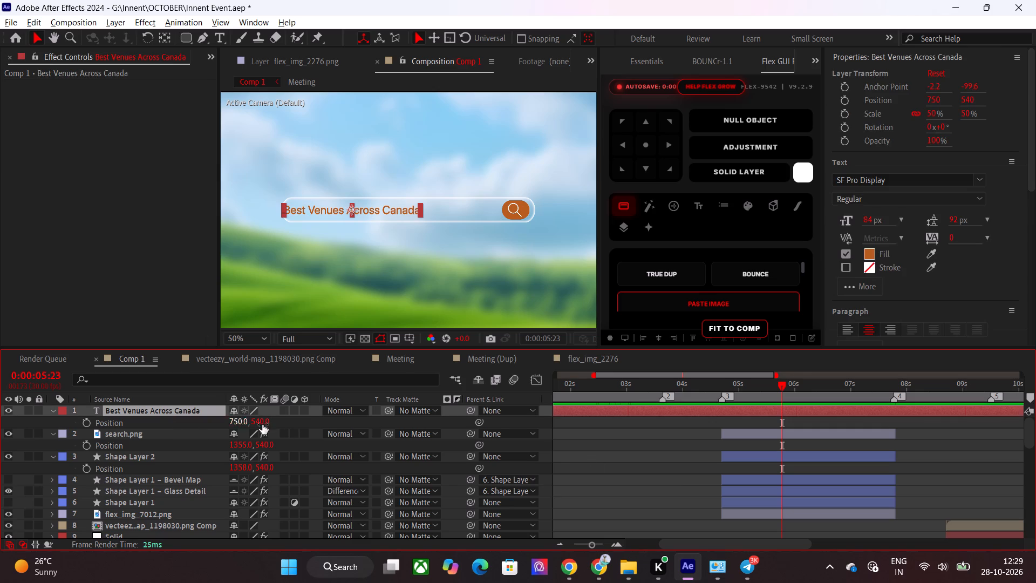
{"action": "key", "text": "s"}
{"action": "left_click", "coordinate": [249, 424]}
{"action": "type", "text": "48"}
{"action": "key", "text": "Return"}
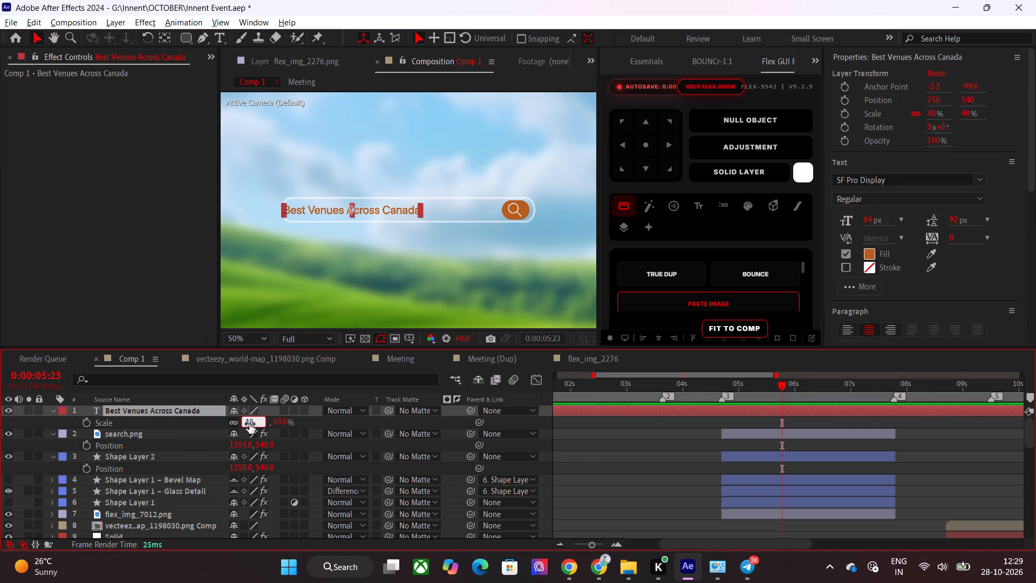
Move the "Best Venues Across Canada" text horizontally to position 799, 540 and check its spacing within the search bar.
{"action": "key", "text": "p"}
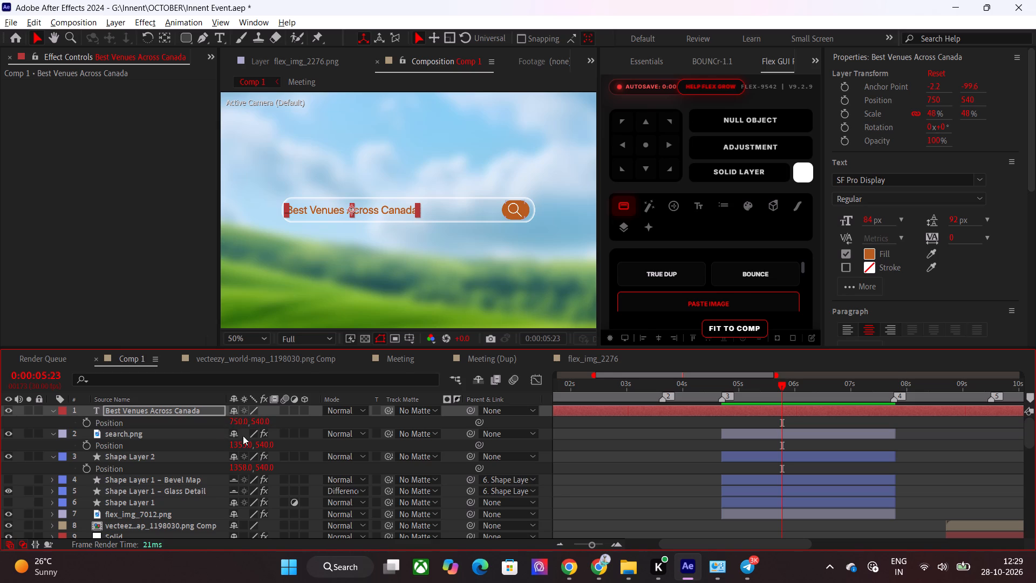
{"action": "left_click_drag", "start_coordinate": [239, 425], "coordinate": [281, 424]}
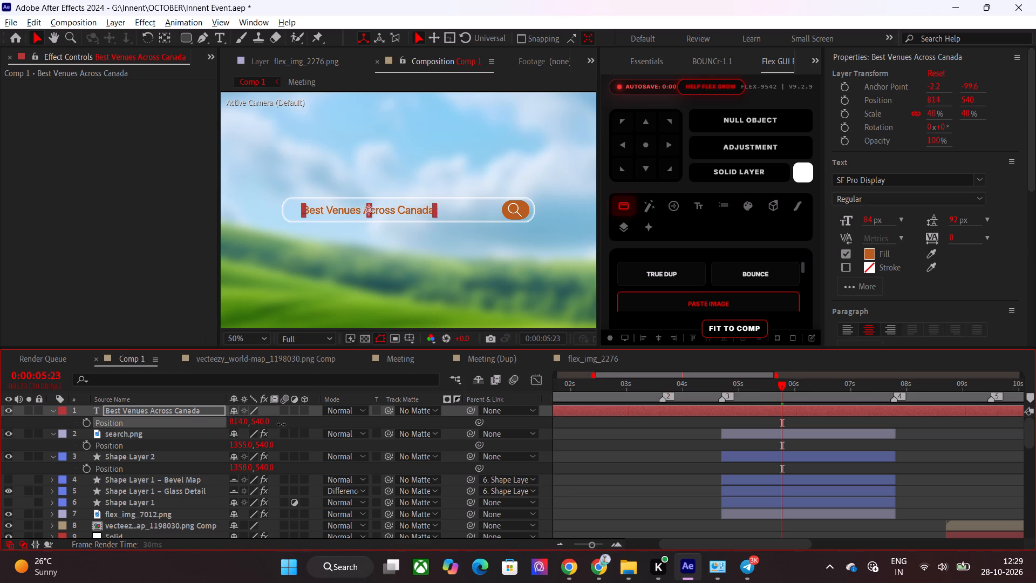
{"action": "left_click_drag", "start_coordinate": [281, 424], "coordinate": [272, 425]}
{"action": "left_click", "coordinate": [620, 478]}
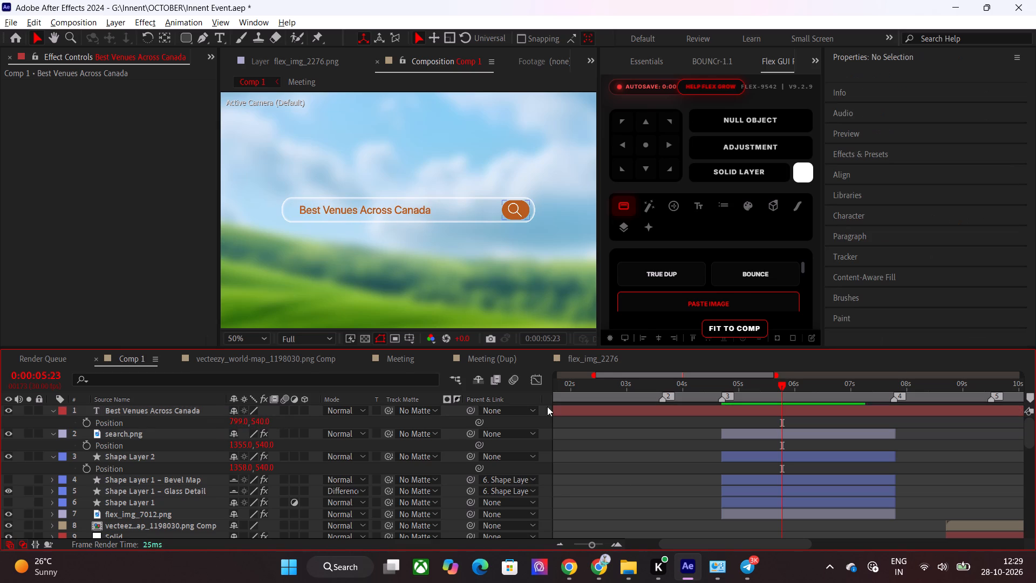
{"action": "scroll", "coordinate": [447, 254], "scroll_direction": "down", "scroll_amount": 1}
{"action": "scroll", "coordinate": [442, 254], "scroll_direction": "up", "scroll_amount": 1}
Trim the "Best Venues Across Canada" text layer to run from marker 3 at 0:00:04:21 to marker 4 at 0:00:07:23.
{"action": "left_click", "coordinate": [745, 408]}
{"action": "left_click_drag", "start_coordinate": [748, 383], "coordinate": [740, 387]}
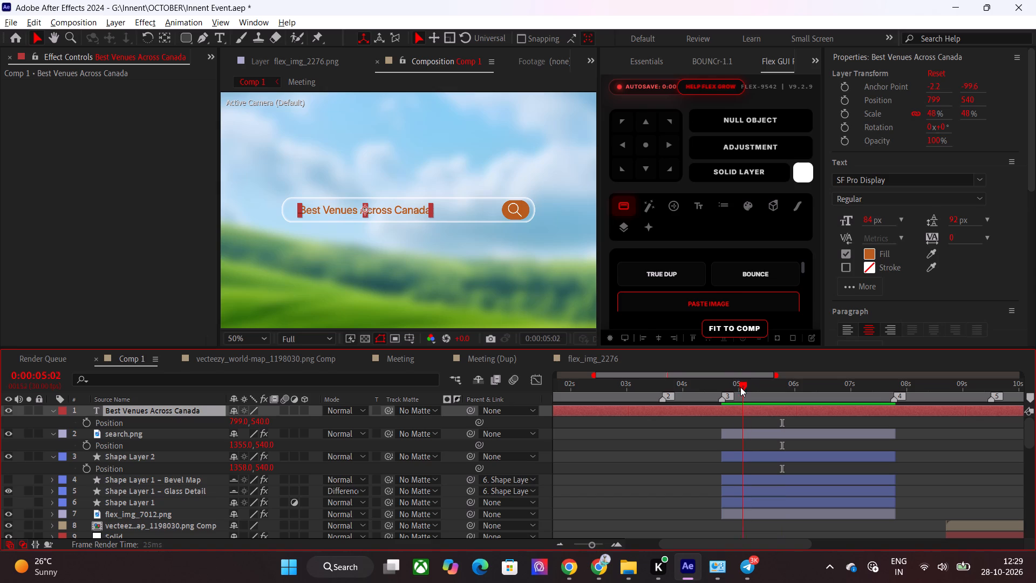
{"action": "left_click_drag", "start_coordinate": [740, 387], "coordinate": [727, 395]}
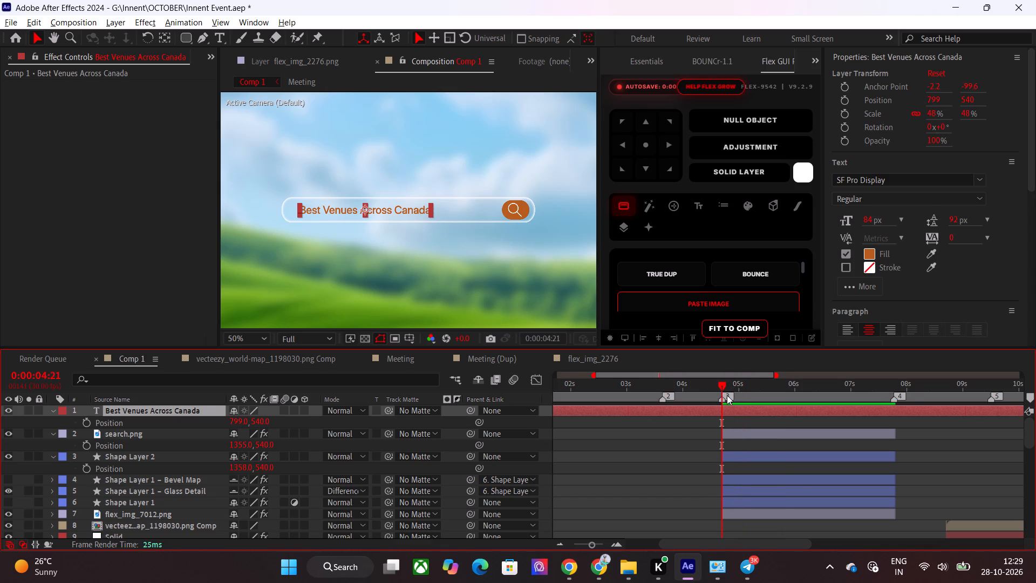
{"action": "key", "text": "alt+bracketleft"}
{"action": "left_click_drag", "start_coordinate": [813, 400], "coordinate": [843, 400]}
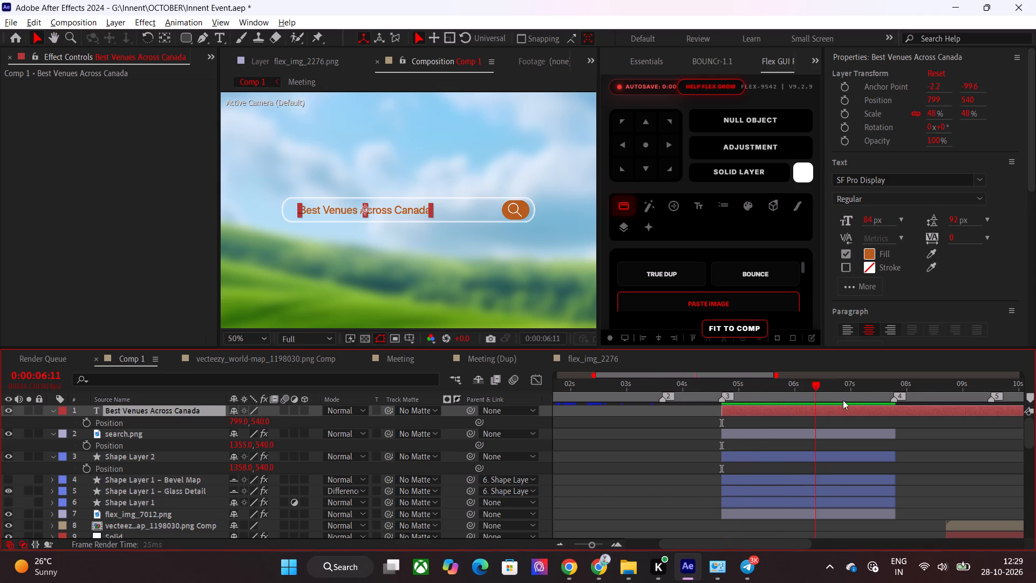
{"action": "left_click_drag", "start_coordinate": [843, 400], "coordinate": [895, 400]}
{"action": "key", "text": "alt+bracketright"}
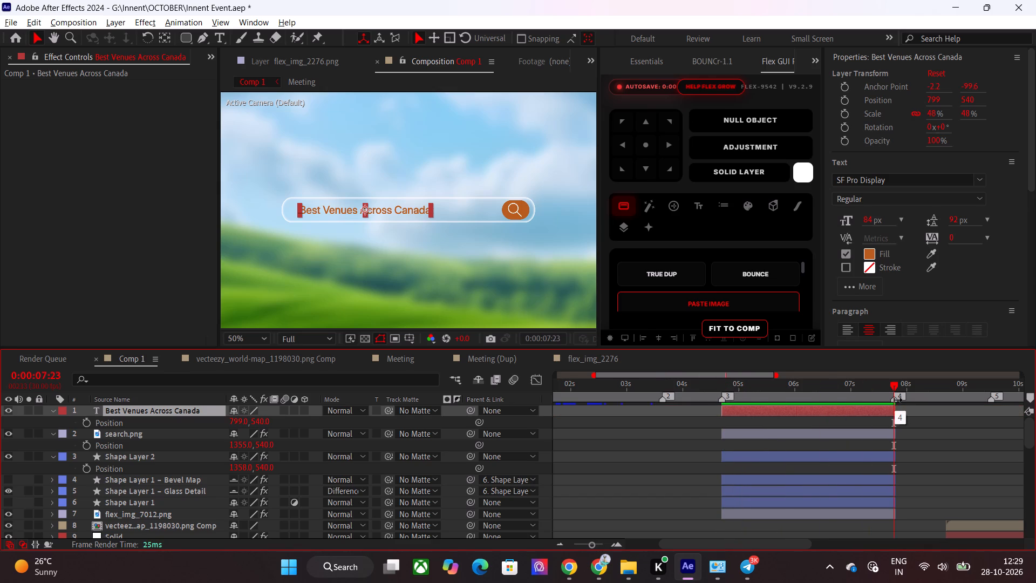
{"action": "left_click", "coordinate": [791, 387]}
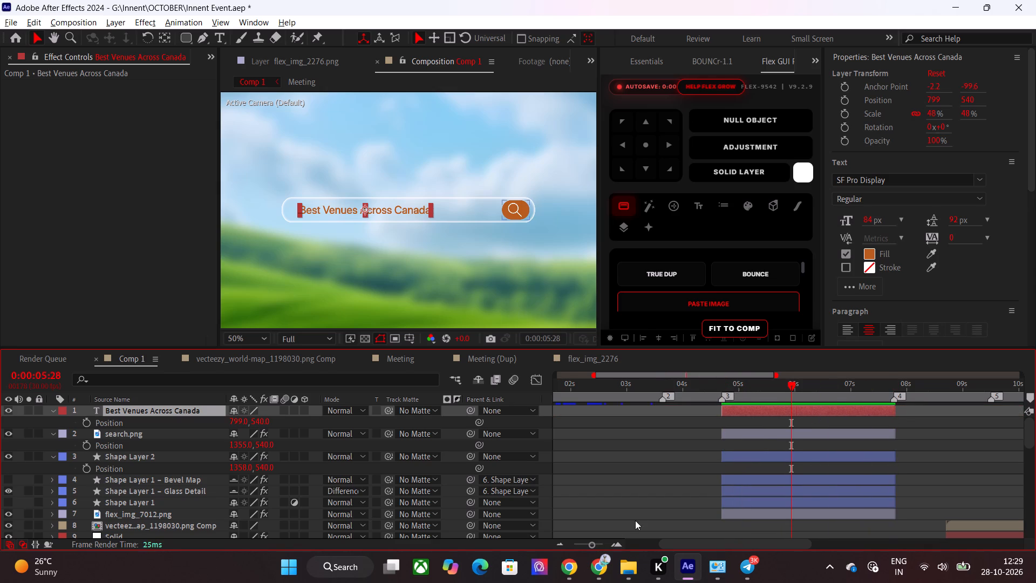
Switch to Chrome, search YouTube for "how to make typing animation in after effects" and open the 60-second typewriter text effect Short.
{"action": "left_click", "coordinate": [578, 563]}
{"action": "left_click", "coordinate": [151, 0]}
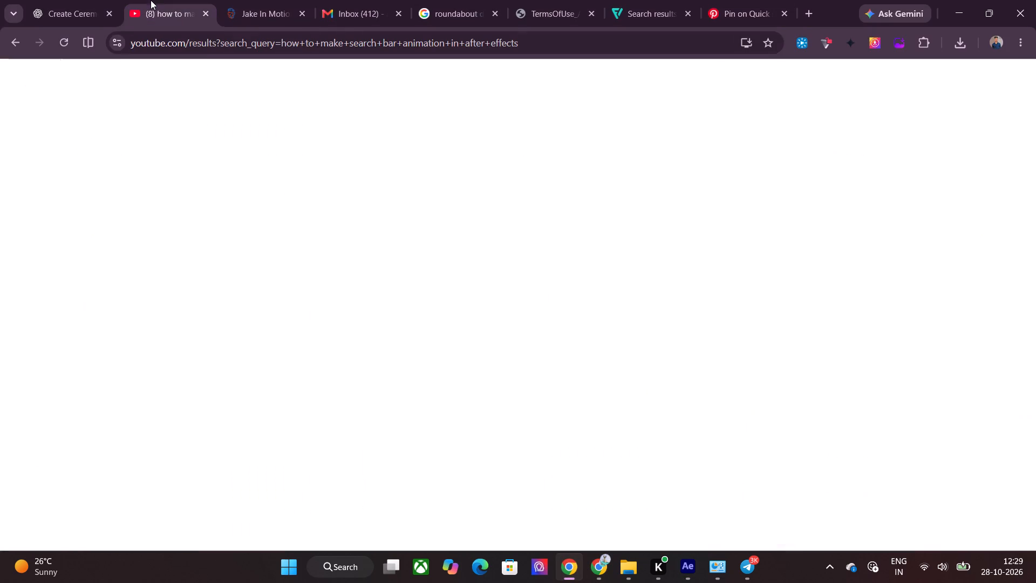
{"action": "left_click", "coordinate": [381, 77]}
{"action": "left_click", "coordinate": [377, 75]}
{"action": "left_click_drag", "start_coordinate": [377, 75], "coordinate": [424, 77]}
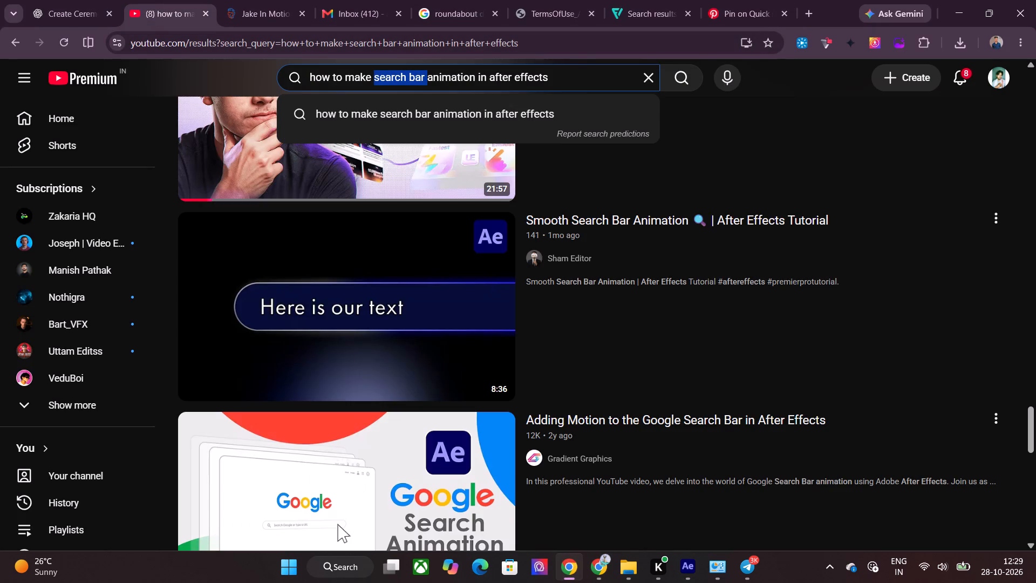
{"action": "left_click_drag", "start_coordinate": [424, 77], "coordinate": [417, 77]}
{"action": "type", "text": "typing"}
{"action": "key", "text": "Return"}
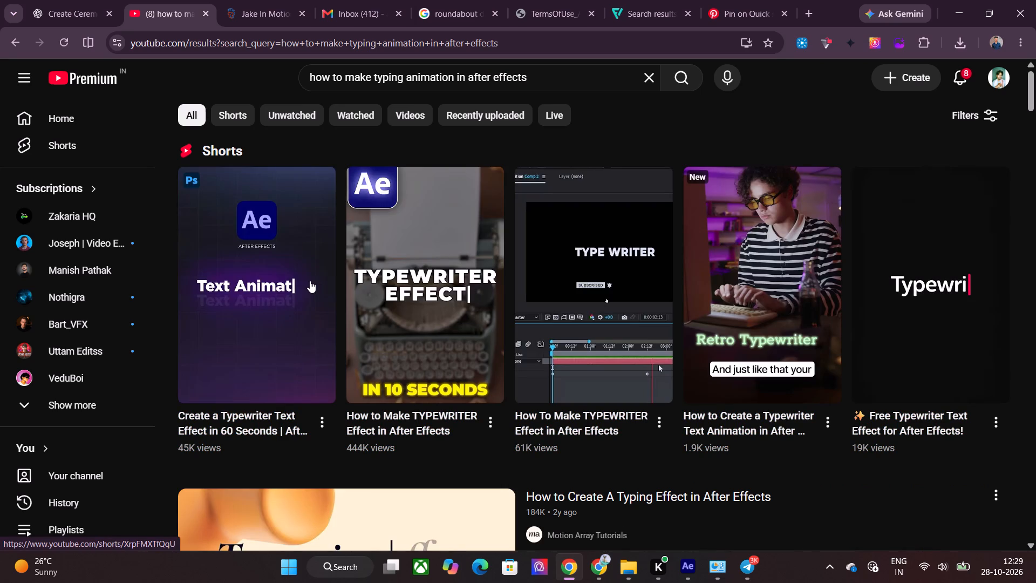
{"action": "left_click", "coordinate": [285, 310]}
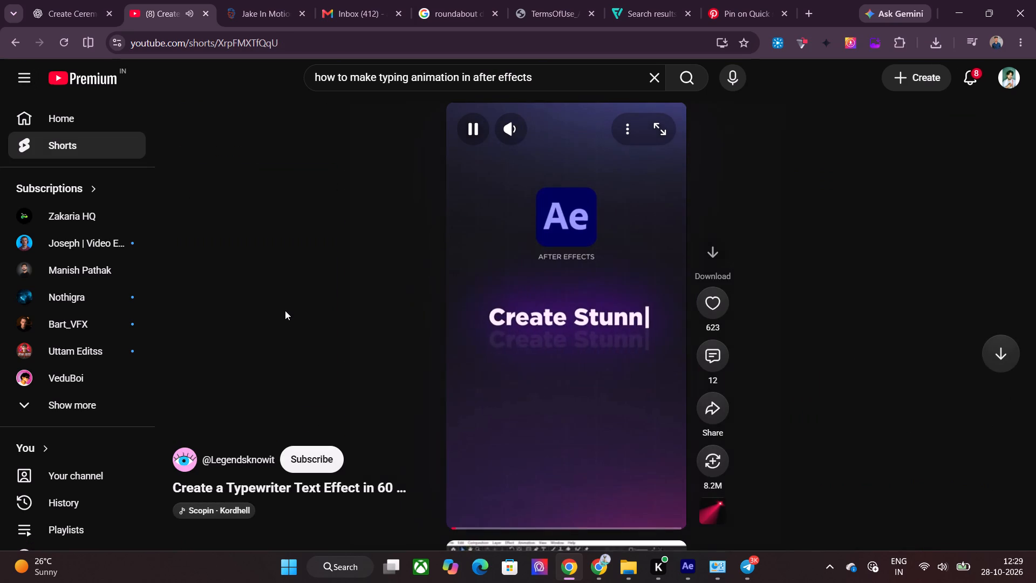
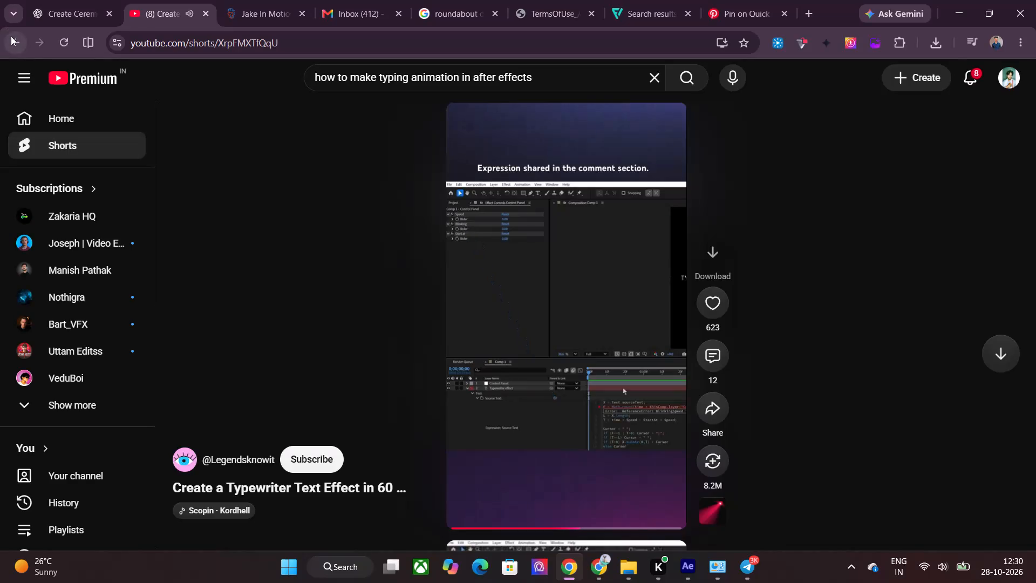
Open the Short "How To Make TYPEWRITER Effect in After Effects" from the search results and skim how the typewriter effect is made.
{"action": "left_click", "coordinate": [11, 36]}
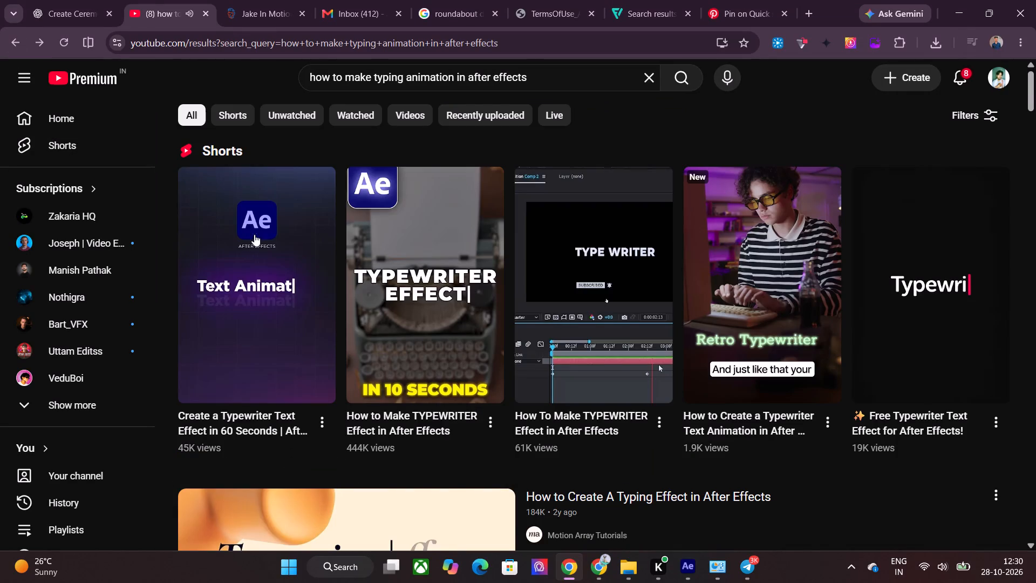
{"action": "scroll", "coordinate": [481, 254], "scroll_direction": "down", "scroll_amount": 4}
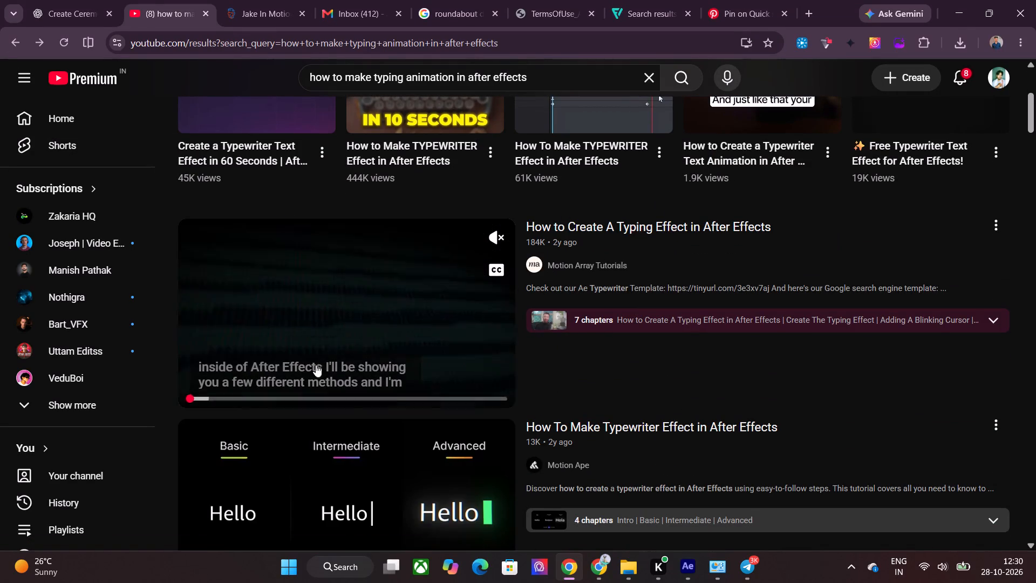
{"action": "scroll", "coordinate": [714, 261], "scroll_direction": "up", "scroll_amount": 3}
{"action": "left_click", "coordinate": [619, 252]}
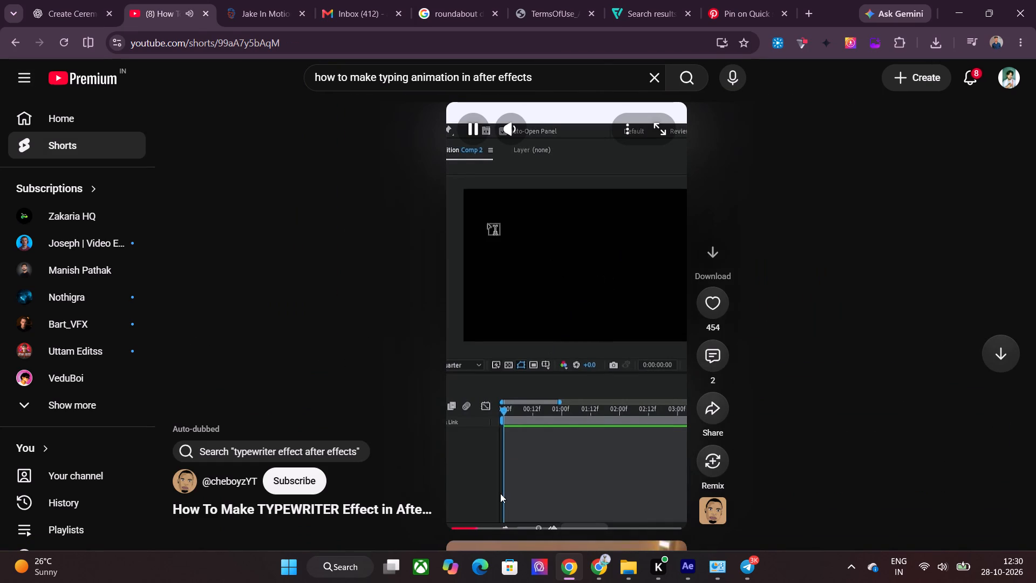
{"action": "left_click", "coordinate": [522, 527]}
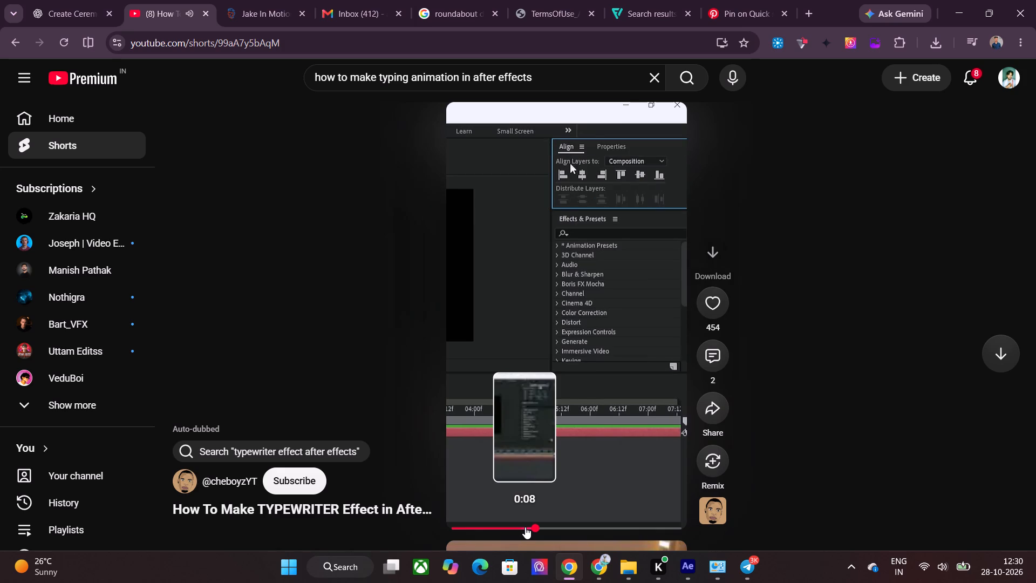
{"action": "left_click", "coordinate": [554, 521]}
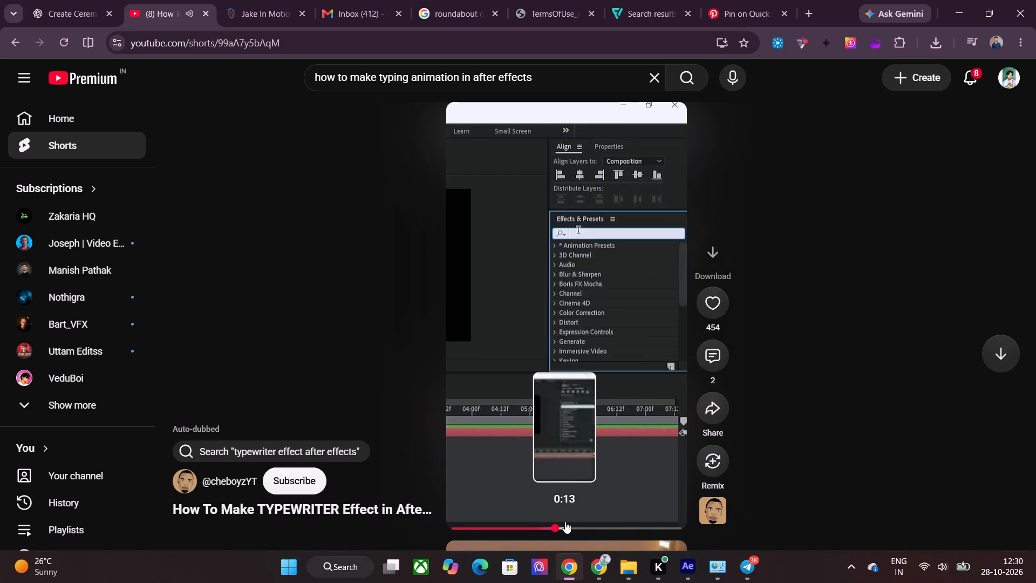
{"action": "left_click", "coordinate": [565, 521]}
{"action": "left_click", "coordinate": [584, 525]}
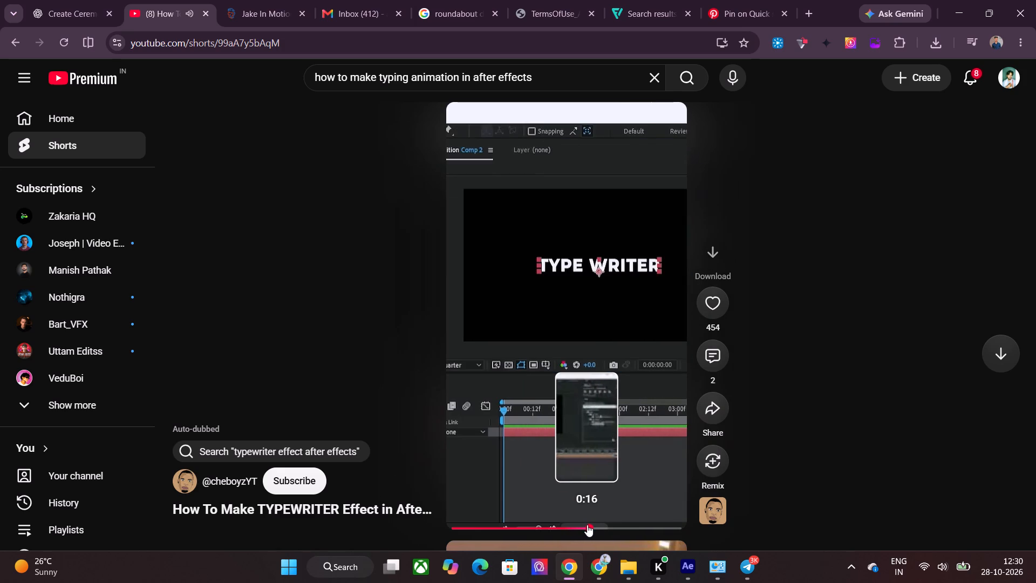
{"action": "left_click", "coordinate": [594, 350]}
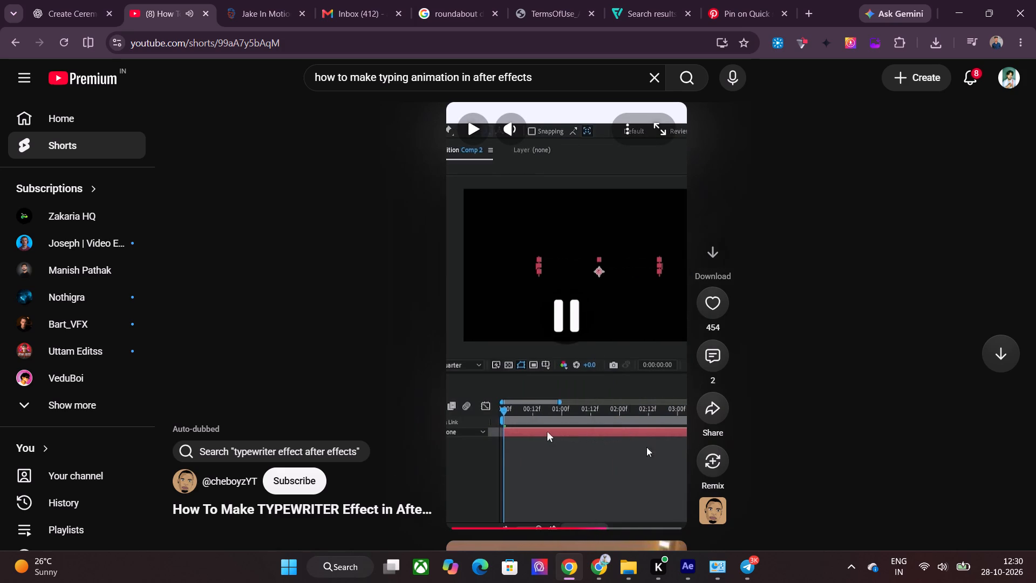
Switch to After Effects and apply the Typewriter preset to the "Best Venues Across Canada" text layer.
{"action": "left_click", "coordinate": [683, 581]}
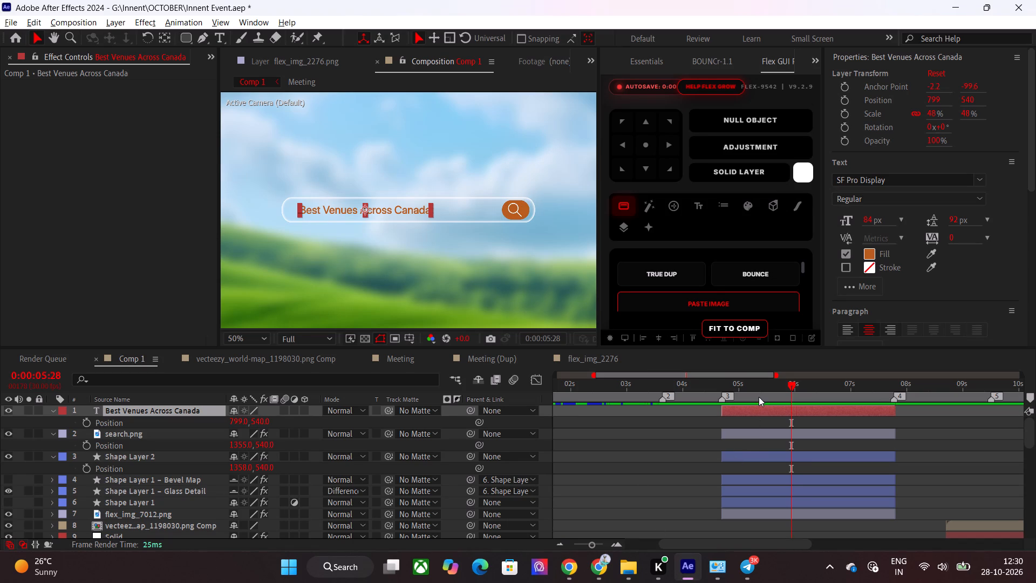
{"action": "key", "text": "ctrl+Tab"}
{"action": "type", "text": "type"}
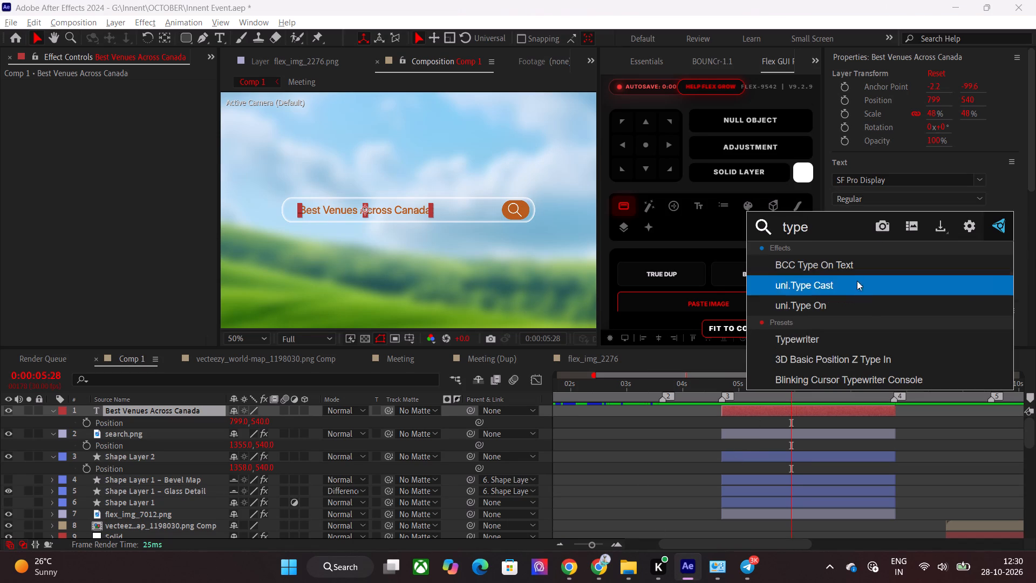
{"action": "scroll", "coordinate": [848, 316], "scroll_direction": "down", "scroll_amount": 2}
{"action": "left_click", "coordinate": [836, 329]}
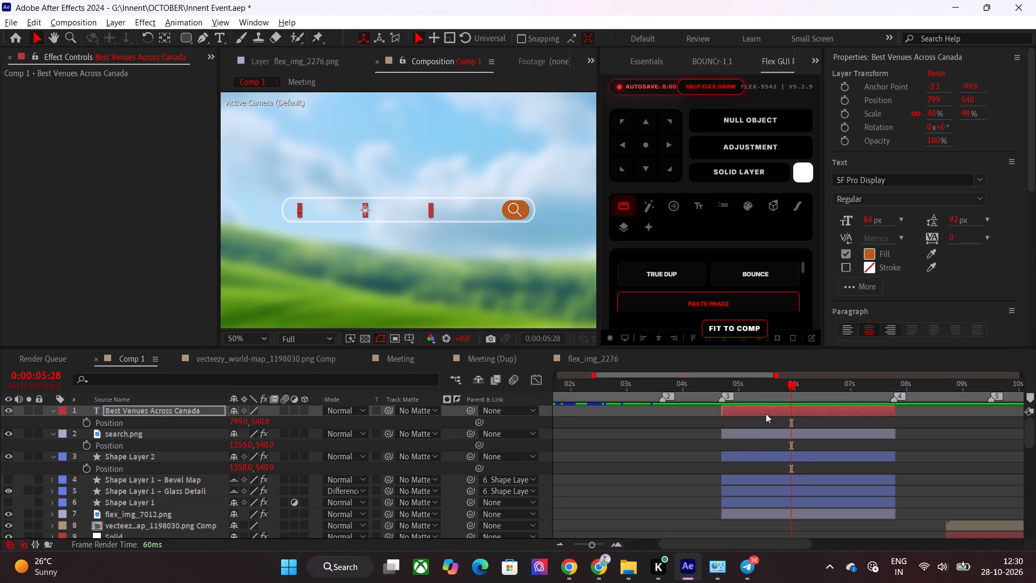
Check the typing, reveal the text's Range Selector Start keyframes and shift both so typing begins at the layer's in point, marker 3.
{"action": "left_click_drag", "start_coordinate": [786, 397], "coordinate": [833, 401]}
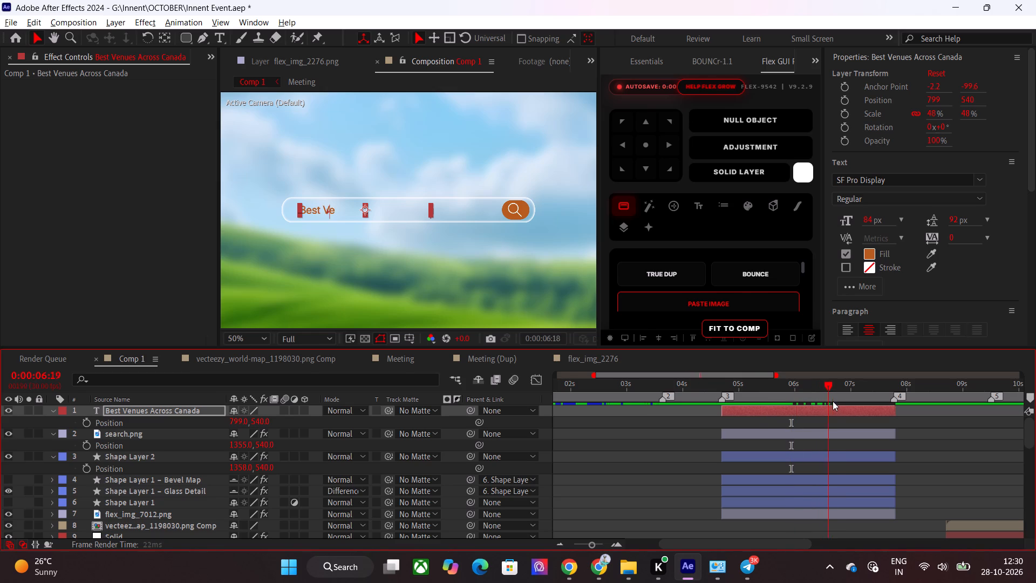
{"action": "left_click_drag", "start_coordinate": [833, 401], "coordinate": [835, 402]}
{"action": "left_click", "coordinate": [969, 473]}
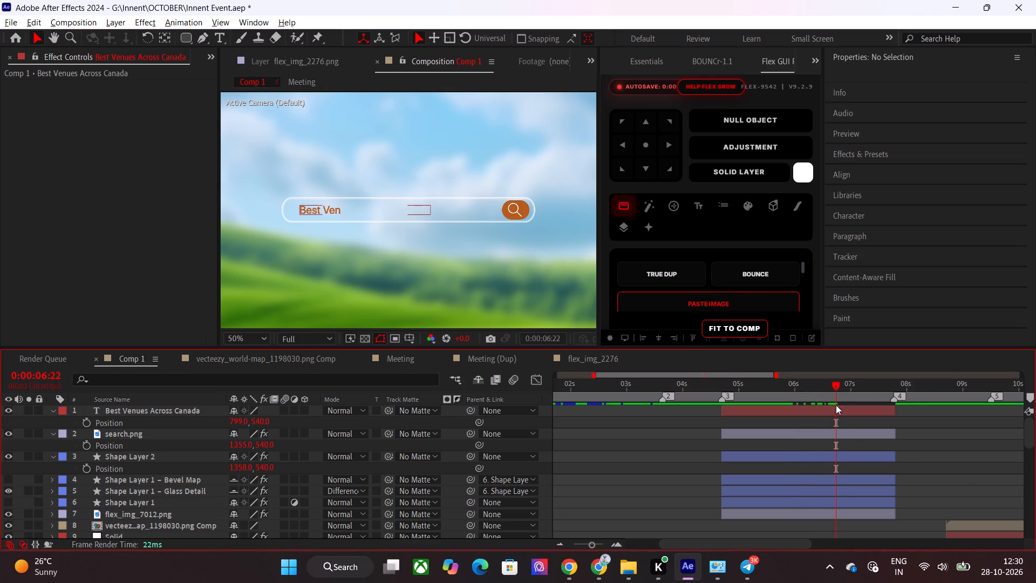
{"action": "left_click_drag", "start_coordinate": [836, 387], "coordinate": [858, 395]}
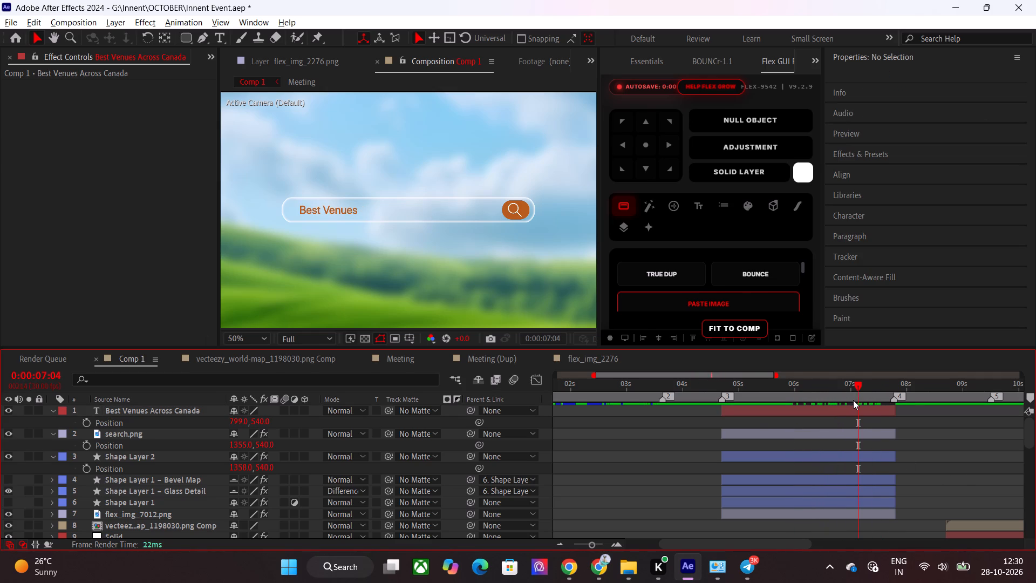
{"action": "left_click", "coordinate": [853, 400]}
{"action": "left_click", "coordinate": [837, 403]}
{"action": "left_click", "coordinate": [833, 406]}
{"action": "key", "text": "u"}
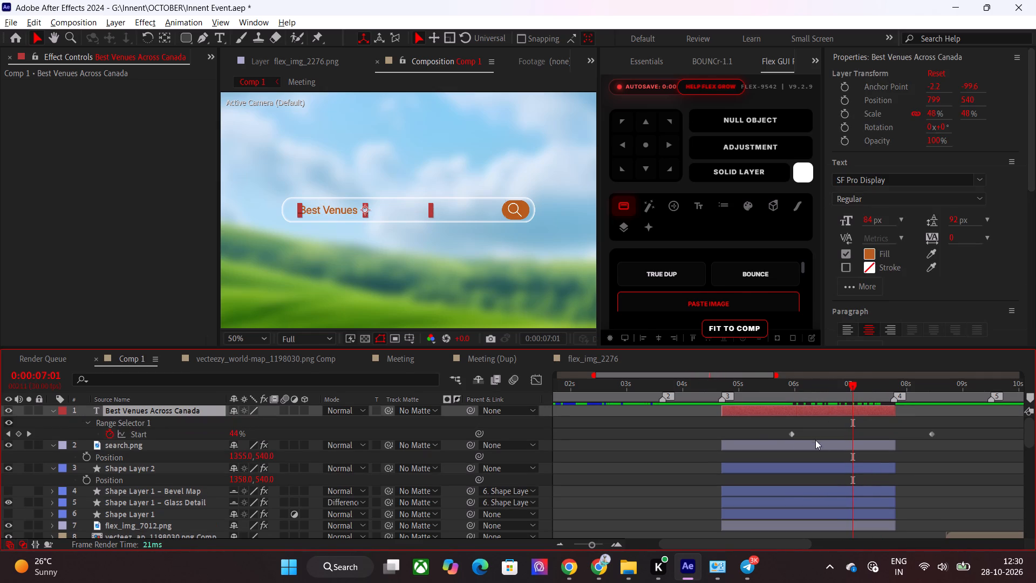
{"action": "left_click_drag", "start_coordinate": [967, 431], "coordinate": [788, 435]}
{"action": "left_click_drag", "start_coordinate": [792, 436], "coordinate": [742, 436]}
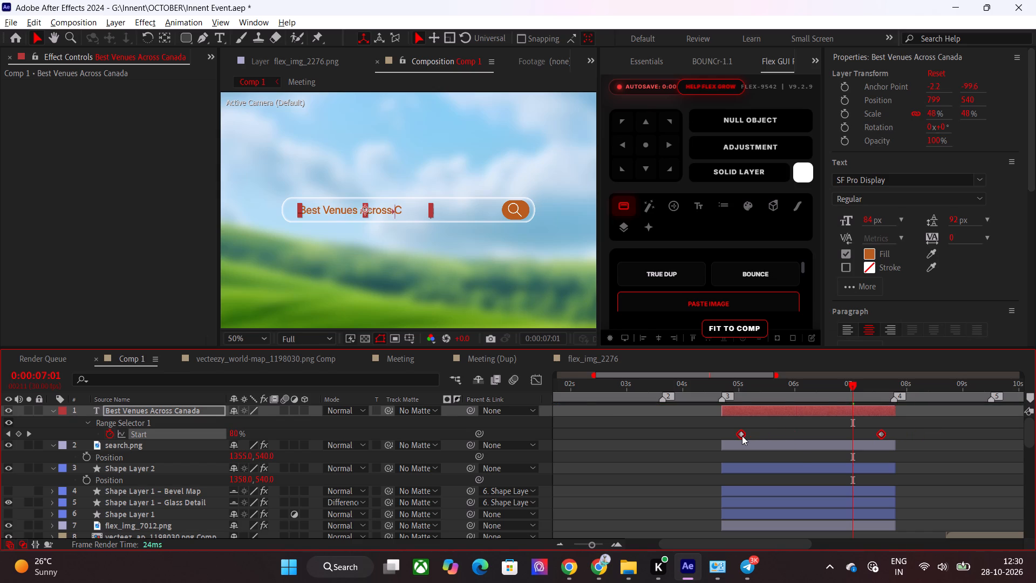
{"action": "left_click_drag", "start_coordinate": [742, 436], "coordinate": [724, 436]}
{"action": "left_click", "coordinate": [680, 452]}
{"action": "left_click_drag", "start_coordinate": [757, 394], "coordinate": [730, 402]}
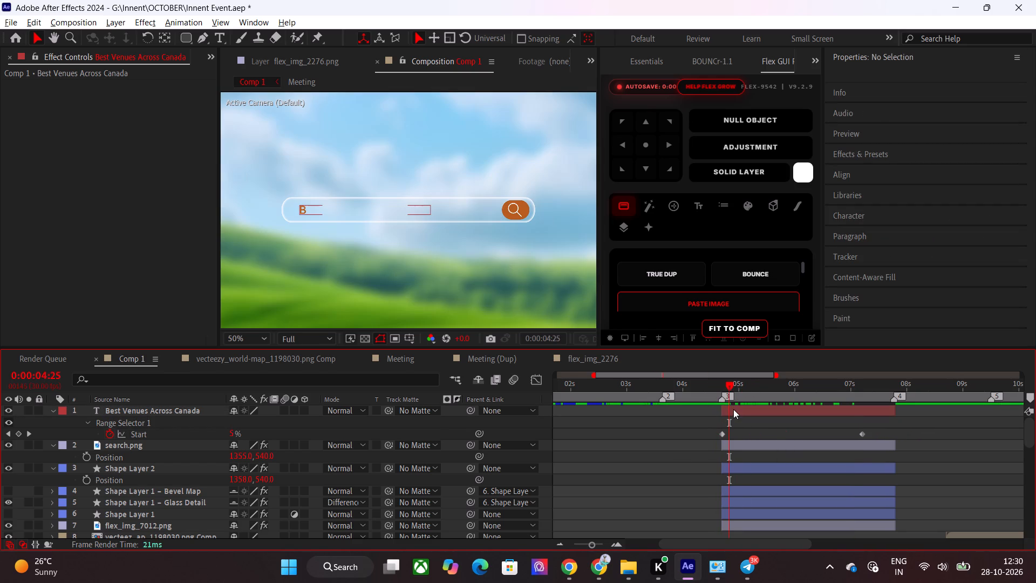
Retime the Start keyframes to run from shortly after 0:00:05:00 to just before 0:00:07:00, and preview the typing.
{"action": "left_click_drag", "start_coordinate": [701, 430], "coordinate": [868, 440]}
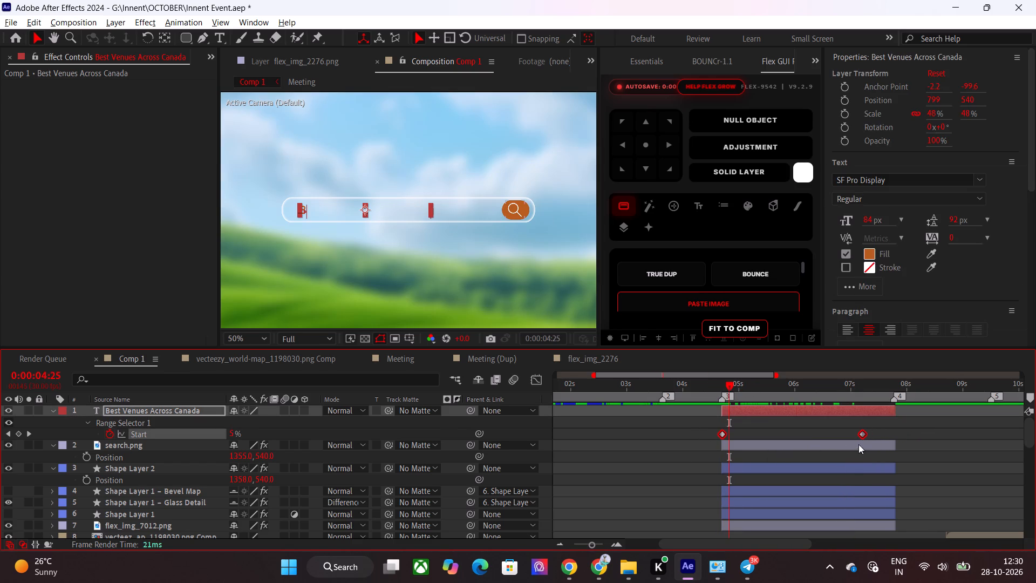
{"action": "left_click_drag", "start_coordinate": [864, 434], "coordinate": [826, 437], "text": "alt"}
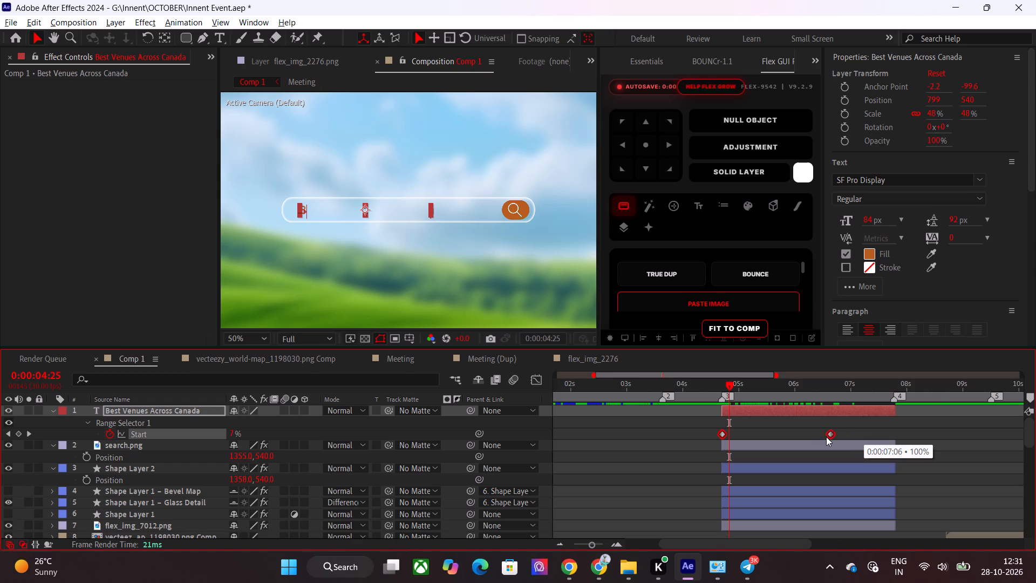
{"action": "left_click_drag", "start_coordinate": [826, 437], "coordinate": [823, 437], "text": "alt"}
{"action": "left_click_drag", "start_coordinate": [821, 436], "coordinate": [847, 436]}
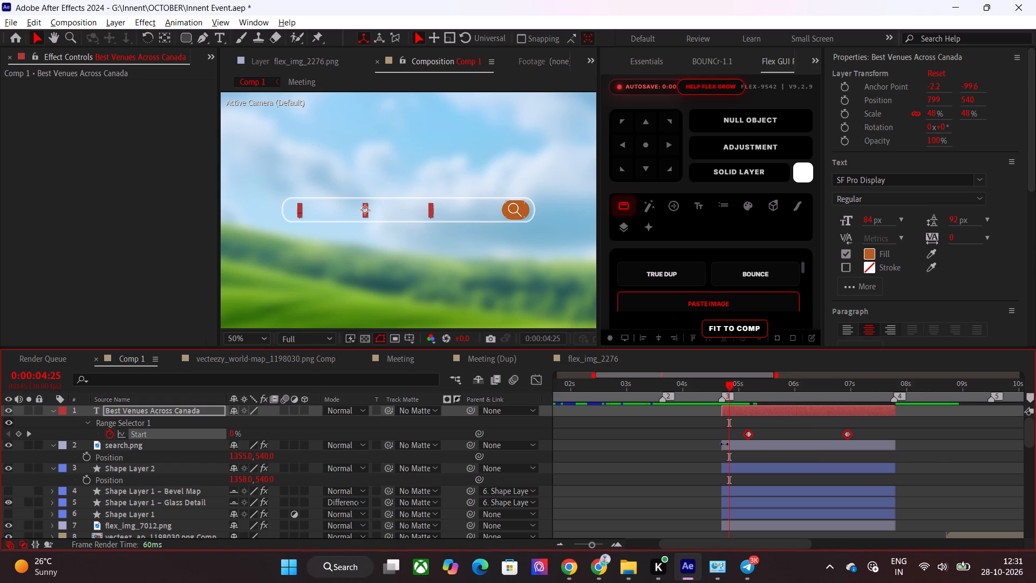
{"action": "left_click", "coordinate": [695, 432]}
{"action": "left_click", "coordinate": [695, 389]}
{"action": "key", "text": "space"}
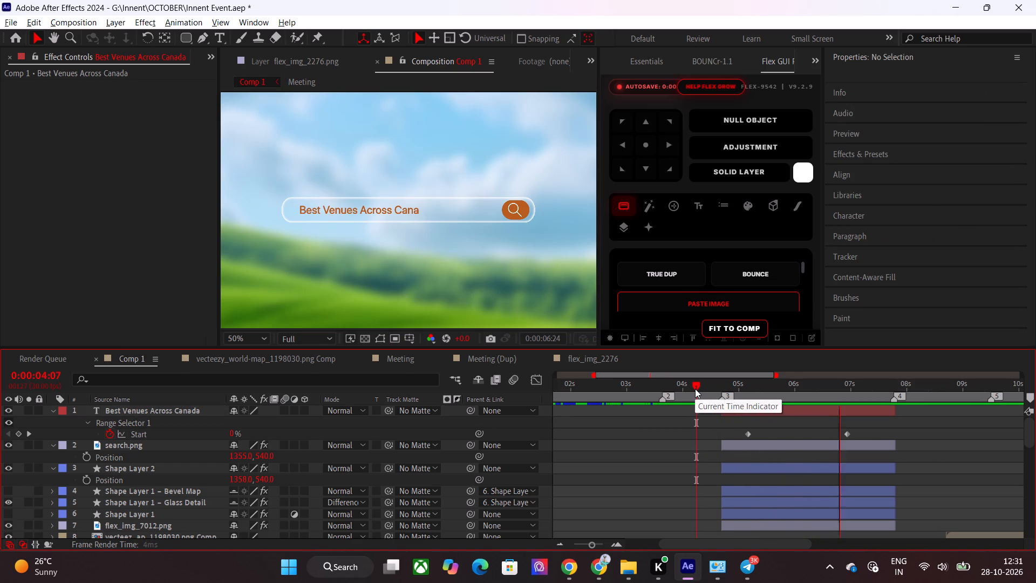
Speed up the typing by retiming the Start keyframes to begin at 0:00:05:00 and end just before 0:00:06:00, and check it.
{"action": "left_click_drag", "start_coordinate": [695, 389], "coordinate": [782, 389]}
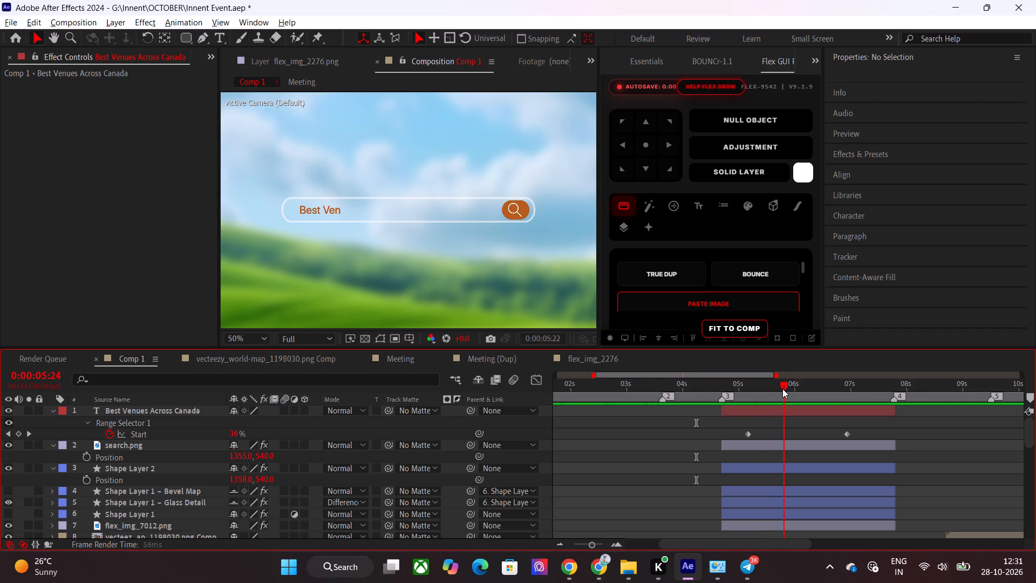
{"action": "left_click_drag", "start_coordinate": [782, 389], "coordinate": [759, 392]}
{"action": "left_click_drag", "start_coordinate": [878, 423], "coordinate": [774, 435]}
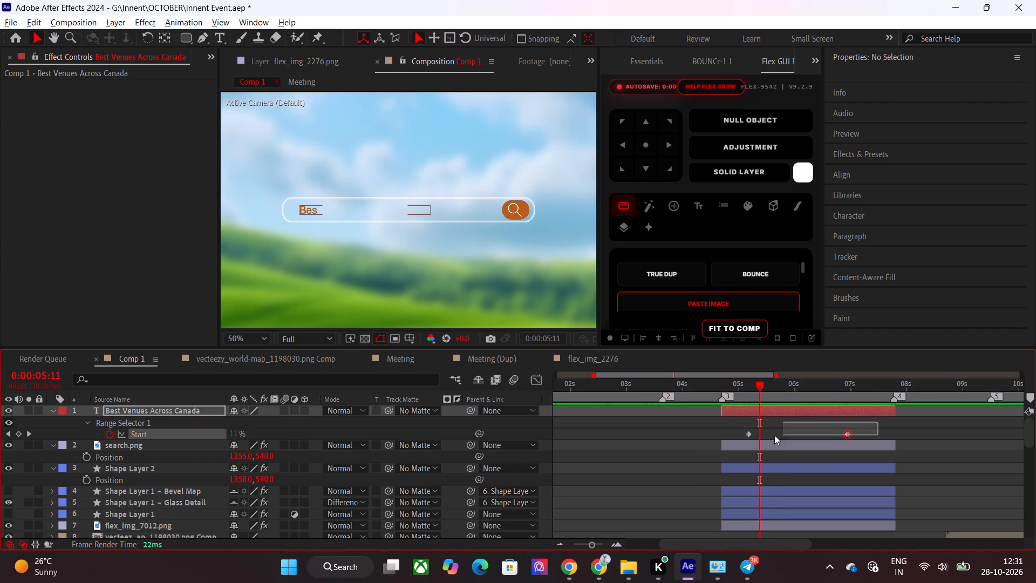
{"action": "left_click_drag", "start_coordinate": [774, 435], "coordinate": [724, 436]}
{"action": "left_click_drag", "start_coordinate": [848, 436], "coordinate": [821, 436], "text": "alt"}
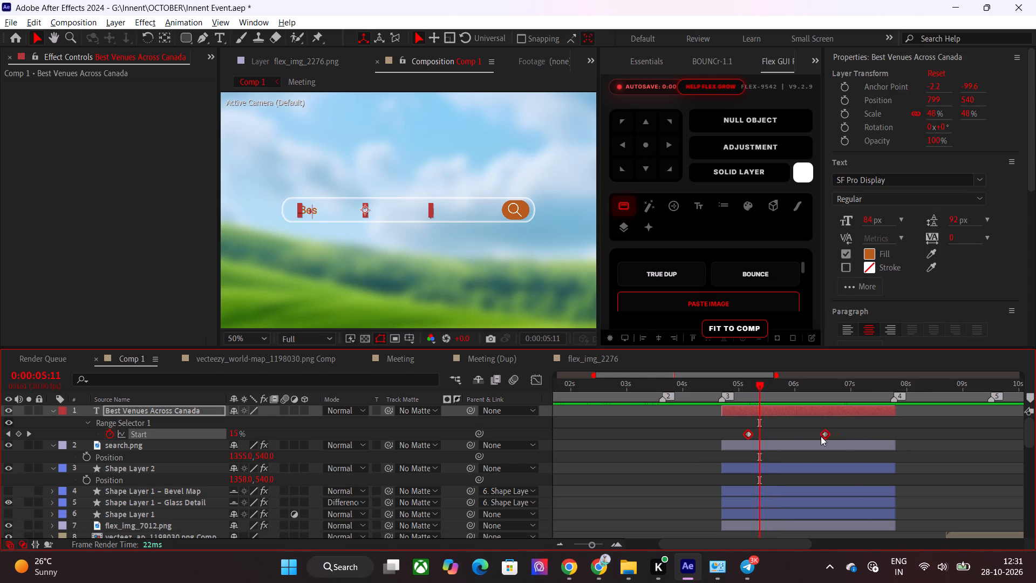
{"action": "left_click_drag", "start_coordinate": [821, 436], "coordinate": [799, 436], "text": "alt"}
{"action": "left_click_drag", "start_coordinate": [797, 431], "coordinate": [787, 434]}
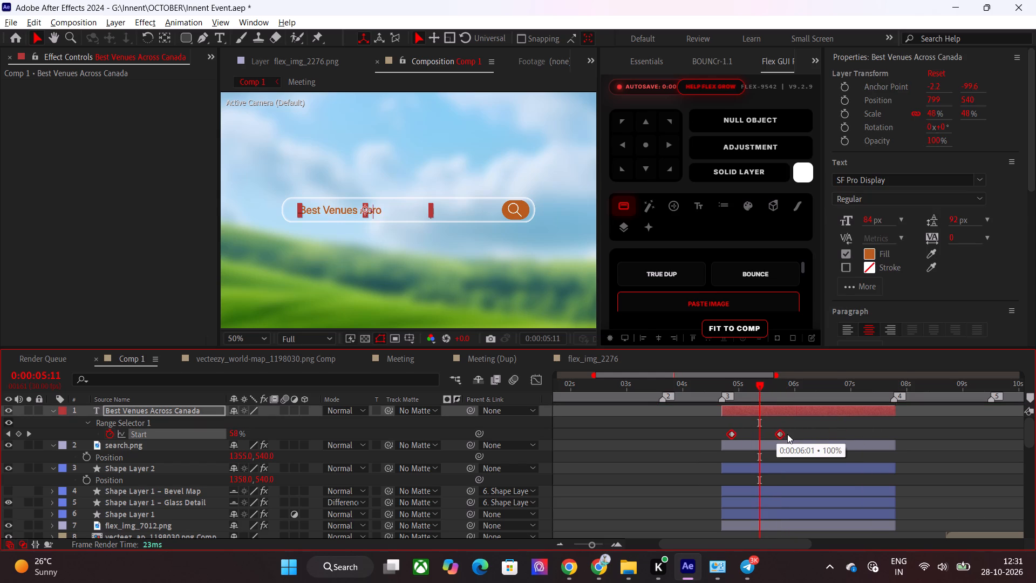
{"action": "left_click_drag", "start_coordinate": [787, 434], "coordinate": [788, 434]}
{"action": "left_click_drag", "start_coordinate": [762, 391], "coordinate": [780, 397]}
{"action": "left_click", "coordinate": [683, 440]}
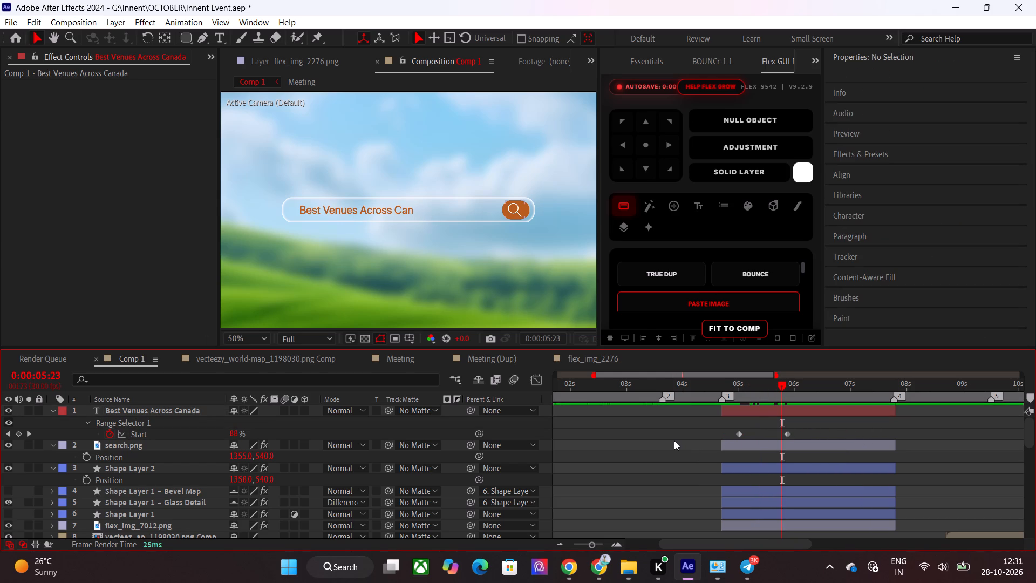
{"action": "left_click_drag", "start_coordinate": [764, 392], "coordinate": [746, 399]}
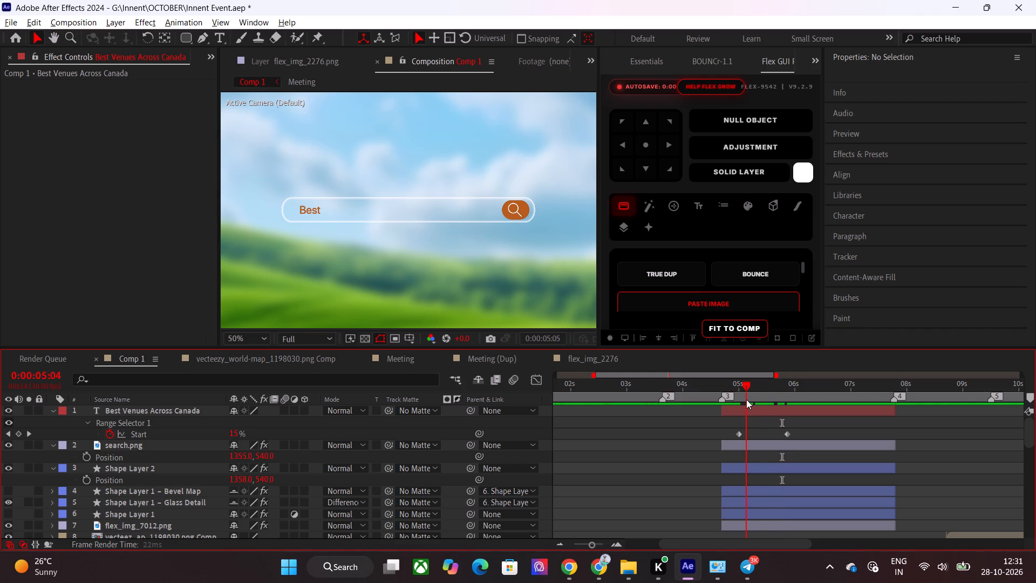
{"action": "left_click_drag", "start_coordinate": [746, 399], "coordinate": [732, 405]}
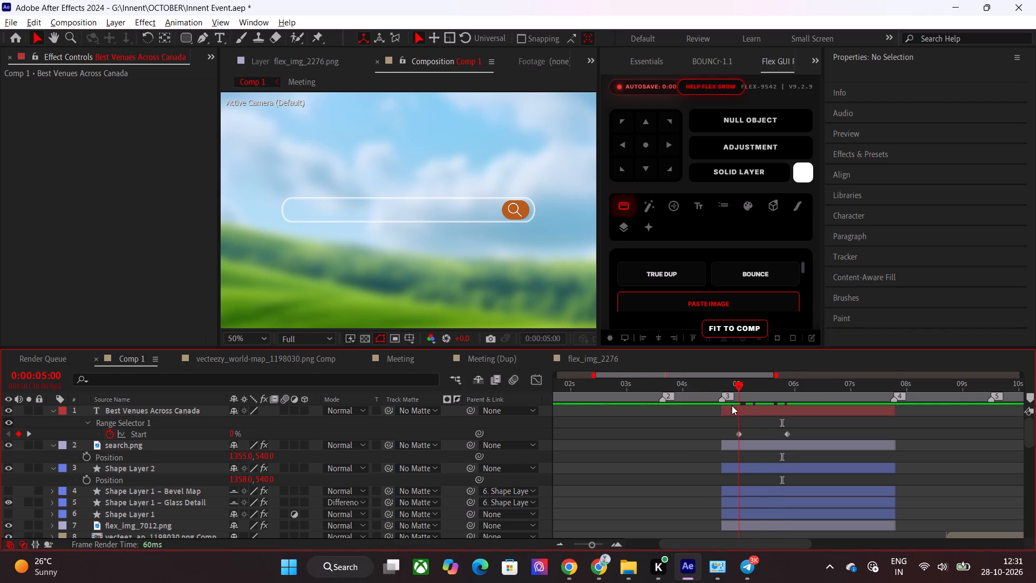
{"action": "left_click_drag", "start_coordinate": [732, 405], "coordinate": [727, 411]}
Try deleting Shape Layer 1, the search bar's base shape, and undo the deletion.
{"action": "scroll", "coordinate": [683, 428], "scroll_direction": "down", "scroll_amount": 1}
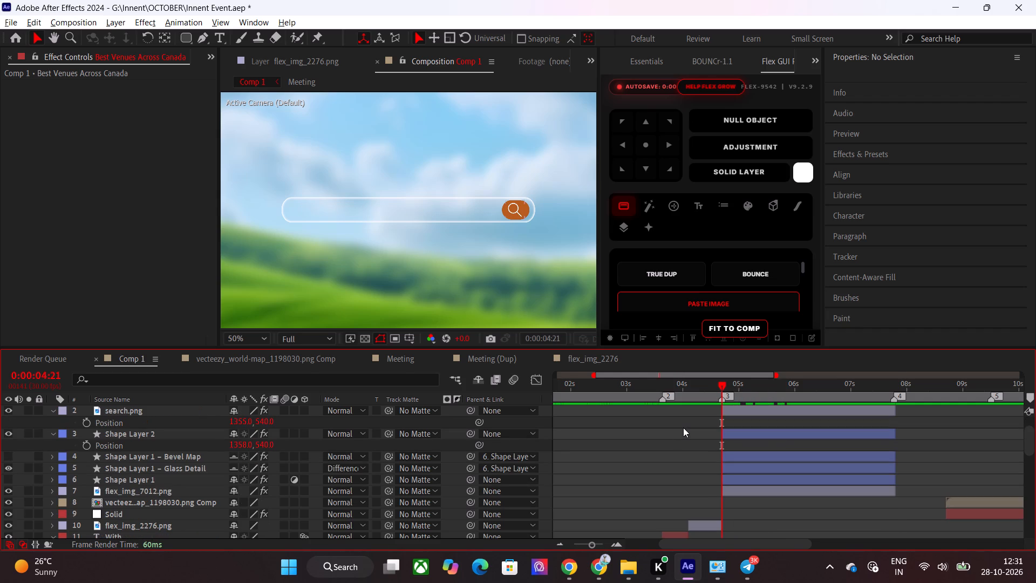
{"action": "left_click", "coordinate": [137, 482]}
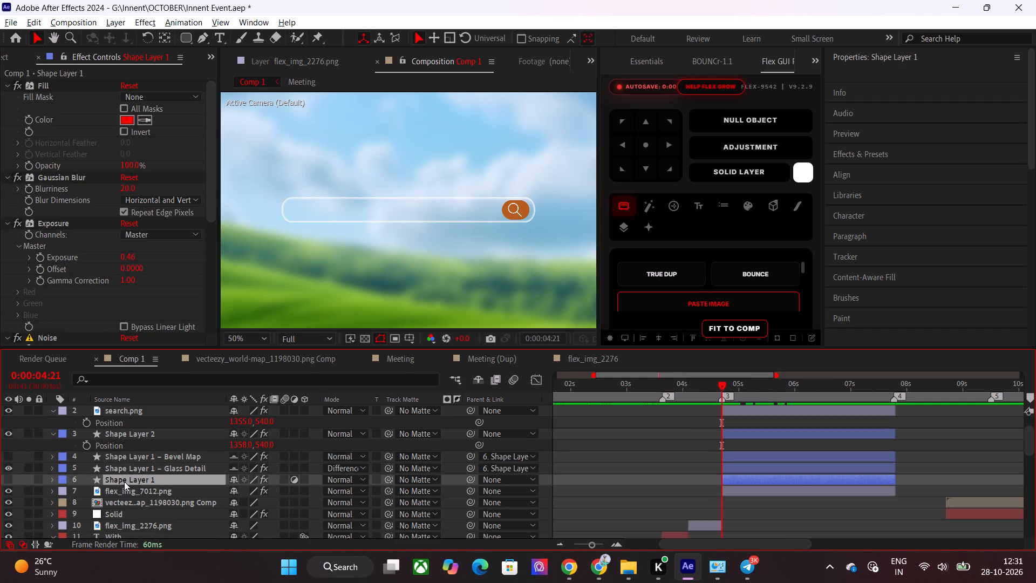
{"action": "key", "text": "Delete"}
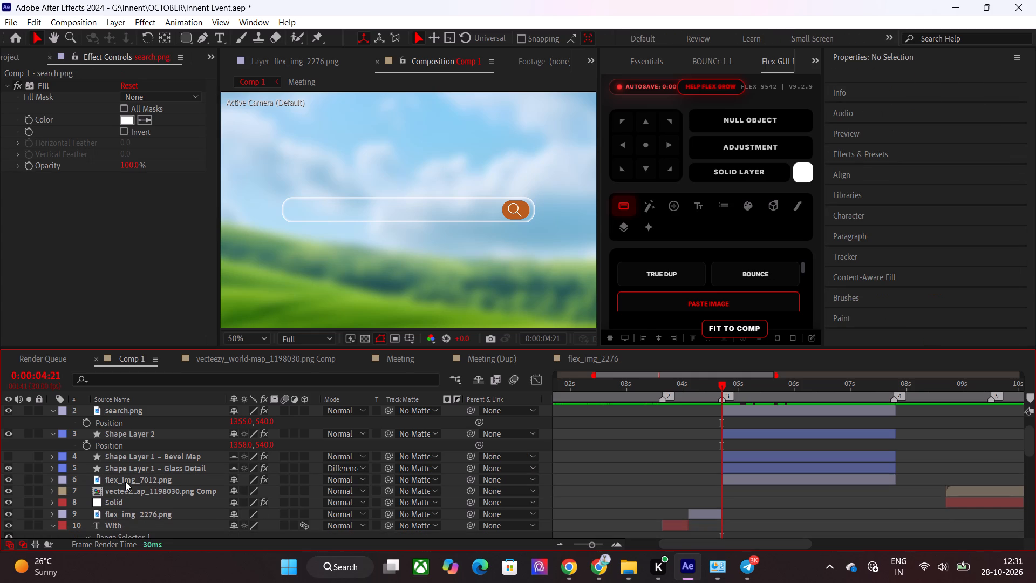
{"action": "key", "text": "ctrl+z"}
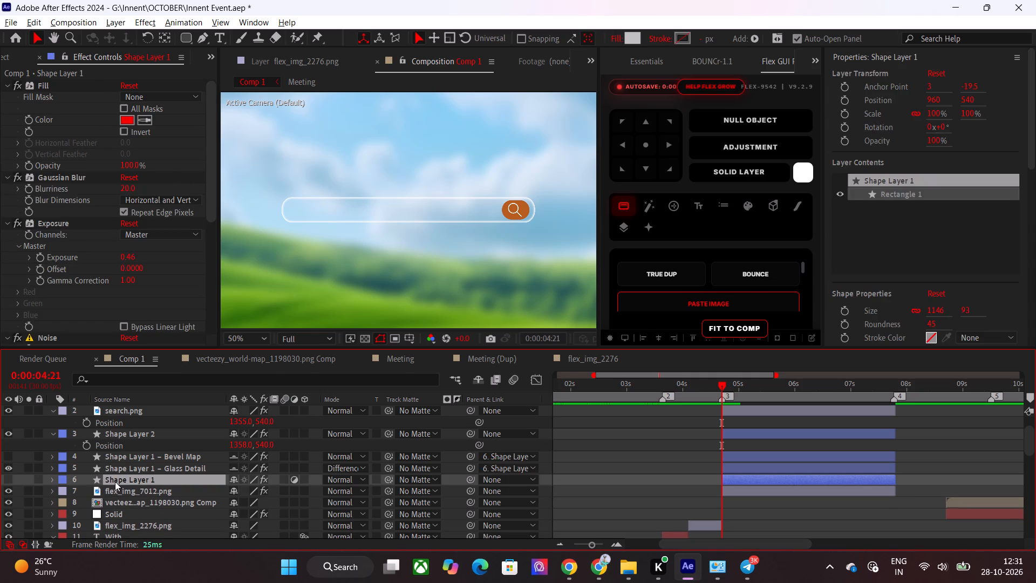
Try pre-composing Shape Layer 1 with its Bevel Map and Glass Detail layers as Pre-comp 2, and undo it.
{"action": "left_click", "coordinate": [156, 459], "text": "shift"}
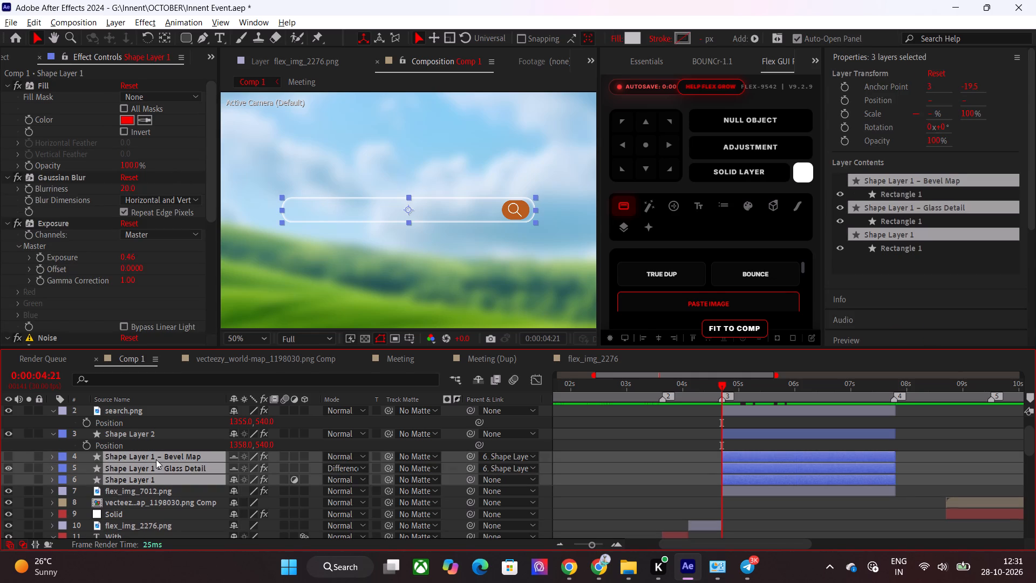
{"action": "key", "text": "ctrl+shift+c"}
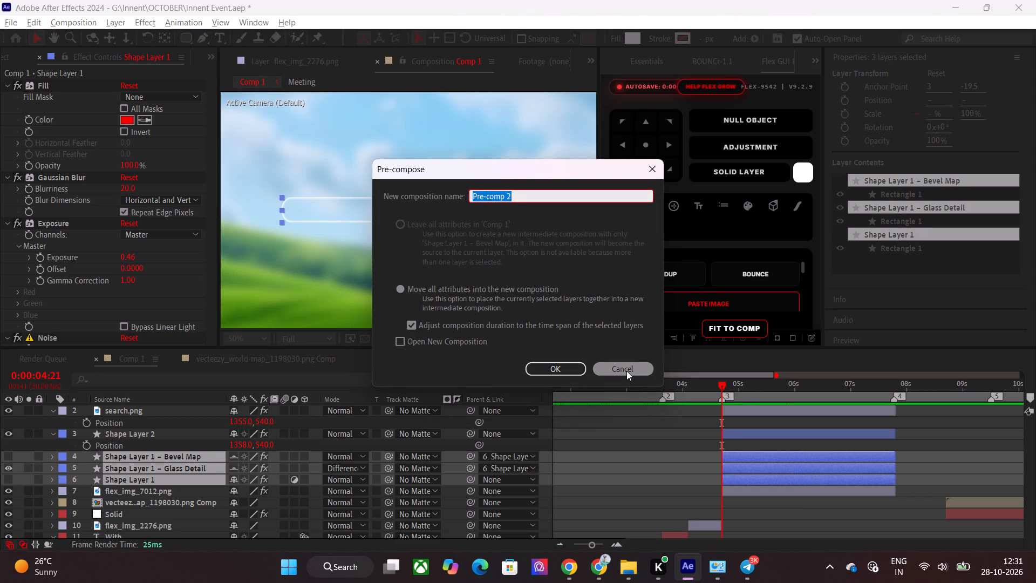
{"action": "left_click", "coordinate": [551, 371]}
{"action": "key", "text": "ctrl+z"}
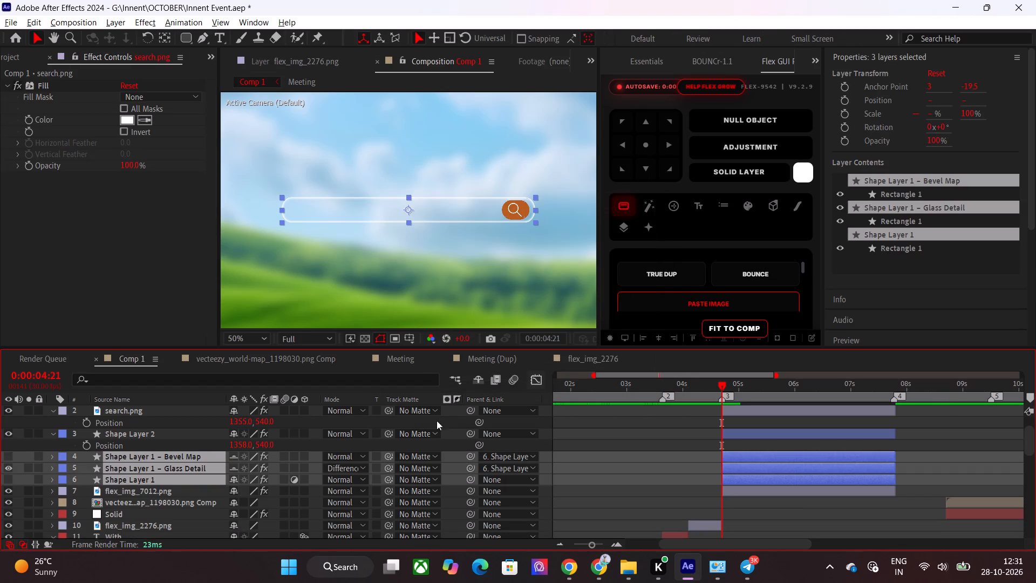
Turn on the visibility of Shape Layer 1.
{"action": "left_click", "coordinate": [162, 488]}
{"action": "left_click", "coordinate": [10, 483]}
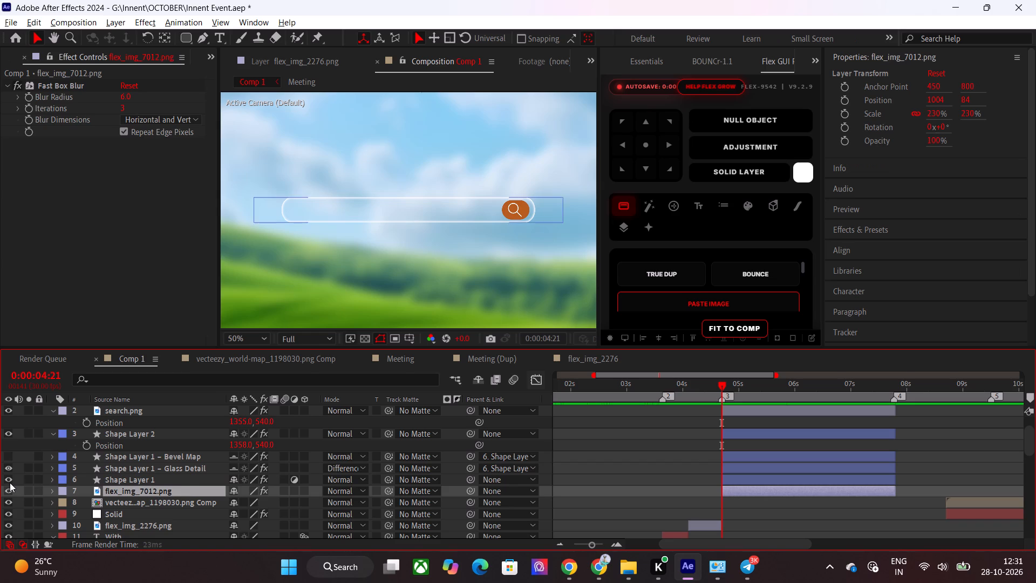
Delete Shape Layer 1, the search bar's base shape, keeping its Bevel Map and Glass Detail layers.
{"action": "left_click", "coordinate": [10, 483]}
{"action": "left_click", "coordinate": [147, 477]}
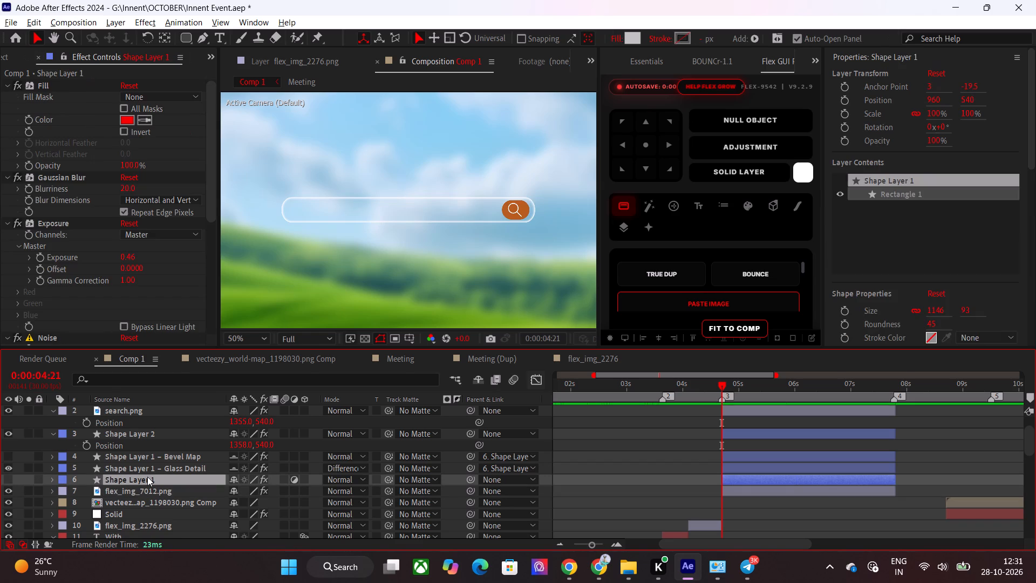
{"action": "key", "text": "Delete"}
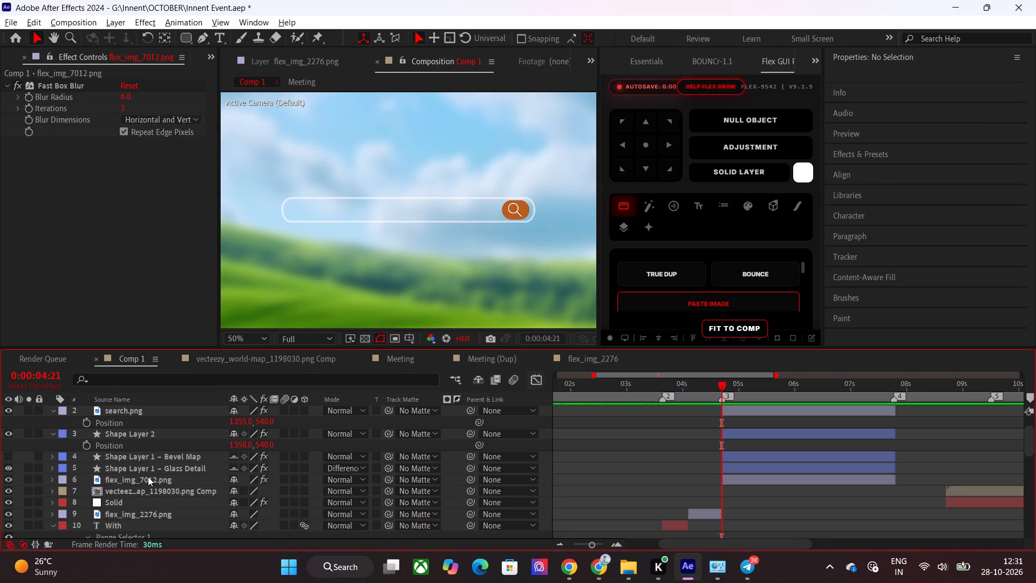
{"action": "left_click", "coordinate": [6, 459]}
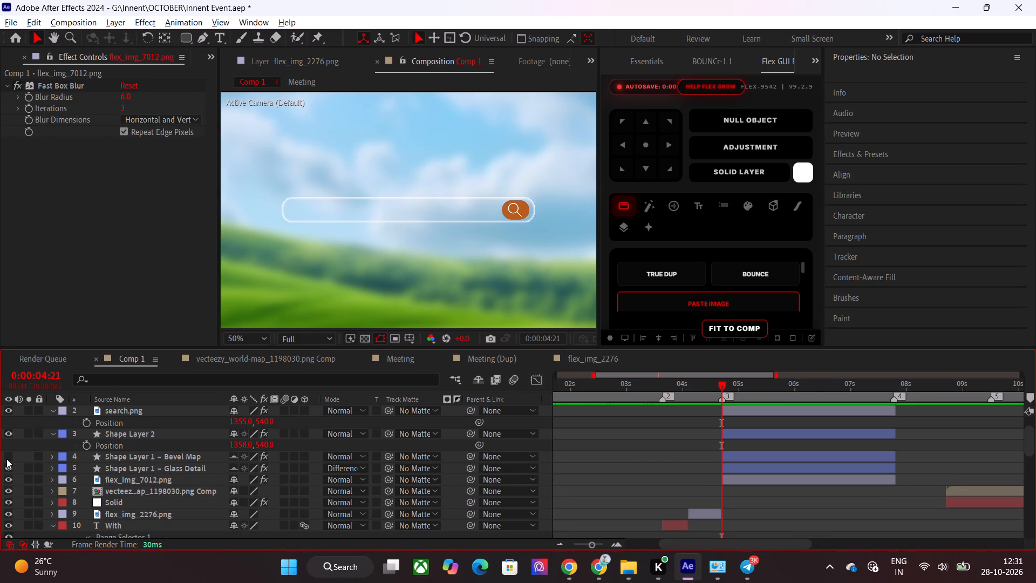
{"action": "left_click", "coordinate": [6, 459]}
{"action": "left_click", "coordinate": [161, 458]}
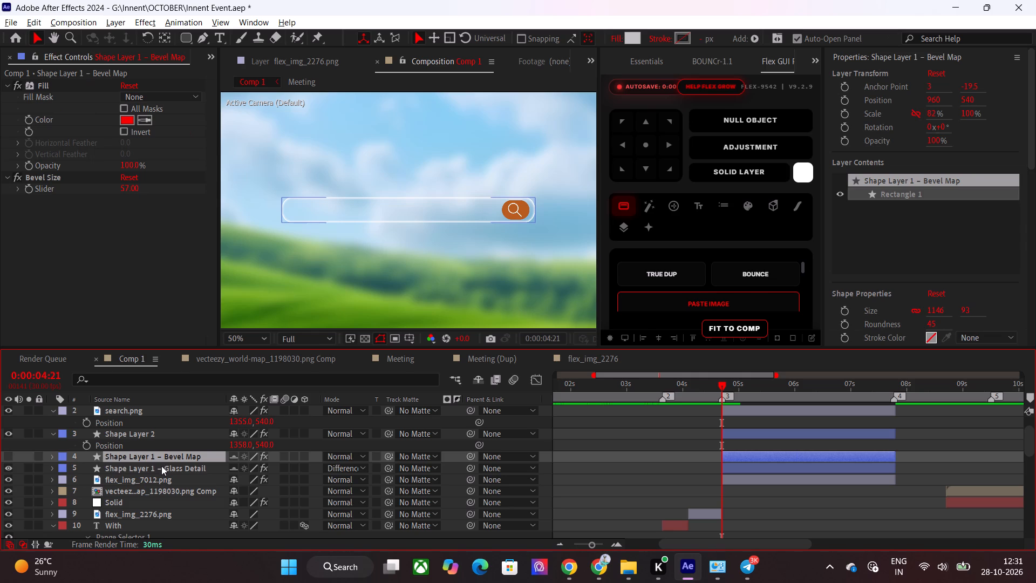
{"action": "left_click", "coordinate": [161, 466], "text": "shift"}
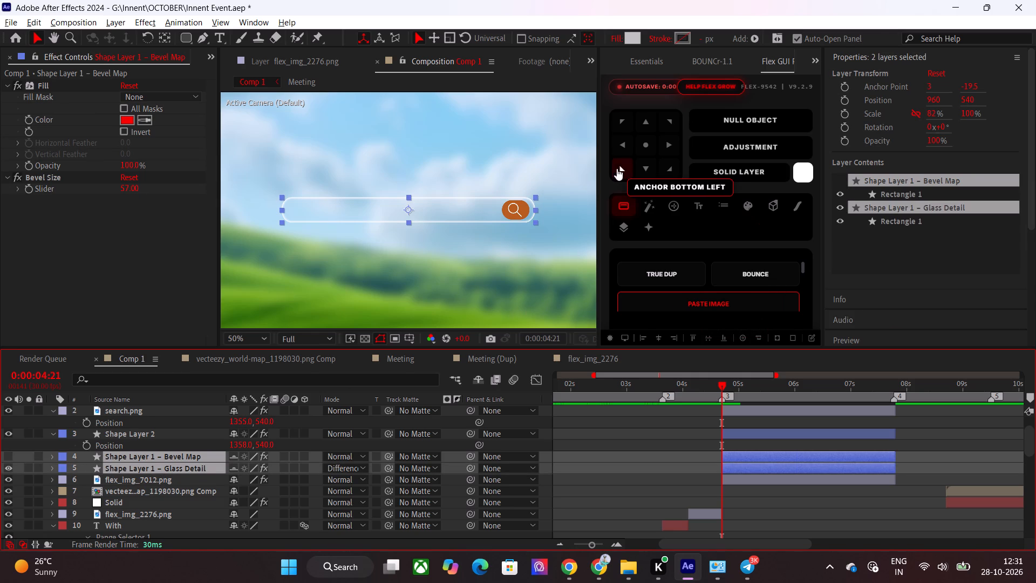
Parent search.png and Shape Layer 2 to the Shape Layer 1 – Glass Detail layer.
{"action": "left_click", "coordinate": [176, 432]}
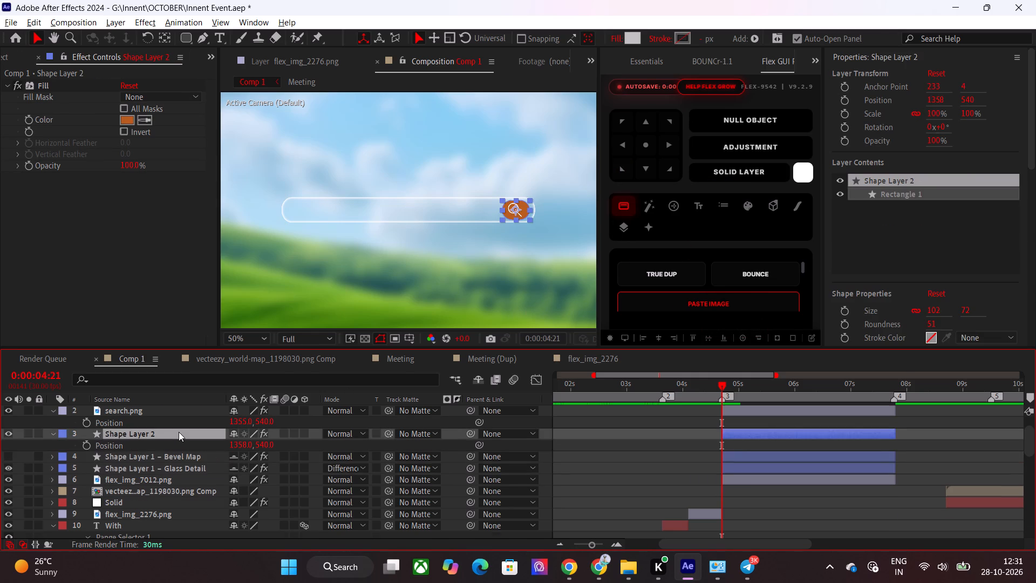
{"action": "scroll", "coordinate": [179, 432], "scroll_direction": "up", "scroll_amount": 2}
{"action": "left_click", "coordinate": [201, 445], "text": "shift"}
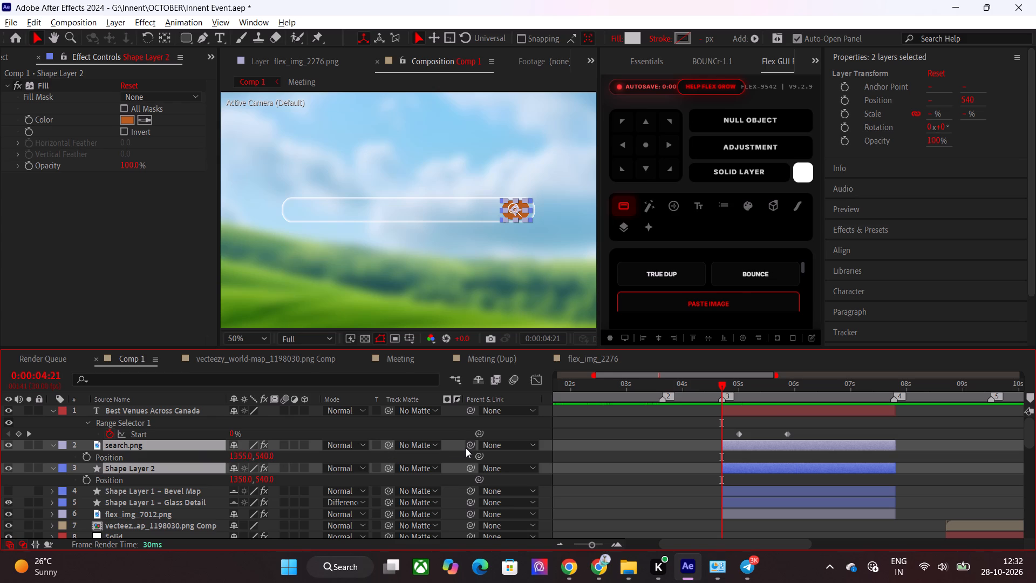
{"action": "left_click_drag", "start_coordinate": [467, 448], "coordinate": [135, 497]}
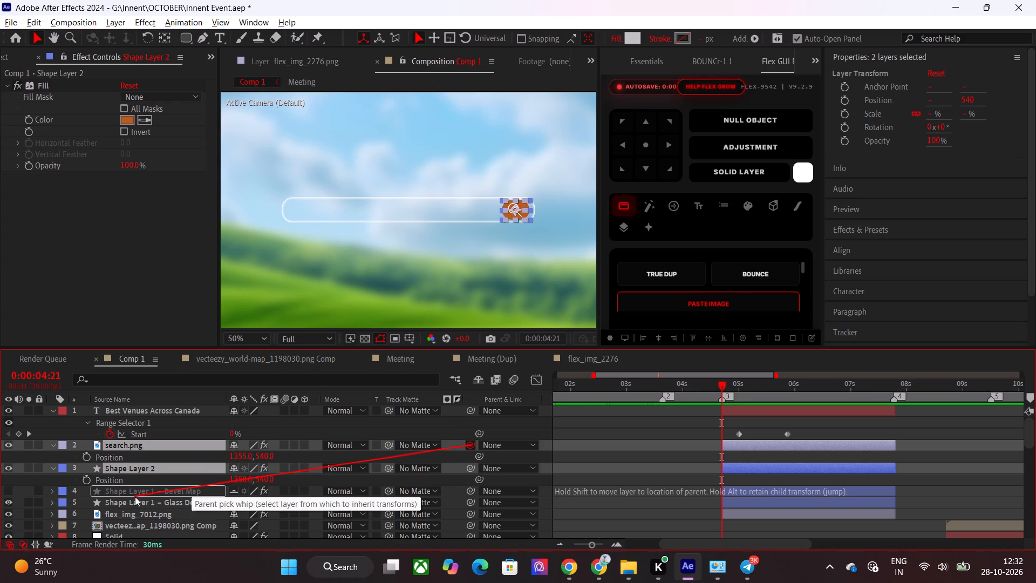
{"action": "left_click_drag", "start_coordinate": [135, 497], "coordinate": [129, 500]}
Parent the Shape Layer 1 – Bevel Map layer to the Shape Layer 1 – Glass Detail layer.
{"action": "left_click", "coordinate": [167, 500]}
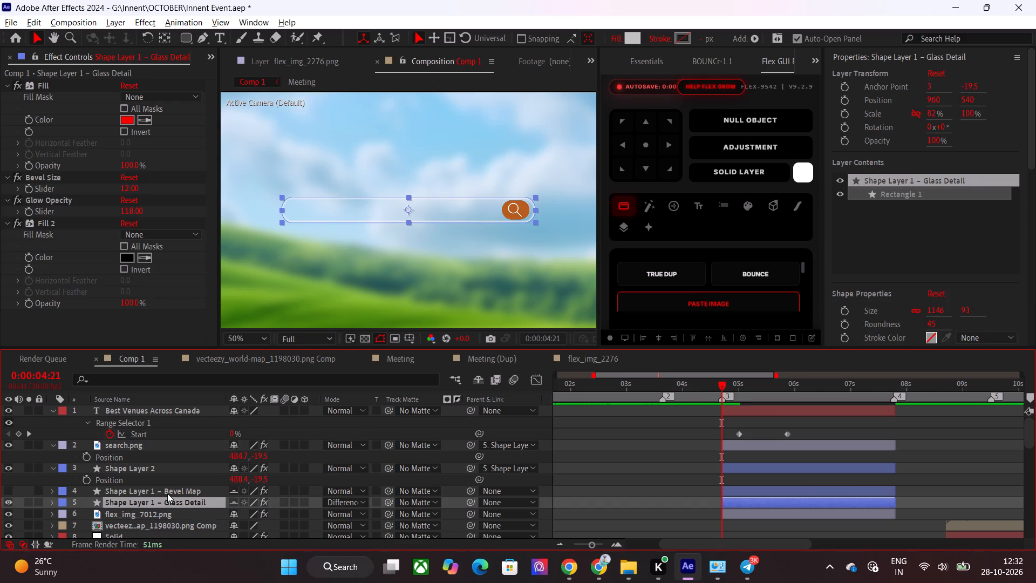
{"action": "left_click", "coordinate": [167, 492], "text": "shift"}
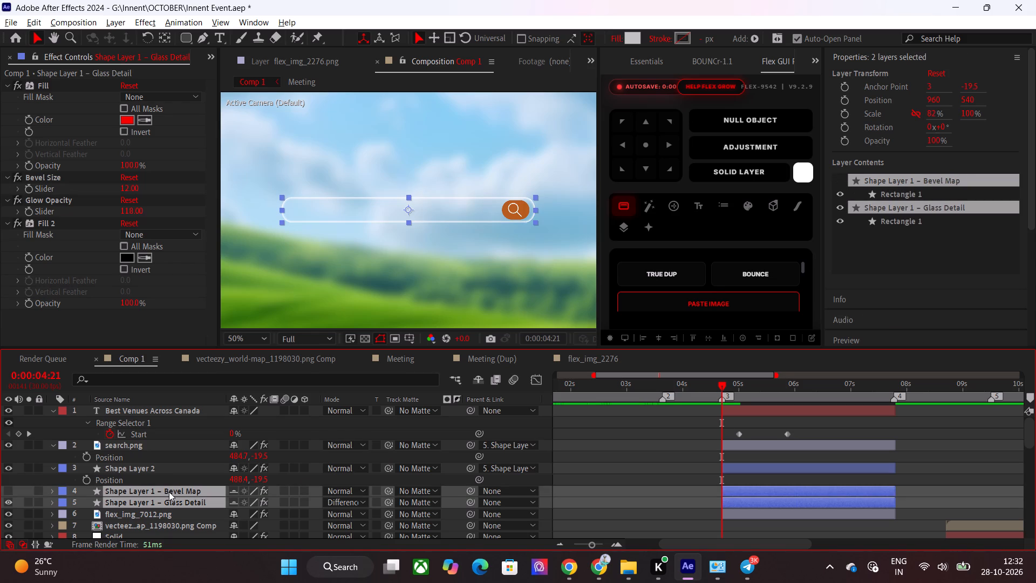
{"action": "left_click", "coordinate": [200, 477]}
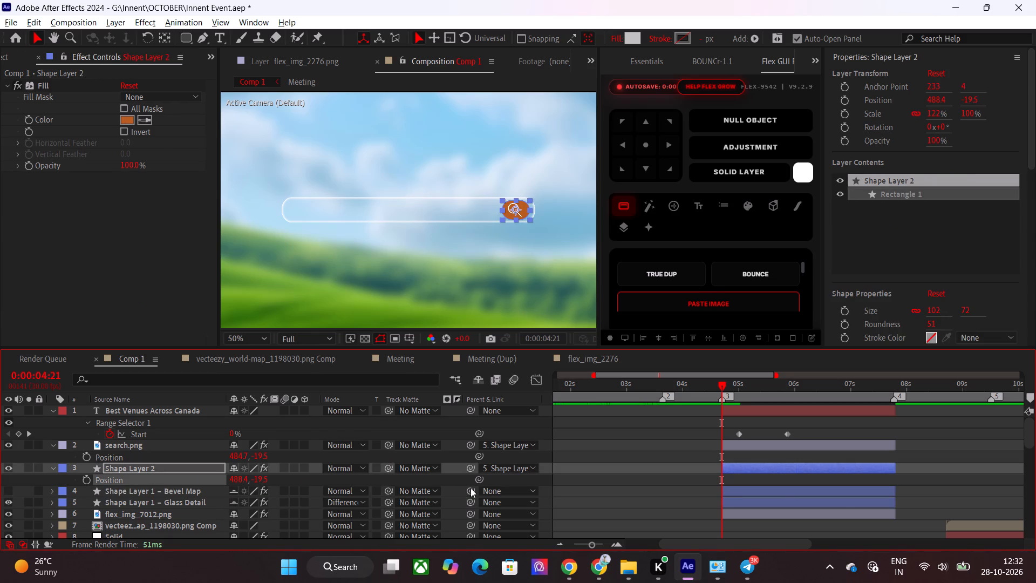
{"action": "left_click_drag", "start_coordinate": [471, 488], "coordinate": [174, 502]}
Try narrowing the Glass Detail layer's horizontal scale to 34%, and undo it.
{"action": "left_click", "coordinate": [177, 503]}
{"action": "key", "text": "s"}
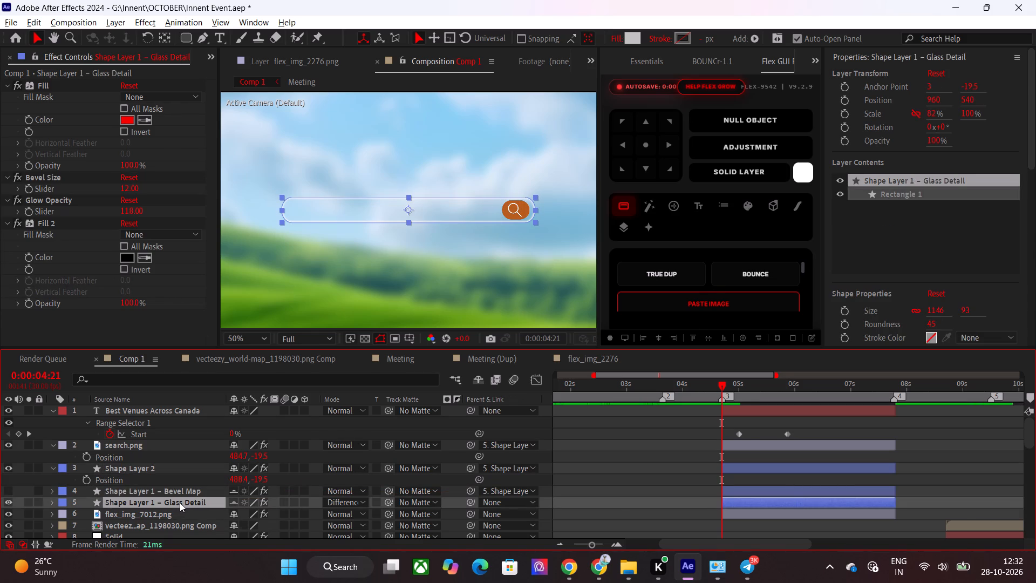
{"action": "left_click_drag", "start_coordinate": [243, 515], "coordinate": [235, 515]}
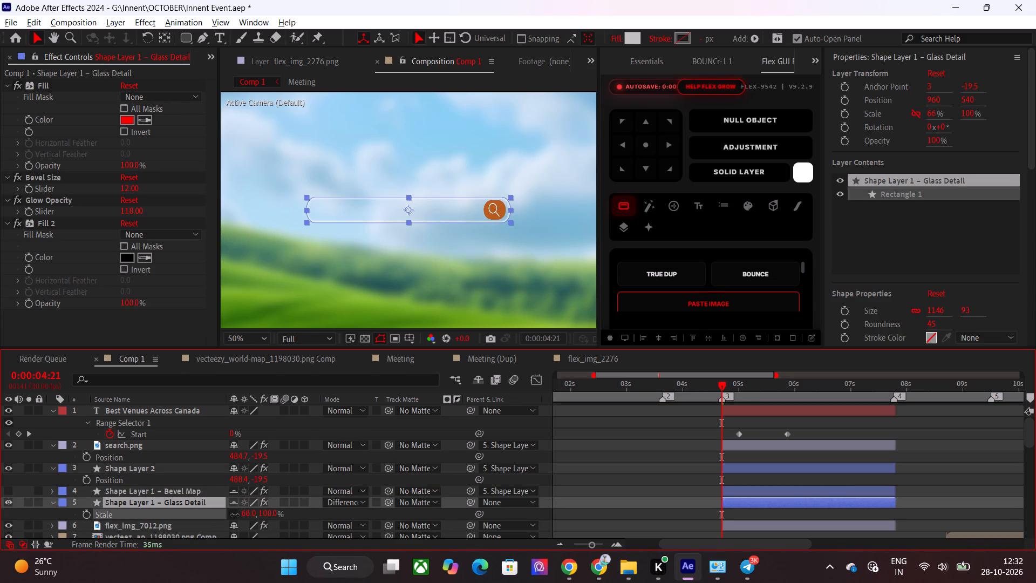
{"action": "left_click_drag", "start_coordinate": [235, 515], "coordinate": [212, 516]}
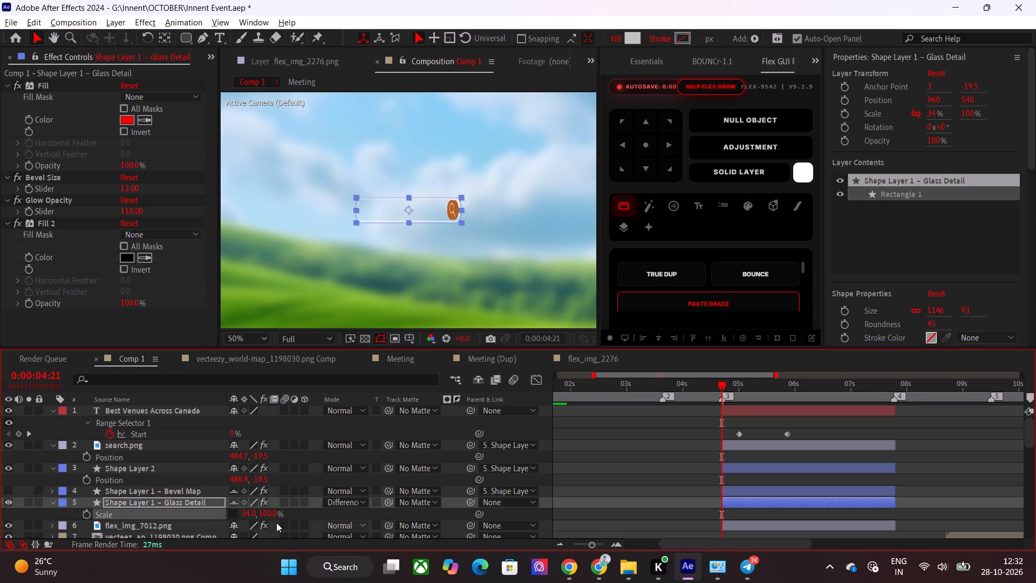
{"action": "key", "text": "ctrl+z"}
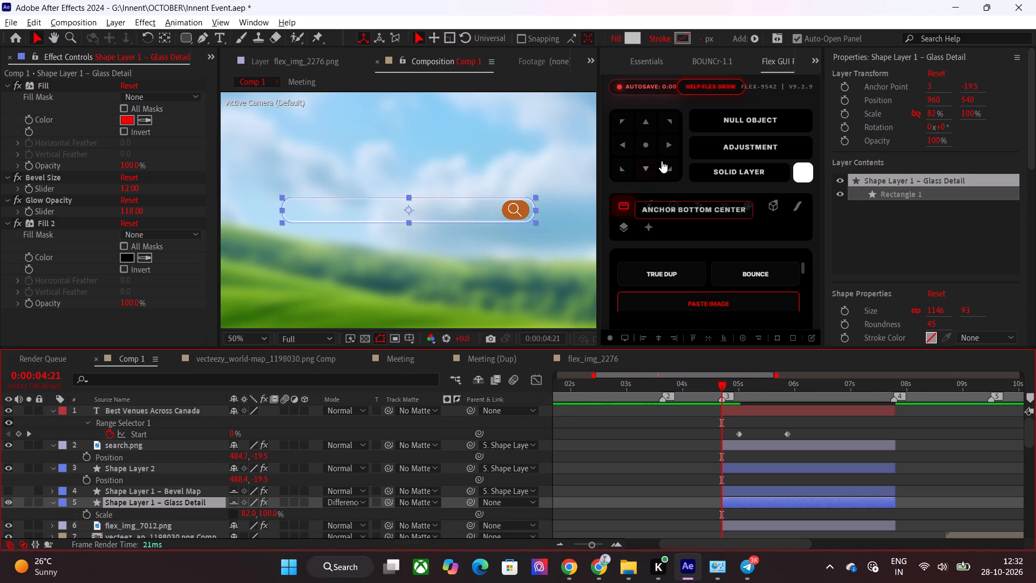
Move the Glass Detail layer's anchor point to its bottom-left corner and link its scale dimensions.
{"action": "left_click", "coordinate": [622, 175]}
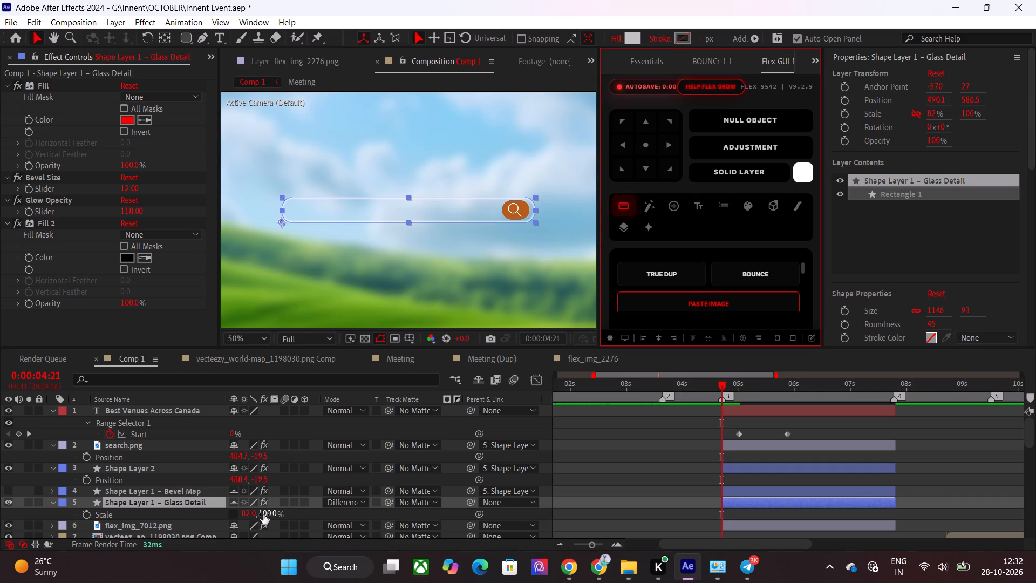
{"action": "left_click", "coordinate": [232, 514]}
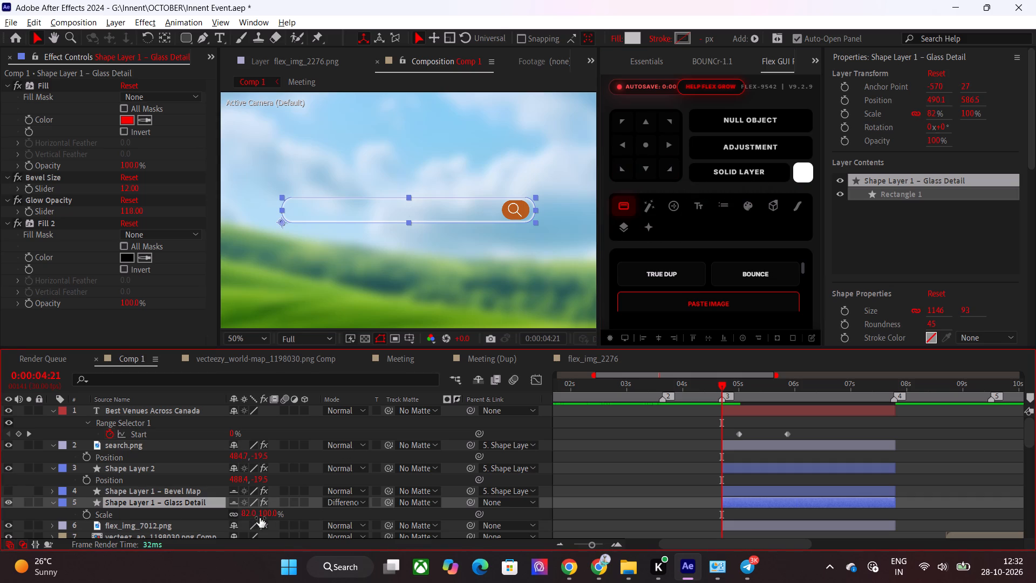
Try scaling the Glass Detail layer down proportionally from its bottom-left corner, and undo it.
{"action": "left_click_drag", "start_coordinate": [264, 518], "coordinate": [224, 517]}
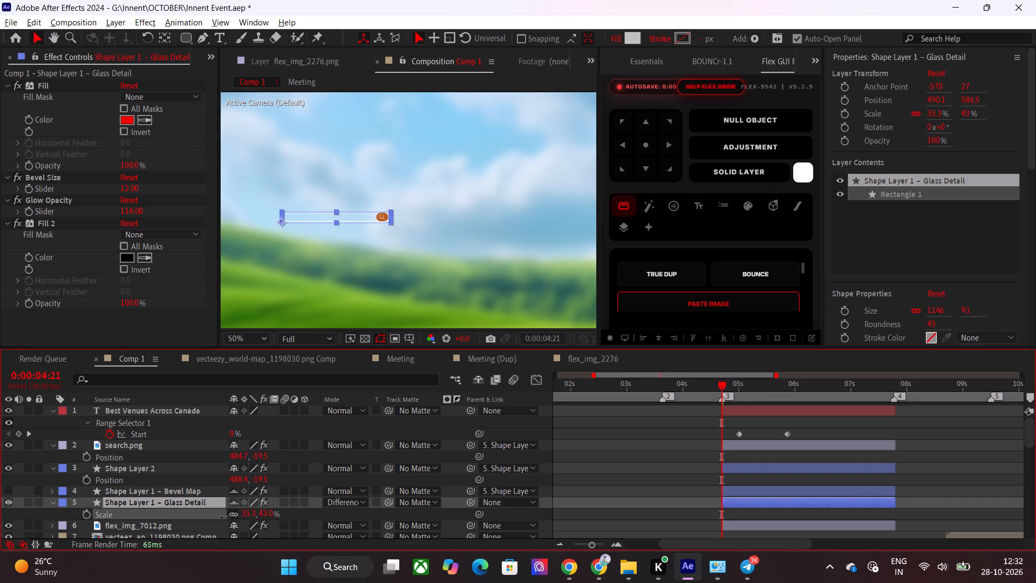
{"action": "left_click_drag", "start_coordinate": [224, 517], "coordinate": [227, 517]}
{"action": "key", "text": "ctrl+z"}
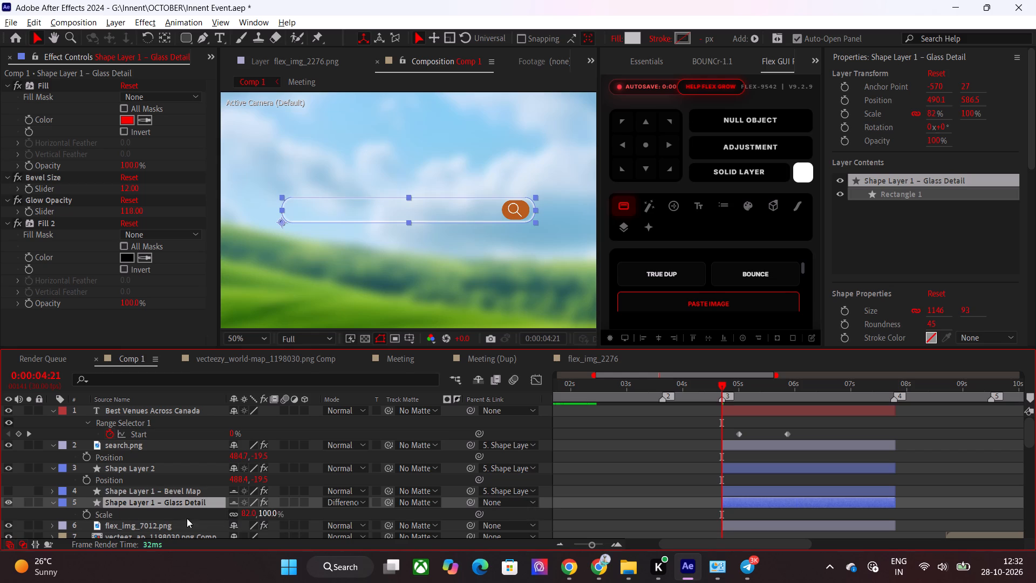
Keyframe the Glass Detail layer's scale from 0% at 0:00:04:21 to 82, 100% just before 0:00:05:00.
{"action": "left_click", "coordinate": [88, 514]}
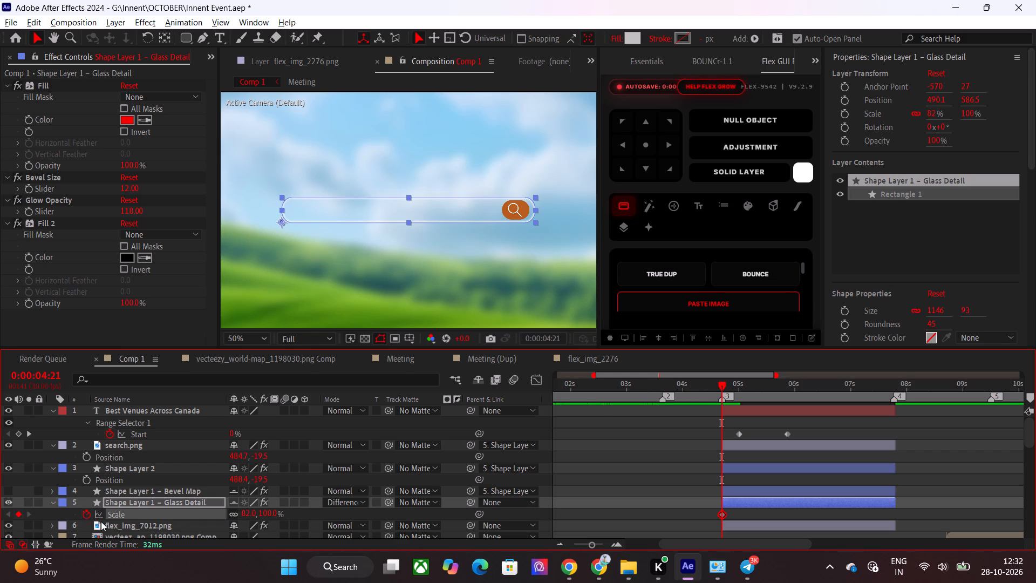
{"action": "key", "text": "u"}
{"action": "key", "text": "u"}
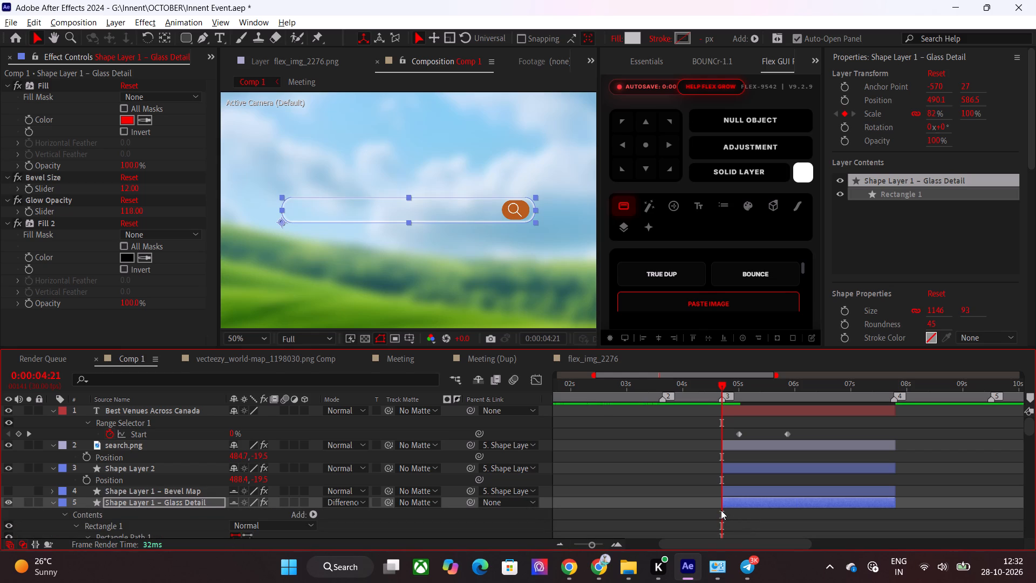
{"action": "key", "text": "u"}
{"action": "key", "text": "u"}
{"action": "scroll", "coordinate": [688, 497], "scroll_direction": "down", "scroll_amount": 2}
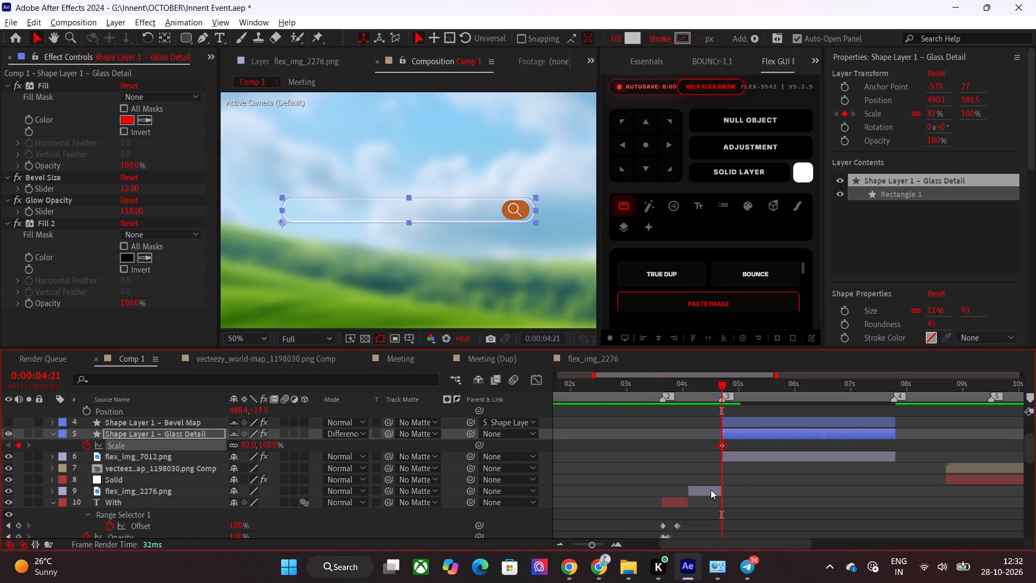
{"action": "left_click_drag", "start_coordinate": [722, 445], "coordinate": [737, 445]}
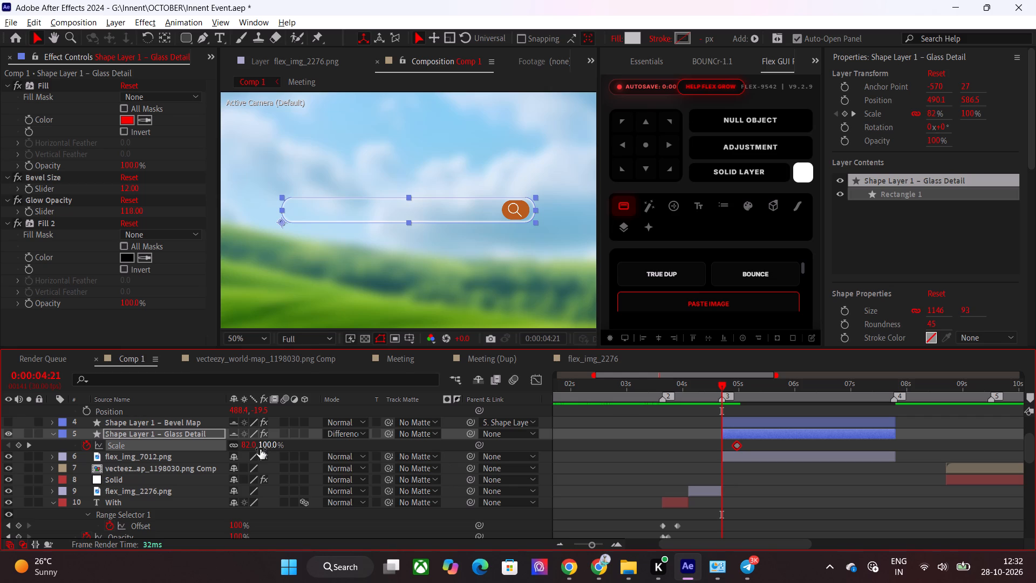
{"action": "left_click", "coordinate": [268, 449]}
{"action": "key", "text": "0"}
{"action": "key", "text": "Return"}
{"action": "key", "text": "space"}
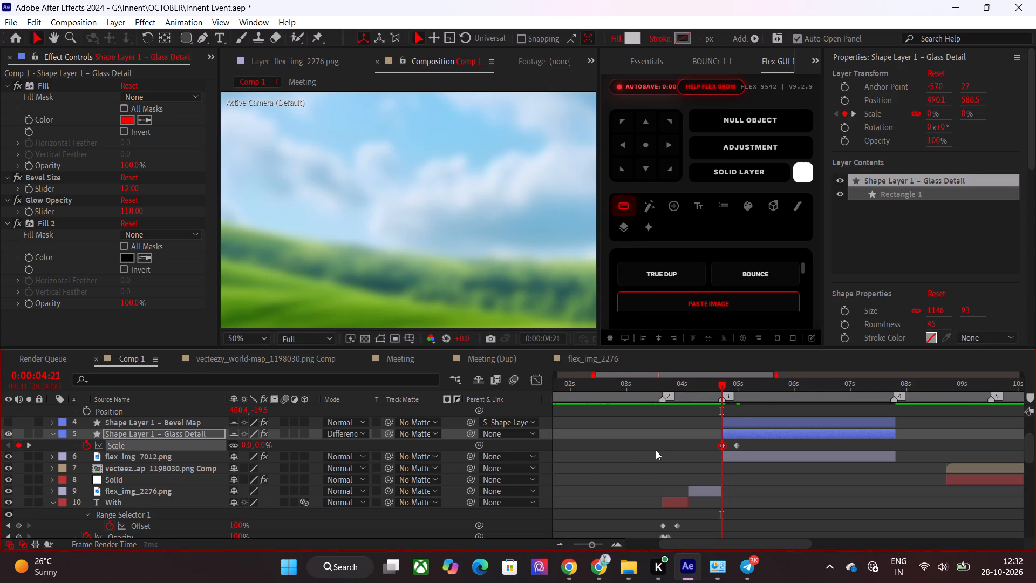
Shorten the scale-in by moving the Glass Detail layer's ending Scale keyframe to 0:00:04:26.
{"action": "left_click_drag", "start_coordinate": [739, 384], "coordinate": [731, 393]}
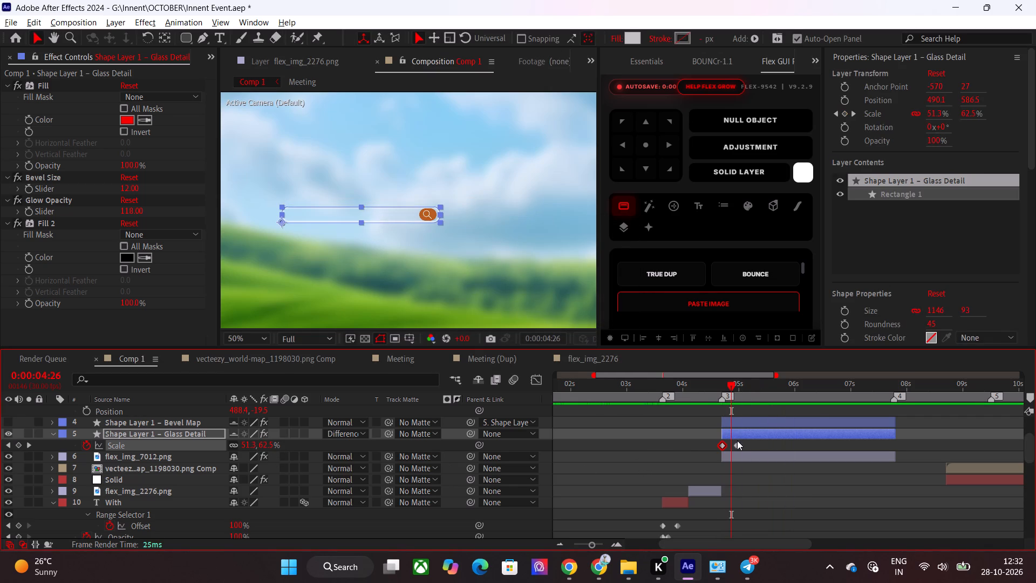
{"action": "left_click", "coordinate": [742, 444]}
{"action": "left_click_drag", "start_coordinate": [737, 446], "coordinate": [731, 446]}
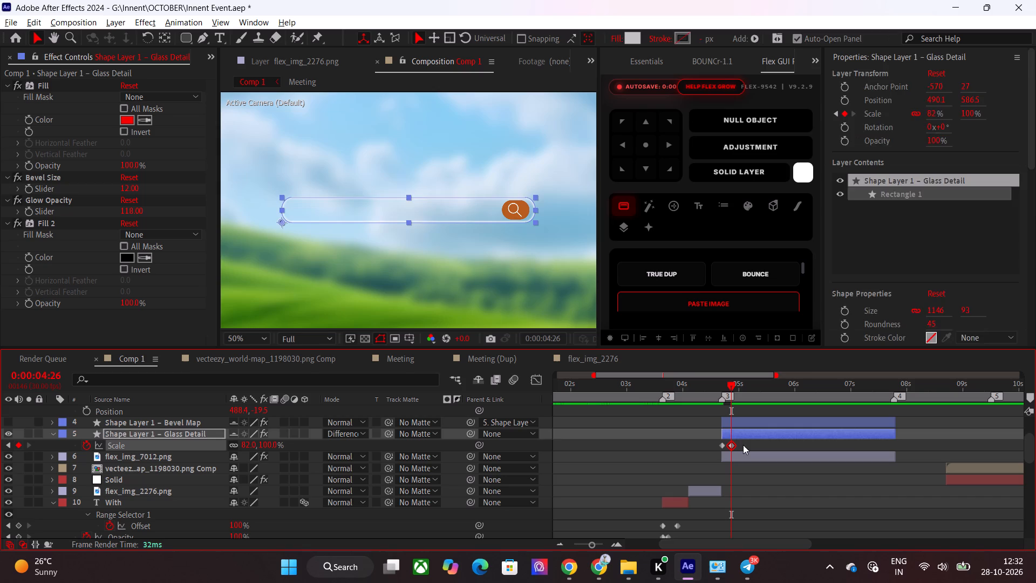
Apply BOUNCr's Overshoot+ expression to the Glass Detail layer's Scale keyframes, and preview the search bar's entrance.
{"action": "left_click_drag", "start_coordinate": [743, 445], "coordinate": [708, 445]}
{"action": "left_click_drag", "start_coordinate": [698, 443], "coordinate": [749, 451]}
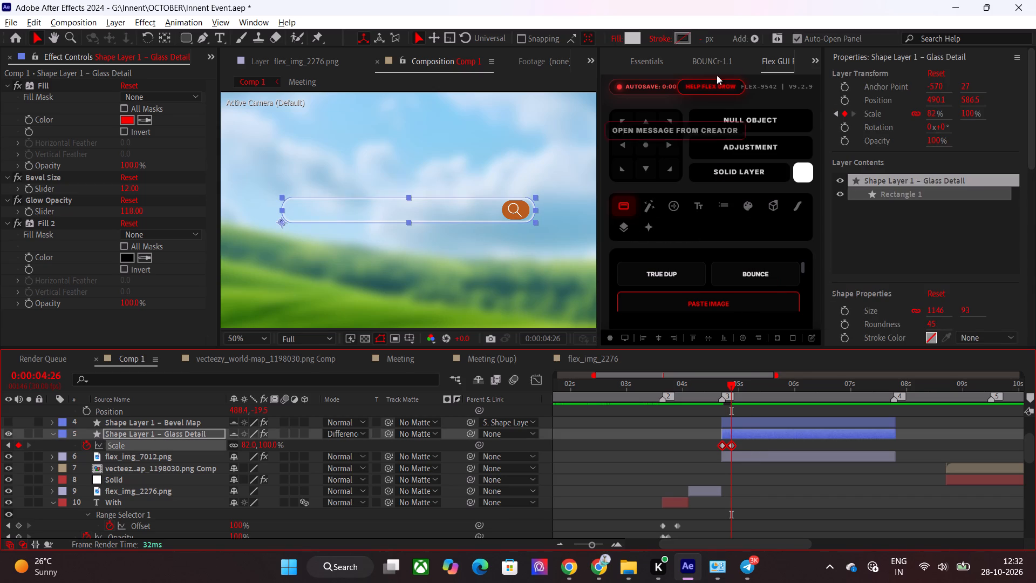
{"action": "left_click", "coordinate": [728, 57]}
{"action": "left_click", "coordinate": [659, 116]}
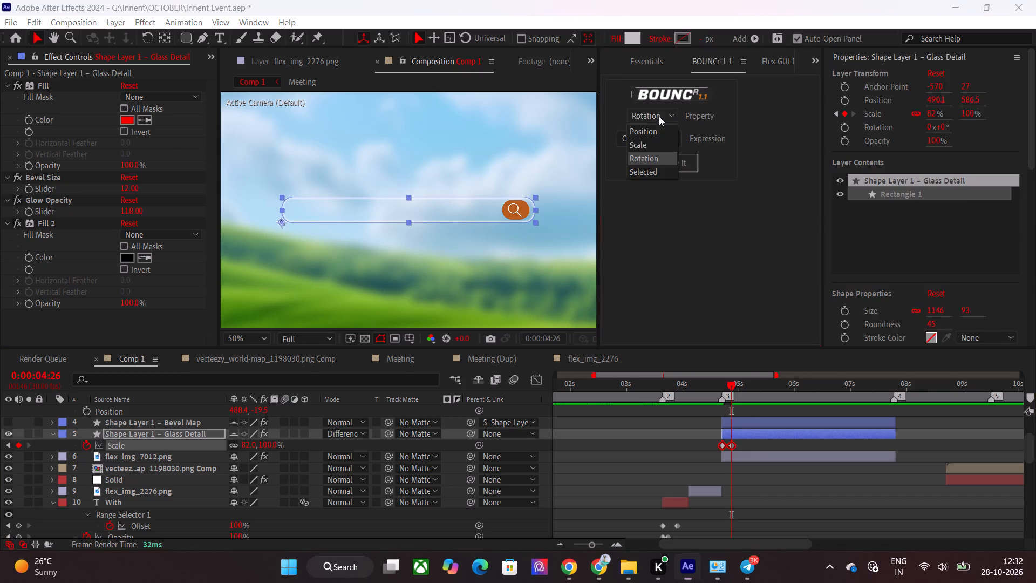
{"action": "left_click", "coordinate": [655, 142]}
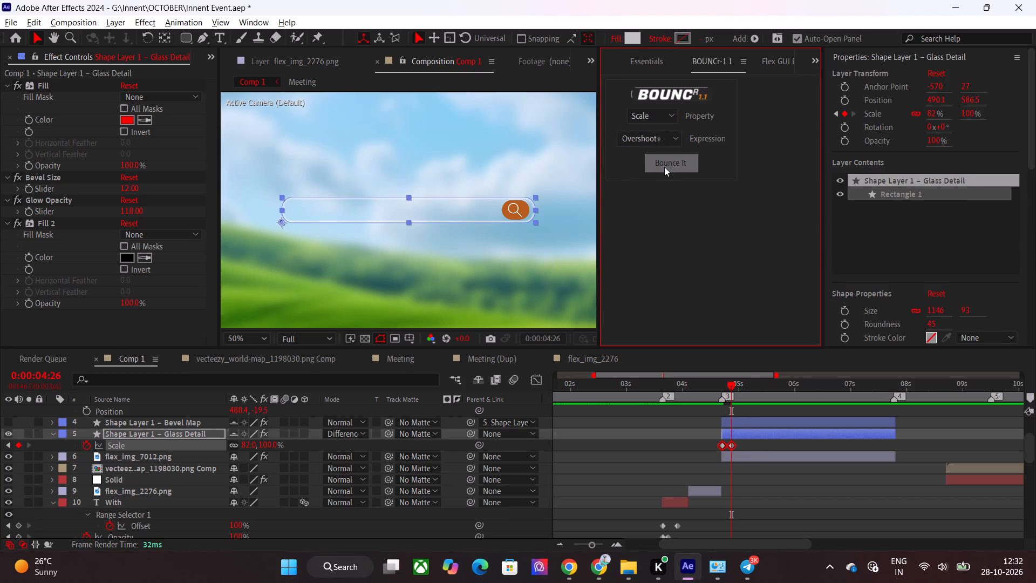
{"action": "left_click", "coordinate": [664, 167]}
{"action": "left_click", "coordinate": [684, 448]}
{"action": "left_click", "coordinate": [706, 390]}
{"action": "key", "text": "space"}
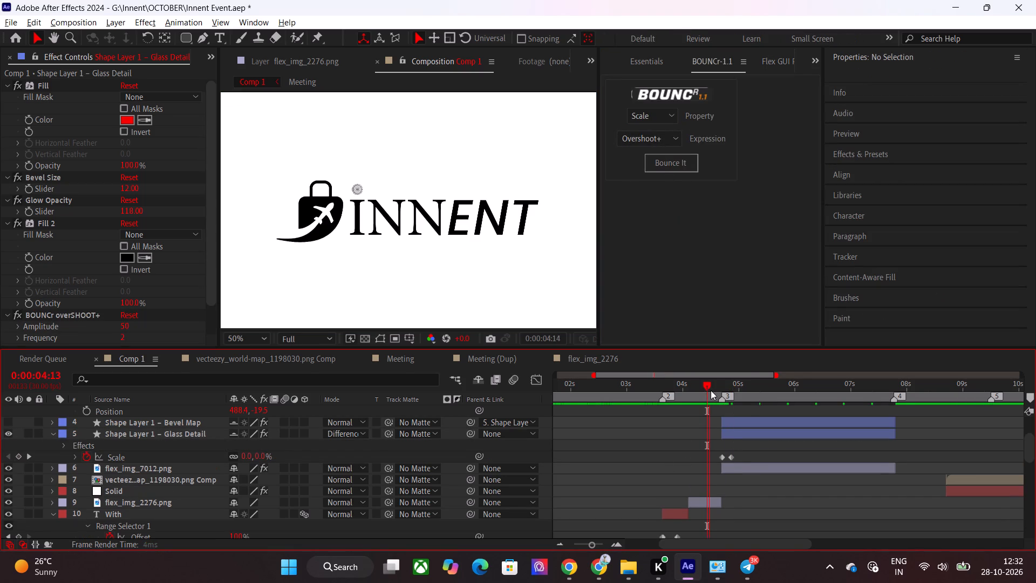
{"action": "left_click_drag", "start_coordinate": [710, 390], "coordinate": [733, 392]}
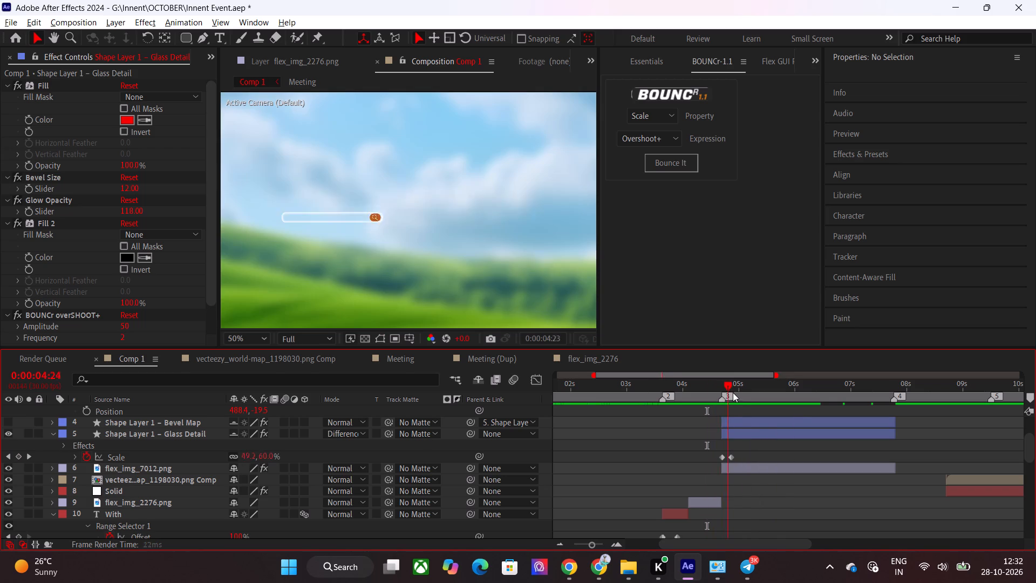
{"action": "left_click_drag", "start_coordinate": [733, 392], "coordinate": [752, 402]}
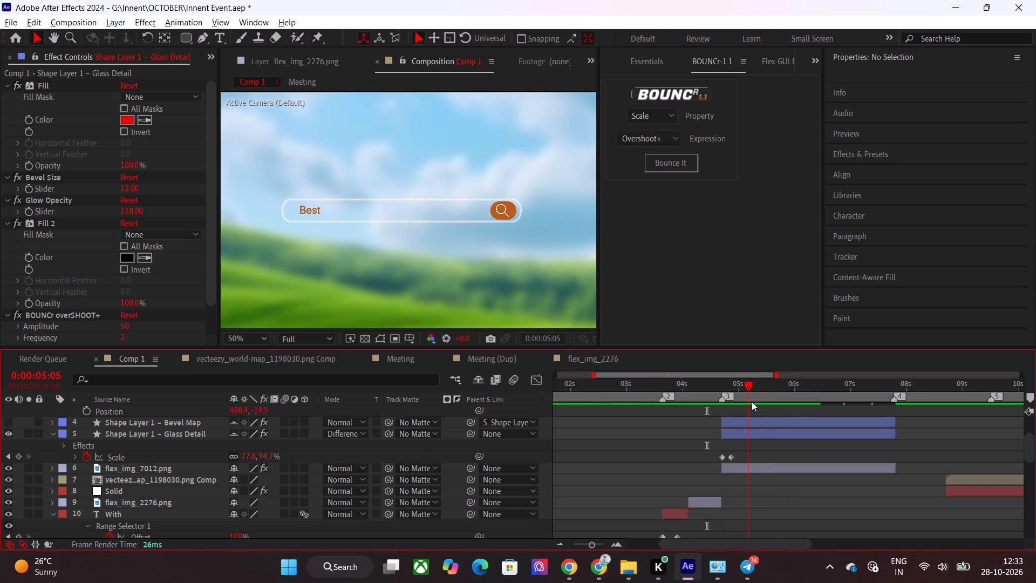
{"action": "left_click_drag", "start_coordinate": [752, 402], "coordinate": [747, 402]}
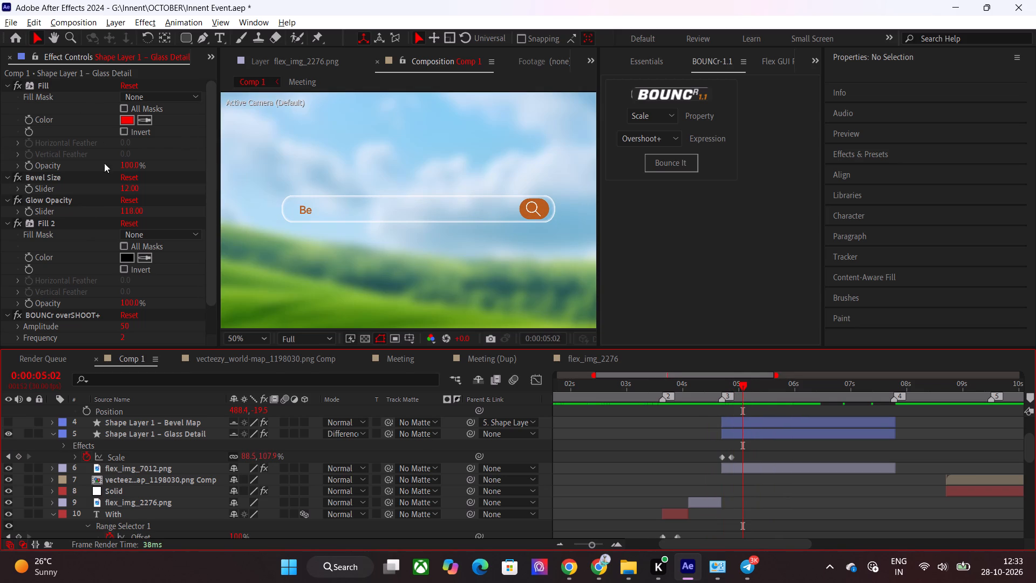
Set the Glass Detail layer's Overshoot+ Amplitude to 15 and preview the search bar's entrance.
{"action": "scroll", "coordinate": [81, 295], "scroll_direction": "down", "scroll_amount": 1}
{"action": "left_click", "coordinate": [125, 301]}
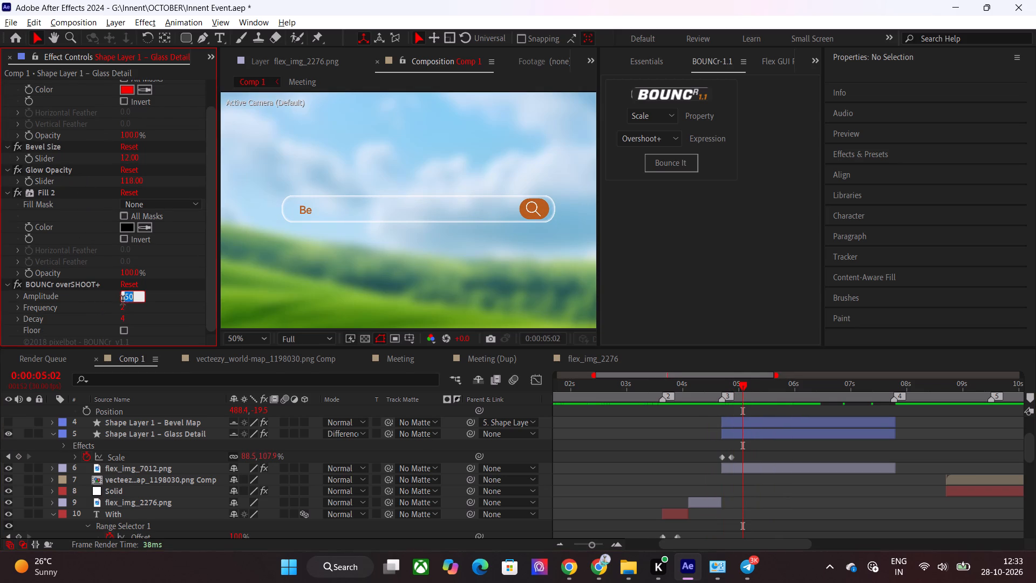
{"action": "type", "text": "15"}
{"action": "key", "text": "Return"}
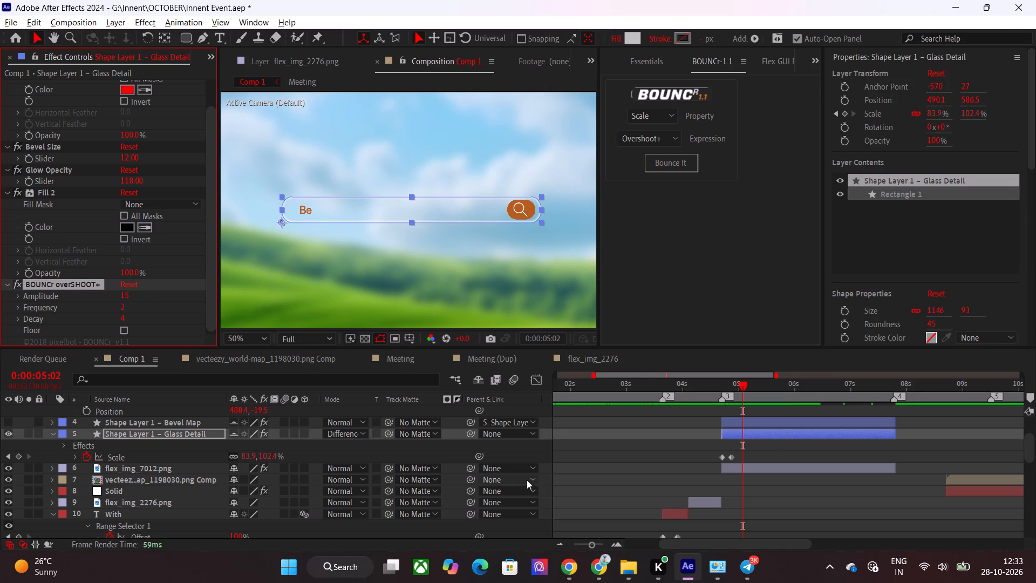
{"action": "left_click", "coordinate": [615, 473]}
{"action": "left_click", "coordinate": [706, 394]}
{"action": "key", "text": "space"}
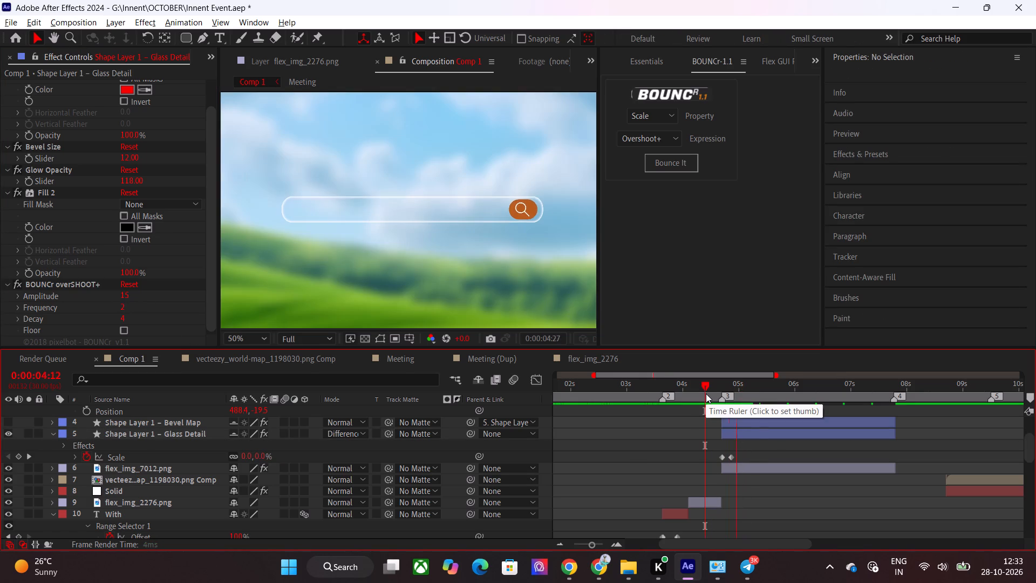
{"action": "left_click_drag", "start_coordinate": [706, 394], "coordinate": [760, 405]}
{"action": "scroll", "coordinate": [455, 213], "scroll_direction": "down", "scroll_amount": 1}
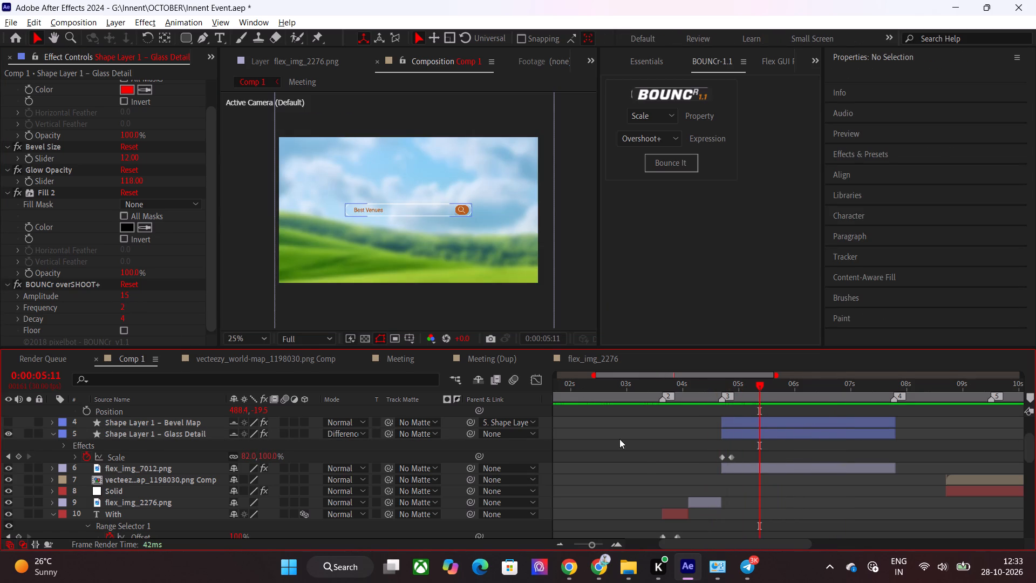
Collapse the revealed keyframe properties of the lower timeline layers, from flex_img_2276.png down to Planning to Book an.
{"action": "scroll", "coordinate": [647, 466], "scroll_direction": "down", "scroll_amount": 1}
{"action": "left_click", "coordinate": [702, 471]}
{"action": "scroll", "coordinate": [702, 471], "scroll_direction": "down", "scroll_amount": 3}
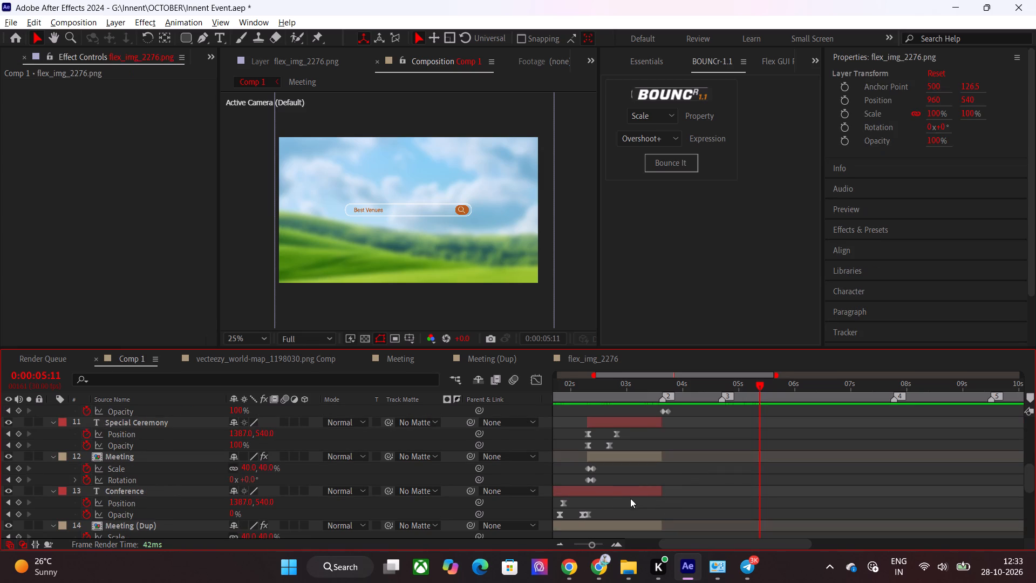
{"action": "scroll", "coordinate": [610, 512], "scroll_direction": "down", "scroll_amount": 2}
{"action": "scroll", "coordinate": [612, 500], "scroll_direction": "down", "scroll_amount": 2, "text": "shift"}
{"action": "left_click", "coordinate": [599, 493], "text": "shift"}
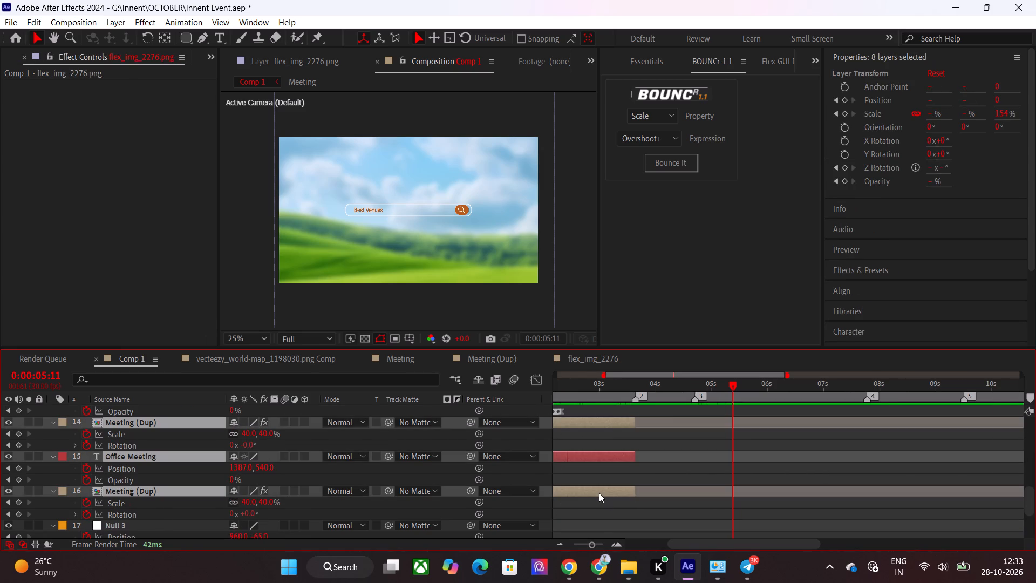
{"action": "key", "text": "u"}
{"action": "scroll", "coordinate": [659, 480], "scroll_direction": "up", "scroll_amount": 1}
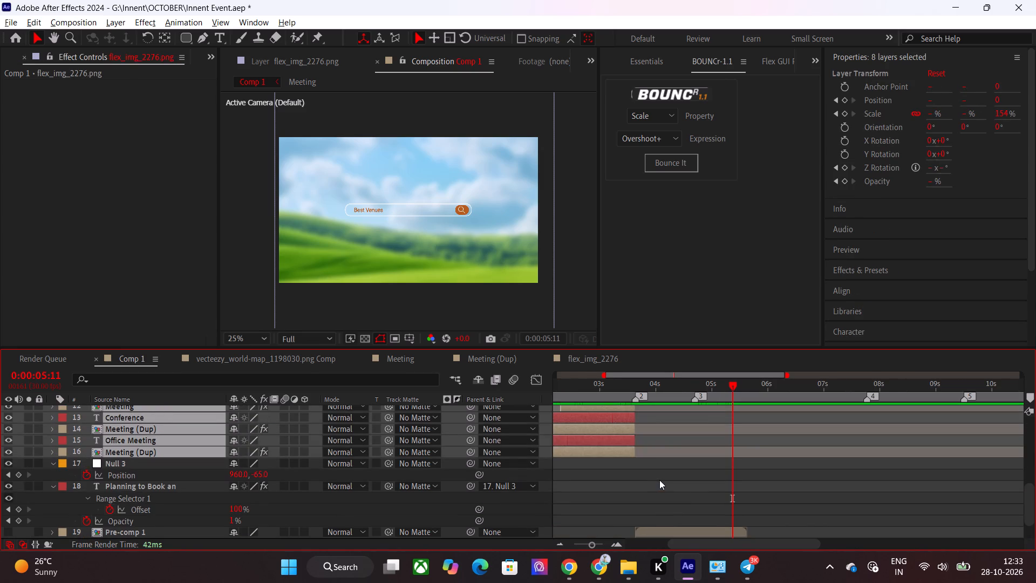
{"action": "scroll", "coordinate": [659, 480], "scroll_direction": "up", "scroll_amount": 3}
{"action": "scroll", "coordinate": [633, 486], "scroll_direction": "down", "scroll_amount": 2}
{"action": "left_click_drag", "start_coordinate": [571, 391], "coordinate": [500, 402]}
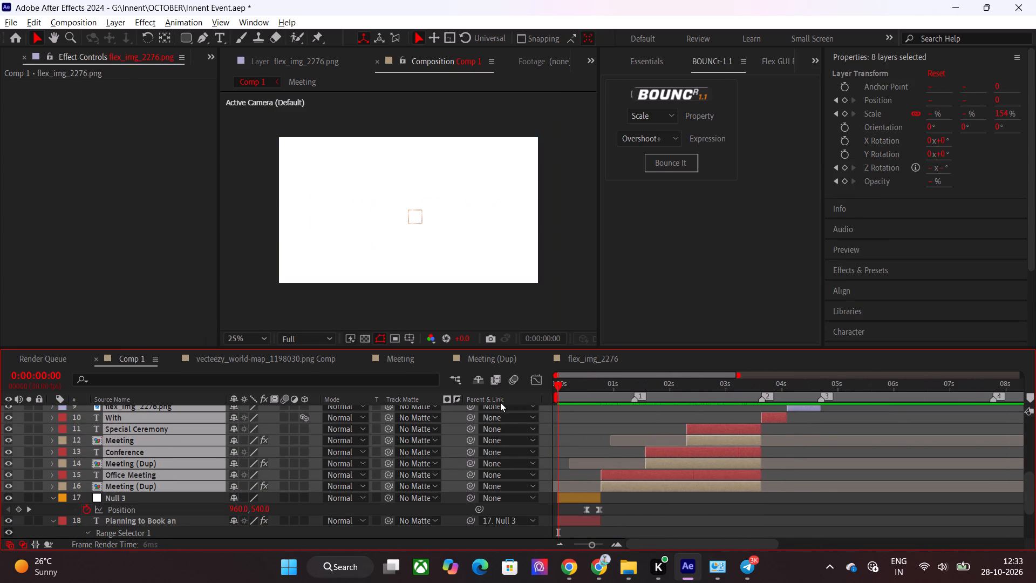
{"action": "left_click_drag", "start_coordinate": [500, 402], "coordinate": [537, 406]}
{"action": "left_click", "coordinate": [583, 520], "text": "shift"}
{"action": "key", "text": "u"}
{"action": "key", "text": "u"}
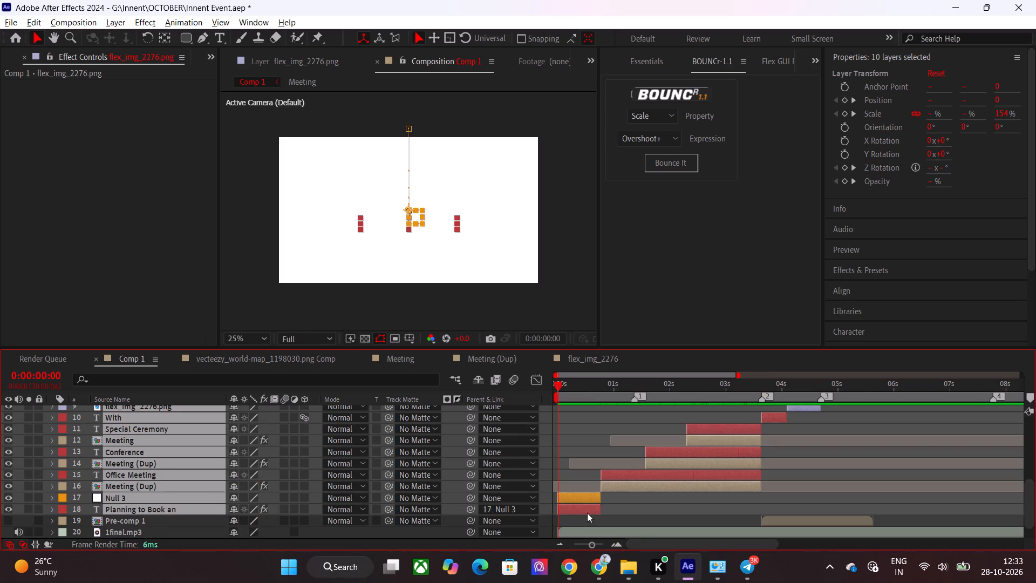
{"action": "left_click", "coordinate": [672, 519]}
Scrub to 0:00:05:18 and collapse the revealed properties of the six search-bar layers, from Best Venues Across Canada to flex_img_7012.png.
{"action": "left_click_drag", "start_coordinate": [705, 388], "coordinate": [818, 396]}
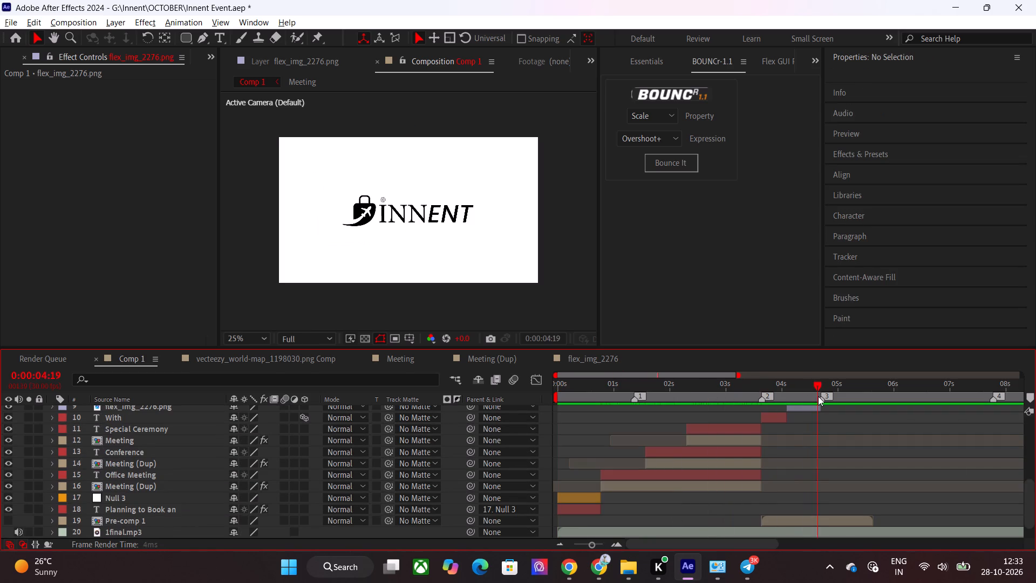
{"action": "left_click_drag", "start_coordinate": [818, 396], "coordinate": [847, 405]}
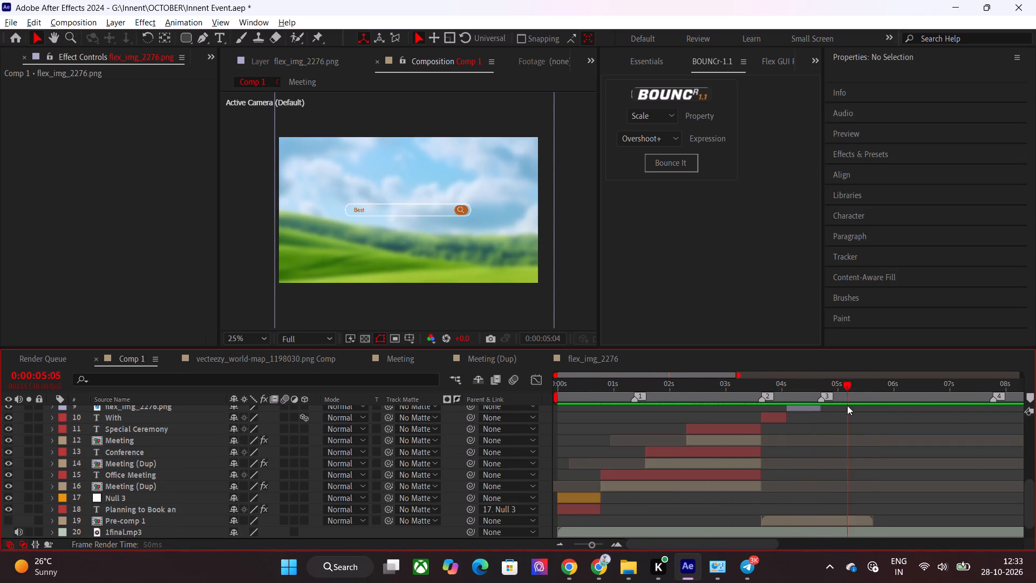
{"action": "left_click_drag", "start_coordinate": [847, 405], "coordinate": [856, 405]}
{"action": "scroll", "coordinate": [860, 455], "scroll_direction": "up", "scroll_amount": 4}
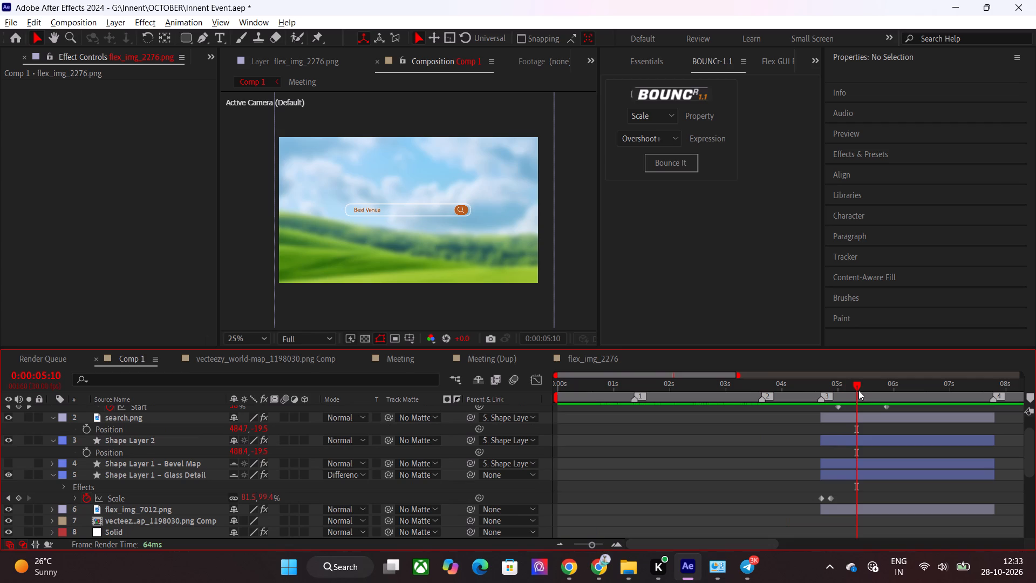
{"action": "left_click_drag", "start_coordinate": [858, 390], "coordinate": [873, 390]}
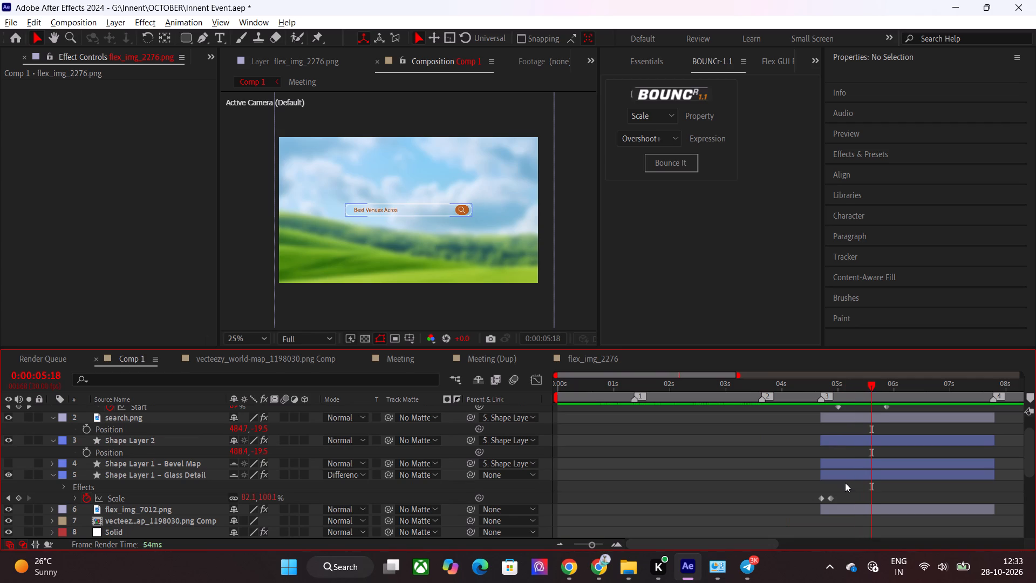
{"action": "left_click", "coordinate": [850, 513]}
{"action": "scroll", "coordinate": [850, 513], "scroll_direction": "up", "scroll_amount": 3}
{"action": "left_click", "coordinate": [871, 416], "text": "shift"}
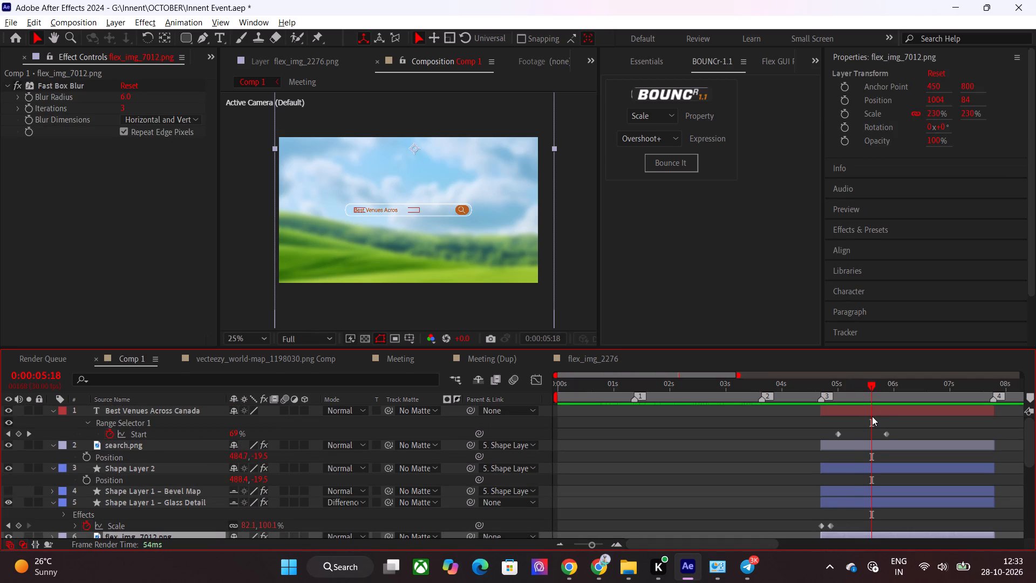
{"action": "left_click", "coordinate": [888, 414], "text": "shift"}
{"action": "key", "text": "u"}
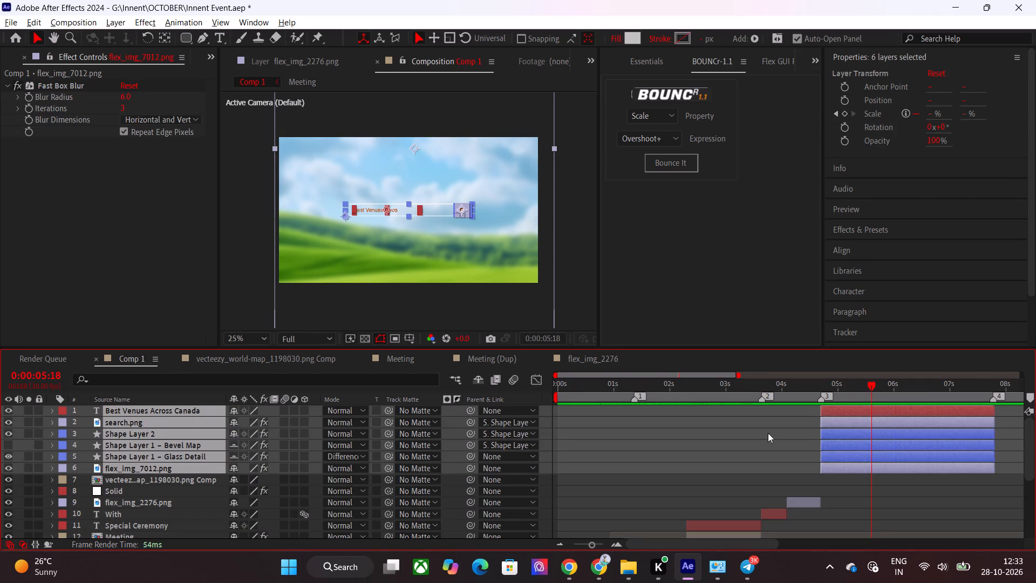
{"action": "left_click", "coordinate": [757, 433]}
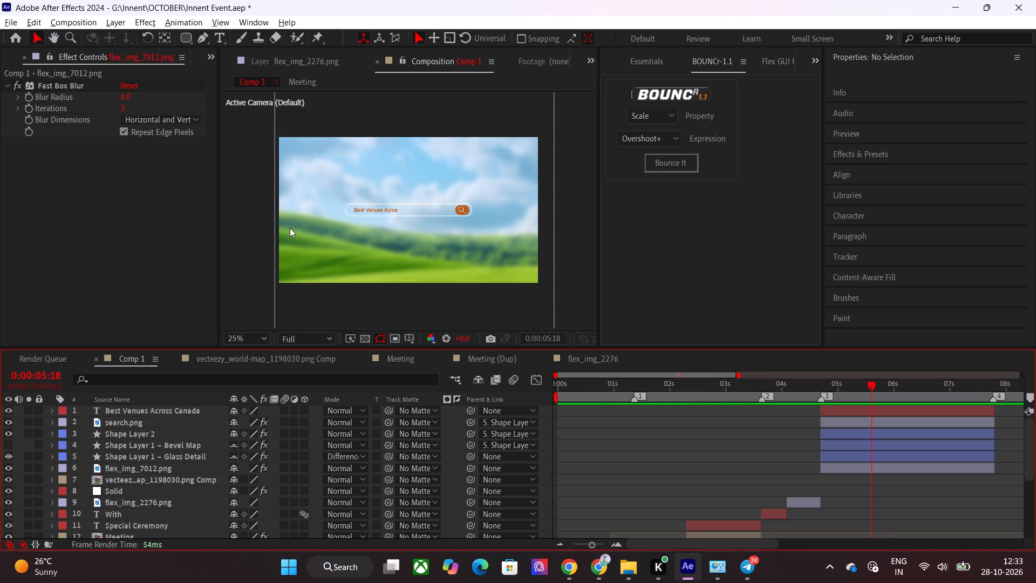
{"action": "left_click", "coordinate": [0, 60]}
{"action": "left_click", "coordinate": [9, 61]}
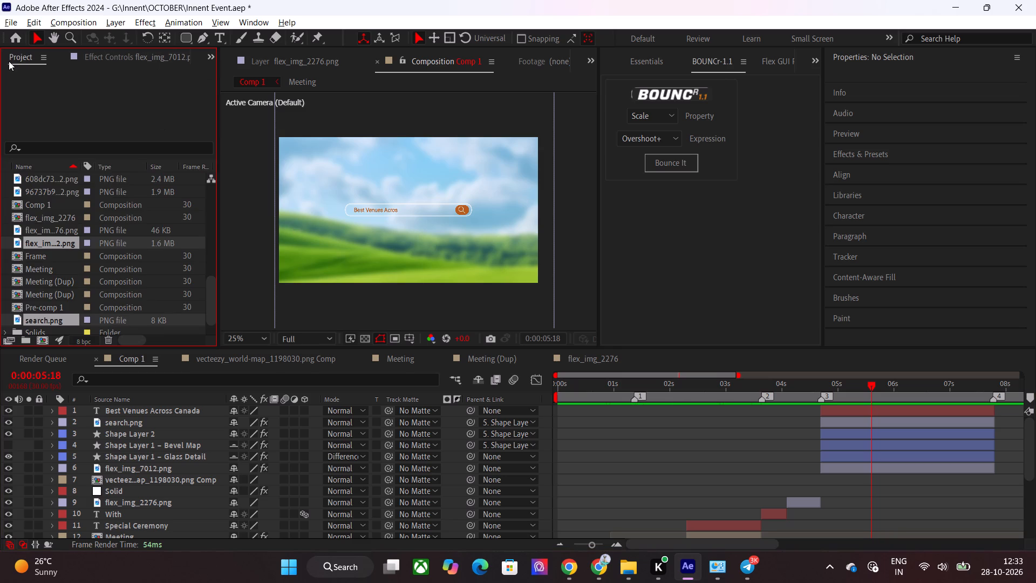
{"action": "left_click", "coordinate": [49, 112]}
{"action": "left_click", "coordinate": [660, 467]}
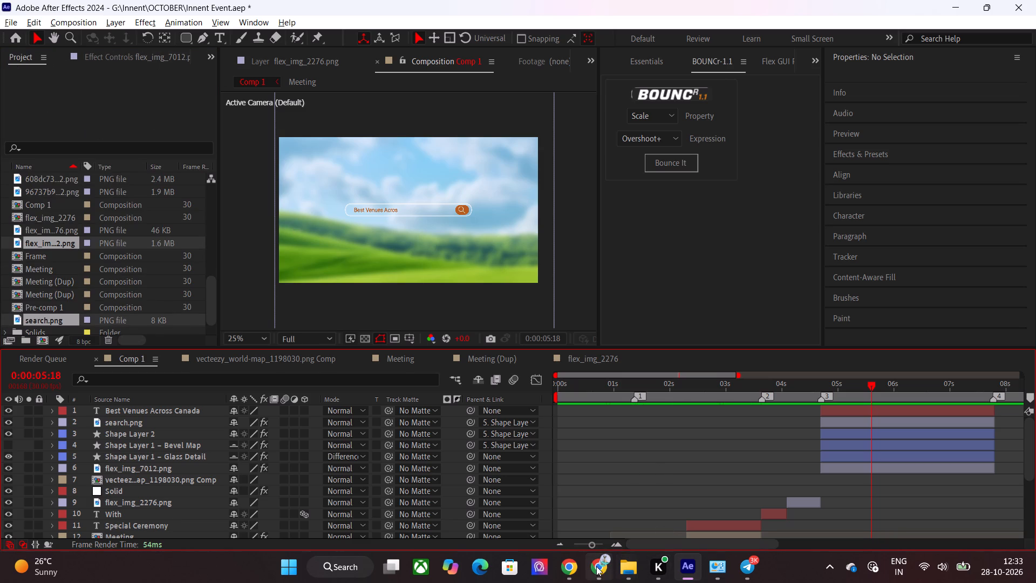
Switch to Chrome and search Pinterest for "hotel venue".
{"action": "left_click", "coordinate": [570, 566]}
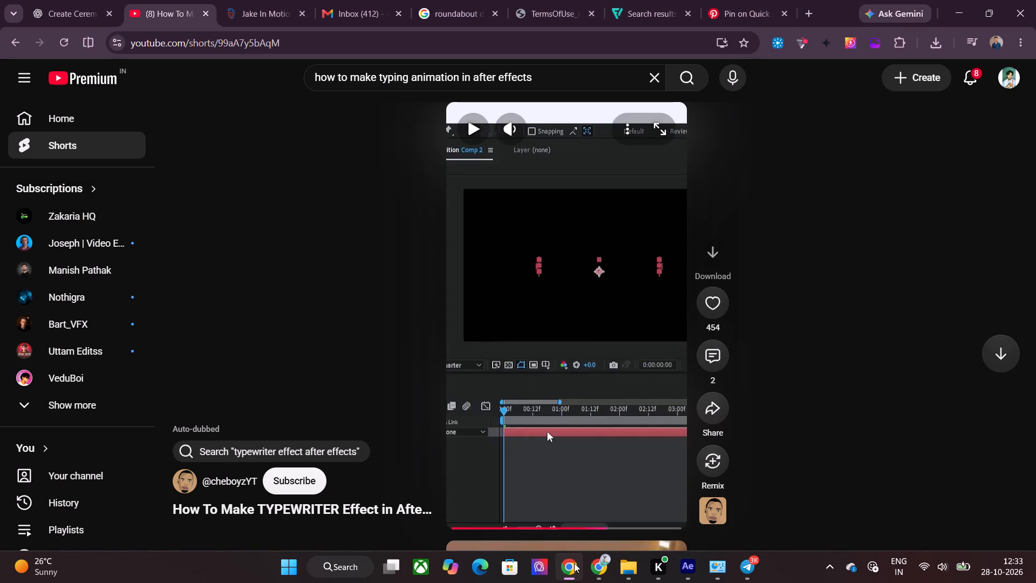
{"action": "left_click", "coordinate": [728, 0]}
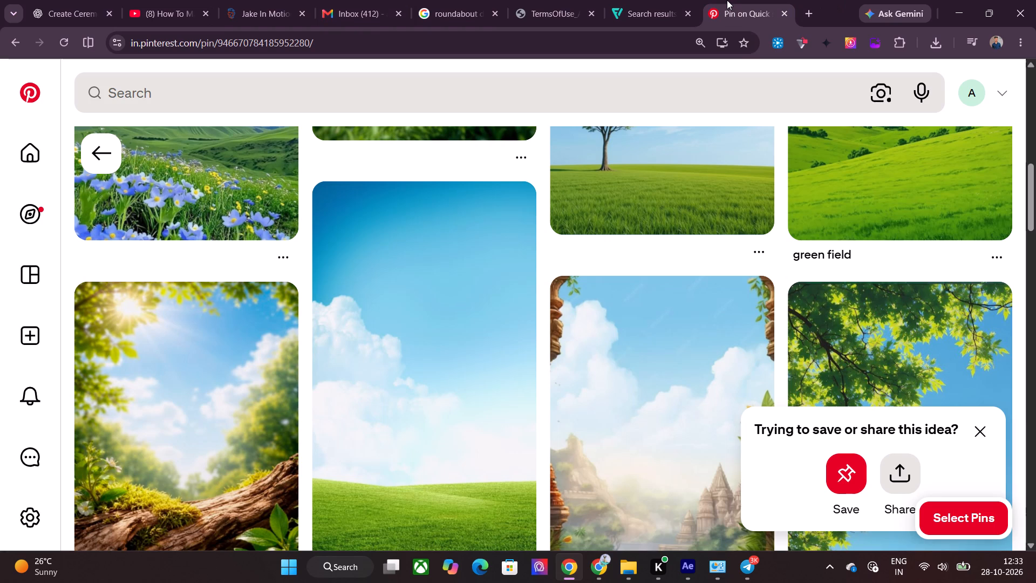
{"action": "left_click", "coordinate": [485, 102]}
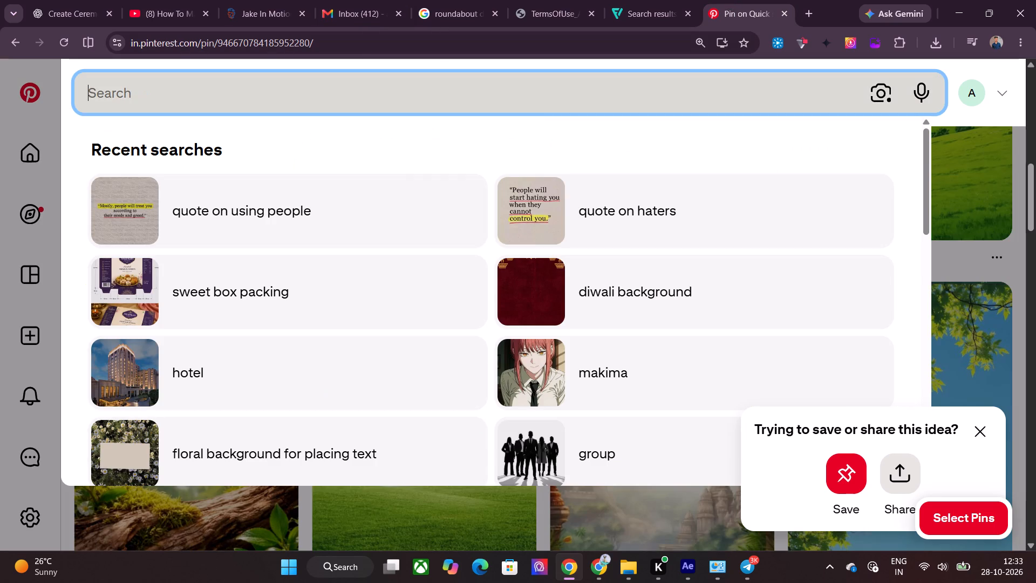
{"action": "type", "text": "hotel venu"}
{"action": "key", "text": "e"}
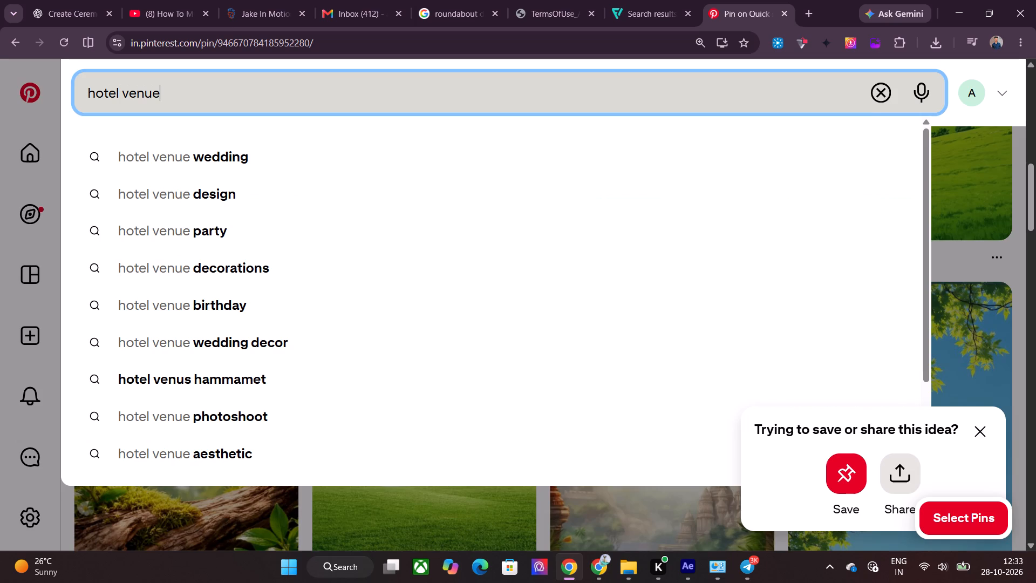
{"action": "key", "text": "Return"}
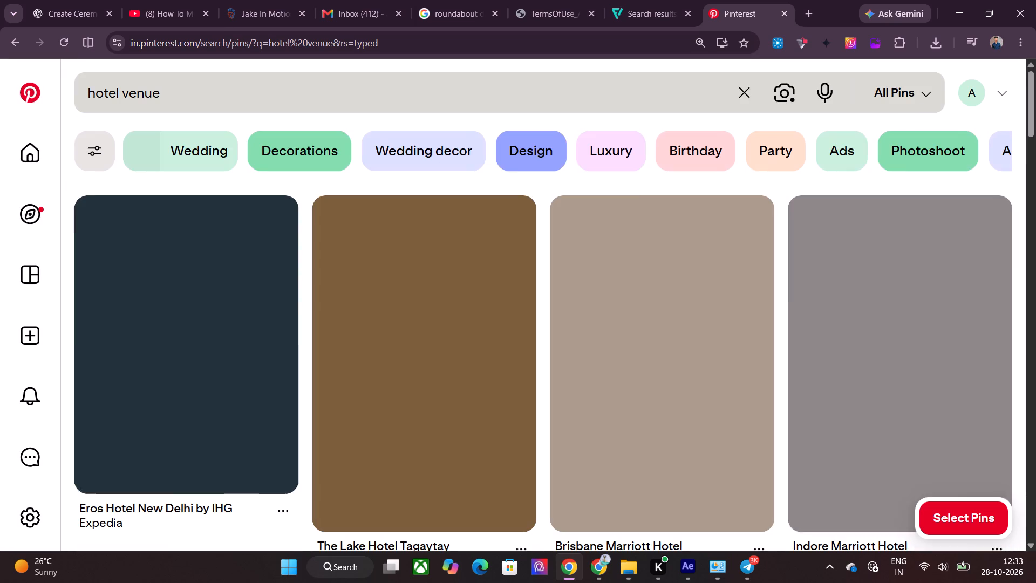
{"action": "scroll", "coordinate": [697, 299], "scroll_direction": "down", "scroll_amount": 3}
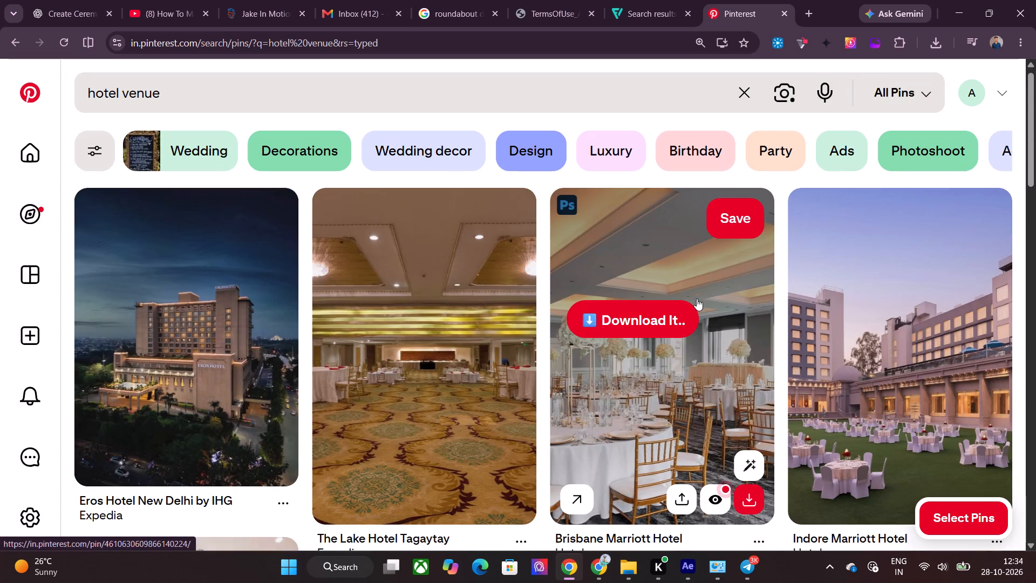
{"action": "scroll", "coordinate": [697, 299], "scroll_direction": "up", "scroll_amount": 2}
{"action": "scroll", "coordinate": [697, 299], "scroll_direction": "down", "scroll_amount": 3}
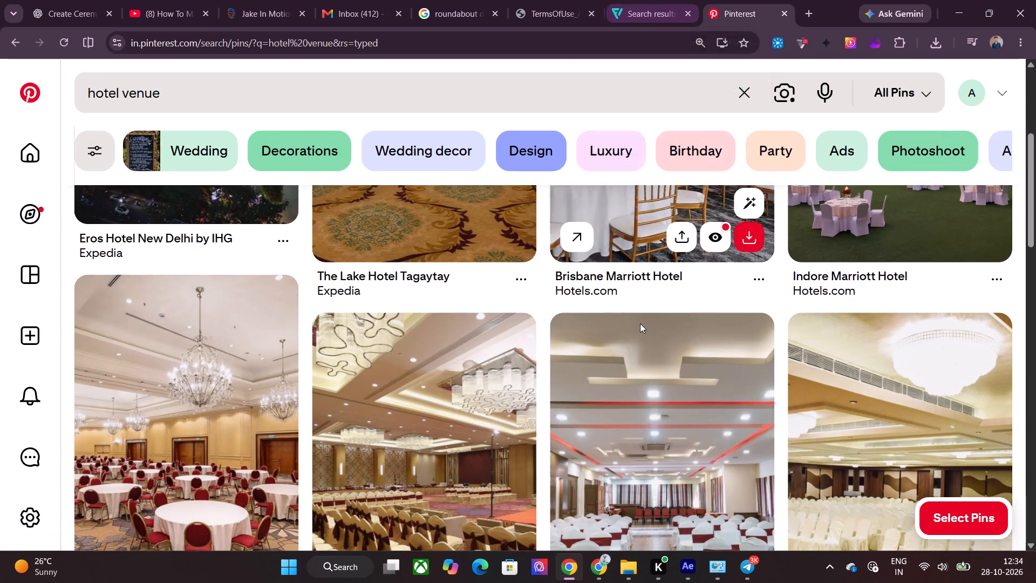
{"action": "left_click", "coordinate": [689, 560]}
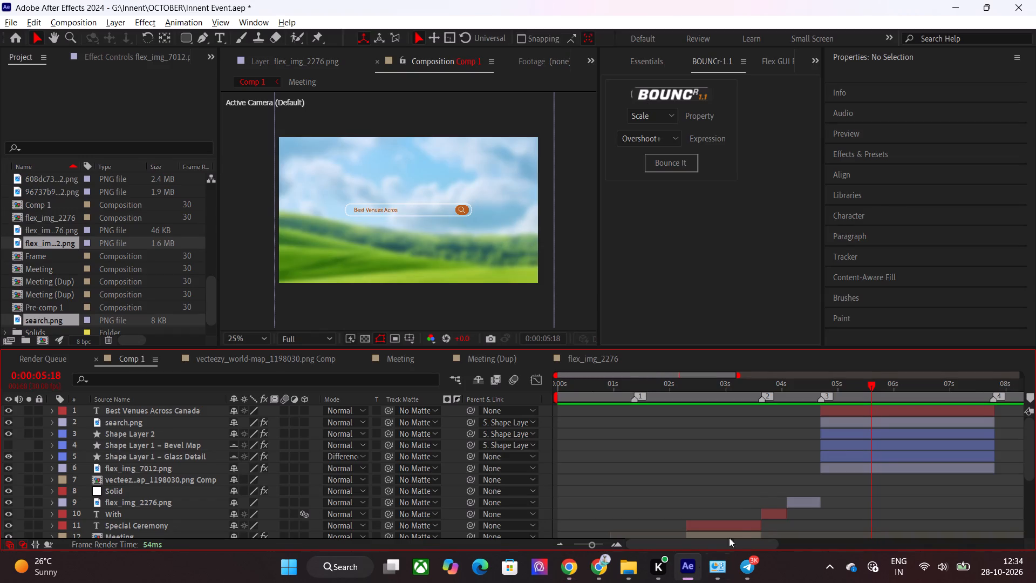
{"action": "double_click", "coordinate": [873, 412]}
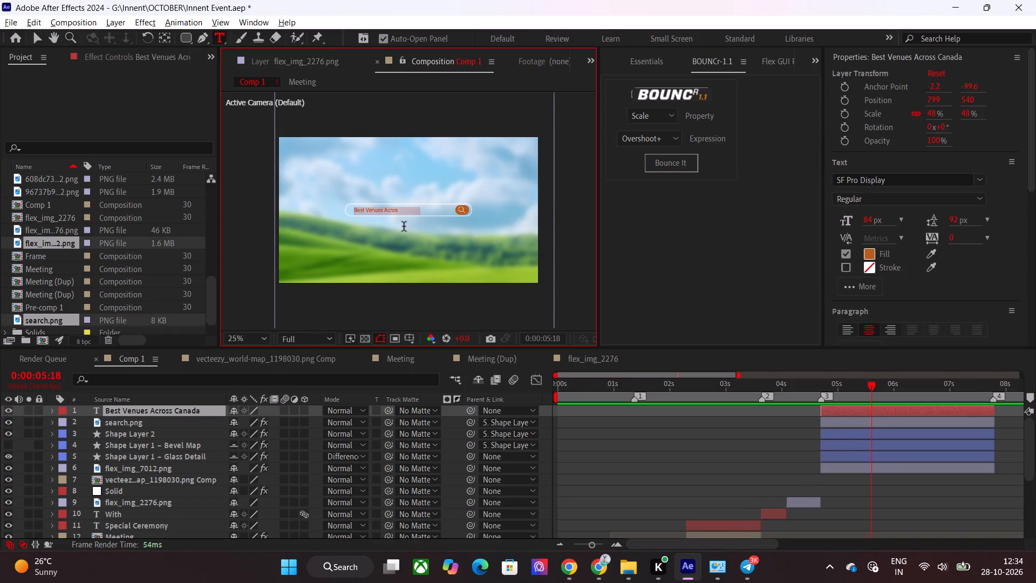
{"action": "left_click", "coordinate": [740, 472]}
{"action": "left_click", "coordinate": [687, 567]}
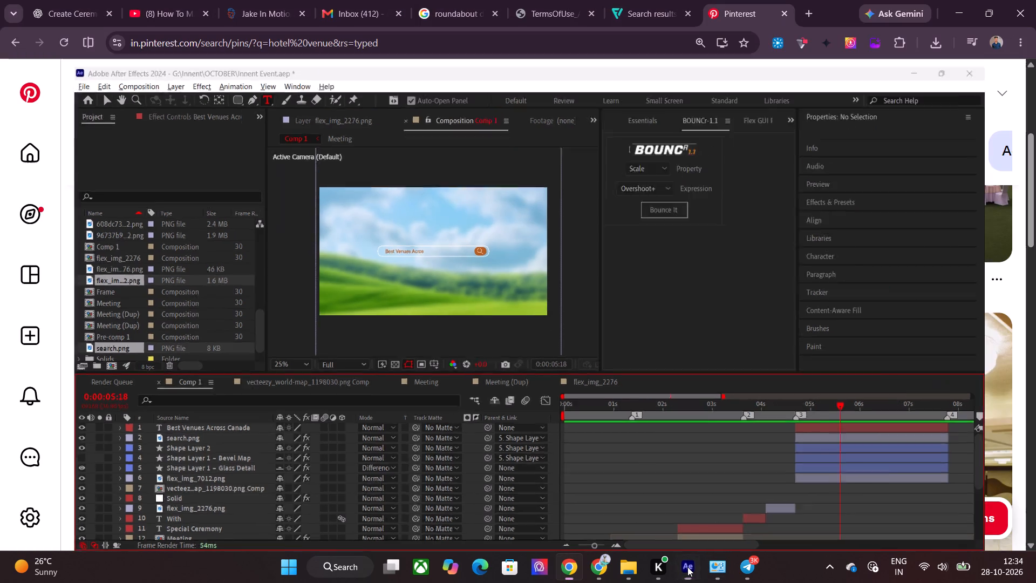
Copy the Heritage Hotel banquet hall image from the Pinterest hotel venue results and return to After Effects.
{"action": "scroll", "coordinate": [544, 410], "scroll_direction": "up", "scroll_amount": 2}
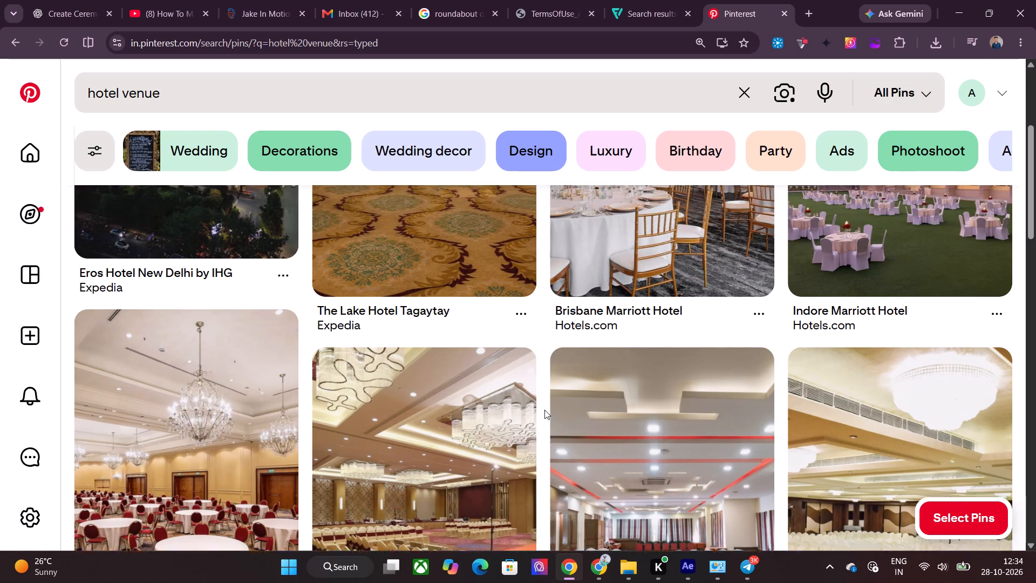
{"action": "scroll", "coordinate": [544, 410], "scroll_direction": "up", "scroll_amount": 3}
{"action": "scroll", "coordinate": [544, 410], "scroll_direction": "down", "scroll_amount": 5}
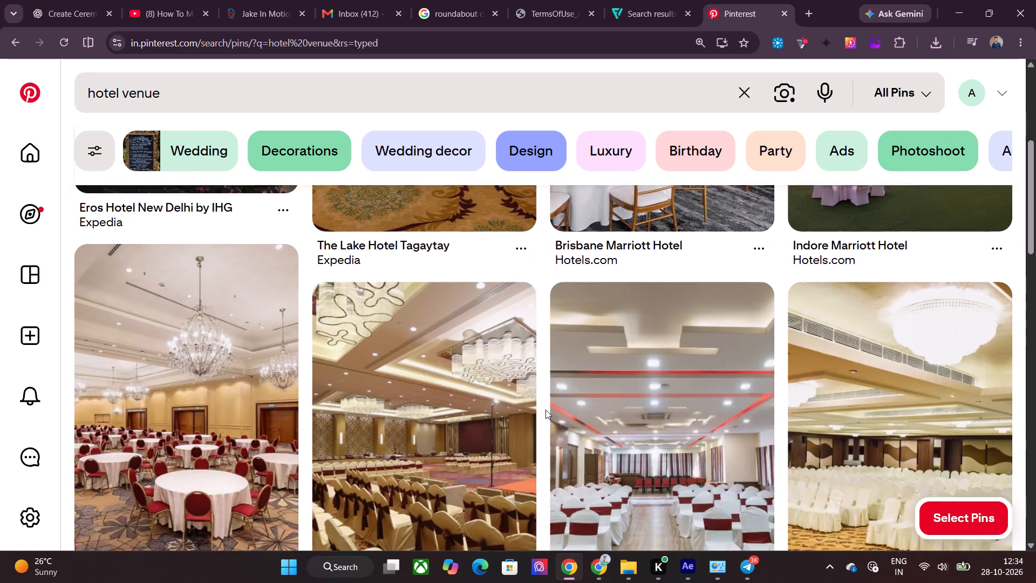
{"action": "scroll", "coordinate": [546, 410], "scroll_direction": "down", "scroll_amount": 13}
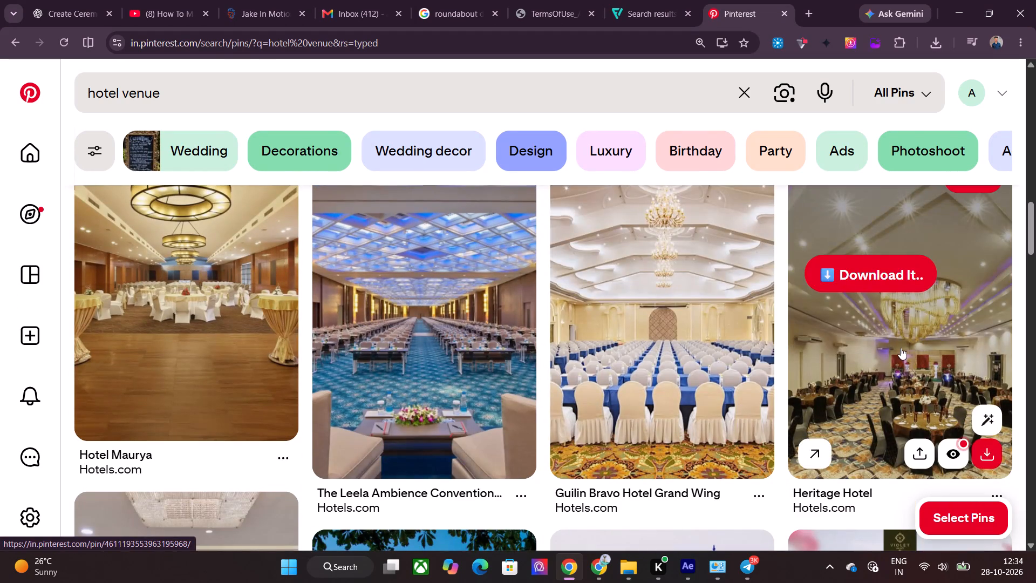
{"action": "left_click", "coordinate": [900, 347]}
{"action": "right_click", "coordinate": [281, 274]}
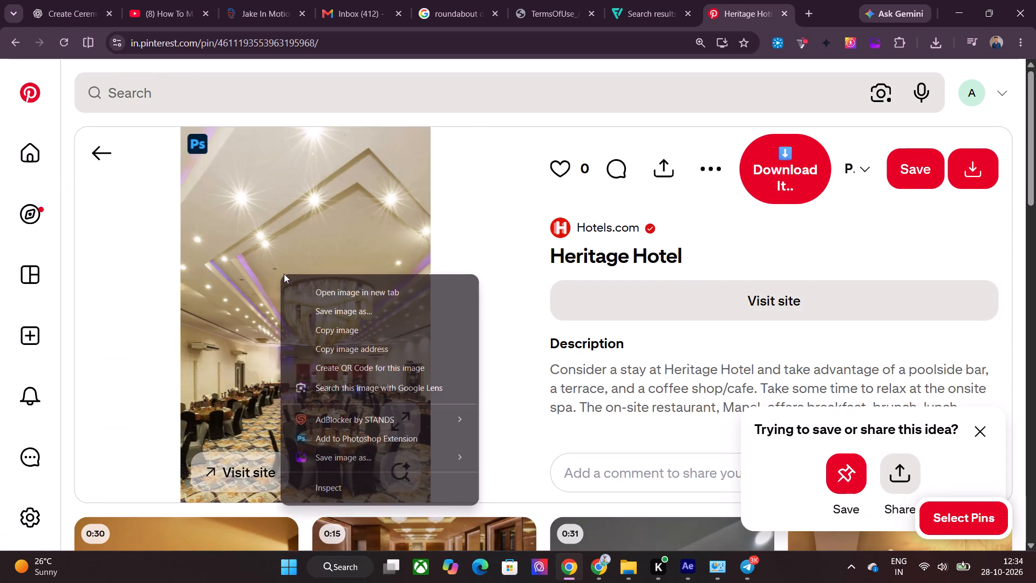
{"action": "left_click", "coordinate": [338, 334]}
{"action": "left_click", "coordinate": [687, 571]}
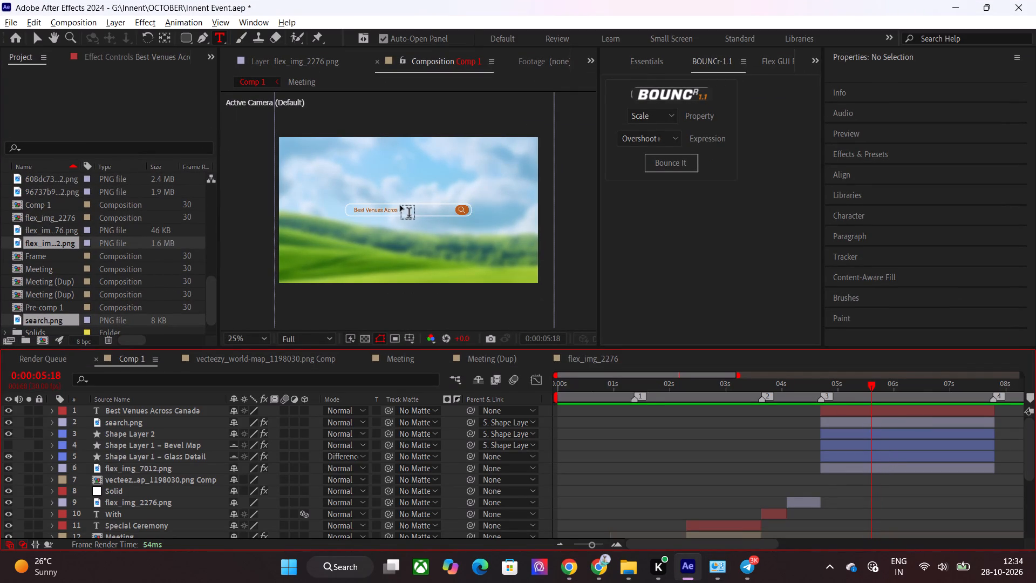
Create a new composition 1080 px wide with its height set to 1080 px.
{"action": "scroll", "coordinate": [33, 270], "scroll_direction": "down", "scroll_amount": 3}
{"action": "left_click", "coordinate": [76, 326]}
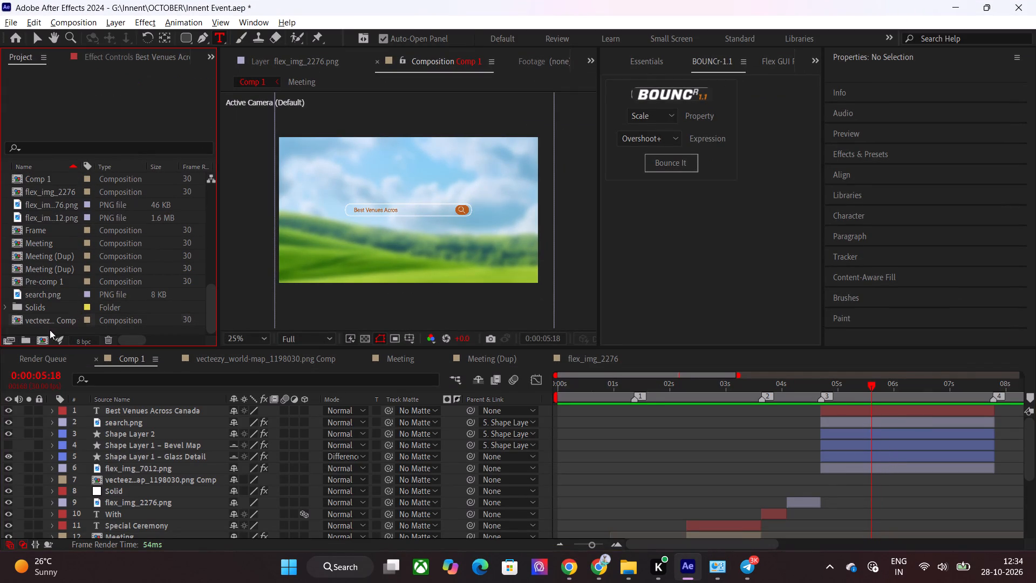
{"action": "left_click", "coordinate": [50, 330]}
{"action": "left_click", "coordinate": [44, 342]}
{"action": "left_click", "coordinate": [400, 247]}
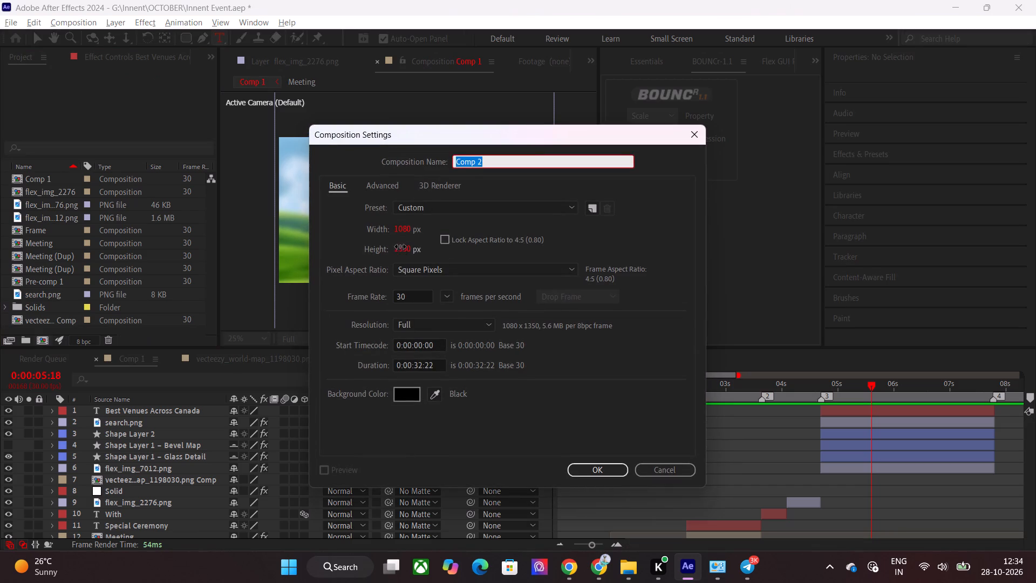
{"action": "type", "text": "10"}
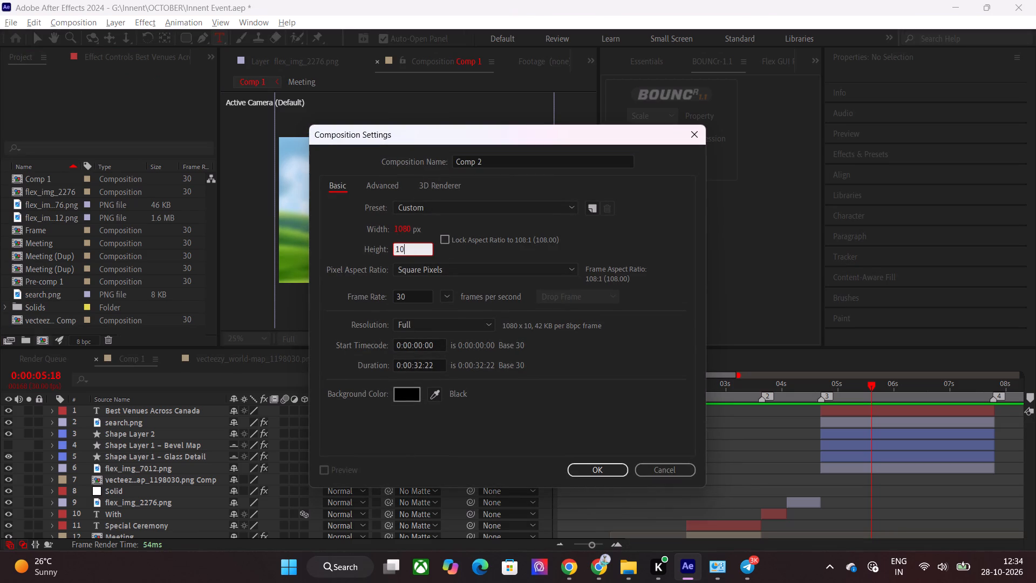
{"action": "type", "text": "80"}
{"action": "key", "text": "Return"}
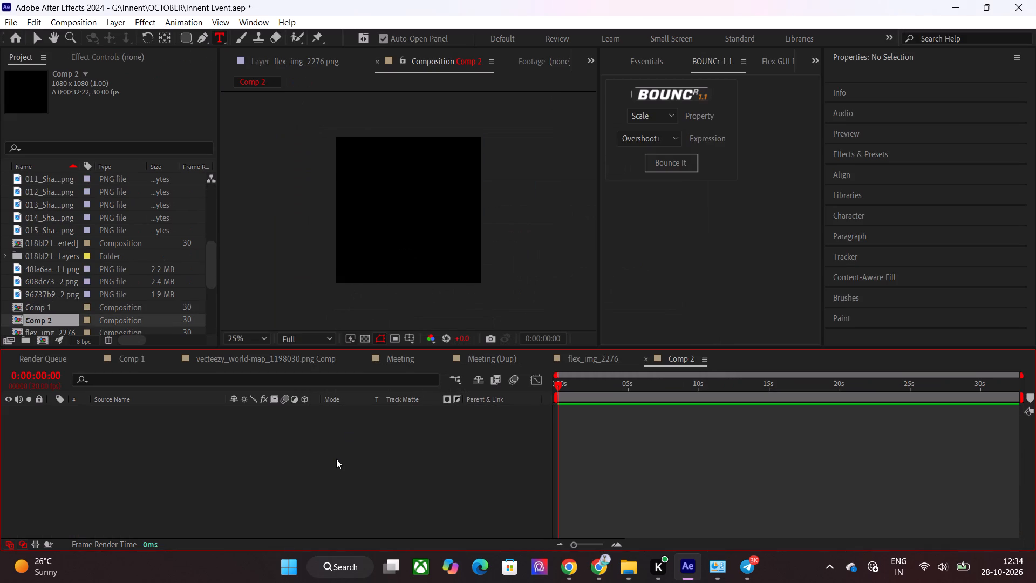
Paste the copied banquet hall image into the new composition using the Flex GUI paste-image function.
{"action": "key", "text": "ctrl+v"}
{"action": "left_click", "coordinate": [789, 55]}
{"action": "left_click", "coordinate": [710, 295]}
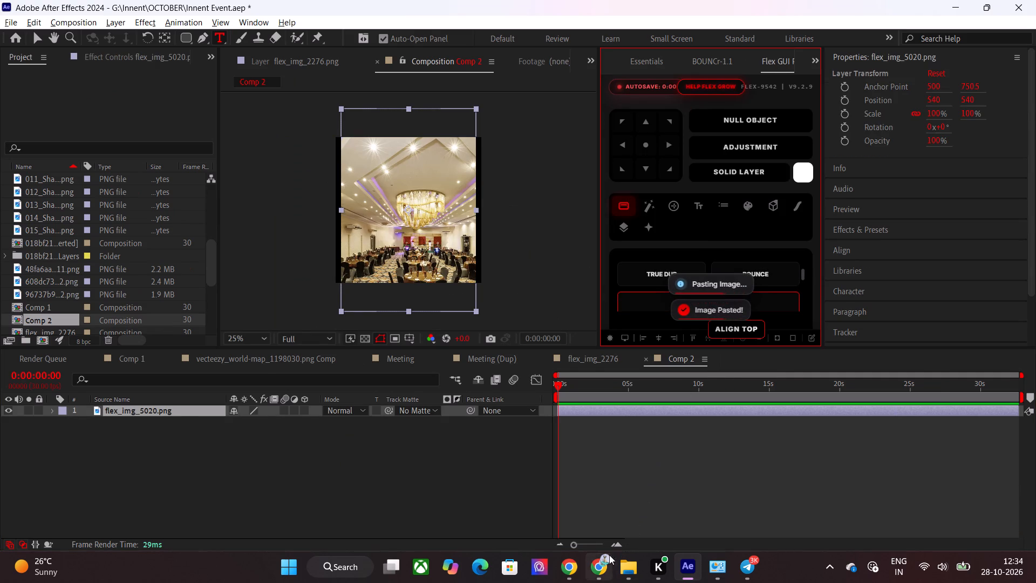
Switch to Chrome and search YouTube for "pyar na hoga kabhi kisi ranjhe se", looking through the song results.
{"action": "left_click", "coordinate": [565, 563]}
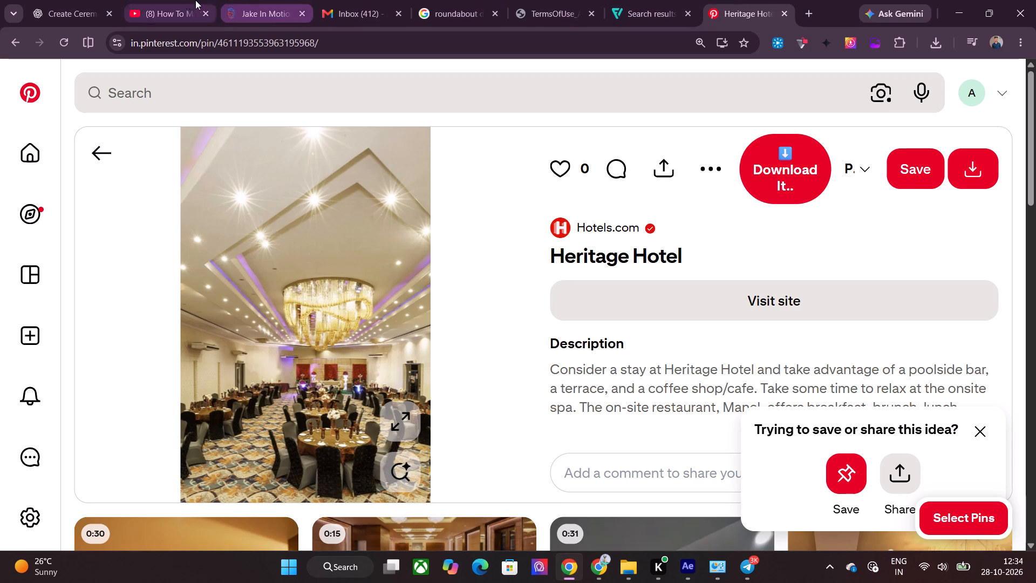
{"action": "left_click", "coordinate": [183, 0]}
{"action": "triple_click", "coordinate": [517, 84]}
{"action": "triple_click", "coordinate": [512, 77]}
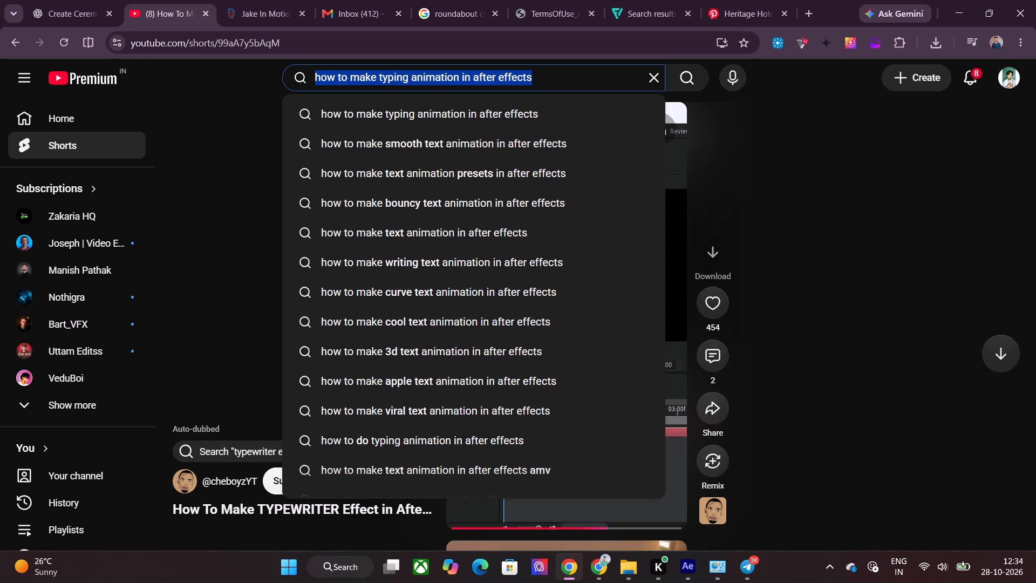
{"action": "type", "text": "pyr na hog"}
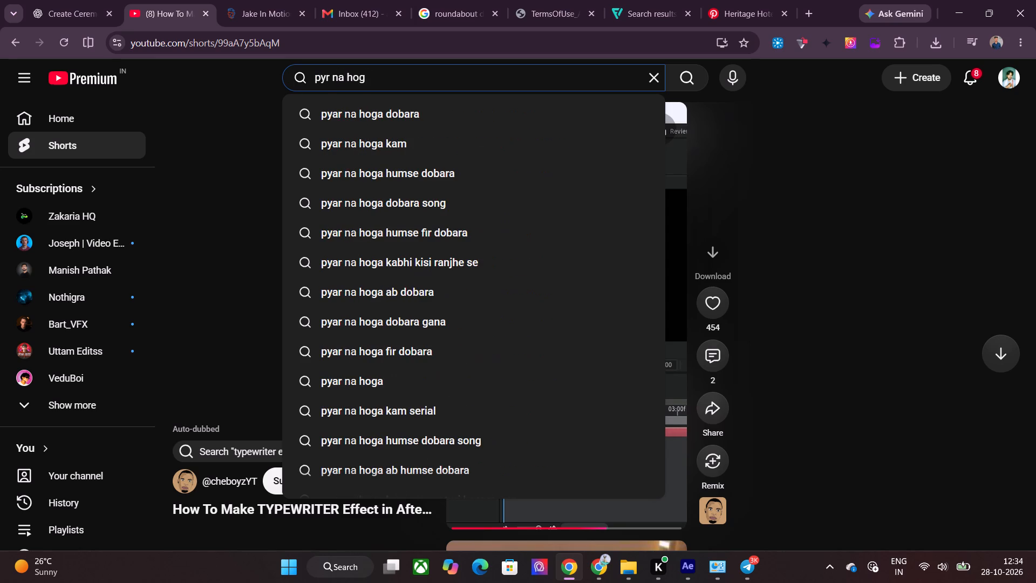
{"action": "type", "text": "a"}
{"action": "key", "text": "space"}
{"action": "type", "text": "kabhi"}
{"action": "key", "text": "space"}
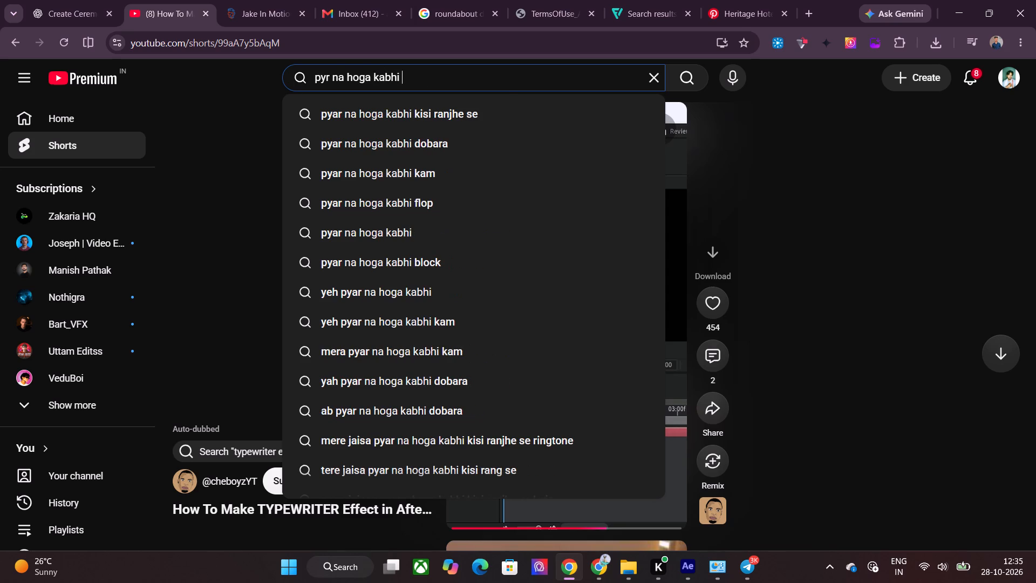
{"action": "key", "text": "Down"}
{"action": "key", "text": "Return"}
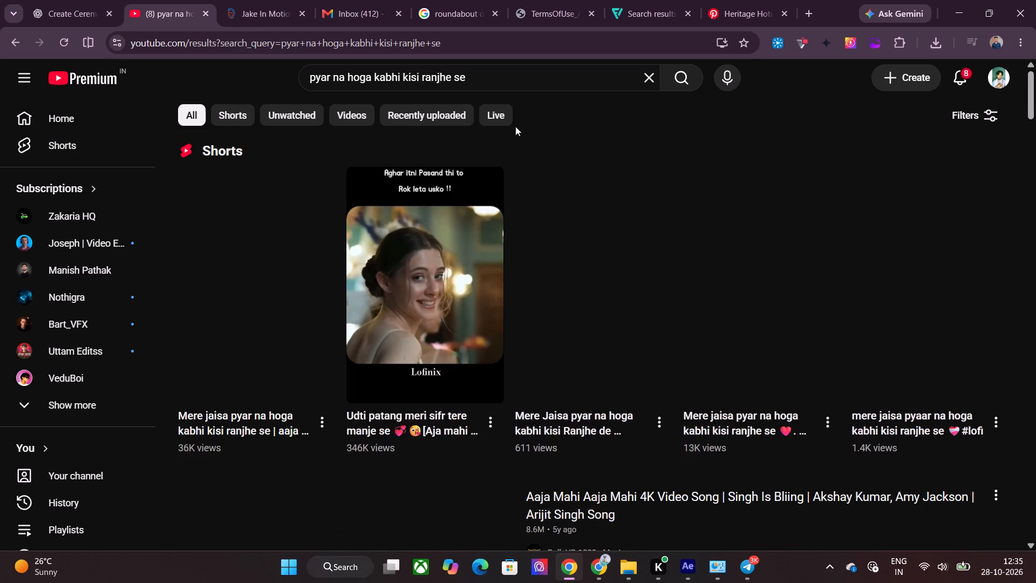
{"action": "scroll", "coordinate": [518, 227], "scroll_direction": "down", "scroll_amount": 5}
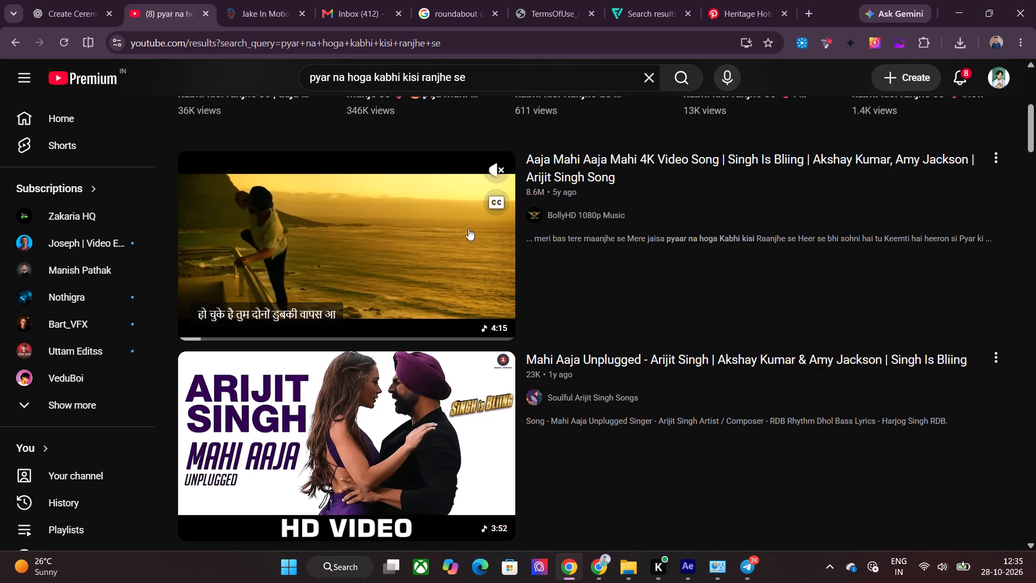
{"action": "scroll", "coordinate": [343, 241], "scroll_direction": "down", "scroll_amount": 3}
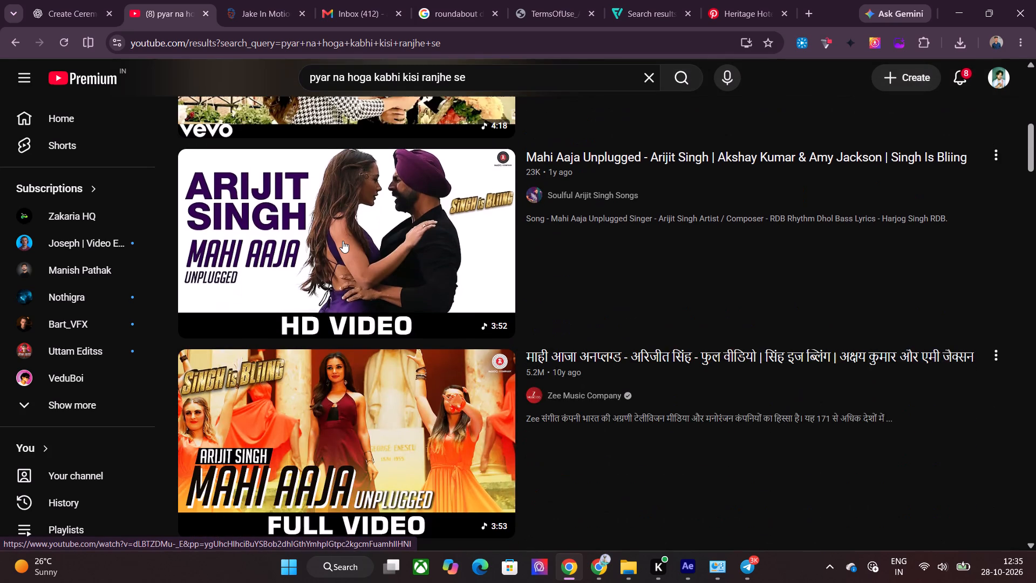
Return to the YouTube home feed, filter it to Music and browse the suggested songs and mixes.
{"action": "left_click", "coordinate": [0, 40]}
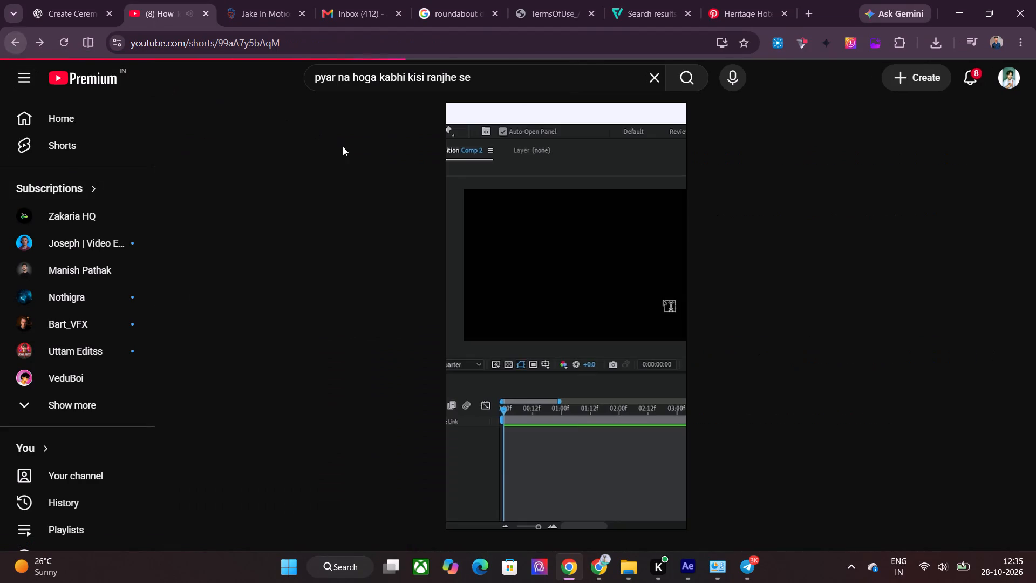
{"action": "scroll", "coordinate": [343, 147], "scroll_direction": "up", "scroll_amount": 1}
{"action": "left_click", "coordinate": [57, 74]}
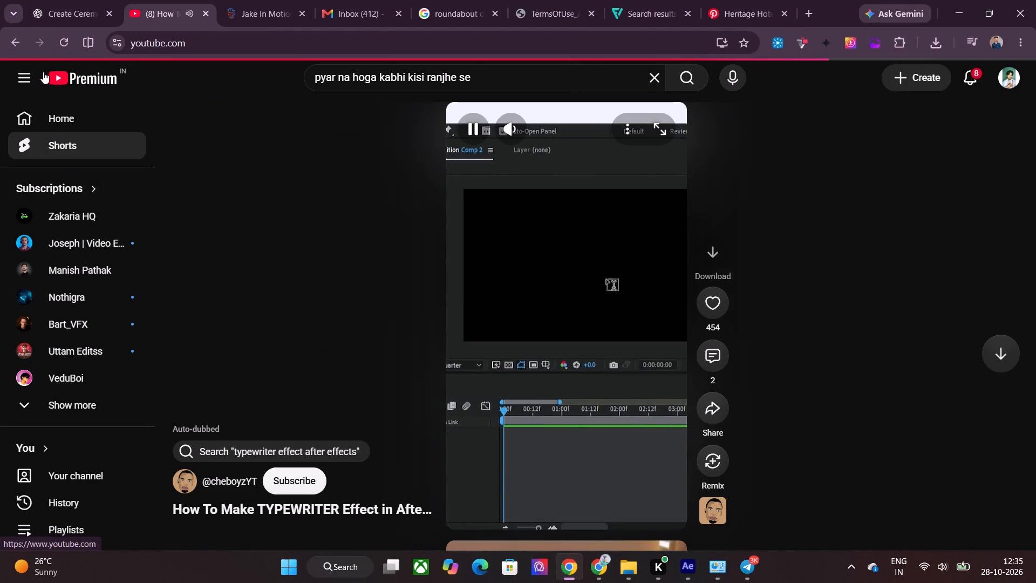
{"action": "left_click", "coordinate": [62, 83]}
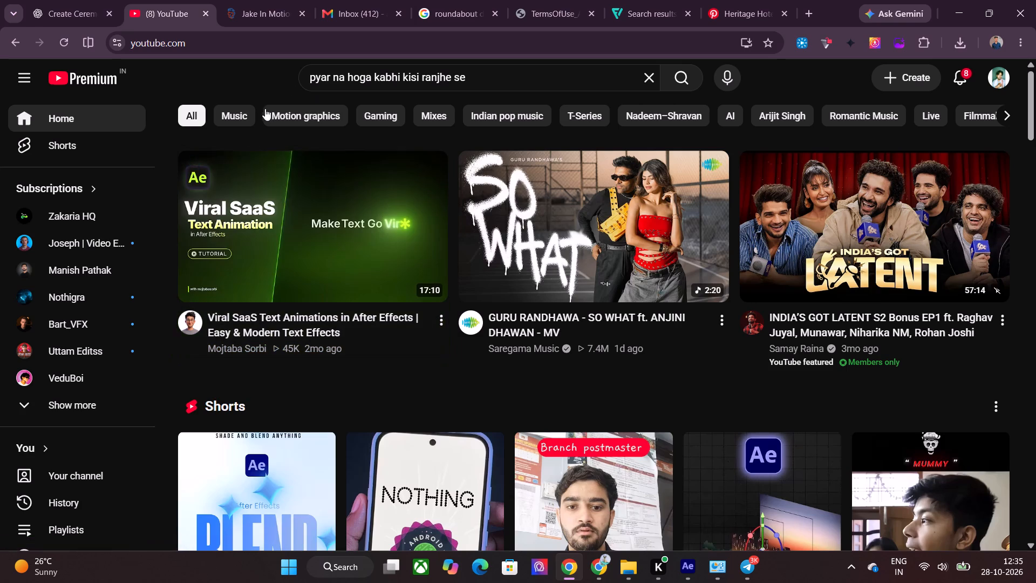
{"action": "left_click", "coordinate": [243, 109]}
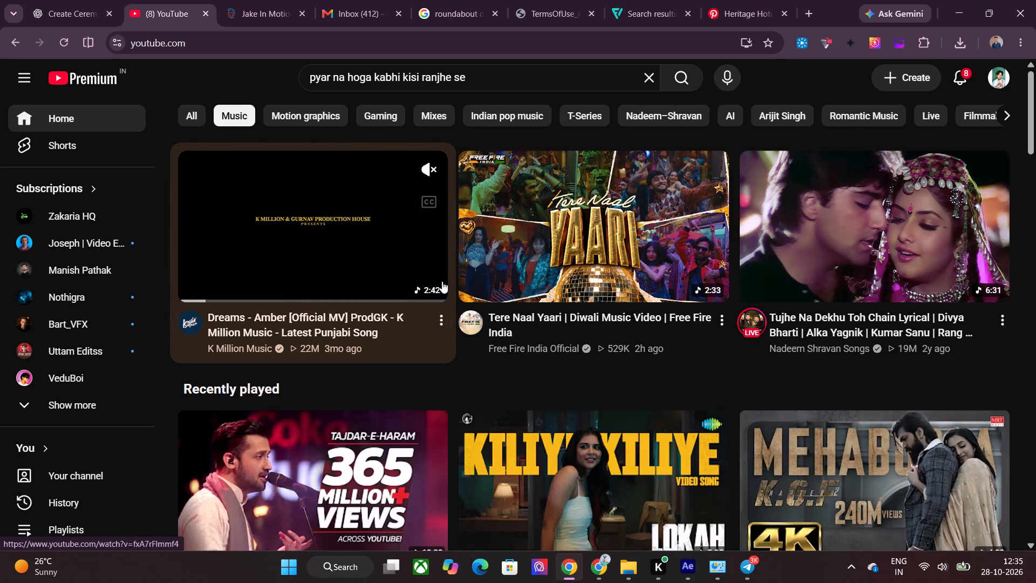
{"action": "scroll", "coordinate": [653, 361], "scroll_direction": "down", "scroll_amount": 1}
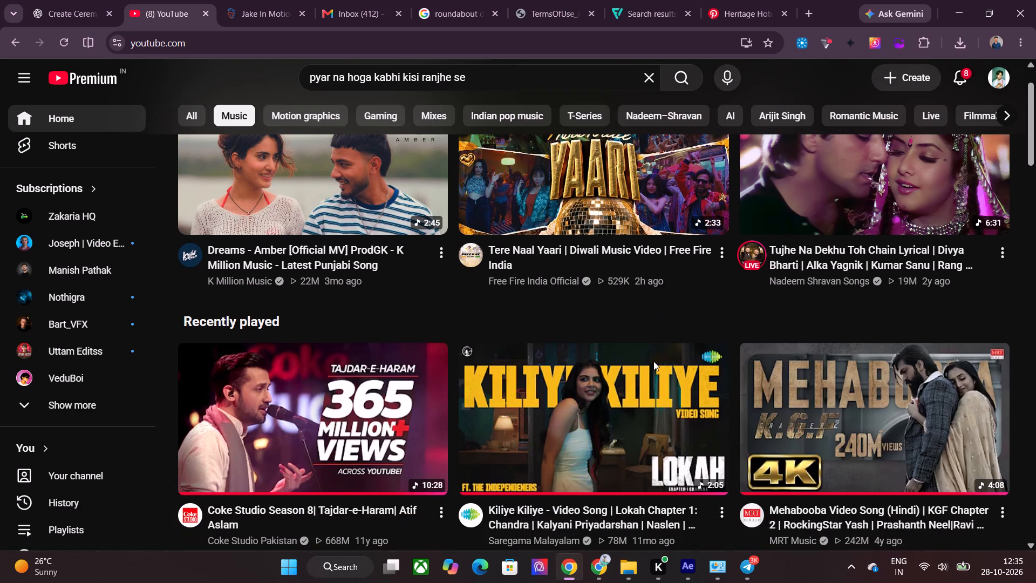
{"action": "scroll", "coordinate": [653, 361], "scroll_direction": "down", "scroll_amount": 5}
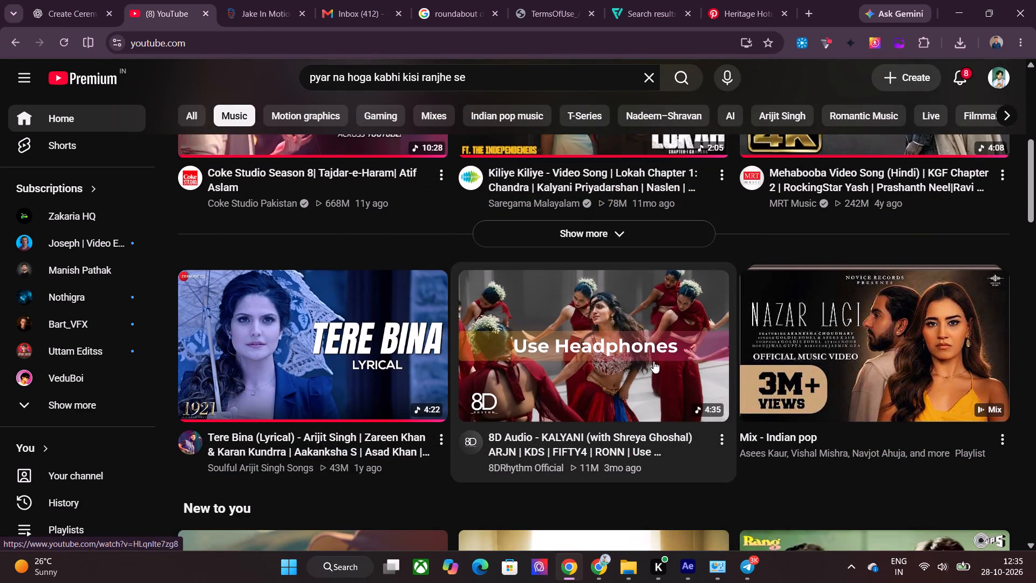
{"action": "scroll", "coordinate": [653, 361], "scroll_direction": "down", "scroll_amount": 5}
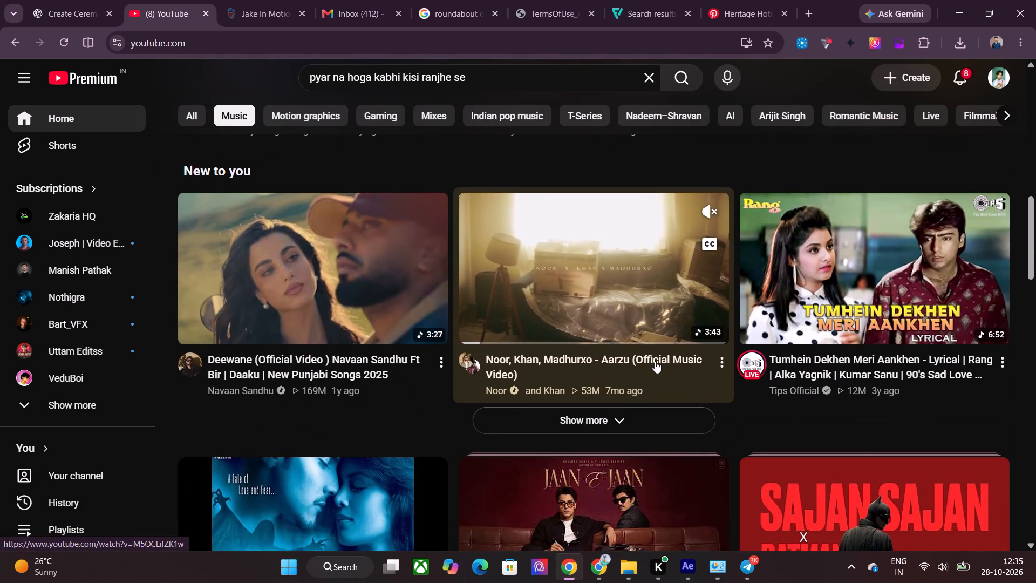
{"action": "scroll", "coordinate": [655, 361], "scroll_direction": "down", "scroll_amount": 4}
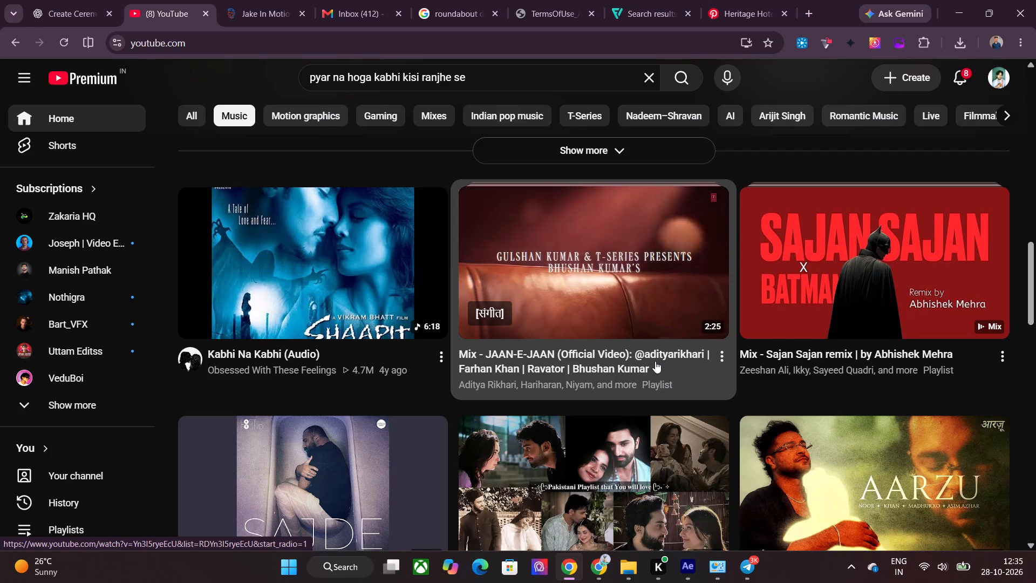
{"action": "scroll", "coordinate": [655, 361], "scroll_direction": "down", "scroll_amount": 3}
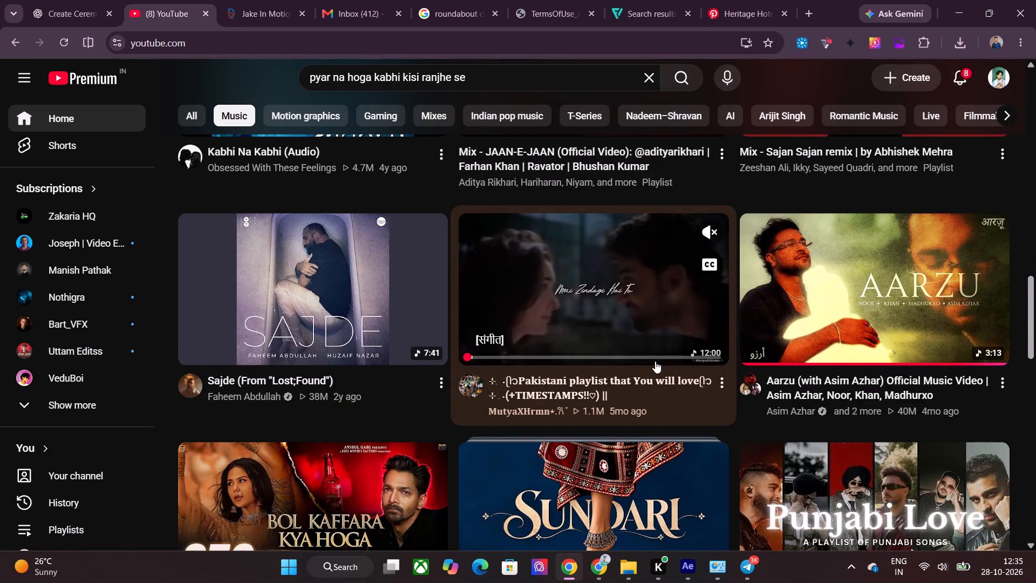
{"action": "scroll", "coordinate": [655, 361], "scroll_direction": "down", "scroll_amount": 2}
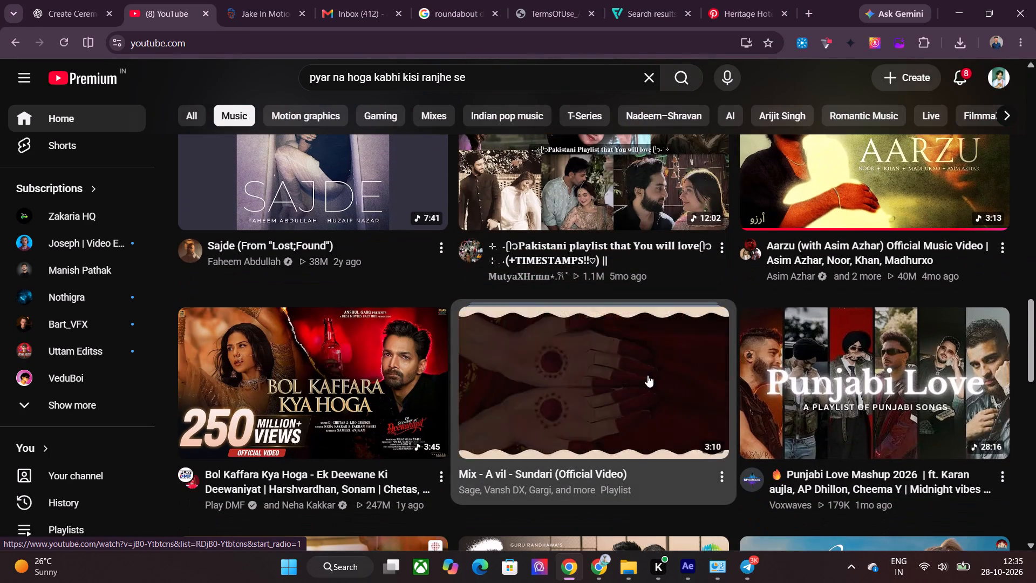
Back in After Effects, scale the banquet hall image to 110% and move it up to about position 540, 288.
{"action": "left_click", "coordinate": [679, 570]}
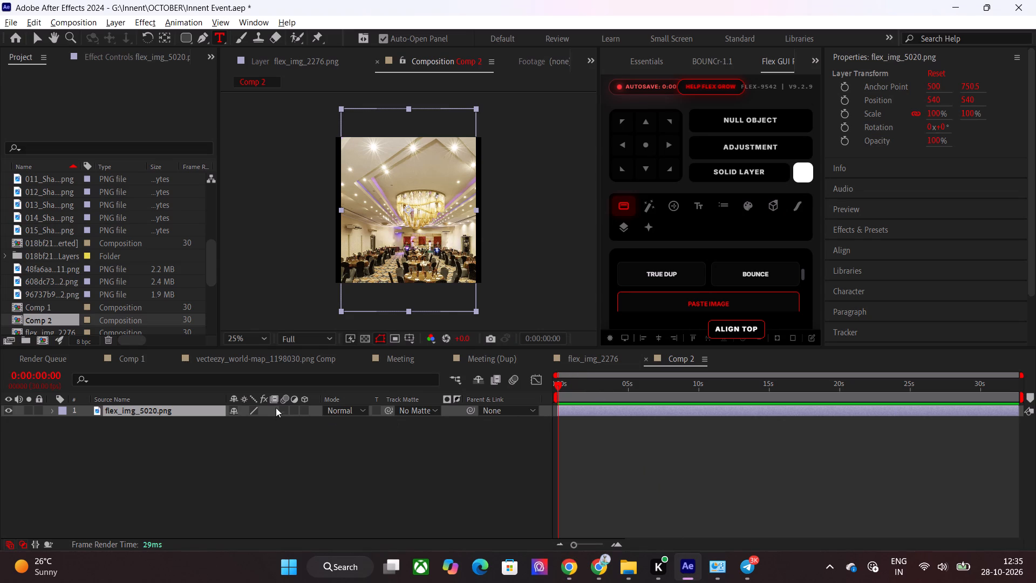
{"action": "key", "text": "s"}
{"action": "left_click_drag", "start_coordinate": [279, 420], "coordinate": [286, 420]}
{"action": "key", "text": "v"}
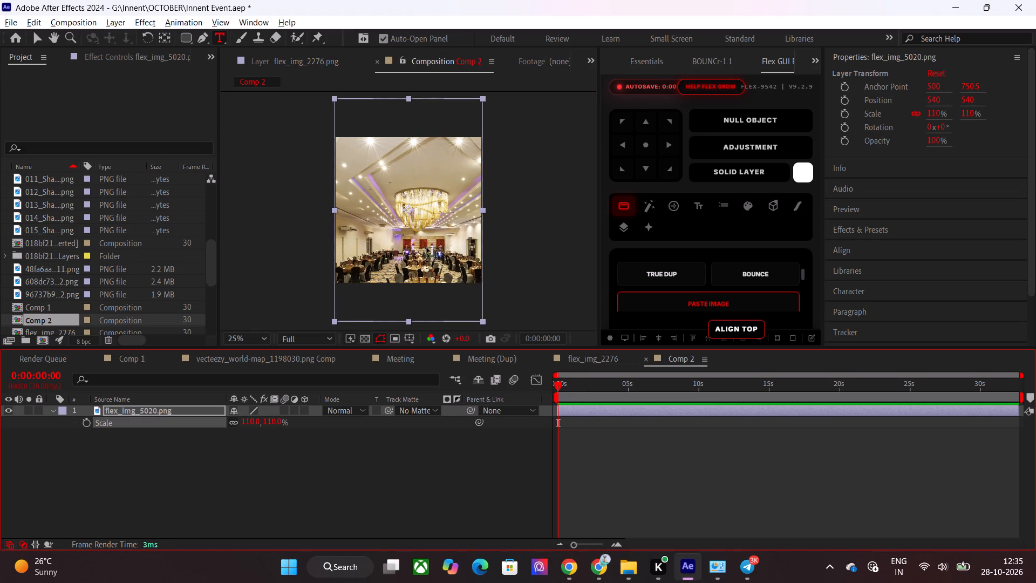
{"action": "left_click_drag", "start_coordinate": [424, 248], "coordinate": [423, 214]}
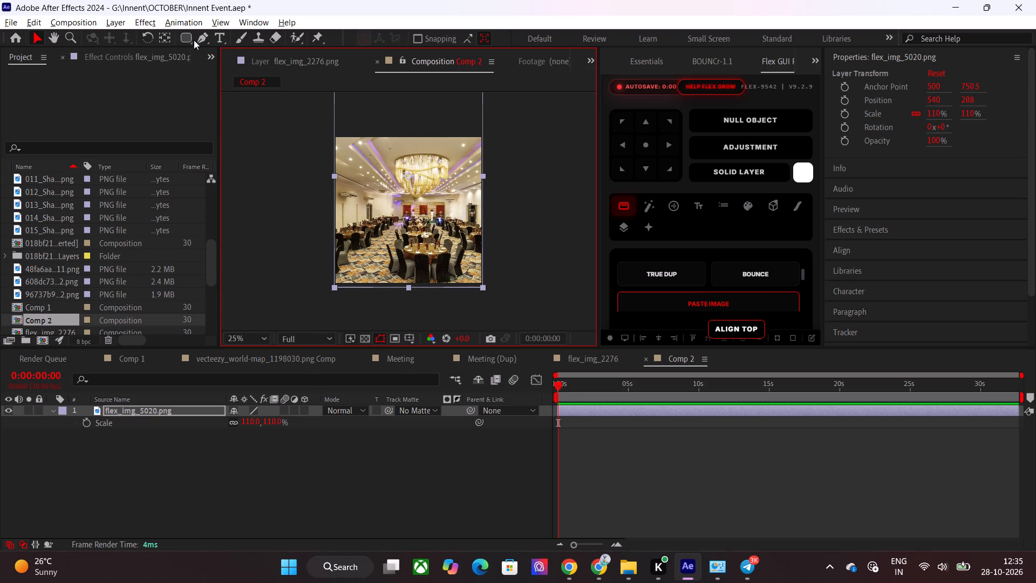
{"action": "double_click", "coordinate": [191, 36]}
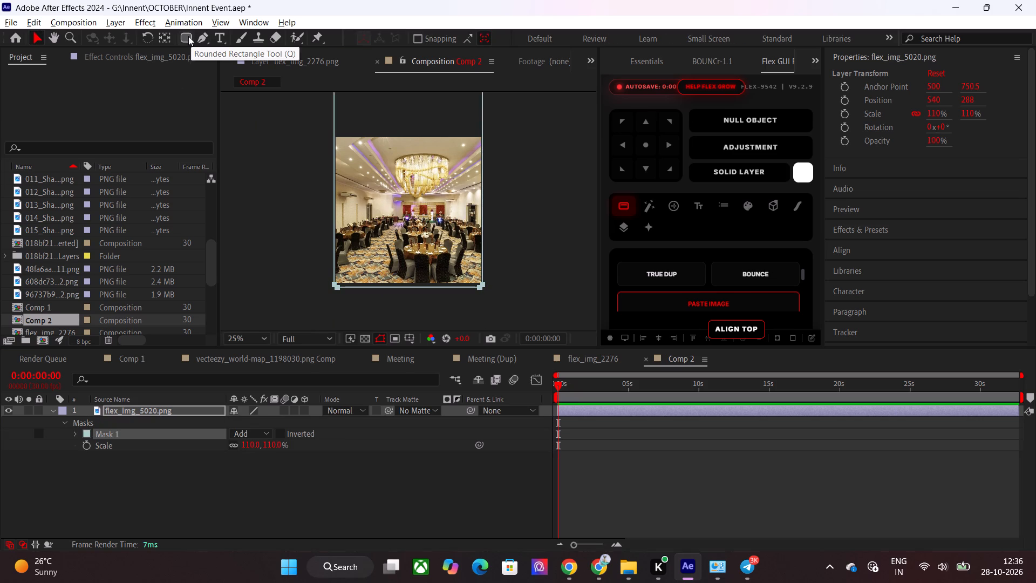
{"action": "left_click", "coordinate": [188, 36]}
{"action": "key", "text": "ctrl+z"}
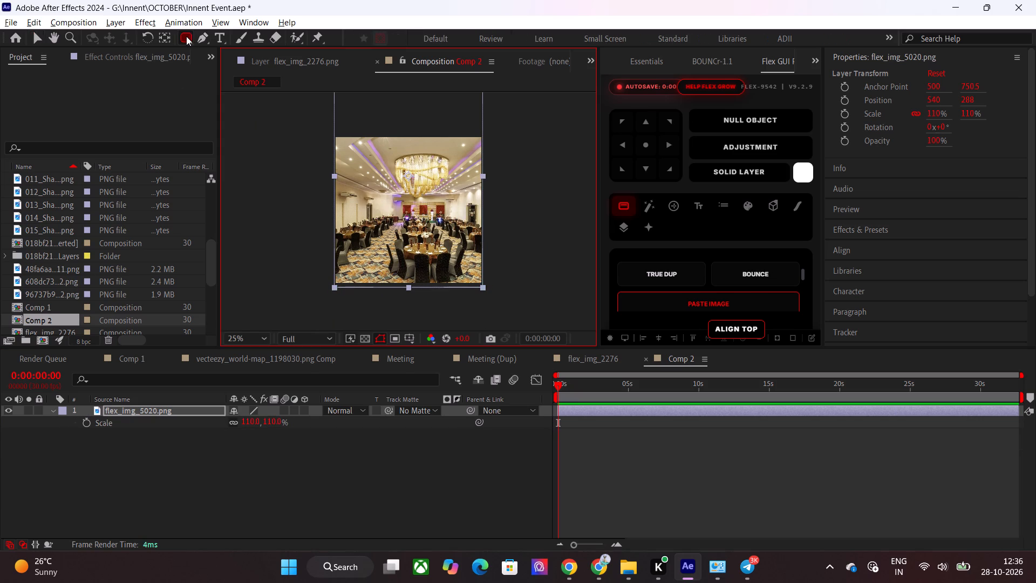
Create a full-frame 1080 × 1080 rounded rectangle shape layer and set its roundness to 72.
{"action": "left_click", "coordinate": [189, 488]}
{"action": "double_click", "coordinate": [189, 38]}
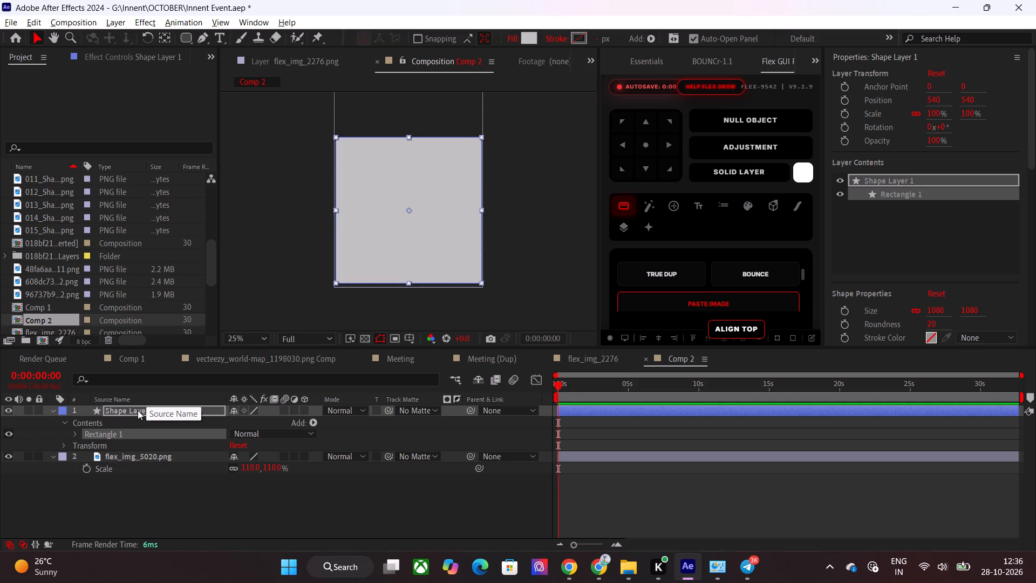
{"action": "left_click_drag", "start_coordinate": [933, 328], "coordinate": [951, 328]}
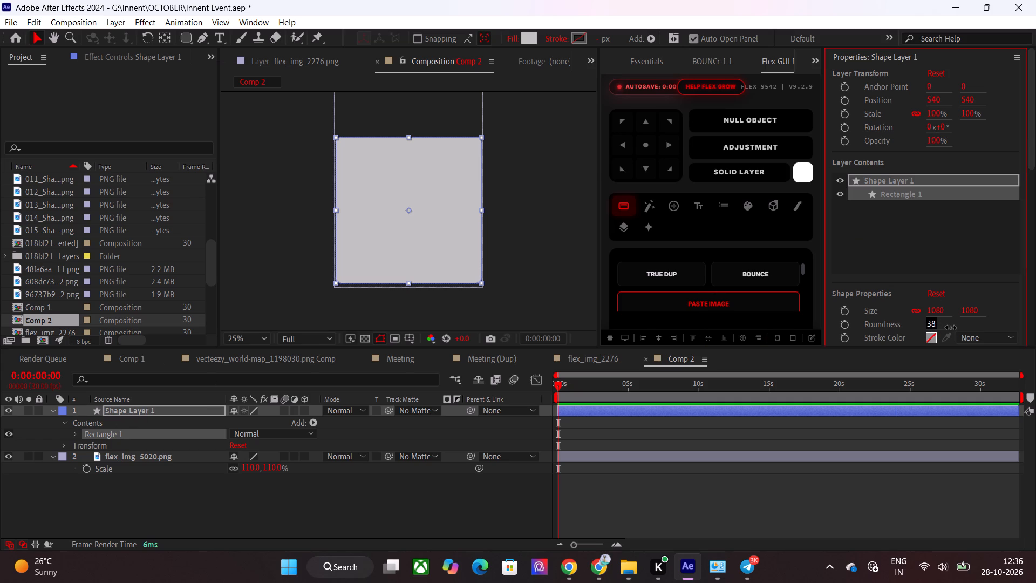
{"action": "left_click_drag", "start_coordinate": [951, 328], "coordinate": [972, 328]}
Move the rounded rectangle layer below the banquet hall image and set it as the image's track matte.
{"action": "left_click_drag", "start_coordinate": [187, 409], "coordinate": [179, 478]}
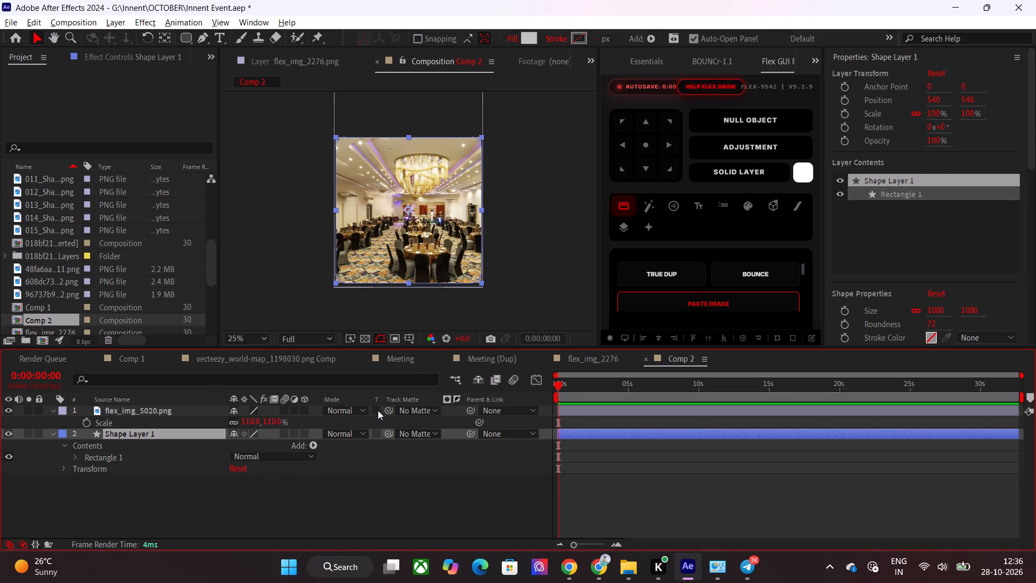
{"action": "left_click_drag", "start_coordinate": [386, 409], "coordinate": [178, 438]}
{"action": "left_click", "coordinate": [199, 506]}
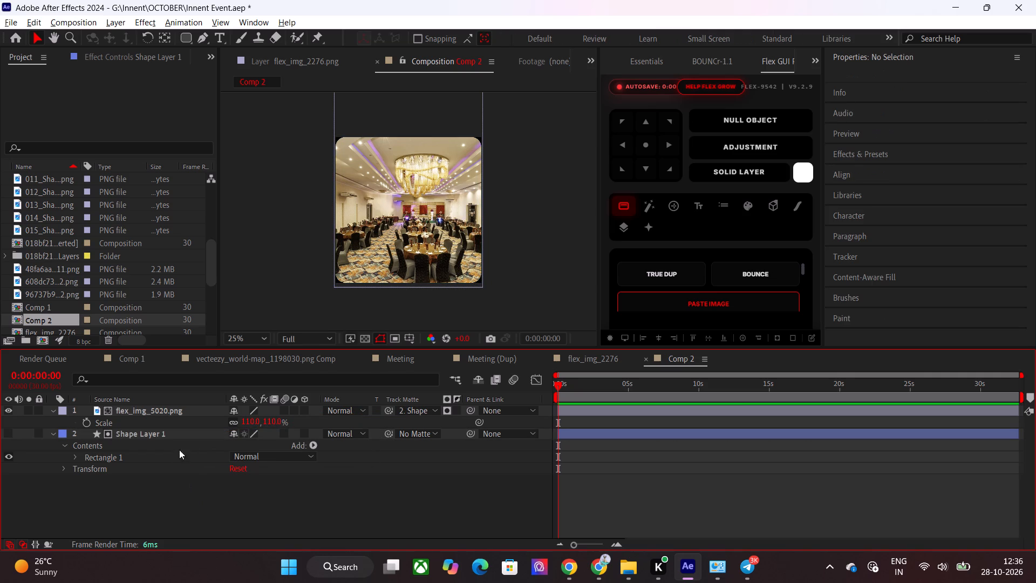
Rename the square banquet hall composition as venue.
{"action": "right_click", "coordinate": [414, 61]}
{"action": "left_click", "coordinate": [473, 145]}
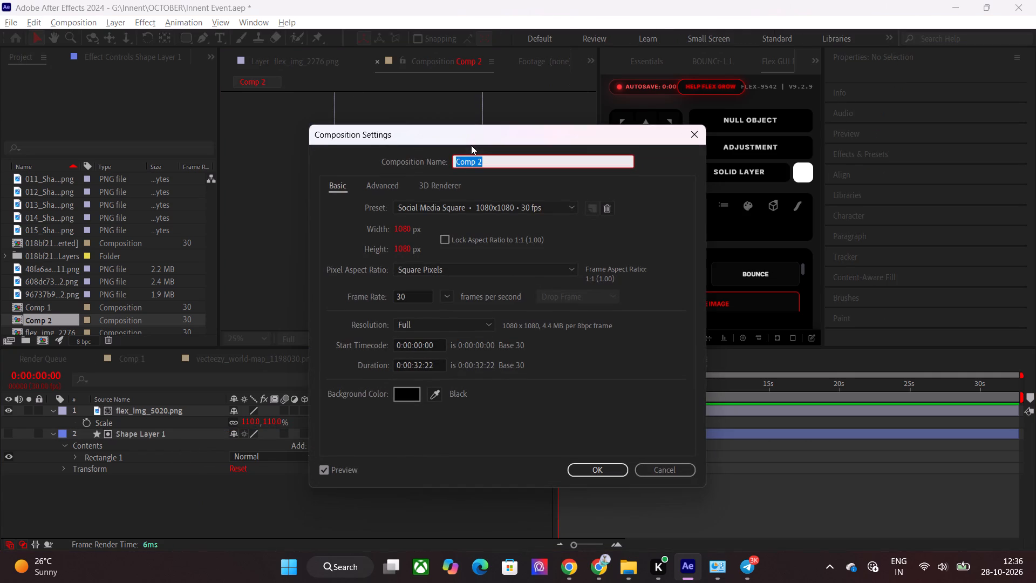
{"action": "type", "text": "vebue"}
{"action": "key", "text": "BackSpace"}
{"action": "key", "text": "BackSpace"}
{"action": "key", "text": "BackSpace"}
{"action": "type", "text": "nue"}
{"action": "key", "text": "Return"}
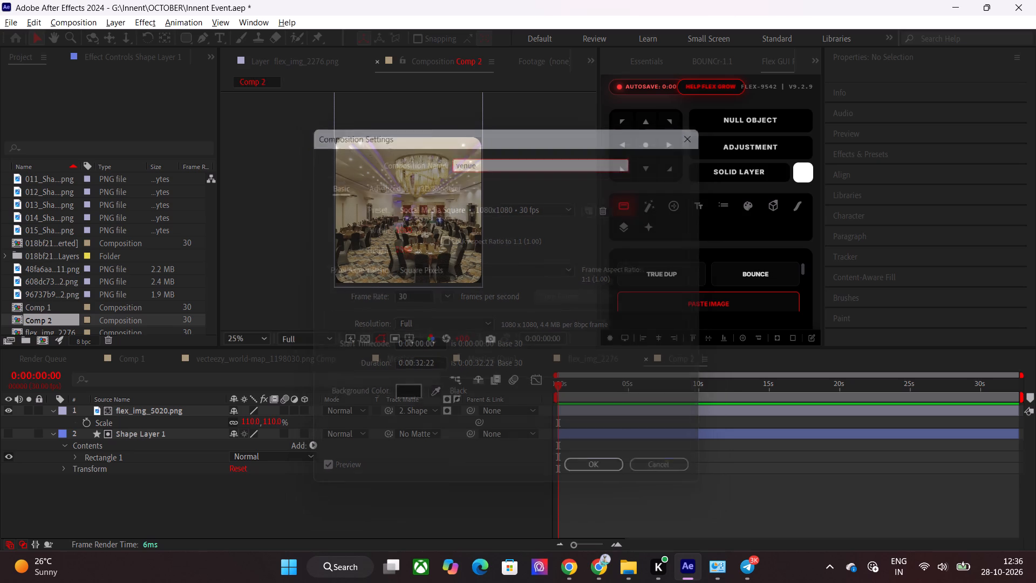
Switch back to the Comp 1 timeline.
{"action": "left_click", "coordinate": [132, 358]}
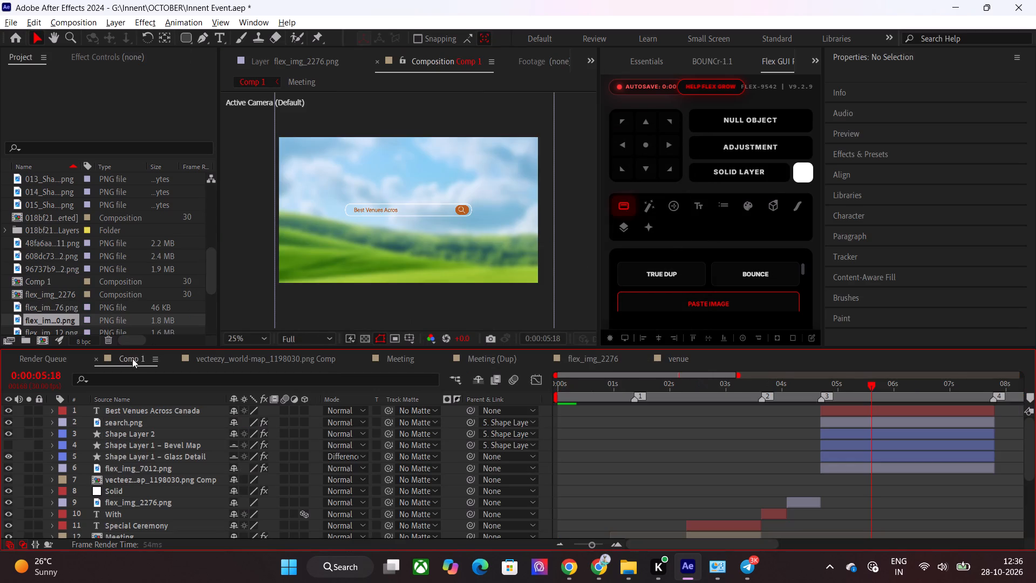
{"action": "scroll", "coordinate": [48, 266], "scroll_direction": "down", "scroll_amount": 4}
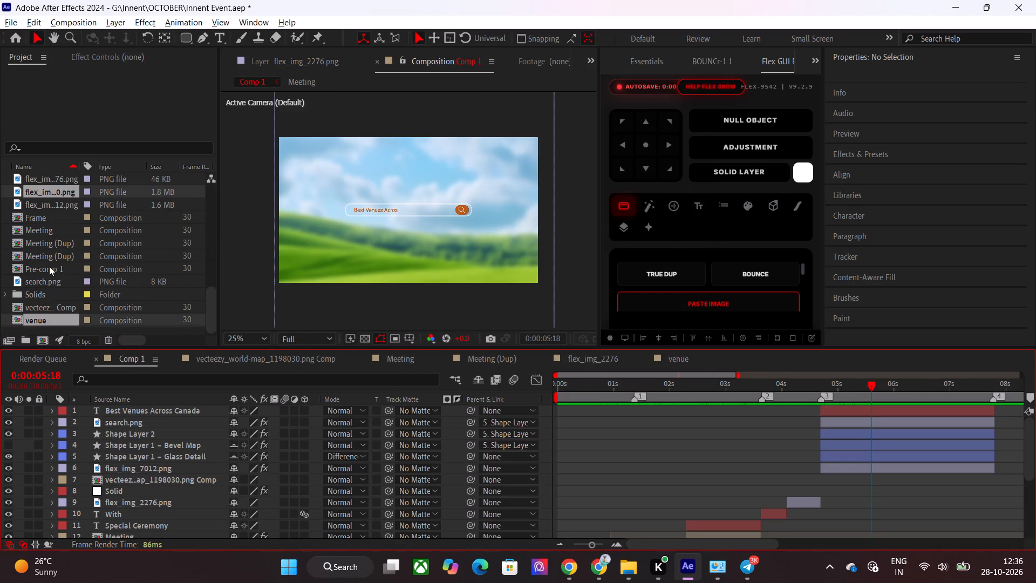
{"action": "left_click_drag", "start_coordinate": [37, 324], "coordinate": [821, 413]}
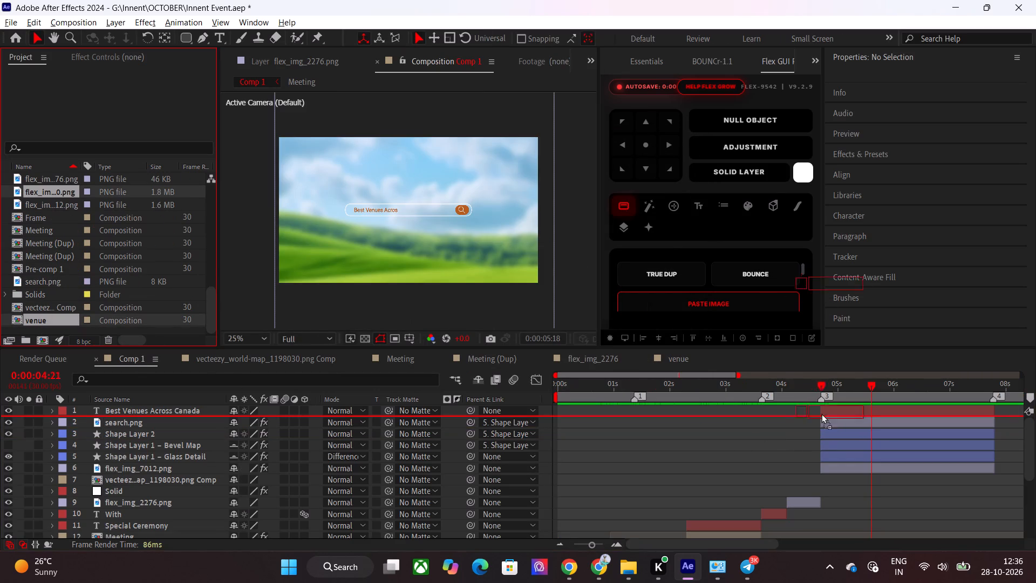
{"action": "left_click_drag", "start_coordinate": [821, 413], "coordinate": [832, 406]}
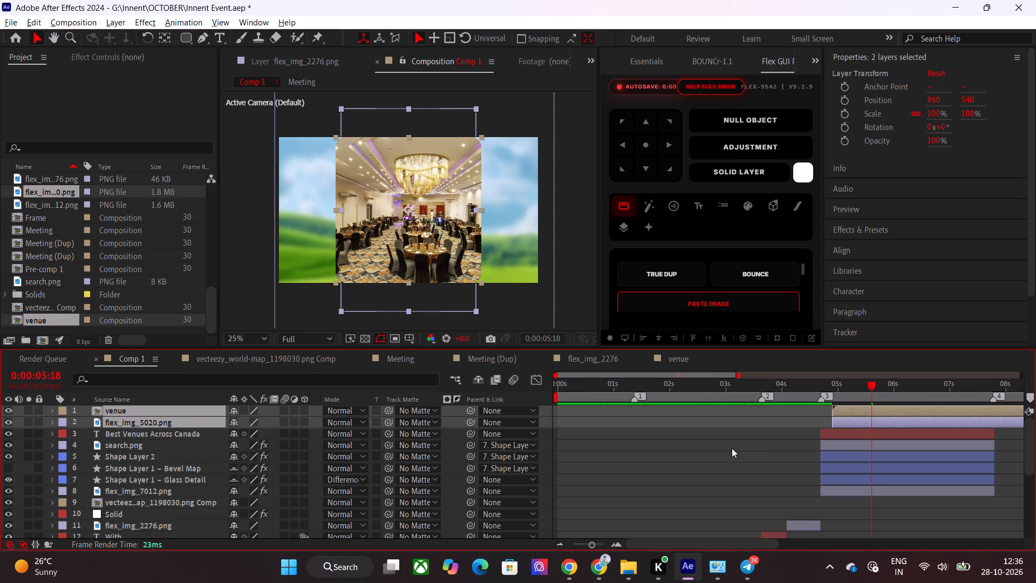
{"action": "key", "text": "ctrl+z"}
Add only the venue composition to Comp 1 as the top layer and start it at 0:00:04:21.
{"action": "left_click", "coordinate": [85, 267]}
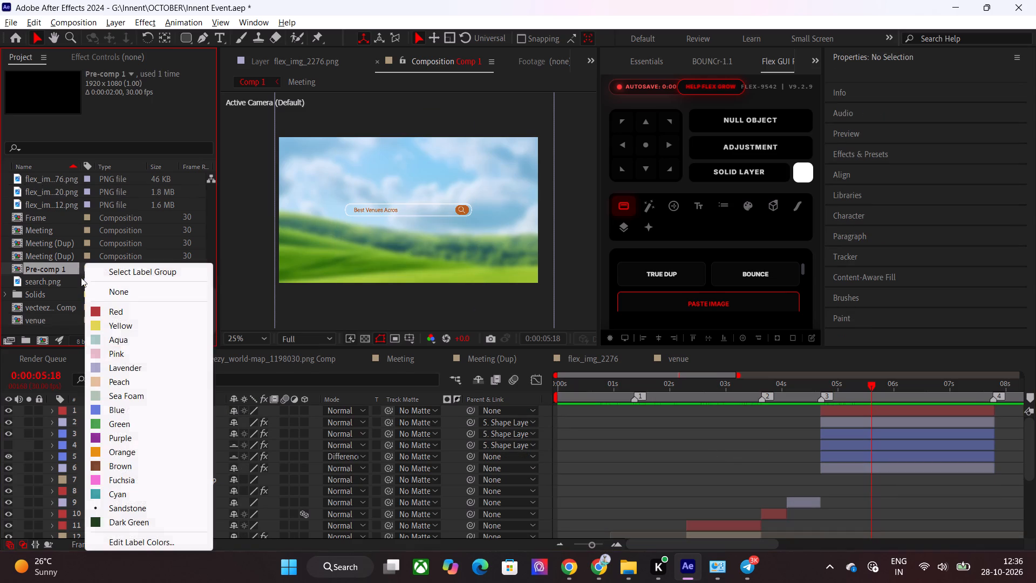
{"action": "left_click", "coordinate": [54, 310]}
{"action": "left_click", "coordinate": [46, 315]}
{"action": "left_click_drag", "start_coordinate": [34, 321], "coordinate": [791, 420]}
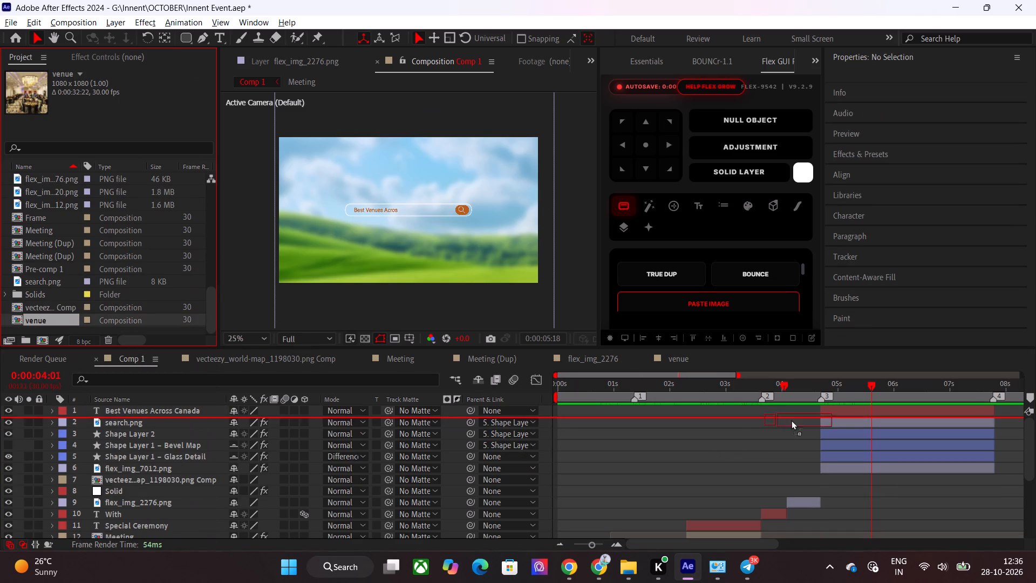
{"action": "left_click_drag", "start_coordinate": [791, 420], "coordinate": [815, 408]}
{"action": "left_click_drag", "start_coordinate": [869, 389], "coordinate": [823, 407]}
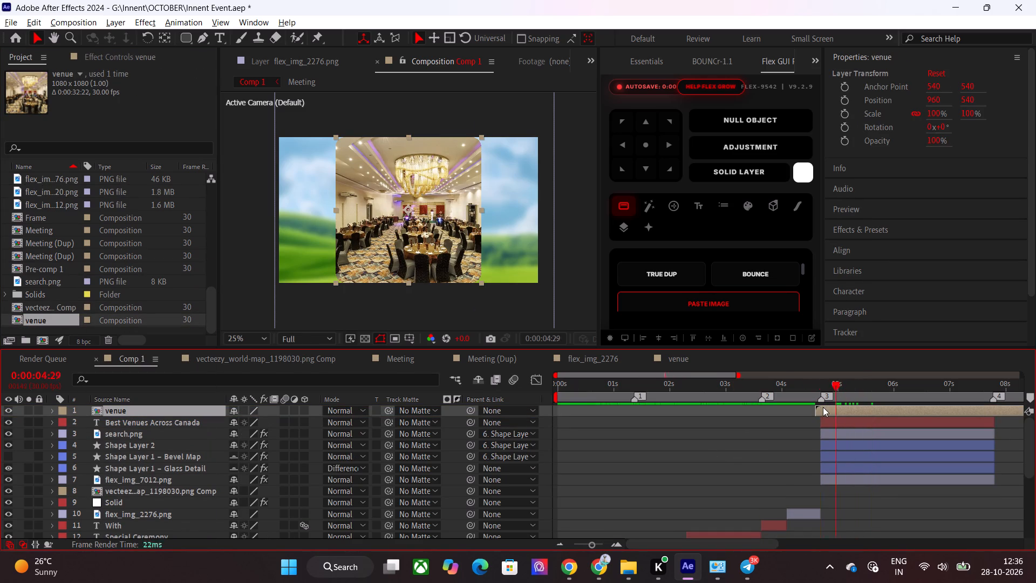
{"action": "left_click_drag", "start_coordinate": [823, 407], "coordinate": [824, 407]}
{"action": "key", "text": "bracketleft"}
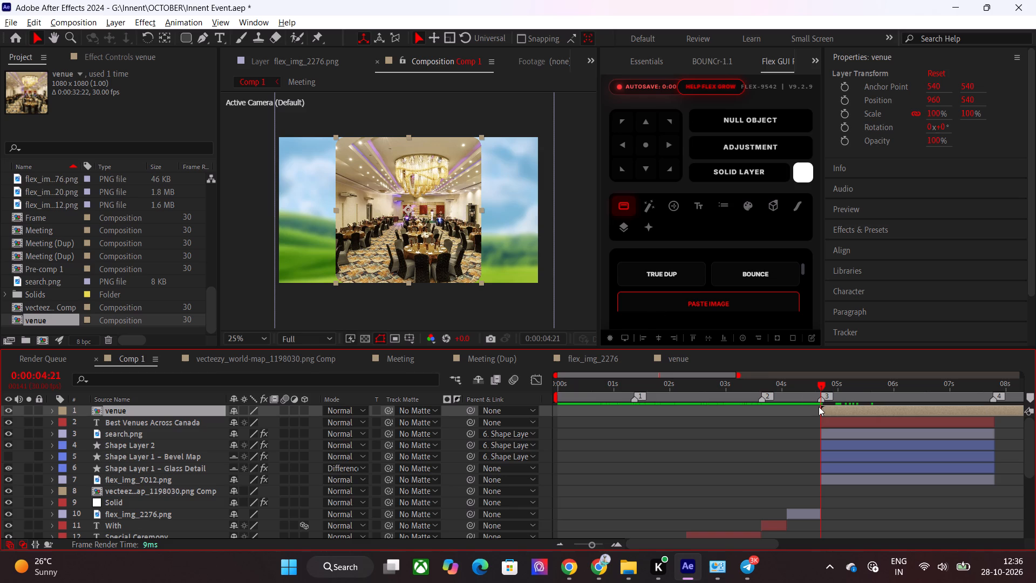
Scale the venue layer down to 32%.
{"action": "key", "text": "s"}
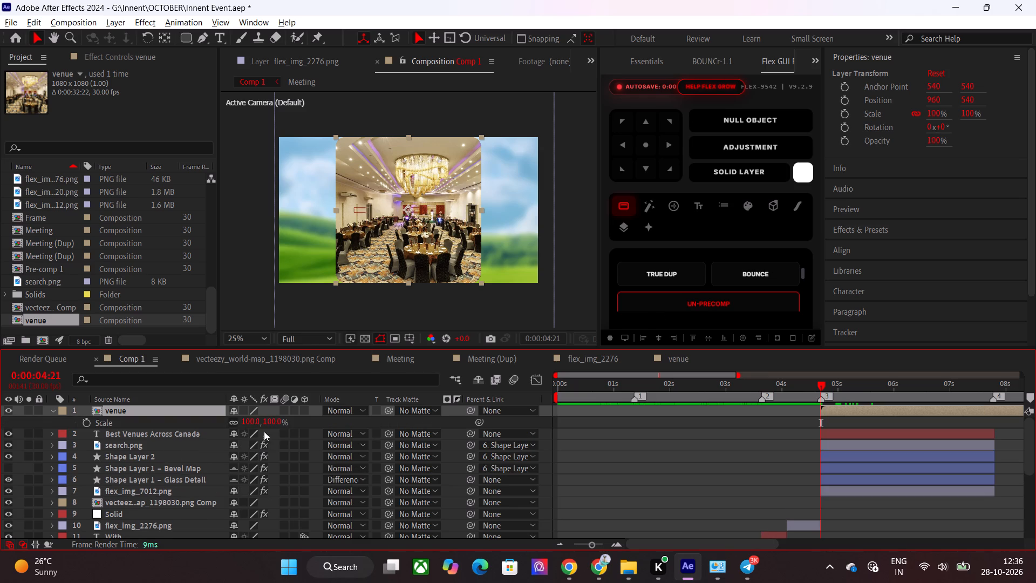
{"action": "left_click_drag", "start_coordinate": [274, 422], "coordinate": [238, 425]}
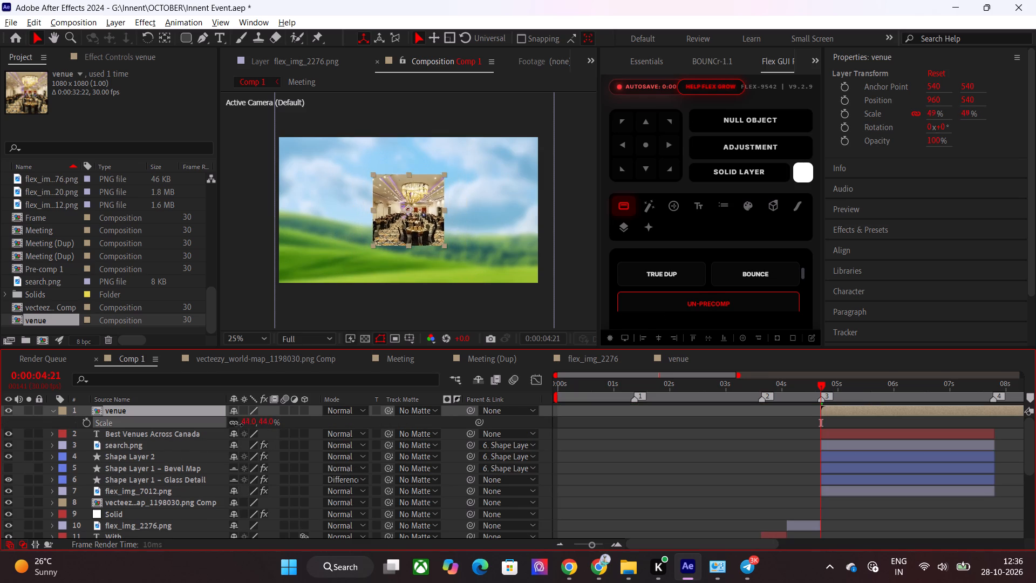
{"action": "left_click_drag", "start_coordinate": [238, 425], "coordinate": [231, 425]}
With the playhead at 0:00:05:26, enlarge the composition viewer by narrowing the side panels and shortening the timeline, and fit the frame.
{"action": "left_click_drag", "start_coordinate": [874, 392], "coordinate": [903, 390]}
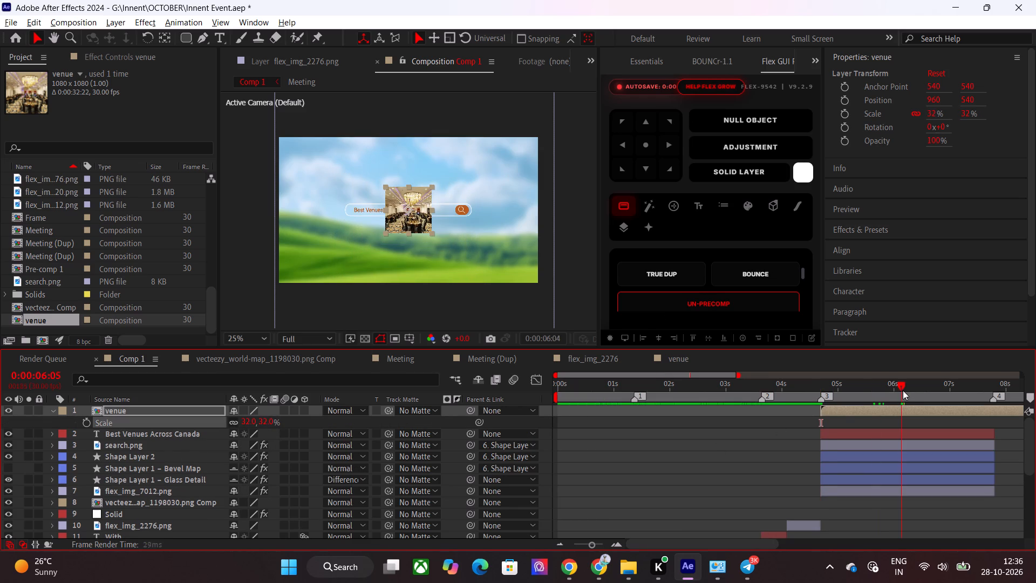
{"action": "left_click_drag", "start_coordinate": [903, 390], "coordinate": [885, 394]}
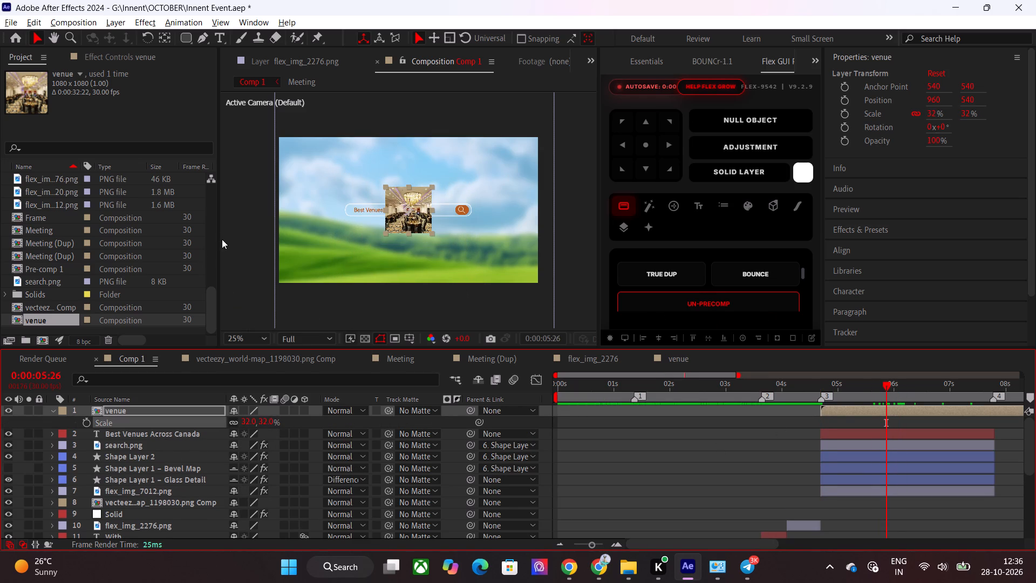
{"action": "left_click_drag", "start_coordinate": [217, 238], "coordinate": [138, 238]}
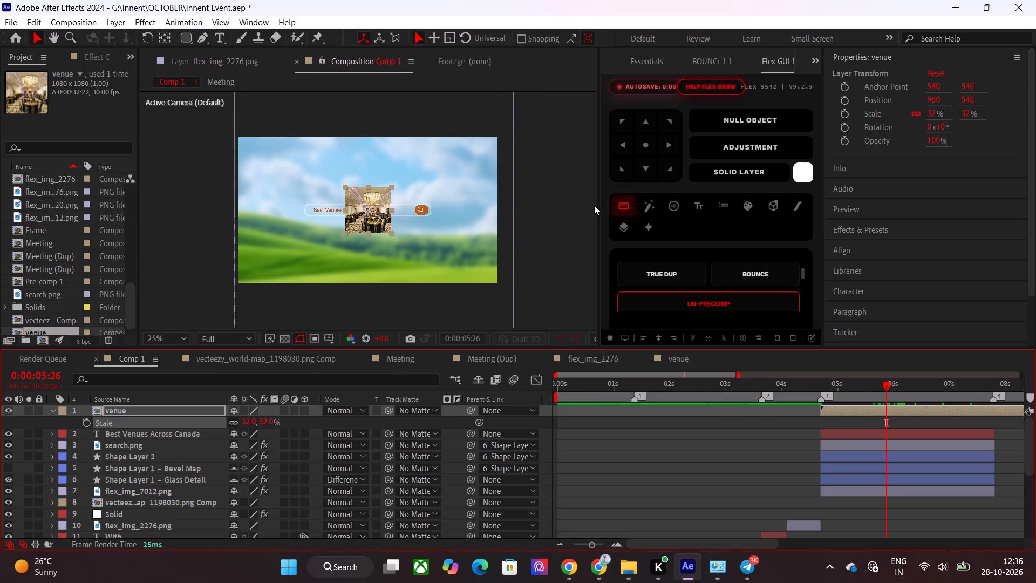
{"action": "left_click", "coordinate": [600, 205]}
{"action": "left_click_drag", "start_coordinate": [597, 205], "coordinate": [681, 211]}
{"action": "left_click_drag", "start_coordinate": [575, 347], "coordinate": [573, 411]}
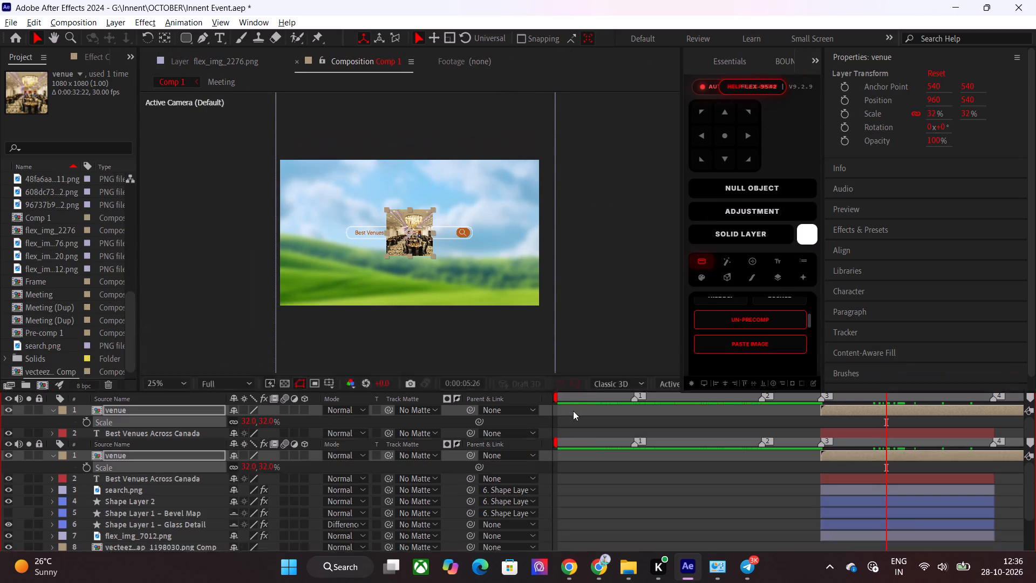
{"action": "left_click_drag", "start_coordinate": [573, 411], "coordinate": [574, 408]}
{"action": "left_click", "coordinate": [178, 395]}
{"action": "left_click", "coordinate": [183, 178]}
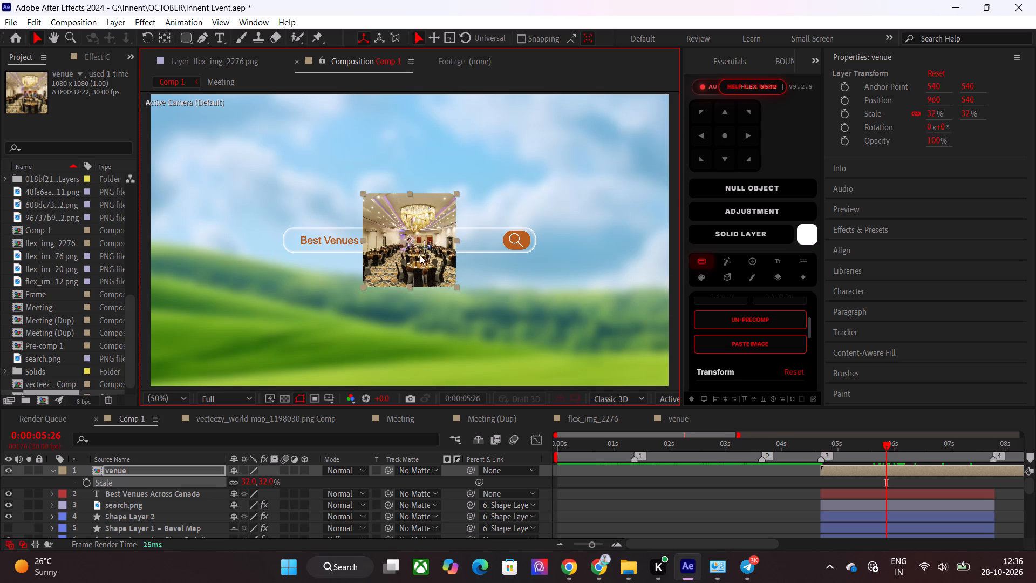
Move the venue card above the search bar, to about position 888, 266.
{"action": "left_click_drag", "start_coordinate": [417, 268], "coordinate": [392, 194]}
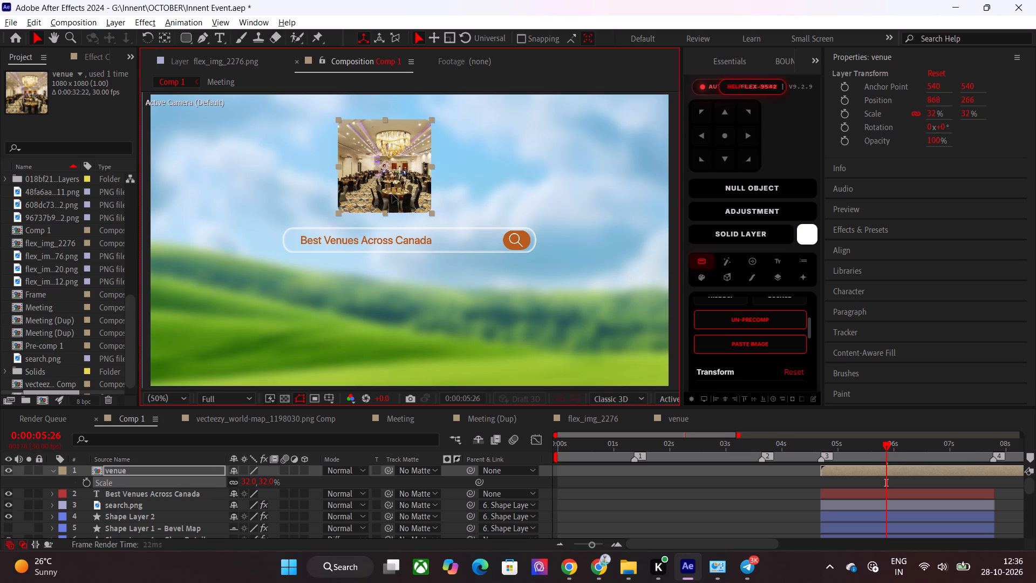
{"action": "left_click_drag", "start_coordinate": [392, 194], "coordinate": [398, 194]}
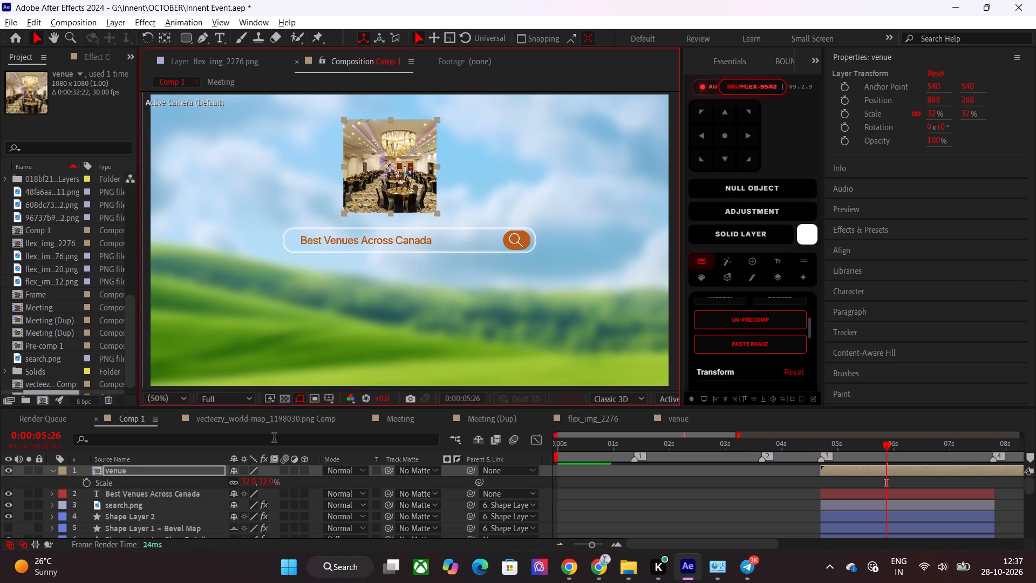
Set the venue layer's scale to 30%.
{"action": "left_click", "coordinate": [264, 478]}
{"action": "type", "text": "39"}
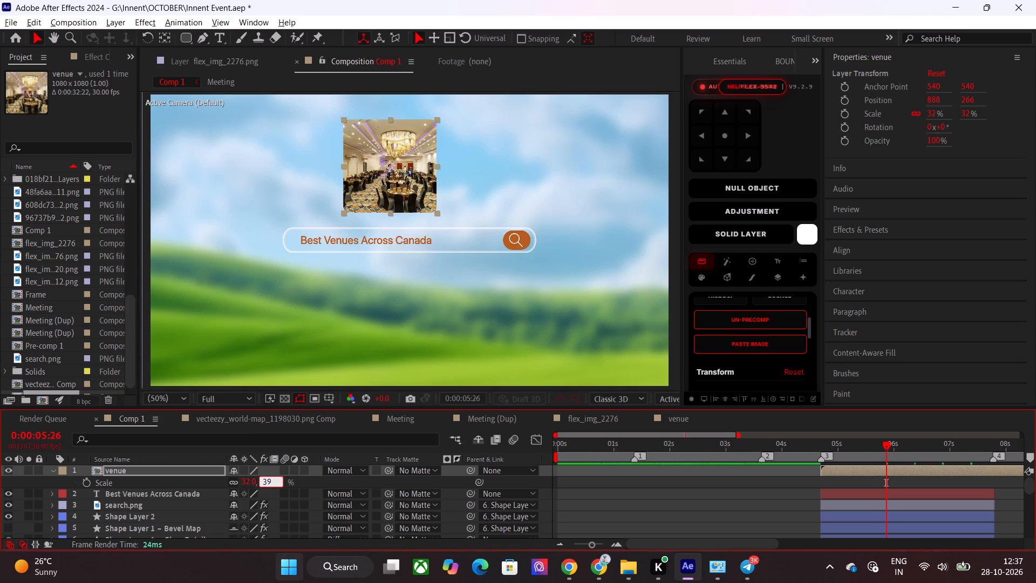
{"action": "key", "text": "BackSpace"}
{"action": "key", "text": "0"}
{"action": "key", "text": "Return"}
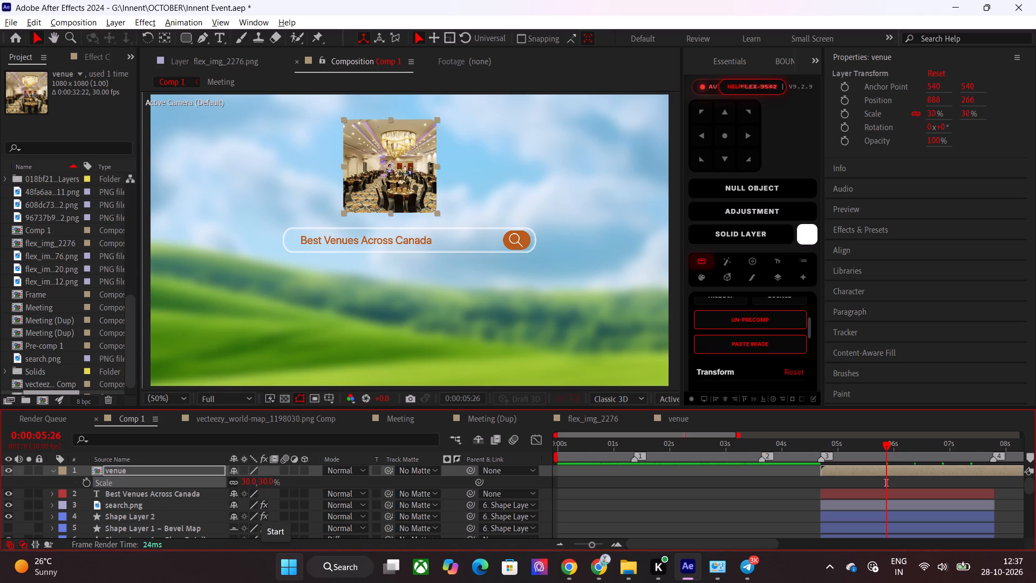
{"action": "left_click", "coordinate": [637, 523]}
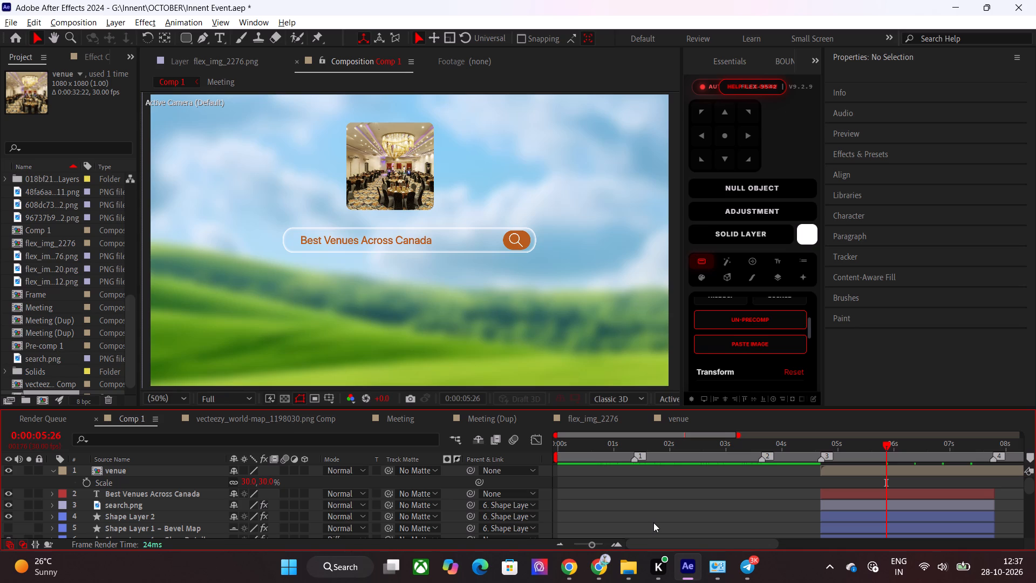
Move the venue card down over the search bar and align it horizontally and vertically to the frame's centre.
{"action": "left_click", "coordinate": [407, 172]}
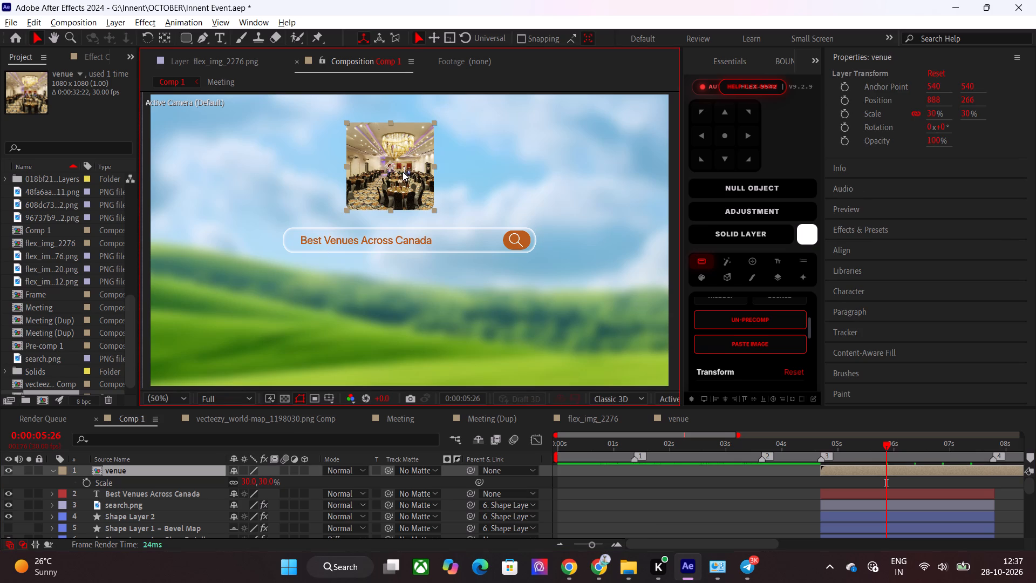
{"action": "left_click_drag", "start_coordinate": [403, 172], "coordinate": [405, 231]}
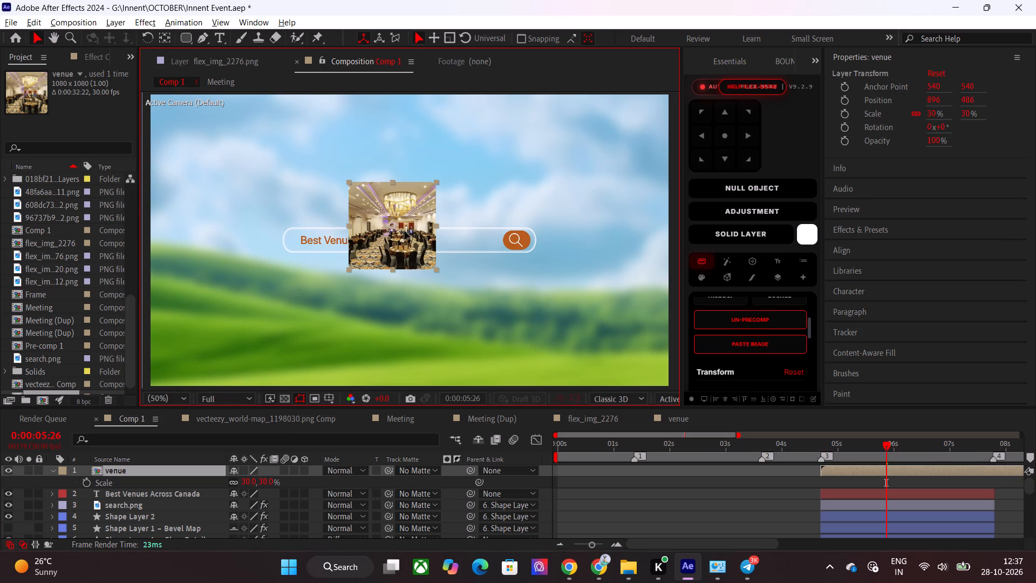
{"action": "left_click_drag", "start_coordinate": [405, 231], "coordinate": [413, 234]}
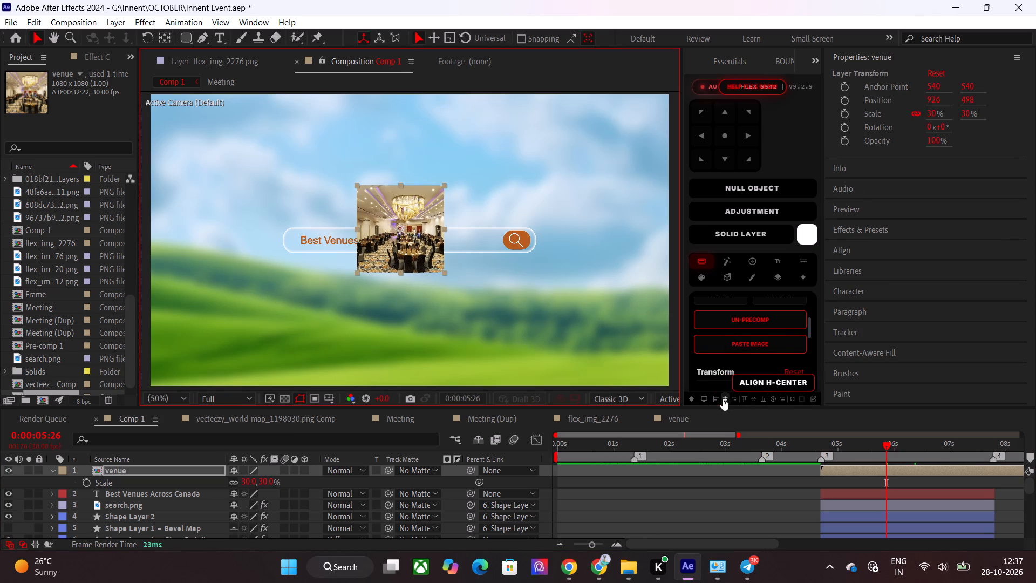
{"action": "left_click", "coordinate": [723, 398]}
{"action": "left_click", "coordinate": [753, 402]}
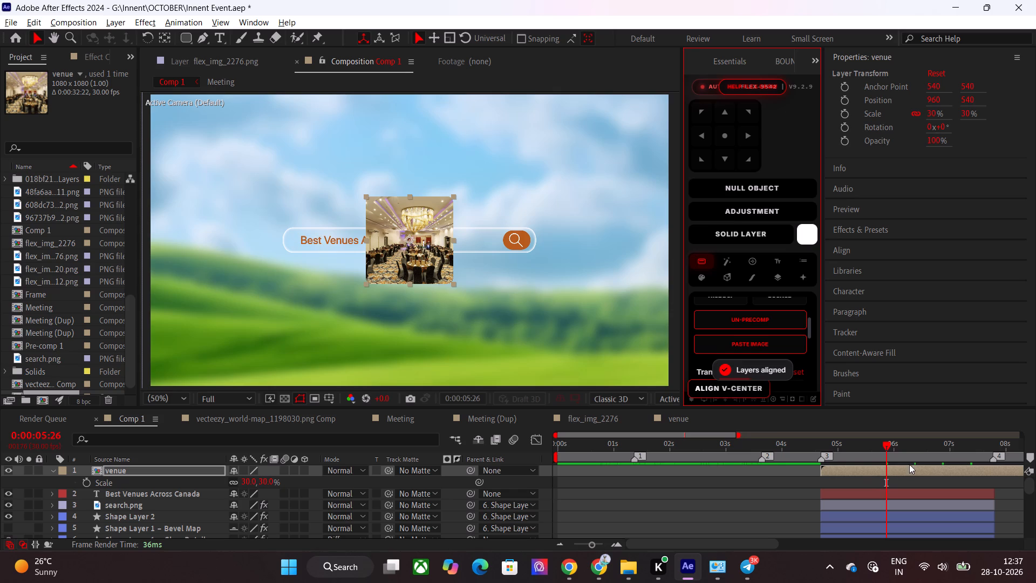
Trim the end of the venue layer to 0:00:07:23, matching the search bar layers.
{"action": "left_click_drag", "start_coordinate": [925, 456], "coordinate": [990, 453]}
{"action": "left_click", "coordinate": [990, 453]}
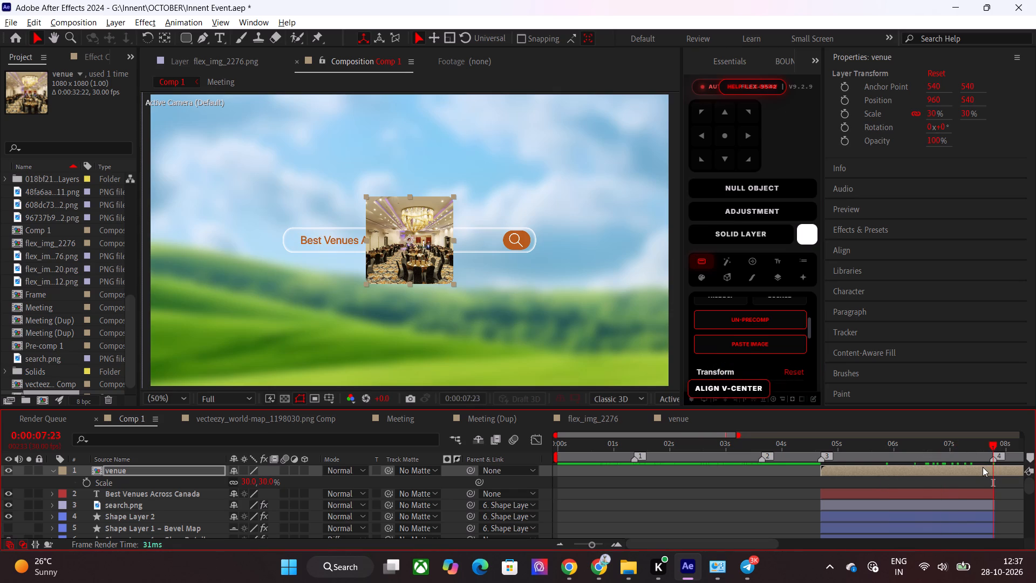
{"action": "key", "text": "alt+bracketright"}
Make an unlinked true duplicate of the venue pre-comp.
{"action": "left_click_drag", "start_coordinate": [954, 444], "coordinate": [917, 448]}
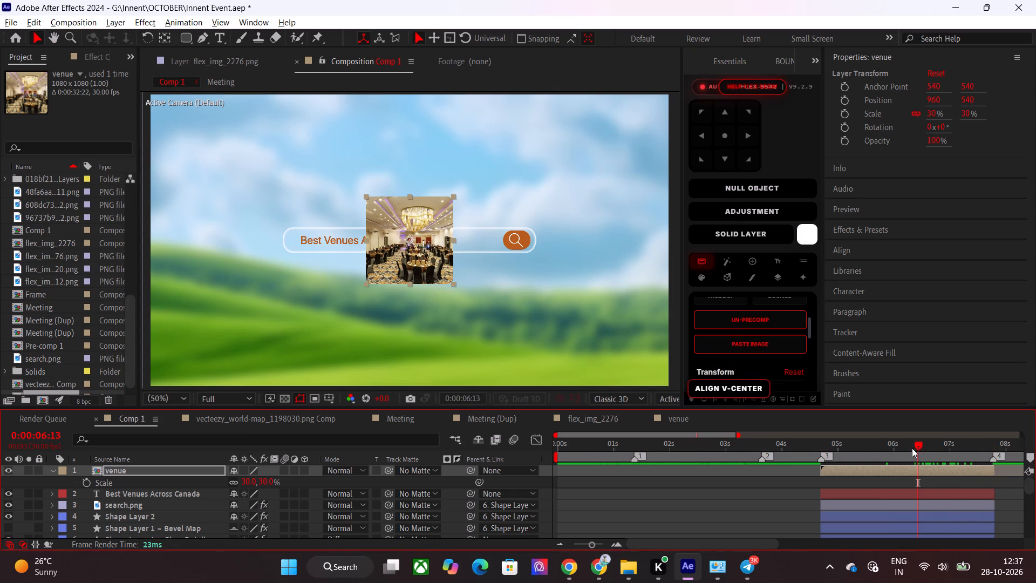
{"action": "left_click", "coordinate": [728, 300]}
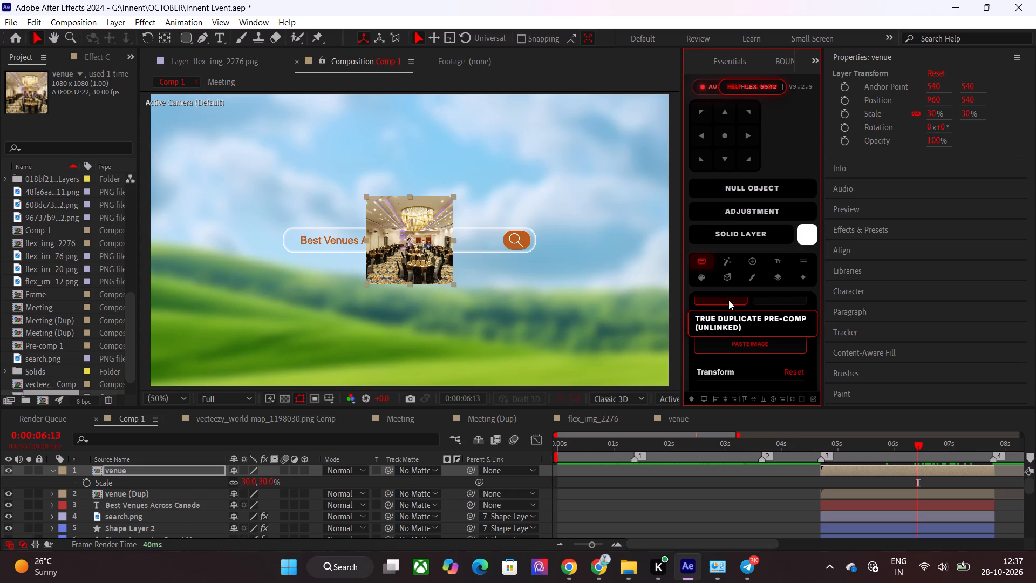
Open the venue composition and select its banquet hall image layer.
{"action": "double_click", "coordinate": [847, 472]}
{"action": "left_click", "coordinate": [148, 466]}
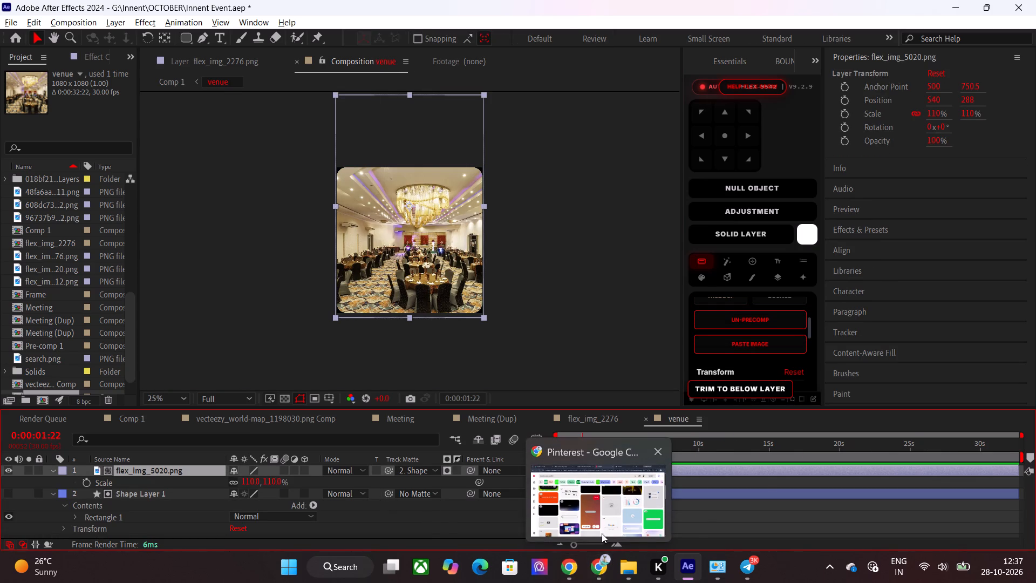
Switch to Pinterest in Chrome and look through the images related to the Heritage Hotel pin for another venue photo.
{"action": "left_click", "coordinate": [578, 571]}
{"action": "left_click", "coordinate": [738, 0]}
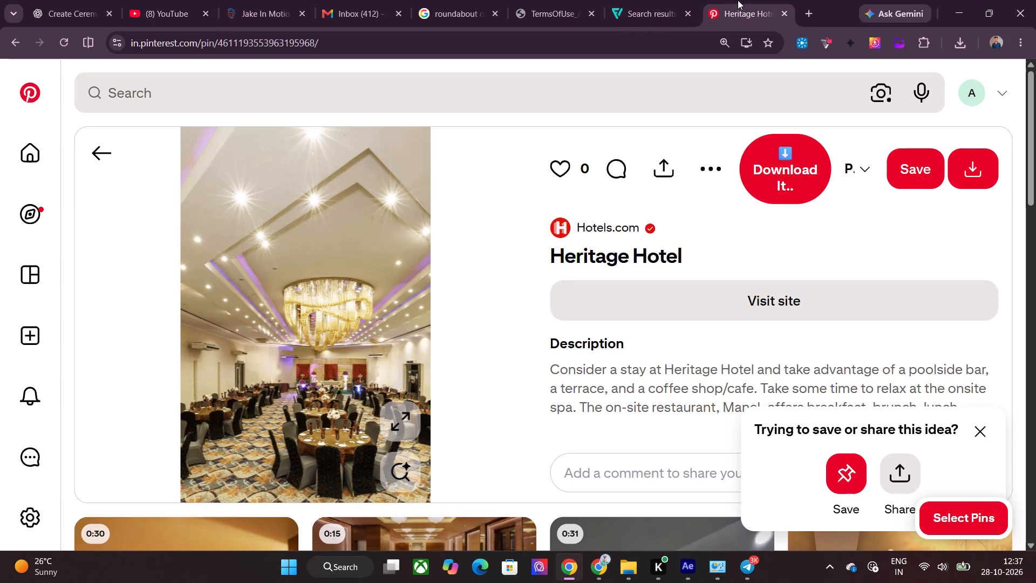
{"action": "scroll", "coordinate": [526, 315], "scroll_direction": "down", "scroll_amount": 8}
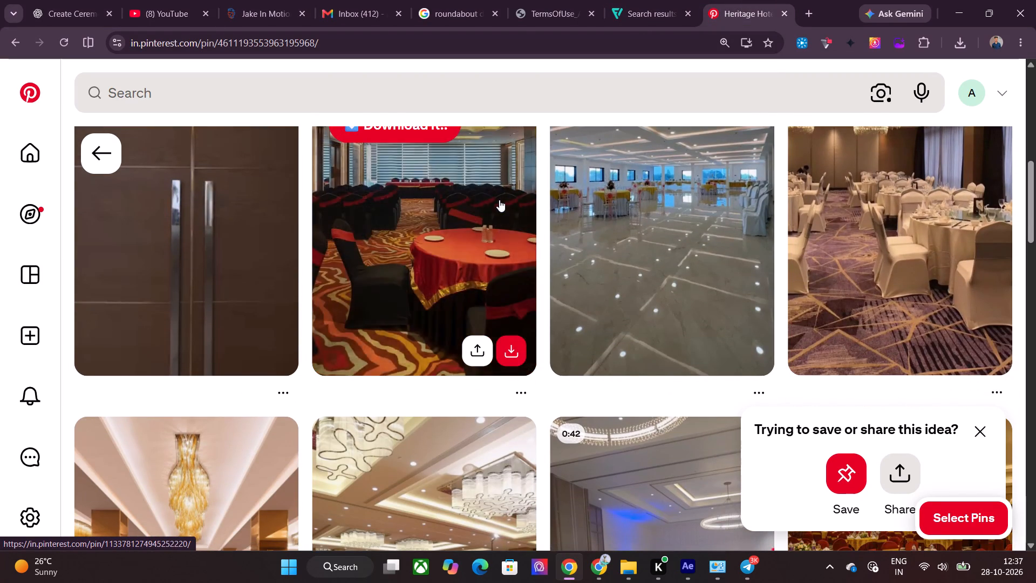
{"action": "scroll", "coordinate": [499, 200], "scroll_direction": "down", "scroll_amount": 9}
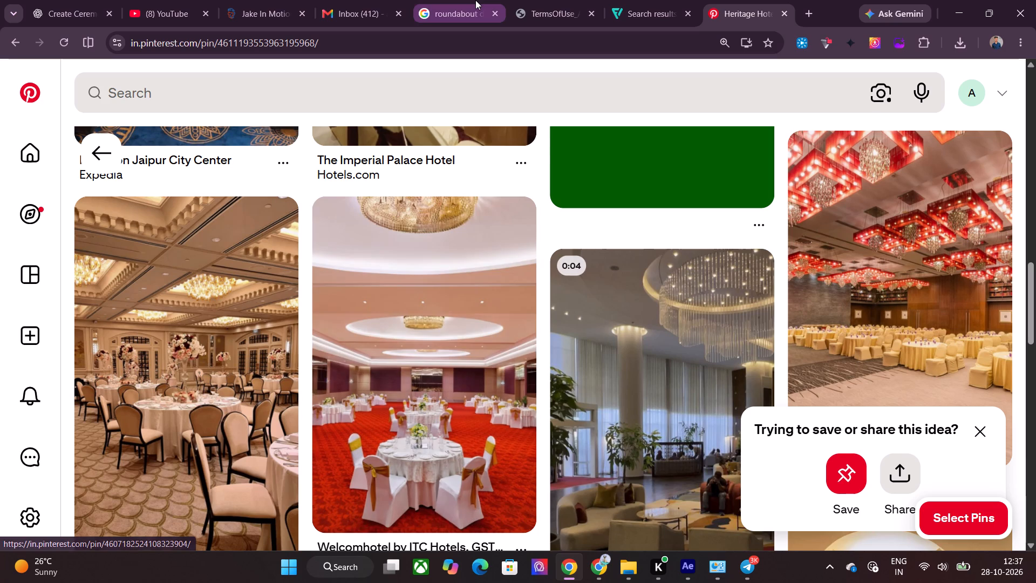
Reopen the recent "hotel venue" search and look through images related to The Lake Hotel Tagaytay pin for a venue photo.
{"action": "double_click", "coordinate": [246, 95]}
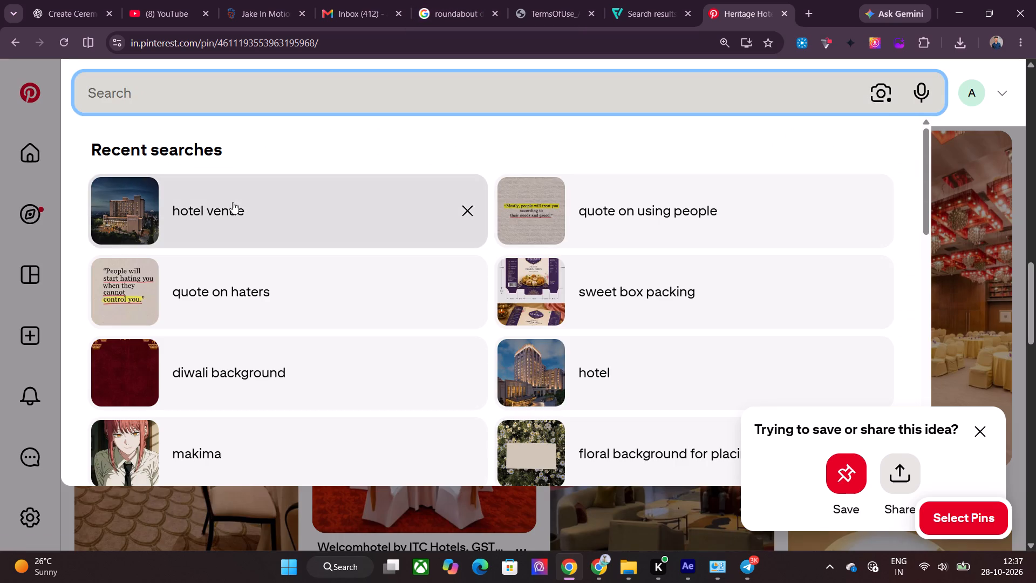
{"action": "left_click", "coordinate": [229, 202]}
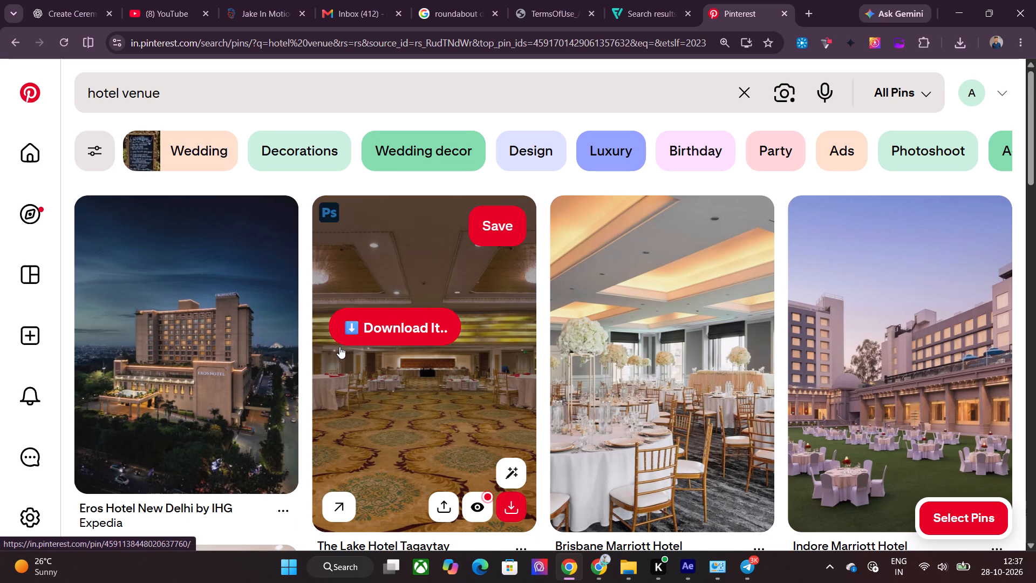
{"action": "left_click", "coordinate": [389, 383]}
{"action": "scroll", "coordinate": [375, 334], "scroll_direction": "down", "scroll_amount": 4}
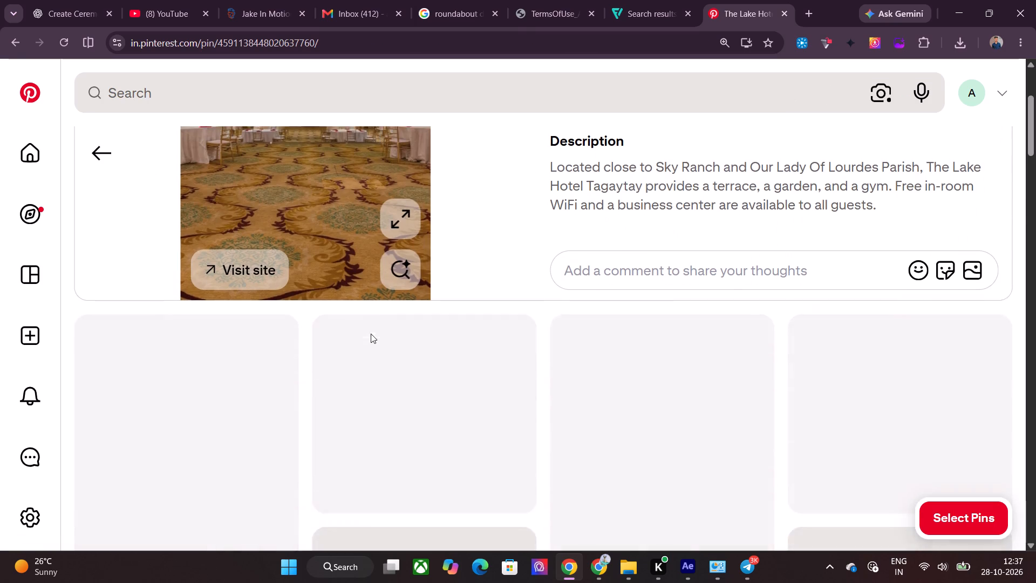
{"action": "scroll", "coordinate": [371, 334], "scroll_direction": "down", "scroll_amount": 3}
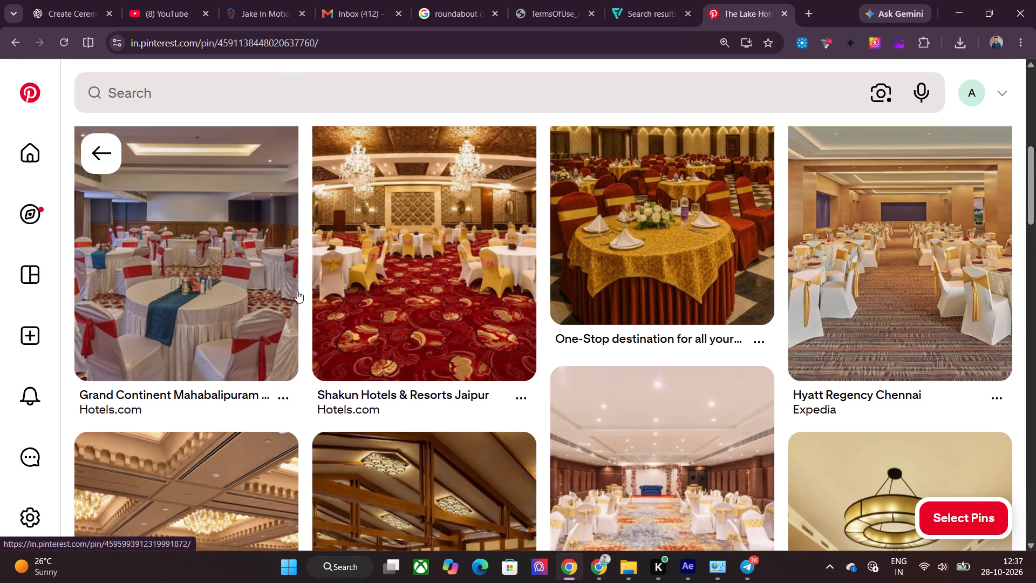
{"action": "scroll", "coordinate": [237, 279], "scroll_direction": "down", "scroll_amount": 4}
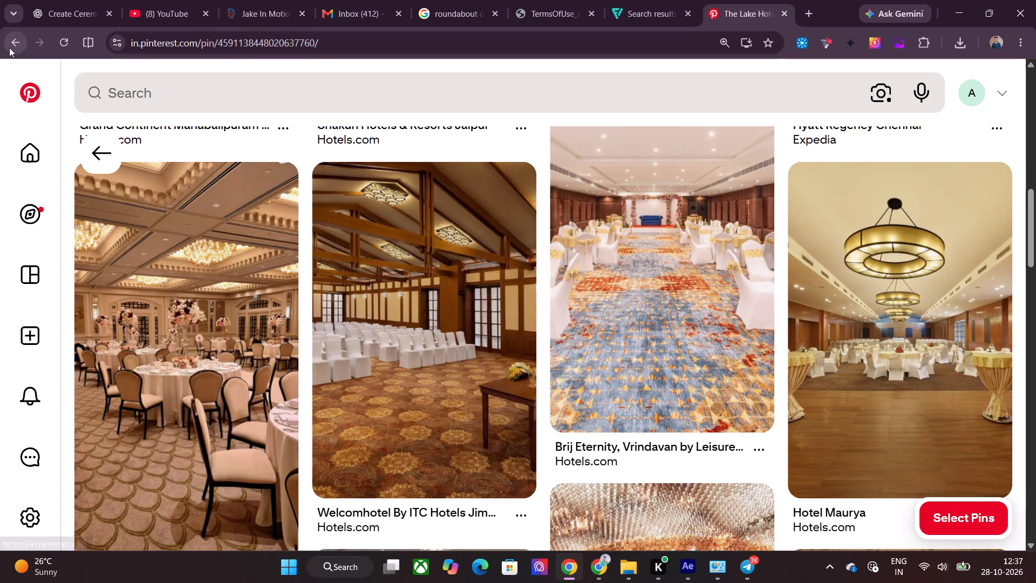
{"action": "left_click", "coordinate": [13, 47]}
Search Pinterest for "conference hall" and copy the image of the boardroom with the long table and tan chairs.
{"action": "triple_click", "coordinate": [298, 84]}
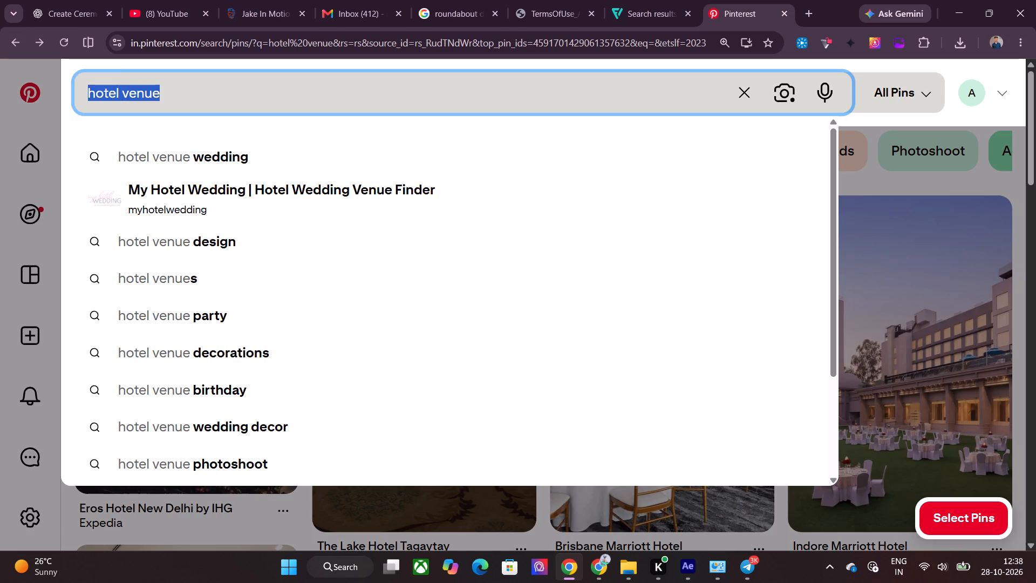
{"action": "type", "text": "conference hall"}
{"action": "key", "text": "Return"}
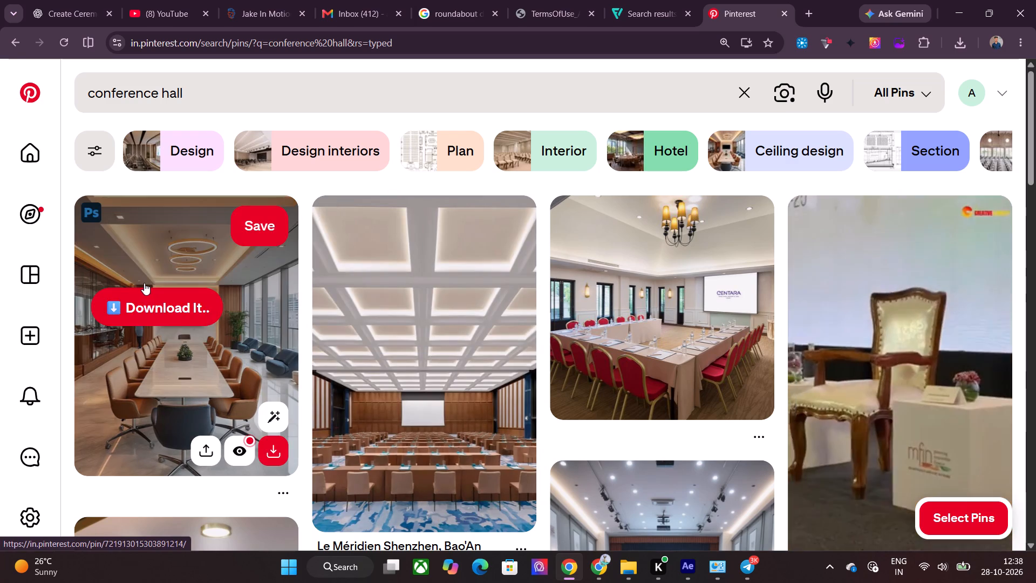
{"action": "left_click", "coordinate": [189, 376]}
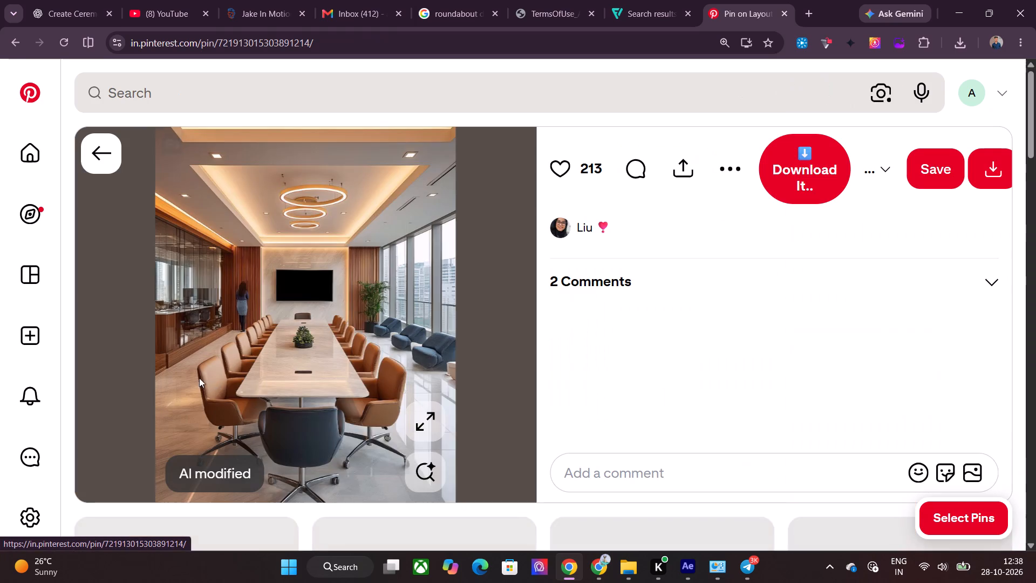
{"action": "right_click", "coordinate": [321, 310]}
{"action": "left_click", "coordinate": [384, 372]}
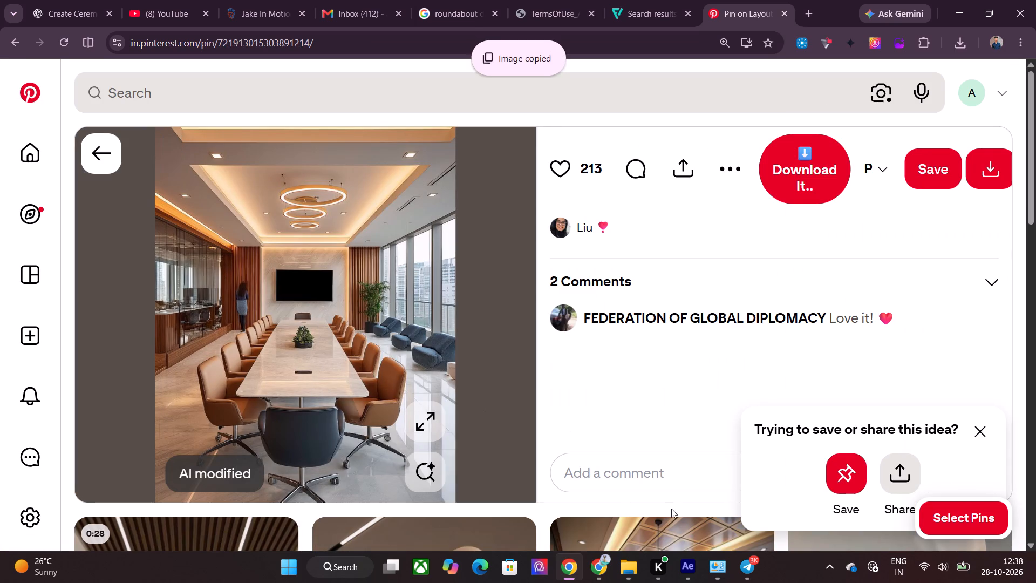
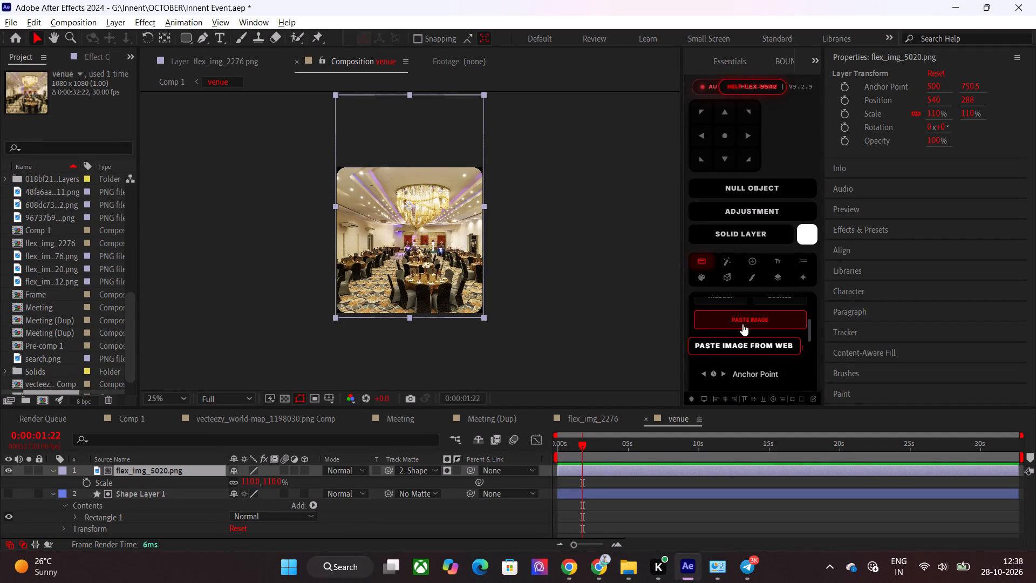
Paste the copied boardroom image into the venue composition and delete the old banquet hall image layer.
{"action": "left_click", "coordinate": [744, 324]}
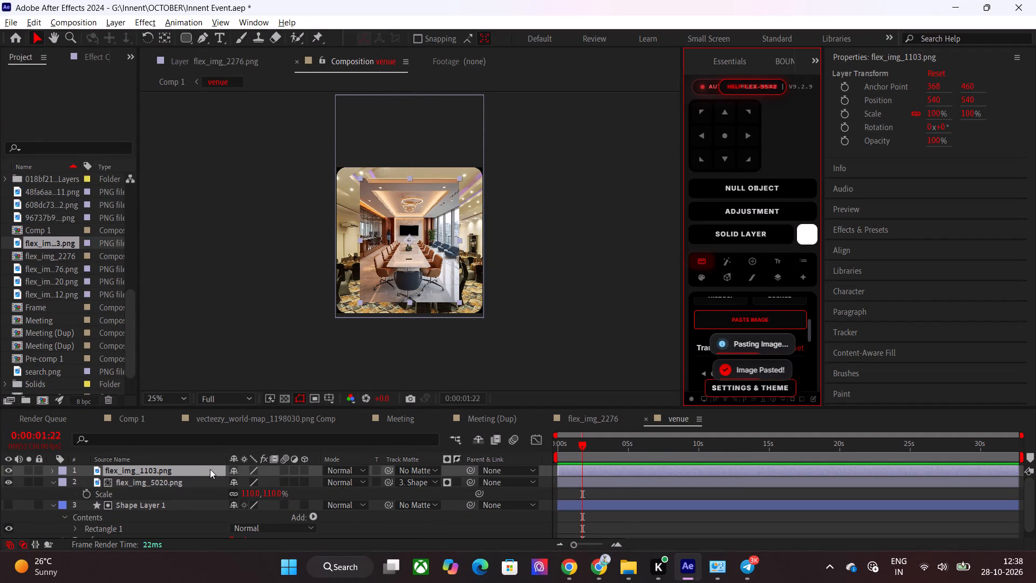
{"action": "left_click", "coordinate": [201, 478]}
{"action": "key", "text": "Delete"}
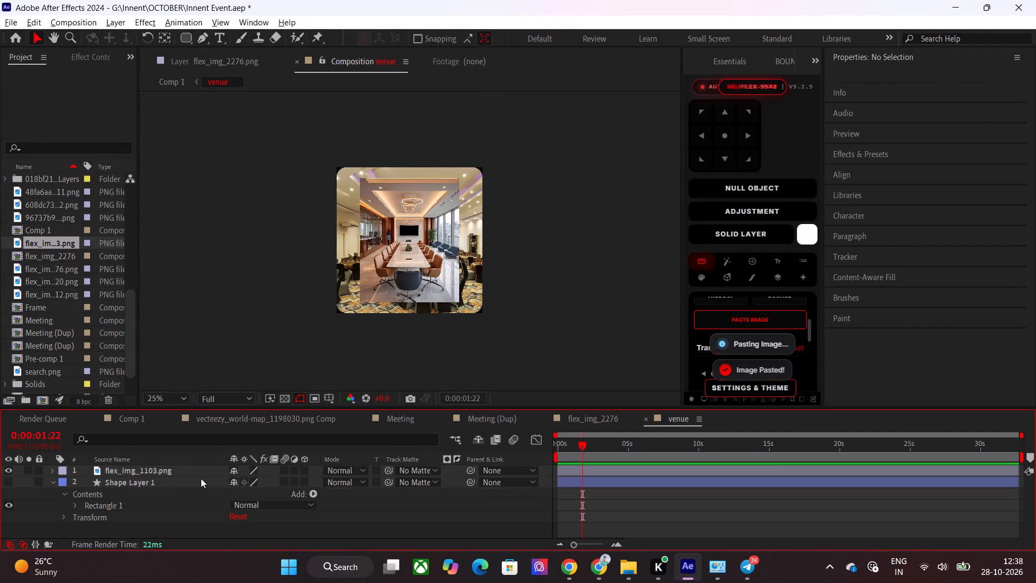
{"action": "left_click", "coordinate": [207, 478]}
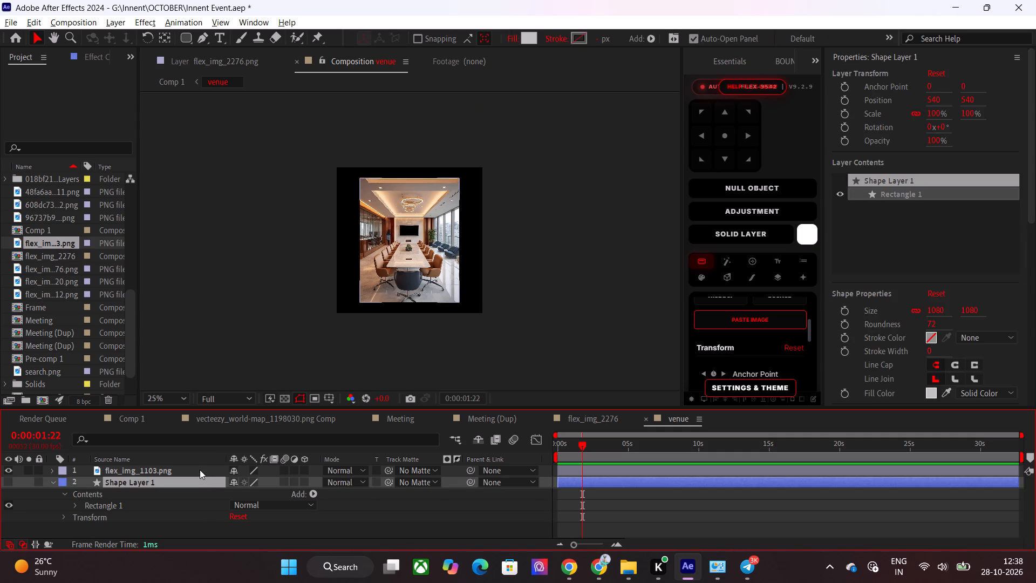
Scale the boardroom image to 152% and set Shape Layer 1 as its track matte.
{"action": "left_click", "coordinate": [200, 470]}
{"action": "key", "text": "s"}
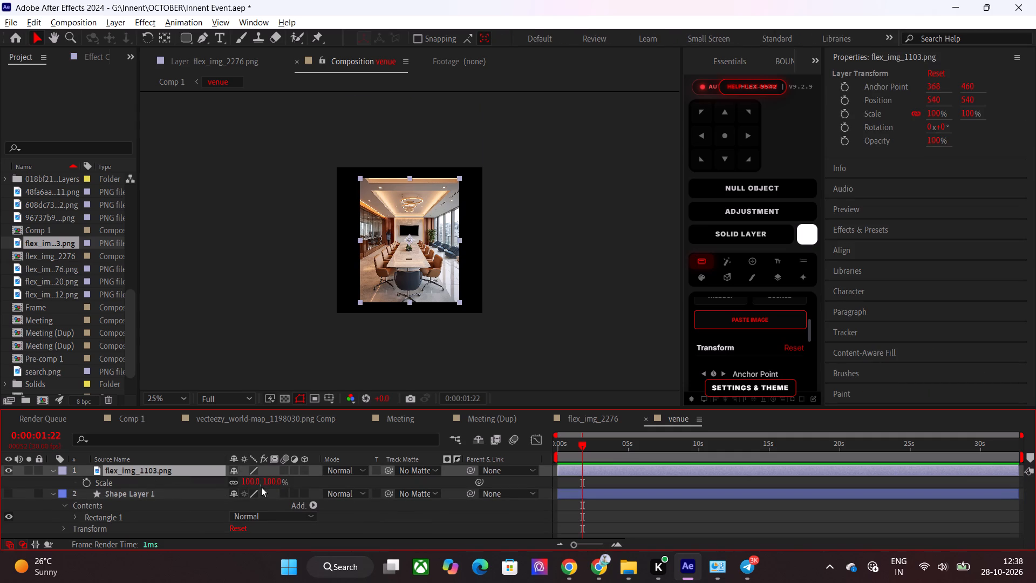
{"action": "left_click_drag", "start_coordinate": [279, 479], "coordinate": [314, 479]}
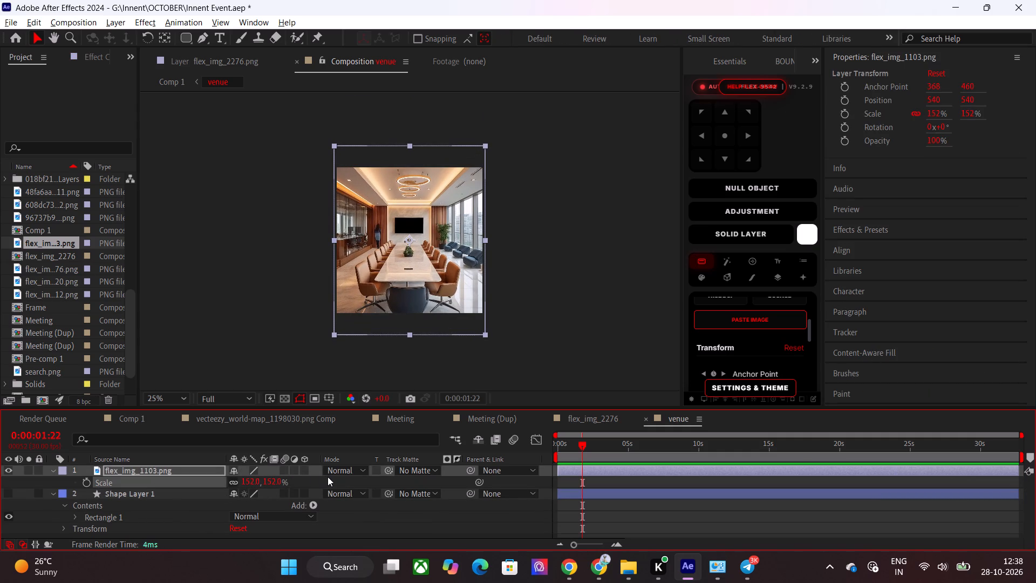
{"action": "left_click_drag", "start_coordinate": [390, 473], "coordinate": [170, 494]}
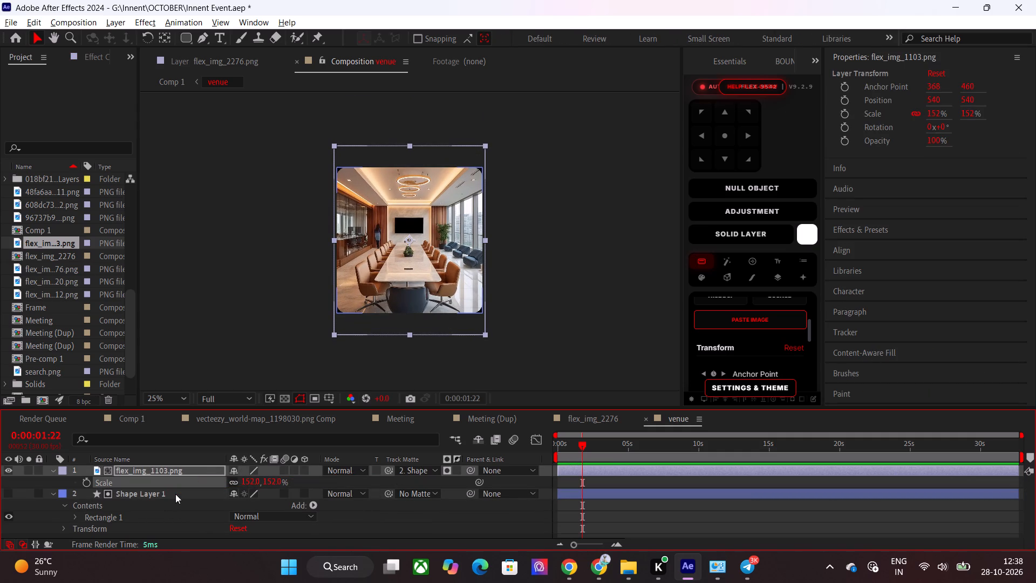
{"action": "left_click", "coordinate": [606, 513]}
In Comp 1, make an unlinked duplicate of the venue precomp.
{"action": "left_click", "coordinate": [142, 416]}
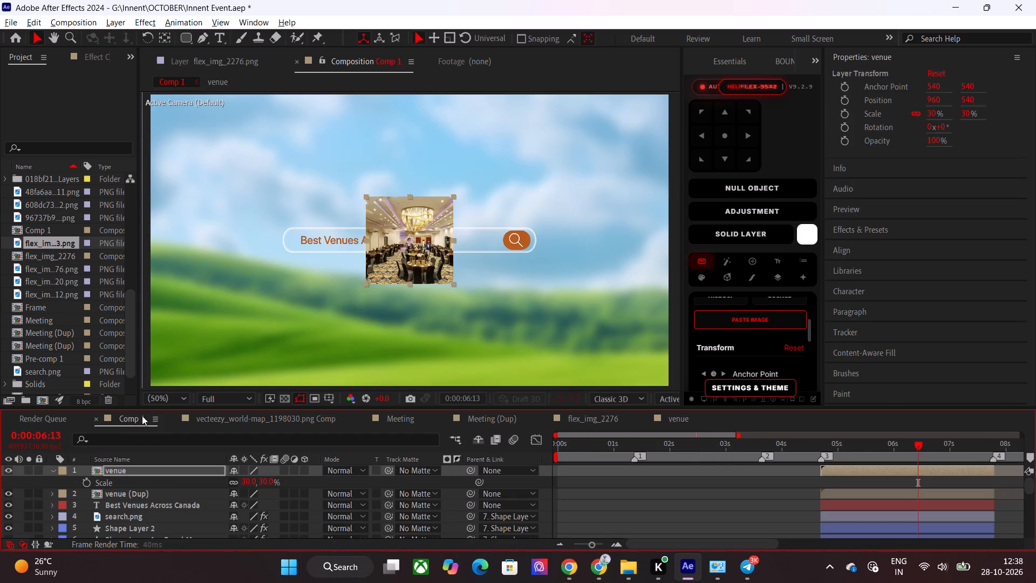
{"action": "left_click", "coordinate": [719, 299]}
Open the original venue composition and delete its boardroom image layer.
{"action": "double_click", "coordinate": [853, 469]}
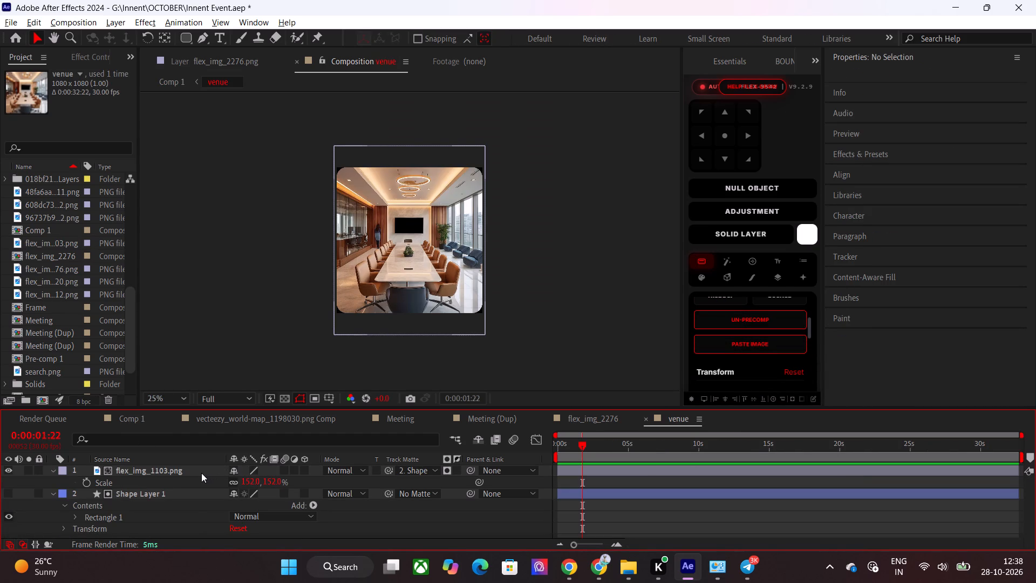
{"action": "left_click", "coordinate": [201, 473]}
{"action": "key", "text": "Delete"}
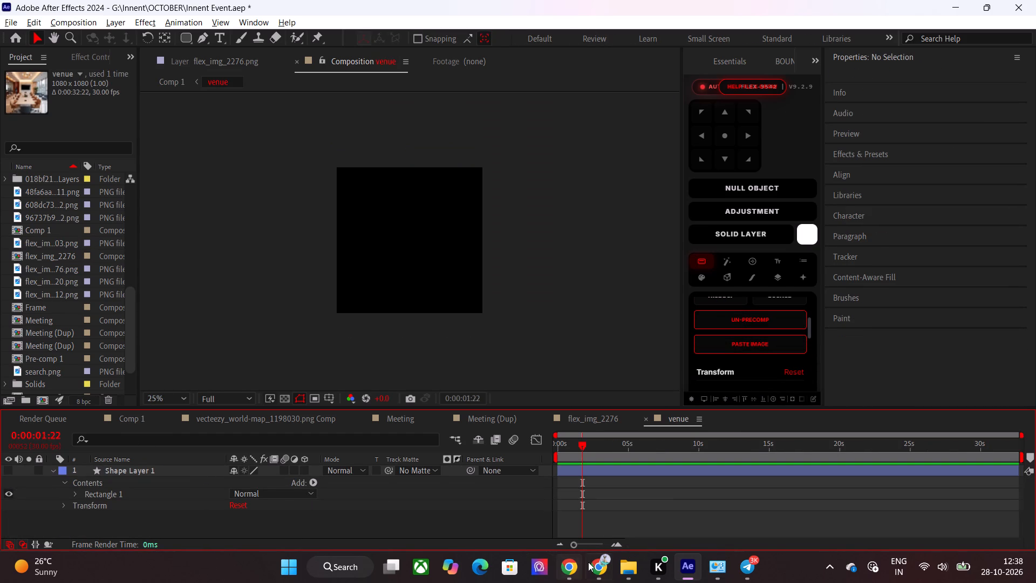
Switch to Pinterest in Chrome and copy the image from the related Luxury Conference Room with Geometric Wood Accent Wall pin.
{"action": "left_click", "coordinate": [575, 560]}
{"action": "scroll", "coordinate": [512, 413], "scroll_direction": "down", "scroll_amount": 4}
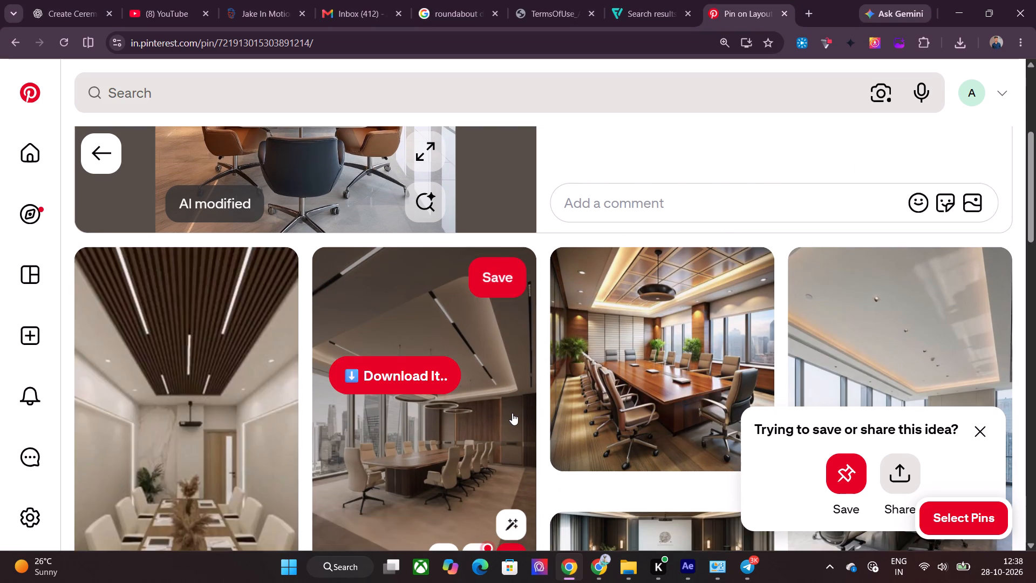
{"action": "scroll", "coordinate": [512, 413], "scroll_direction": "down", "scroll_amount": 4}
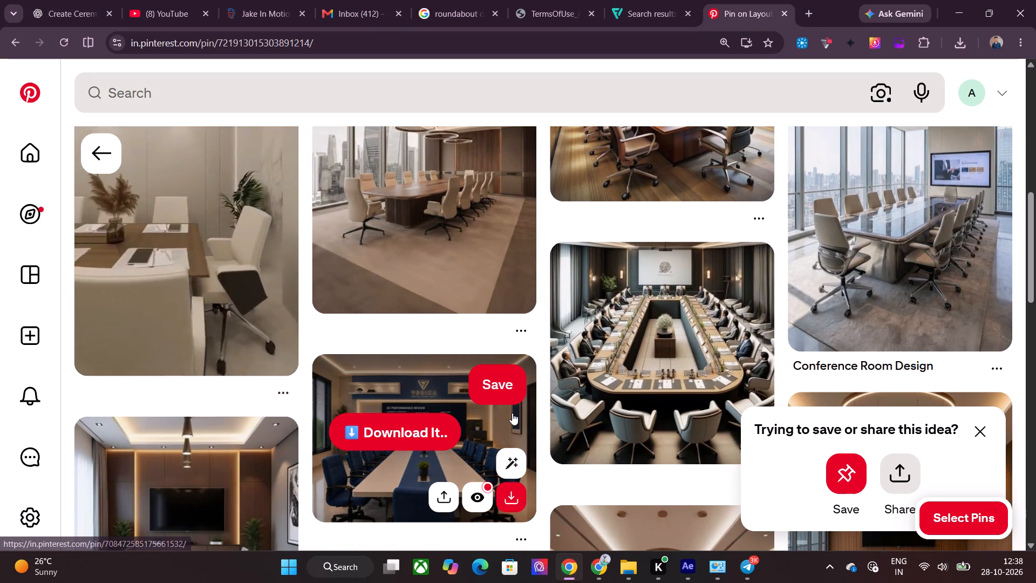
{"action": "scroll", "coordinate": [322, 370], "scroll_direction": "down", "scroll_amount": 2}
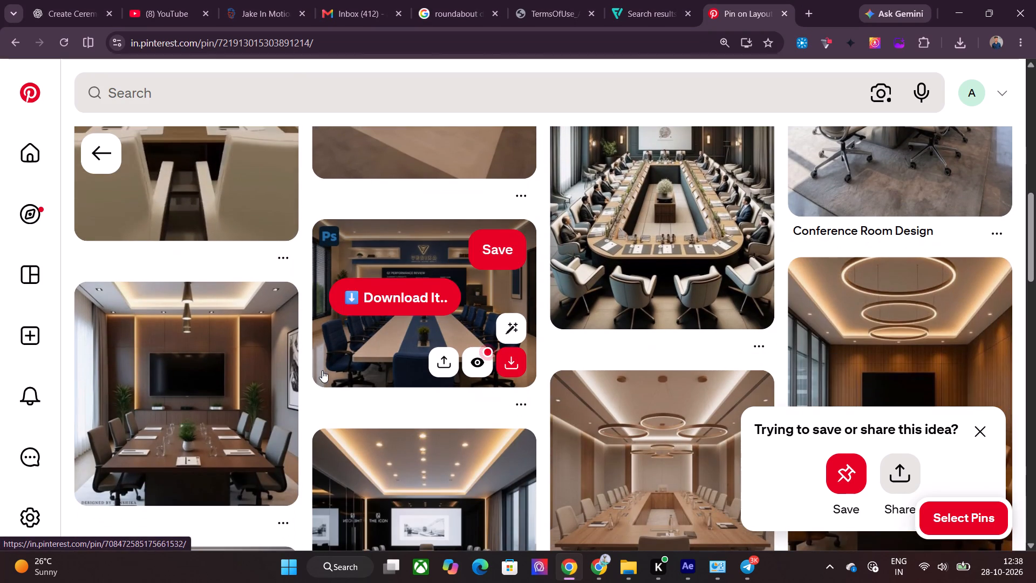
{"action": "scroll", "coordinate": [499, 382], "scroll_direction": "down", "scroll_amount": 2}
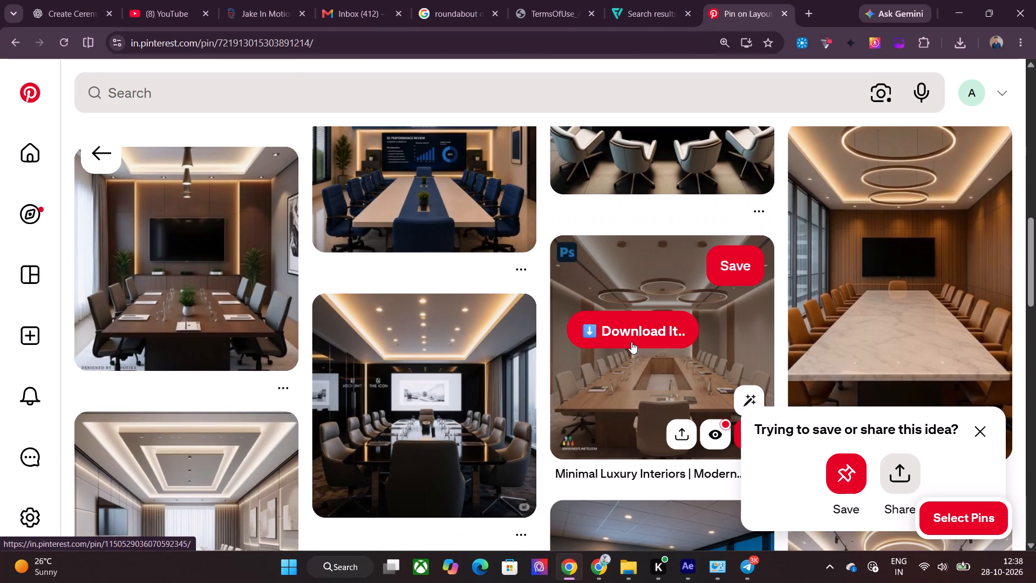
{"action": "scroll", "coordinate": [488, 351], "scroll_direction": "down", "scroll_amount": 1}
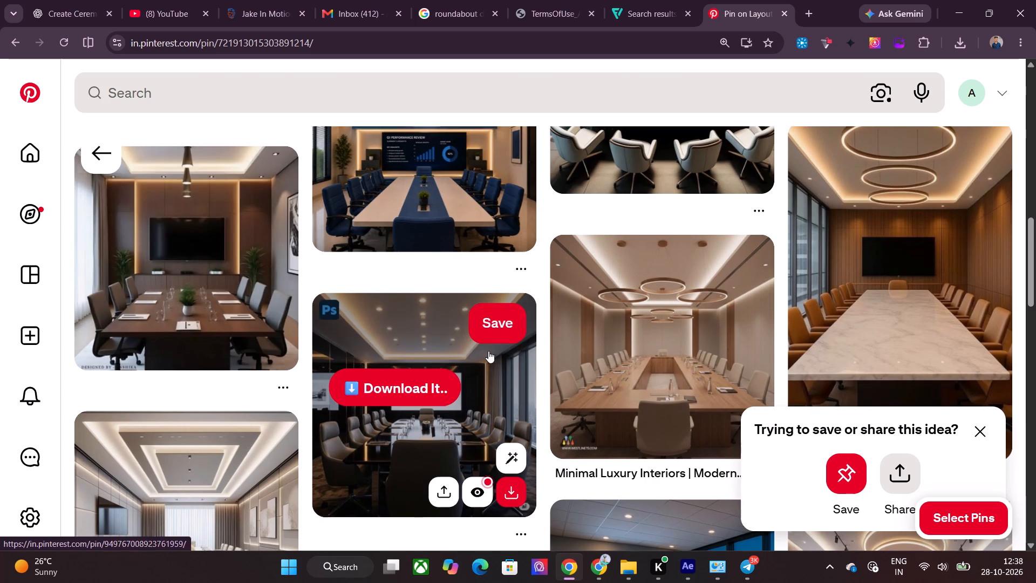
{"action": "scroll", "coordinate": [488, 351], "scroll_direction": "down", "scroll_amount": 1}
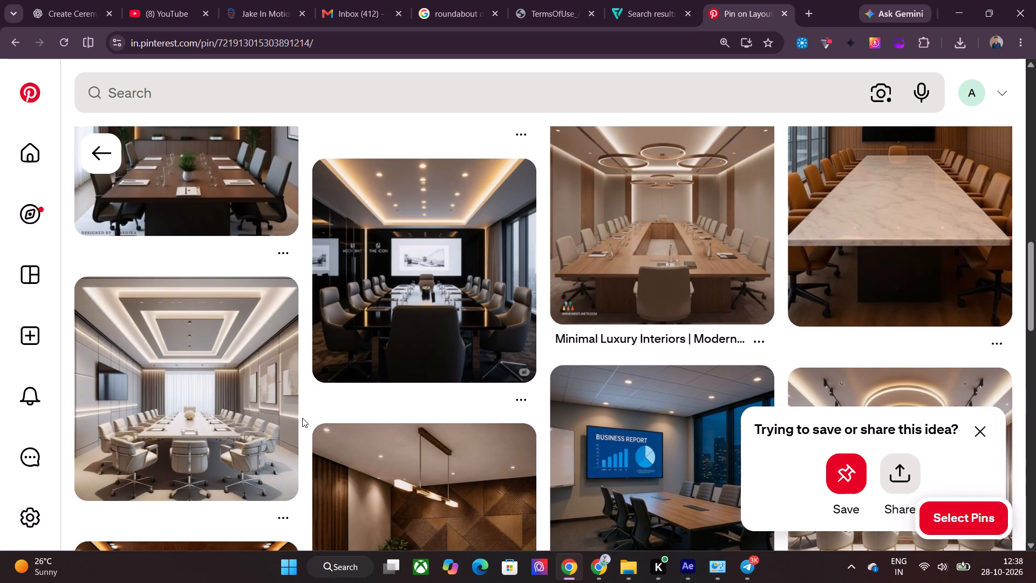
{"action": "scroll", "coordinate": [464, 350], "scroll_direction": "down", "scroll_amount": 4}
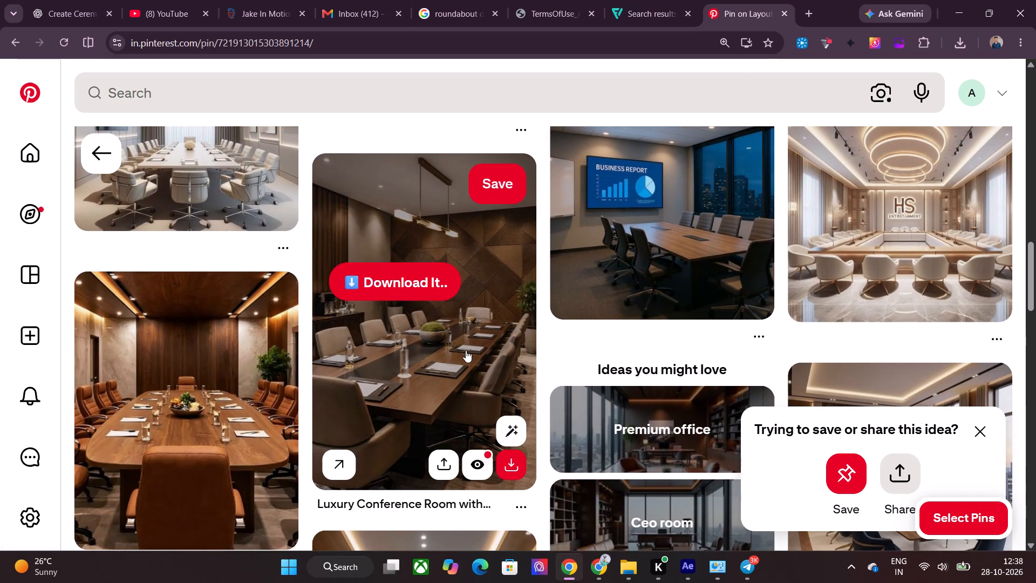
{"action": "left_click", "coordinate": [466, 350]}
{"action": "right_click", "coordinate": [354, 305]}
{"action": "left_click", "coordinate": [399, 362]}
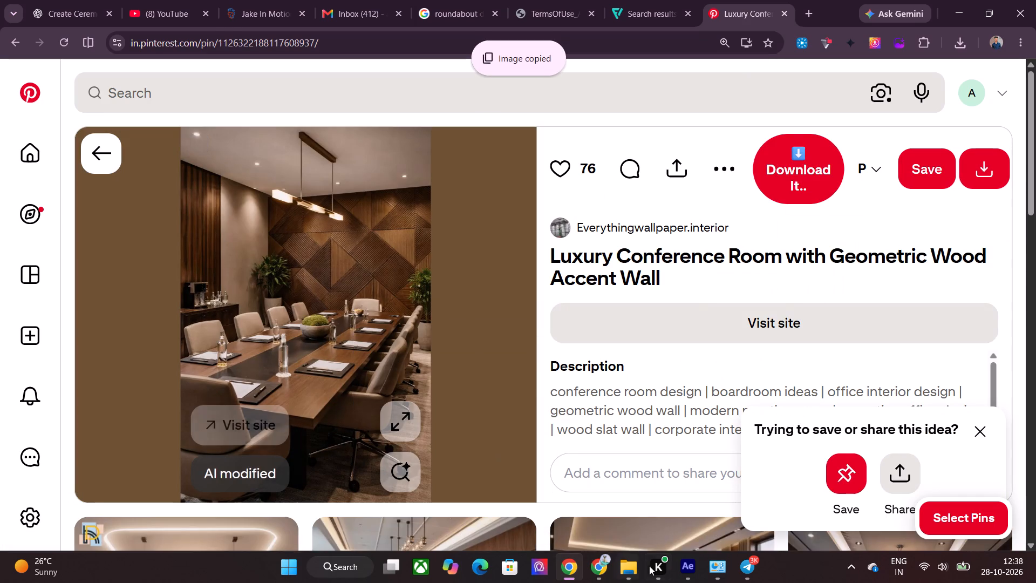
Switch to After Effects, paste the copied conference room image into the venue composition and scale it to fill the comp.
{"action": "left_click", "coordinate": [697, 566]}
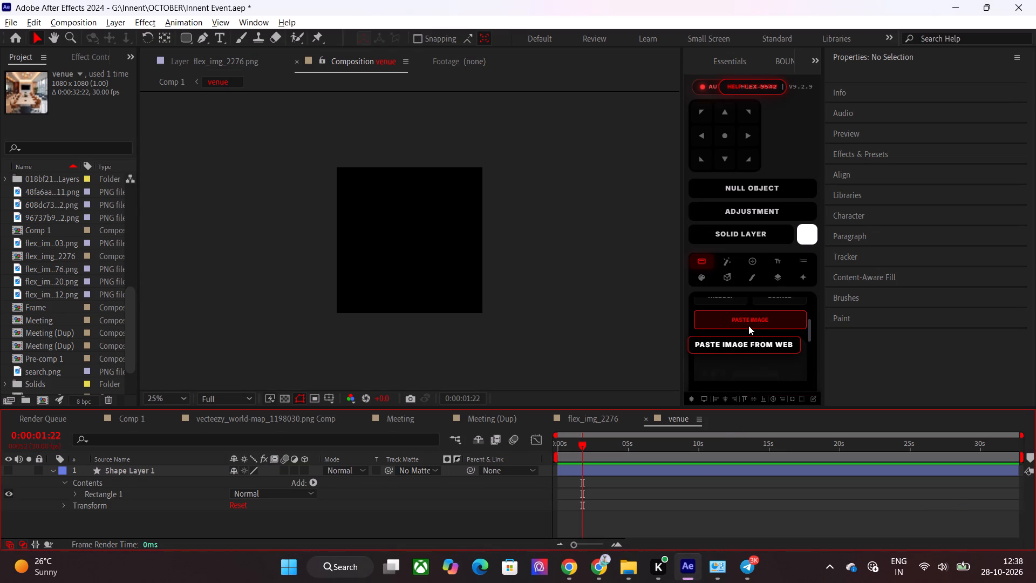
{"action": "left_click", "coordinate": [748, 326]}
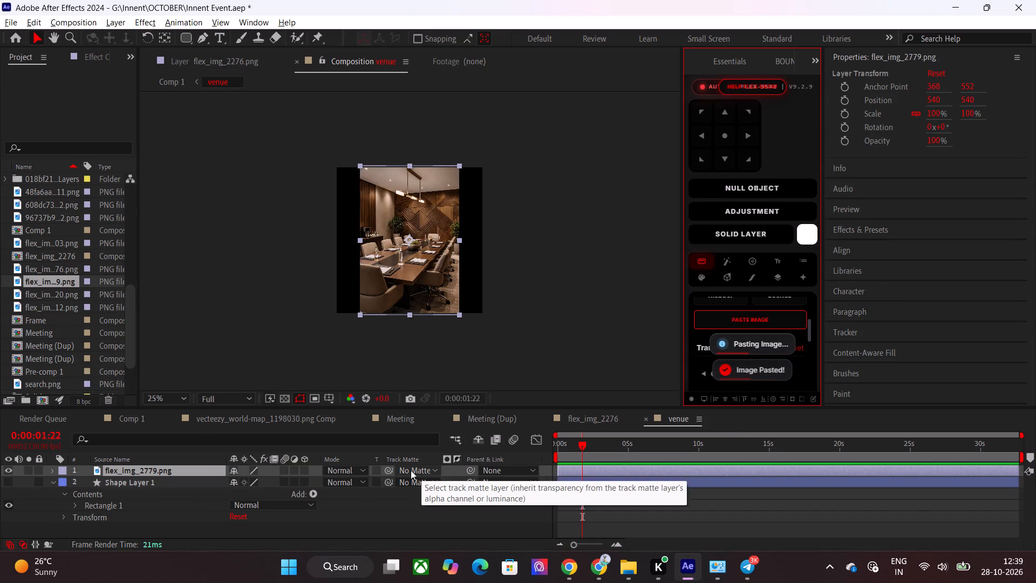
{"action": "left_click", "coordinate": [803, 401]}
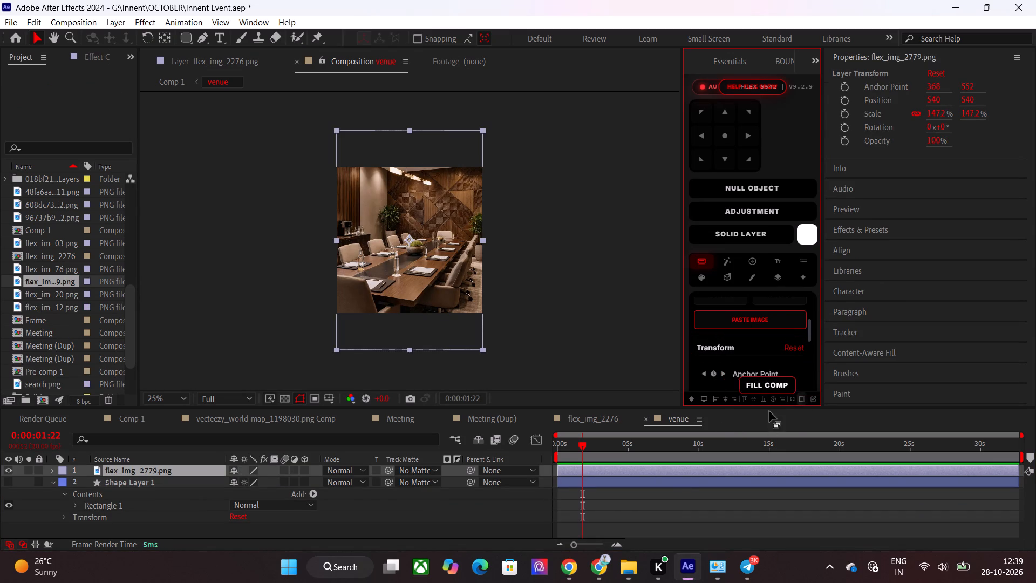
Set Shape Layer 1 as the conference room image's track matte and move the image to Y position 375.
{"action": "left_click_drag", "start_coordinate": [386, 467], "coordinate": [256, 481]}
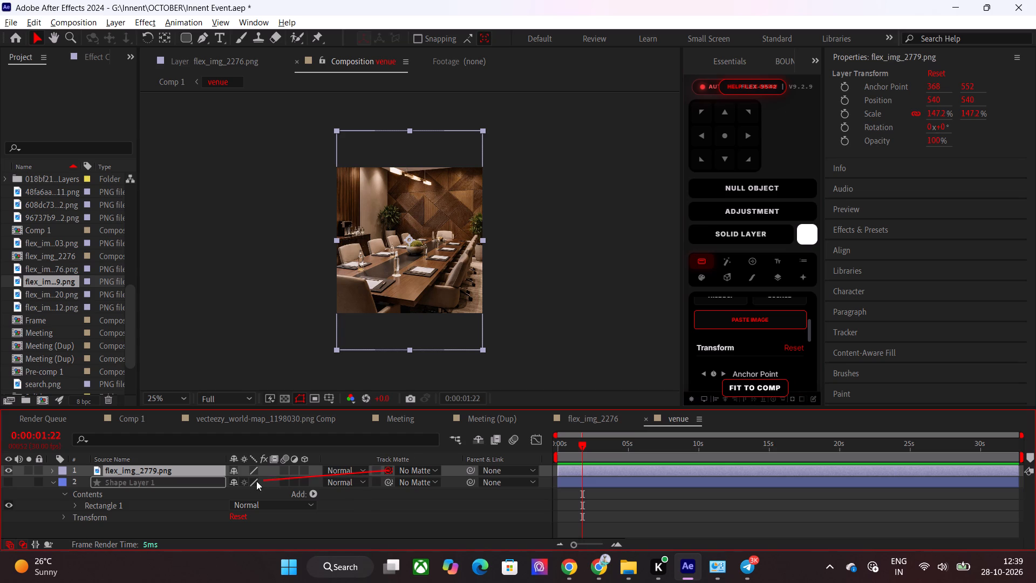
{"action": "left_click_drag", "start_coordinate": [256, 481], "coordinate": [199, 481]}
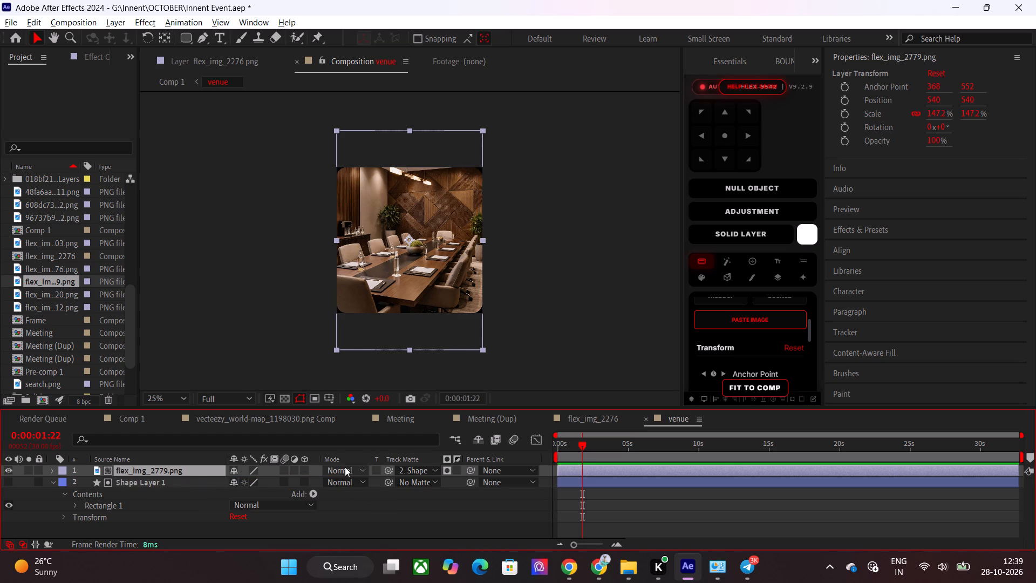
{"action": "left_click_drag", "start_coordinate": [965, 101], "coordinate": [936, 101]}
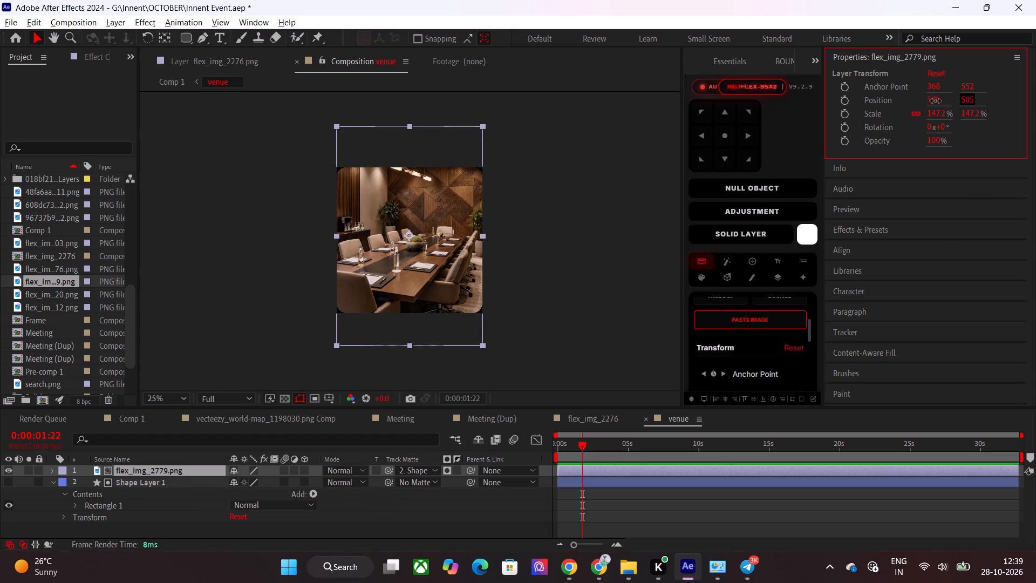
{"action": "left_click_drag", "start_coordinate": [936, 101], "coordinate": [851, 100]}
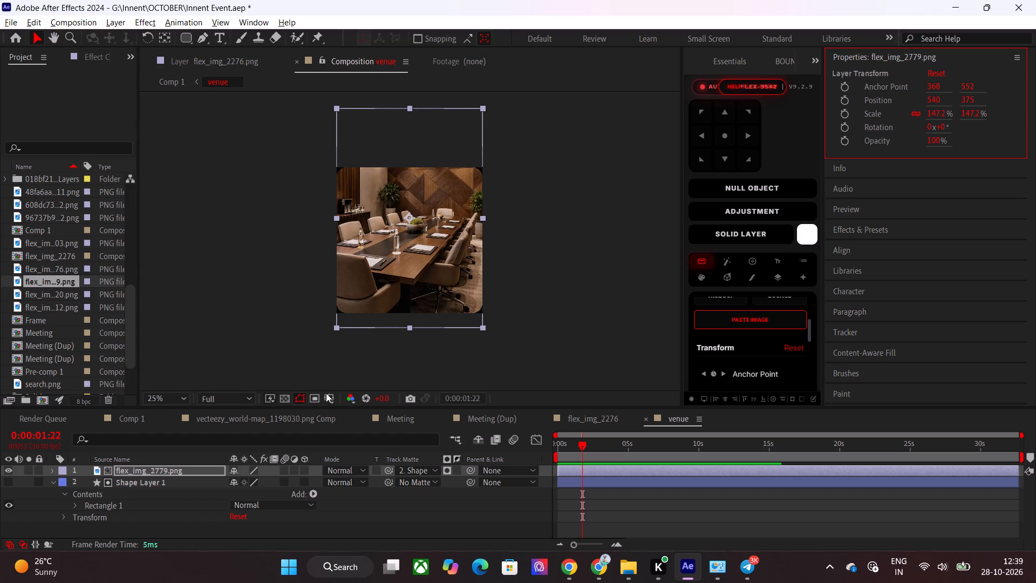
Make another unlinked duplicate of the venue precomp in Comp 1 and open the original venue composition.
{"action": "left_click", "coordinate": [145, 413]}
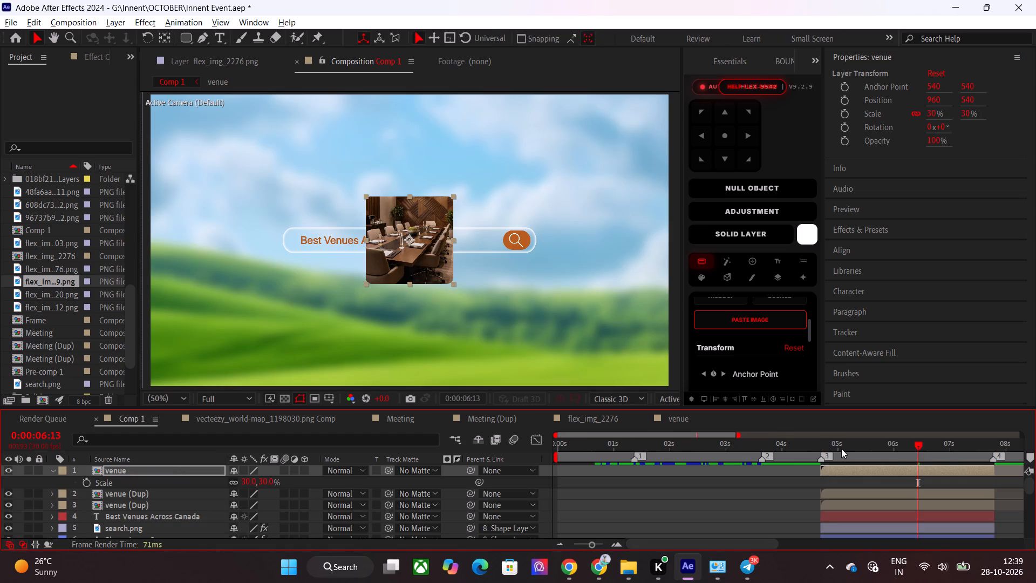
{"action": "left_click", "coordinate": [724, 300]}
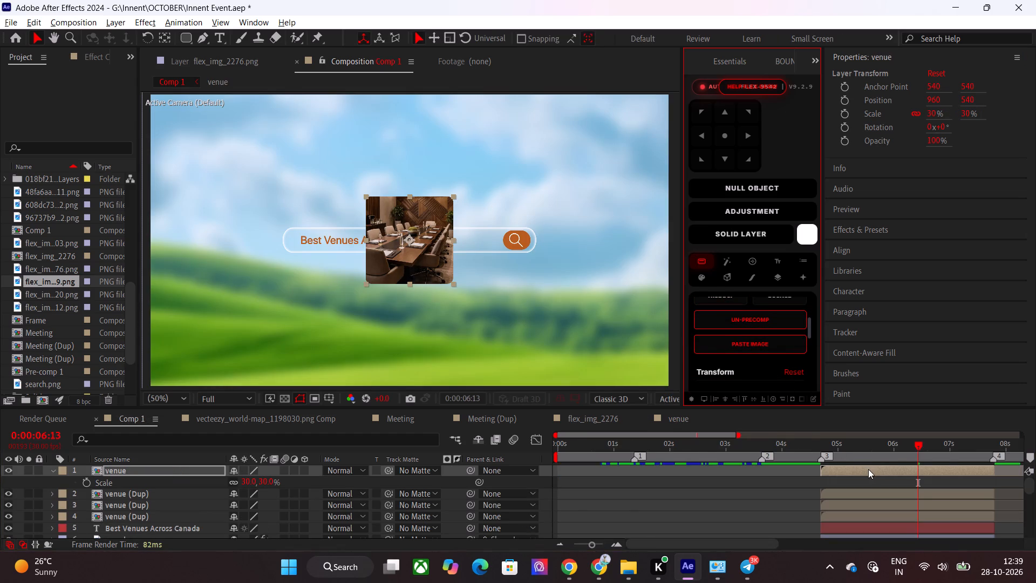
{"action": "double_click", "coordinate": [868, 469]}
Switch to Pinterest in Chrome and look through the images related to the Luxury Conference Room pin for another venue photo.
{"action": "left_click", "coordinate": [580, 570]}
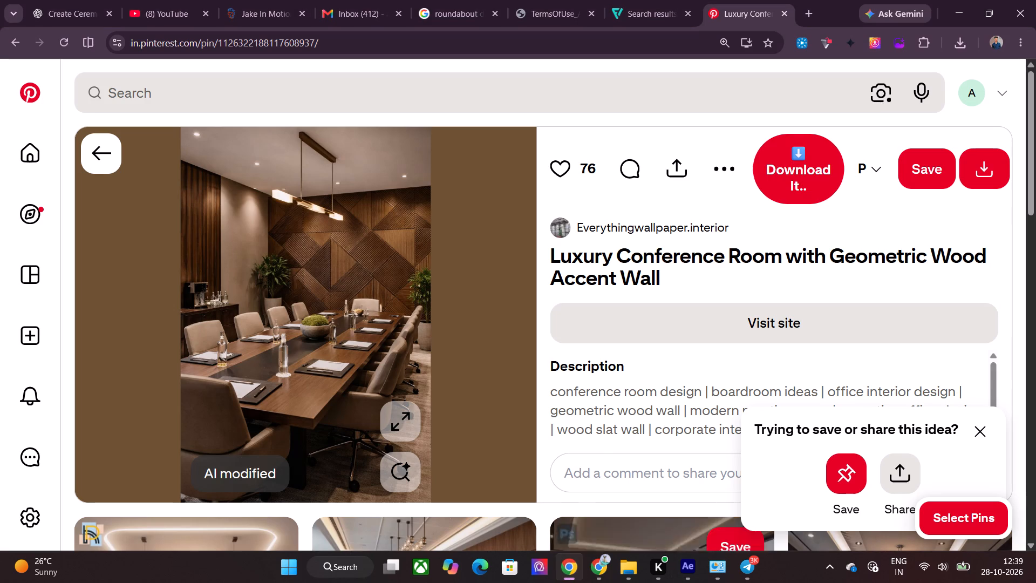
{"action": "scroll", "coordinate": [603, 441], "scroll_direction": "down", "scroll_amount": 6}
{"action": "scroll", "coordinate": [466, 344], "scroll_direction": "down", "scroll_amount": 9}
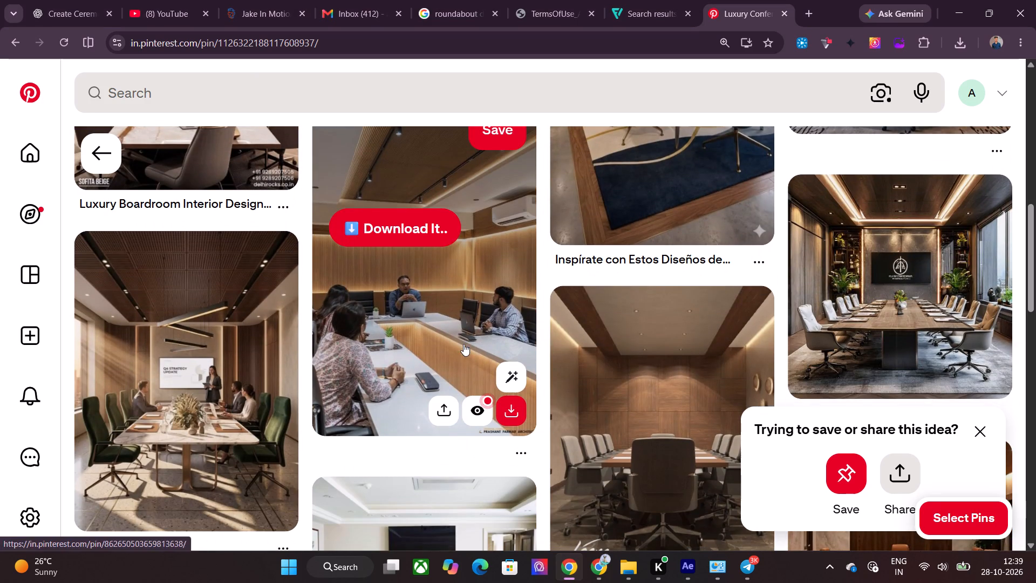
Switch to YouTube, look through the music recommendations and start the Krish Rao mix playing.
{"action": "left_click", "coordinate": [172, 6]}
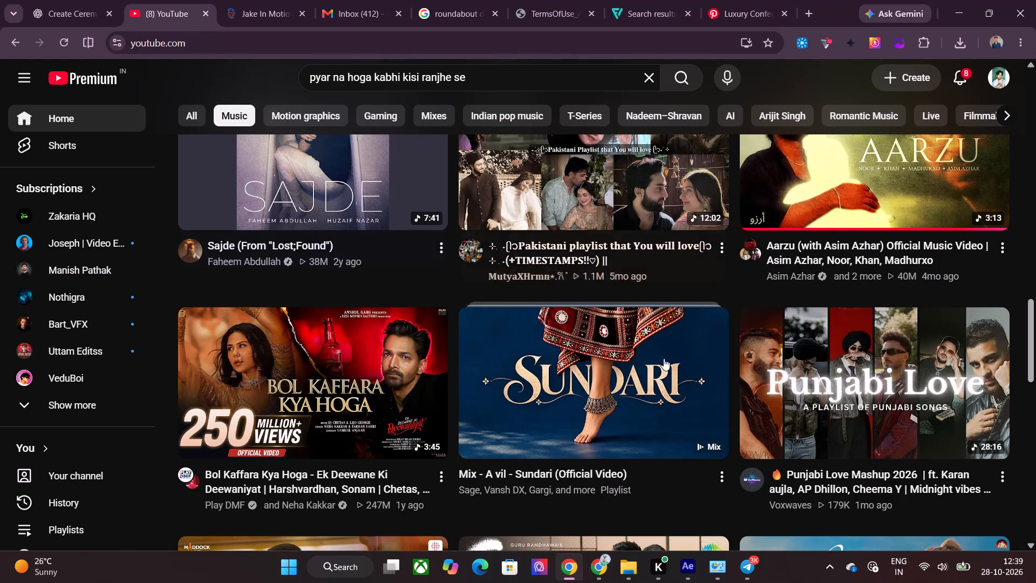
{"action": "scroll", "coordinate": [712, 391], "scroll_direction": "down", "scroll_amount": 9}
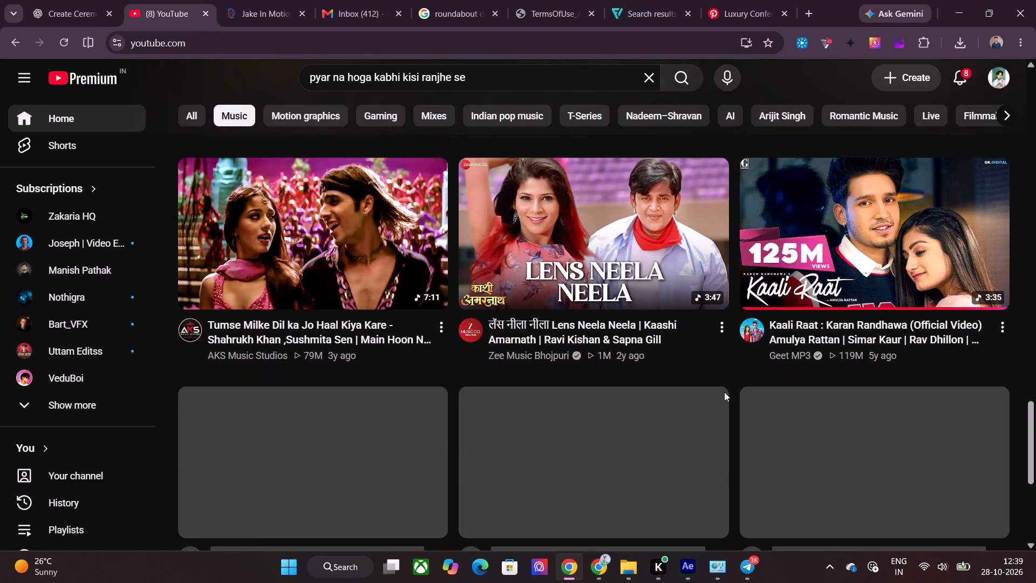
{"action": "scroll", "coordinate": [728, 392], "scroll_direction": "down", "scroll_amount": 5}
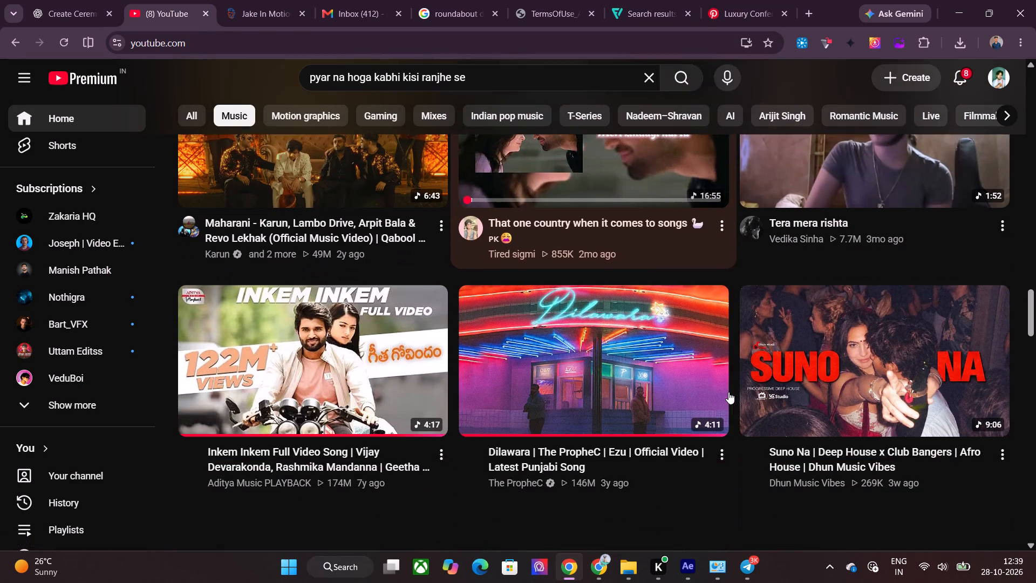
{"action": "scroll", "coordinate": [728, 392], "scroll_direction": "down", "scroll_amount": 5}
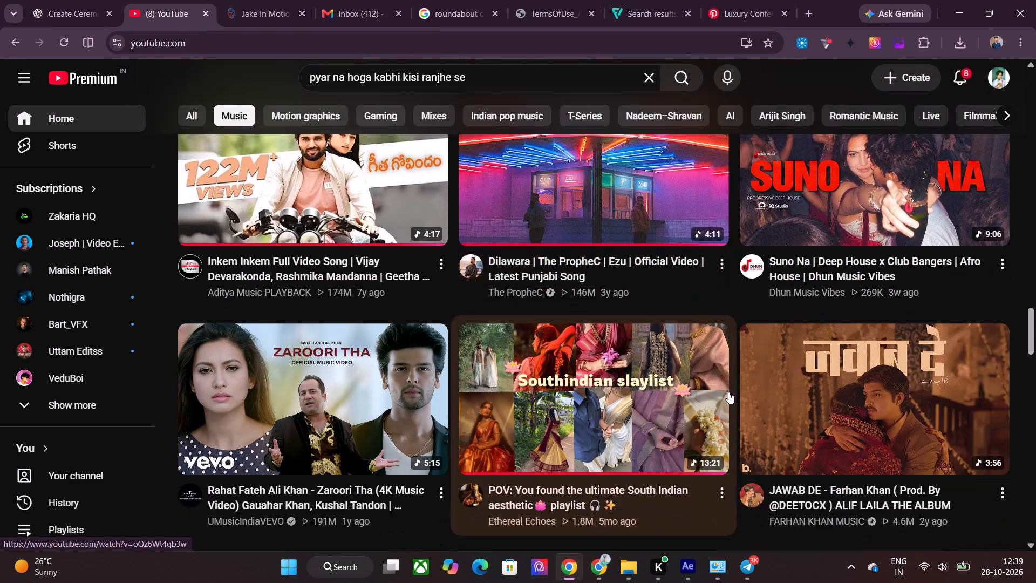
{"action": "scroll", "coordinate": [728, 392], "scroll_direction": "down", "scroll_amount": 2}
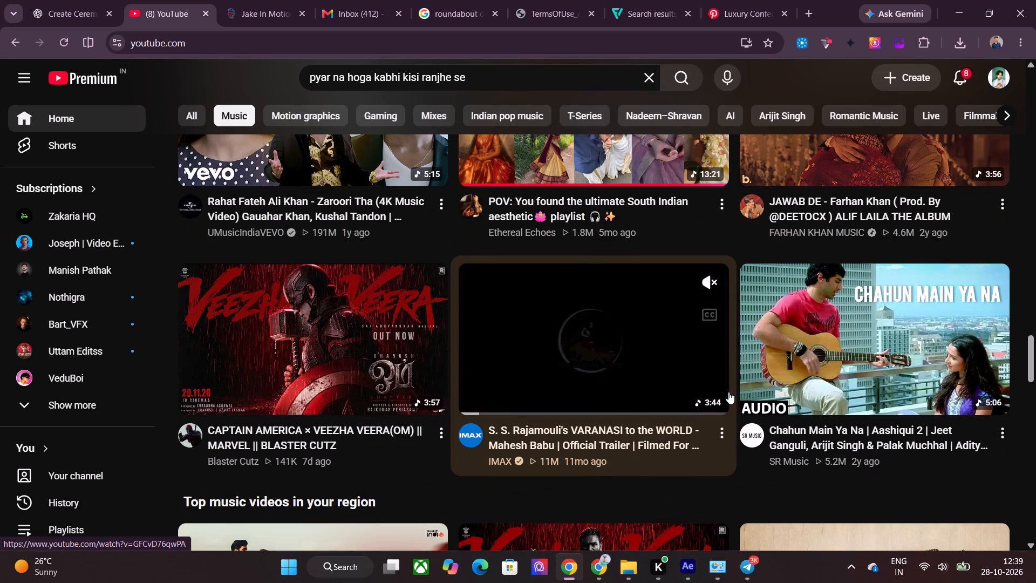
{"action": "scroll", "coordinate": [731, 392], "scroll_direction": "down", "scroll_amount": 6}
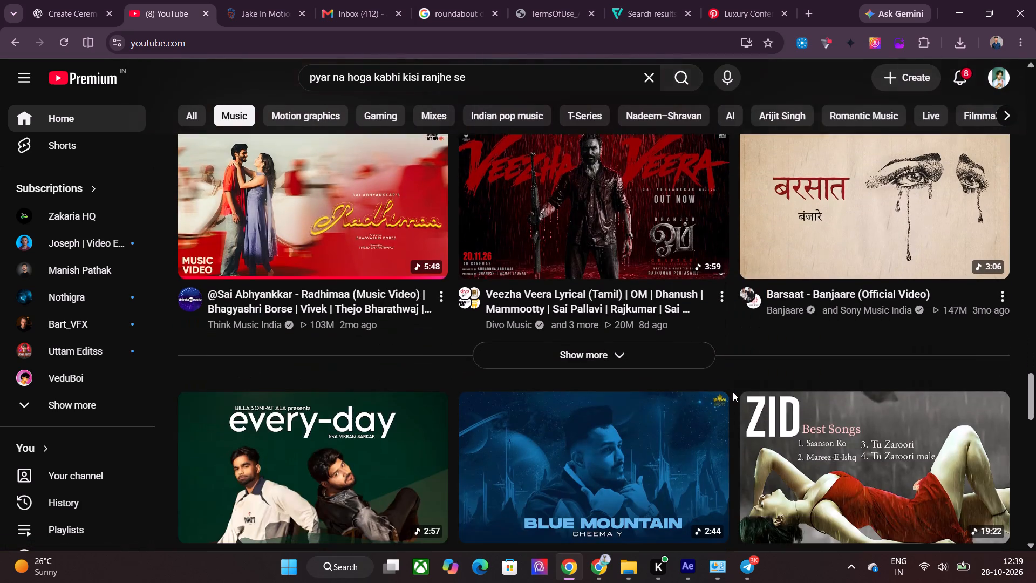
{"action": "scroll", "coordinate": [733, 392], "scroll_direction": "down", "scroll_amount": 3}
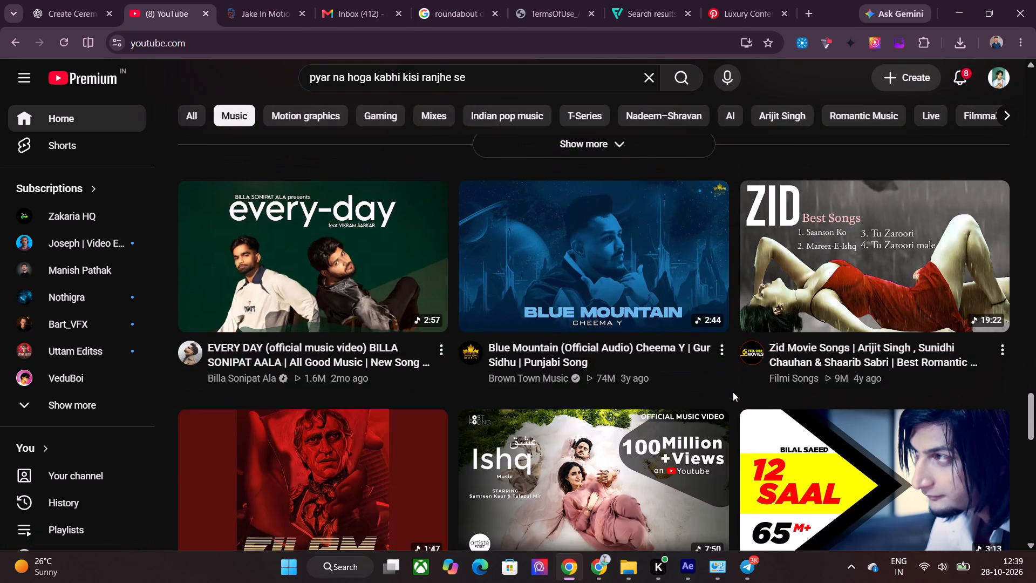
{"action": "scroll", "coordinate": [733, 392], "scroll_direction": "down", "scroll_amount": 3}
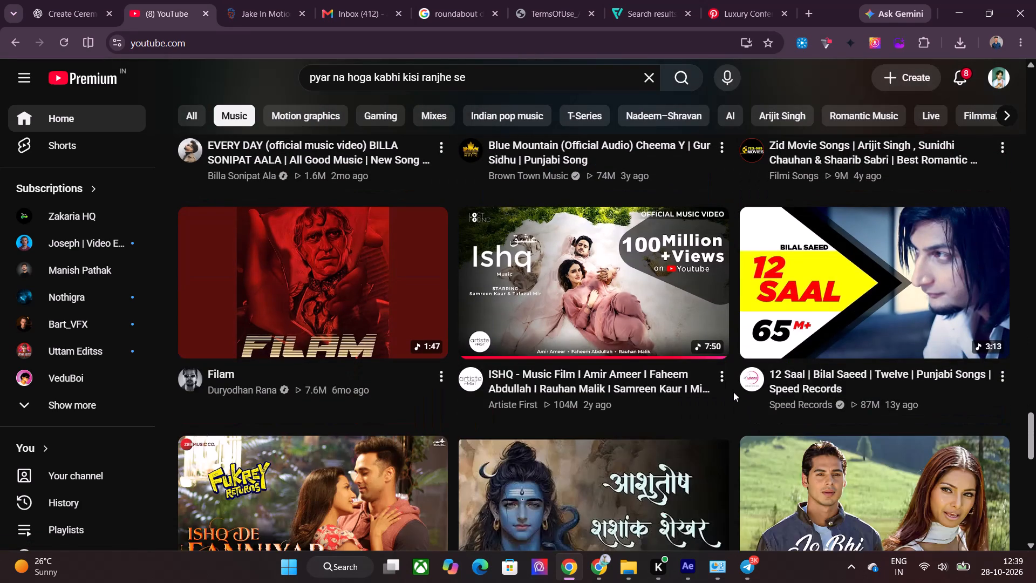
{"action": "scroll", "coordinate": [733, 392], "scroll_direction": "down", "scroll_amount": 5}
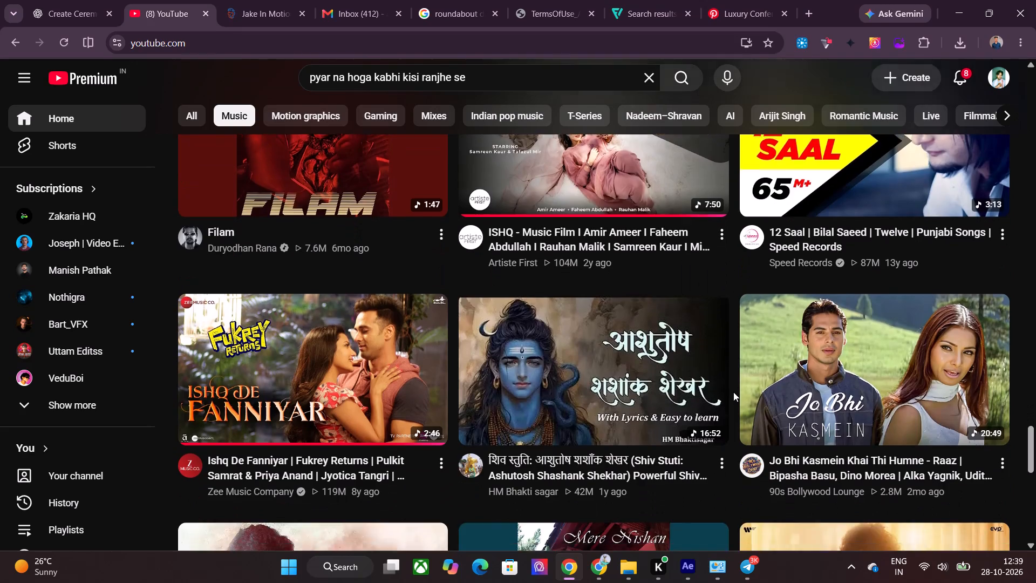
{"action": "scroll", "coordinate": [733, 392], "scroll_direction": "up", "scroll_amount": 3}
{"action": "scroll", "coordinate": [733, 392], "scroll_direction": "down", "scroll_amount": 5}
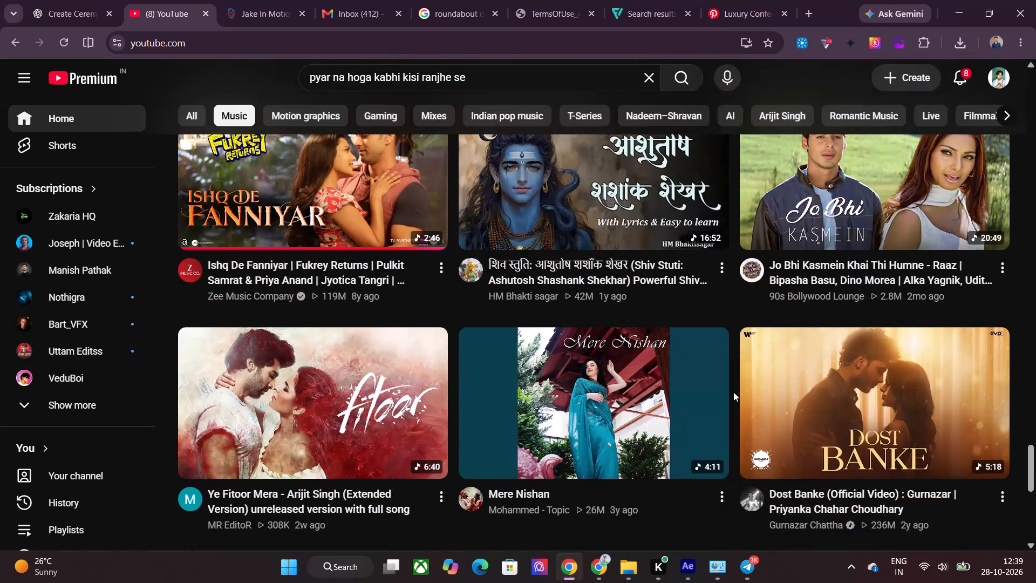
{"action": "scroll", "coordinate": [733, 392], "scroll_direction": "down", "scroll_amount": 2}
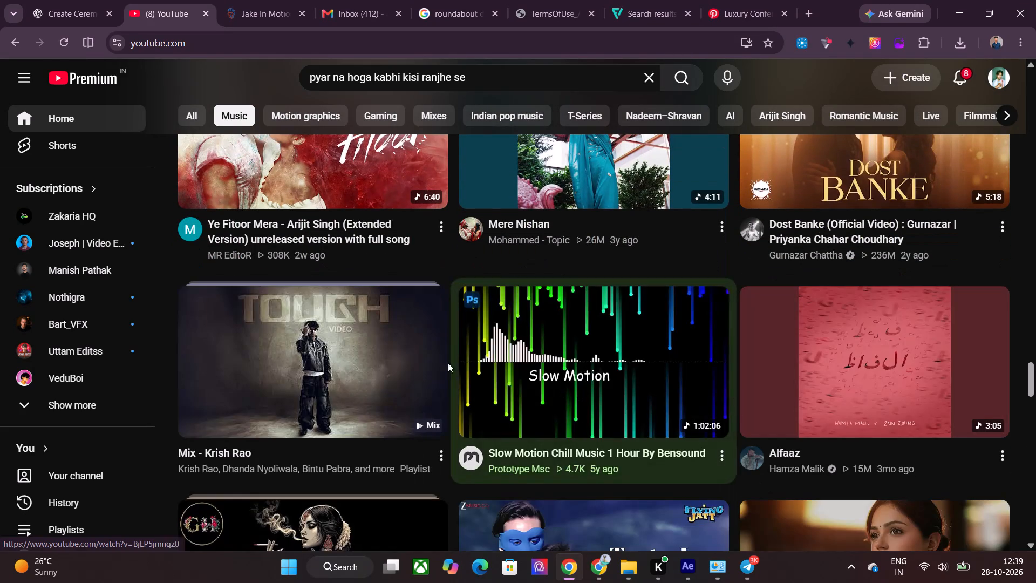
{"action": "left_click", "coordinate": [398, 355]}
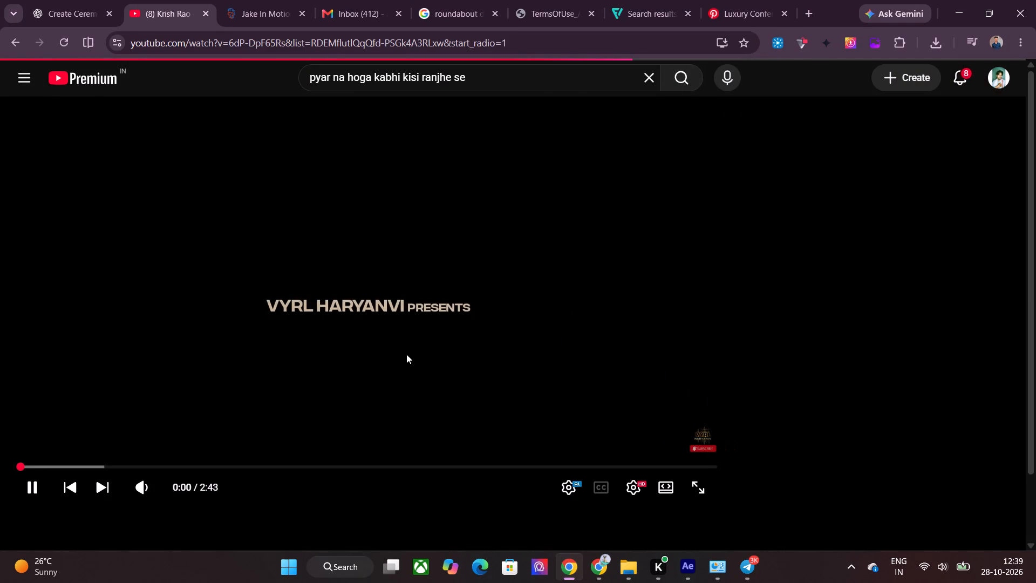
Raise the video player's volume to maximum and adjust the system volume.
{"action": "left_click_drag", "start_coordinate": [164, 489], "coordinate": [248, 489]}
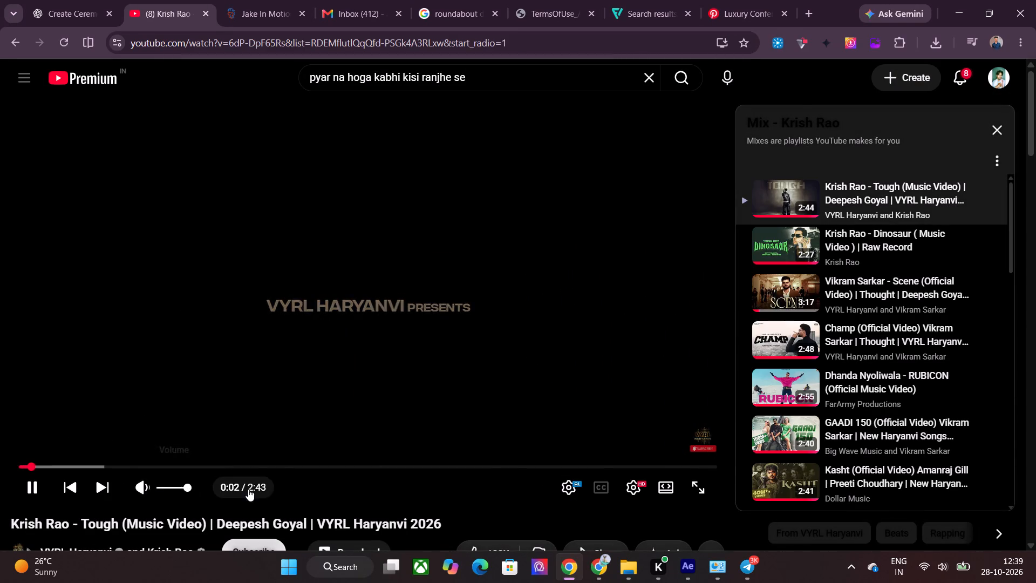
{"action": "left_click_drag", "start_coordinate": [248, 489], "coordinate": [261, 492]}
{"action": "left_click", "coordinate": [936, 571]}
{"action": "left_click", "coordinate": [948, 568]}
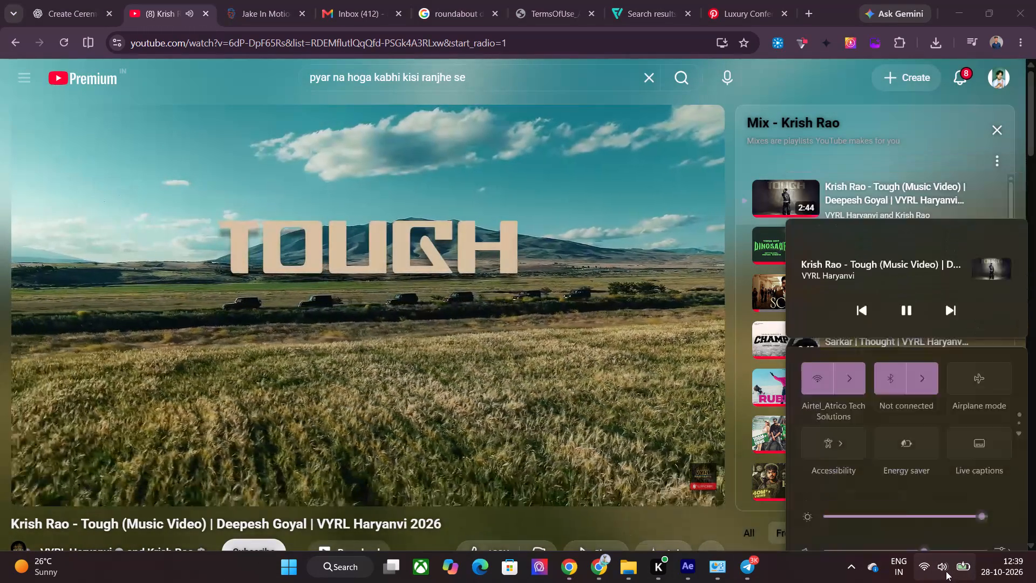
{"action": "left_click", "coordinate": [935, 579]}
{"action": "left_click_drag", "start_coordinate": [898, 488], "coordinate": [888, 488]}
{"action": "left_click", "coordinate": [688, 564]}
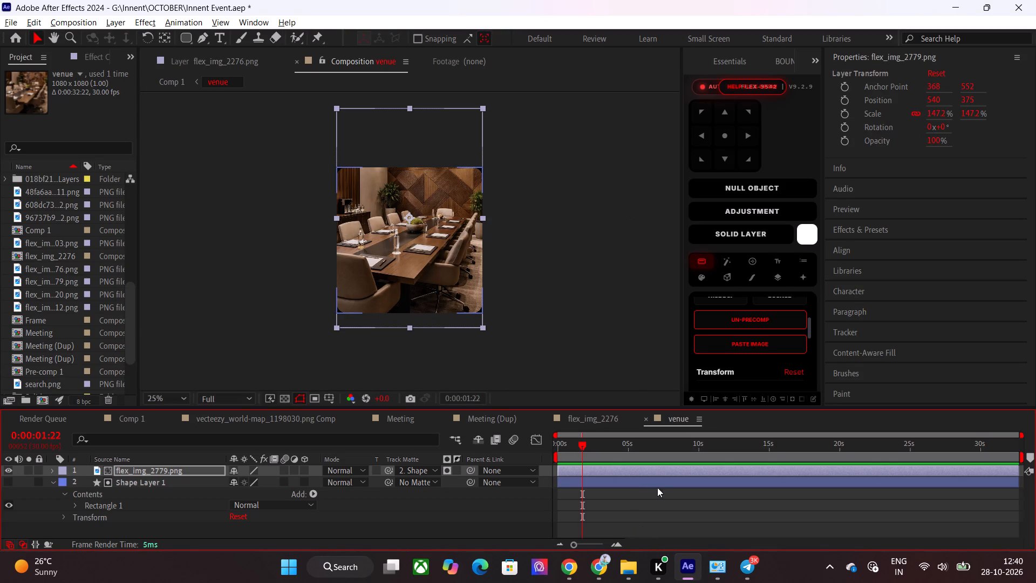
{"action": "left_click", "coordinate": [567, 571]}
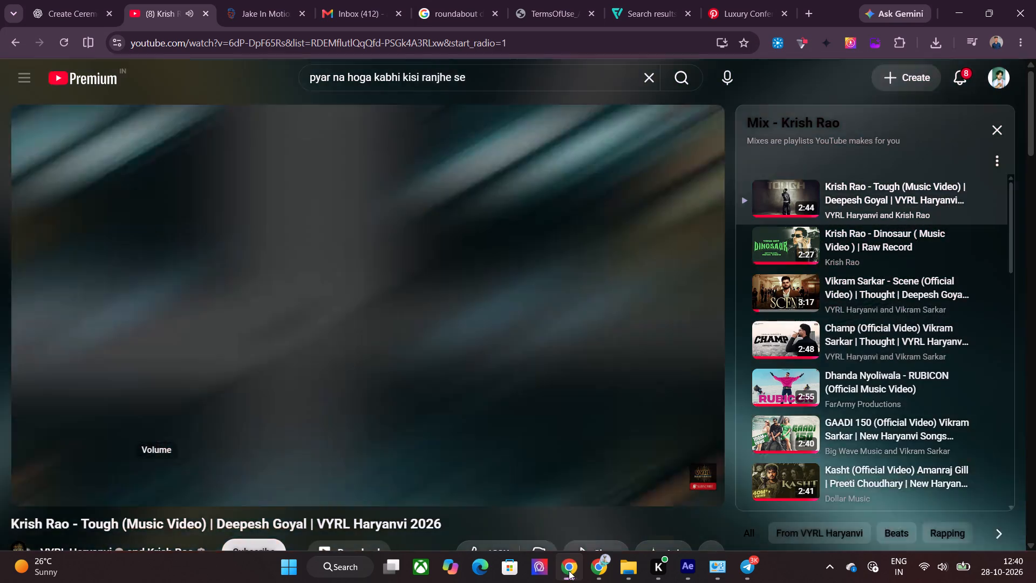
Return to Pinterest and search for "ceremony".
{"action": "left_click", "coordinate": [729, 0]}
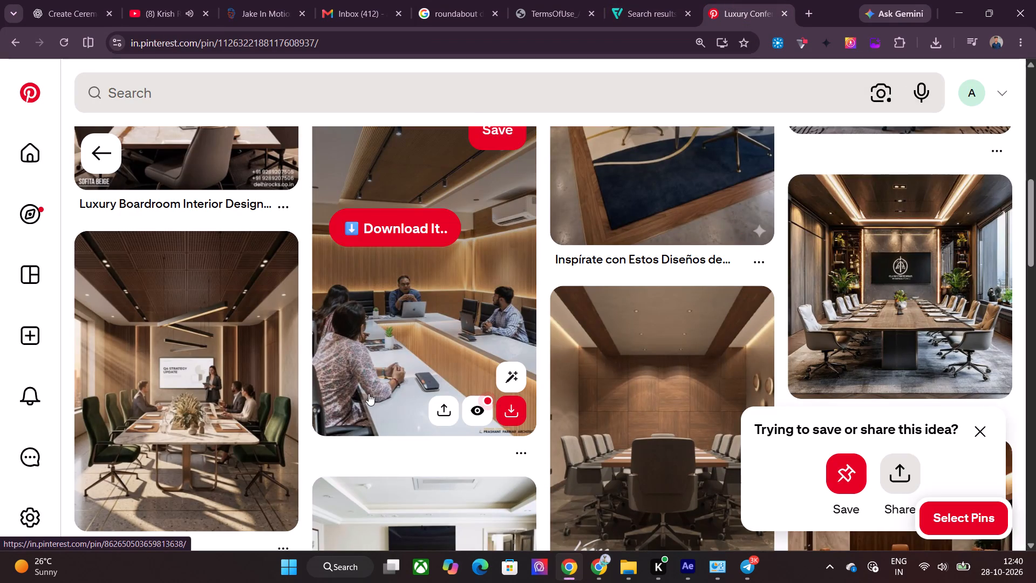
{"action": "scroll", "coordinate": [370, 394], "scroll_direction": "down", "scroll_amount": 1}
{"action": "left_click", "coordinate": [203, 94]}
{"action": "type", "text": "cree"}
{"action": "key", "text": "BackSpace"}
{"action": "key", "text": "BackSpace"}
{"action": "key", "text": "BackSpace"}
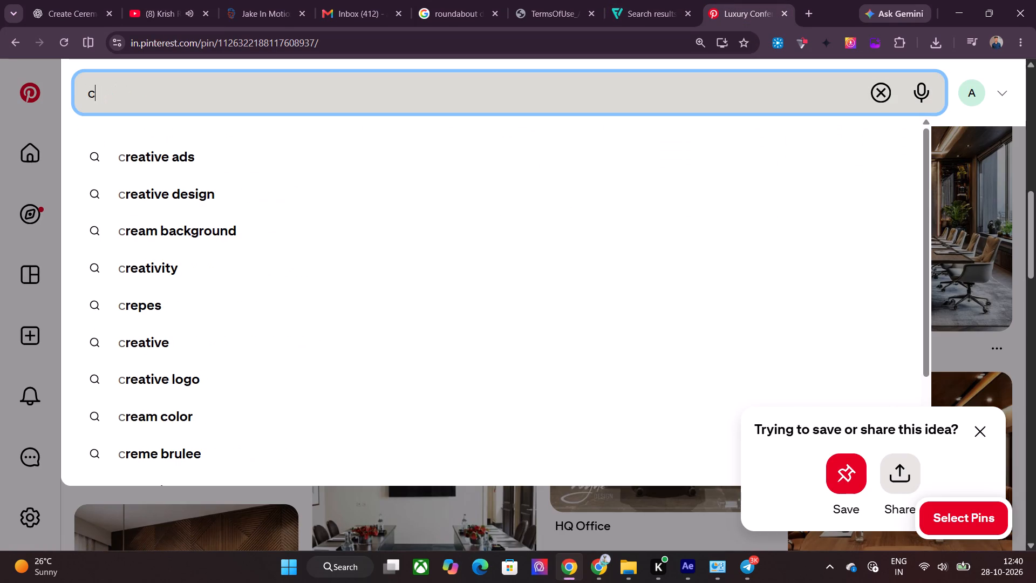
{"action": "type", "text": "eremony"}
{"action": "key", "text": "Return"}
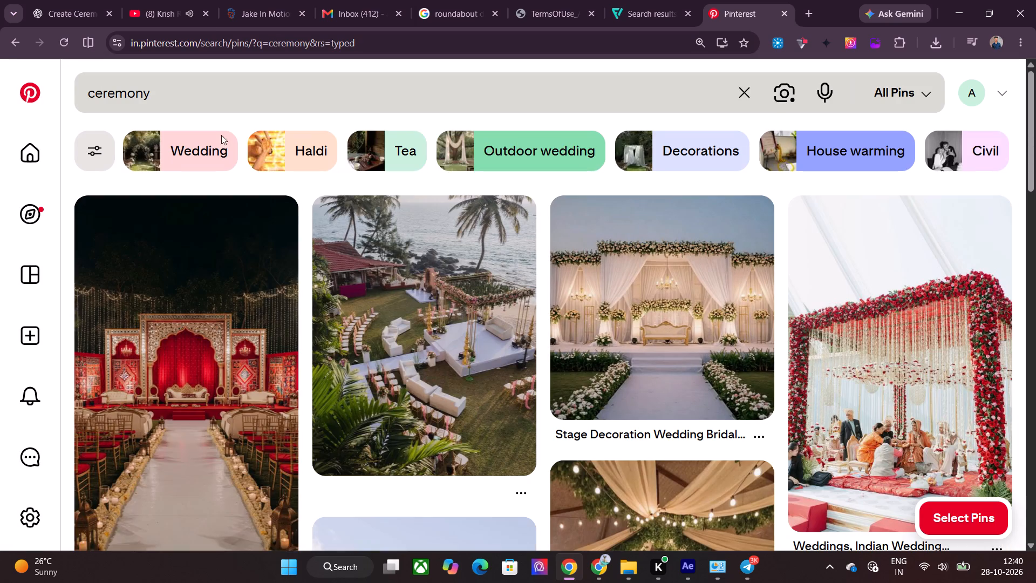
Look through the ceremony results for a venue photo, viewing the lawn ceremony pin with white chairs and aisle.
{"action": "scroll", "coordinate": [394, 350], "scroll_direction": "down", "scroll_amount": 2}
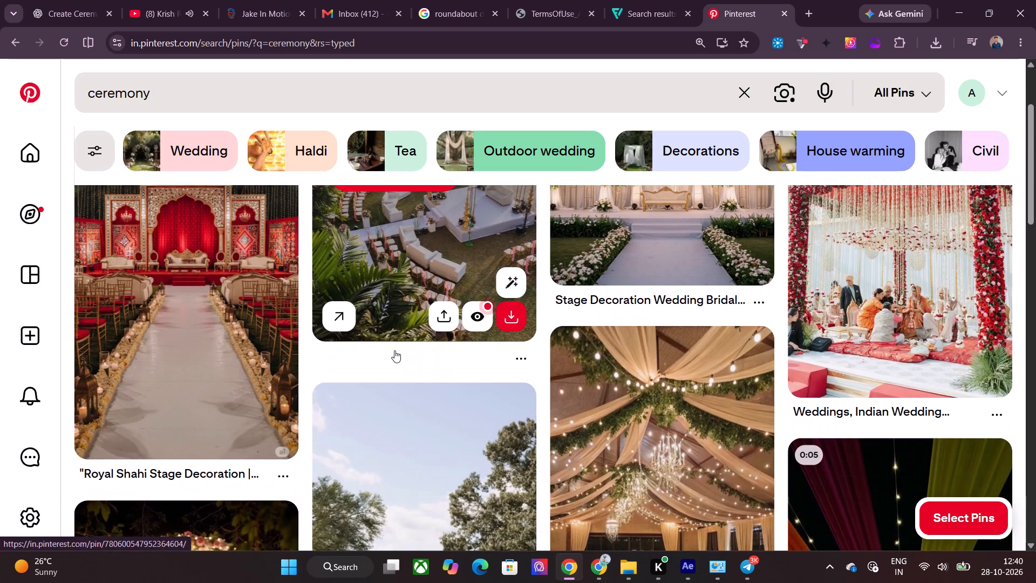
{"action": "scroll", "coordinate": [394, 350], "scroll_direction": "down", "scroll_amount": 5}
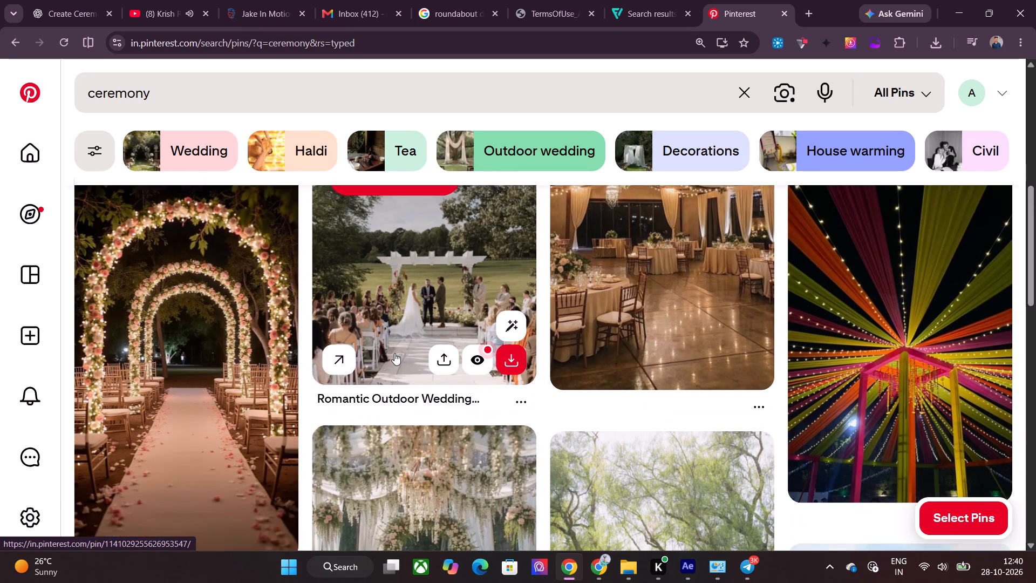
{"action": "scroll", "coordinate": [394, 353], "scroll_direction": "down", "scroll_amount": 6}
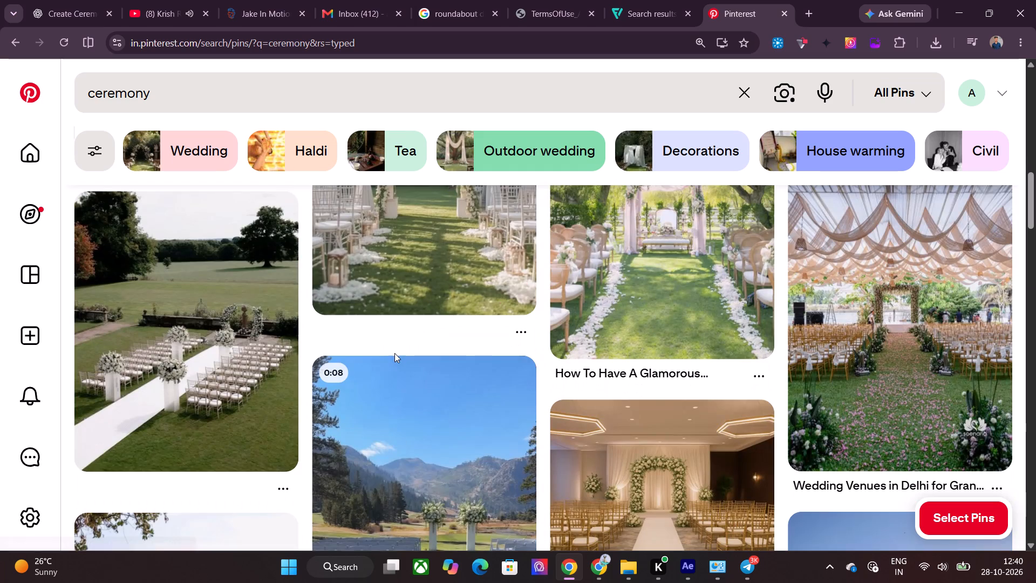
{"action": "left_click", "coordinate": [237, 357]}
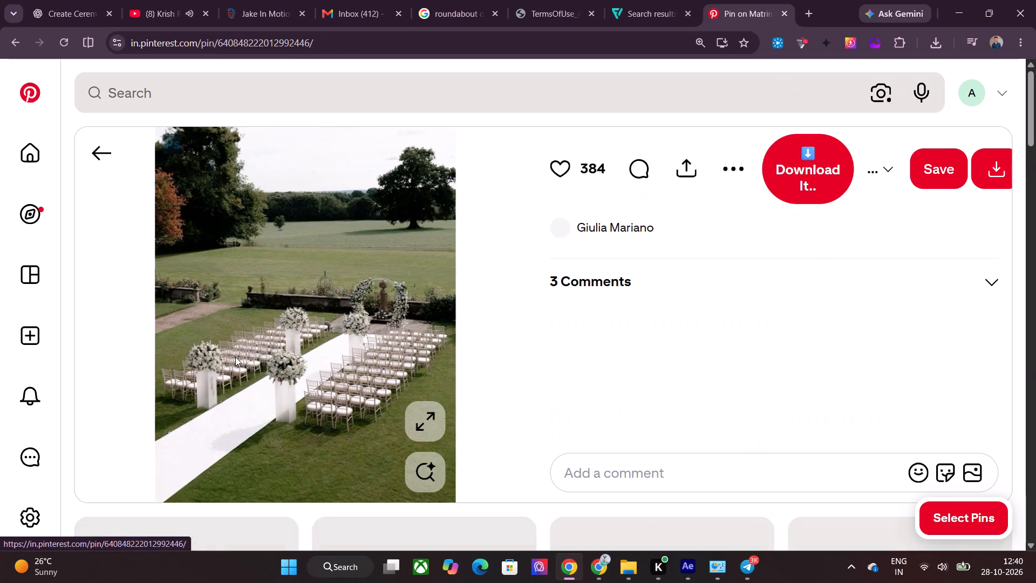
{"action": "left_click", "coordinate": [101, 145]}
{"action": "scroll", "coordinate": [345, 257], "scroll_direction": "down", "scroll_amount": 3}
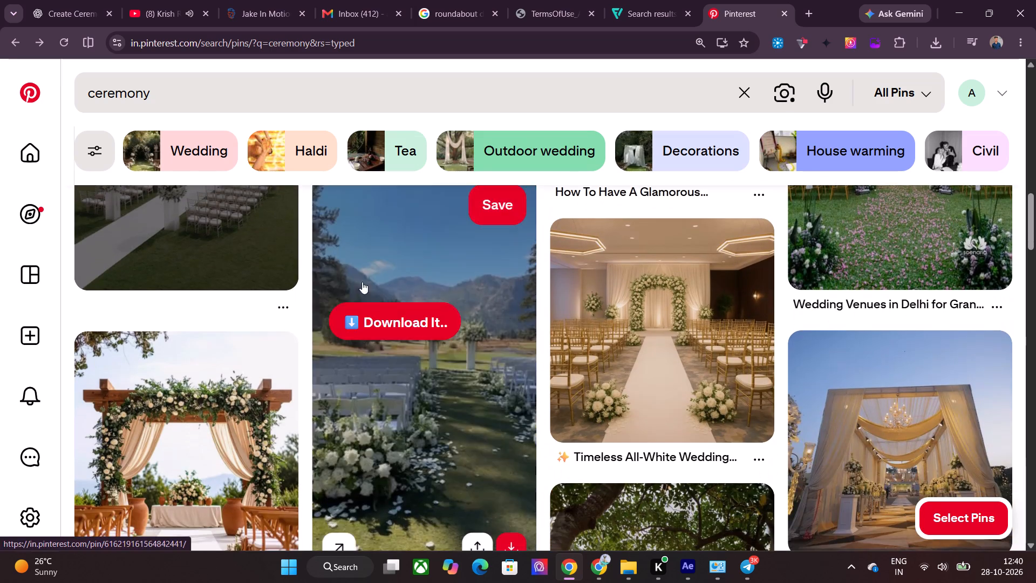
{"action": "scroll", "coordinate": [399, 307], "scroll_direction": "down", "scroll_amount": 2}
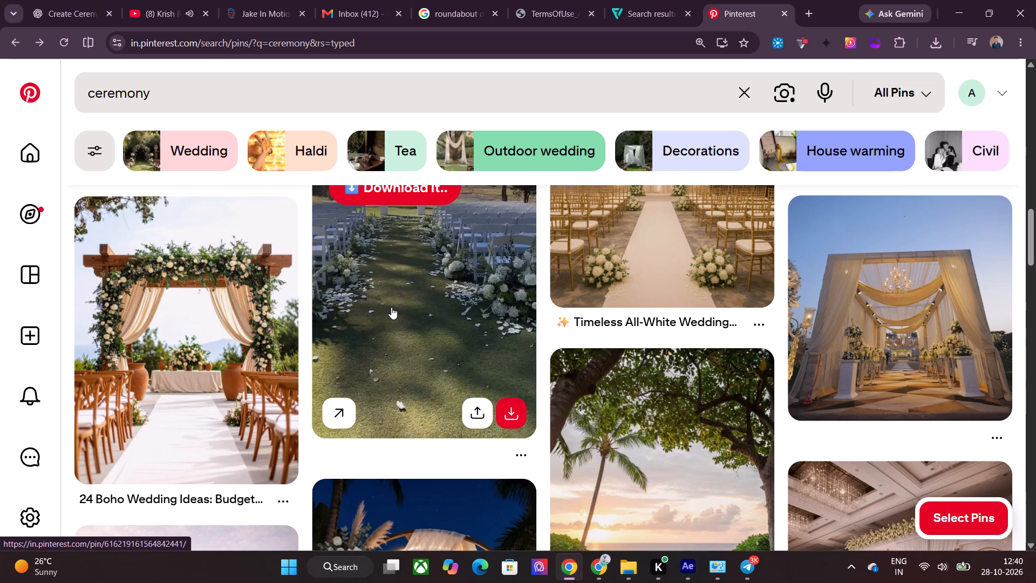
{"action": "scroll", "coordinate": [411, 308], "scroll_direction": "down", "scroll_amount": 3}
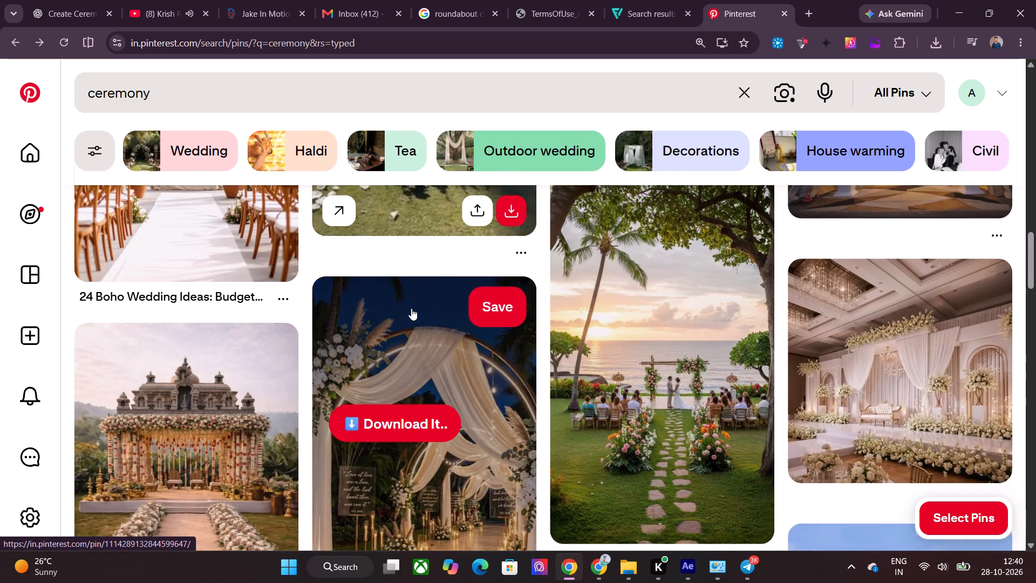
{"action": "scroll", "coordinate": [411, 308], "scroll_direction": "down", "scroll_amount": 10}
Search Pinterest for "hotel" and refine the search to "hotel canada".
{"action": "double_click", "coordinate": [242, 86]}
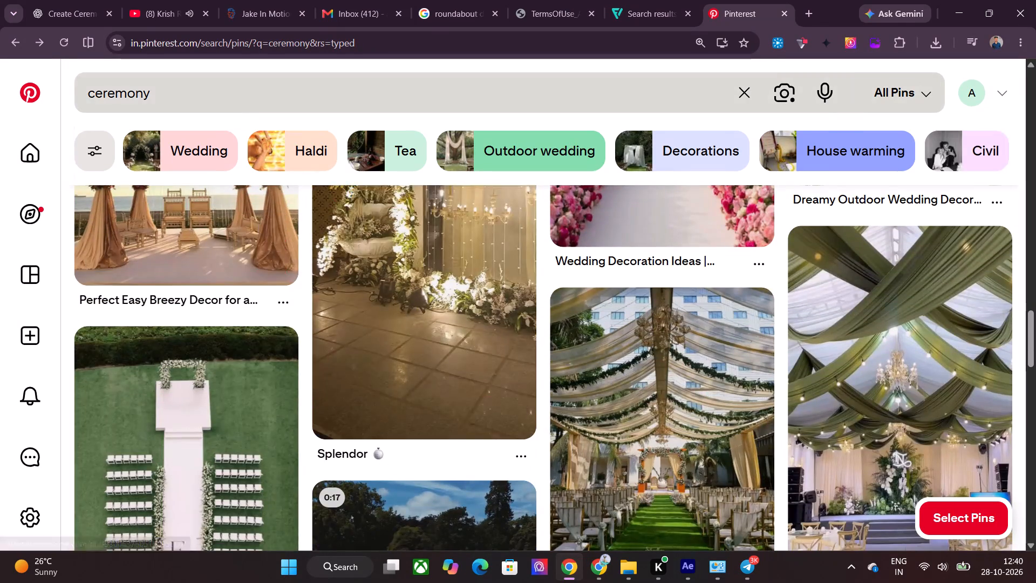
{"action": "type", "text": "hotel"}
{"action": "key", "text": "Return"}
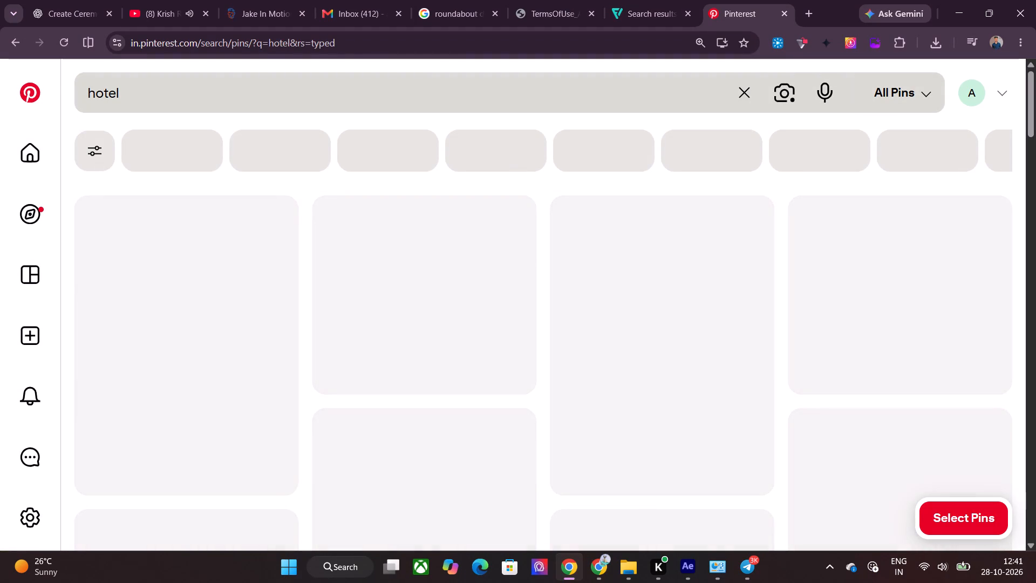
{"action": "left_click", "coordinate": [142, 91]}
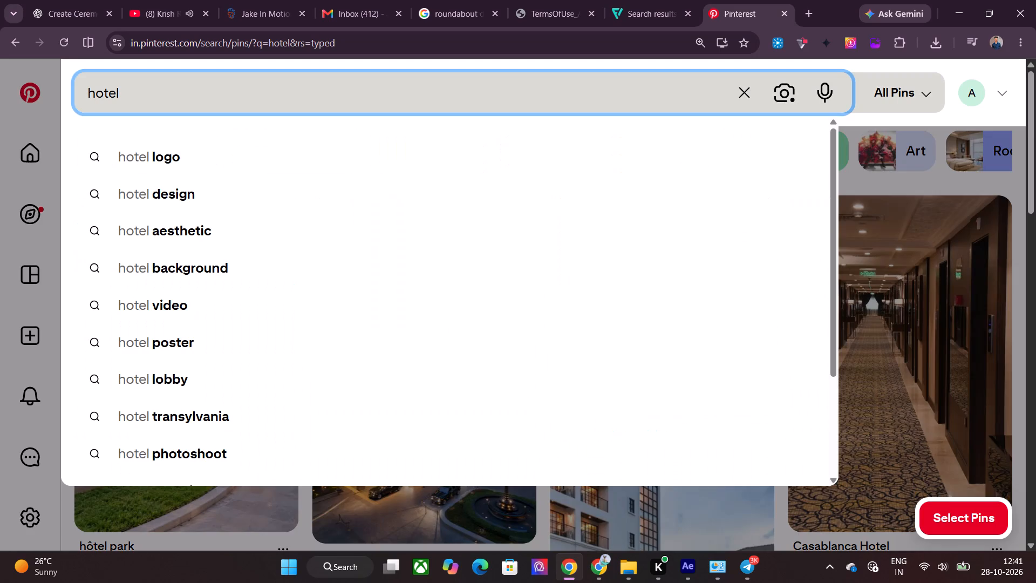
{"action": "key", "text": "space"}
{"action": "type", "text": "canada"}
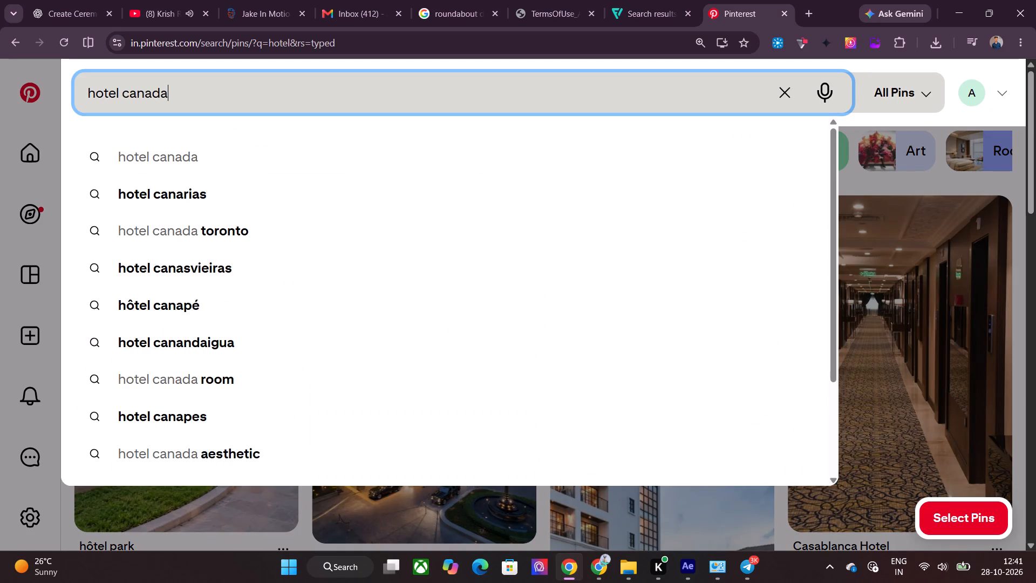
{"action": "key", "text": "Return"}
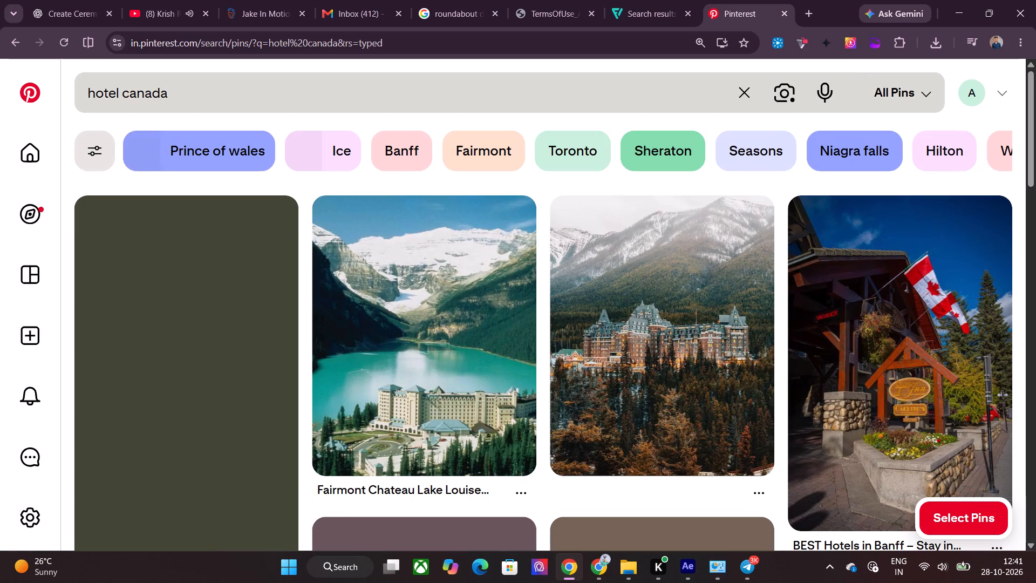
Look through the "hotel canada" pins for a suitable venue photo.
{"action": "scroll", "coordinate": [524, 286], "scroll_direction": "down", "scroll_amount": 2}
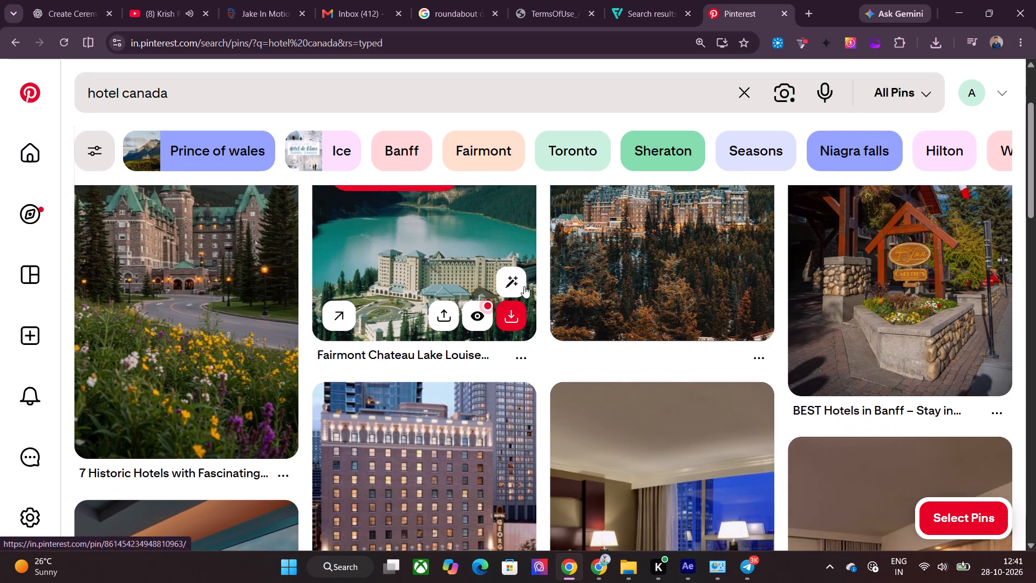
{"action": "scroll", "coordinate": [524, 286], "scroll_direction": "down", "scroll_amount": 5}
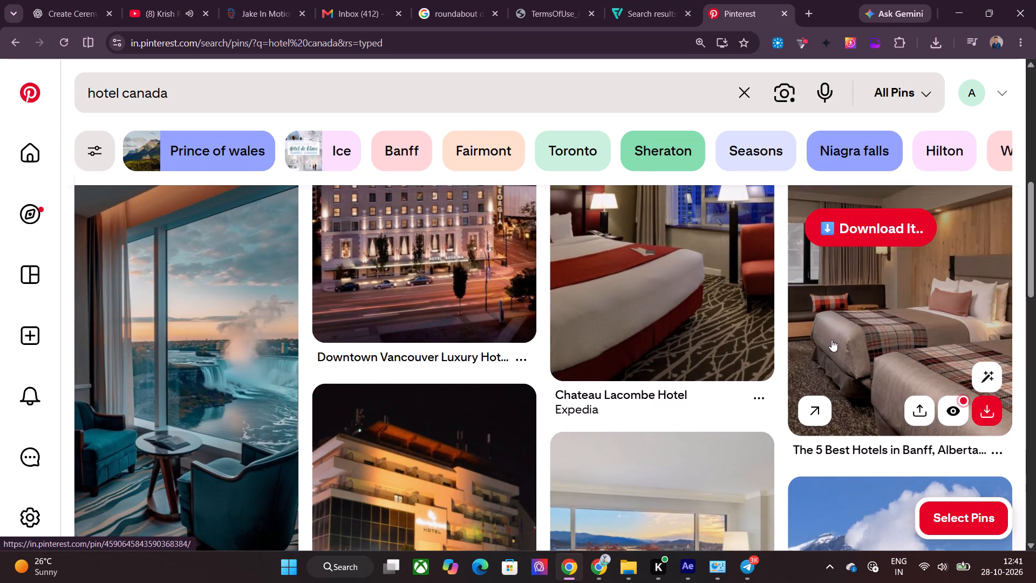
{"action": "scroll", "coordinate": [836, 334], "scroll_direction": "down", "scroll_amount": 4}
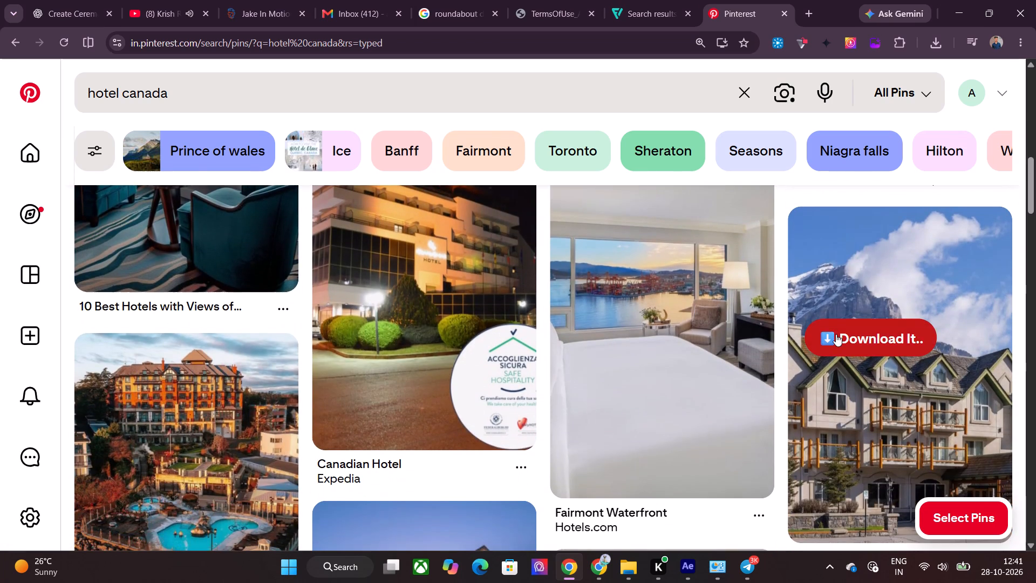
{"action": "scroll", "coordinate": [836, 334], "scroll_direction": "down", "scroll_amount": 10}
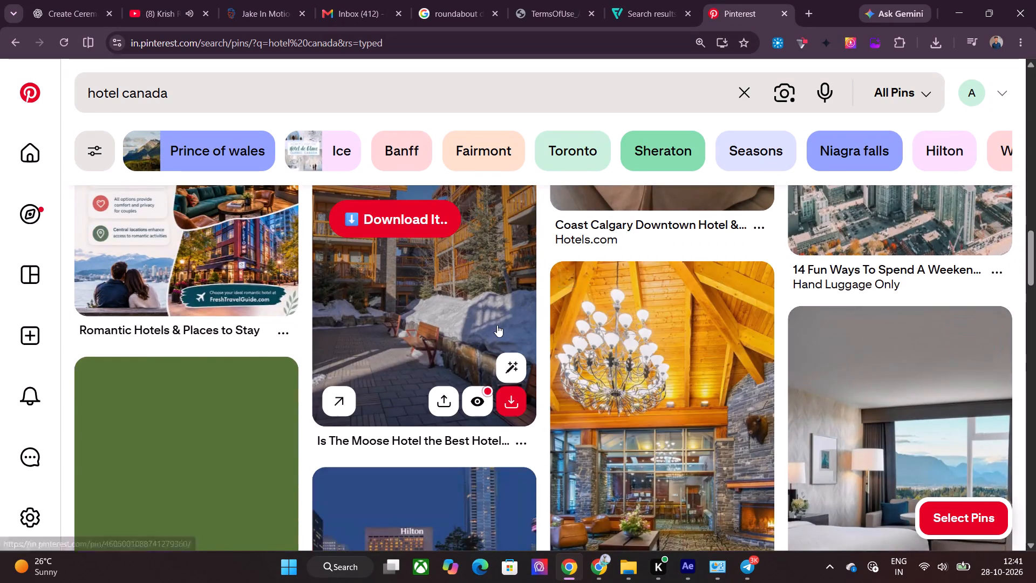
{"action": "scroll", "coordinate": [497, 325], "scroll_direction": "down", "scroll_amount": 4}
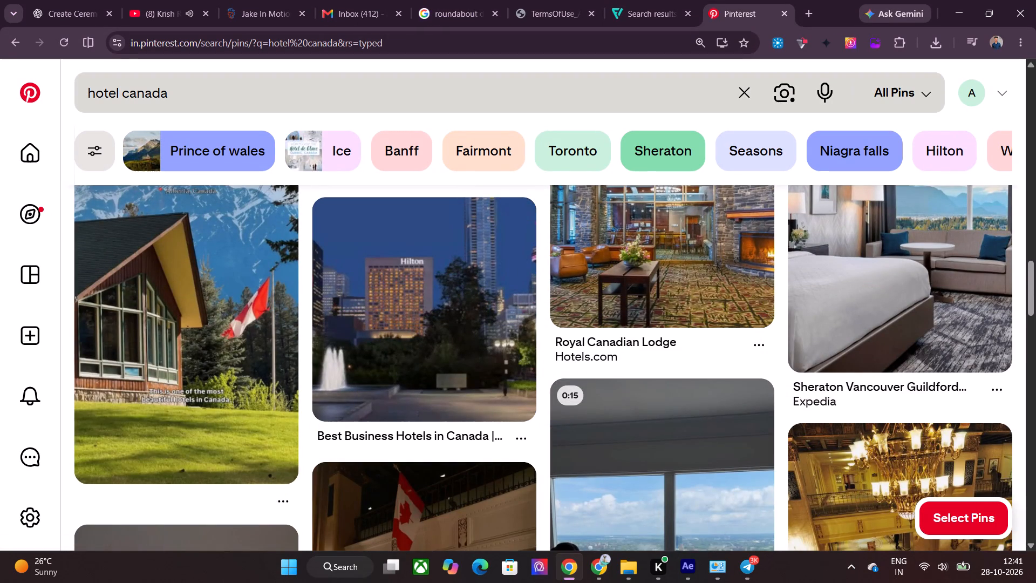
Search Pinterest for "canada hotel venue".
{"action": "left_click", "coordinate": [314, 100]}
{"action": "left_click_drag", "start_coordinate": [309, 100], "coordinate": [23, 101]}
{"action": "type", "text": "canada ho"}
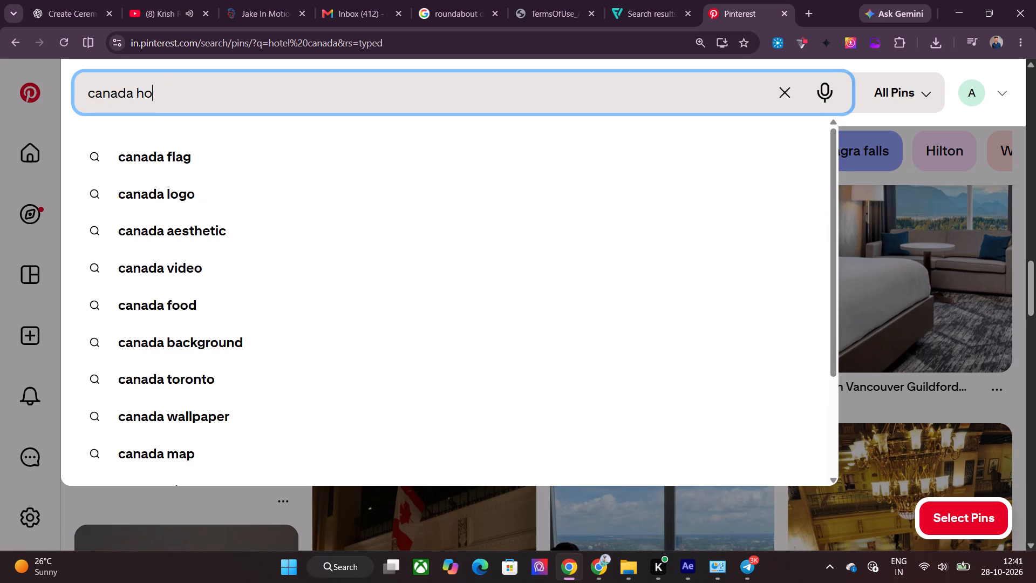
{"action": "type", "text": "tel c"}
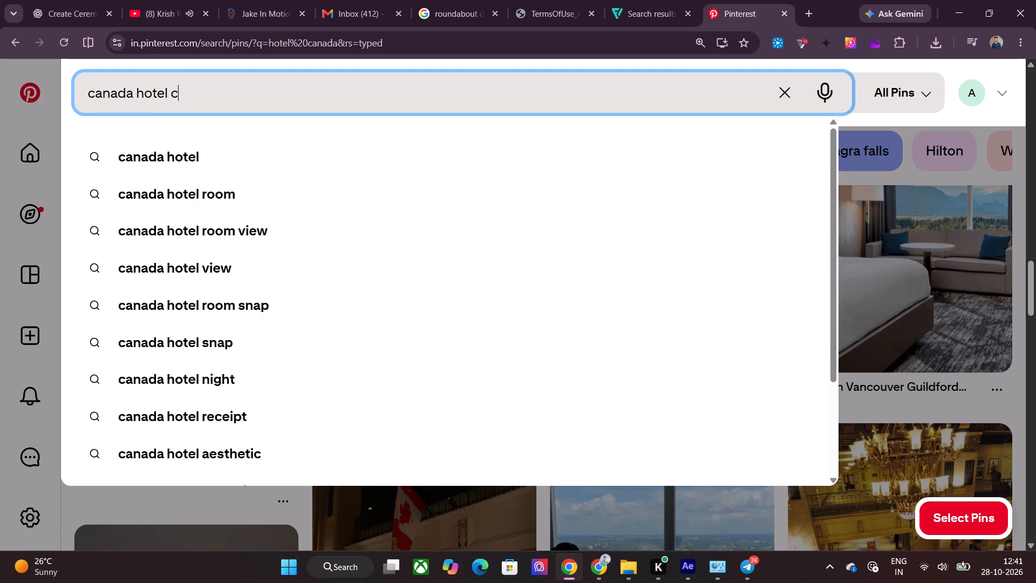
{"action": "key", "text": "BackSpace"}
{"action": "type", "text": "venue"}
{"action": "key", "text": "Return"}
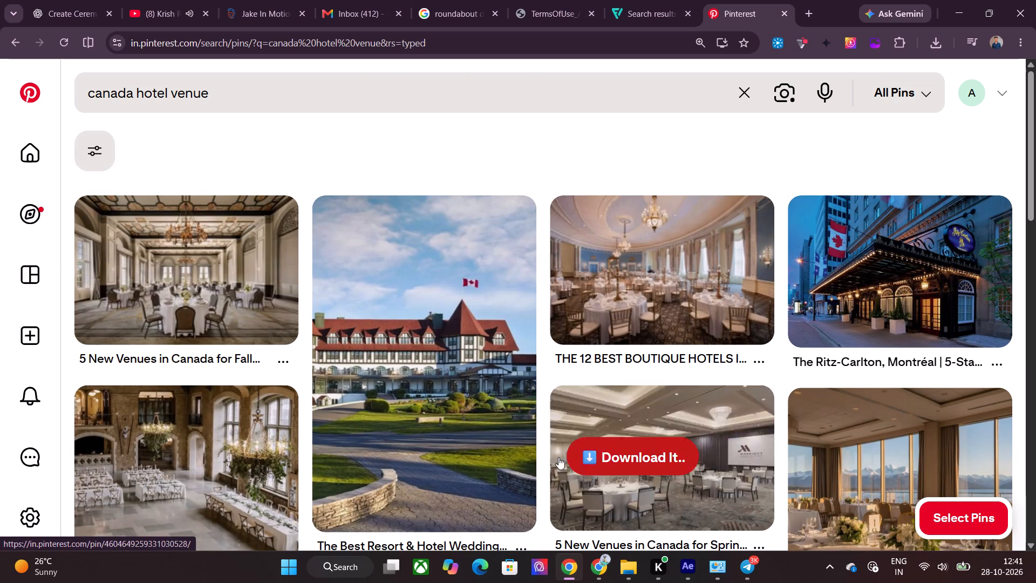
Examine the Marriott ballroom pin, the Gala 2024 banquet hall pin and their related pins for another venue photo.
{"action": "left_click", "coordinate": [612, 405]}
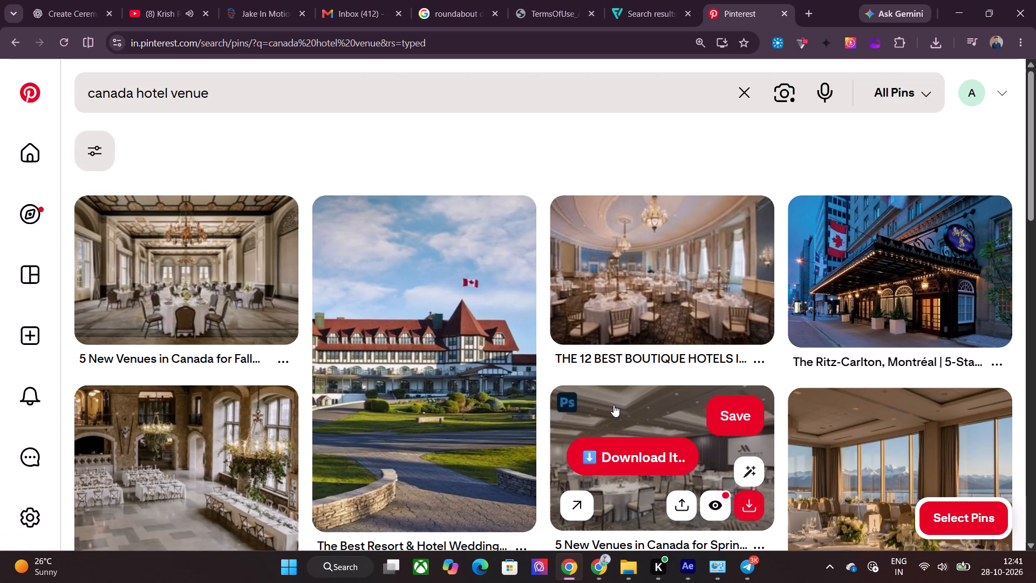
{"action": "left_click", "coordinate": [666, 408]}
{"action": "left_click", "coordinate": [728, 446]}
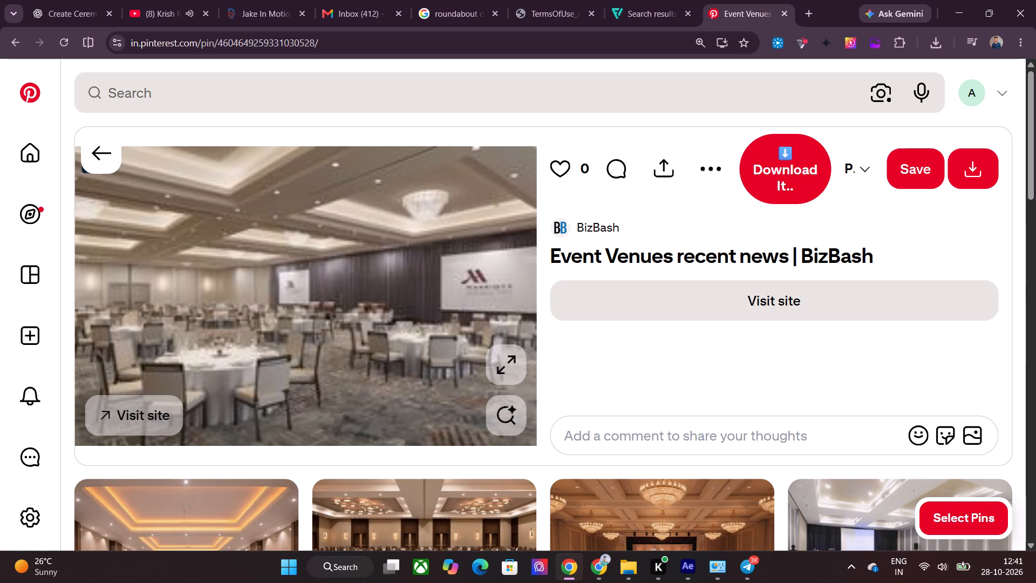
{"action": "scroll", "coordinate": [812, 394], "scroll_direction": "down", "scroll_amount": 4}
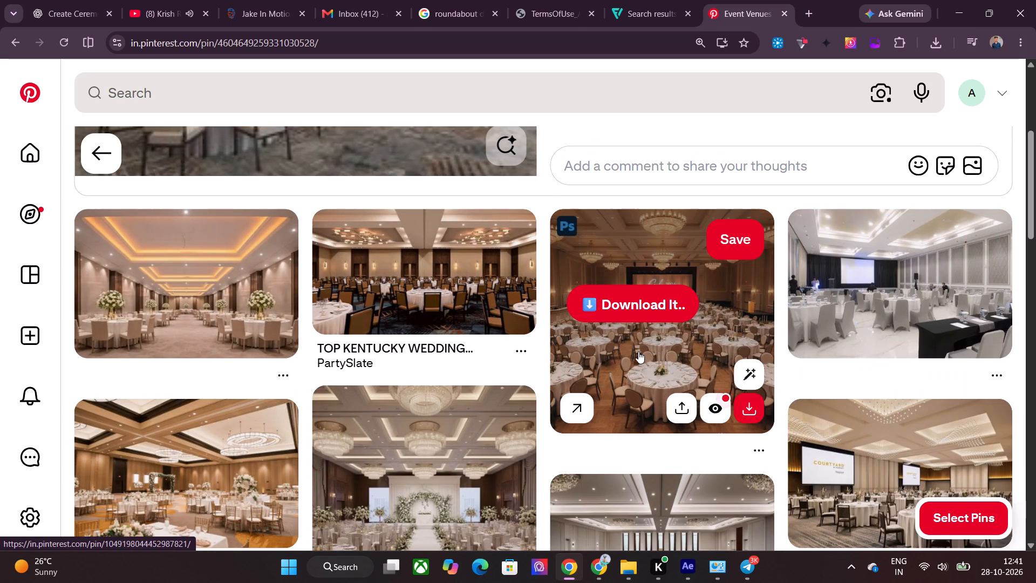
{"action": "left_click", "coordinate": [638, 351]}
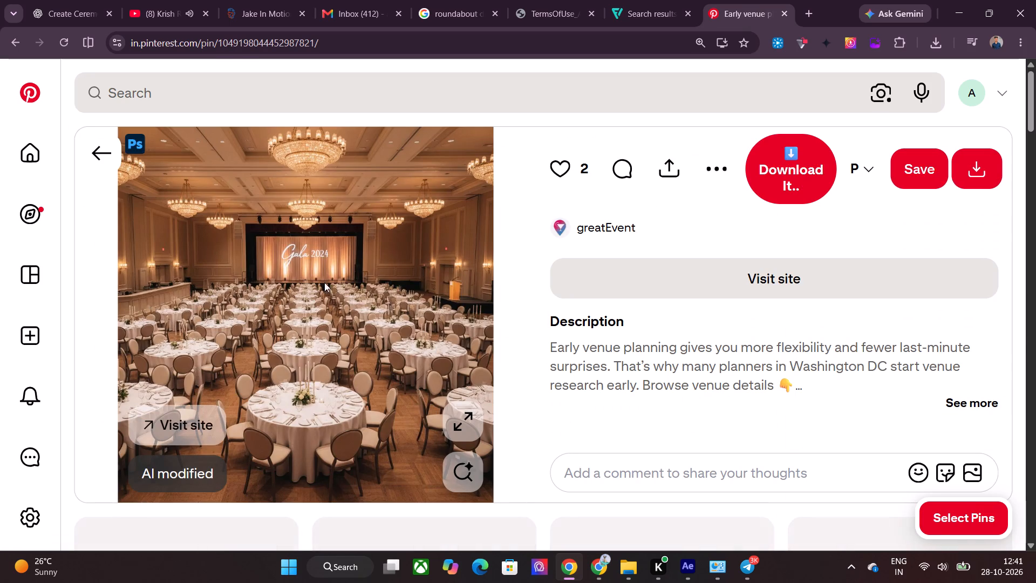
{"action": "scroll", "coordinate": [324, 280], "scroll_direction": "down", "scroll_amount": 4}
{"action": "scroll", "coordinate": [550, 325], "scroll_direction": "down", "scroll_amount": 2}
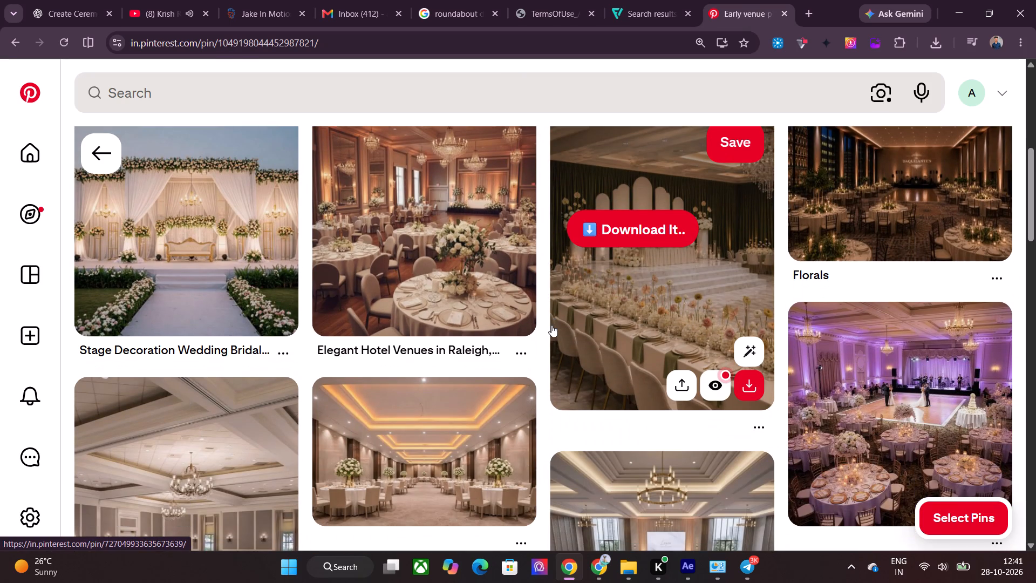
{"action": "scroll", "coordinate": [551, 325], "scroll_direction": "down", "scroll_amount": 2}
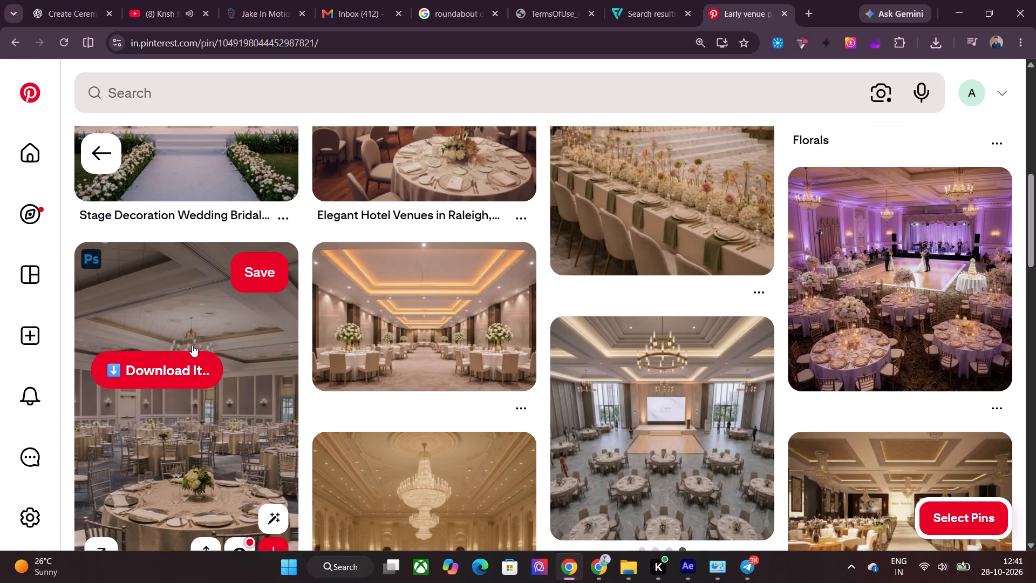
{"action": "scroll", "coordinate": [279, 347], "scroll_direction": "down", "scroll_amount": 3}
{"action": "scroll", "coordinate": [349, 357], "scroll_direction": "down", "scroll_amount": 2}
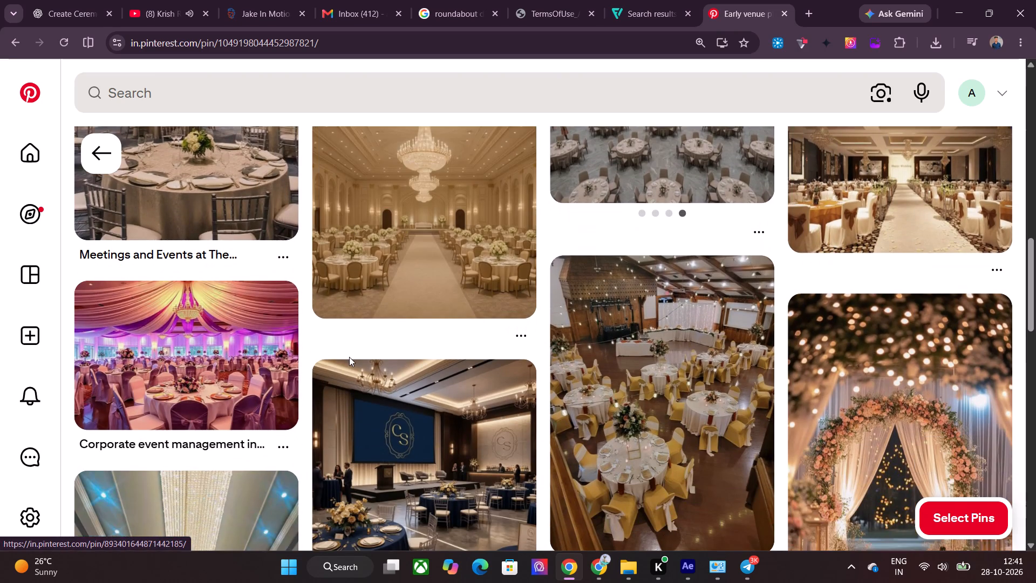
{"action": "scroll", "coordinate": [349, 357], "scroll_direction": "down", "scroll_amount": 2}
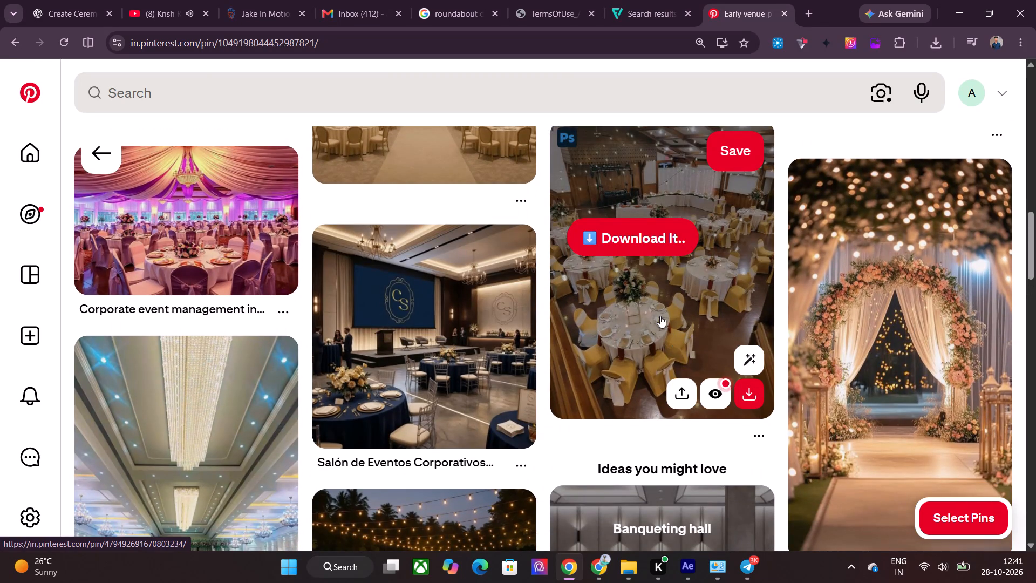
Open the pin of the wooden-floored reception hall with yellow-draped chairs and copy its image.
{"action": "left_click", "coordinate": [660, 316]}
{"action": "right_click", "coordinate": [312, 290]}
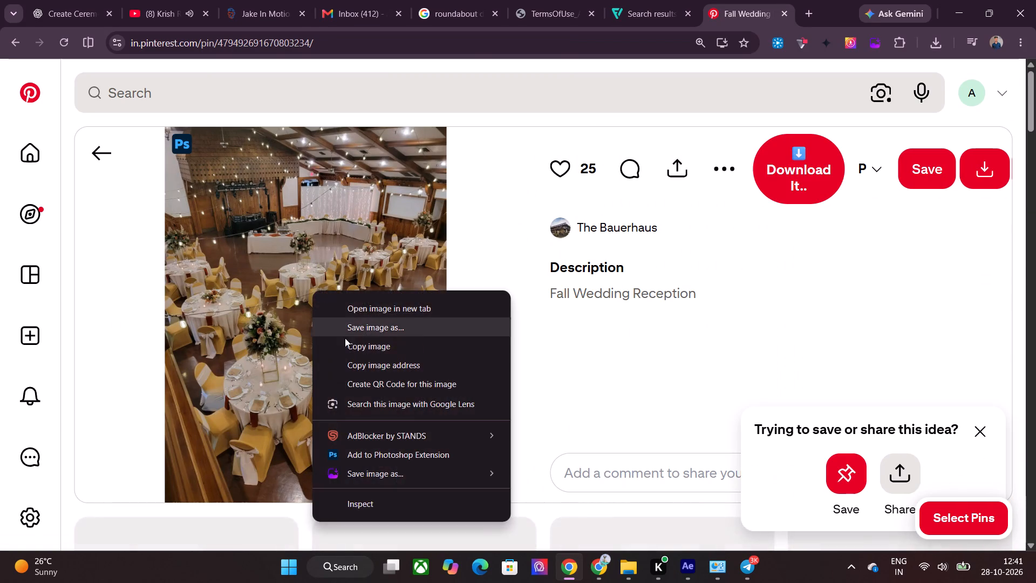
{"action": "left_click", "coordinate": [348, 342]}
In After Effects, replace the boardroom photo in the venue composition with the copied image and matte it to Shape Layer 1.
{"action": "left_click", "coordinate": [689, 562]}
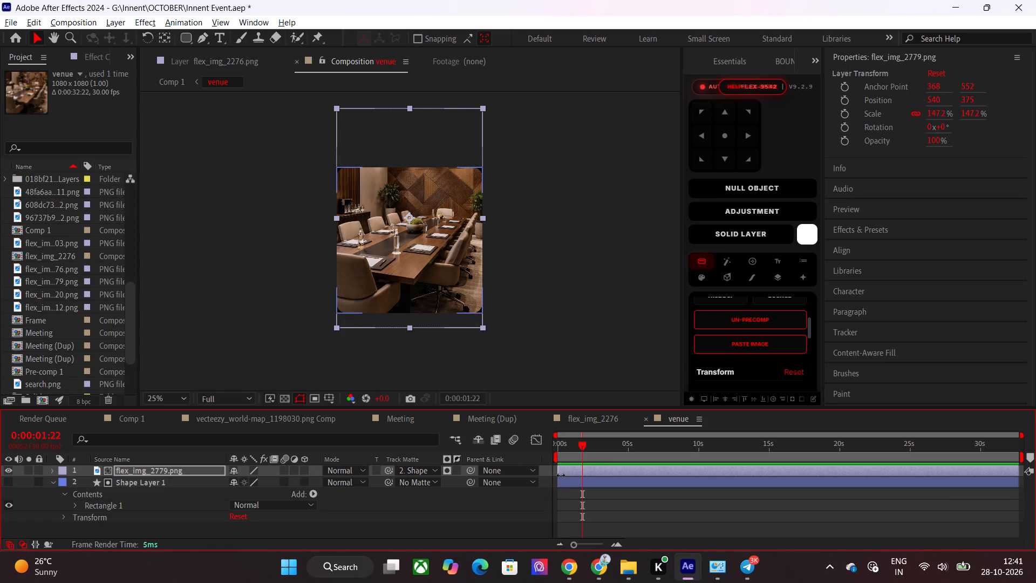
{"action": "key", "text": "Delete"}
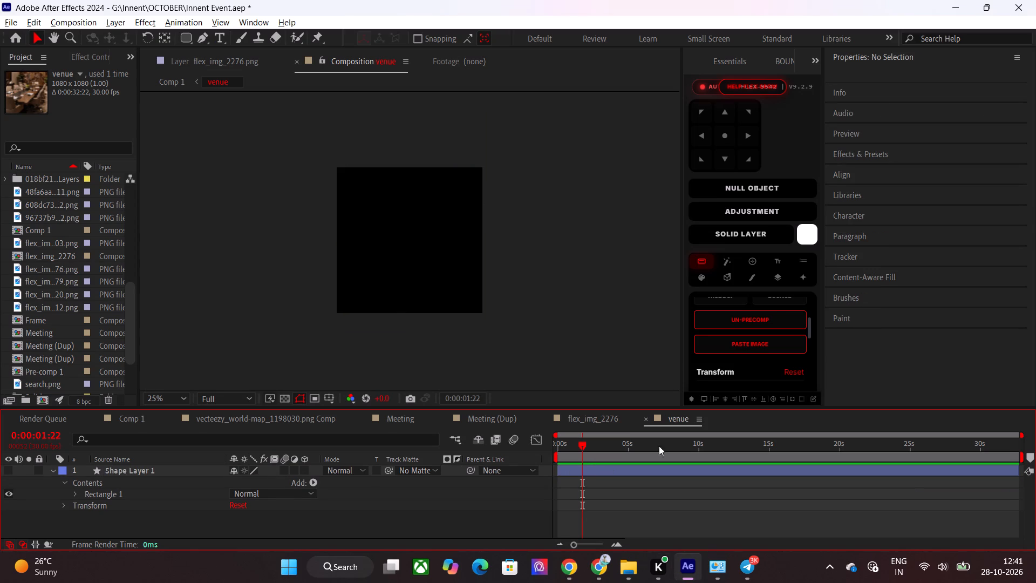
{"action": "left_click", "coordinate": [751, 326]}
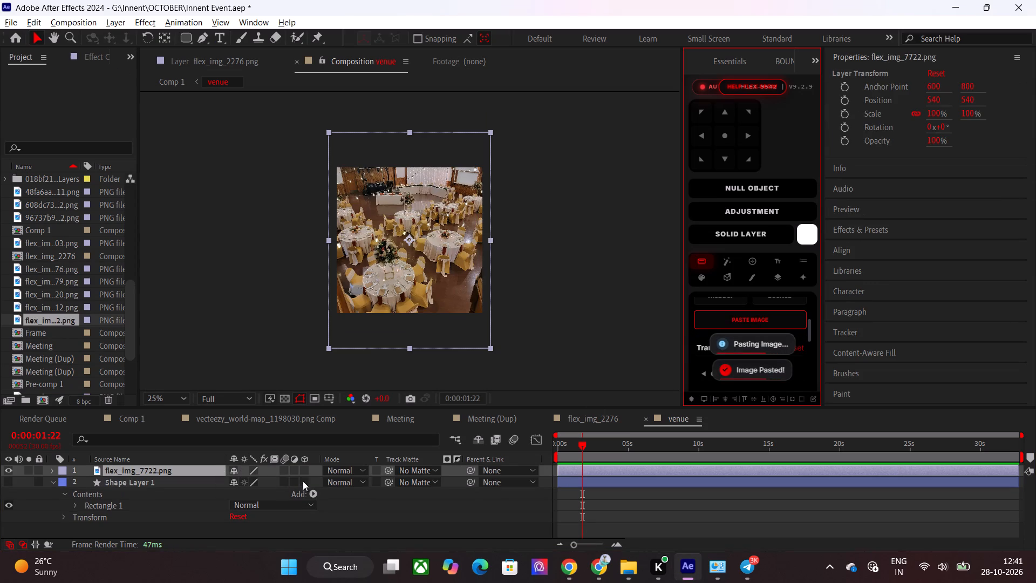
{"action": "left_click_drag", "start_coordinate": [386, 469], "coordinate": [198, 480]}
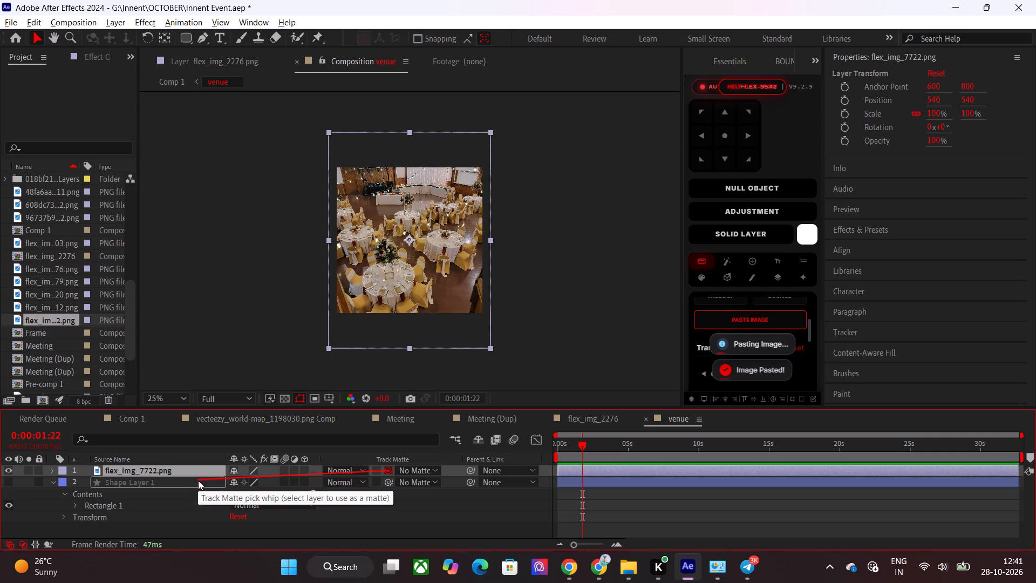
{"action": "left_click_drag", "start_coordinate": [198, 480], "coordinate": [198, 481]}
In Comp 1, create an independent duplicate of the venue precomp, keeping its new photo, and reopen the original venue composition.
{"action": "left_click", "coordinate": [148, 422]}
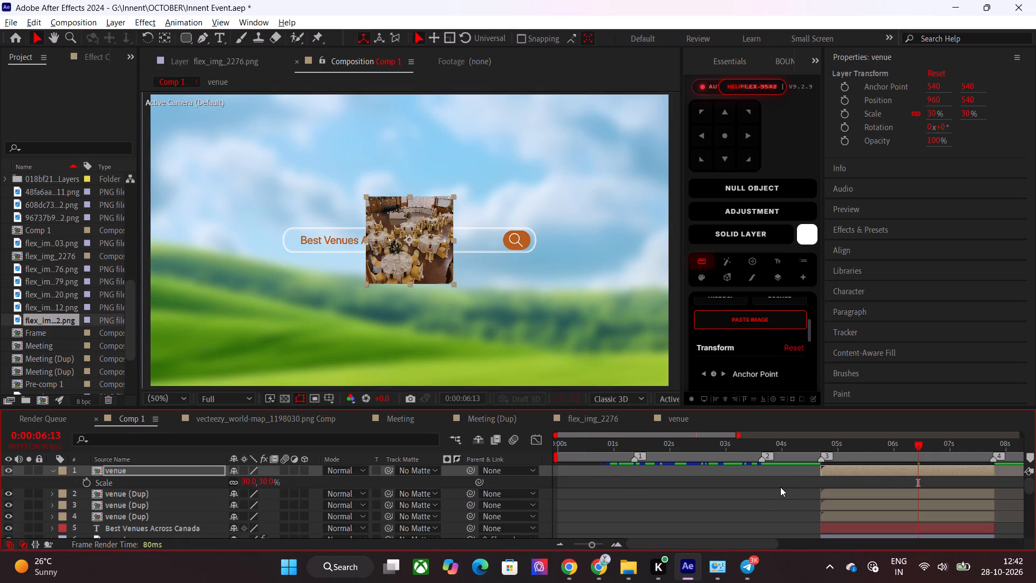
{"action": "left_click", "coordinate": [717, 299]}
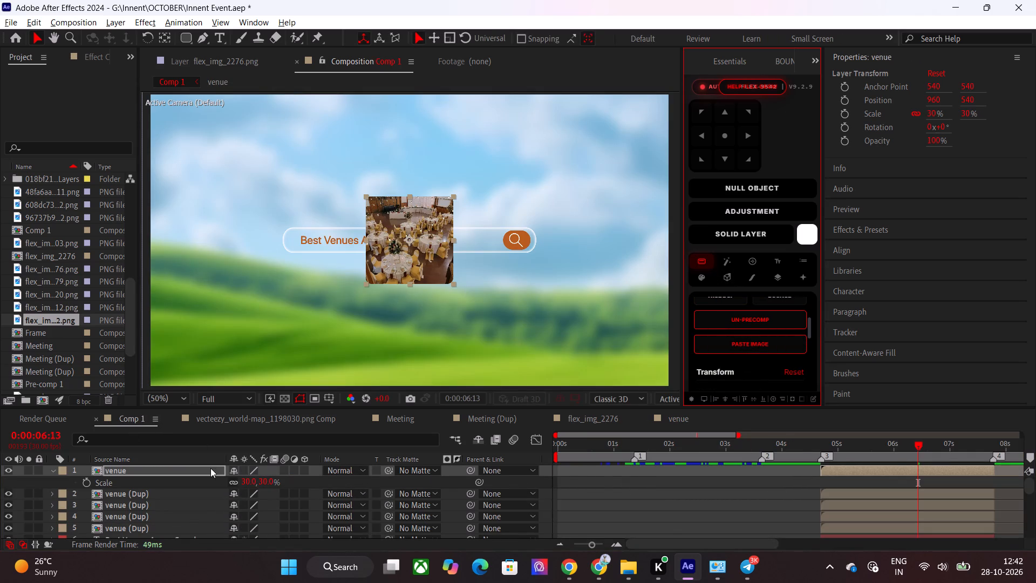
{"action": "double_click", "coordinate": [209, 468]}
Return to Pinterest in Chrome and look through the pins related to the Fall Wedding Reception photo for another venue.
{"action": "left_click", "coordinate": [578, 567]}
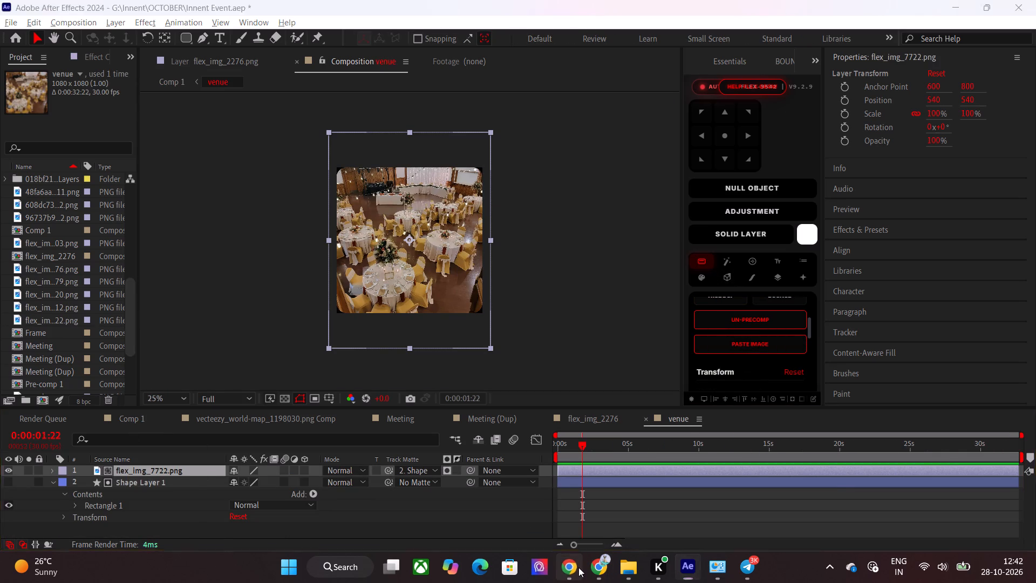
{"action": "scroll", "coordinate": [582, 360], "scroll_direction": "down", "scroll_amount": 10}
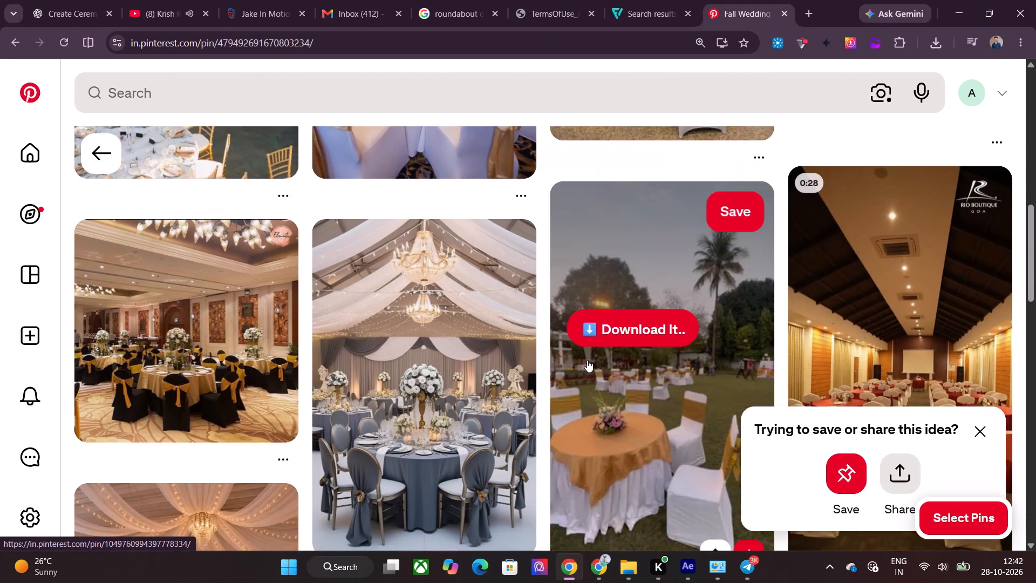
{"action": "scroll", "coordinate": [587, 360], "scroll_direction": "down", "scroll_amount": 19}
{"action": "scroll", "coordinate": [589, 360], "scroll_direction": "down", "scroll_amount": 5}
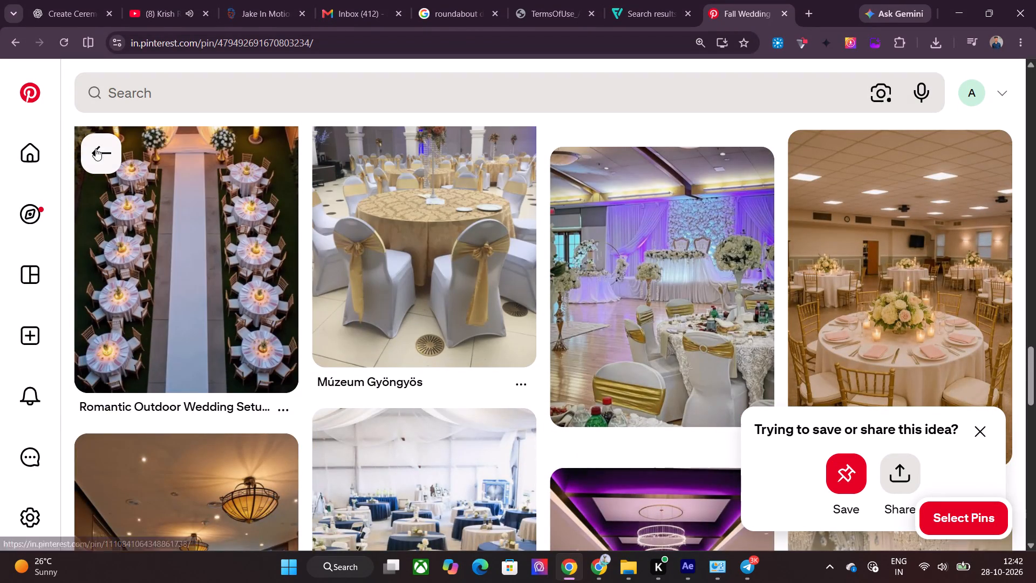
Search Pinterest for "canada hotel hall".
{"action": "left_click", "coordinate": [156, 92]}
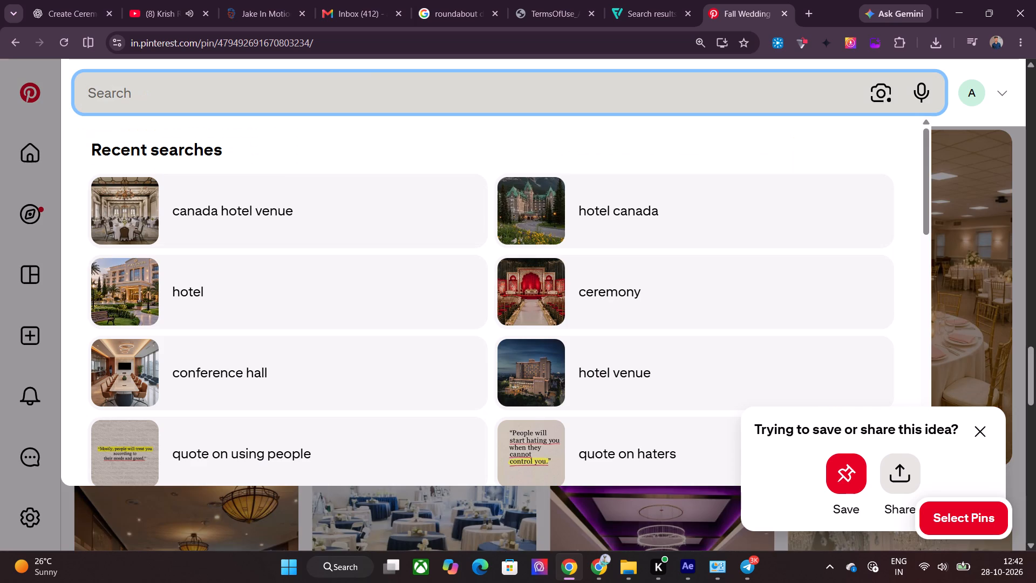
{"action": "type", "text": "cana dal"}
{"action": "key", "text": "BackSpace"}
{"action": "key", "text": "BackSpace"}
{"action": "key", "text": "BackSpace"}
{"action": "type", "text": "a hotr"}
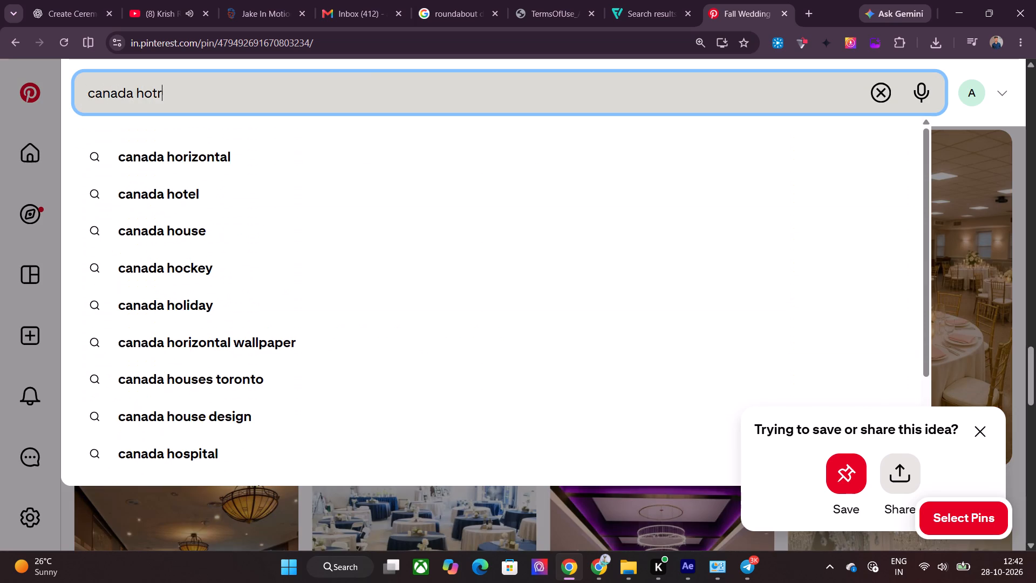
{"action": "key", "text": "BackSpace"}
{"action": "type", "text": "el hall"}
{"action": "key", "text": "Return"}
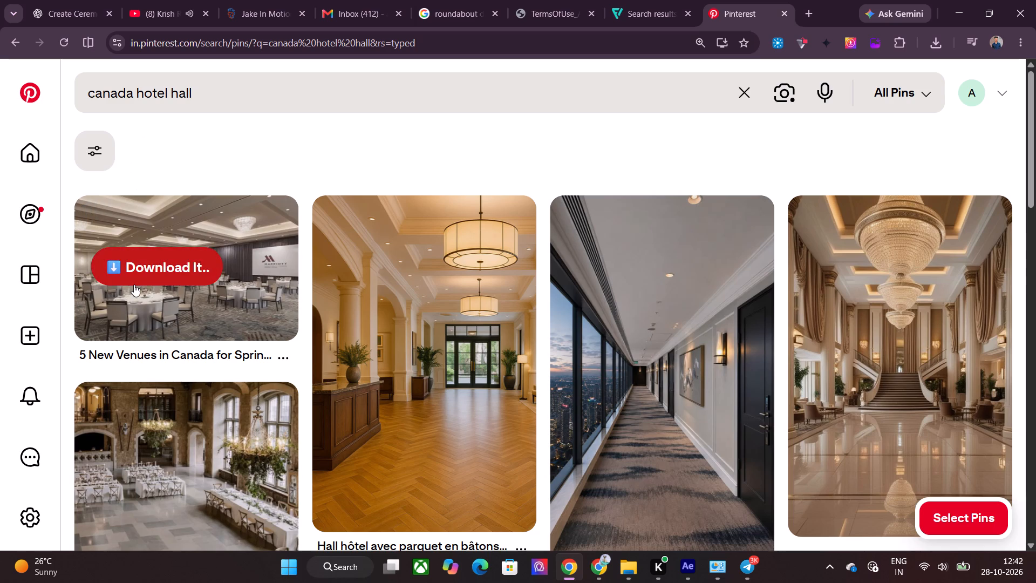
Open The Banff Hotel pin with the long banquet tables and copy its image.
{"action": "scroll", "coordinate": [134, 284], "scroll_direction": "down", "scroll_amount": 1}
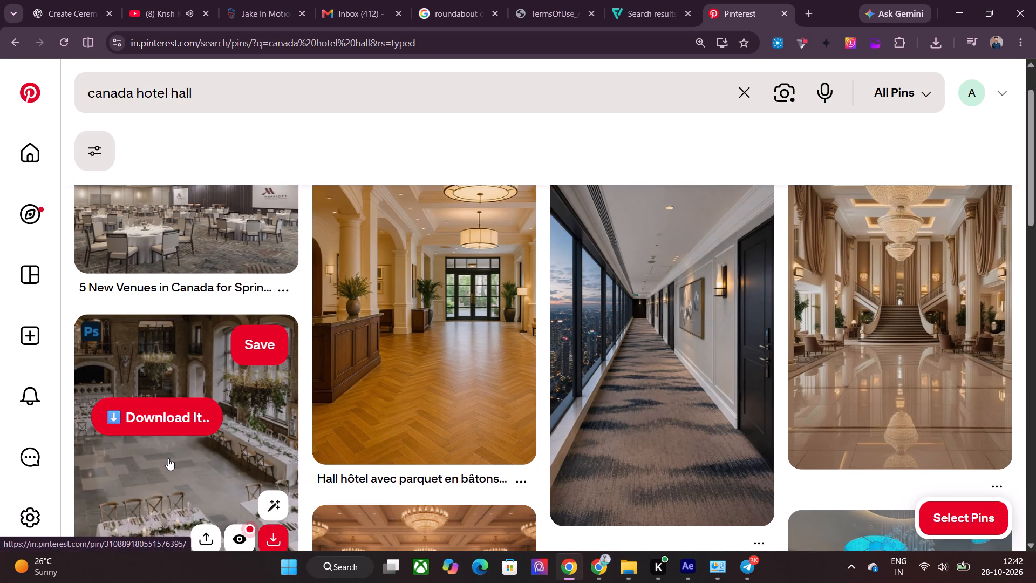
{"action": "left_click", "coordinate": [168, 458]}
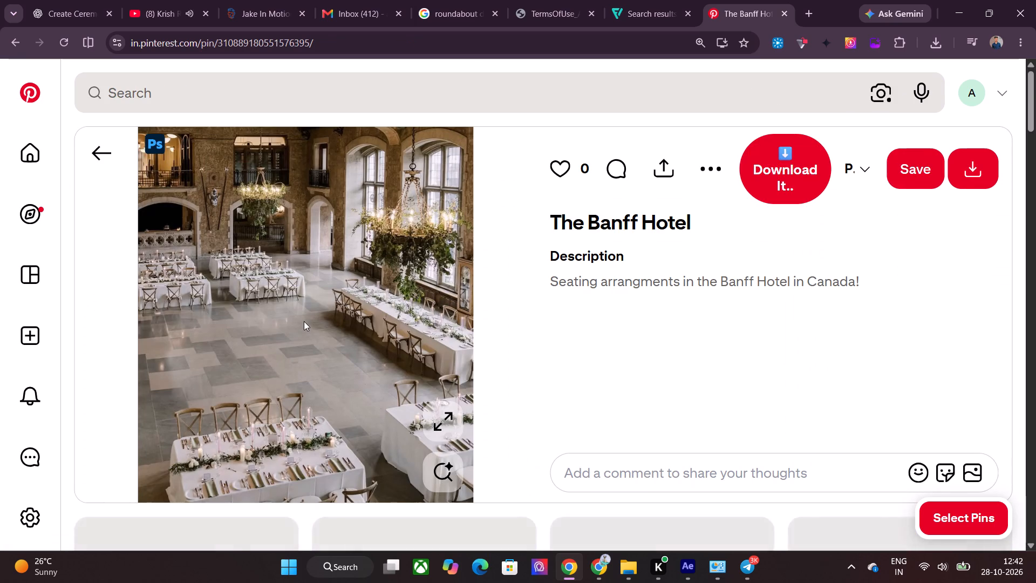
{"action": "right_click", "coordinate": [313, 295]}
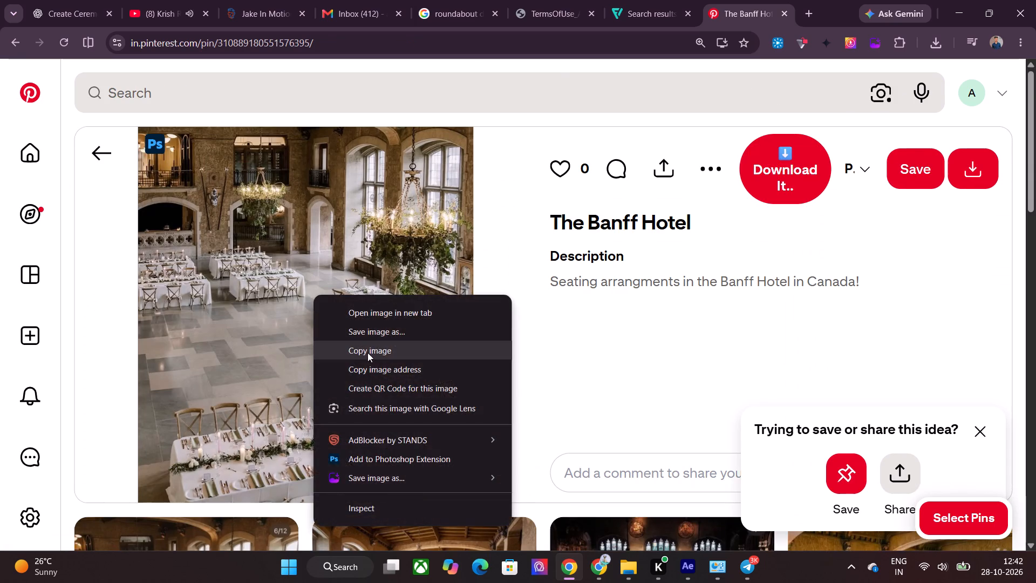
{"action": "left_click", "coordinate": [370, 355]}
{"action": "scroll", "coordinate": [576, 340], "scroll_direction": "down", "scroll_amount": 5}
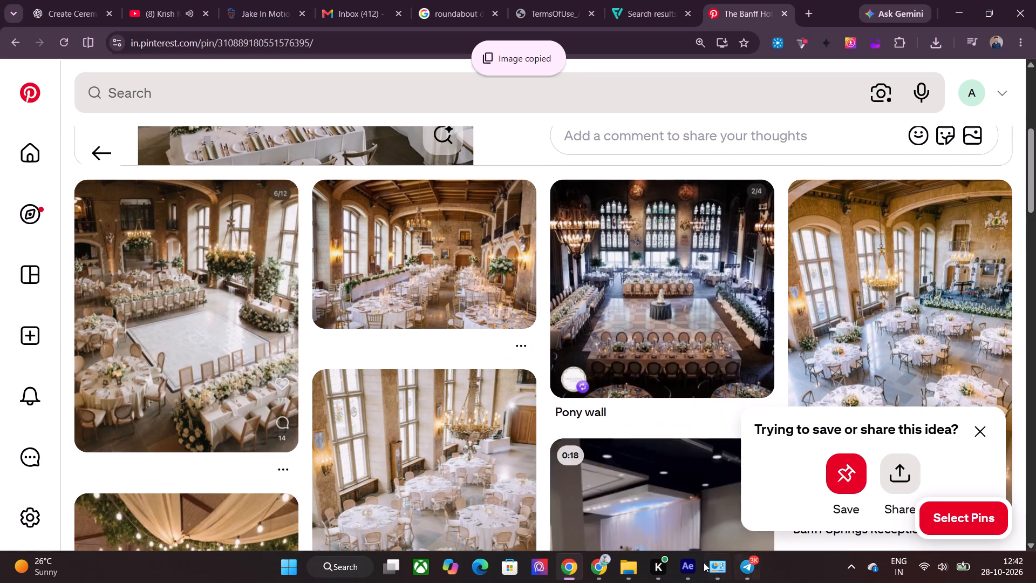
In After Effects, replace the venue composition's photo with the copied Banff Hotel image, filling the comp and matted to Shape Layer 1.
{"action": "left_click", "coordinate": [693, 560]}
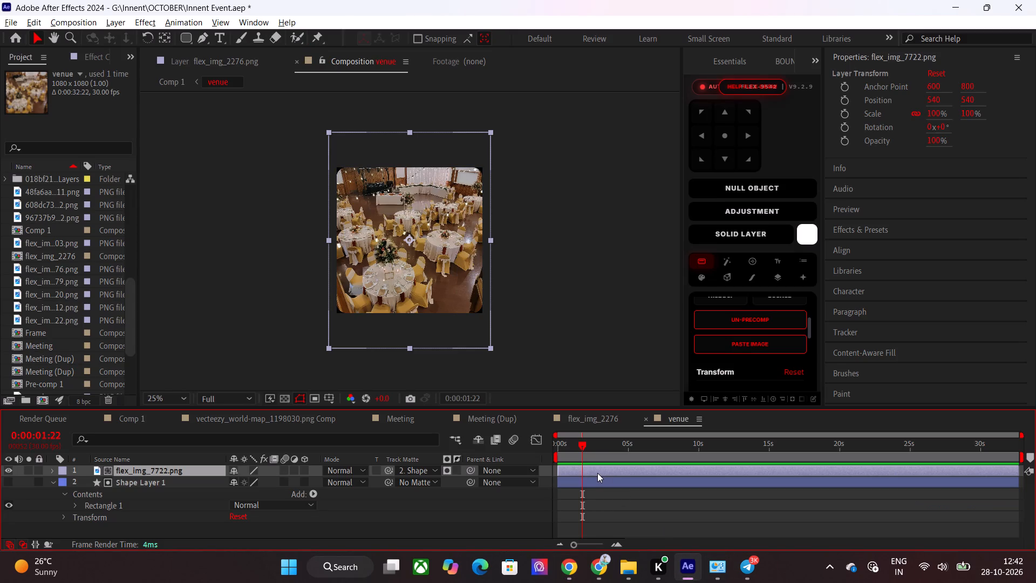
{"action": "key", "text": "Delete"}
{"action": "left_click", "coordinate": [749, 317]}
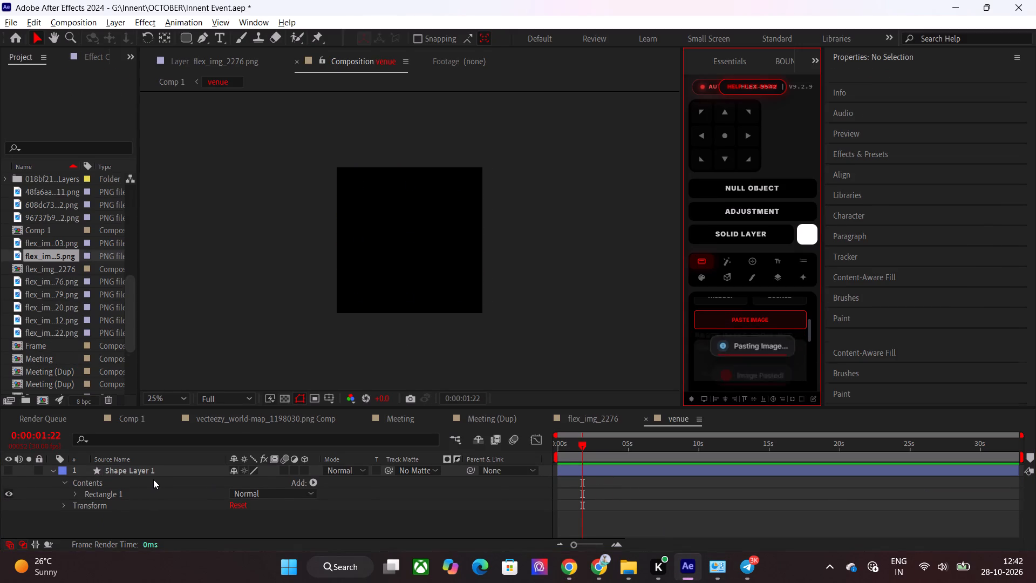
{"action": "left_click", "coordinate": [798, 396]}
{"action": "left_click_drag", "start_coordinate": [391, 471], "coordinate": [183, 495]}
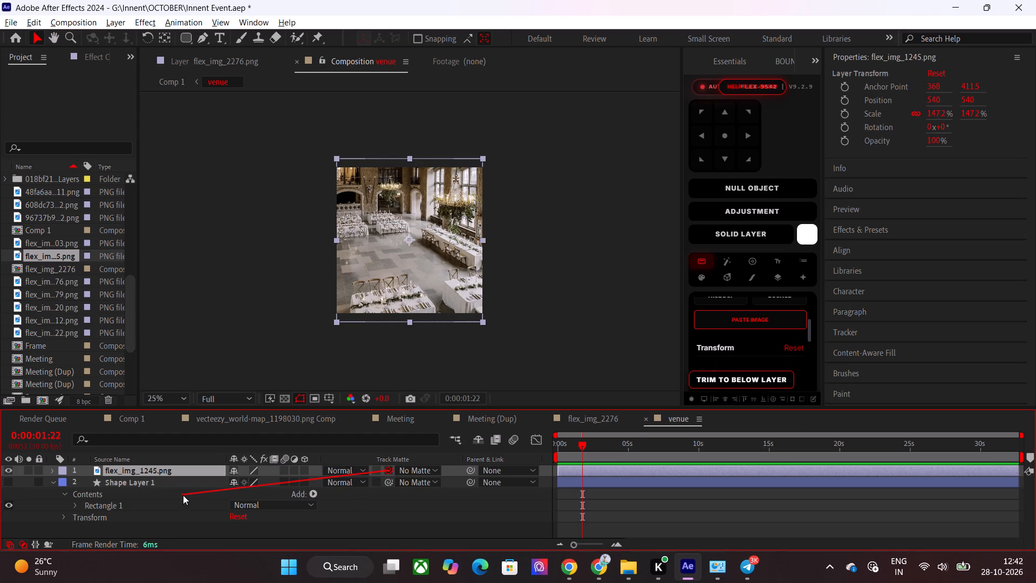
{"action": "left_click_drag", "start_coordinate": [183, 495], "coordinate": [176, 484]}
In Comp 1, create an unlinked true duplicate of the venue precomp with the Banff photo, and reopen the original venue composition.
{"action": "left_click", "coordinate": [139, 419]}
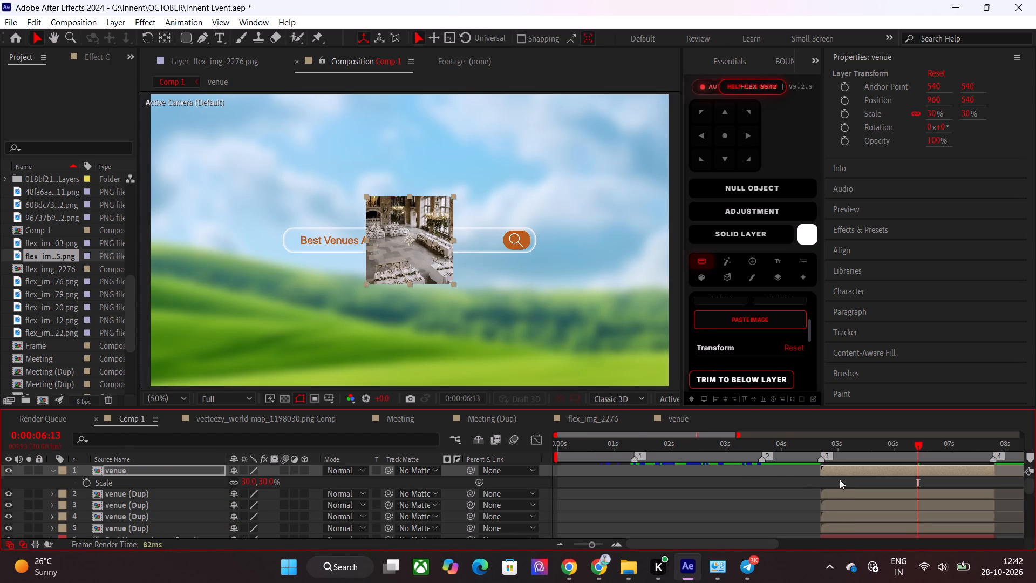
{"action": "left_click", "coordinate": [724, 296]}
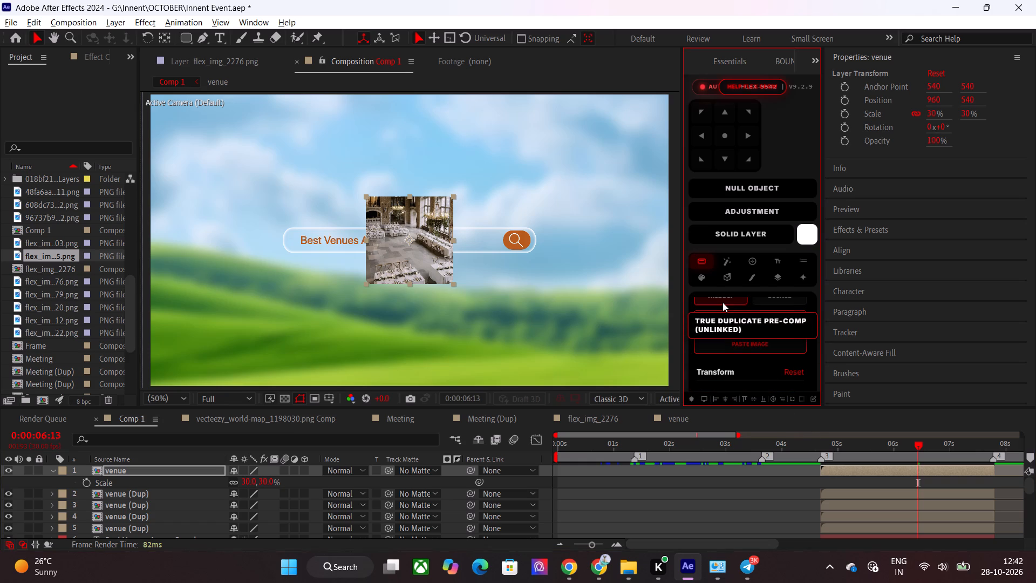
{"action": "left_click", "coordinate": [723, 302]}
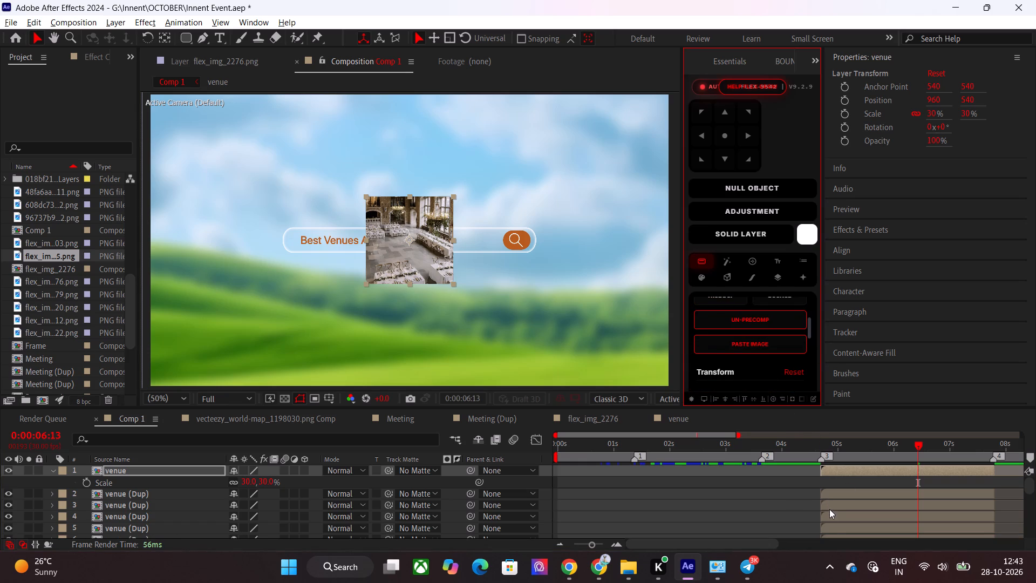
{"action": "scroll", "coordinate": [826, 511], "scroll_direction": "down", "scroll_amount": 1}
{"action": "scroll", "coordinate": [828, 509], "scroll_direction": "up", "scroll_amount": 2}
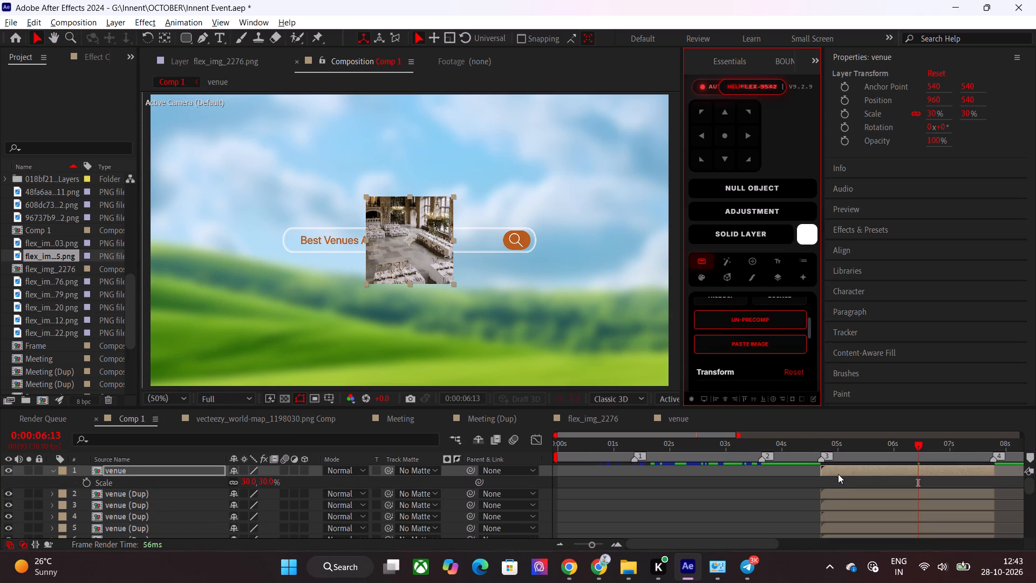
{"action": "double_click", "coordinate": [840, 472]}
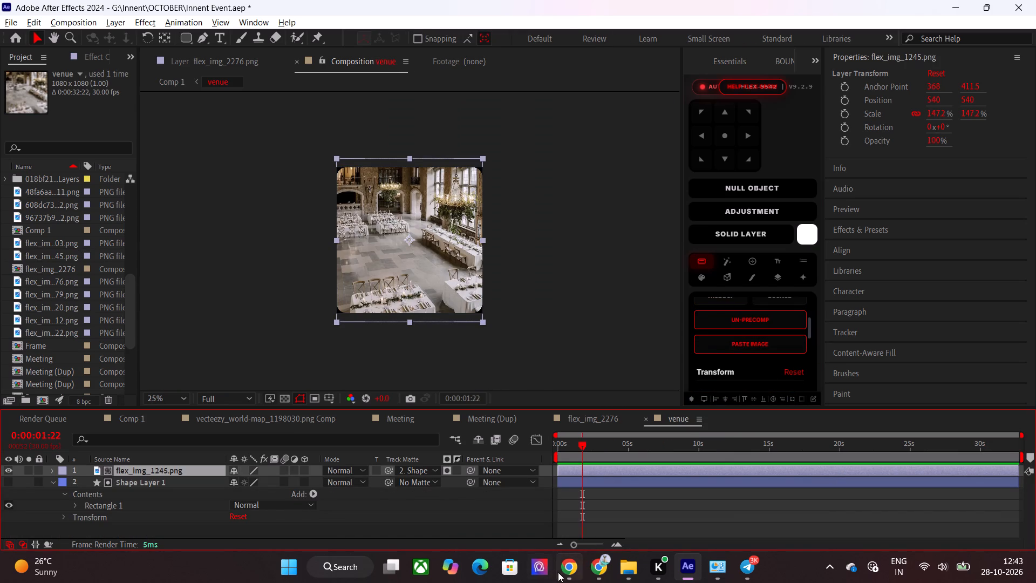
Return to Pinterest in Chrome and search for "canada hotel".
{"action": "left_click", "coordinate": [571, 564]}
{"action": "scroll", "coordinate": [502, 363], "scroll_direction": "down", "scroll_amount": 6}
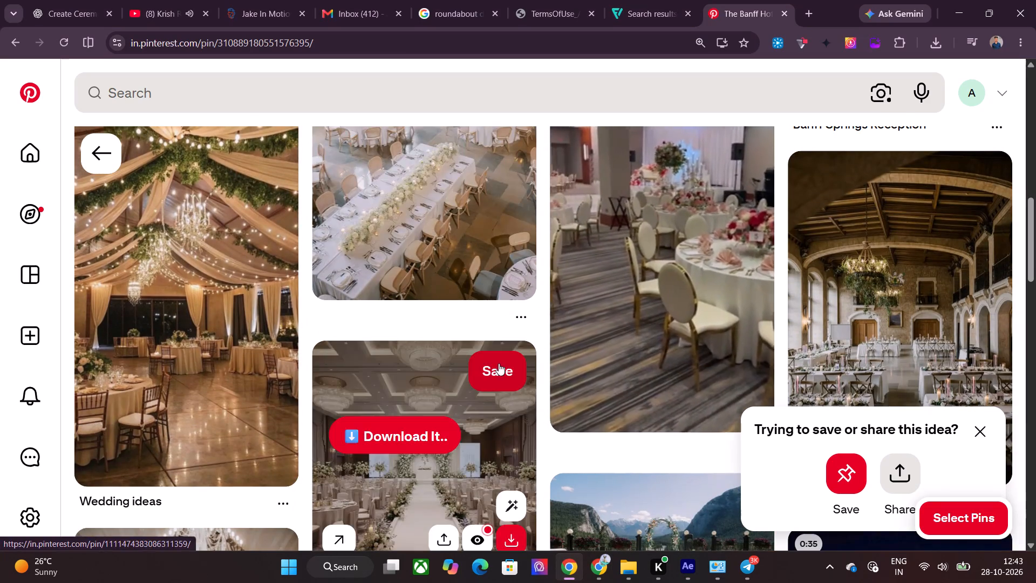
{"action": "left_click", "coordinate": [257, 93]}
{"action": "type", "text": "canada hotel"}
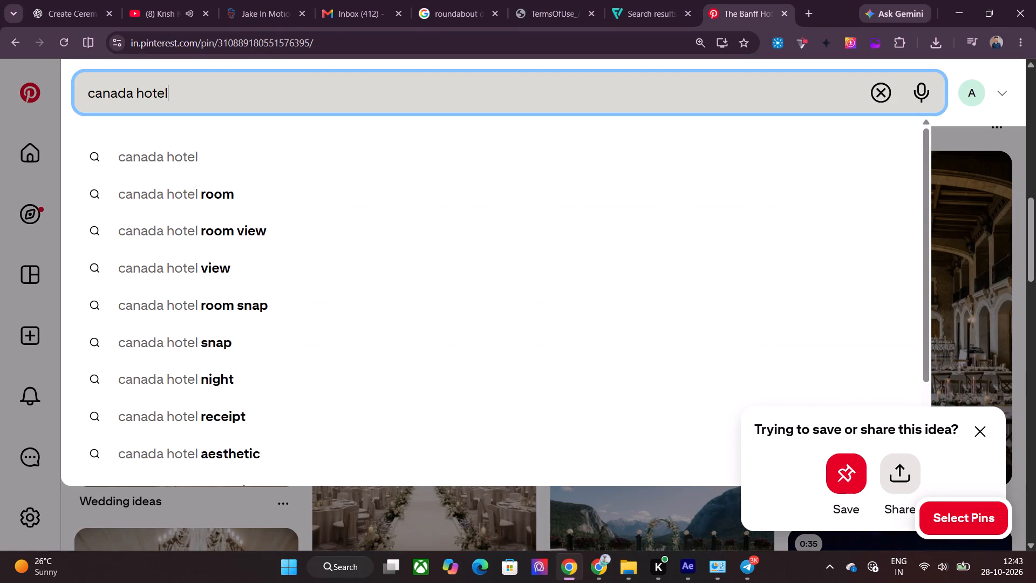
{"action": "key", "text": "Return"}
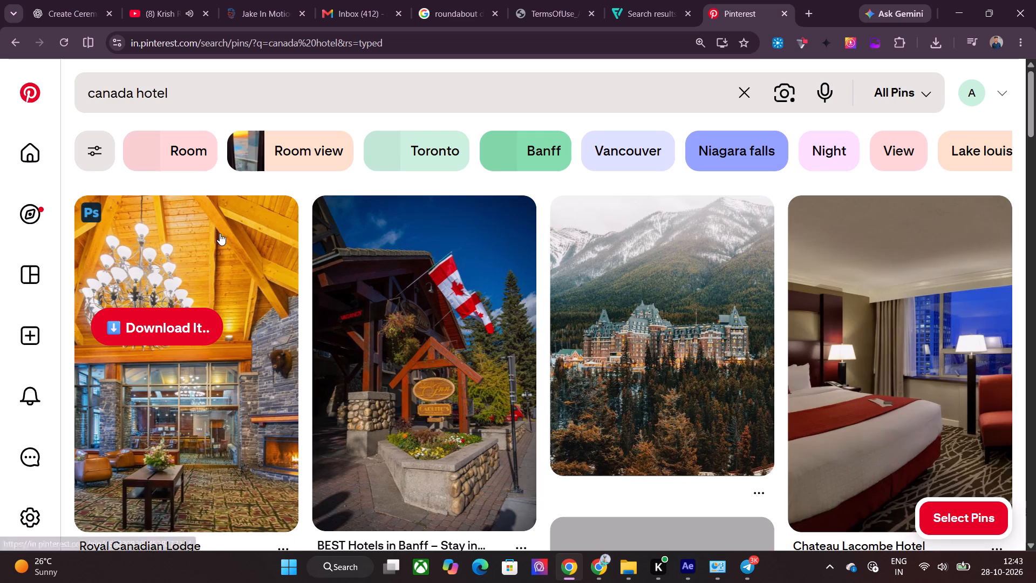
Look through the "canada hotel" pins for another suitable venue photo.
{"action": "scroll", "coordinate": [554, 296], "scroll_direction": "down", "scroll_amount": 6}
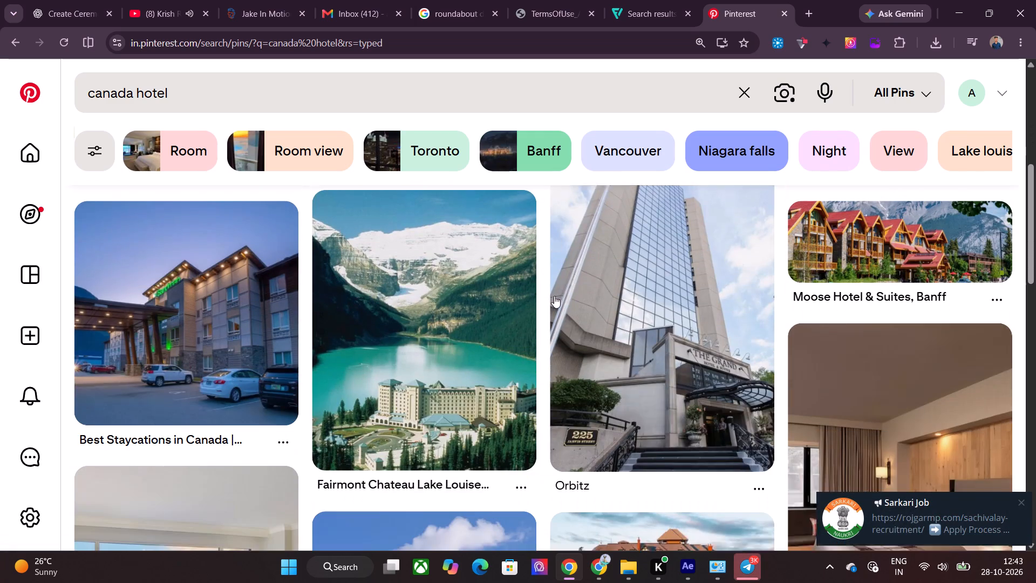
{"action": "scroll", "coordinate": [554, 296], "scroll_direction": "down", "scroll_amount": 3}
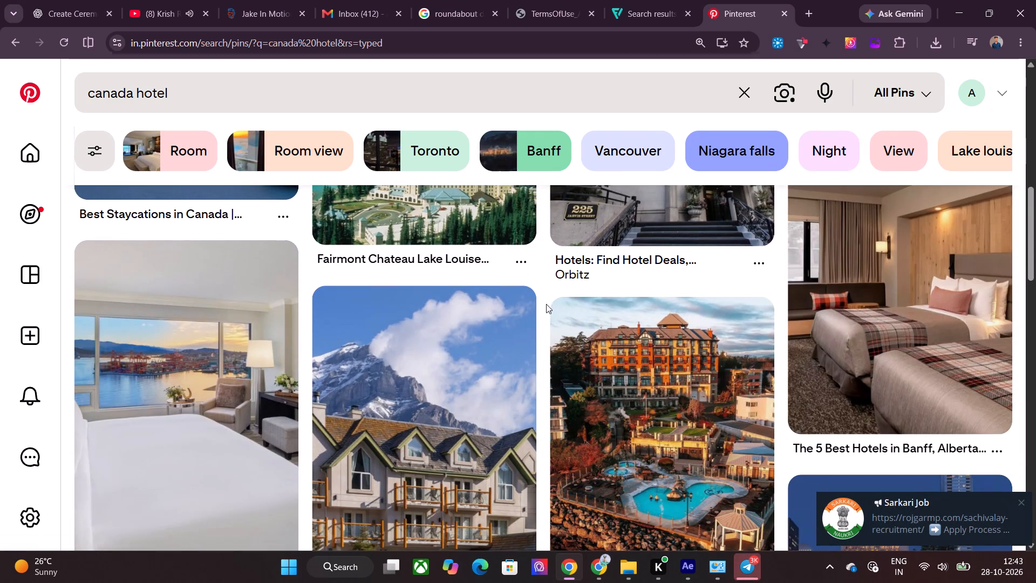
{"action": "scroll", "coordinate": [546, 304], "scroll_direction": "down", "scroll_amount": 9}
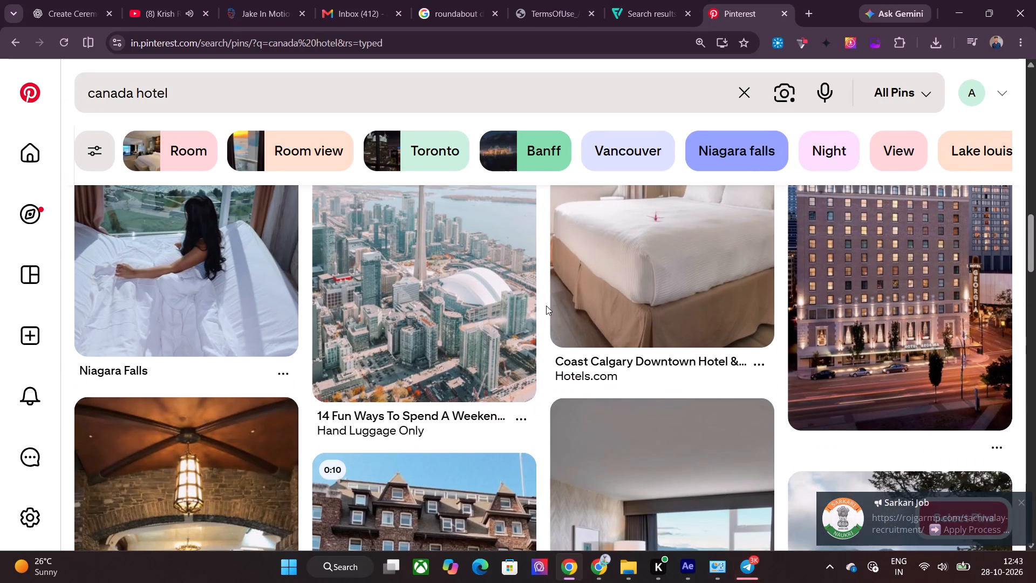
{"action": "scroll", "coordinate": [546, 306], "scroll_direction": "down", "scroll_amount": 5}
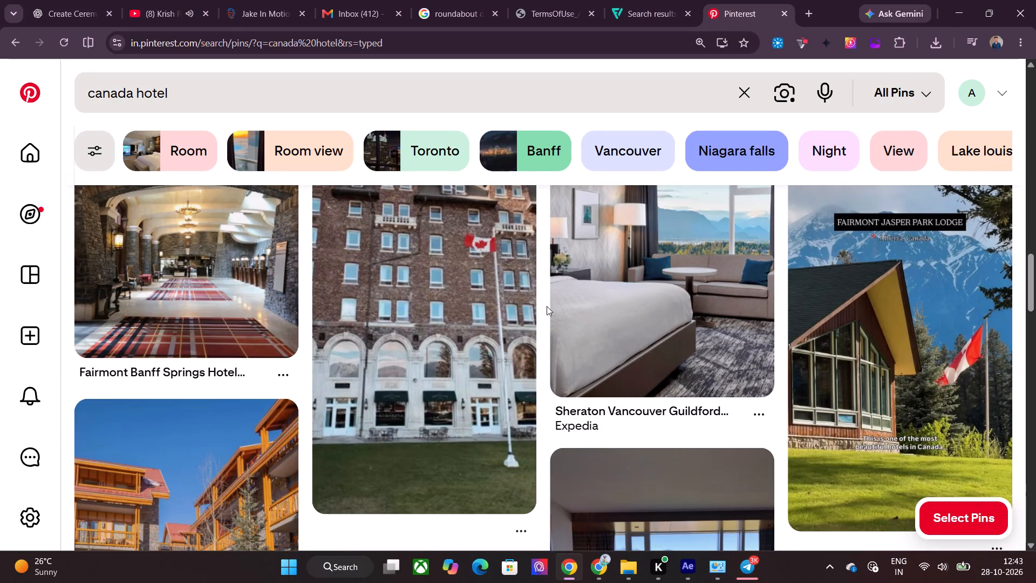
{"action": "scroll", "coordinate": [547, 306], "scroll_direction": "down", "scroll_amount": 9}
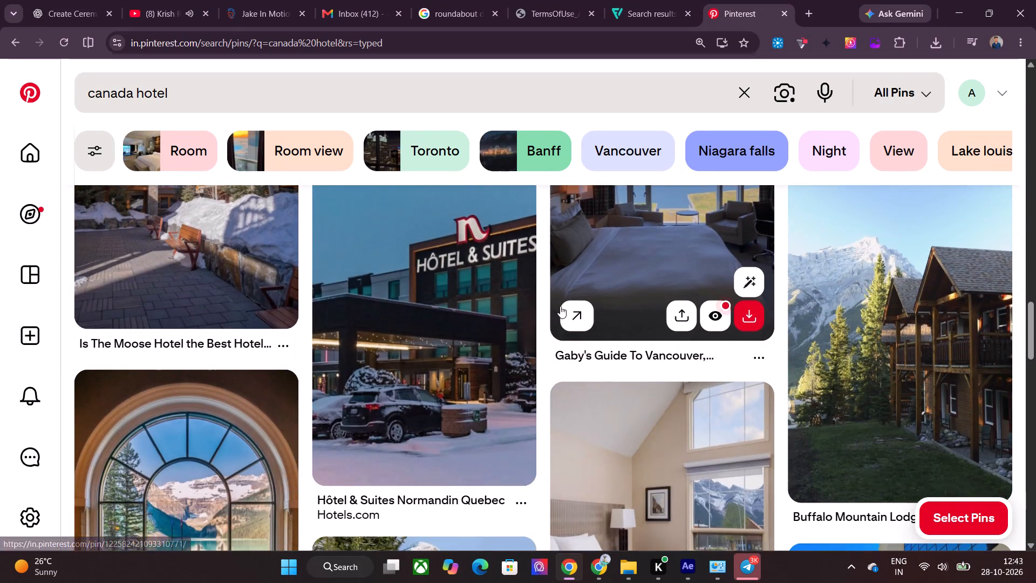
{"action": "scroll", "coordinate": [560, 306], "scroll_direction": "down", "scroll_amount": 5}
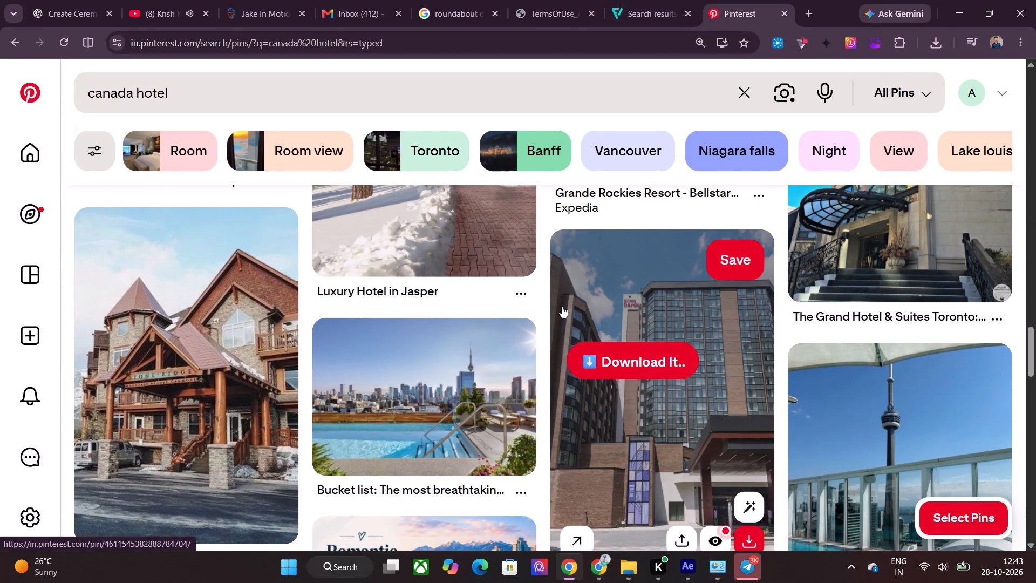
{"action": "scroll", "coordinate": [562, 306], "scroll_direction": "down", "scroll_amount": 8}
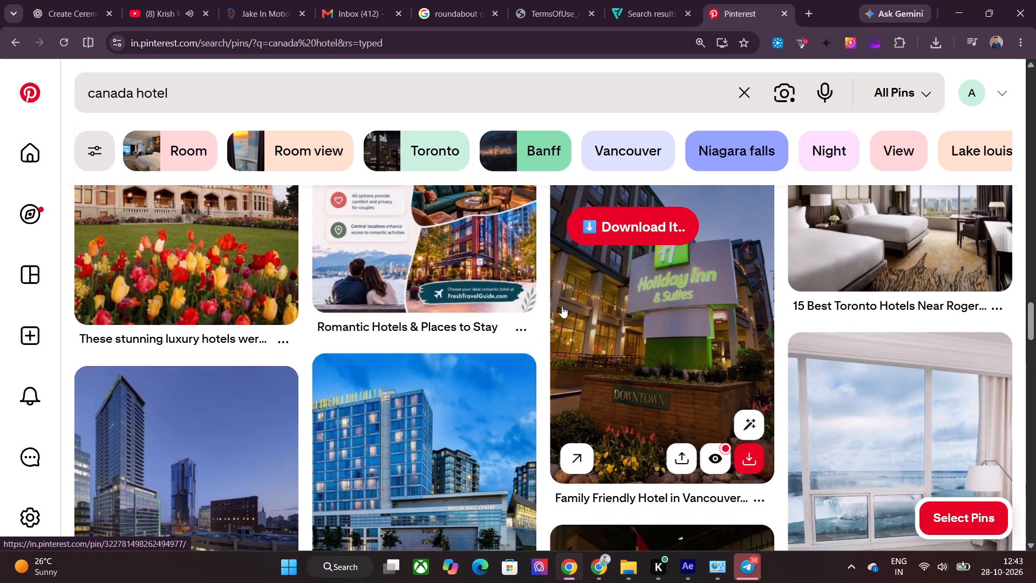
{"action": "scroll", "coordinate": [562, 306], "scroll_direction": "down", "scroll_amount": 12}
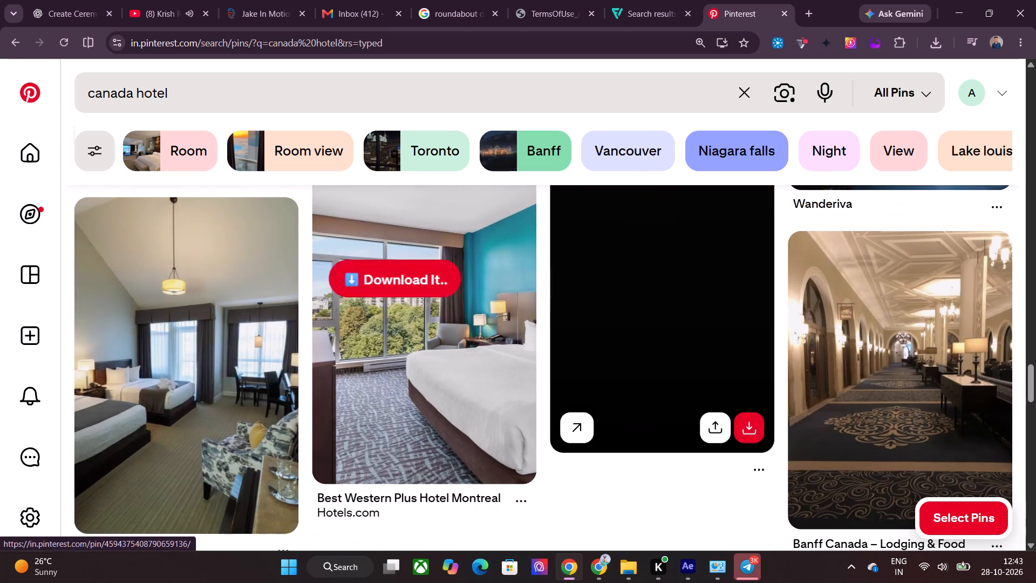
Refine the Pinterest search to "canada hotel venue".
{"action": "left_click", "coordinate": [279, 94]}
{"action": "key", "text": "space"}
{"action": "type", "text": "venue"}
{"action": "key", "text": "Return"}
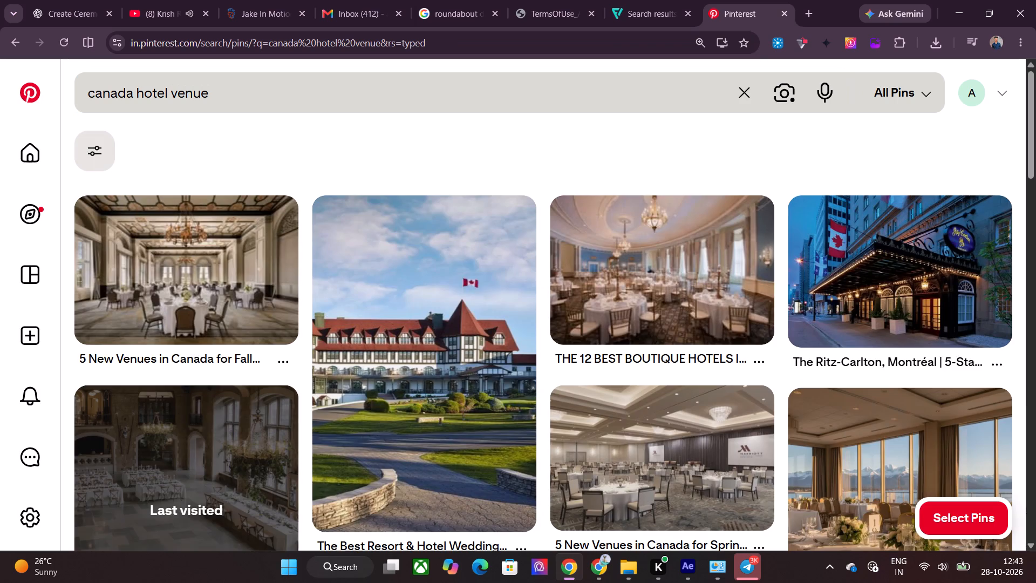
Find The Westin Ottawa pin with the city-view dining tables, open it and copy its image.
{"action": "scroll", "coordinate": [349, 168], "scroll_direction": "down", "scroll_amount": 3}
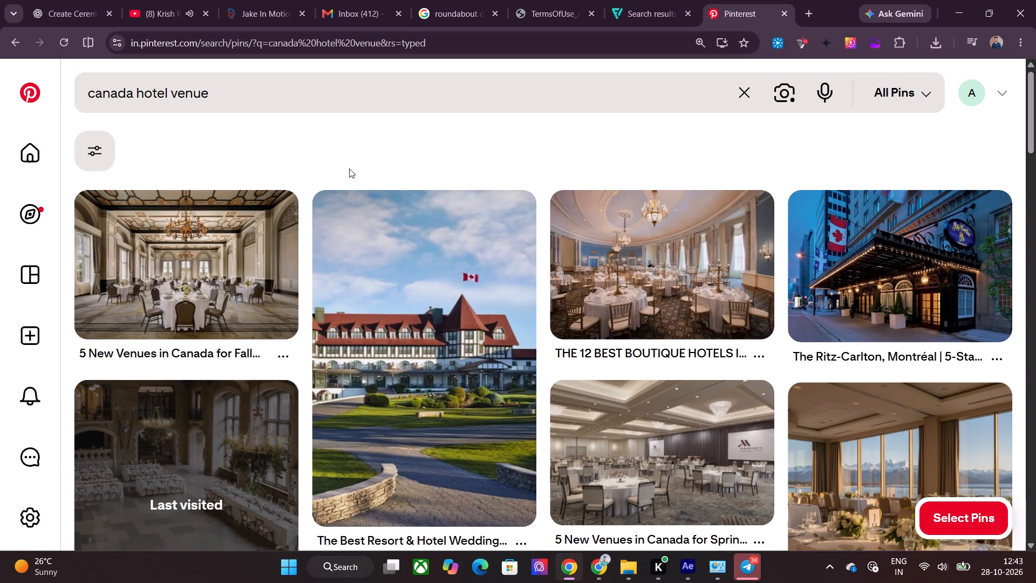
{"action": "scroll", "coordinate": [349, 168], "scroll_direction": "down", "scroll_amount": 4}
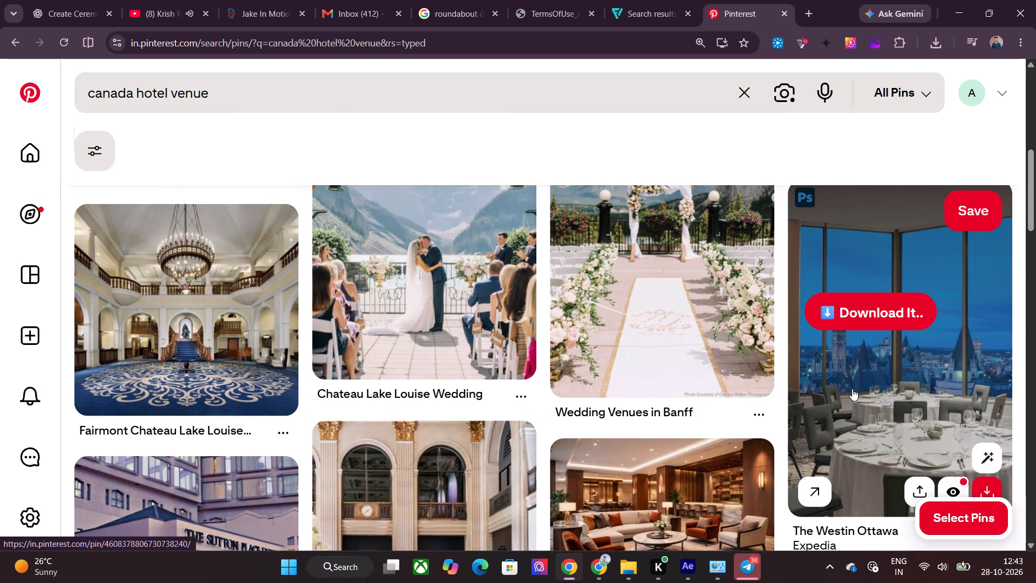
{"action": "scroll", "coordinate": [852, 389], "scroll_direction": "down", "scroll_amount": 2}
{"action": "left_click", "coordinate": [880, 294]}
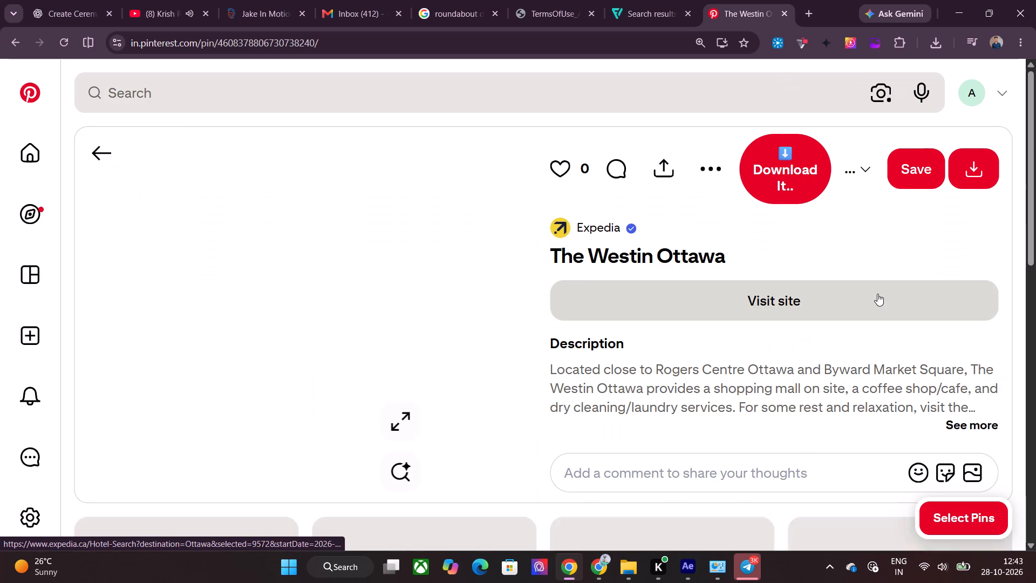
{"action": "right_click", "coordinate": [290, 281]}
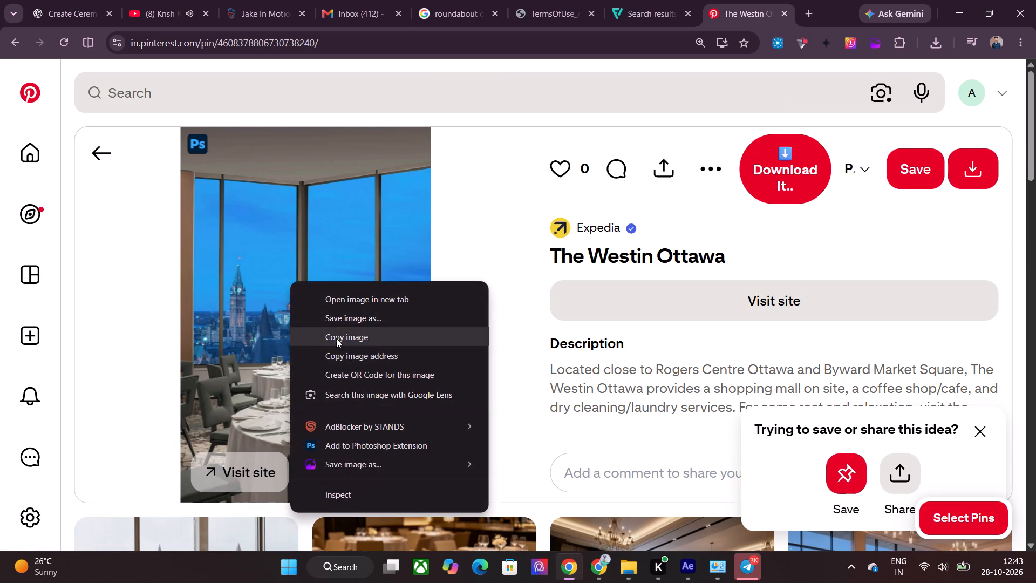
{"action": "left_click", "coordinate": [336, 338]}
Browse the related pins, open the 24 Restaurant Interior Design Ideas pin with the chandelier and check its suggestions.
{"action": "scroll", "coordinate": [381, 300], "scroll_direction": "down", "scroll_amount": 5}
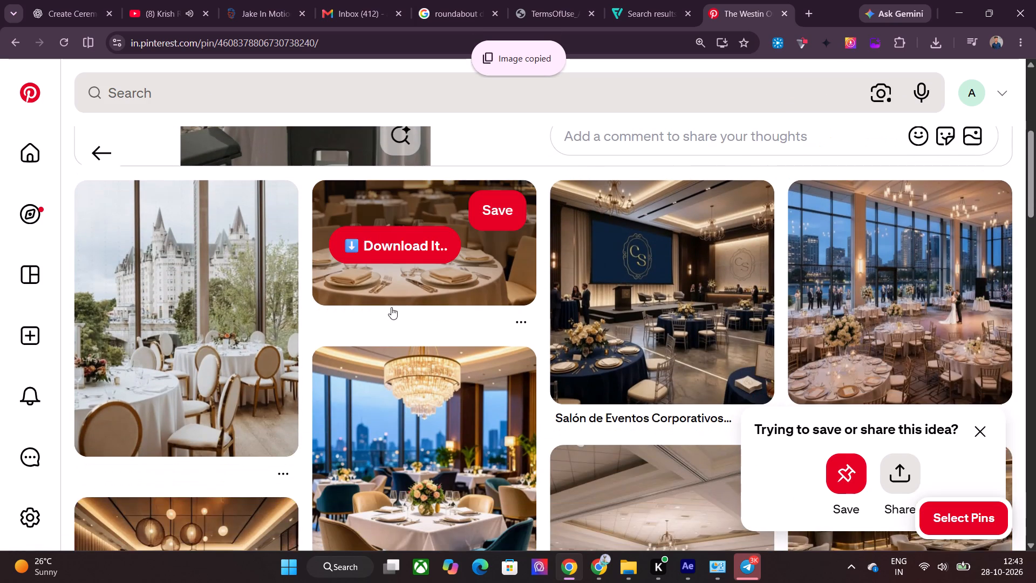
{"action": "scroll", "coordinate": [391, 307], "scroll_direction": "down", "scroll_amount": 1}
{"action": "left_click", "coordinate": [391, 317]}
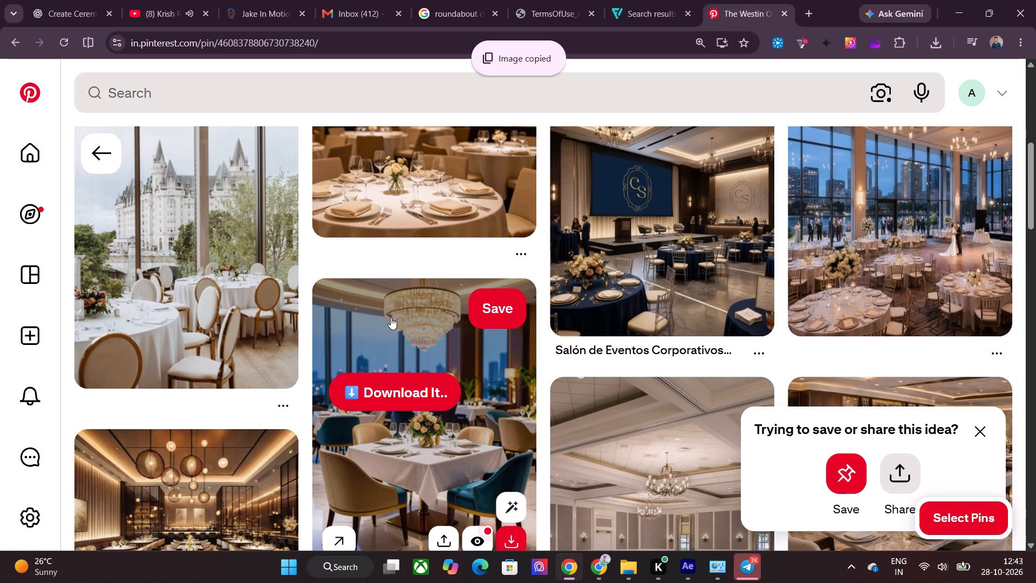
{"action": "left_click", "coordinate": [391, 317]}
{"action": "left_click", "coordinate": [439, 450]}
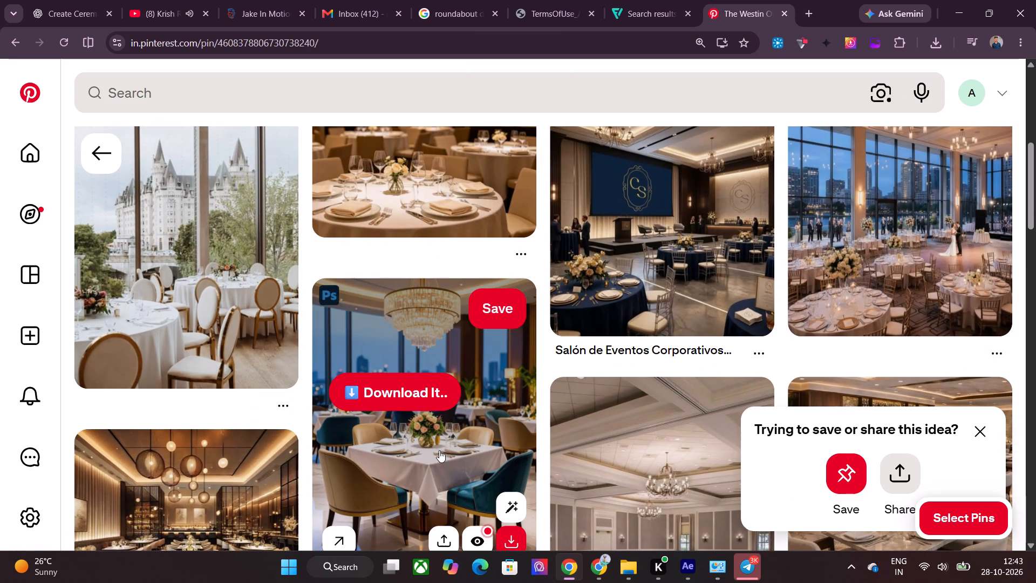
{"action": "right_click", "coordinate": [262, 308]}
{"action": "scroll", "coordinate": [575, 326], "scroll_direction": "down", "scroll_amount": 1}
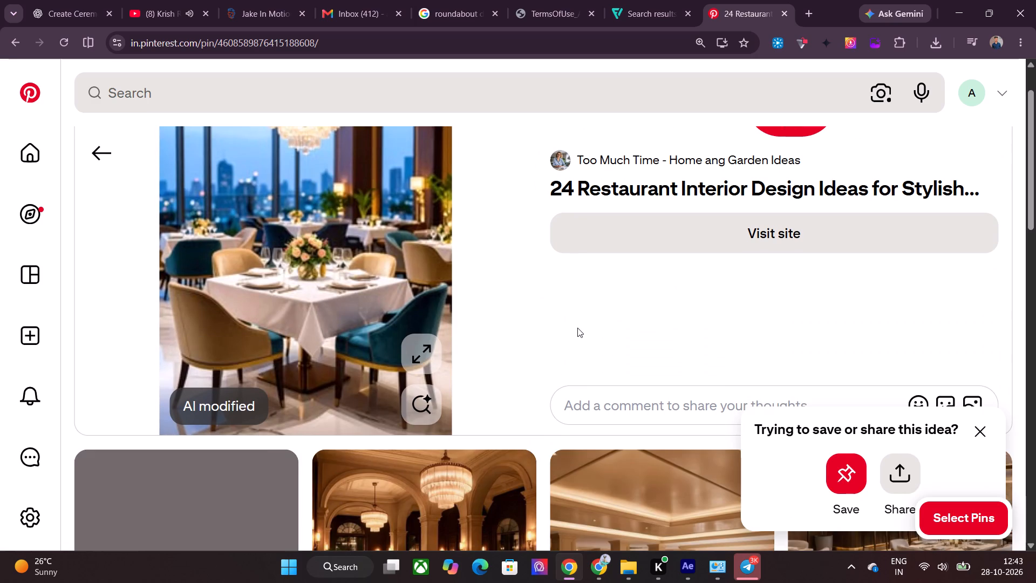
{"action": "scroll", "coordinate": [577, 328], "scroll_direction": "down", "scroll_amount": 4}
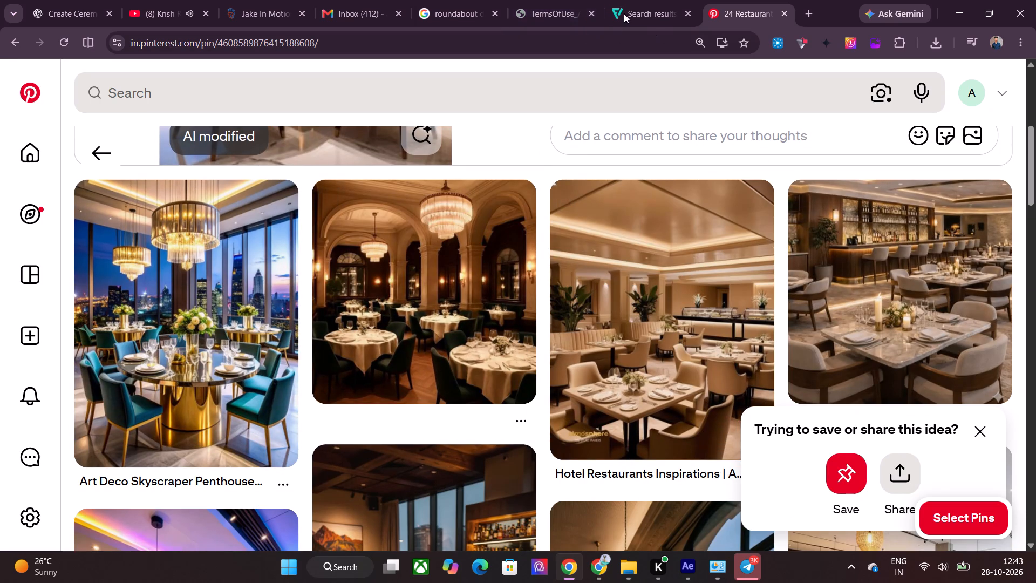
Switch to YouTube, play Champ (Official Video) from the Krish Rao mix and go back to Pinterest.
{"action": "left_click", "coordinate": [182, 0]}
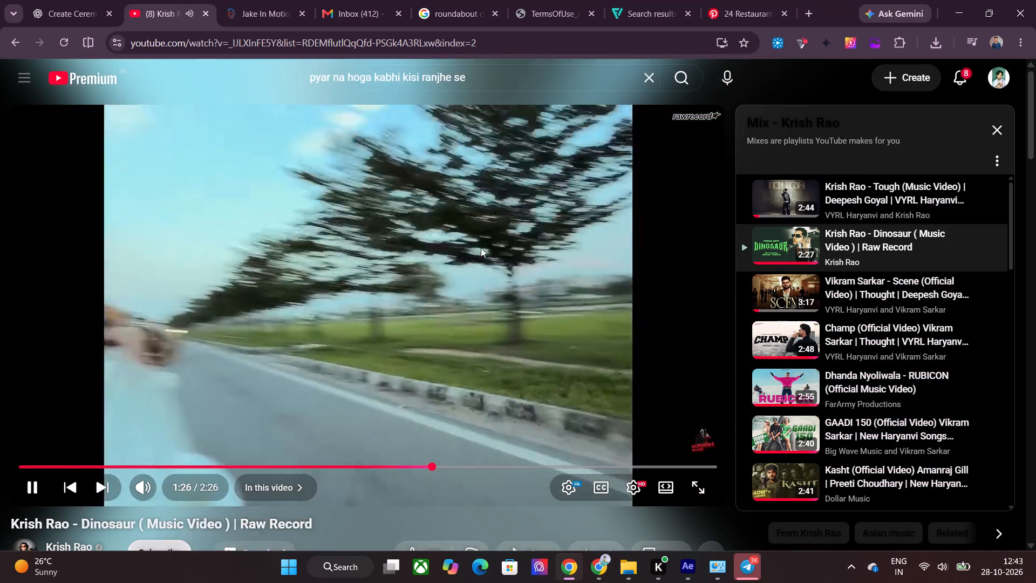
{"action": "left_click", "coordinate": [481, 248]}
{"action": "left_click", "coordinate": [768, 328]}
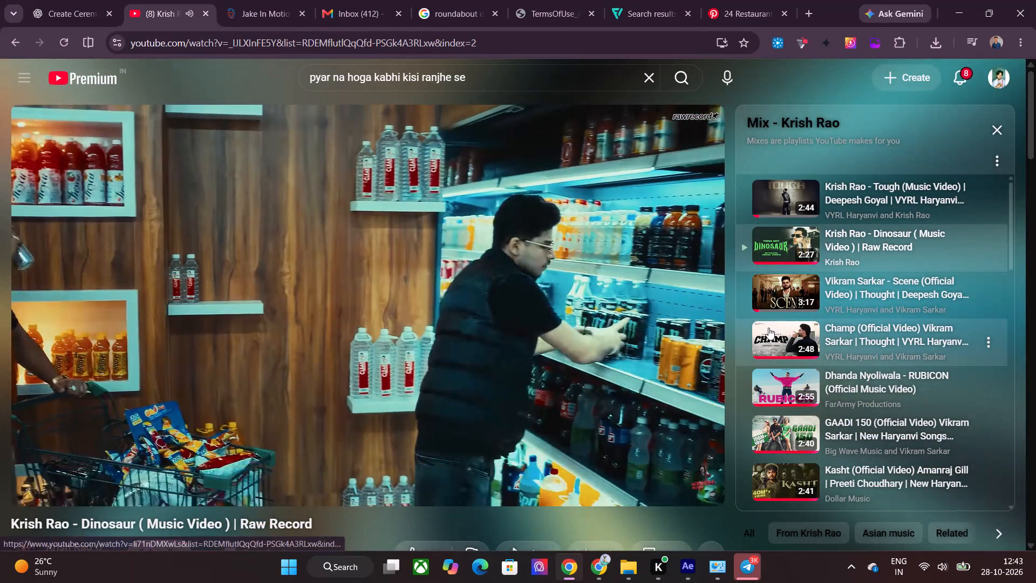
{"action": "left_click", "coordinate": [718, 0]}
Open the Luxury Restaurant Design pin among the related pins and copy its image.
{"action": "scroll", "coordinate": [515, 277], "scroll_direction": "down", "scroll_amount": 3}
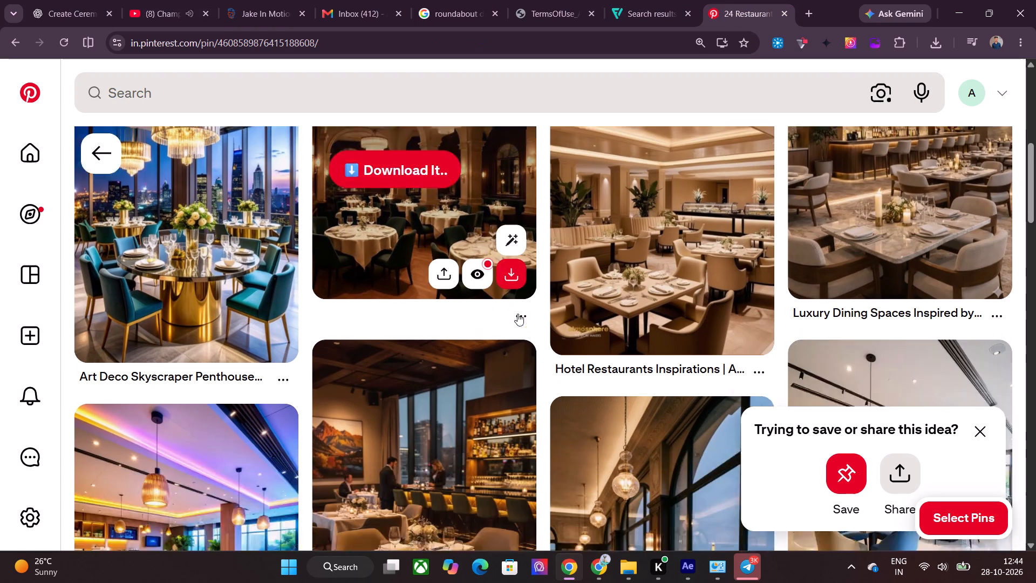
{"action": "scroll", "coordinate": [554, 313], "scroll_direction": "up", "scroll_amount": 3}
{"action": "scroll", "coordinate": [571, 311], "scroll_direction": "down", "scroll_amount": 6}
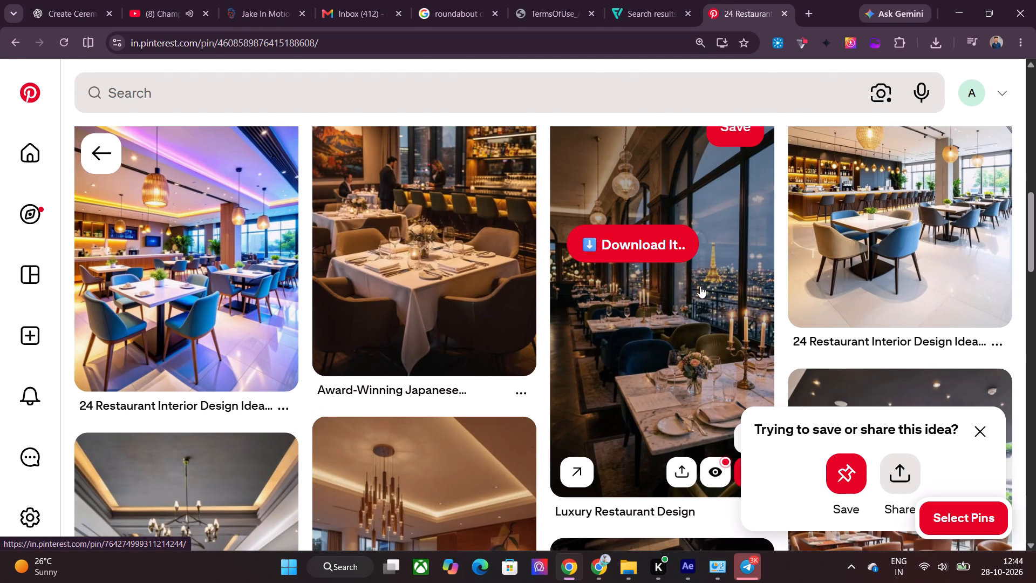
{"action": "left_click", "coordinate": [656, 309]}
{"action": "right_click", "coordinate": [335, 214]}
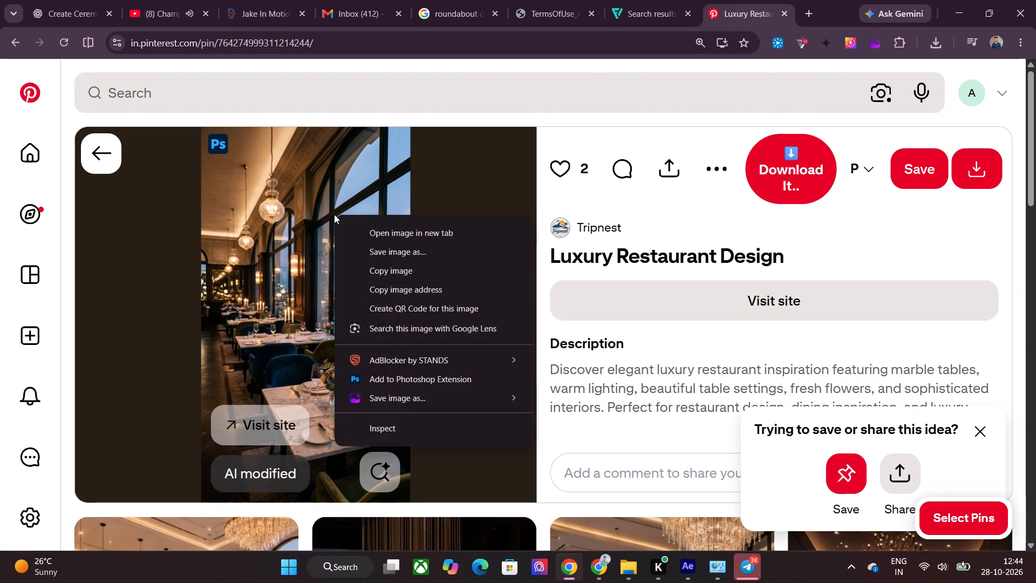
{"action": "left_click", "coordinate": [393, 273]}
Back in After Effects, replace the venue comp's photo with the copied restaurant image, fill the frame, matte it to Shape Layer 1, and return to Comp 1.
{"action": "left_click", "coordinate": [681, 577]}
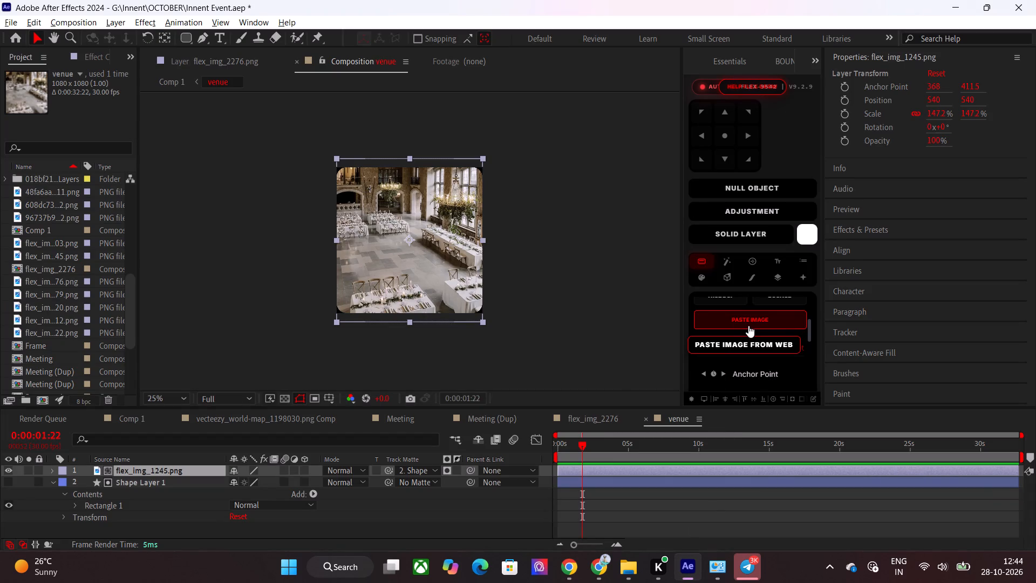
{"action": "key", "text": "Delete"}
{"action": "left_click", "coordinate": [748, 326]}
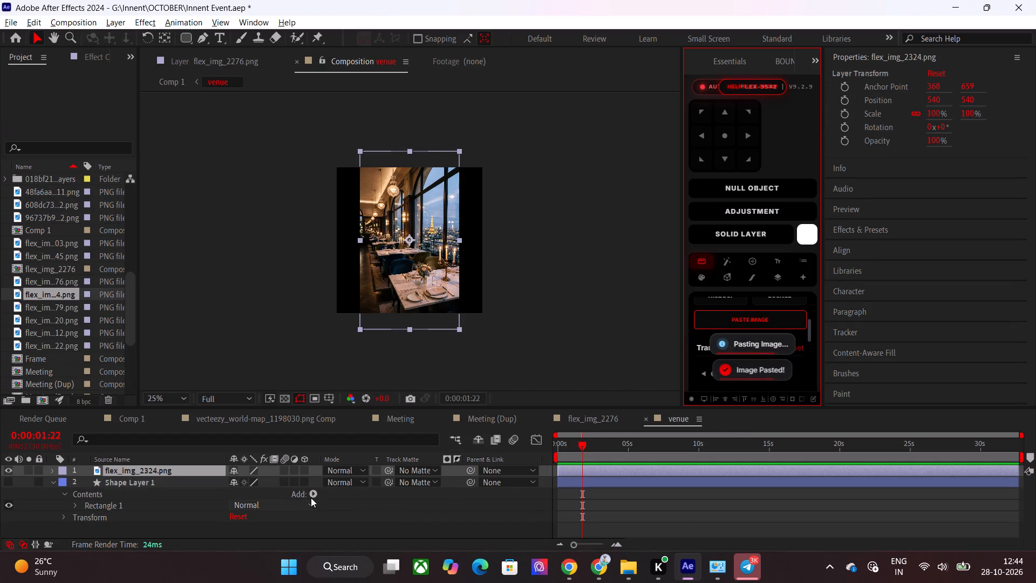
{"action": "left_click", "coordinate": [799, 397]}
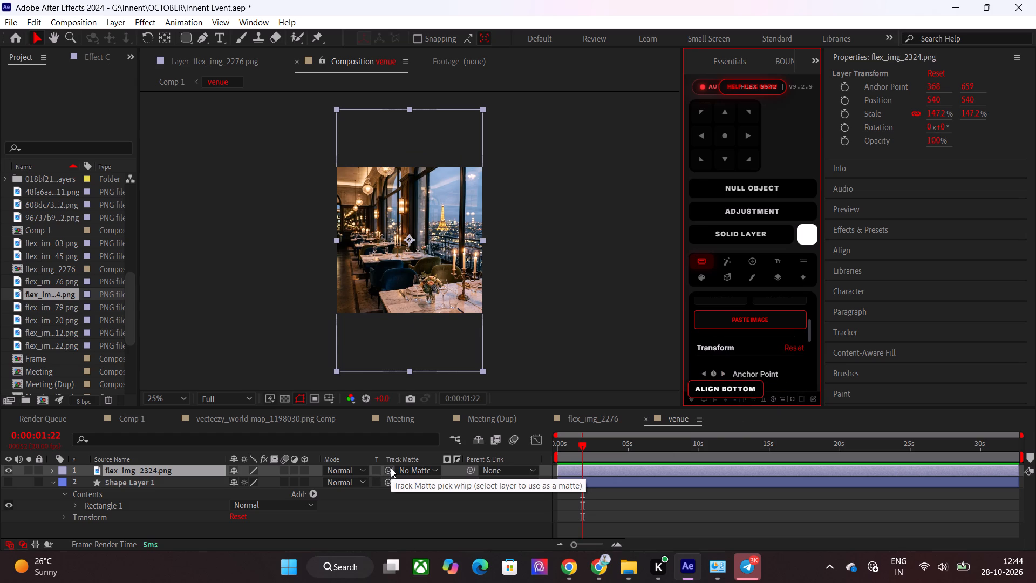
{"action": "left_click_drag", "start_coordinate": [391, 468], "coordinate": [187, 483]}
{"action": "left_click", "coordinate": [132, 419]}
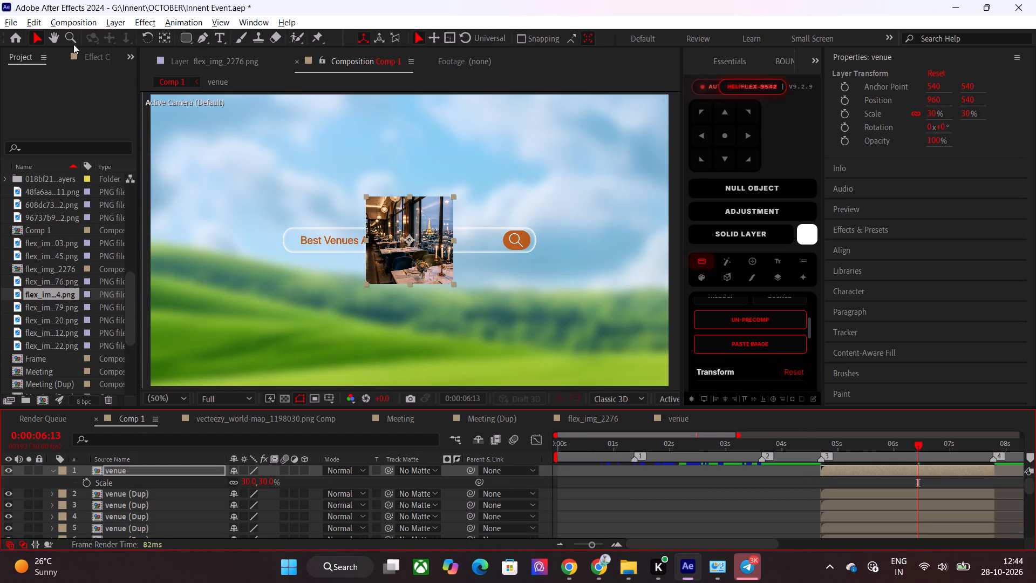
Start running a script file and browse to the ScriptUI Panels folder in the Adobe After Effects 2024 Support Files Scripts folder on C:.
{"action": "left_click", "coordinate": [13, 24]}
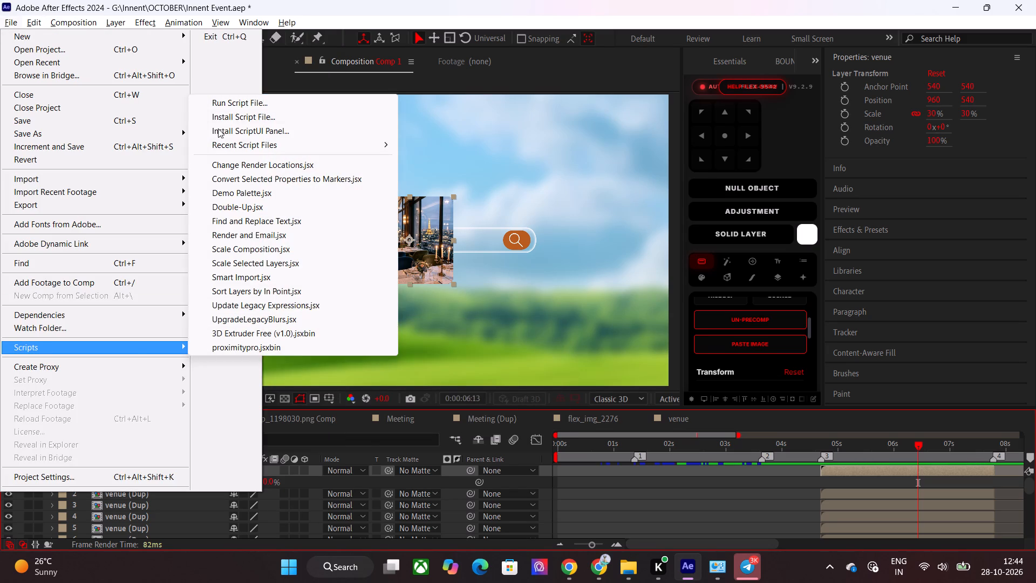
{"action": "left_click", "coordinate": [228, 107]}
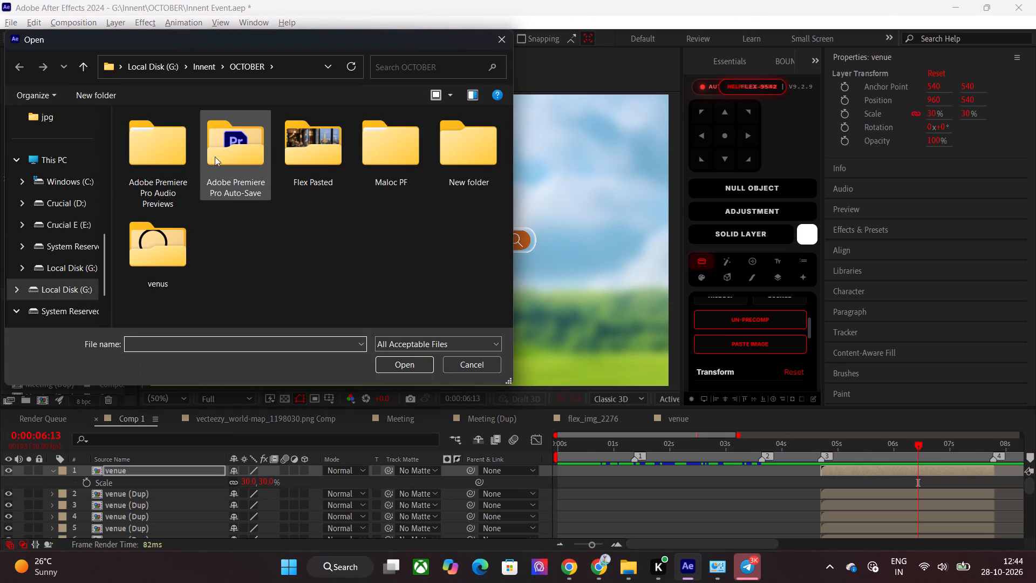
{"action": "scroll", "coordinate": [60, 184], "scroll_direction": "up", "scroll_amount": 3}
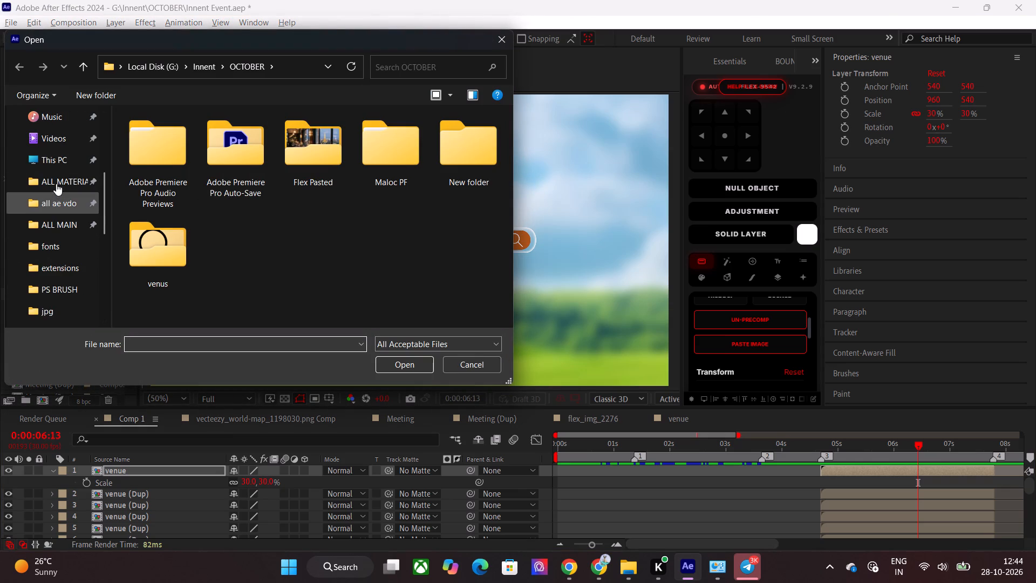
{"action": "left_click", "coordinate": [56, 184]}
{"action": "left_click", "coordinate": [61, 171]}
{"action": "left_click", "coordinate": [64, 166]}
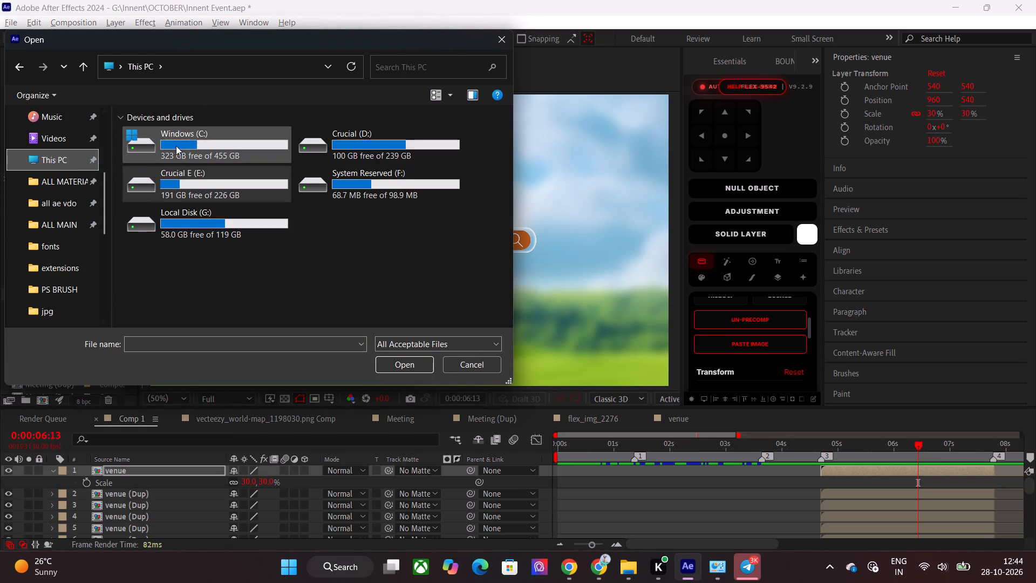
{"action": "double_click", "coordinate": [190, 150]}
{"action": "scroll", "coordinate": [165, 242], "scroll_direction": "down", "scroll_amount": 2}
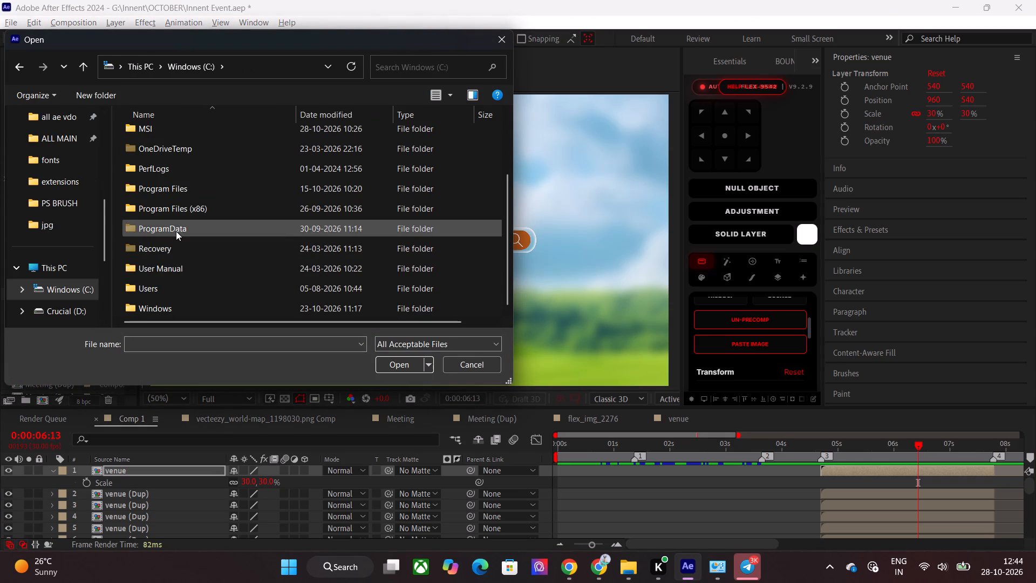
{"action": "double_click", "coordinate": [205, 186]}
{"action": "double_click", "coordinate": [200, 141]}
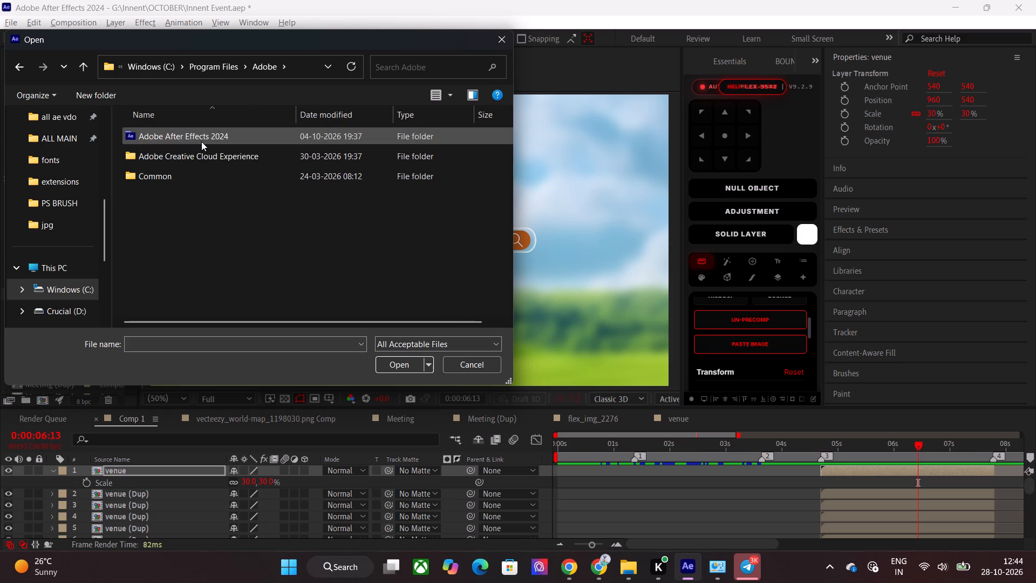
{"action": "double_click", "coordinate": [201, 141]}
{"action": "double_click", "coordinate": [206, 138]}
{"action": "scroll", "coordinate": [205, 148], "scroll_direction": "down", "scroll_amount": 2}
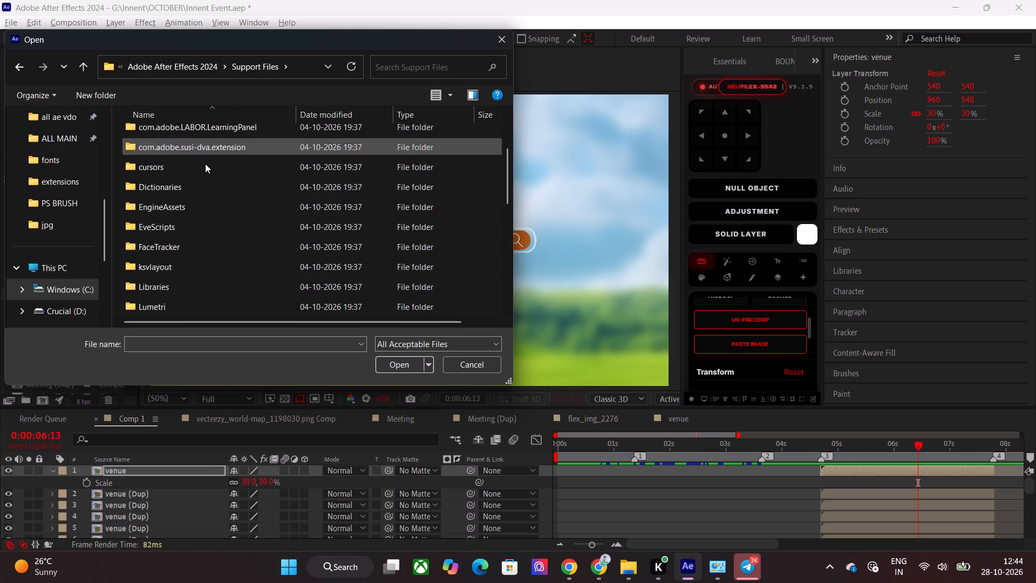
{"action": "scroll", "coordinate": [205, 164], "scroll_direction": "down", "scroll_amount": 3}
{"action": "scroll", "coordinate": [175, 254], "scroll_direction": "down", "scroll_amount": 1}
{"action": "double_click", "coordinate": [178, 278]}
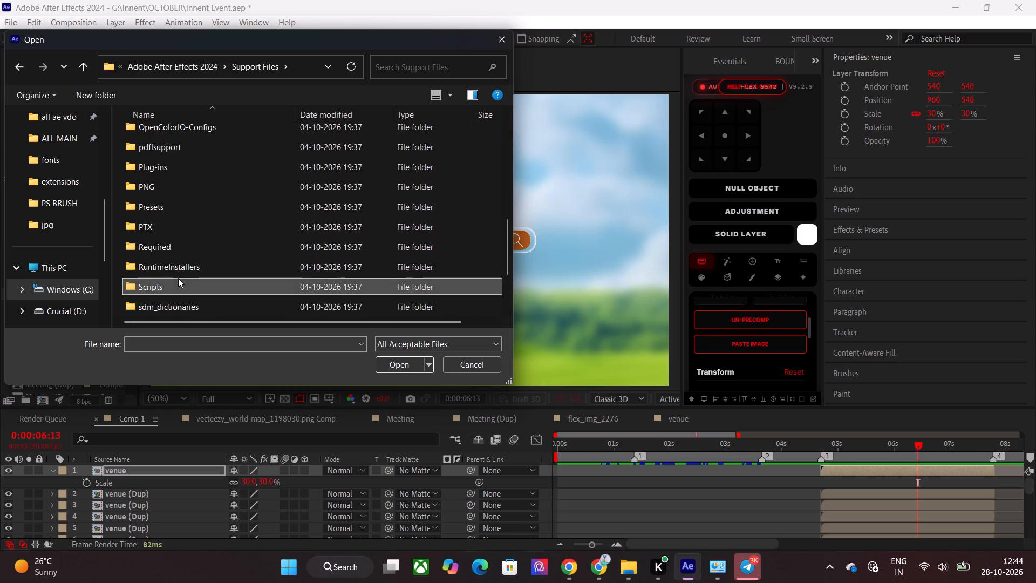
{"action": "double_click", "coordinate": [209, 163]}
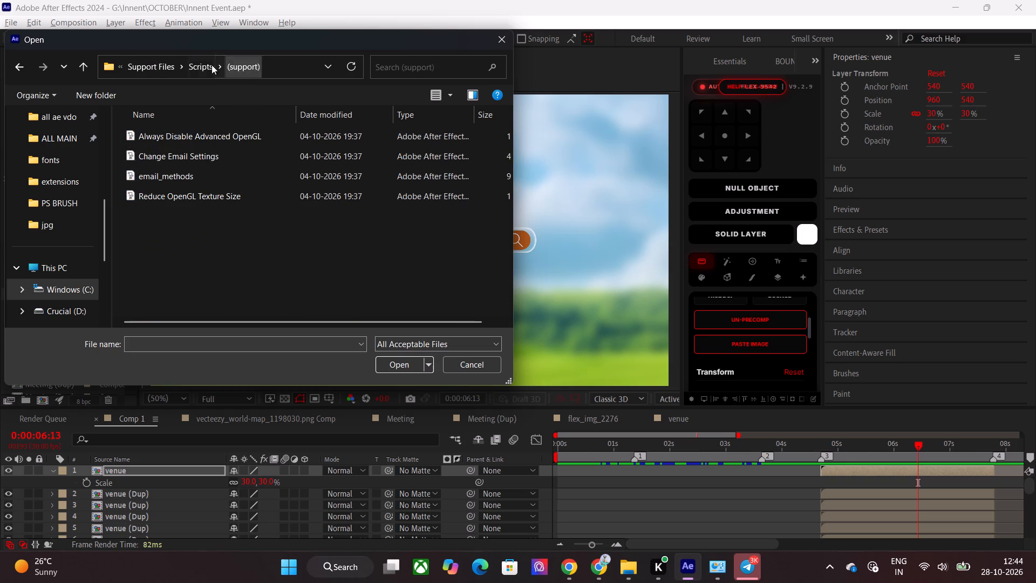
{"action": "left_click", "coordinate": [203, 65]}
{"action": "double_click", "coordinate": [195, 170]}
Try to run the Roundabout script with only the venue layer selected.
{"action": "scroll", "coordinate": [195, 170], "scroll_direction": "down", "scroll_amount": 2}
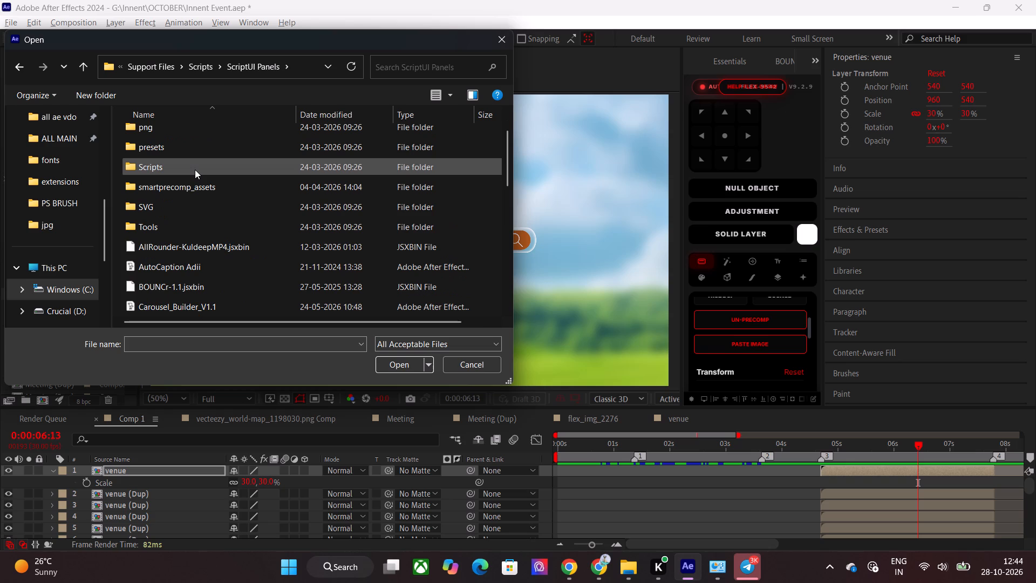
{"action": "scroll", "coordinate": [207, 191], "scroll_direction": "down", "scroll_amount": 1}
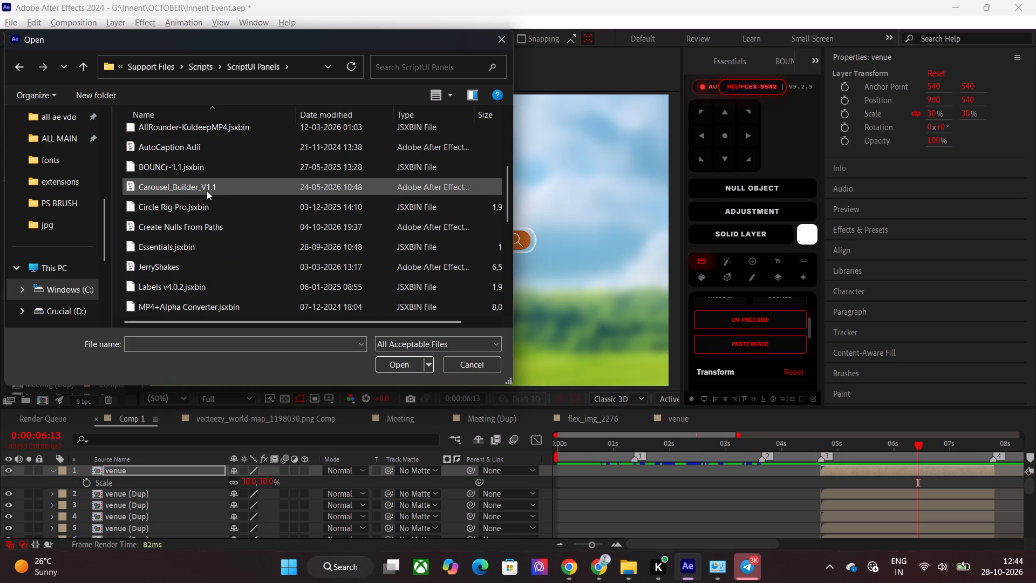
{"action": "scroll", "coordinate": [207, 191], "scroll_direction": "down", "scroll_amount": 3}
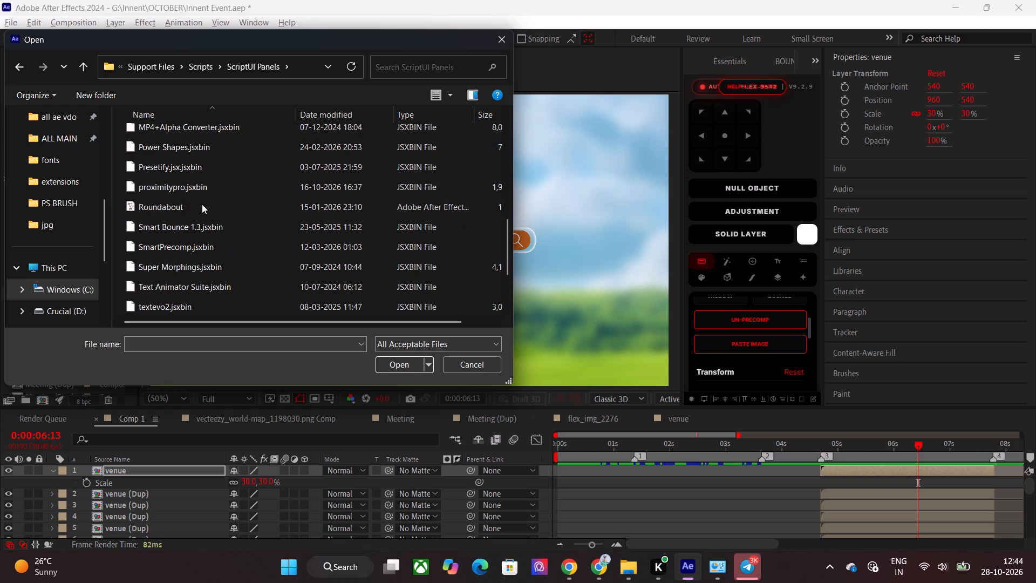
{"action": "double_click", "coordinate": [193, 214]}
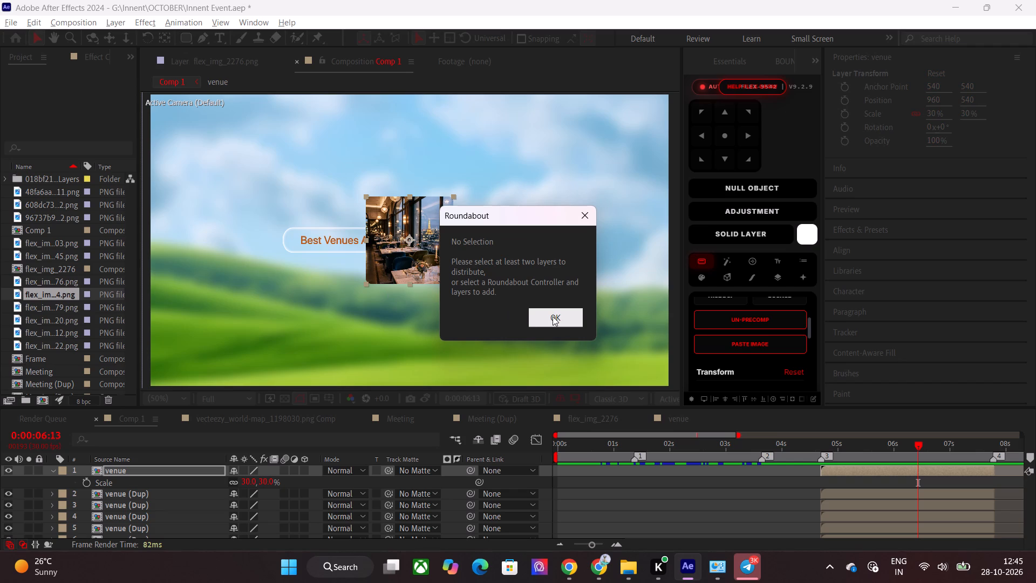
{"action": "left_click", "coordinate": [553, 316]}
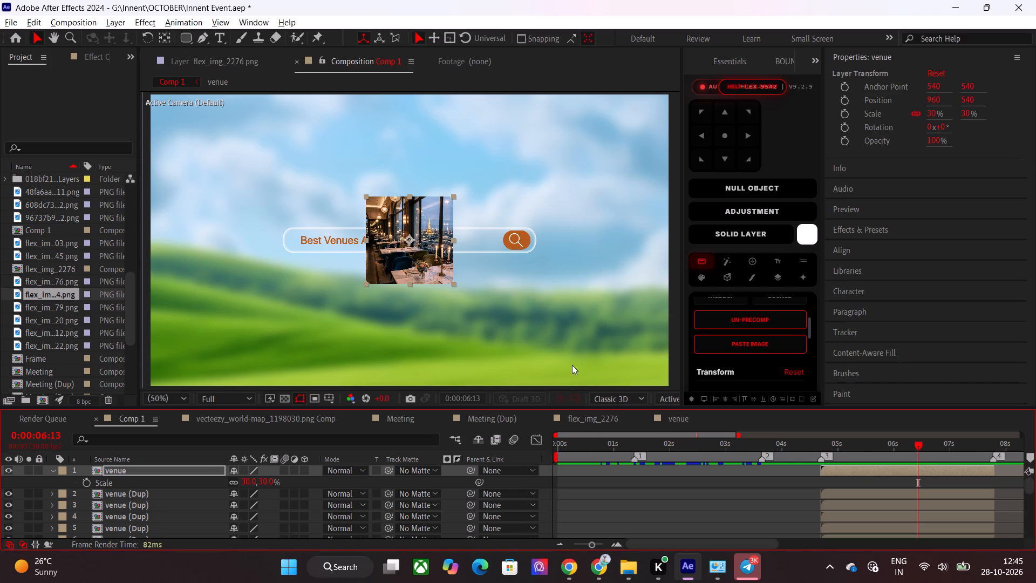
Select all six venue layers and look for Roundabout among the available script panels.
{"action": "scroll", "coordinate": [804, 466], "scroll_direction": "down", "scroll_amount": 1}
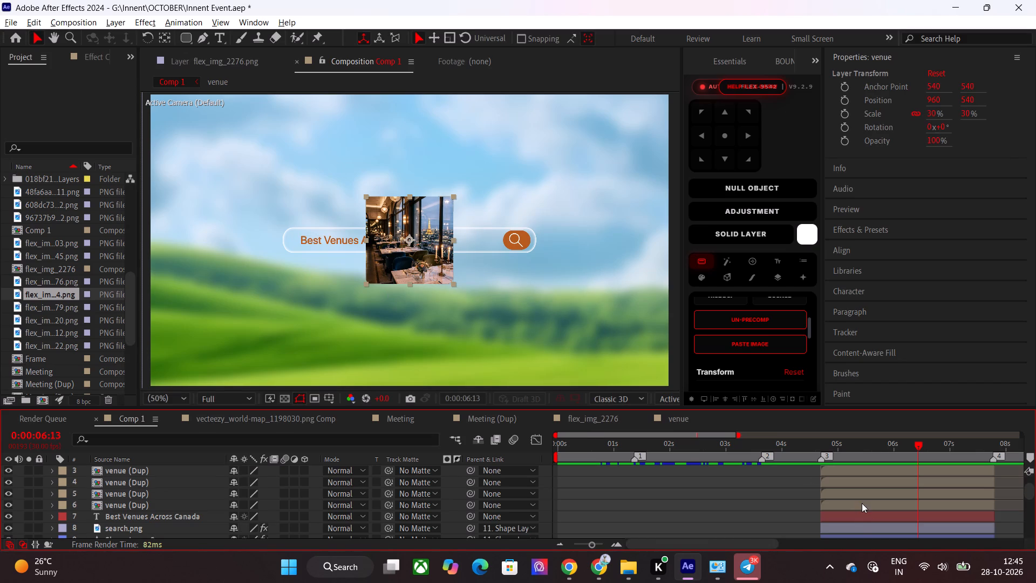
{"action": "left_click", "coordinate": [860, 503], "text": "shift"}
{"action": "left_click", "coordinate": [257, 25]}
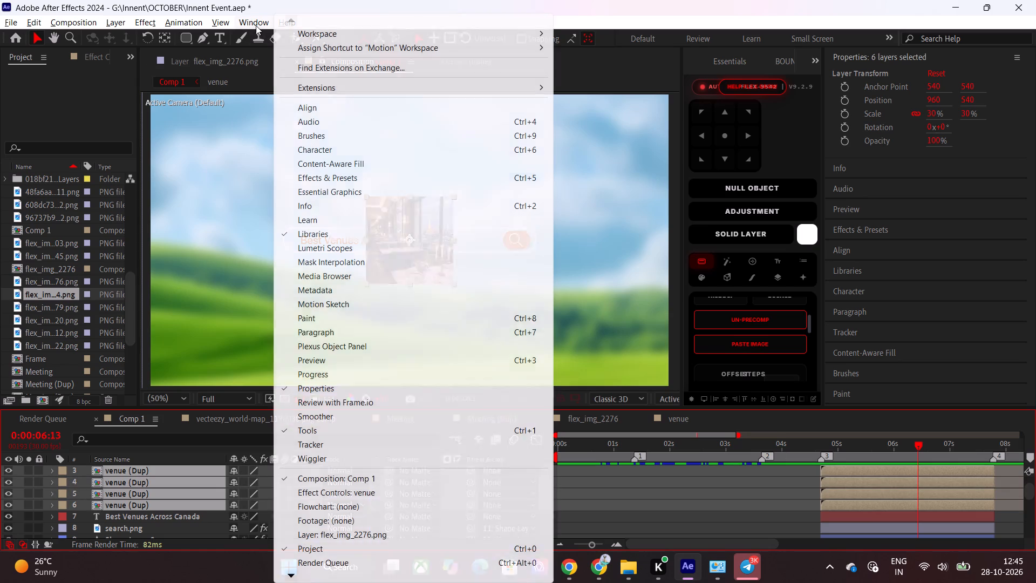
{"action": "left_click", "coordinate": [291, 573]}
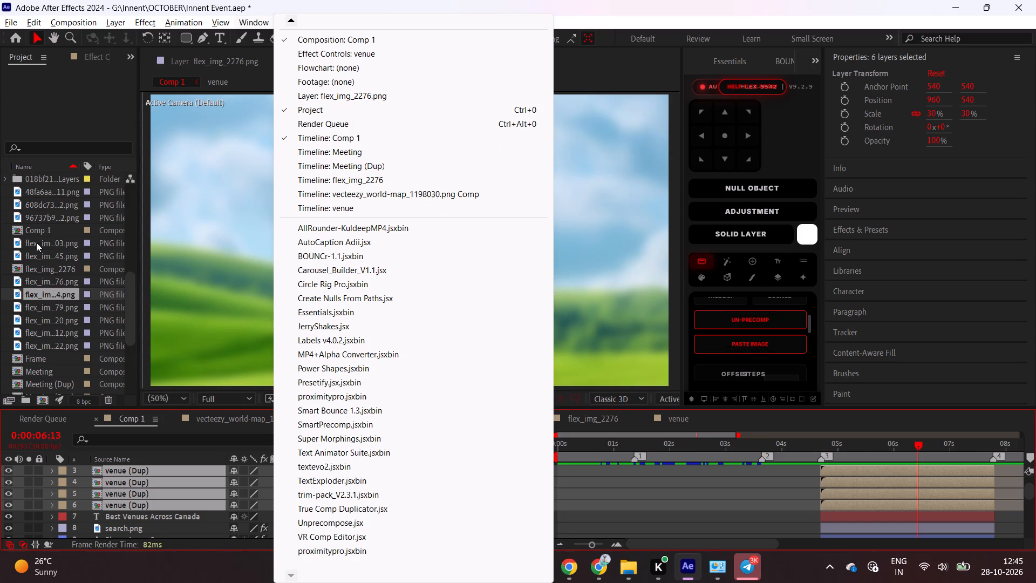
{"action": "left_click", "coordinate": [11, 28]}
Install the Roundabout script file from the ScriptUI Panels folder.
{"action": "left_click", "coordinate": [11, 28]}
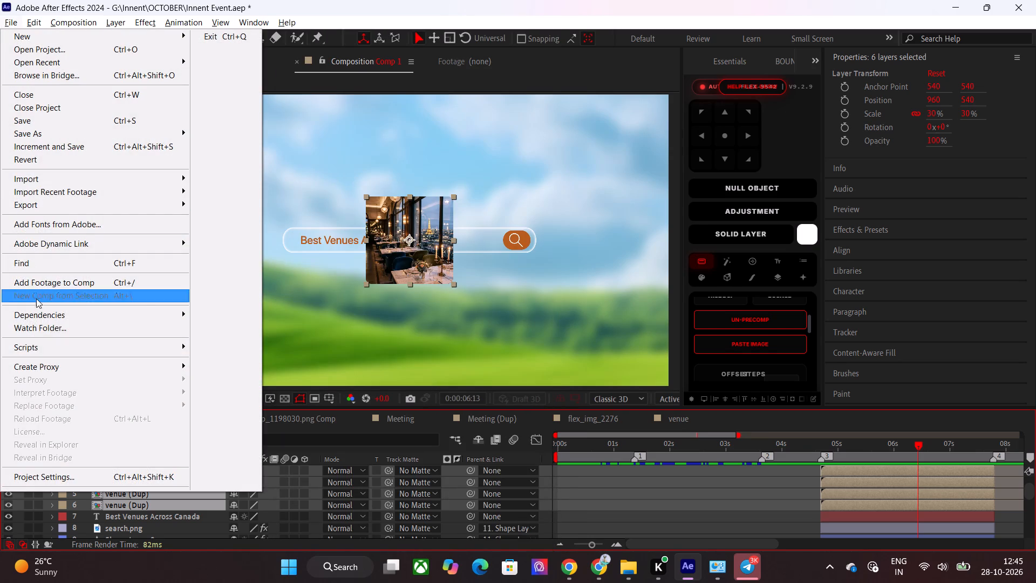
{"action": "left_click", "coordinate": [37, 341]}
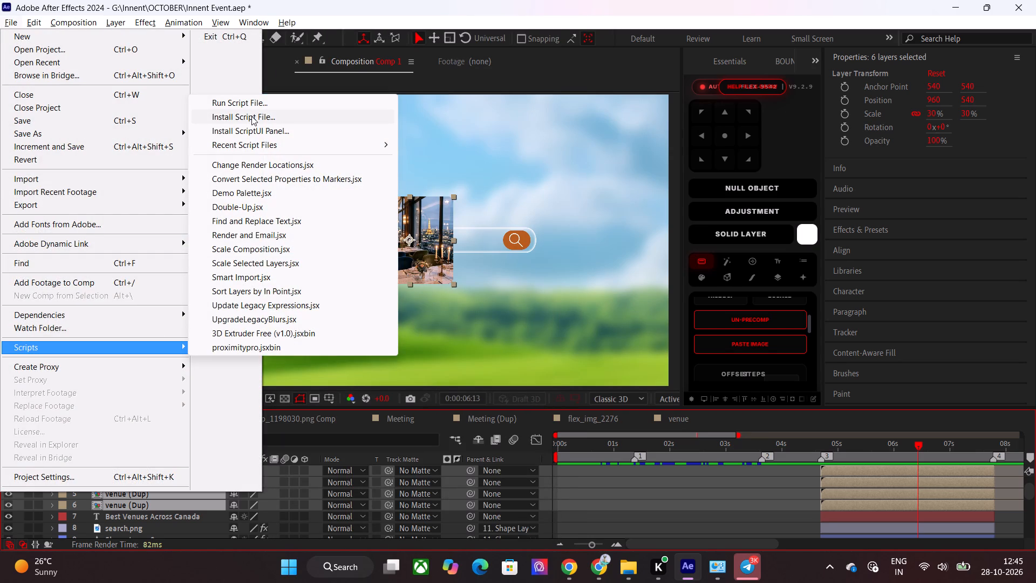
{"action": "left_click", "coordinate": [251, 116]}
{"action": "scroll", "coordinate": [205, 184], "scroll_direction": "down", "scroll_amount": 3}
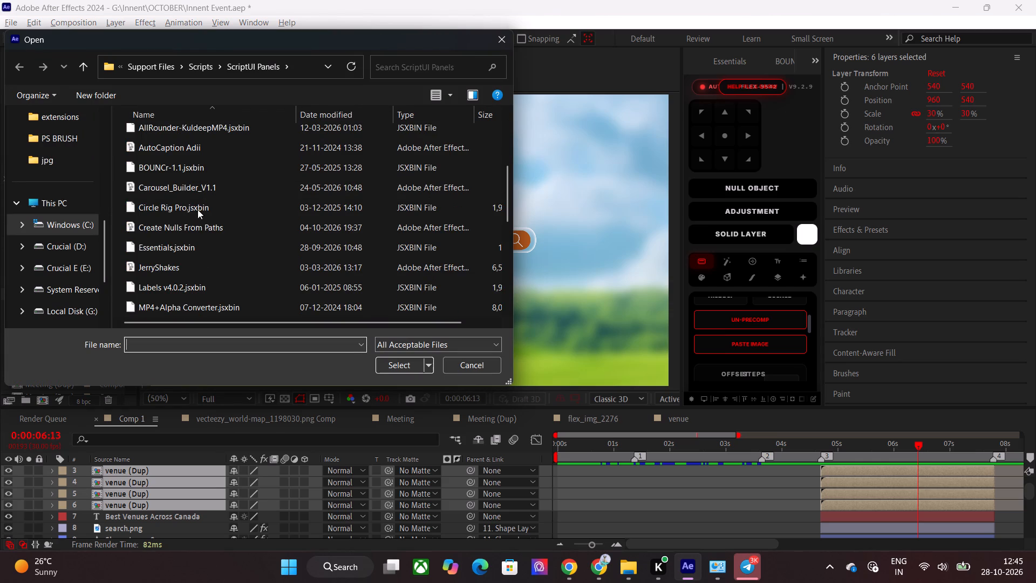
{"action": "scroll", "coordinate": [187, 187], "scroll_direction": "up", "scroll_amount": 1}
{"action": "scroll", "coordinate": [187, 189], "scroll_direction": "down", "scroll_amount": 1}
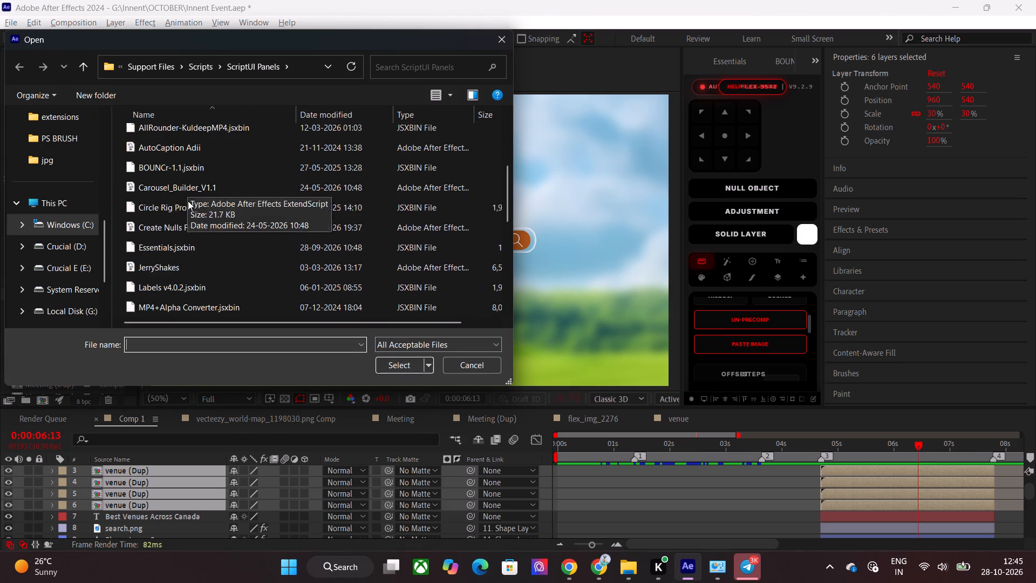
{"action": "scroll", "coordinate": [187, 222], "scroll_direction": "down", "scroll_amount": 1}
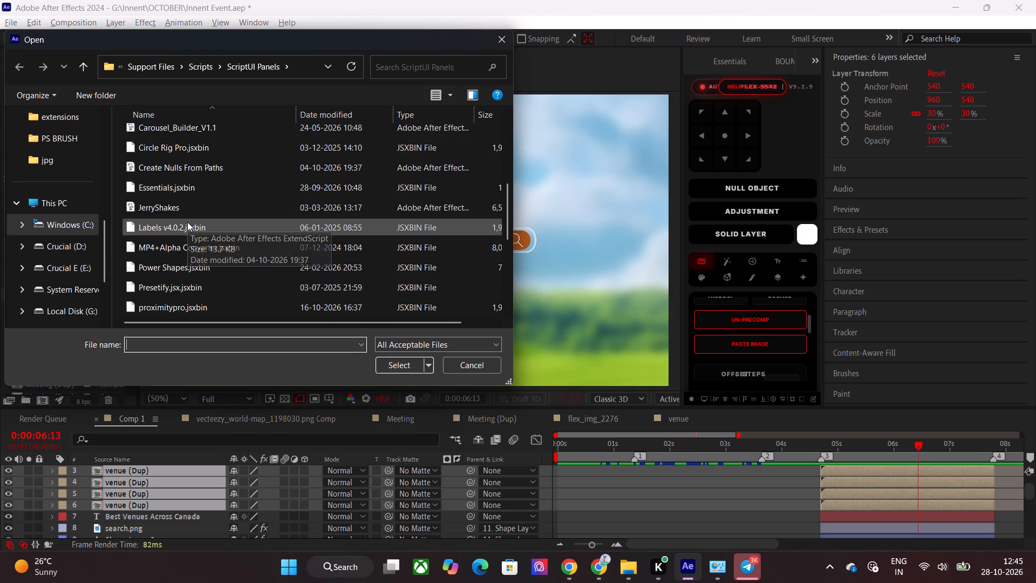
{"action": "scroll", "coordinate": [187, 222], "scroll_direction": "down", "scroll_amount": 8}
{"action": "scroll", "coordinate": [194, 214], "scroll_direction": "up", "scroll_amount": 6}
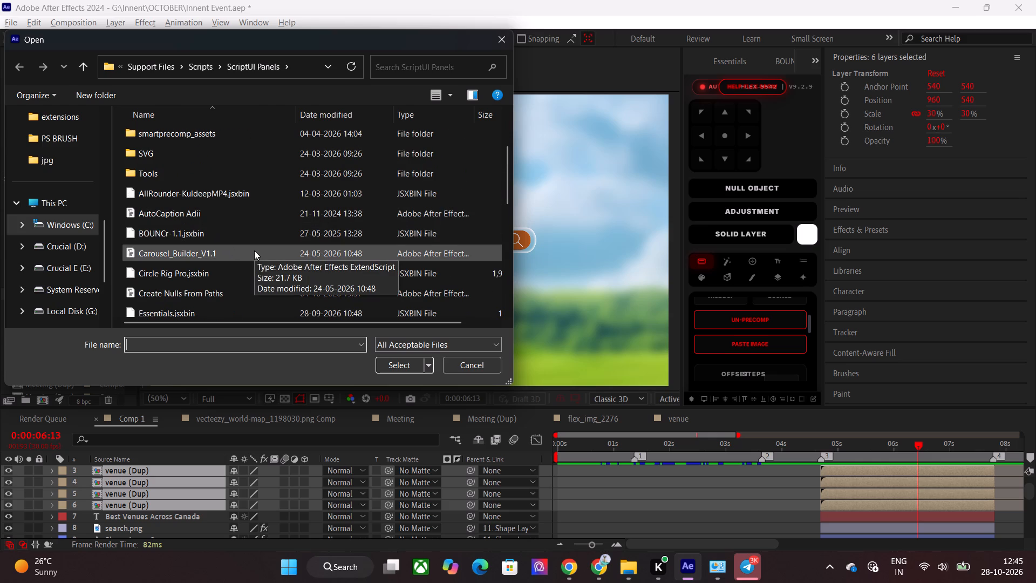
{"action": "scroll", "coordinate": [254, 250], "scroll_direction": "down", "scroll_amount": 3}
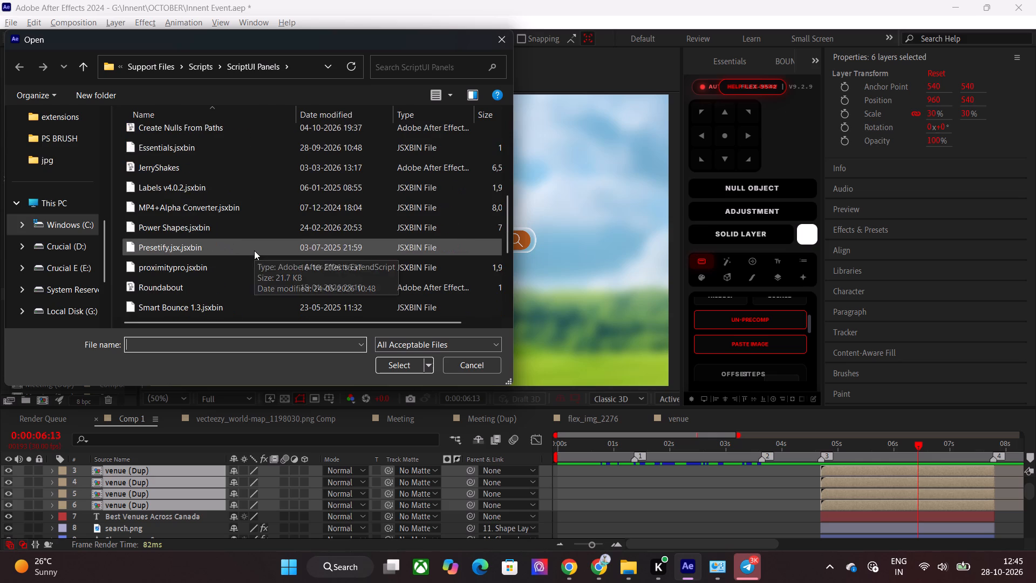
{"action": "double_click", "coordinate": [216, 281]}
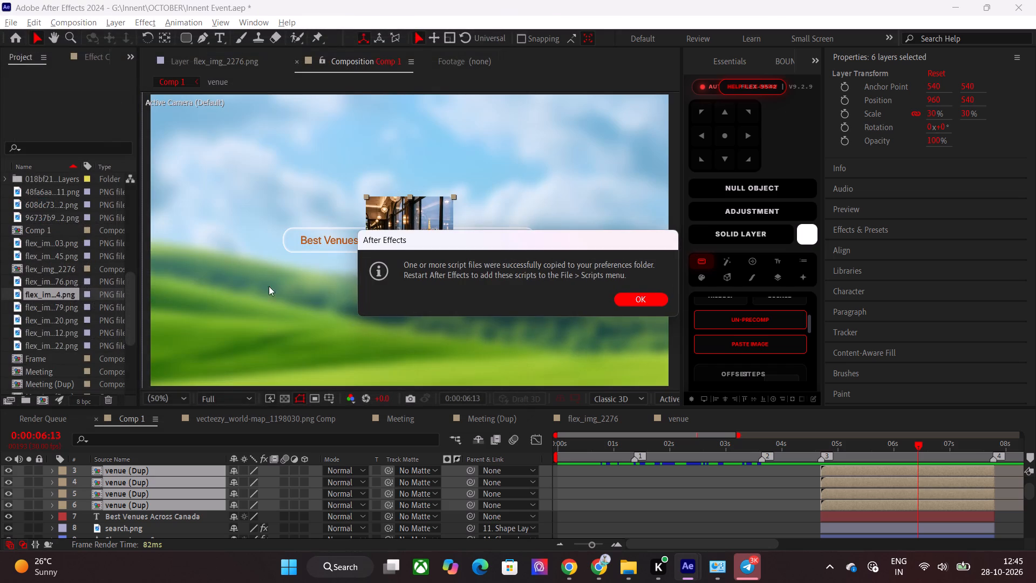
{"action": "left_click", "coordinate": [633, 297]}
Deselect the venue layers and save the Innent Event project.
{"action": "left_click", "coordinate": [678, 509]}
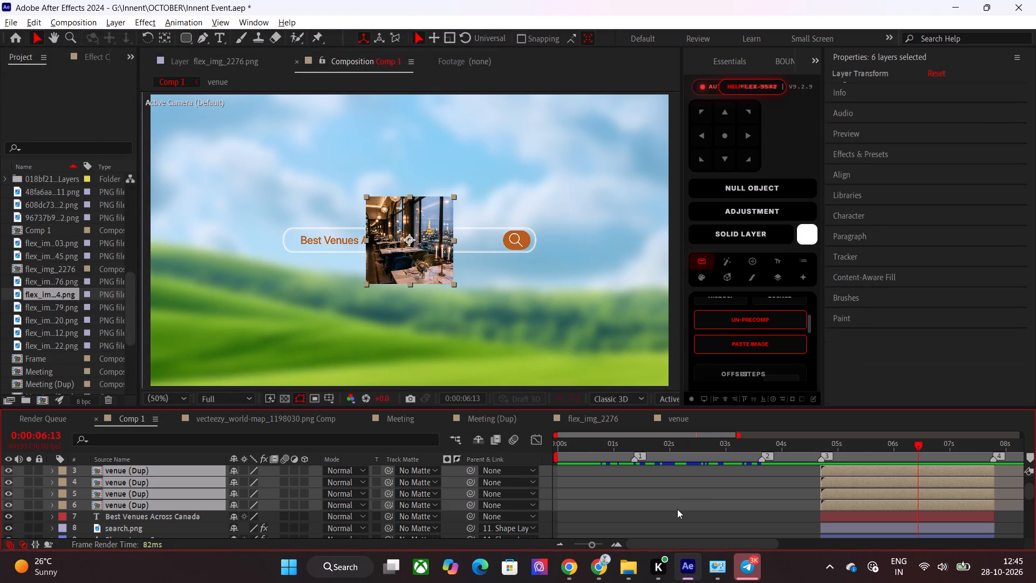
{"action": "key", "text": "ctrl+s"}
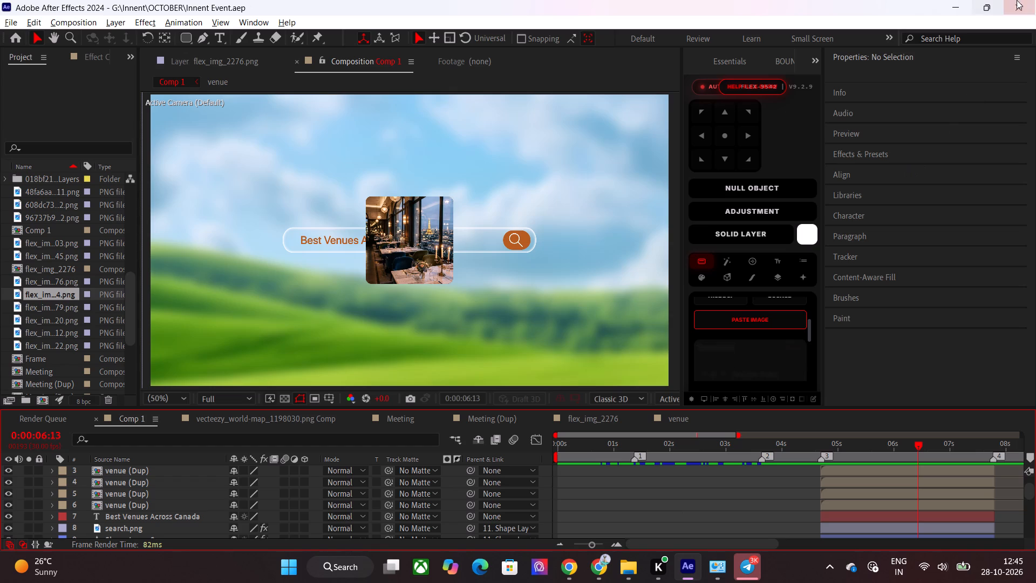
Quit After Effects, closing the saved Innent Event project after the Roundabout script installation.
{"action": "left_click", "coordinate": [1020, 0]}
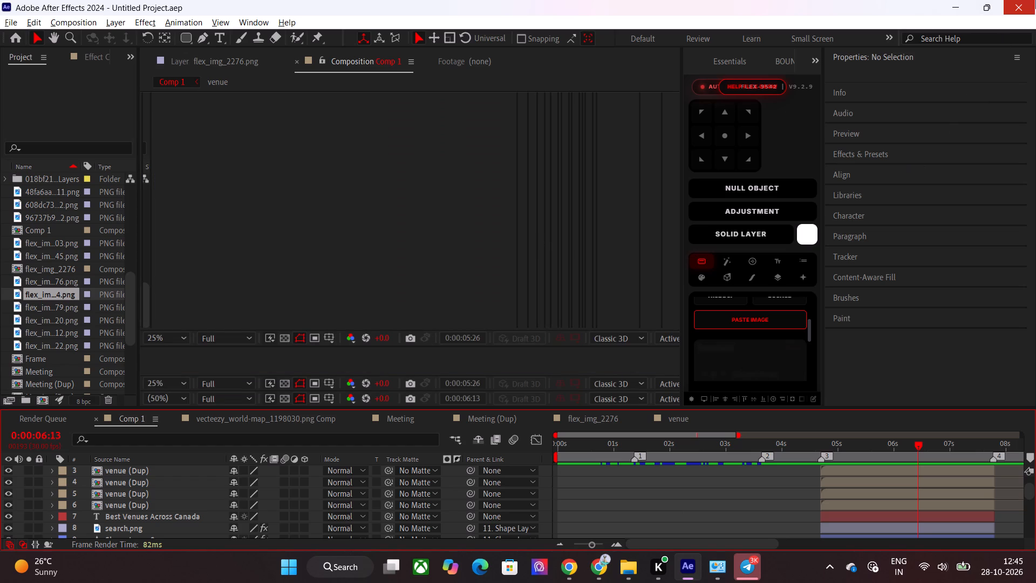
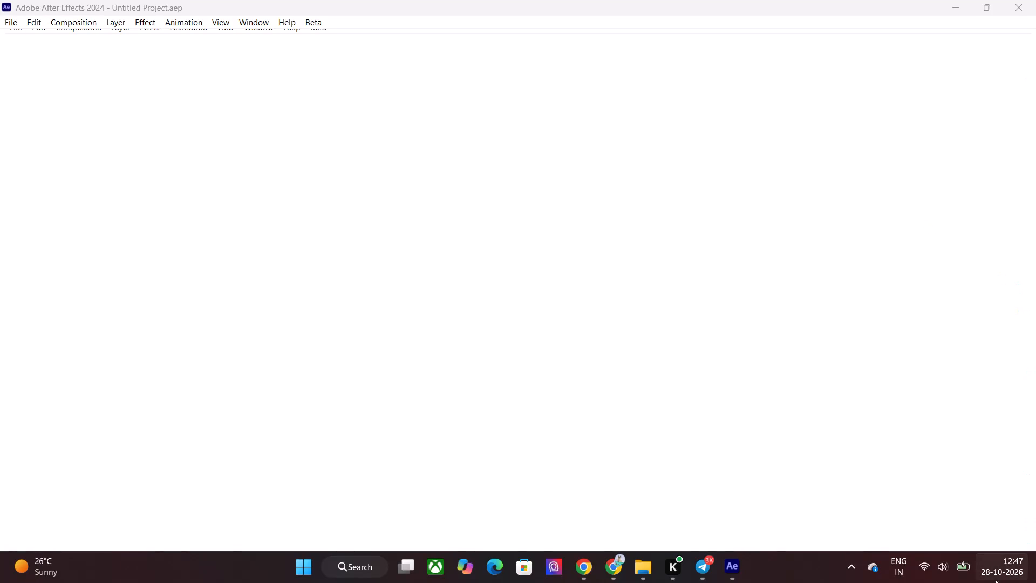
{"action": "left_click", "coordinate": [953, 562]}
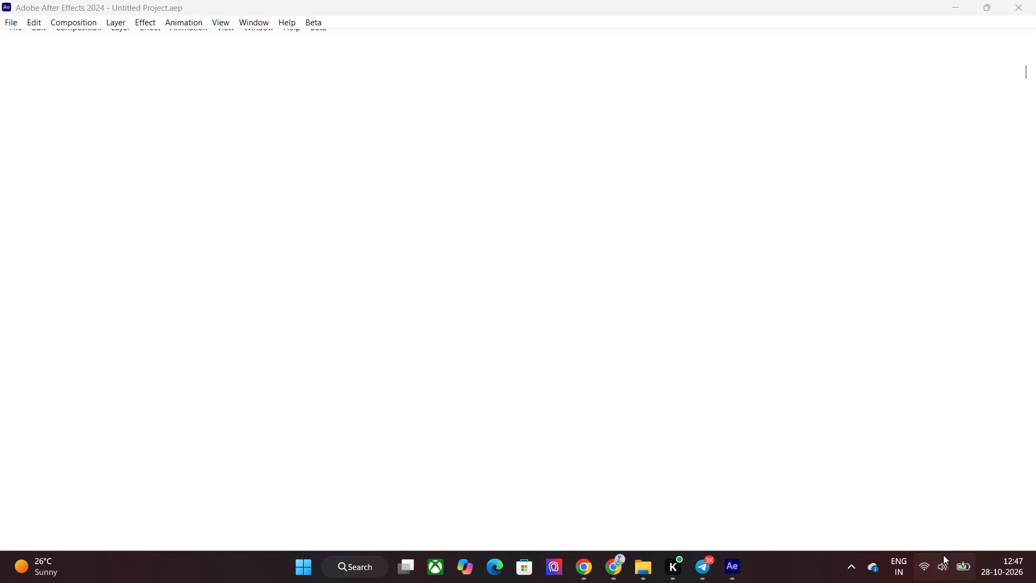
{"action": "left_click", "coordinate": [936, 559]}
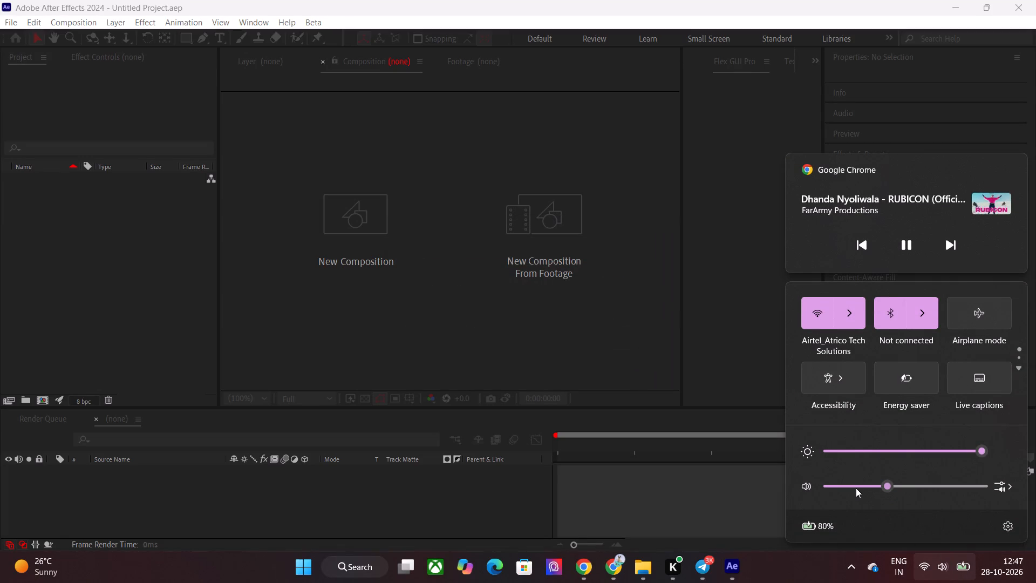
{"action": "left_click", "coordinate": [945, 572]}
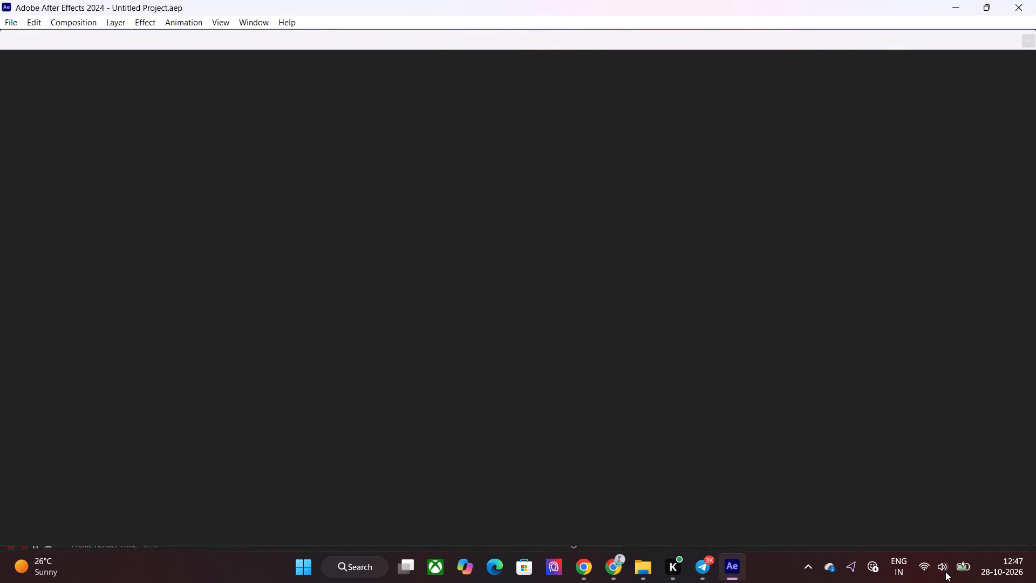
Lower the system sound volume to below 30.
{"action": "left_click", "coordinate": [945, 572]}
{"action": "left_click_drag", "start_coordinate": [886, 491], "coordinate": [874, 491]}
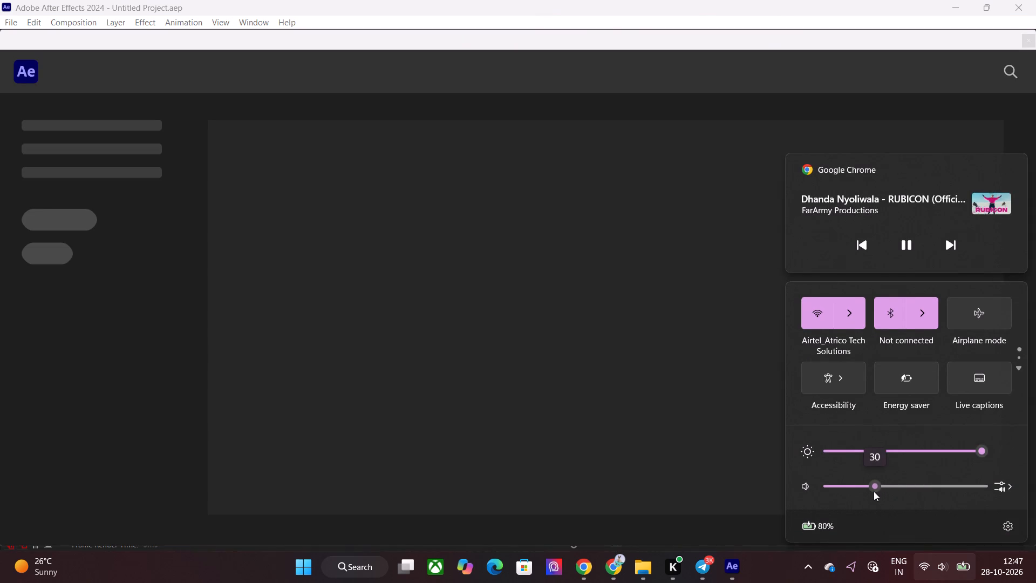
{"action": "left_click_drag", "start_coordinate": [874, 491], "coordinate": [862, 491]}
{"action": "left_click", "coordinate": [944, 565]}
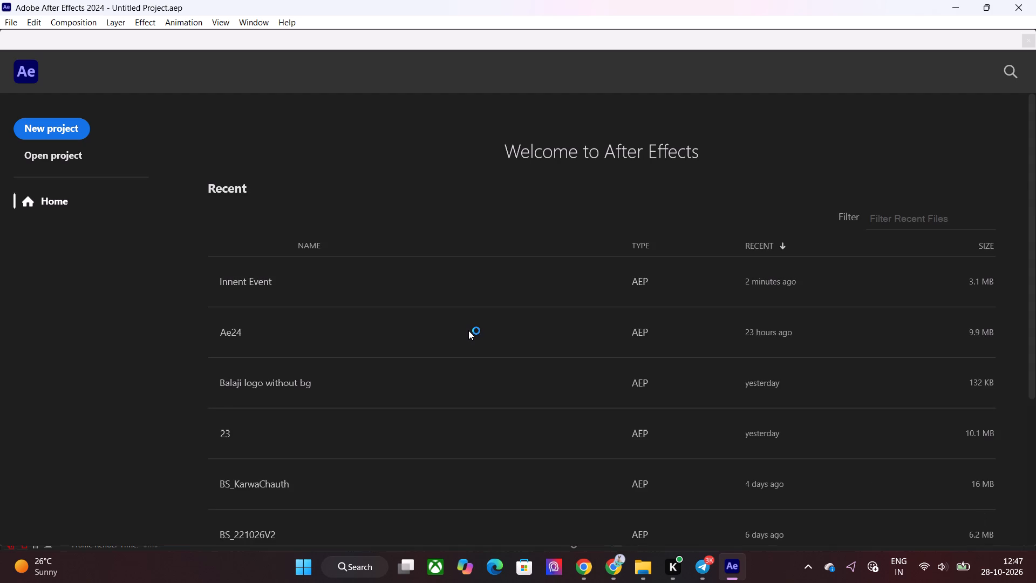
Open the recent Innent Event project.
{"action": "left_click", "coordinate": [485, 272]}
{"action": "double_click", "coordinate": [499, 279]}
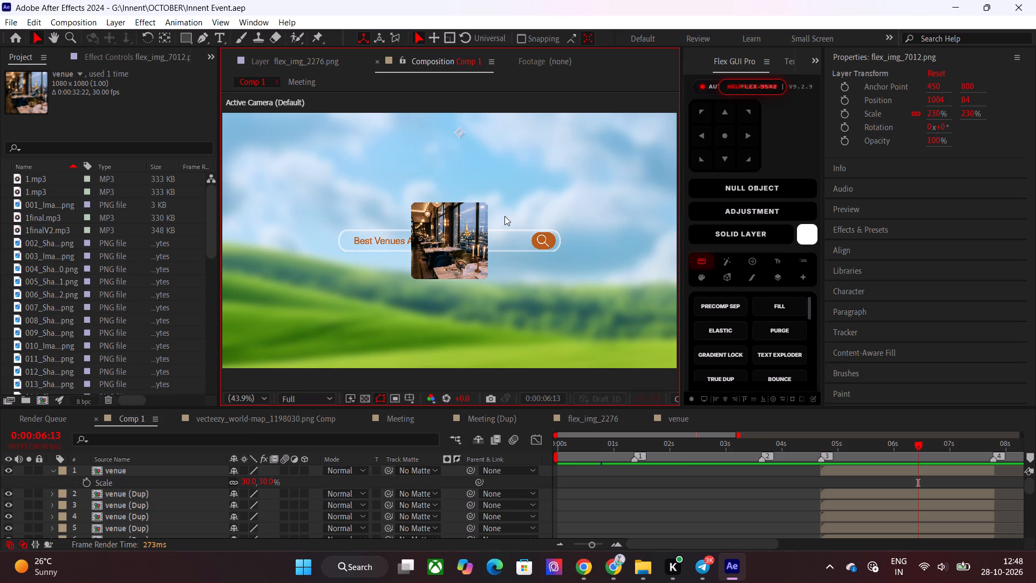
Open the Roundabout.jsx script panel.
{"action": "left_click", "coordinate": [245, 21]}
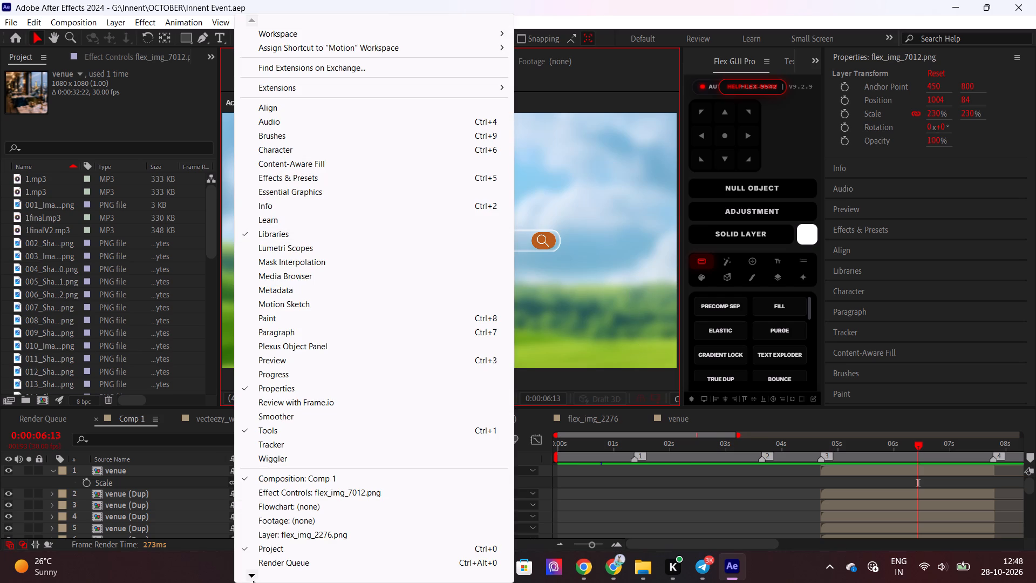
{"action": "triple_click", "coordinate": [250, 575]}
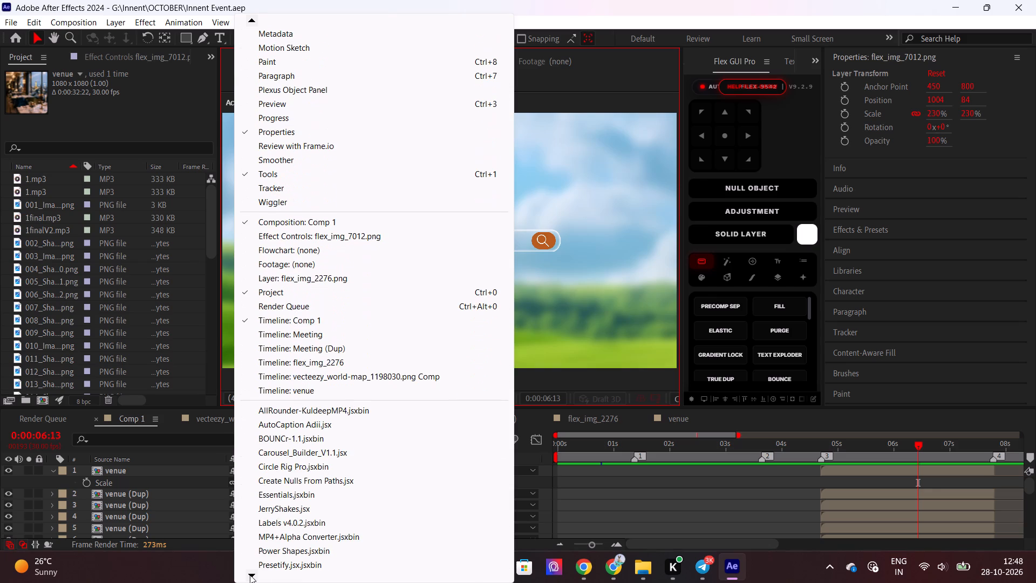
{"action": "left_click", "coordinate": [250, 575]}
{"action": "left_click", "coordinate": [250, 575]}
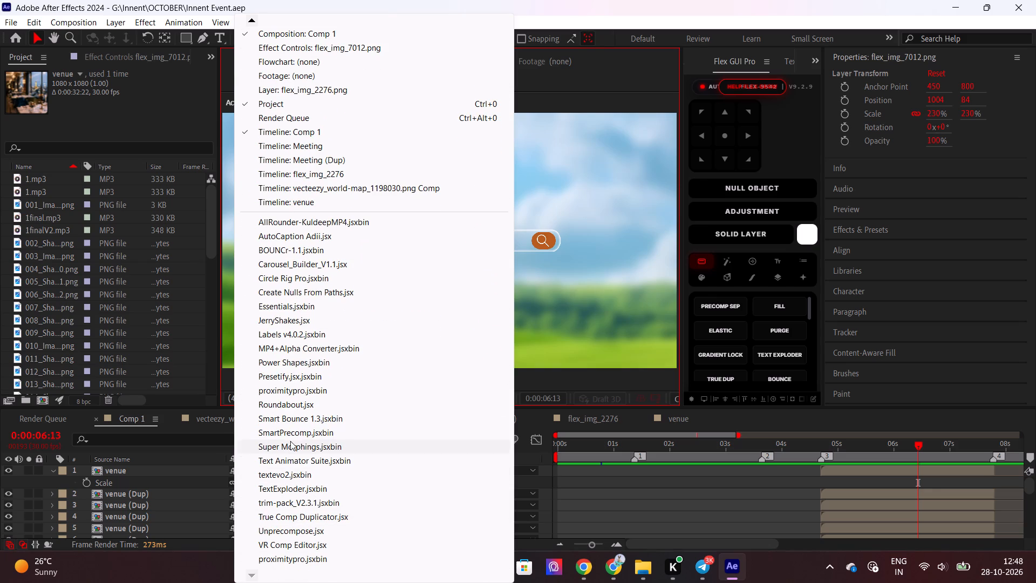
{"action": "left_click", "coordinate": [291, 399]}
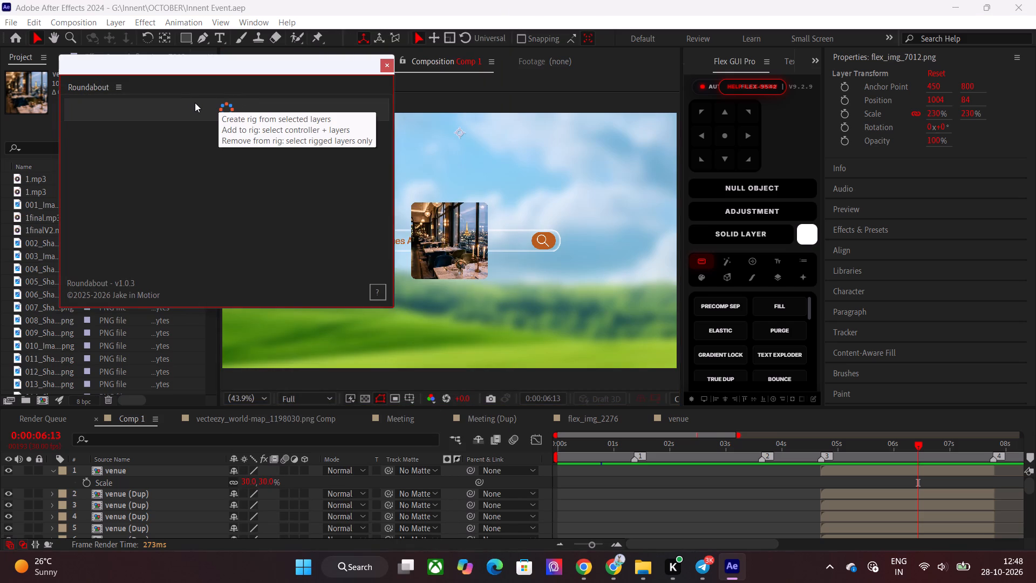
Select all six venue layers in Comp 1 and create a Roundabout rig from them.
{"action": "left_click", "coordinate": [864, 464]}
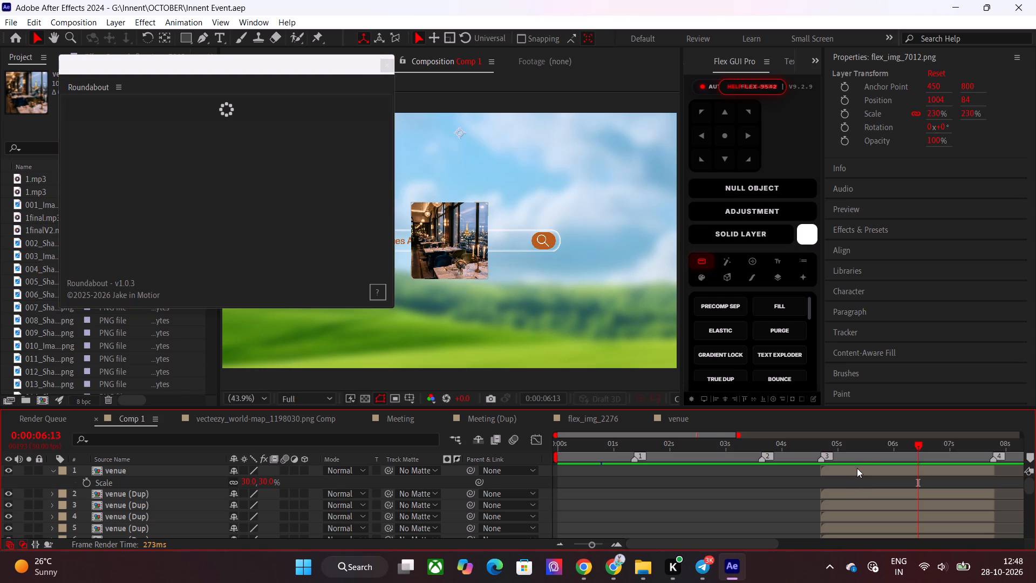
{"action": "left_click", "coordinate": [857, 468]}
{"action": "scroll", "coordinate": [856, 470], "scroll_direction": "down", "scroll_amount": 3}
{"action": "scroll", "coordinate": [853, 495], "scroll_direction": "up", "scroll_amount": 1}
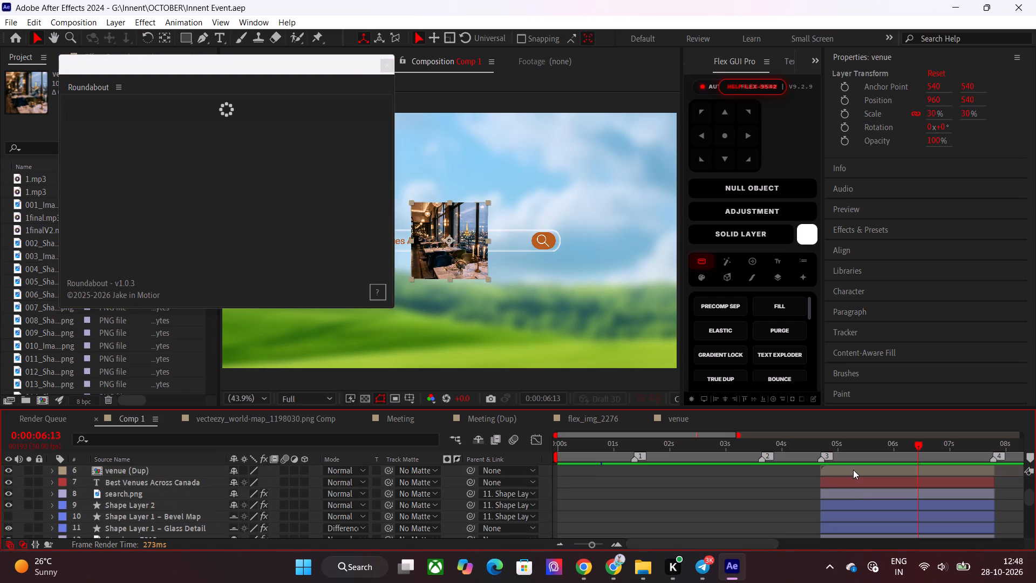
{"action": "left_click", "coordinate": [853, 470], "text": "shift"}
{"action": "left_click", "coordinate": [258, 109]}
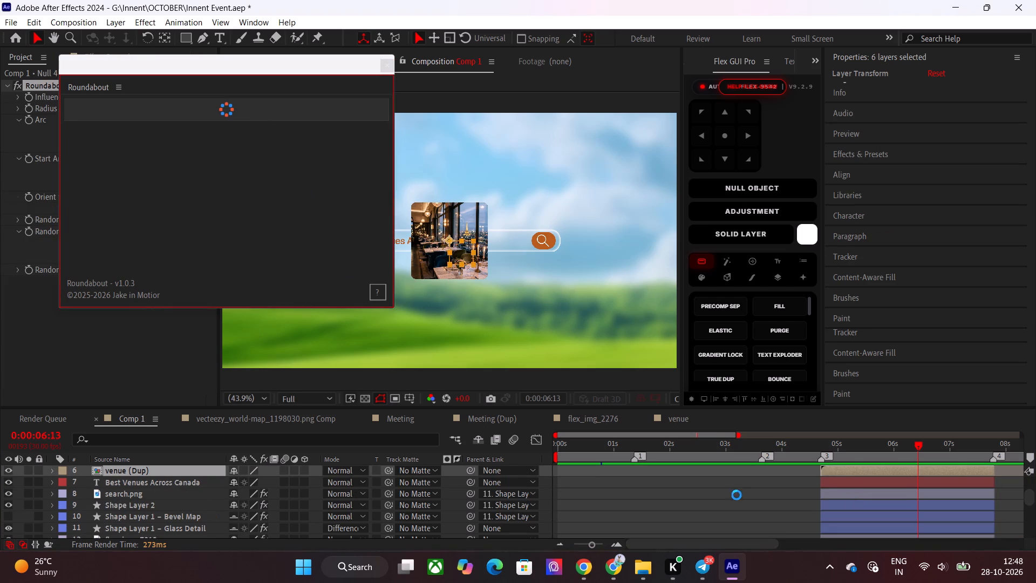
{"action": "scroll", "coordinate": [768, 494], "scroll_direction": "up", "scroll_amount": 5}
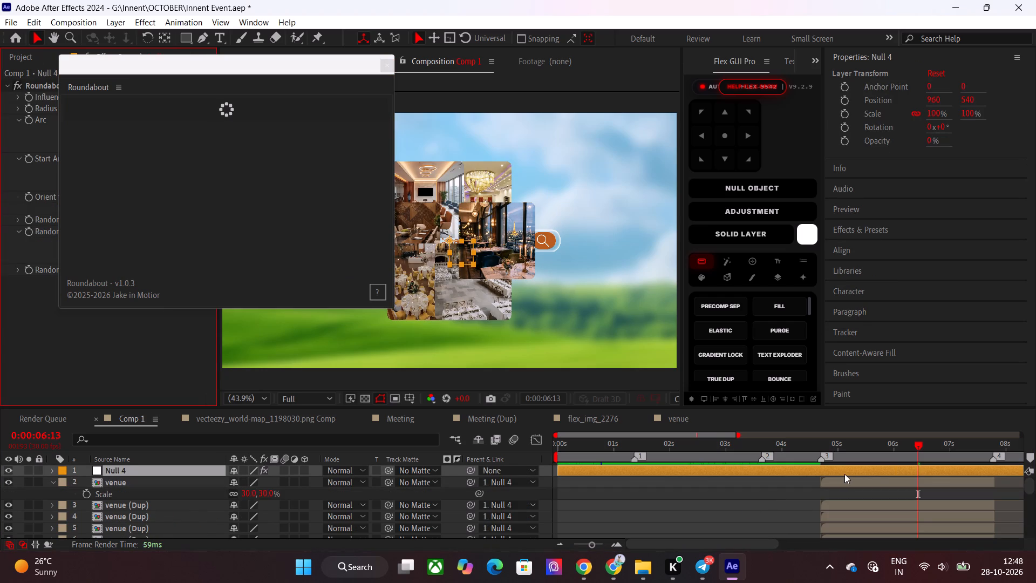
Dock the Roundabout panel alongside Flex GUI Pro, bring Flex GUI Pro forward and widen that panel group.
{"action": "left_click_drag", "start_coordinate": [104, 84], "coordinate": [181, 94]}
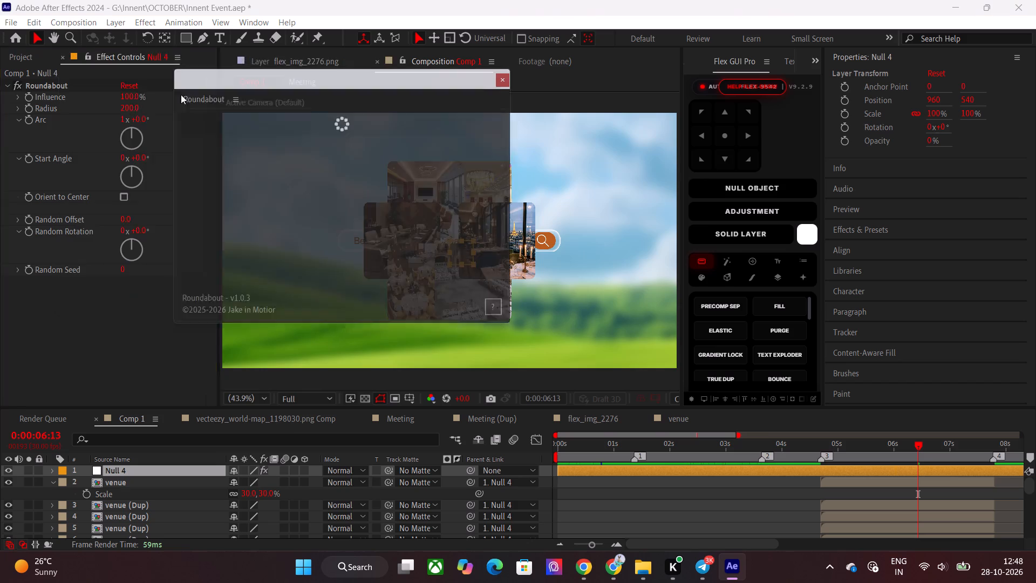
{"action": "left_click_drag", "start_coordinate": [181, 94], "coordinate": [718, 84]}
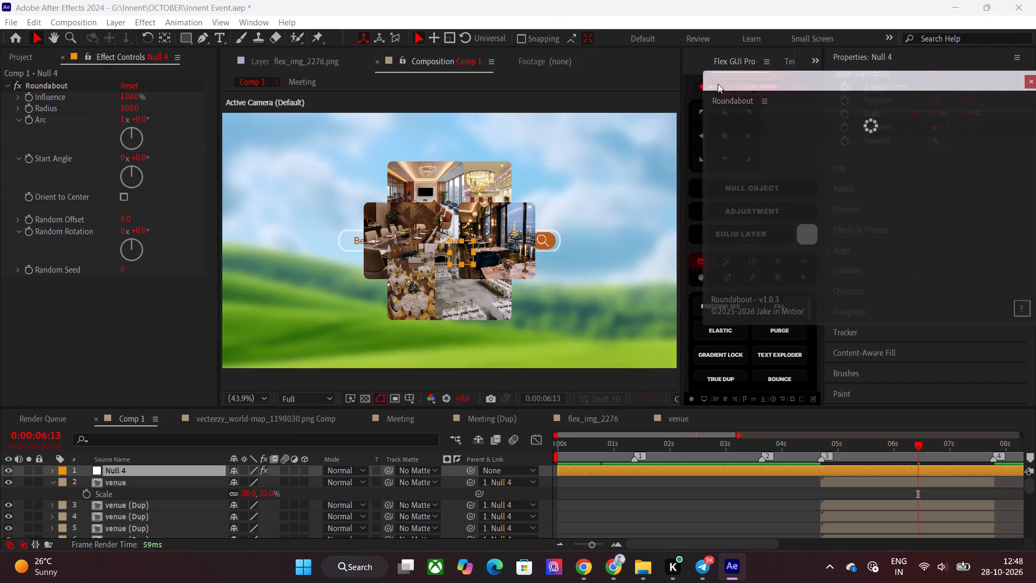
{"action": "left_click_drag", "start_coordinate": [718, 84], "coordinate": [737, 71]}
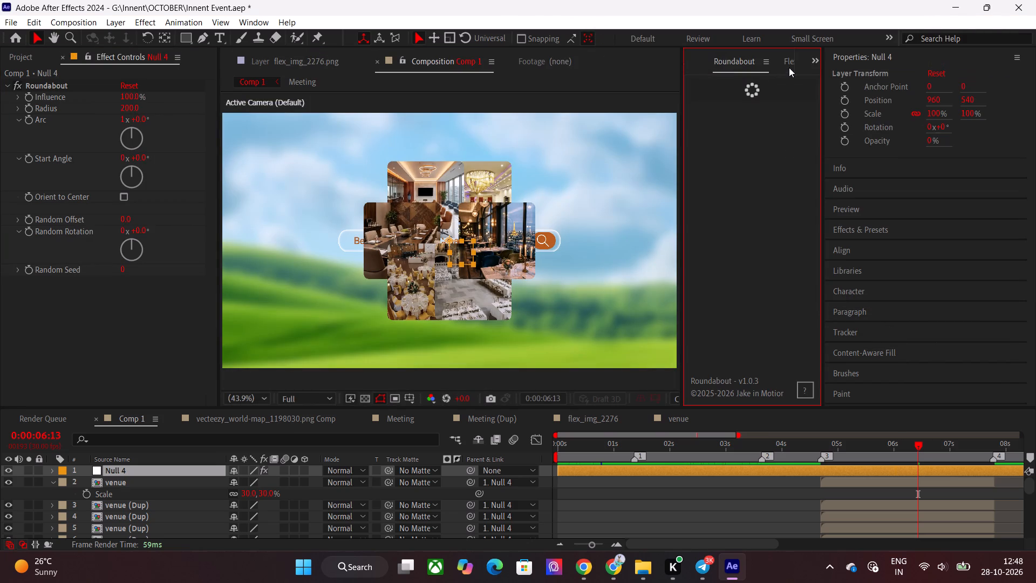
{"action": "left_click", "coordinate": [789, 66]}
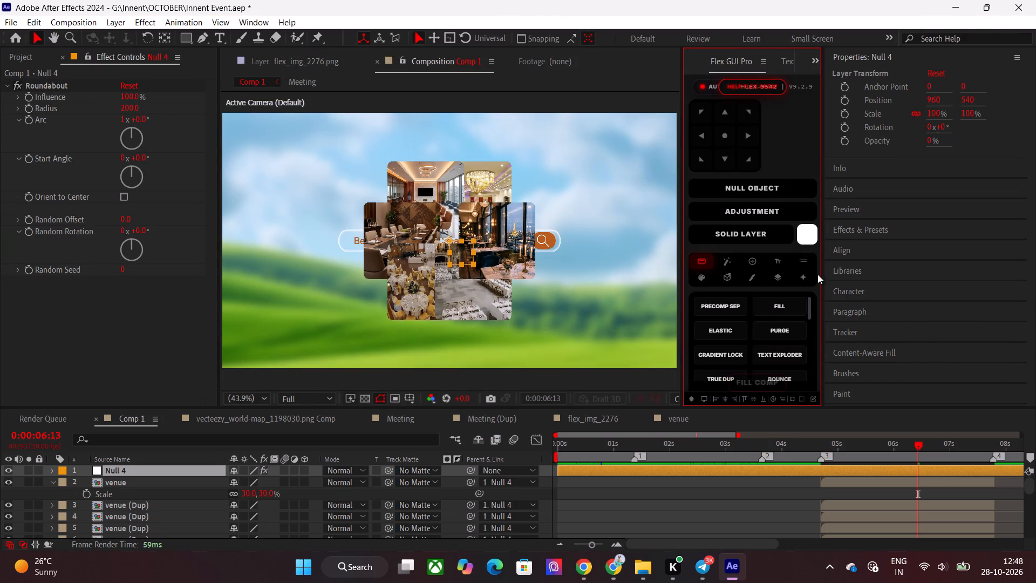
{"action": "left_click_drag", "start_coordinate": [823, 191], "coordinate": [944, 192]}
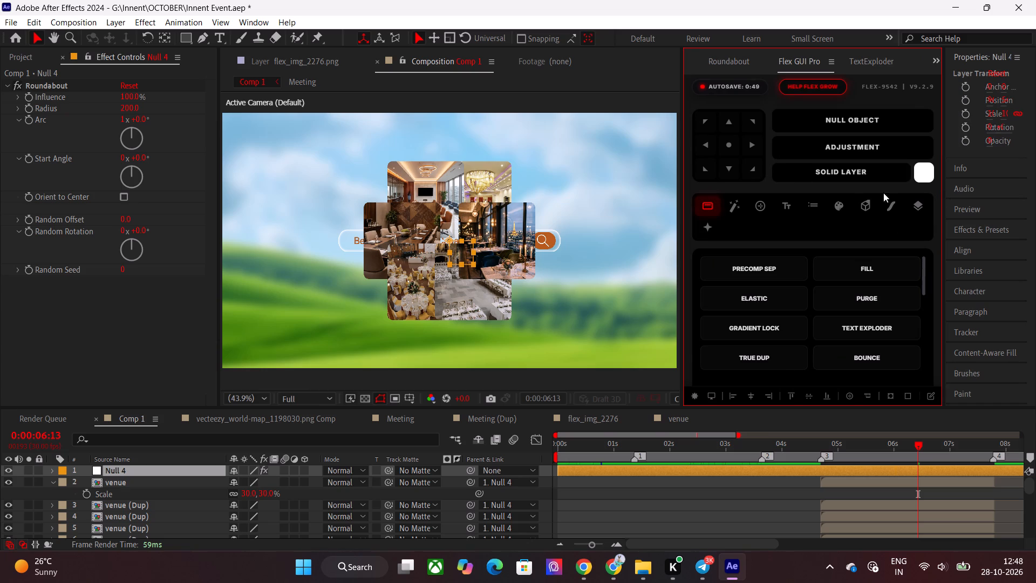
Move the playhead to 0:00:05:06 and set the Roundabout rig's Radius to 370.
{"action": "left_click_drag", "start_coordinate": [870, 450], "coordinate": [848, 473]}
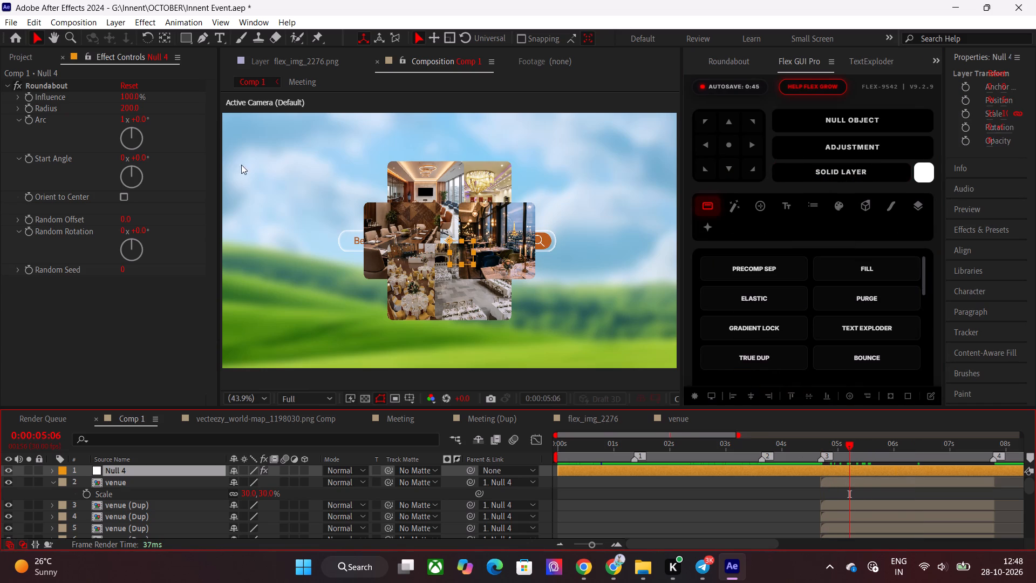
{"action": "left_click_drag", "start_coordinate": [133, 111], "coordinate": [149, 111]}
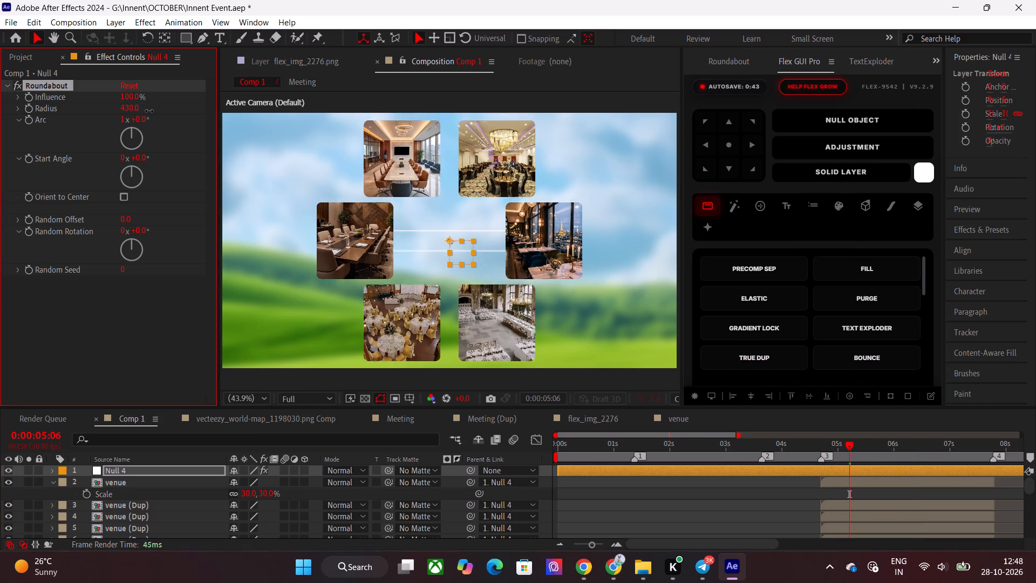
{"action": "left_click_drag", "start_coordinate": [149, 111], "coordinate": [145, 111]}
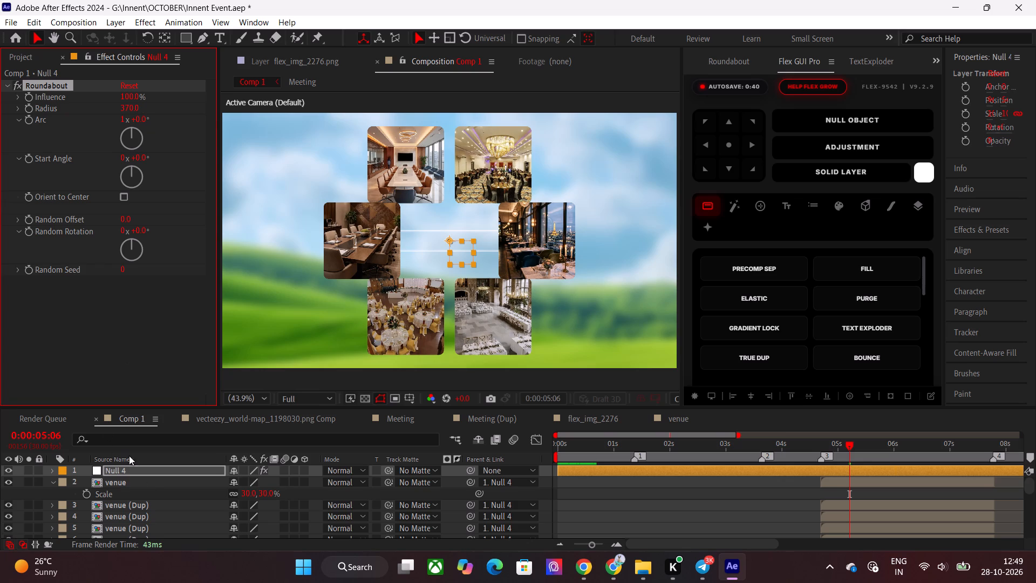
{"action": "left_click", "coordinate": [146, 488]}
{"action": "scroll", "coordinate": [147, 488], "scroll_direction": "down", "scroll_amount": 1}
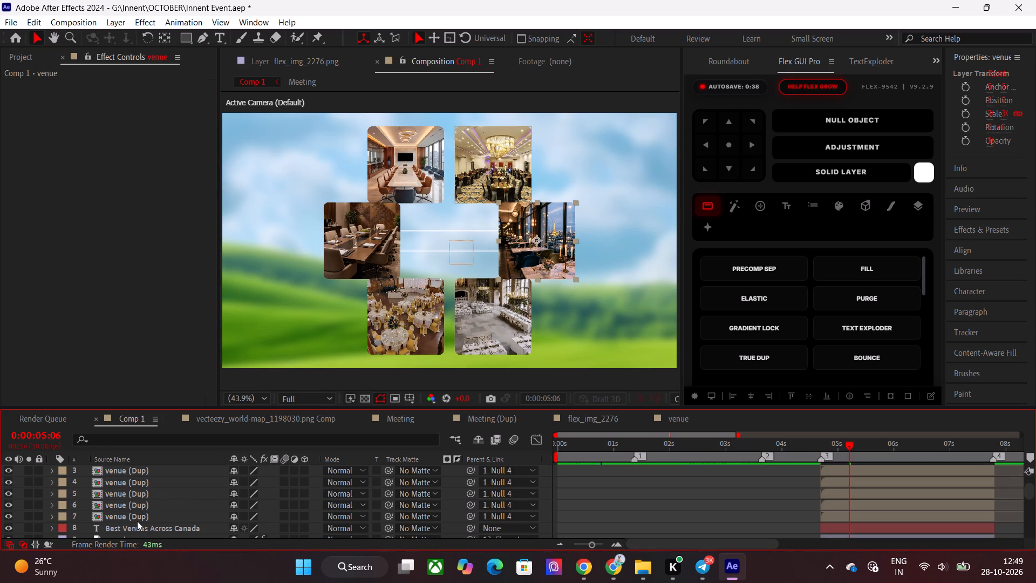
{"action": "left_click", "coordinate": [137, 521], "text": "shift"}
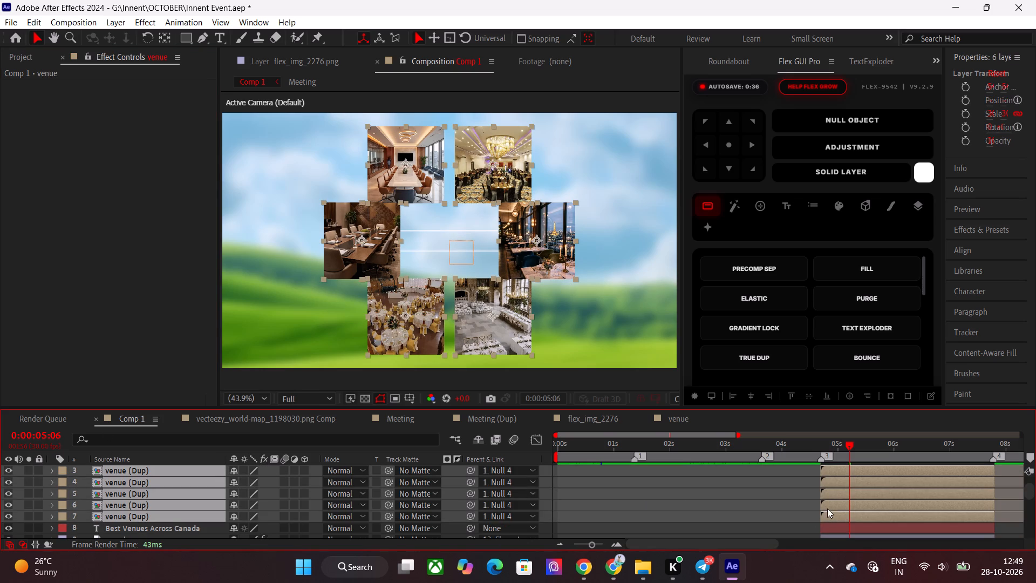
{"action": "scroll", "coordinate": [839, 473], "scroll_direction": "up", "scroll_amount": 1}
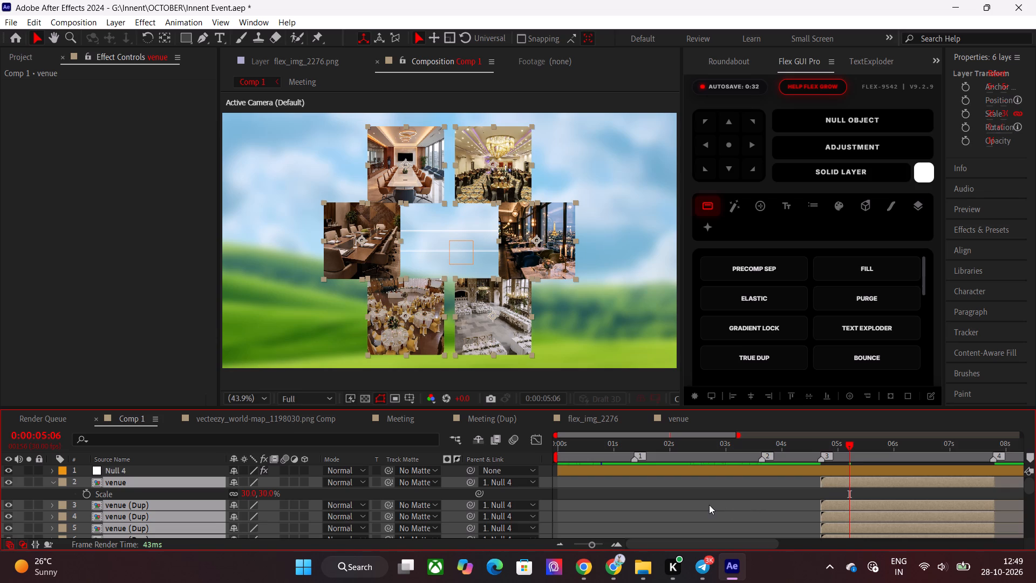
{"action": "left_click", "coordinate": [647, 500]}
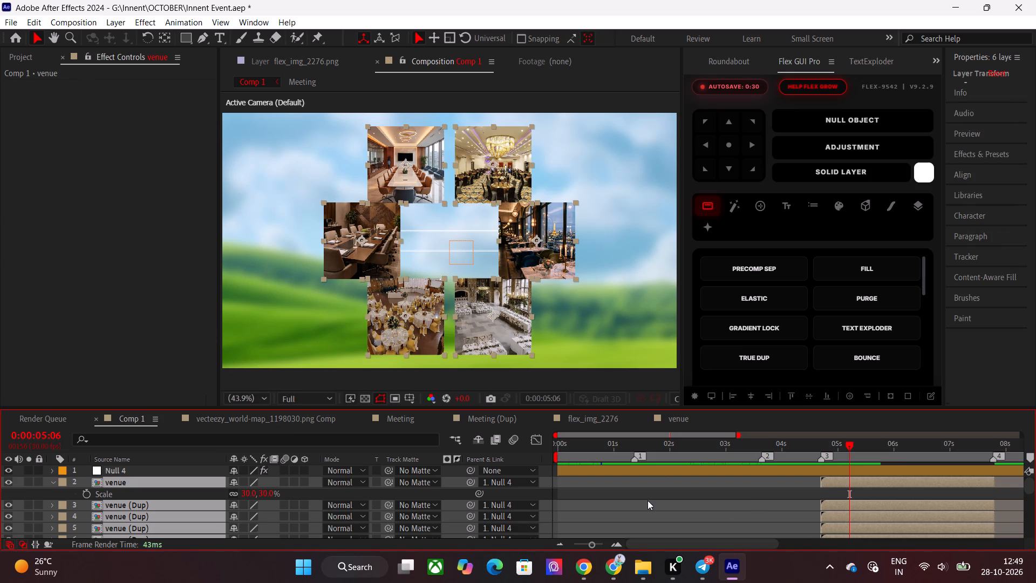
On the Roundabout controller null, set the Radius to 400 and the Arc to 0x+357°, keeping Influence at 100%.
{"action": "left_click", "coordinate": [860, 472]}
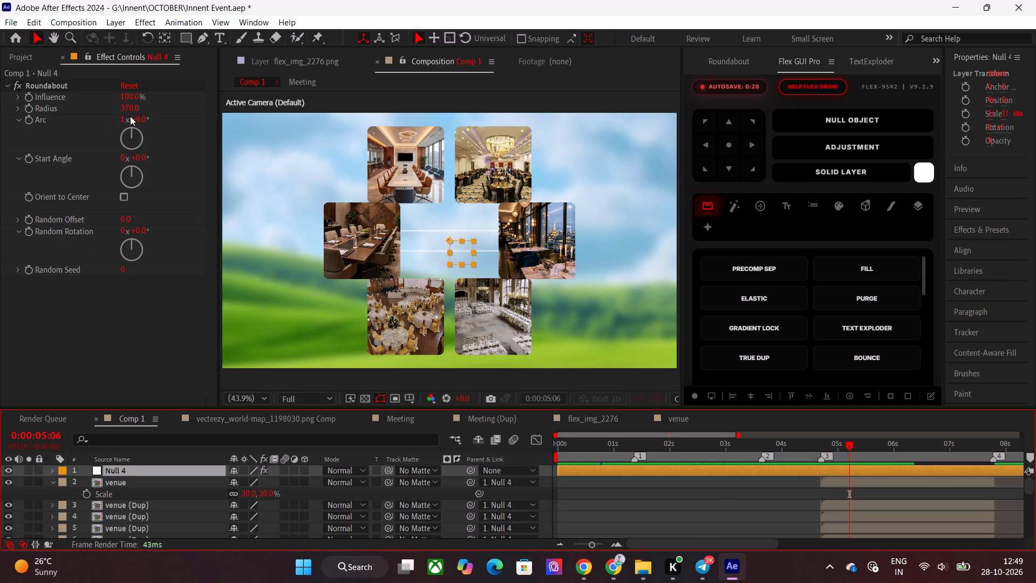
{"action": "left_click_drag", "start_coordinate": [132, 95], "coordinate": [137, 99]}
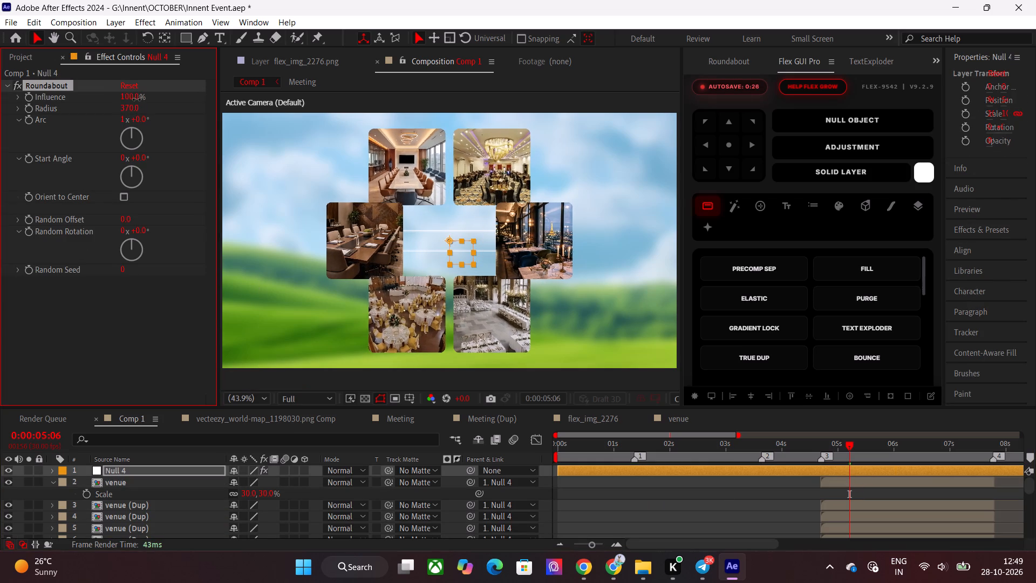
{"action": "left_click_drag", "start_coordinate": [137, 99], "coordinate": [138, 99]}
{"action": "left_click", "coordinate": [131, 112]}
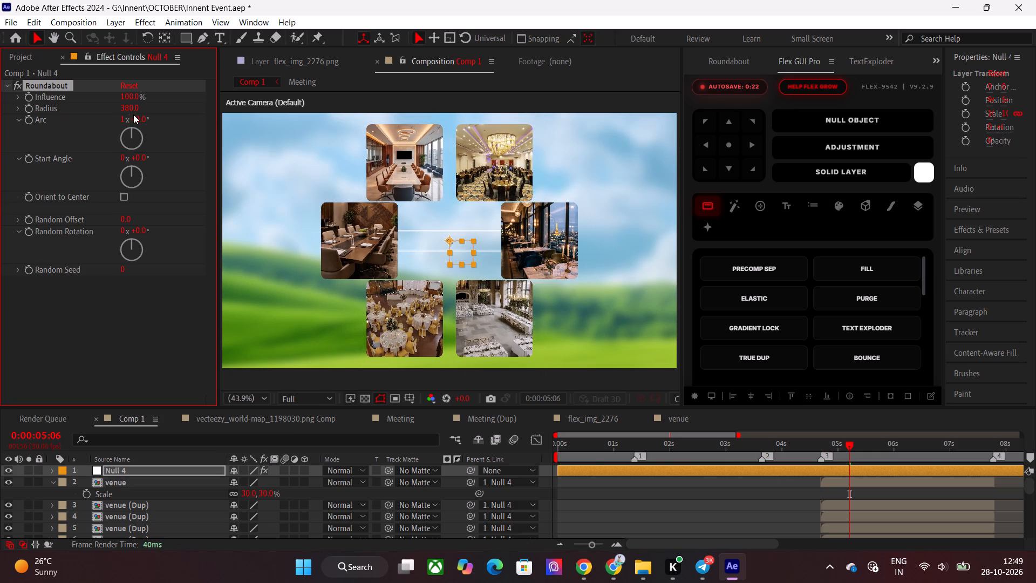
{"action": "left_click", "coordinate": [134, 116]}
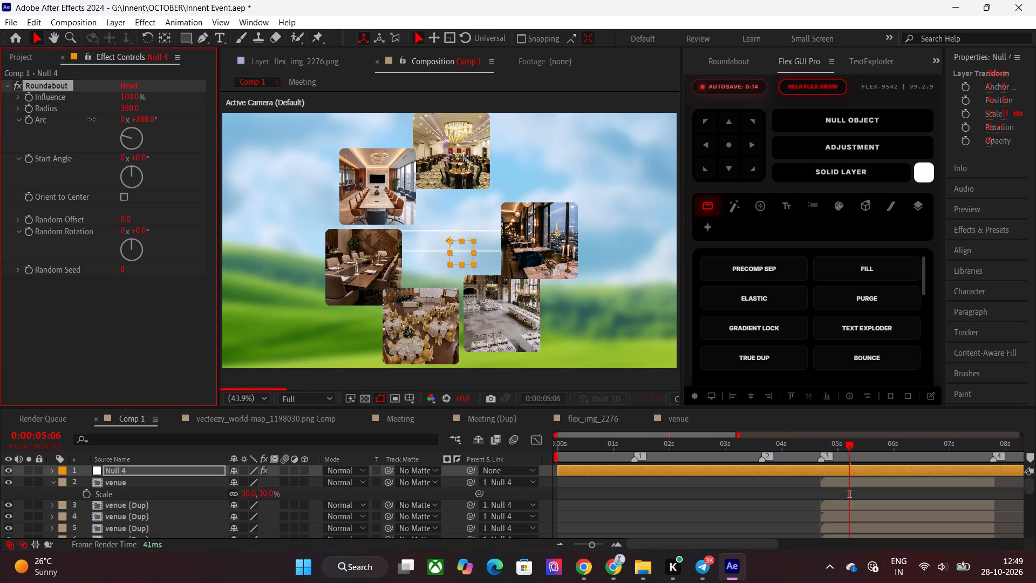
{"action": "left_click", "coordinate": [124, 110]}
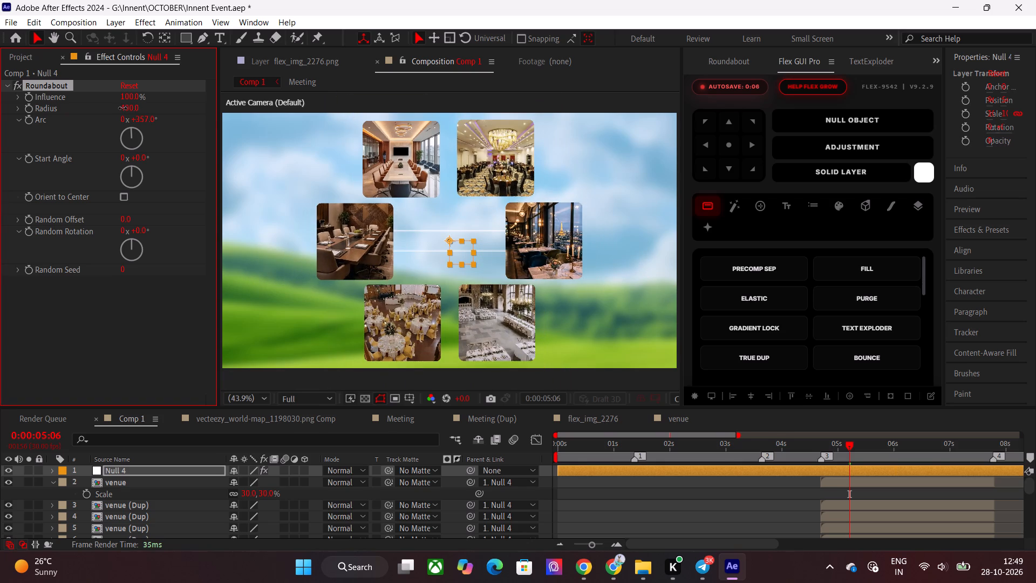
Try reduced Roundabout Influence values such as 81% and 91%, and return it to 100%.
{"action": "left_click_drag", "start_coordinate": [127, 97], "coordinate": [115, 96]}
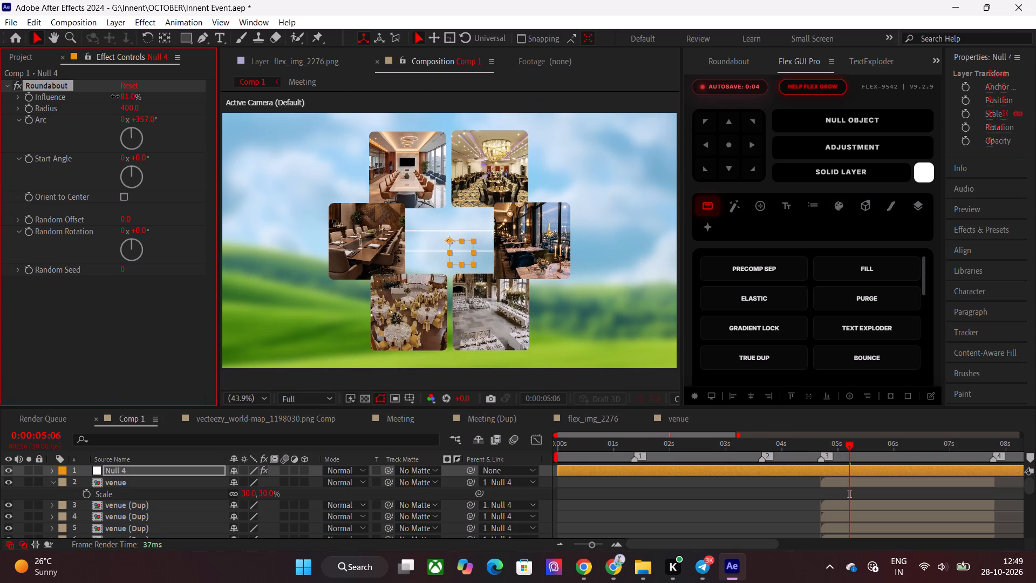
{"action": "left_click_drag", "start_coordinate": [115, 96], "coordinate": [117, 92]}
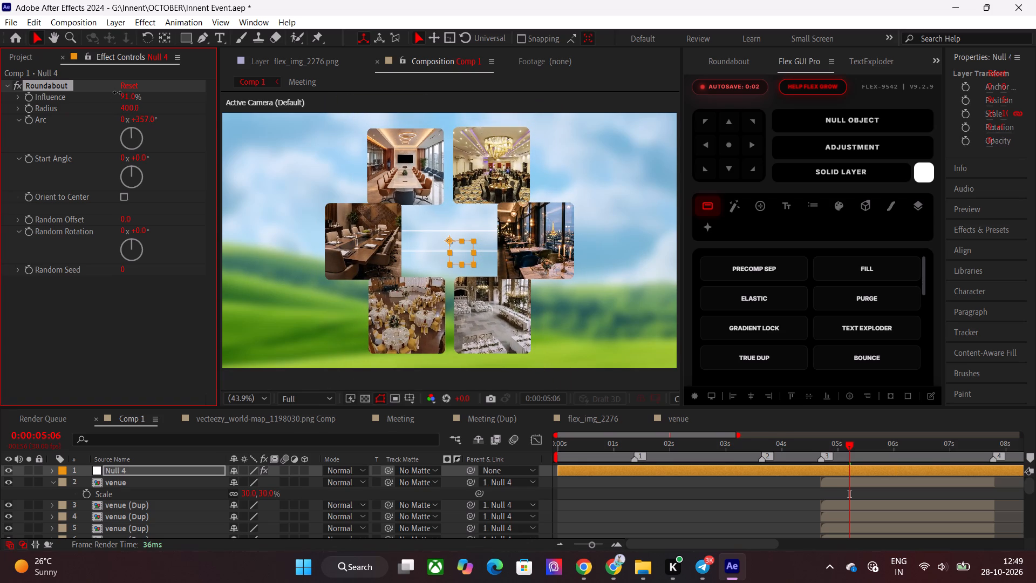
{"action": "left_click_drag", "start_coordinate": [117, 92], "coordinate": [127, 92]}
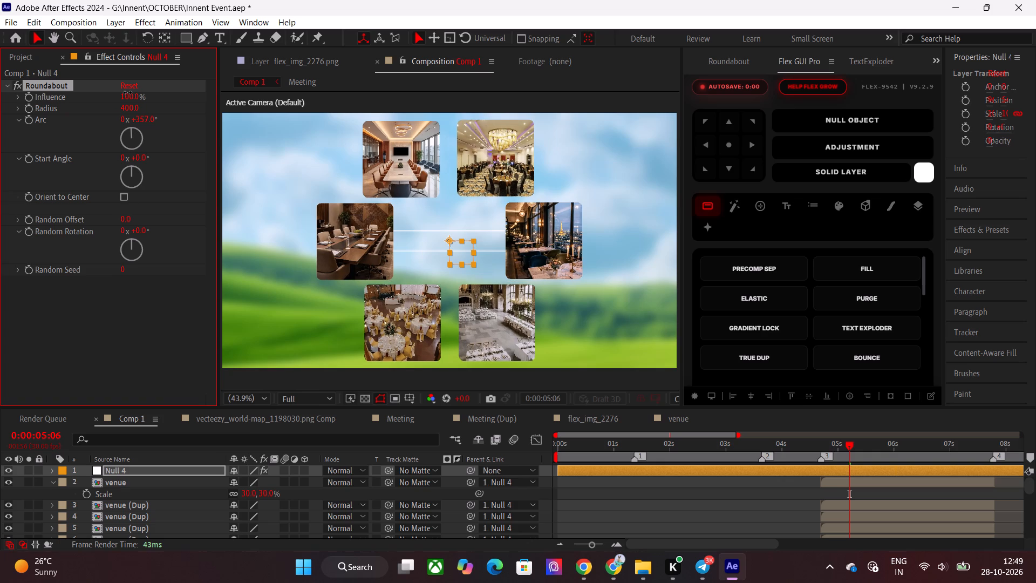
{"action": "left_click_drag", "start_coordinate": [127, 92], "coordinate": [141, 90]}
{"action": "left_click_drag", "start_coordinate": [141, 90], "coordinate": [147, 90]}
Set the Roundabout Arc to 1x+4° and the Start Angle to 0x+4°.
{"action": "left_click", "coordinate": [142, 116]}
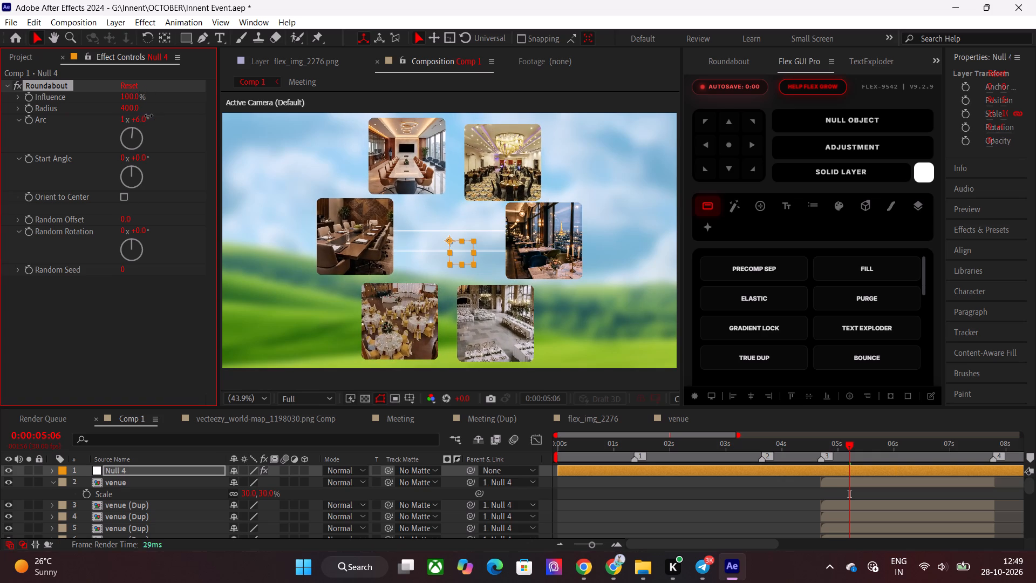
{"action": "left_click", "coordinate": [141, 155]}
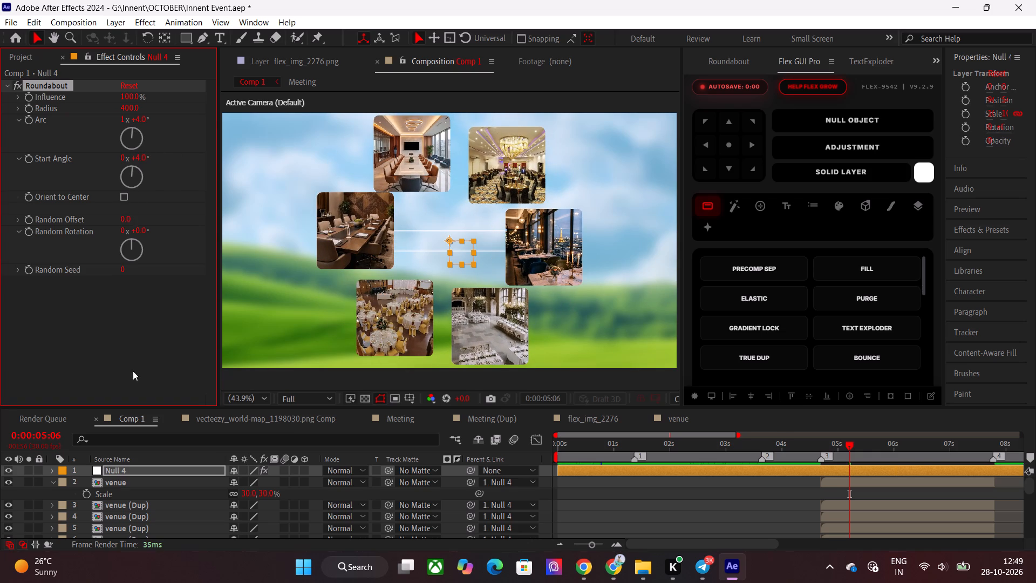
Switch to Chrome, close the roundabout search and mail tabs, and open YouTube's modern carousel animation tutorial for After Effects.
{"action": "left_click", "coordinate": [578, 561]}
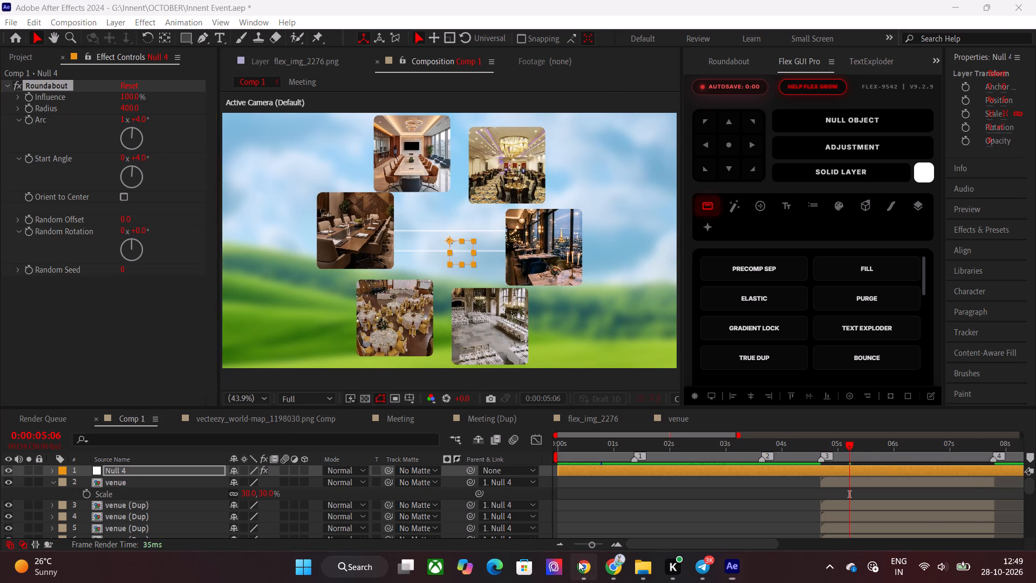
{"action": "left_click", "coordinate": [158, 0]}
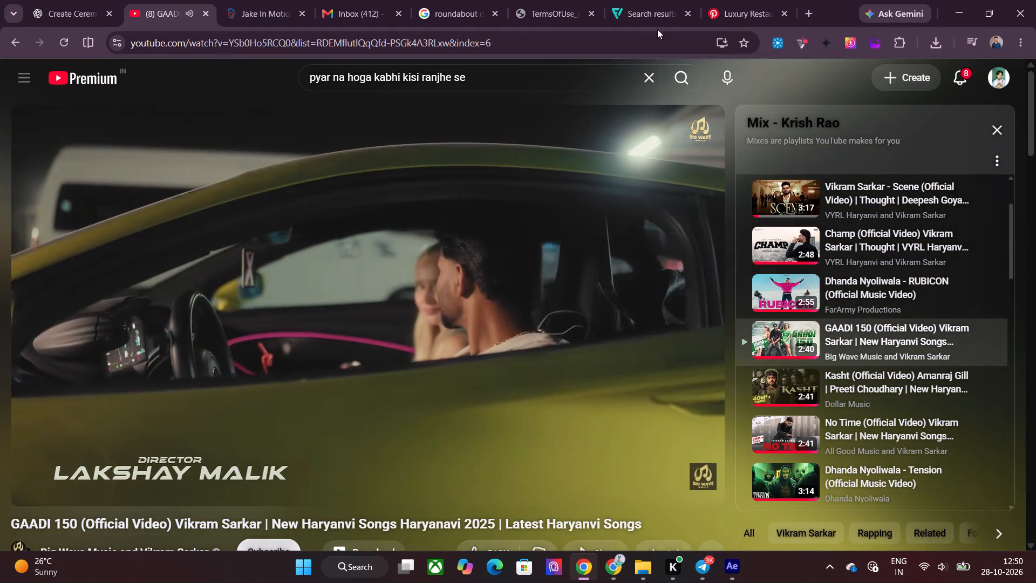
{"action": "left_click", "coordinate": [802, 9]}
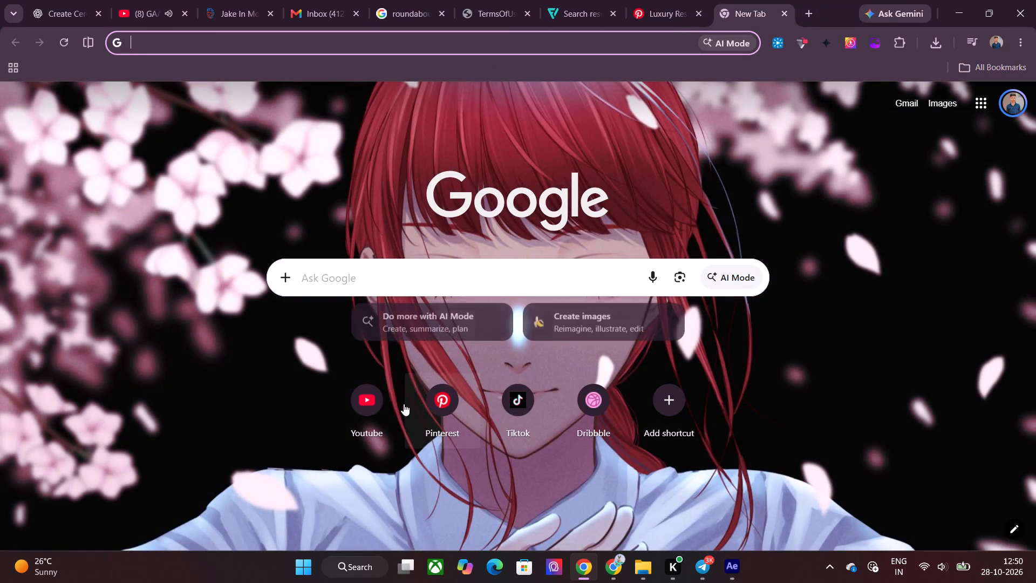
{"action": "left_click", "coordinate": [363, 402]}
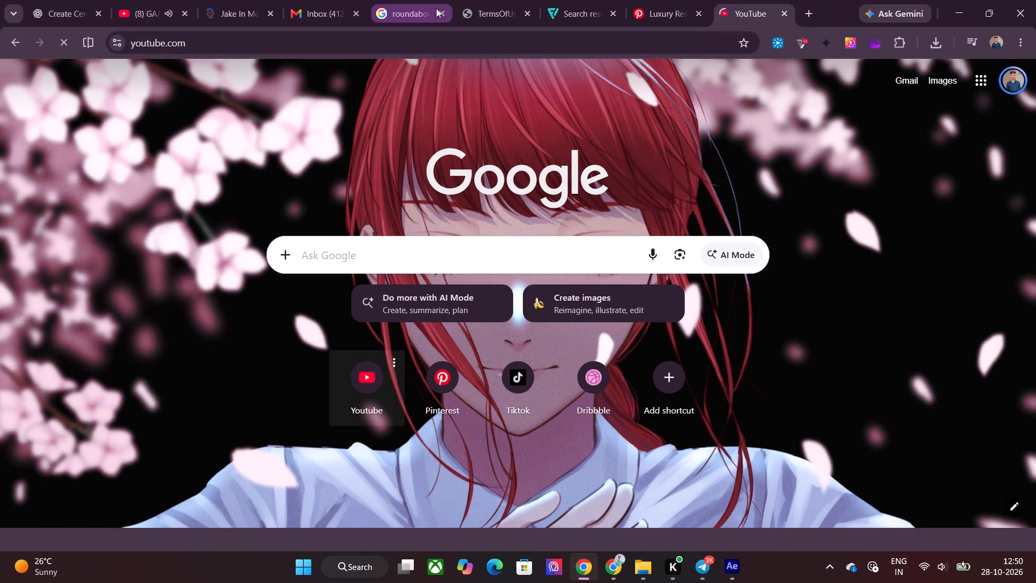
{"action": "left_click", "coordinate": [439, 12]}
{"action": "left_click", "coordinate": [360, 15]}
{"action": "left_click", "coordinate": [384, 77]}
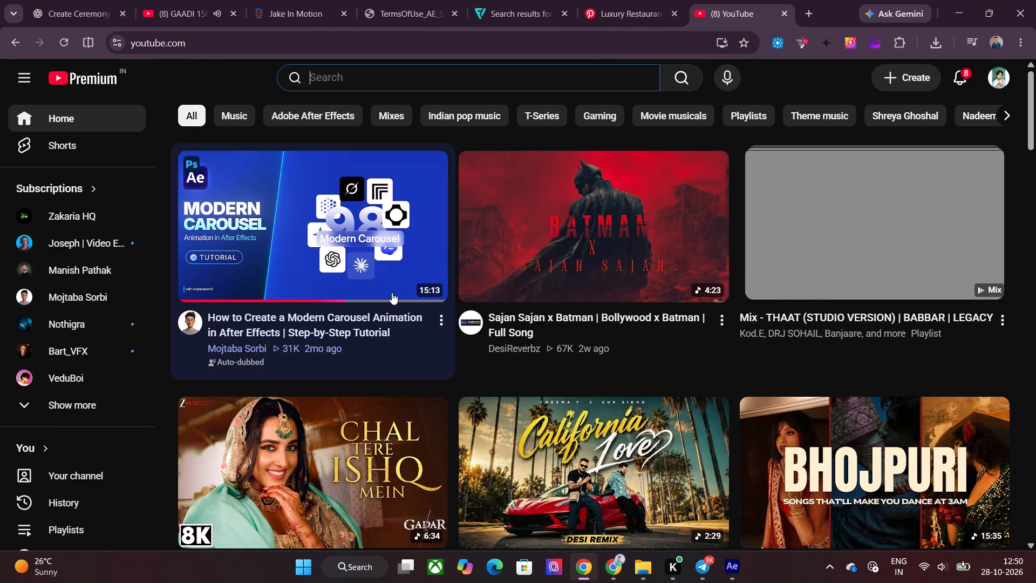
{"action": "left_click", "coordinate": [372, 269]}
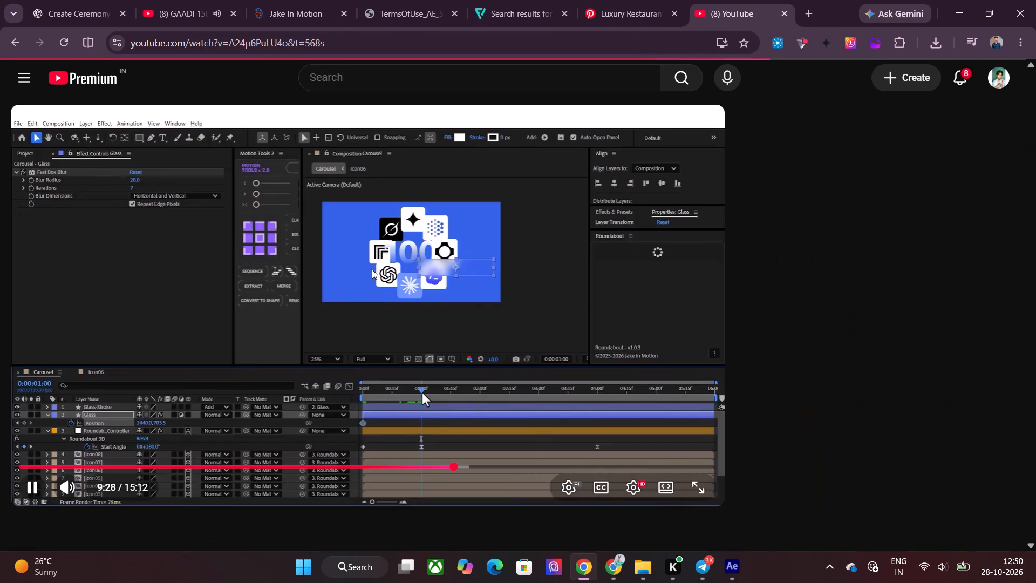
Pause the music video and review the carousel tutorial's glass bar, Start Angle animation and Roundabout 3D tilt settings, then pause the tutorial.
{"action": "left_click", "coordinate": [203, 0]}
{"action": "left_click", "coordinate": [322, 253]}
{"action": "left_click", "coordinate": [695, 0]}
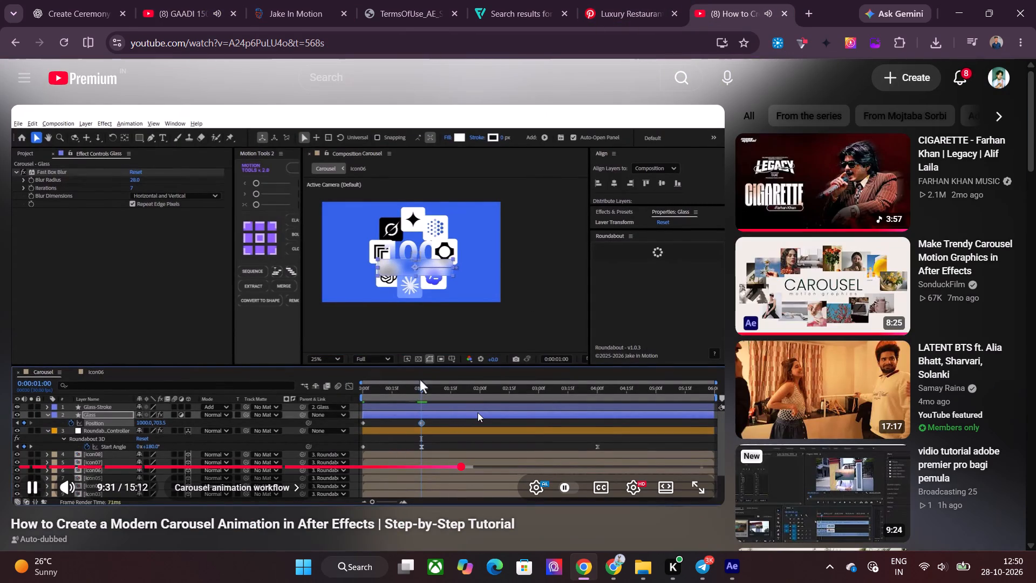
{"action": "left_click", "coordinate": [418, 458]}
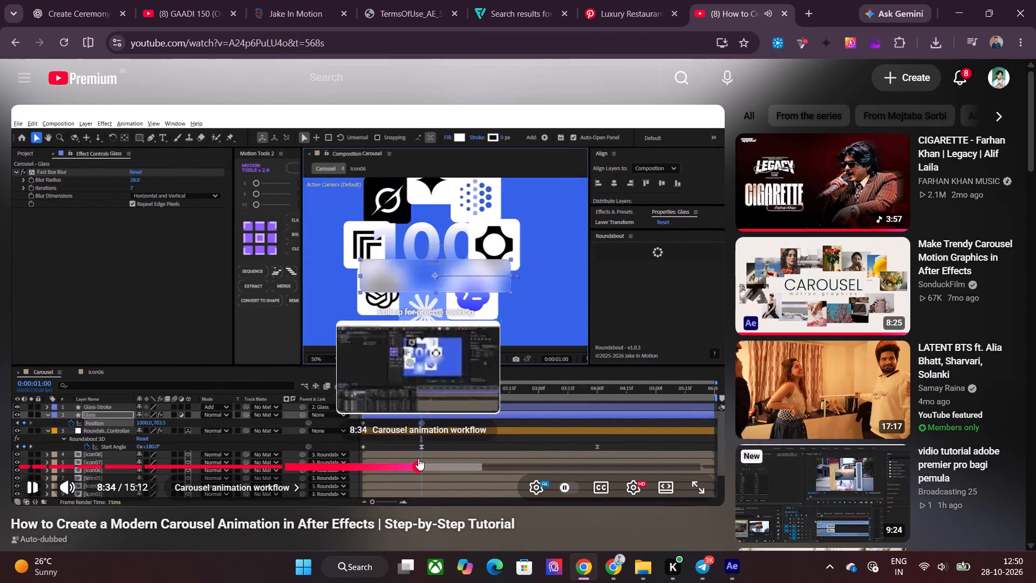
{"action": "left_click", "coordinate": [399, 467]}
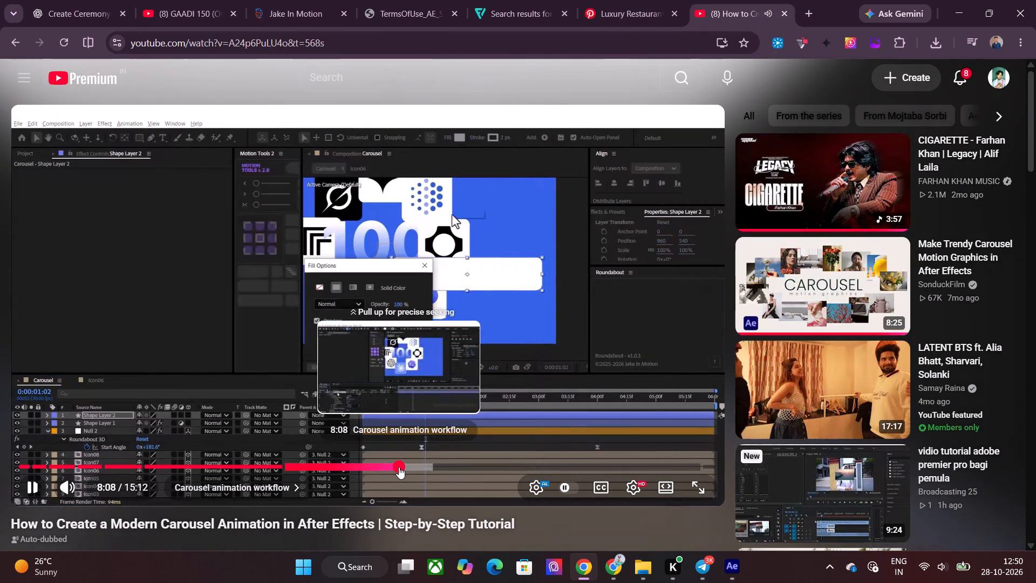
{"action": "left_click", "coordinate": [381, 465]}
{"action": "left_click", "coordinate": [360, 465]}
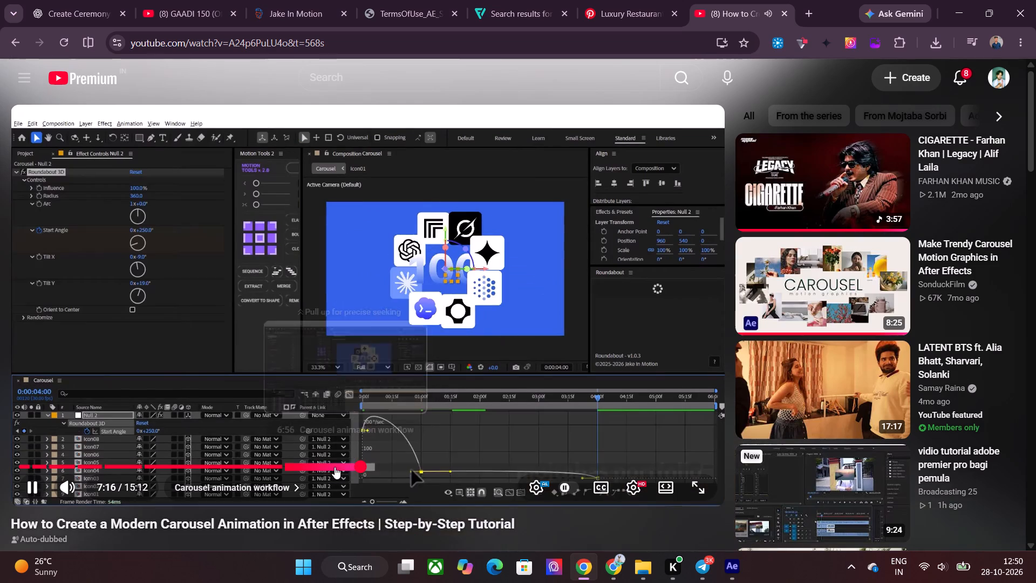
{"action": "left_click", "coordinate": [330, 467]}
{"action": "left_click", "coordinate": [311, 465]}
{"action": "left_click", "coordinate": [296, 465]}
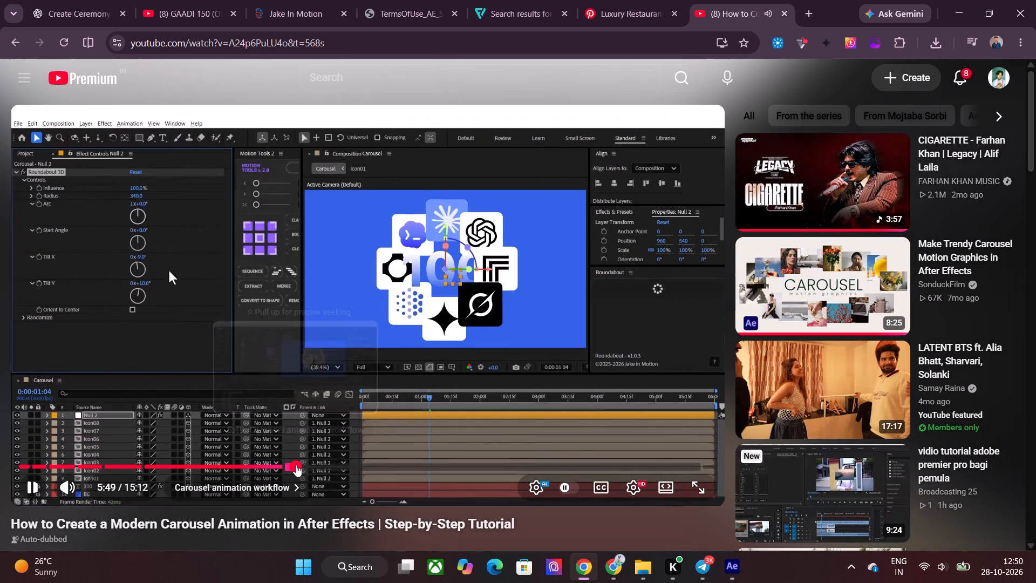
{"action": "left_click", "coordinate": [284, 465]}
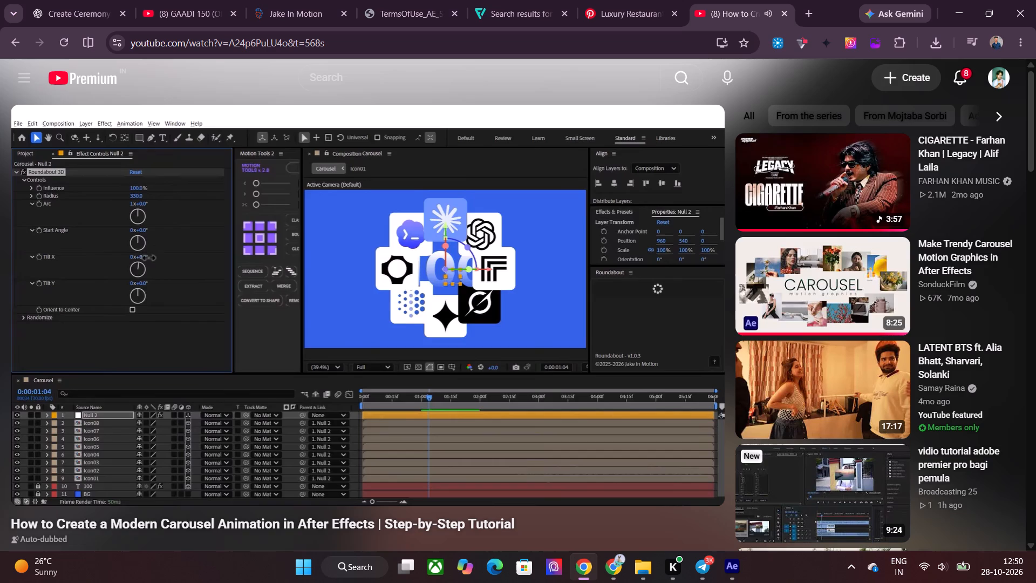
{"action": "left_click", "coordinate": [406, 297]}
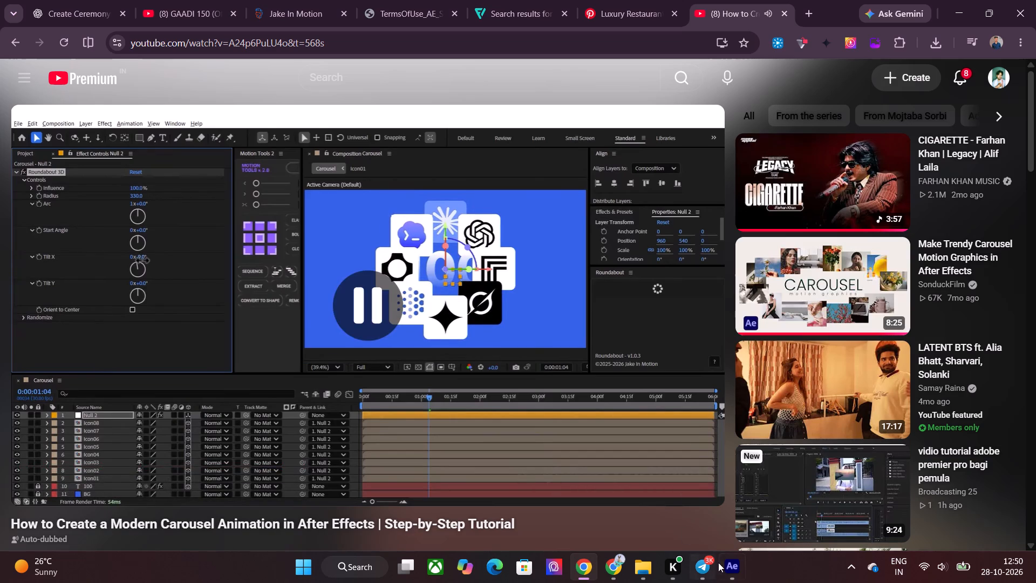
Return to After Effects and undo the Roundabout rig back to the stacked venue layers without a controller null.
{"action": "left_click", "coordinate": [730, 572]}
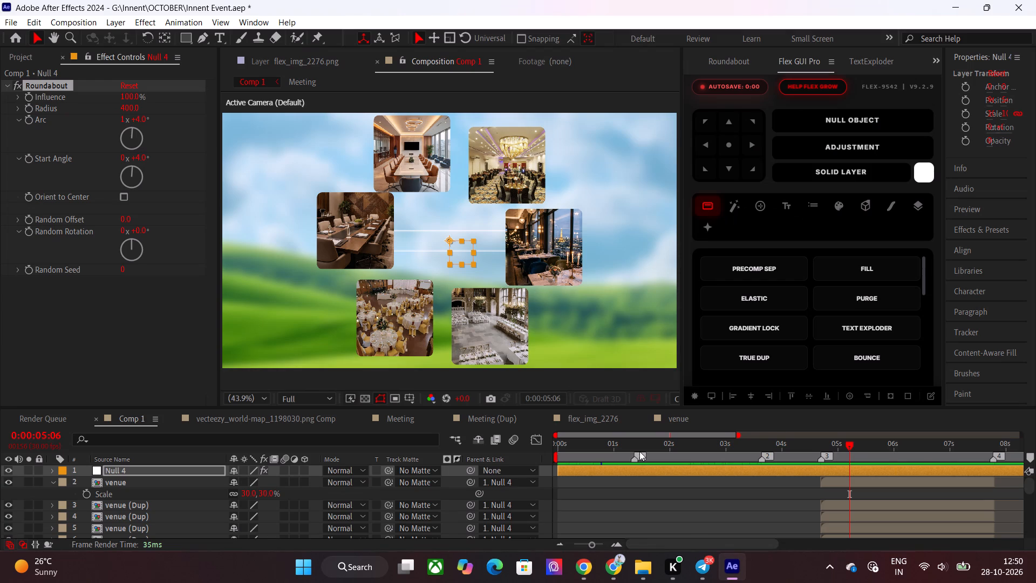
{"action": "key", "text": "ctrl+z"}
{"action": "key", "text": "ctrl+z"}
{"action": "key", "text": "ctrl+z"}
{"action": "key", "text": "ctrl+z"}
{"action": "key", "text": "ctrl+z"}
{"action": "key", "text": "ctrl+z"}
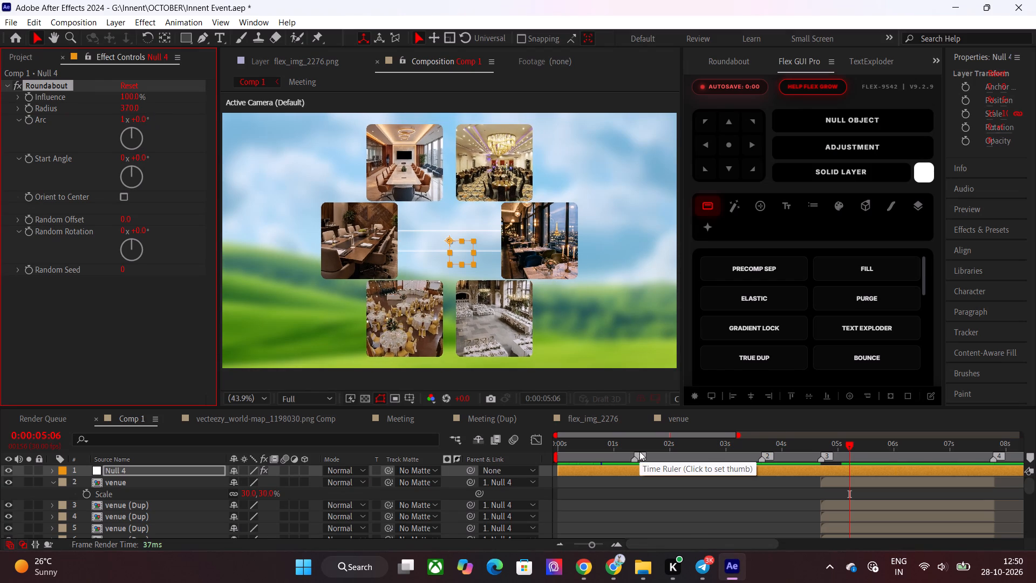
{"action": "key", "text": "ctrl+z"}
{"action": "key", "text": "ctrl+z"}
{"action": "key", "text": "ctrl+z"}
{"action": "key", "text": "ctrl+z"}
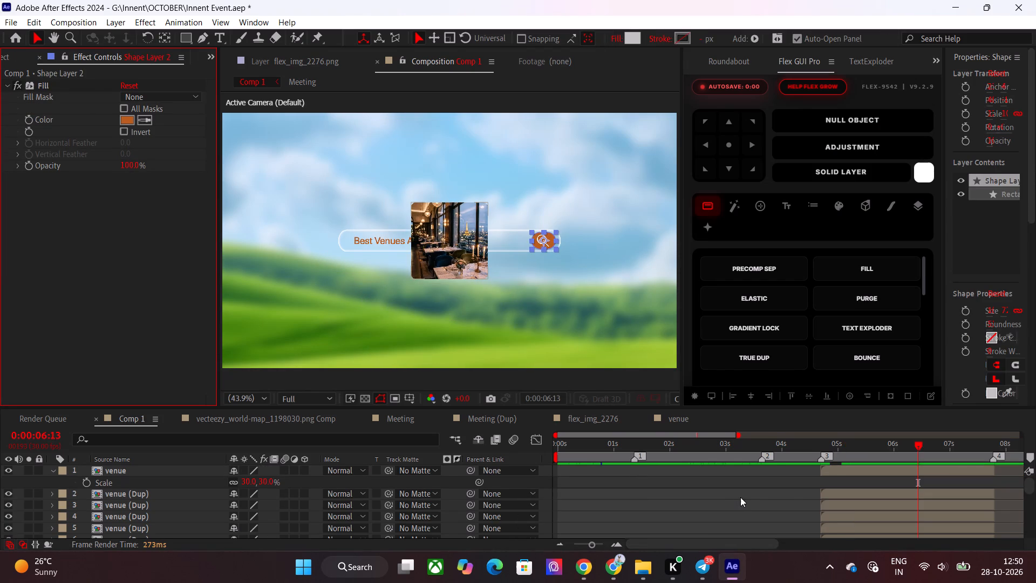
Examine the six venue layers and the search bar's text, icon, button and Glass Detail layers in Comp 1.
{"action": "scroll", "coordinate": [740, 497], "scroll_direction": "down", "scroll_amount": 1}
{"action": "left_click", "coordinate": [844, 507]}
{"action": "scroll", "coordinate": [844, 507], "scroll_direction": "up", "scroll_amount": 1}
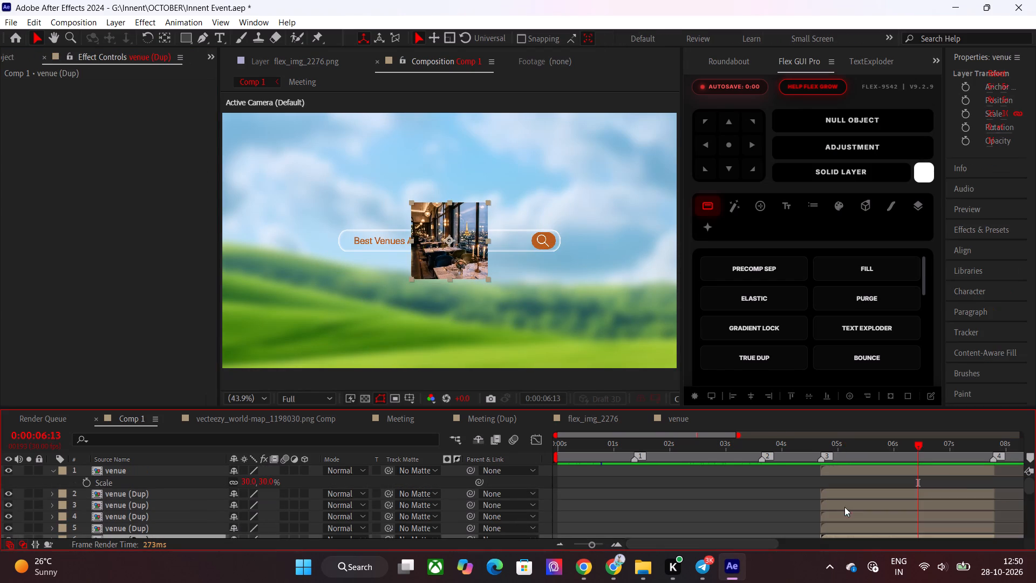
{"action": "scroll", "coordinate": [844, 507], "scroll_direction": "up", "scroll_amount": 1}
{"action": "left_click", "coordinate": [871, 472], "text": "shift"}
{"action": "scroll", "coordinate": [775, 476], "scroll_direction": "down", "scroll_amount": 2}
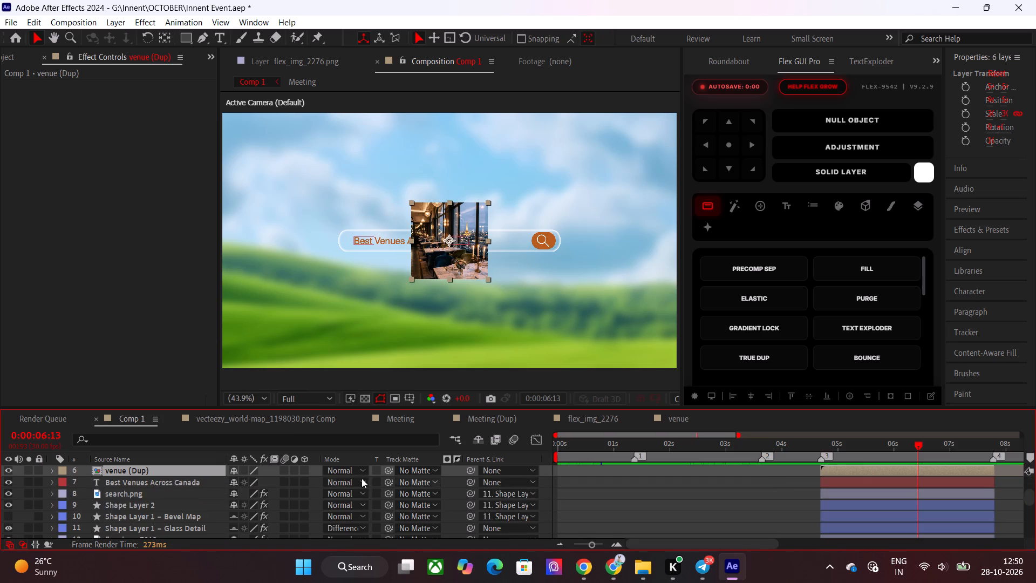
{"action": "left_click", "coordinate": [176, 492]}
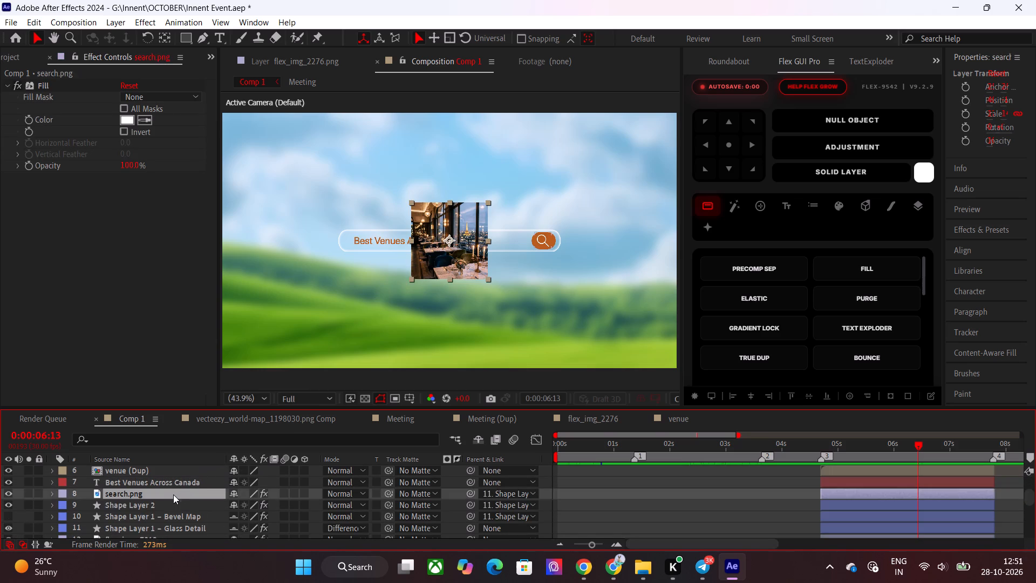
{"action": "left_click", "coordinate": [160, 510]}
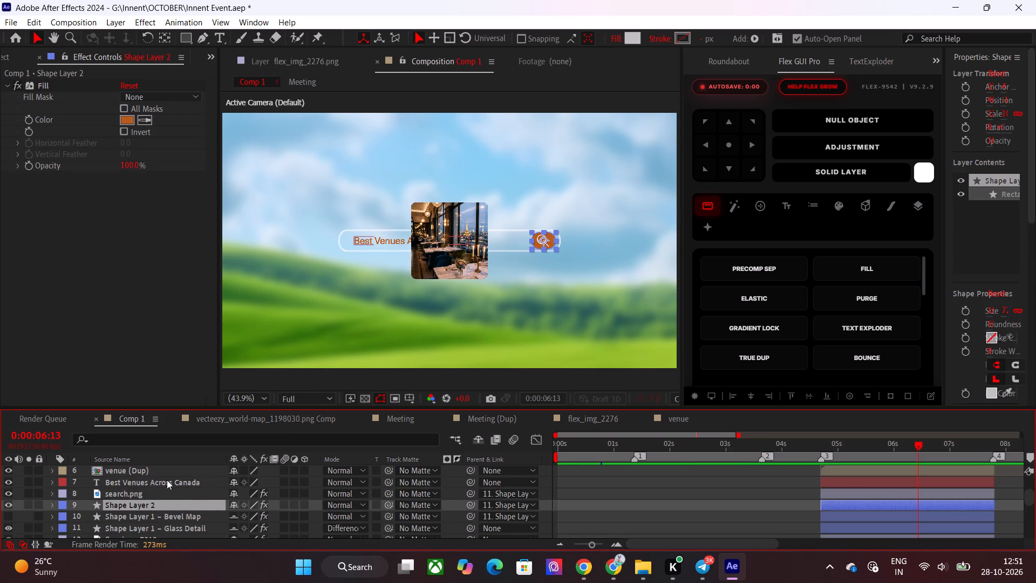
{"action": "left_click", "coordinate": [167, 480]}
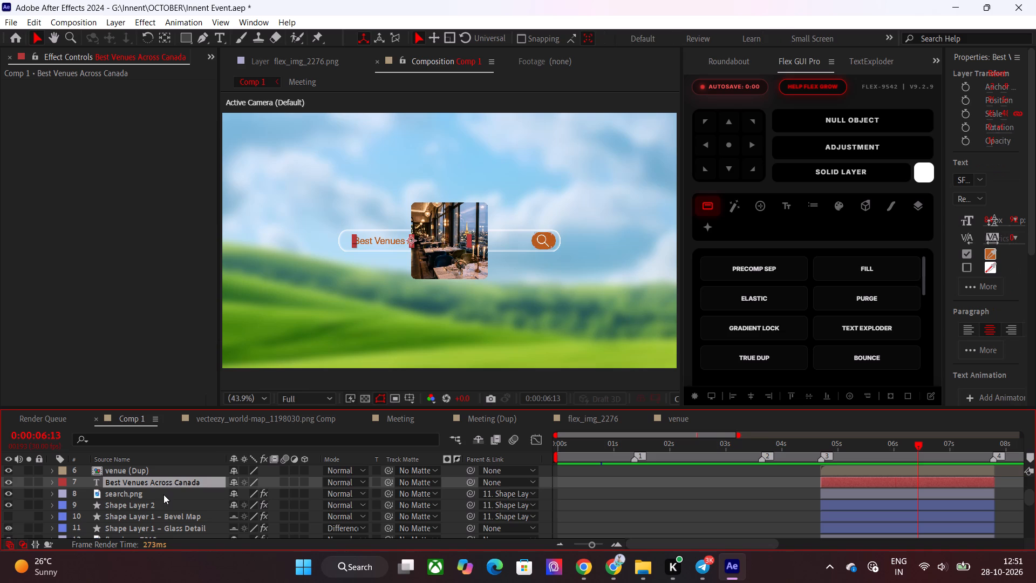
{"action": "left_click", "coordinate": [150, 533]}
{"action": "scroll", "coordinate": [157, 527], "scroll_direction": "down", "scroll_amount": 1}
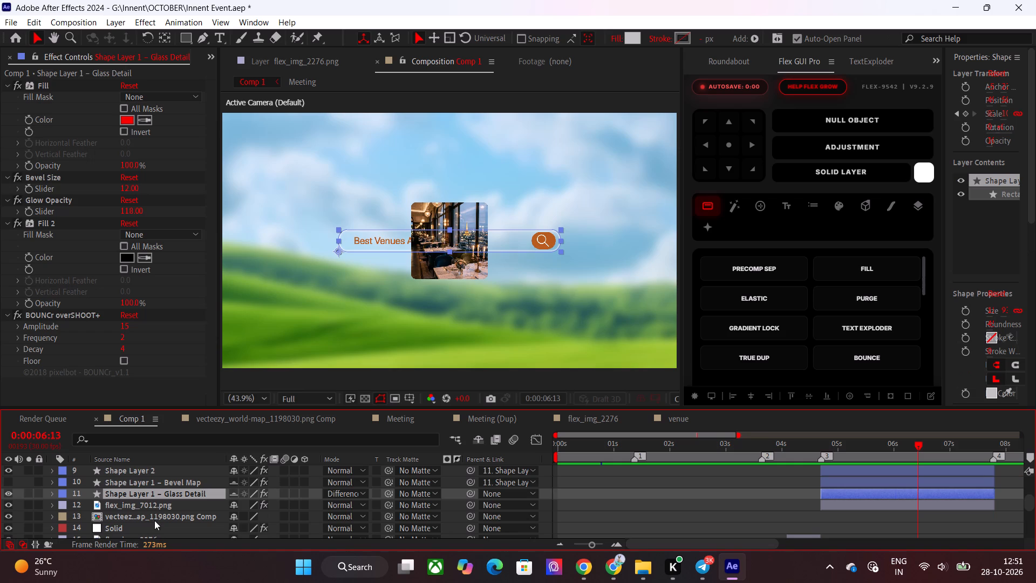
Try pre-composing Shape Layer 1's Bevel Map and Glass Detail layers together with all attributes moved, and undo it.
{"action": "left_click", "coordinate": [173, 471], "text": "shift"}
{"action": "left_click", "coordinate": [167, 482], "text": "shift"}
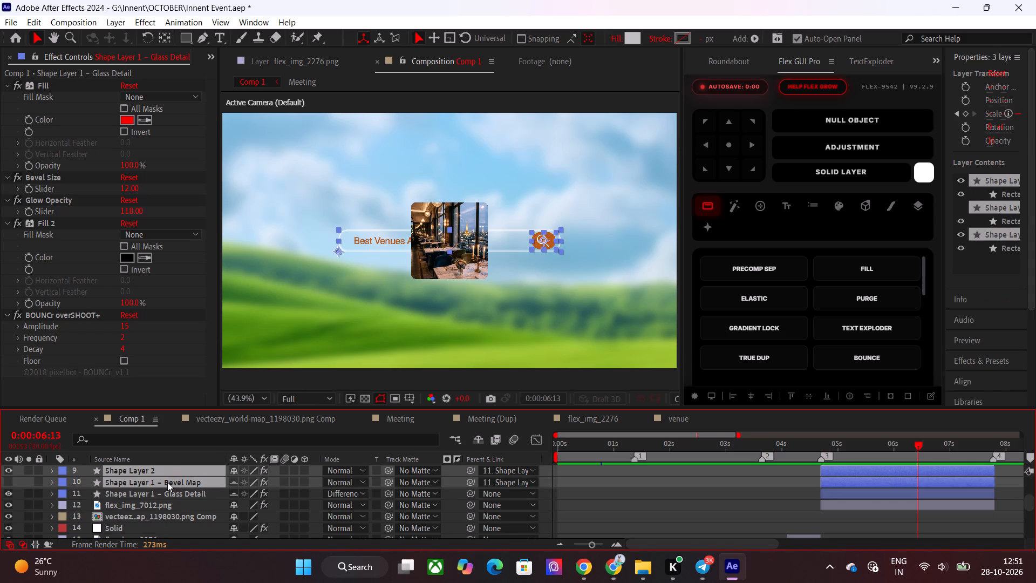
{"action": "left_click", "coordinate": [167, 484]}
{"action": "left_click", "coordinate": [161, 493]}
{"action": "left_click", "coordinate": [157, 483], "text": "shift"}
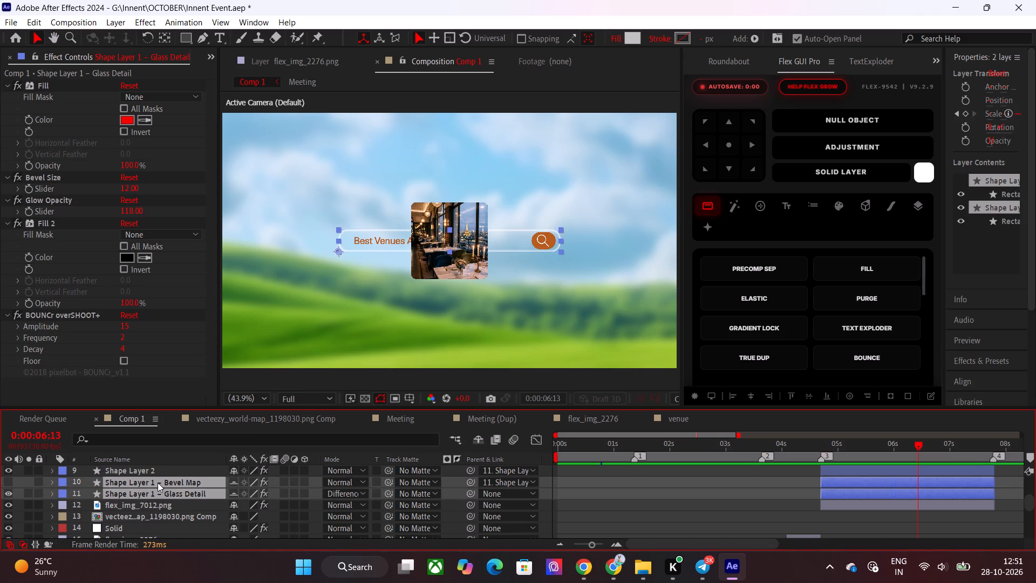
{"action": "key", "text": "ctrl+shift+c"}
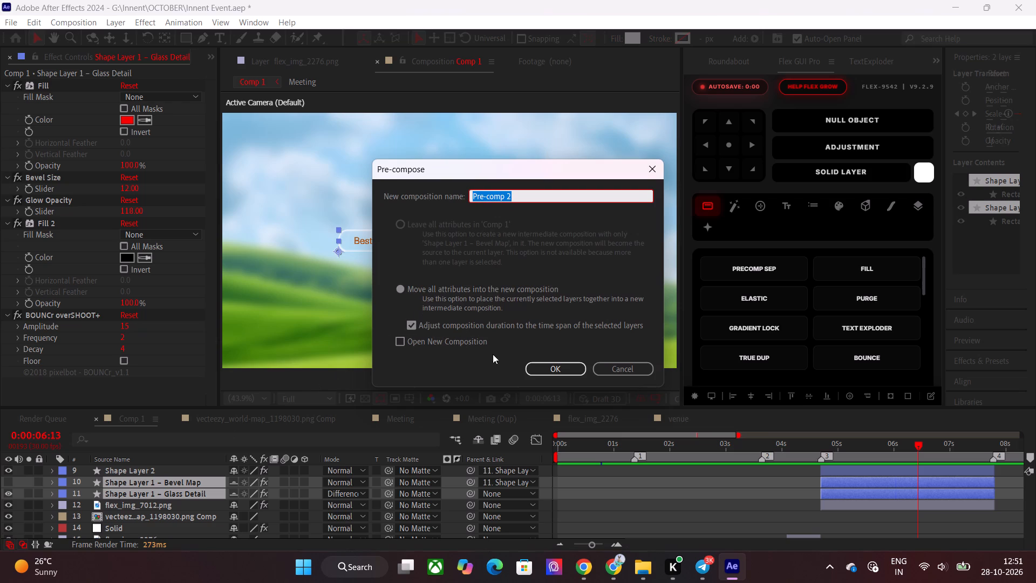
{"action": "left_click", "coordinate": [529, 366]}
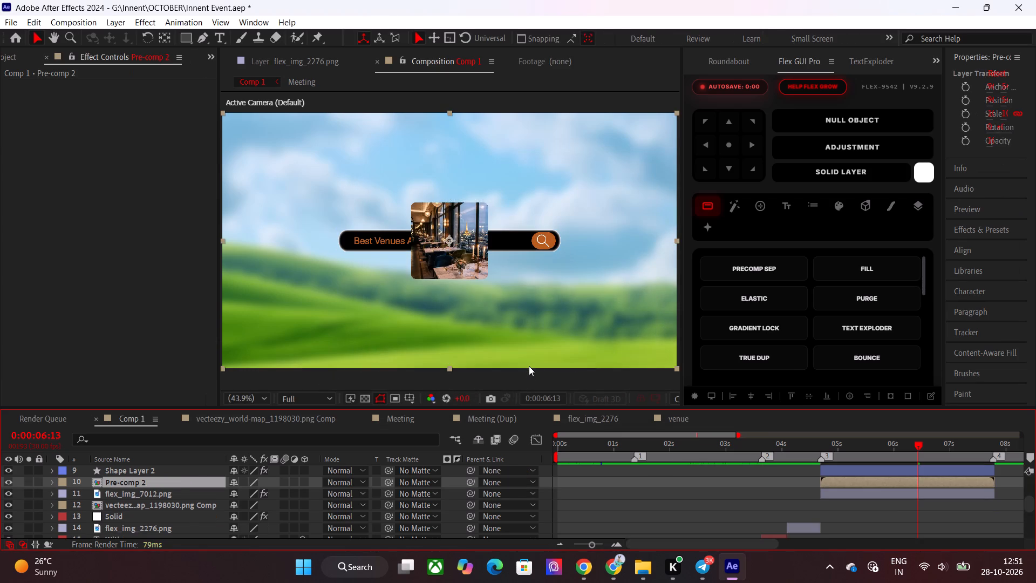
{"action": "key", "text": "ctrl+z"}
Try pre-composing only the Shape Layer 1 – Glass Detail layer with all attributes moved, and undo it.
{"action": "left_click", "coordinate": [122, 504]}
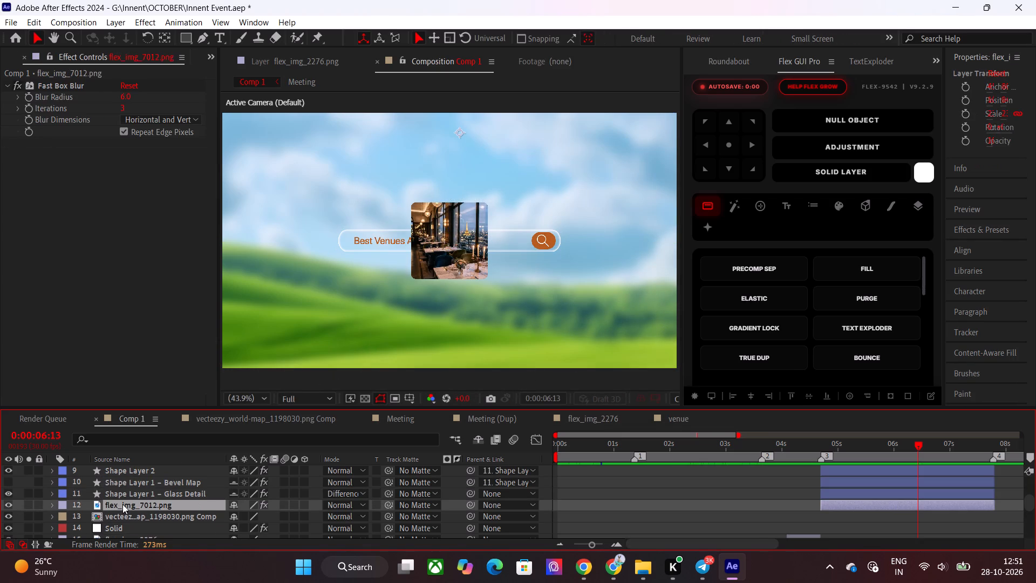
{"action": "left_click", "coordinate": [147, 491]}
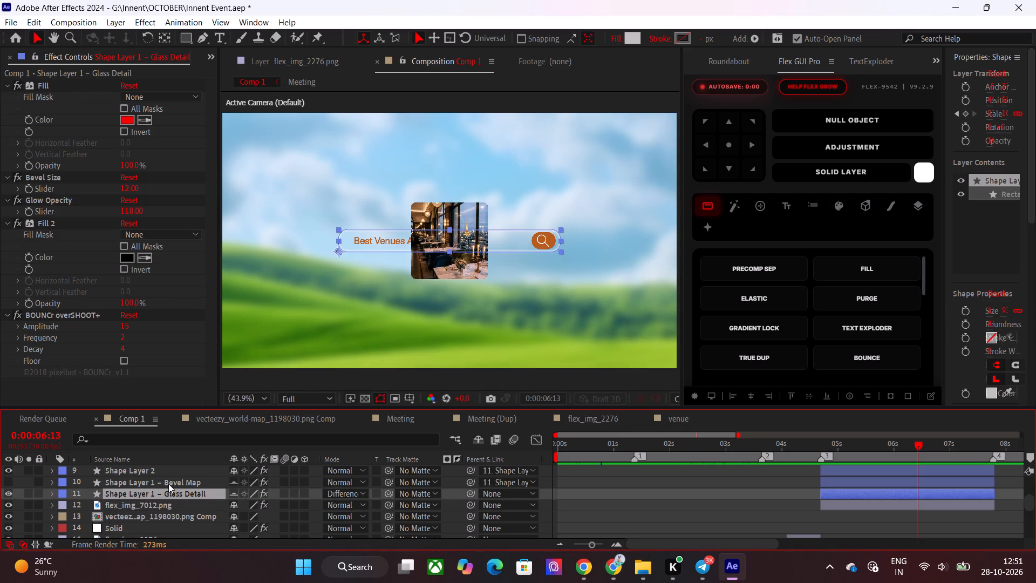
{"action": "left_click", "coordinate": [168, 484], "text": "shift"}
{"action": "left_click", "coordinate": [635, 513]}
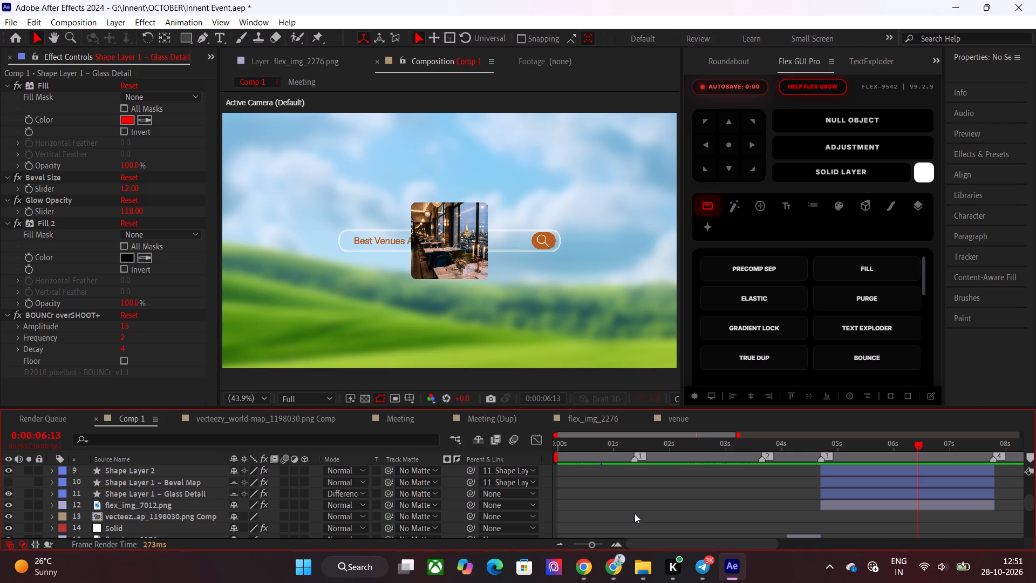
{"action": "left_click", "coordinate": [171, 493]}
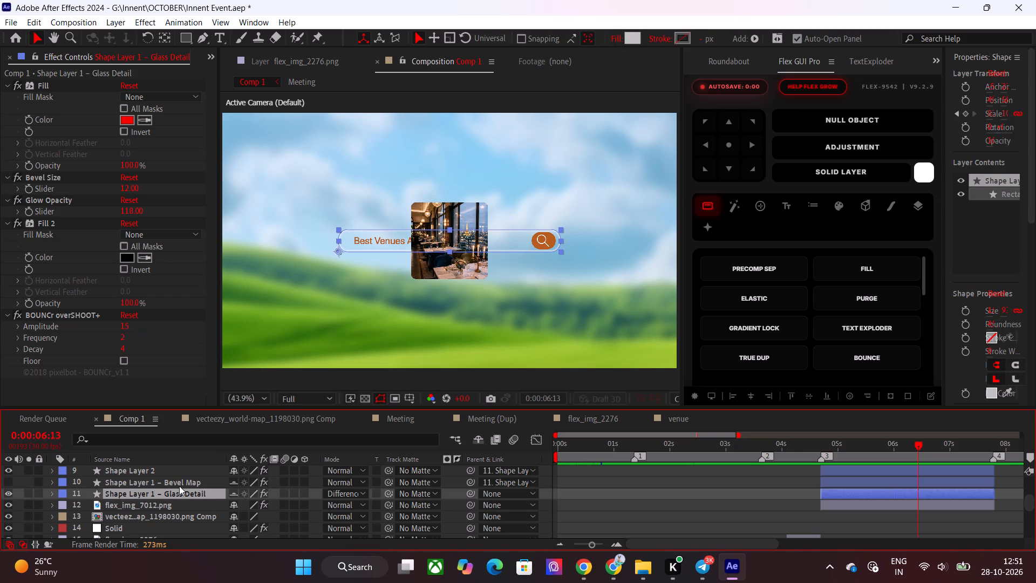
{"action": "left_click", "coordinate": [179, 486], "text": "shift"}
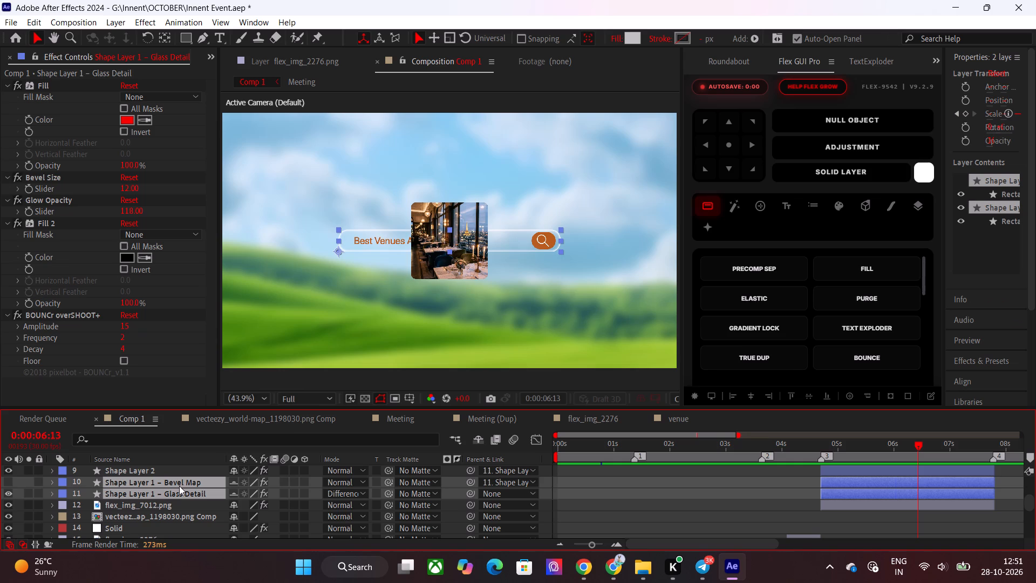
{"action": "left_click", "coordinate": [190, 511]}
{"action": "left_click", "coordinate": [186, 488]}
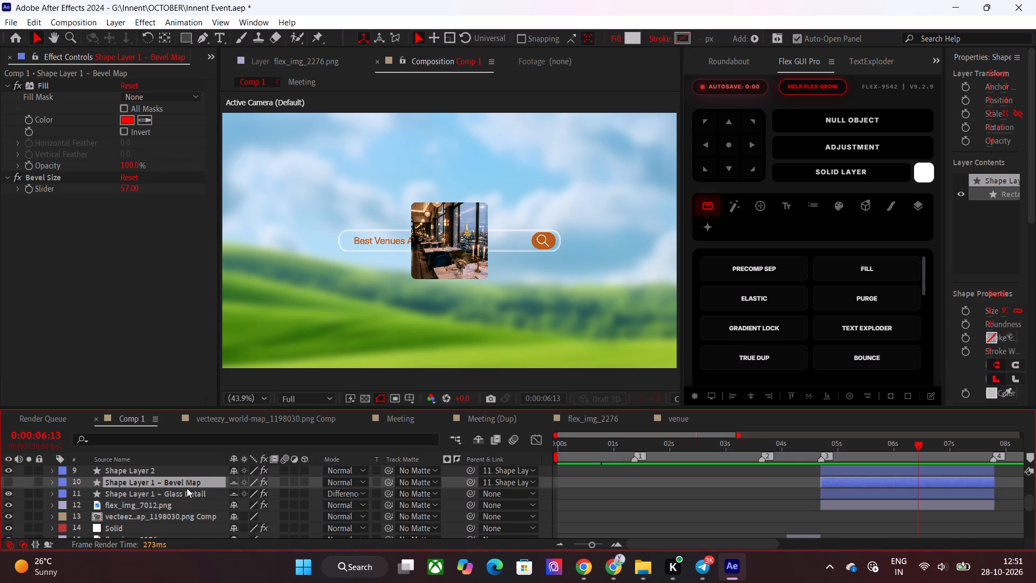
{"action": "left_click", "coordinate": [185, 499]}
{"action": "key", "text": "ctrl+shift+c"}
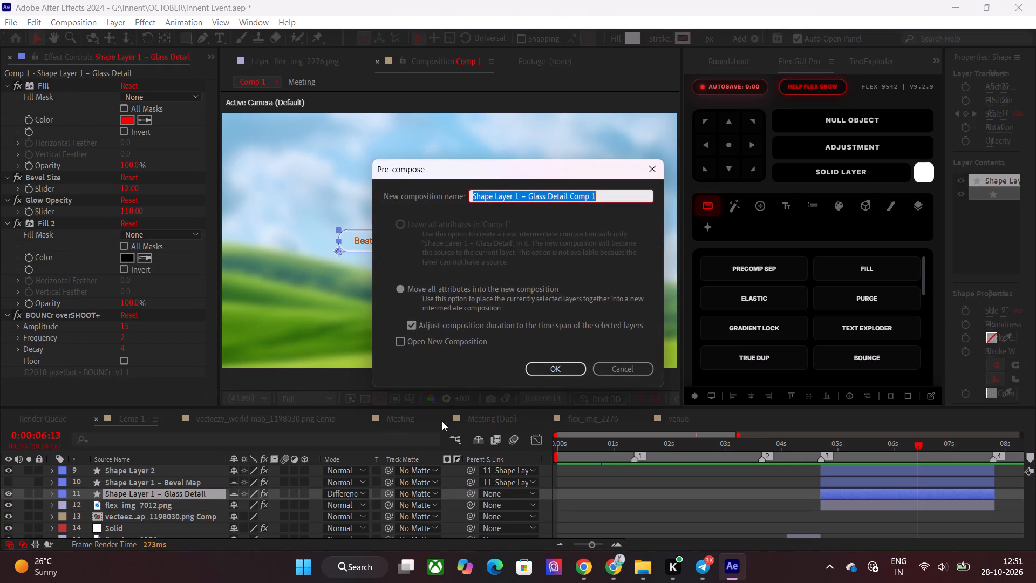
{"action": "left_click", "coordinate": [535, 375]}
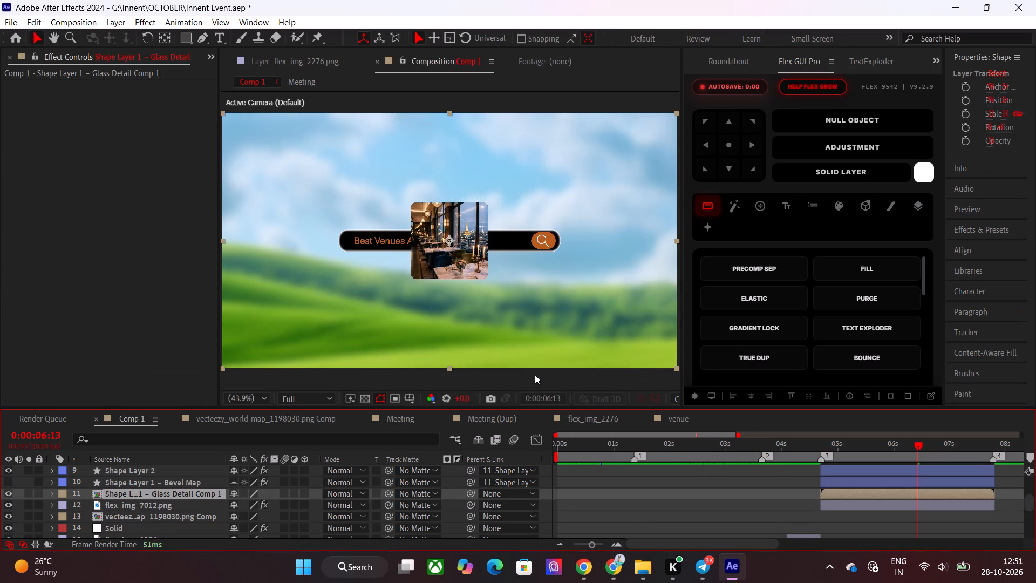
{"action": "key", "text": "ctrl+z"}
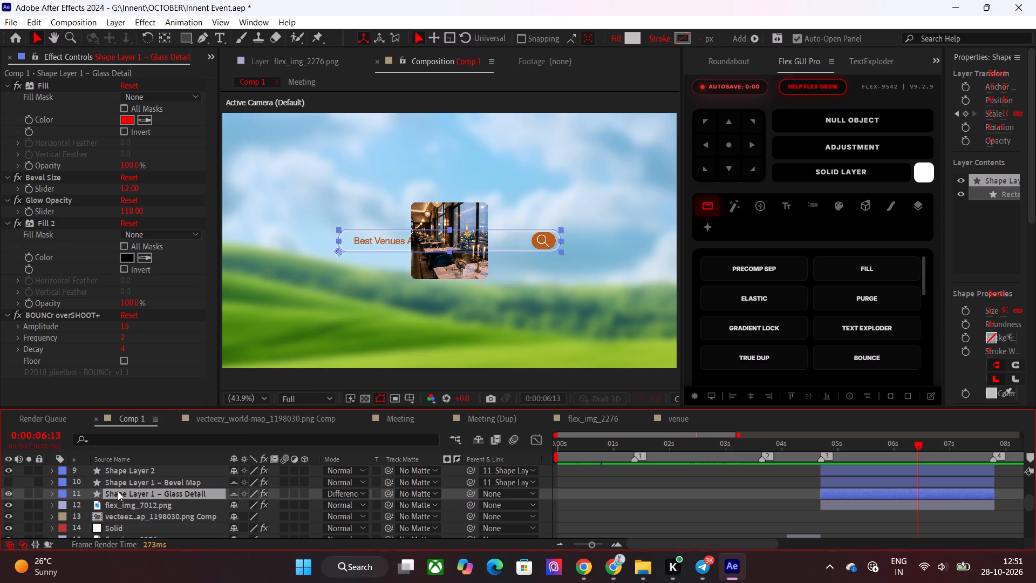
Set the first Fill effect on Shape Layer 1 – Glass Detail to pale yellow FFEBAC, showing the Bevel Map layer only while recolouring.
{"action": "left_click", "coordinate": [13, 481]}
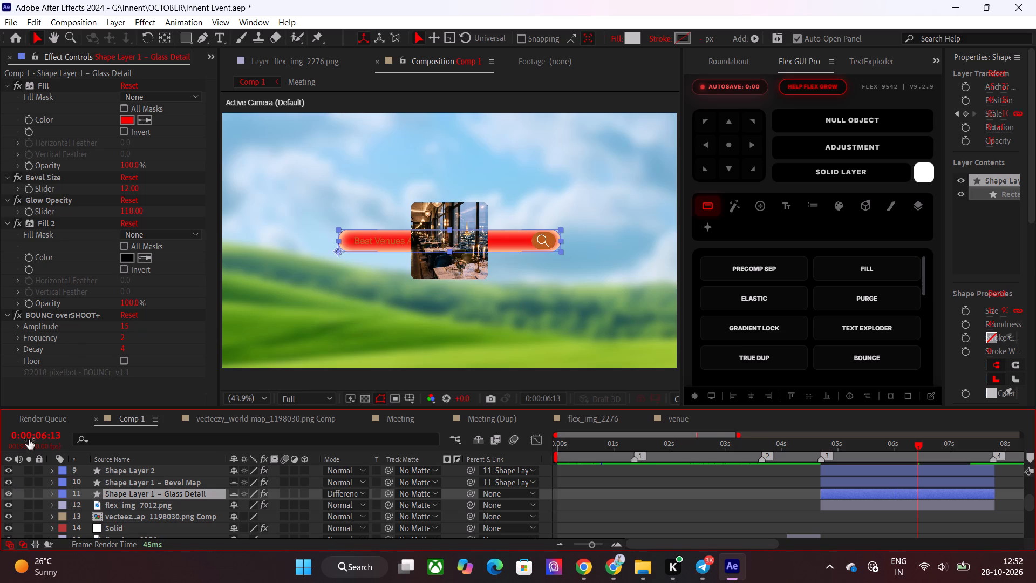
{"action": "left_click", "coordinate": [127, 124]}
{"action": "left_click_drag", "start_coordinate": [284, 410], "coordinate": [285, 483]}
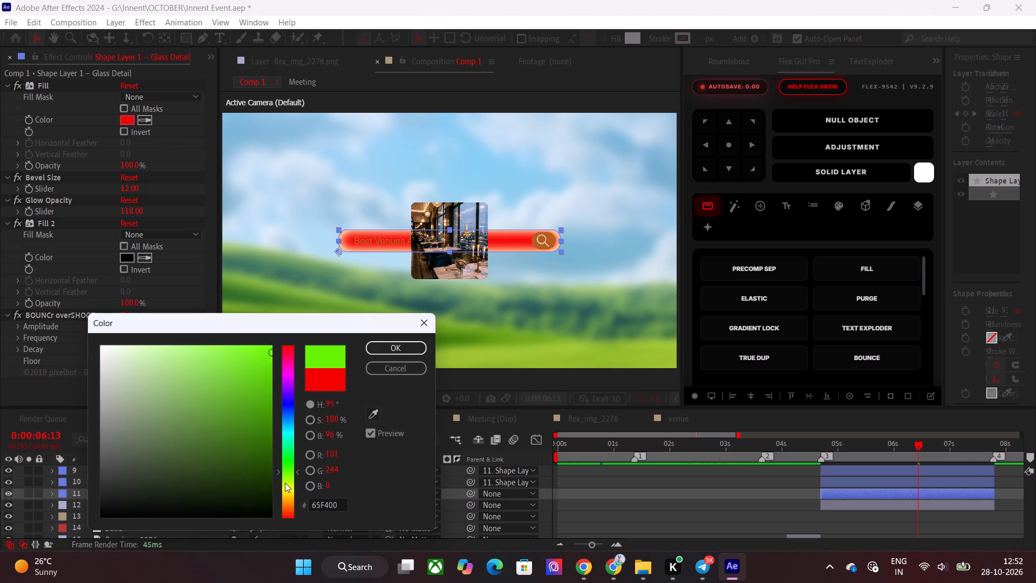
{"action": "left_click_drag", "start_coordinate": [285, 483], "coordinate": [286, 496]}
{"action": "left_click_drag", "start_coordinate": [203, 378], "coordinate": [156, 337]}
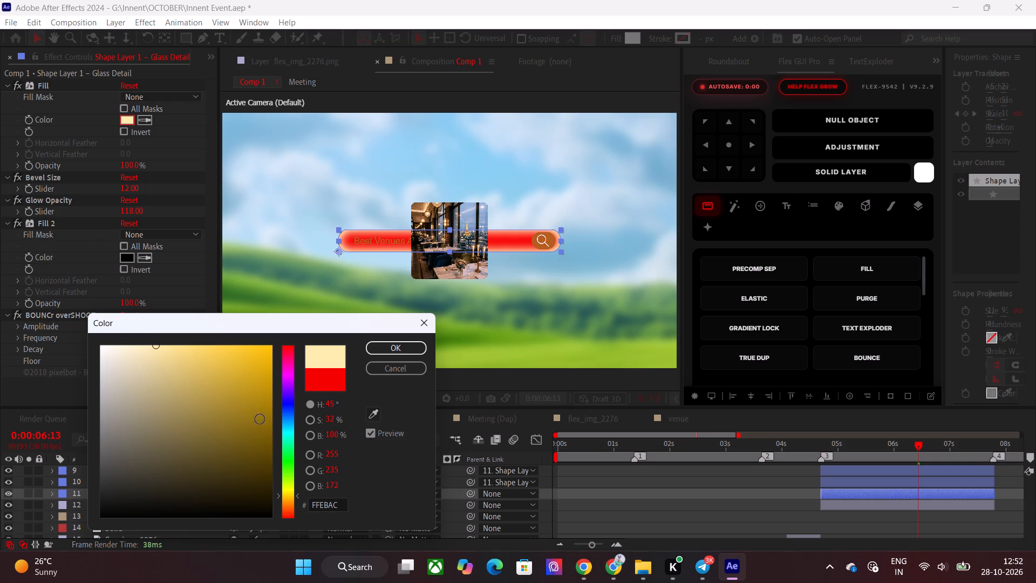
{"action": "left_click", "coordinate": [388, 351]}
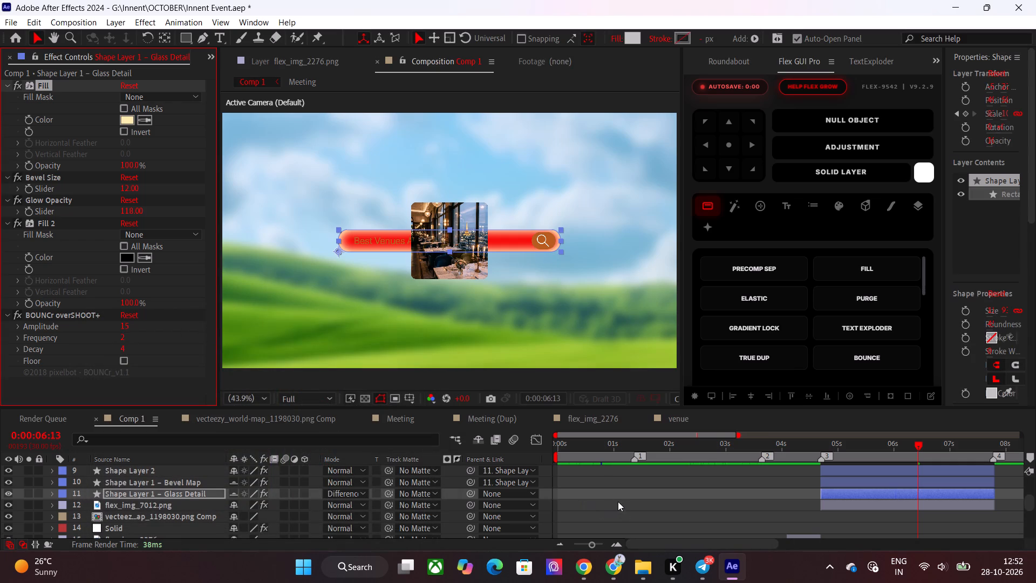
{"action": "left_click", "coordinate": [8, 483]}
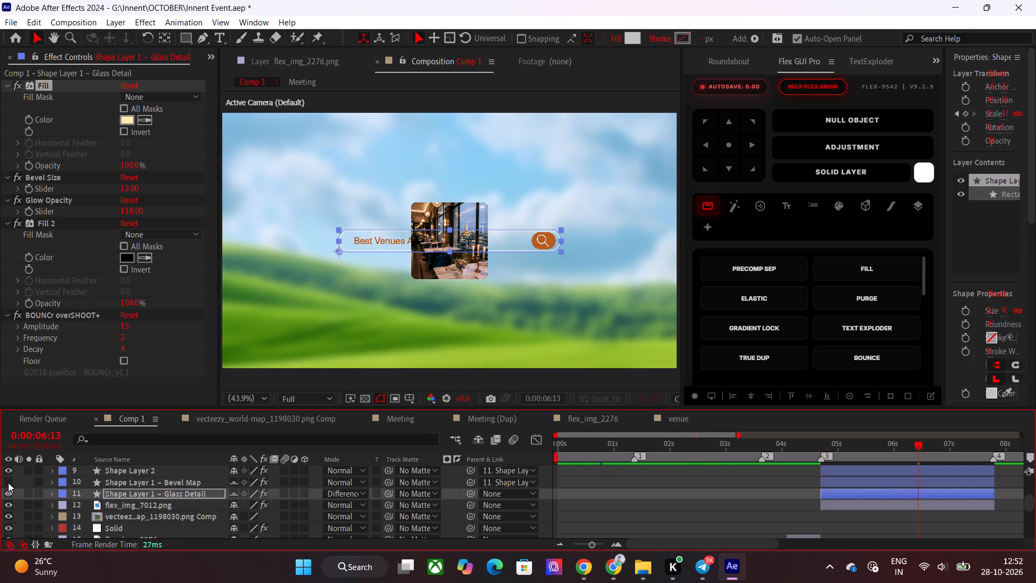
{"action": "left_click", "coordinate": [663, 500]}
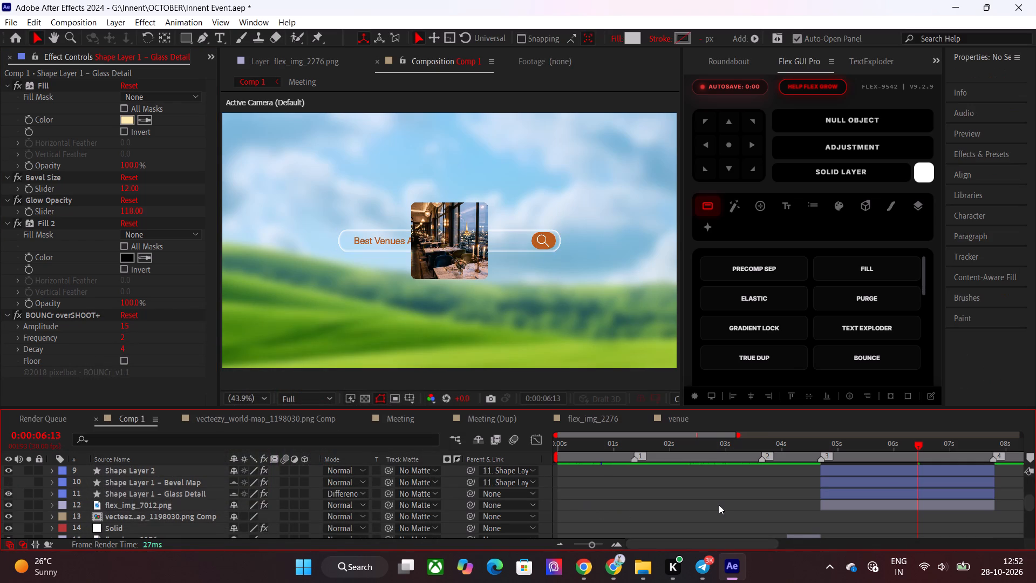
Select the search bar's layers in Comp 1, starting with the Best Venues Across Canada text layer.
{"action": "scroll", "coordinate": [719, 505], "scroll_direction": "up", "scroll_amount": 2}
{"action": "left_click", "coordinate": [837, 516]}
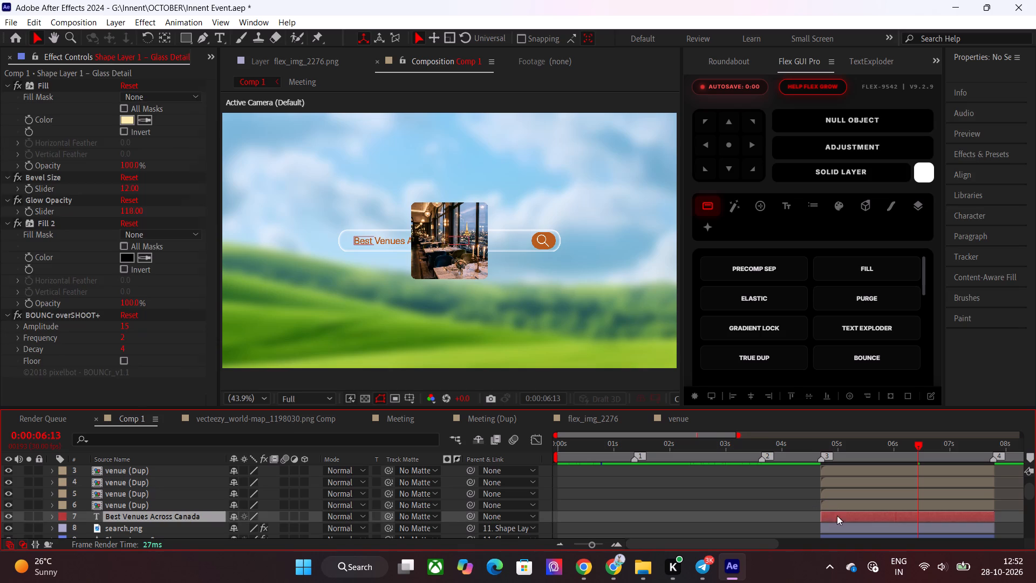
{"action": "scroll", "coordinate": [374, 517], "scroll_direction": "down", "scroll_amount": 1}
{"action": "scroll", "coordinate": [156, 525], "scroll_direction": "down", "scroll_amount": 1}
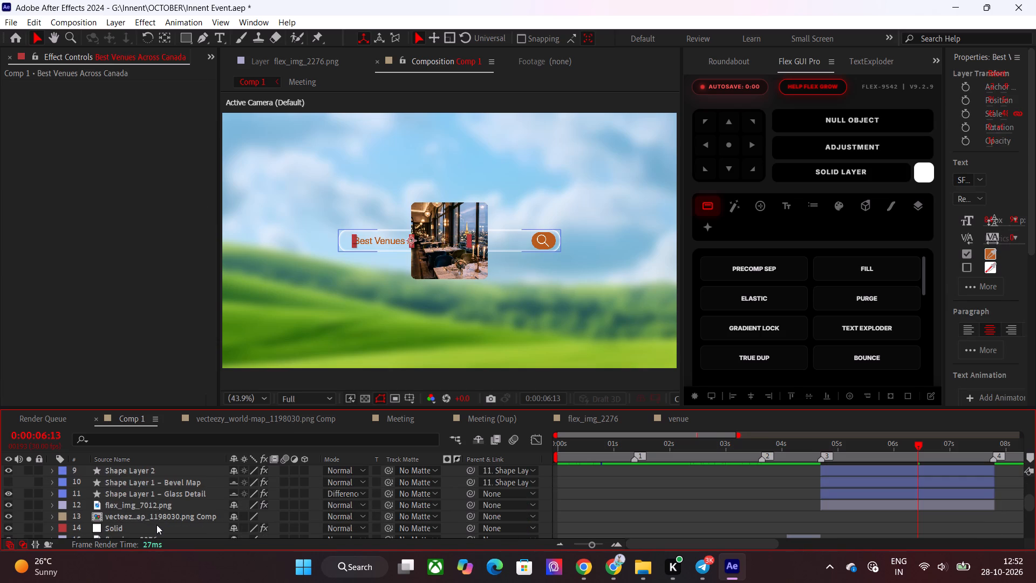
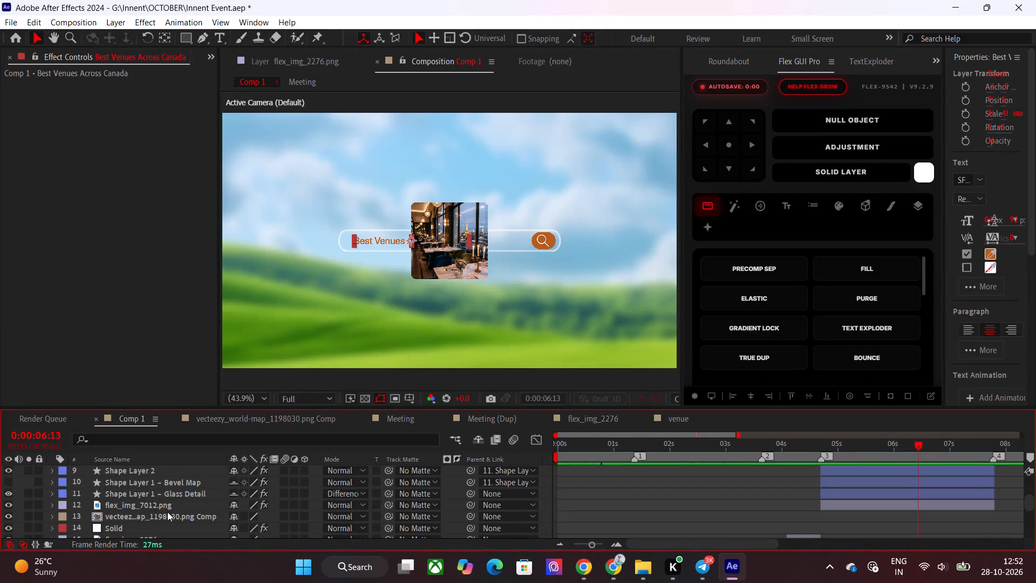
Pre-compose the search bar layers from Best Venues Across Canada down to flex_img_7012.png into one new composition.
{"action": "left_click", "coordinate": [164, 512]}
{"action": "left_click", "coordinate": [159, 505]}
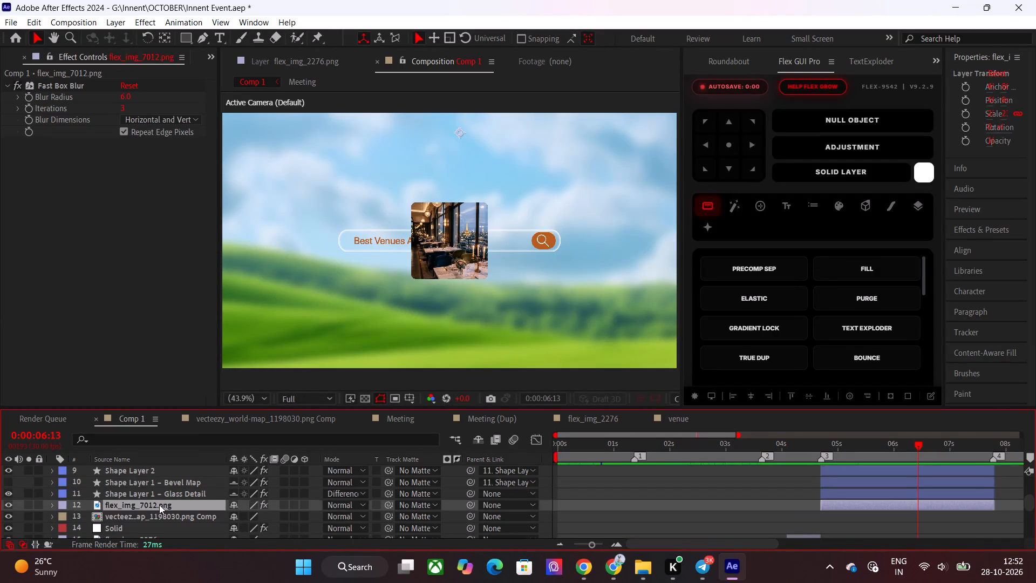
{"action": "scroll", "coordinate": [159, 505], "scroll_direction": "up", "scroll_amount": 1}
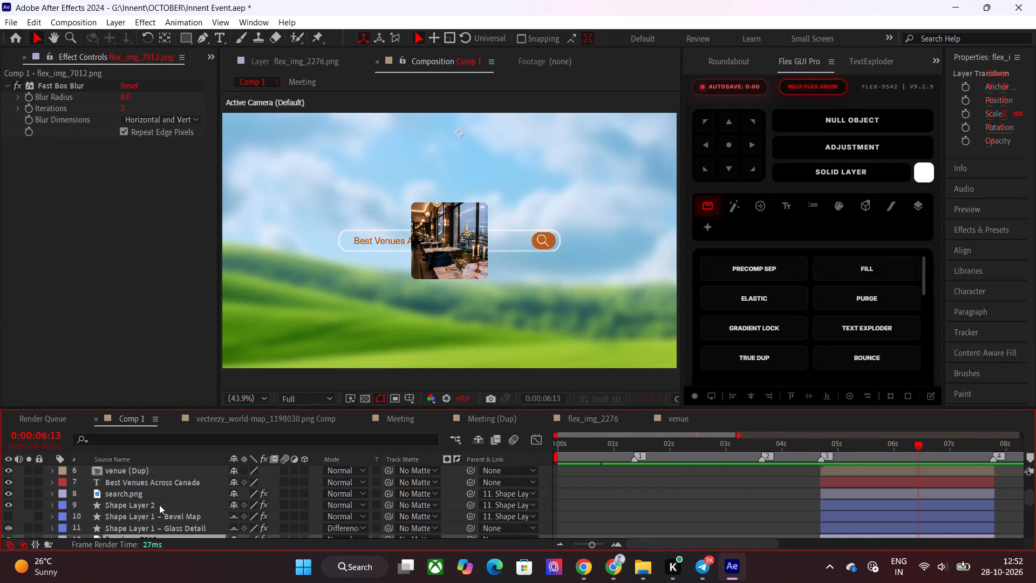
{"action": "left_click", "coordinate": [163, 484], "text": "shift"}
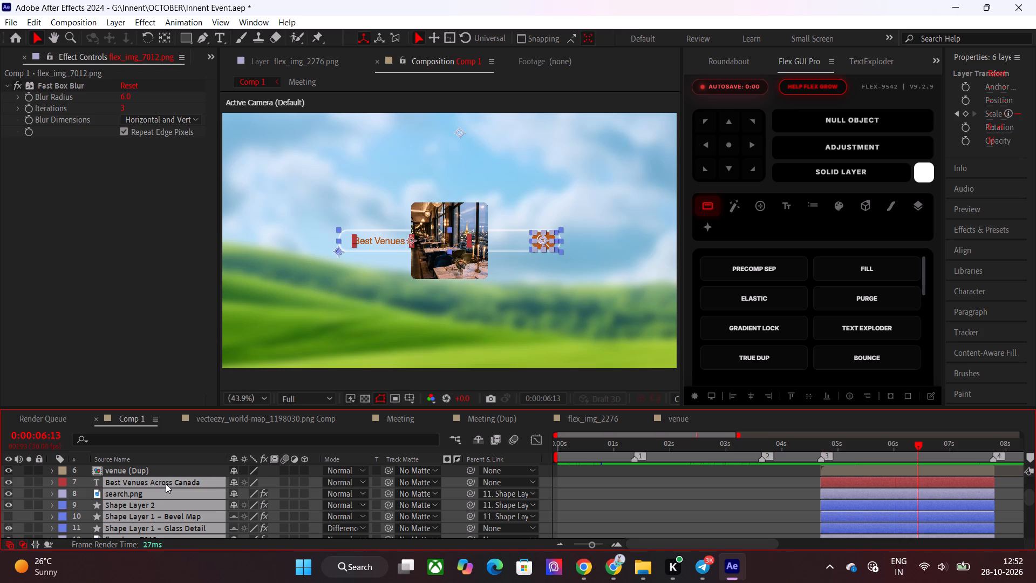
{"action": "key", "text": "ctrl+shift+c"}
{"action": "left_click", "coordinate": [541, 374]}
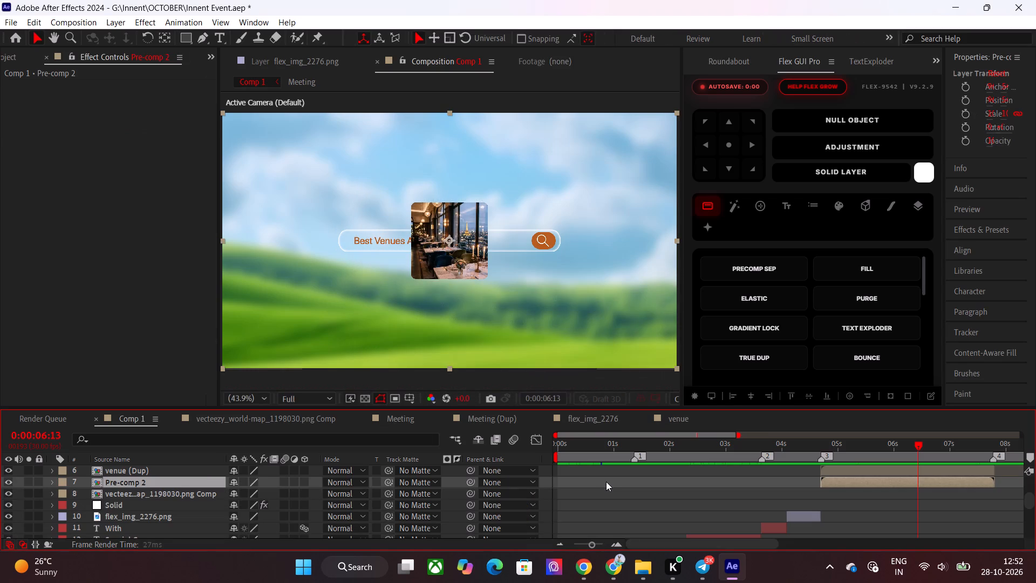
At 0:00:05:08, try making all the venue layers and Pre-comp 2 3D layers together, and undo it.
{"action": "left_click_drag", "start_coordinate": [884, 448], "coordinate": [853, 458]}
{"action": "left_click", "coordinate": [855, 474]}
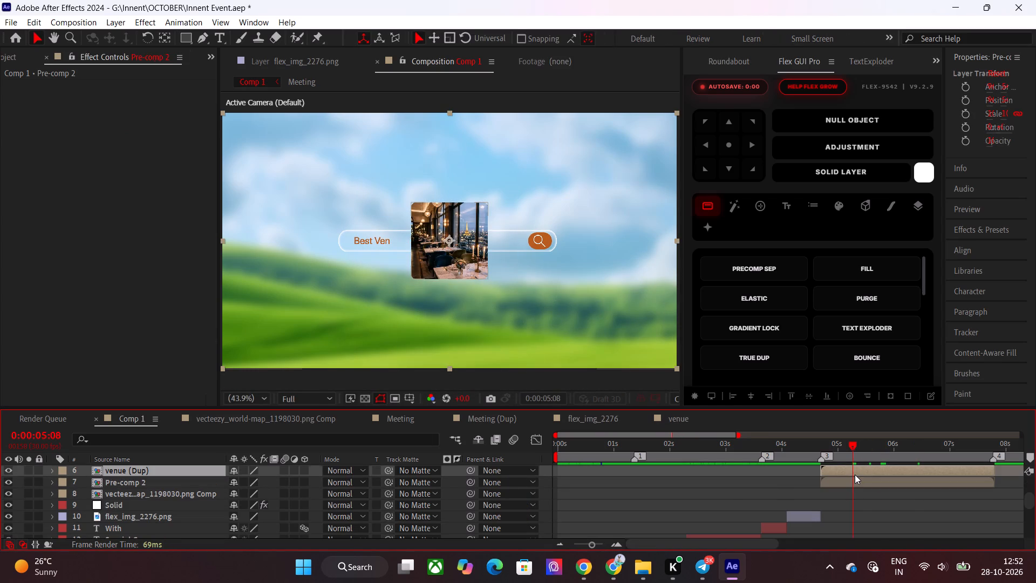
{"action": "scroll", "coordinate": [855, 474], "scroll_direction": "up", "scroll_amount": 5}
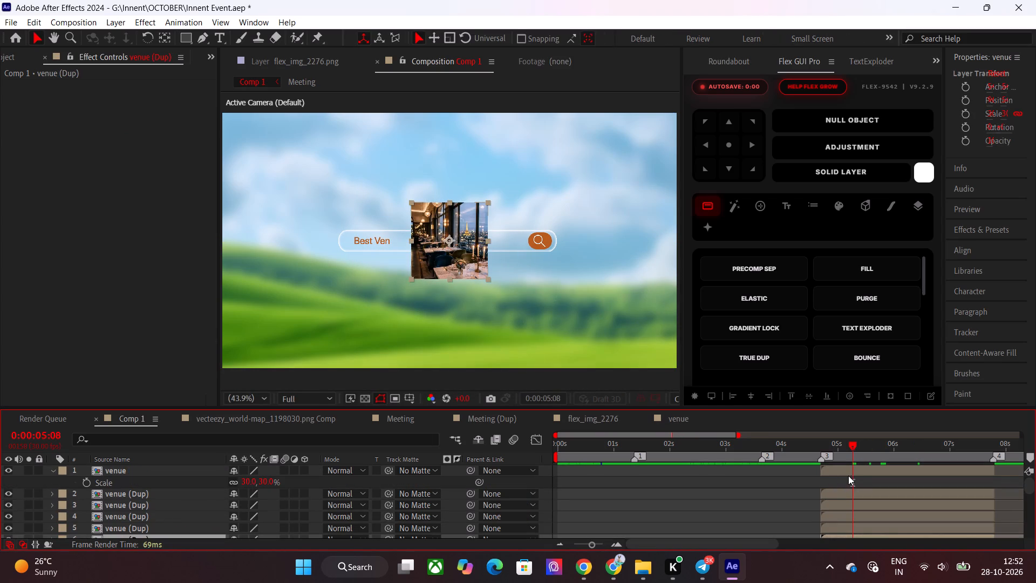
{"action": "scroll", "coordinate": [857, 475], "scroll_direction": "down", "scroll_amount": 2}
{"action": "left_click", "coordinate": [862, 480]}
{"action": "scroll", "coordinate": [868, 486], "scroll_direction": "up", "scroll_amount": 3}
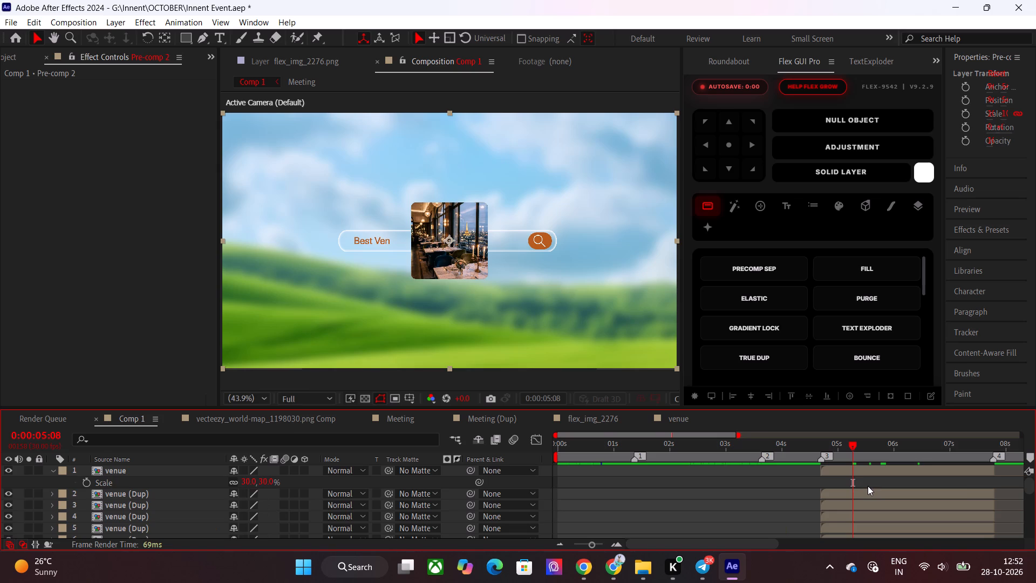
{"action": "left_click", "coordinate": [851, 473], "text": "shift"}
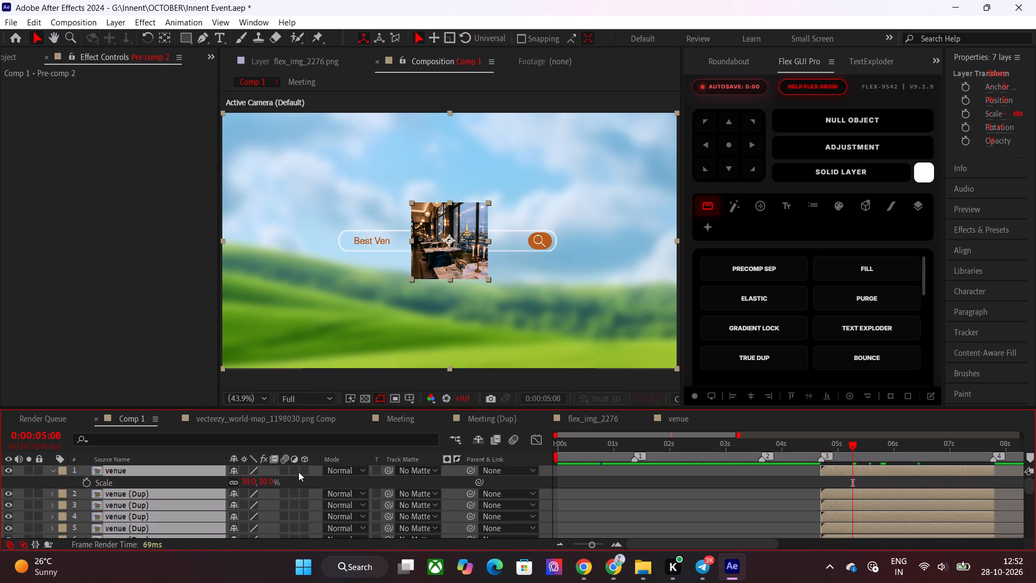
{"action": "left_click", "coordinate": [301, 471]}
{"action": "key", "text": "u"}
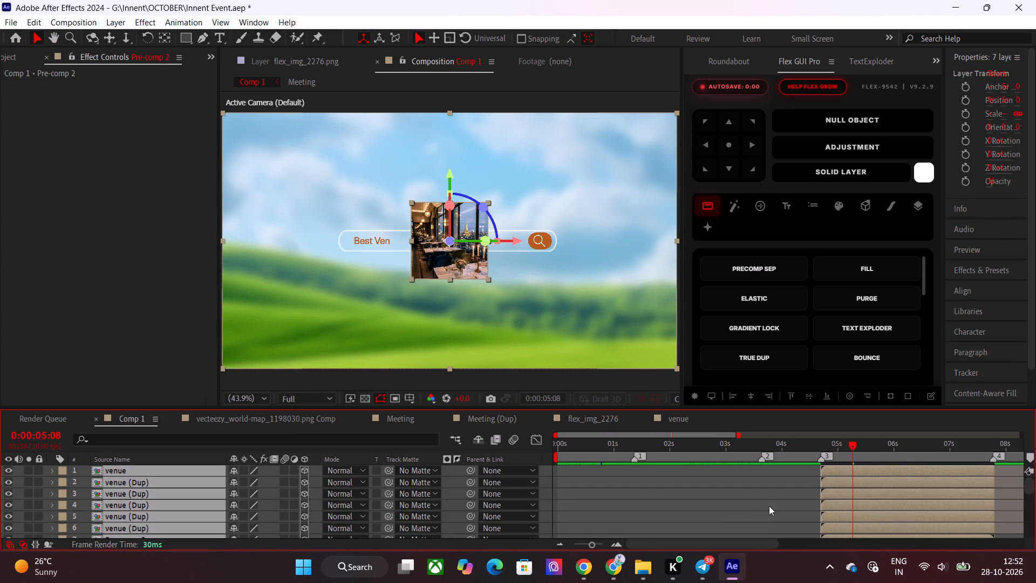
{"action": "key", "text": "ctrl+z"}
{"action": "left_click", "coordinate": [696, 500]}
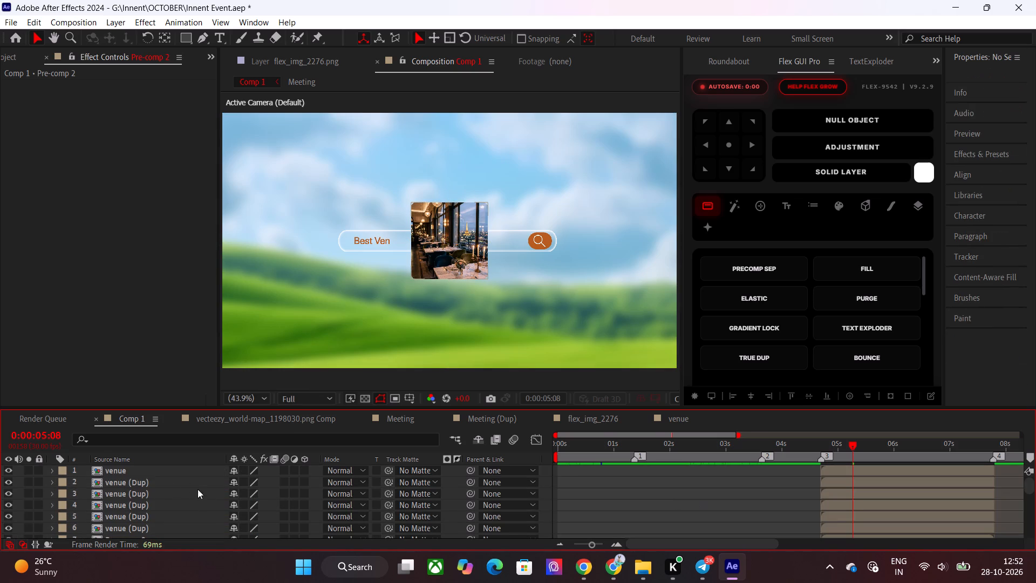
Set the scale of the six venue layers to 28%.
{"action": "left_click", "coordinate": [159, 470]}
{"action": "scroll", "coordinate": [157, 490], "scroll_direction": "down", "scroll_amount": 1}
{"action": "left_click", "coordinate": [152, 497], "text": "shift"}
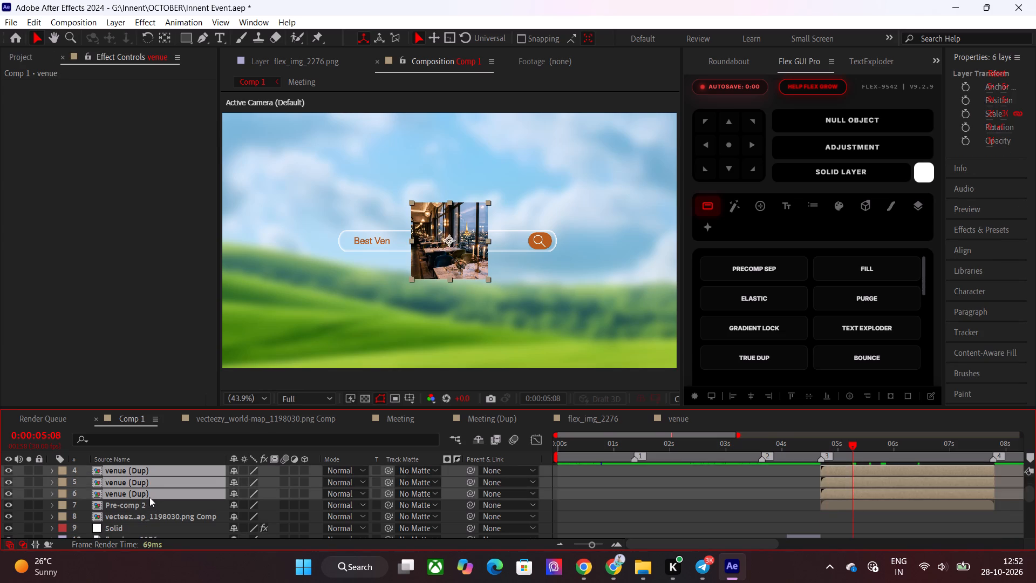
{"action": "key", "text": "s"}
{"action": "left_click", "coordinate": [264, 502]}
{"action": "key", "text": "2"}
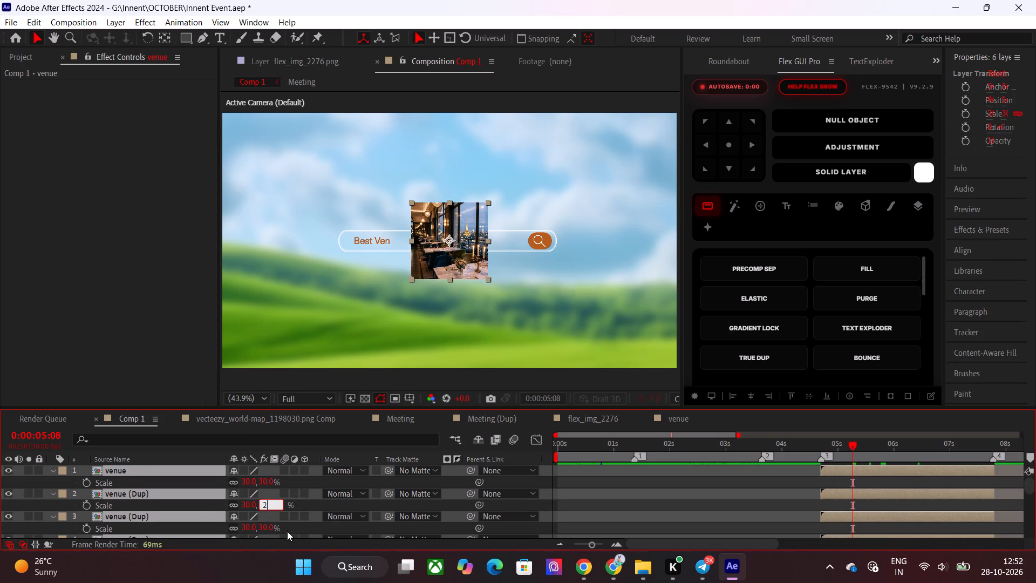
{"action": "key", "text": "8"}
{"action": "key", "text": "Return"}
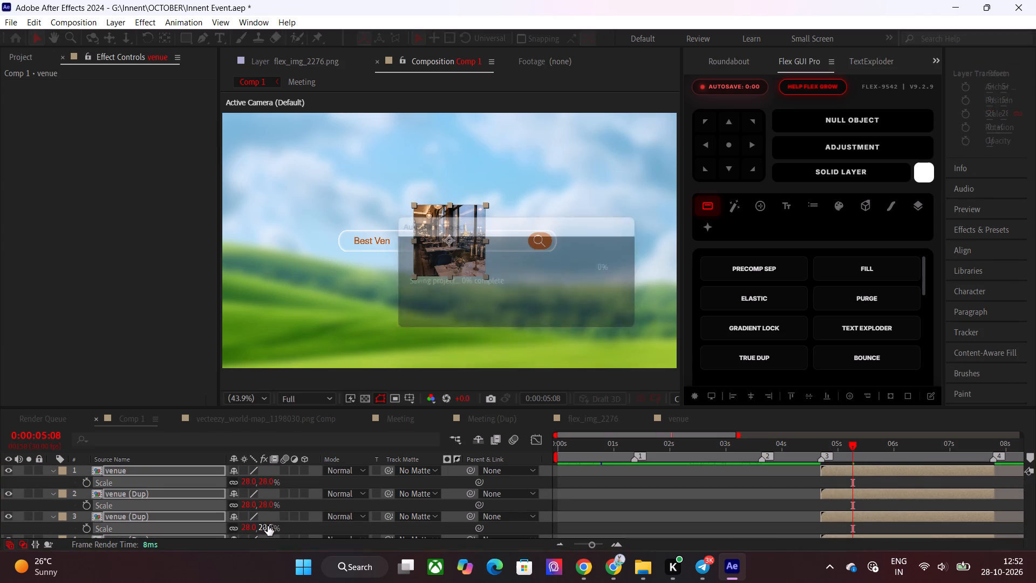
Make the six venue layers 3D and arrange them in a circle with Roundabout.
{"action": "key", "text": "u"}
{"action": "left_click", "coordinate": [303, 468]}
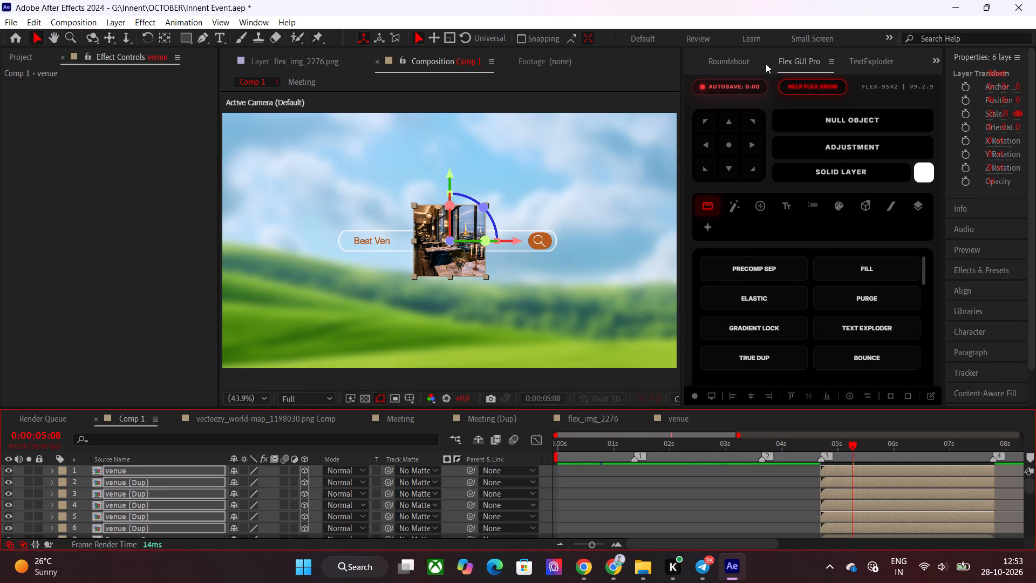
{"action": "left_click", "coordinate": [748, 65]}
{"action": "left_click", "coordinate": [810, 97]}
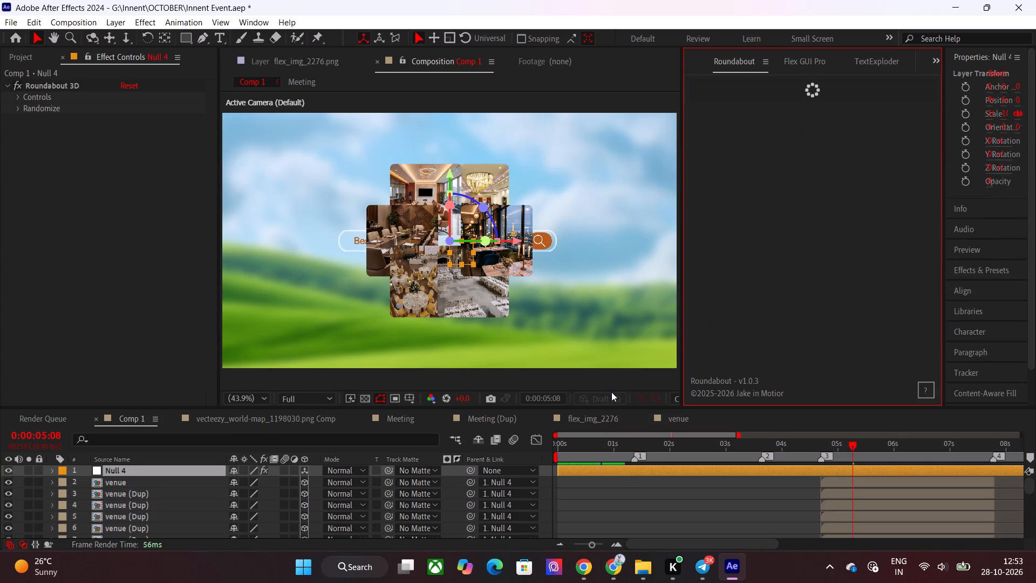
Increase the Roundabout 3D radius to 380 so the venue images spread around the search bar.
{"action": "left_click", "coordinate": [16, 94]}
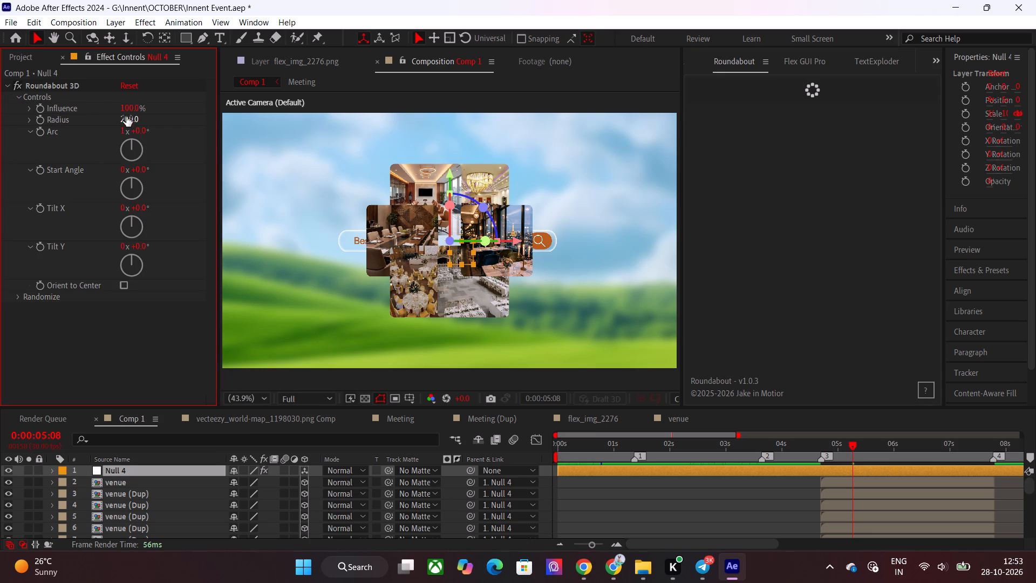
{"action": "left_click_drag", "start_coordinate": [126, 117], "coordinate": [138, 117]}
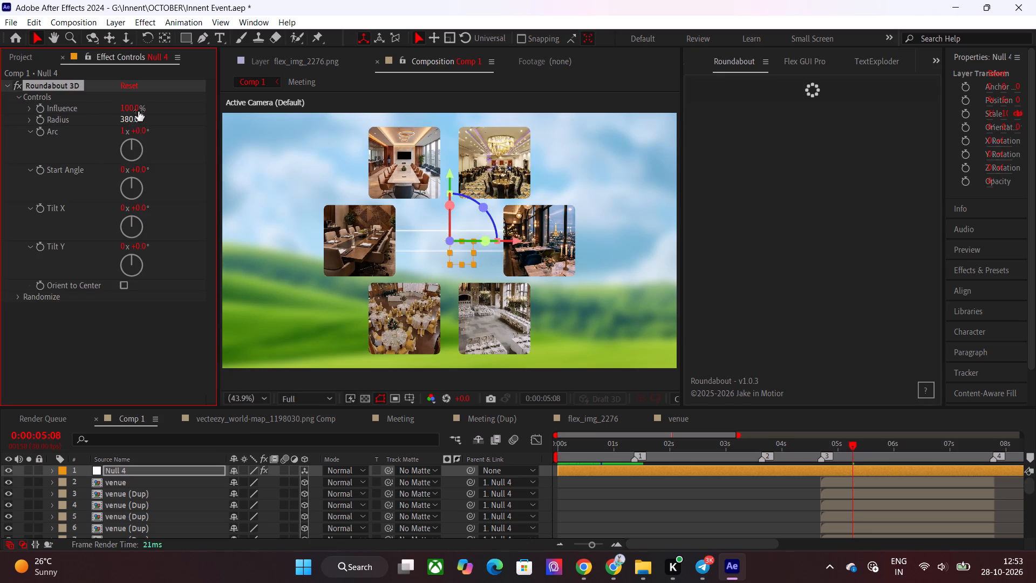
{"action": "left_click", "coordinate": [131, 107]}
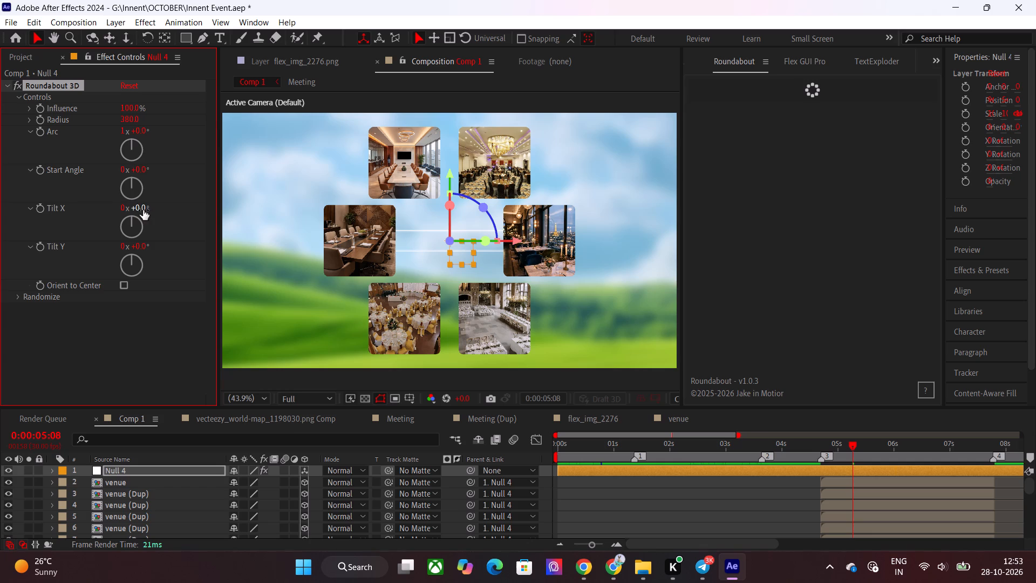
Tilt the venue circle in Roundabout 3D with Tilt X at -11° and Tilt Y at 17°.
{"action": "left_click_drag", "start_coordinate": [143, 210], "coordinate": [130, 209]}
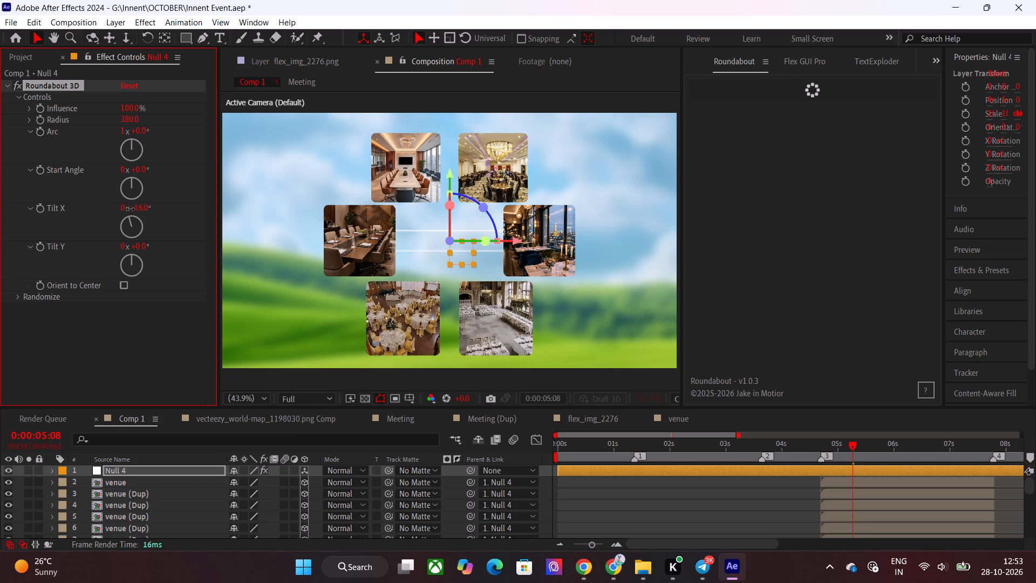
{"action": "left_click_drag", "start_coordinate": [130, 209], "coordinate": [132, 209]}
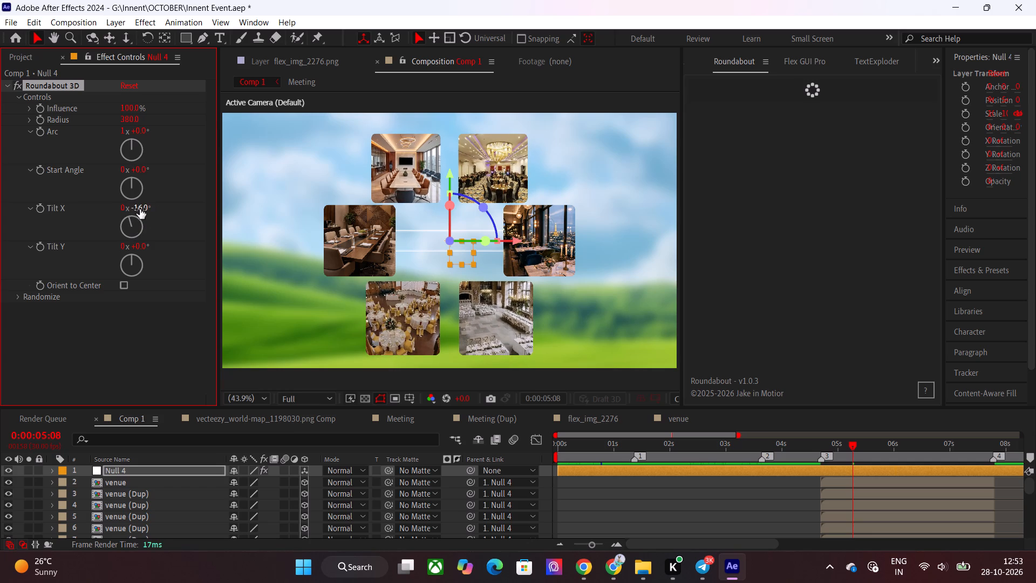
{"action": "left_click", "coordinate": [140, 209]}
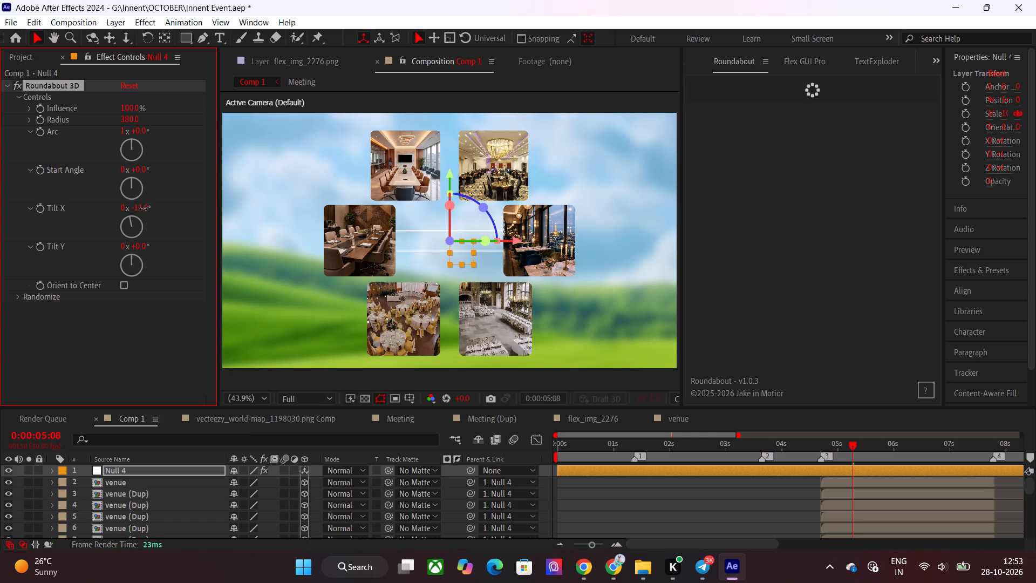
{"action": "left_click_drag", "start_coordinate": [139, 245], "coordinate": [145, 245]}
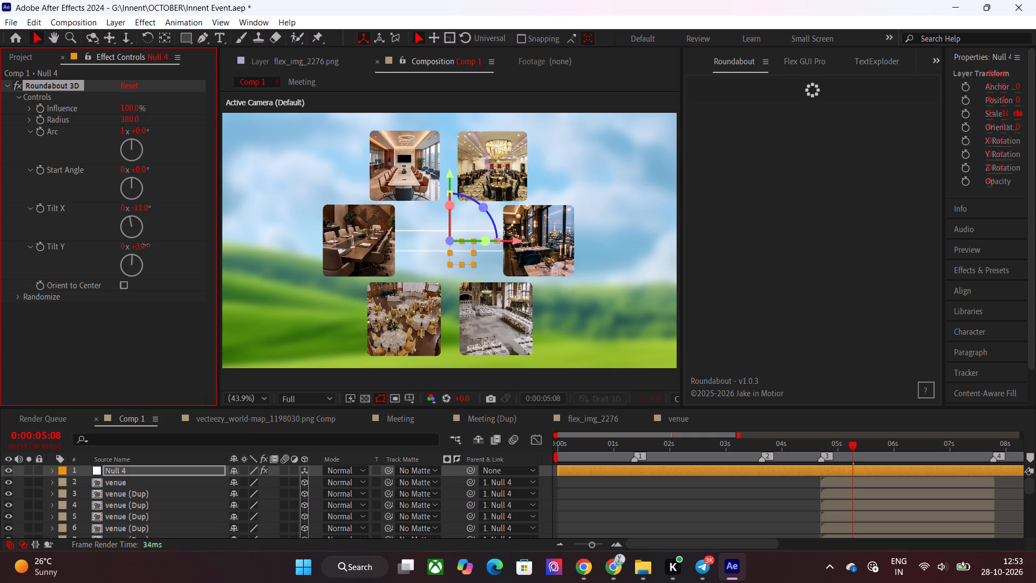
{"action": "left_click_drag", "start_coordinate": [145, 245], "coordinate": [151, 246]}
Hide Pre-comp 2 and show it again to check what it contributes to the frame.
{"action": "scroll", "coordinate": [689, 504], "scroll_direction": "down", "scroll_amount": 2}
{"action": "scroll", "coordinate": [686, 501], "scroll_direction": "up", "scroll_amount": 1}
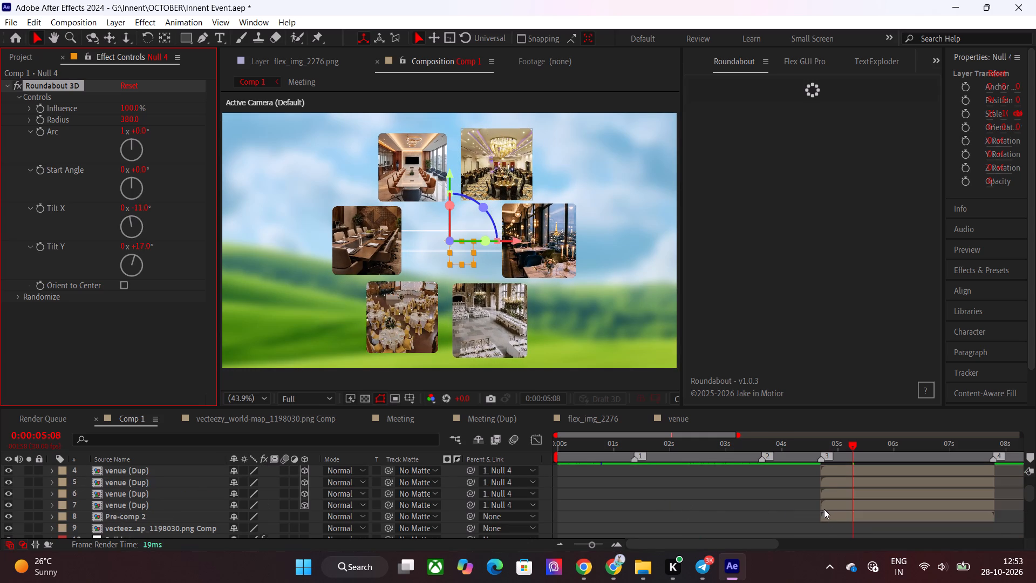
{"action": "left_click", "coordinate": [831, 518]}
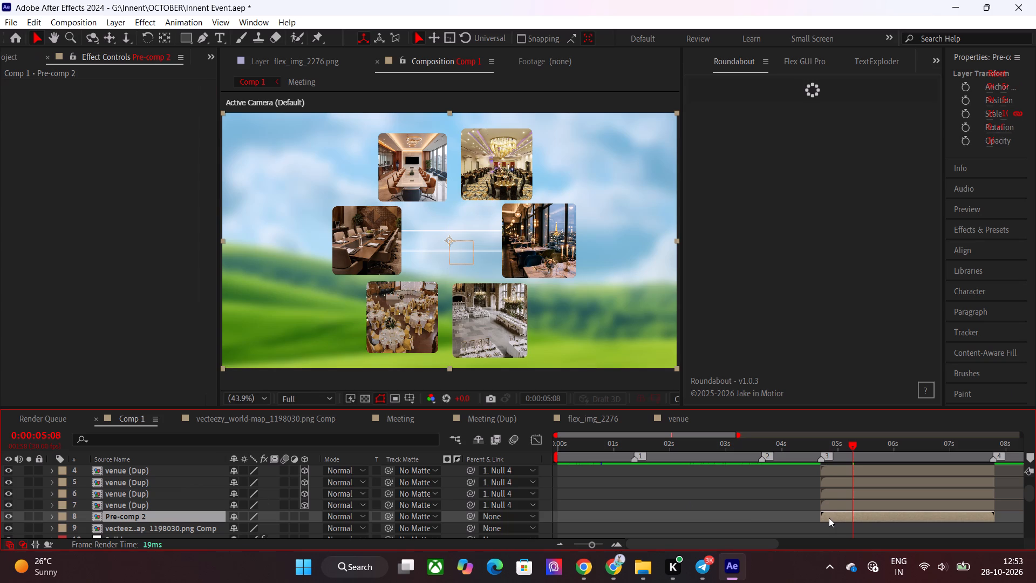
{"action": "left_click", "coordinate": [7, 513]}
{"action": "left_click", "coordinate": [10, 513]}
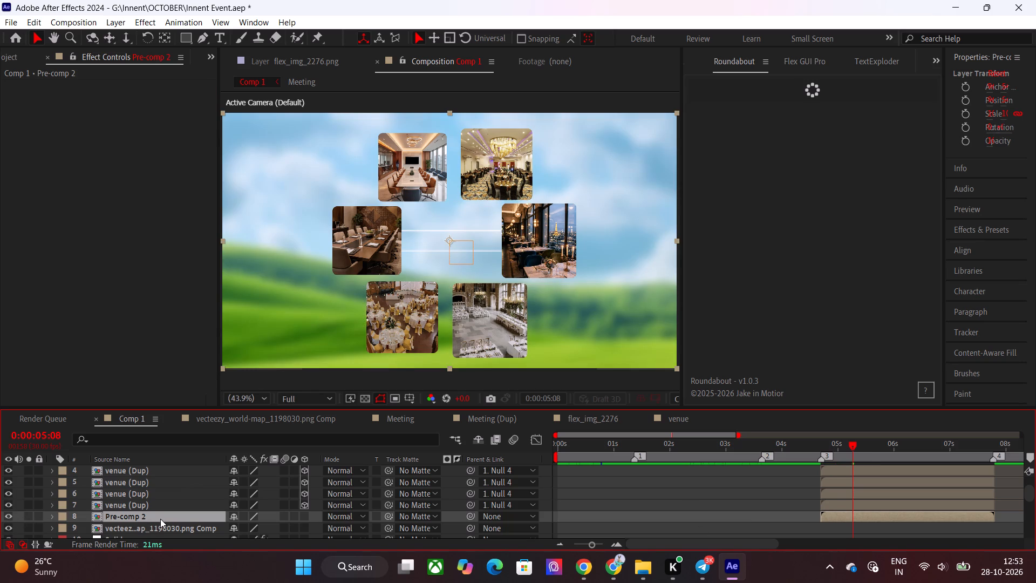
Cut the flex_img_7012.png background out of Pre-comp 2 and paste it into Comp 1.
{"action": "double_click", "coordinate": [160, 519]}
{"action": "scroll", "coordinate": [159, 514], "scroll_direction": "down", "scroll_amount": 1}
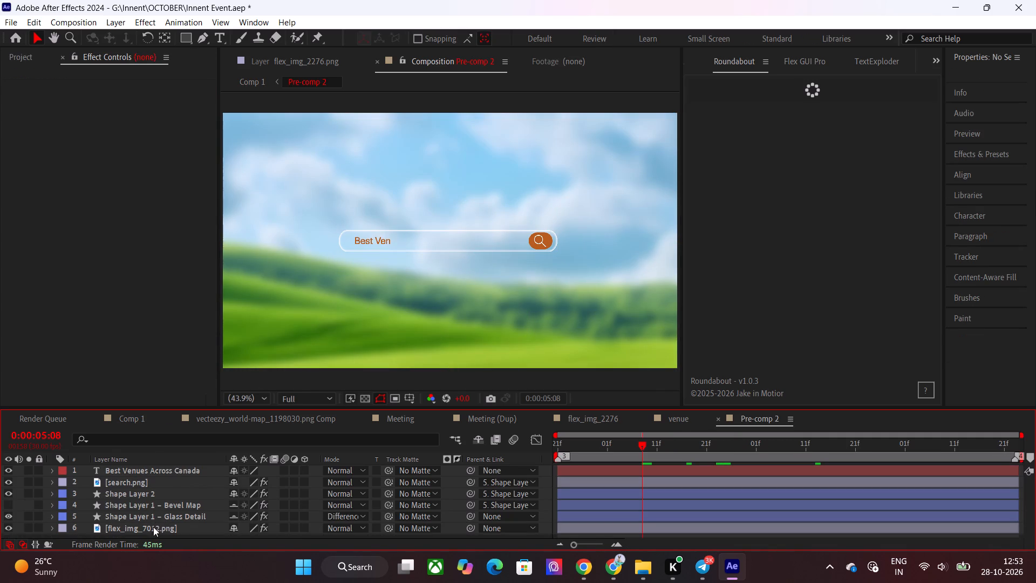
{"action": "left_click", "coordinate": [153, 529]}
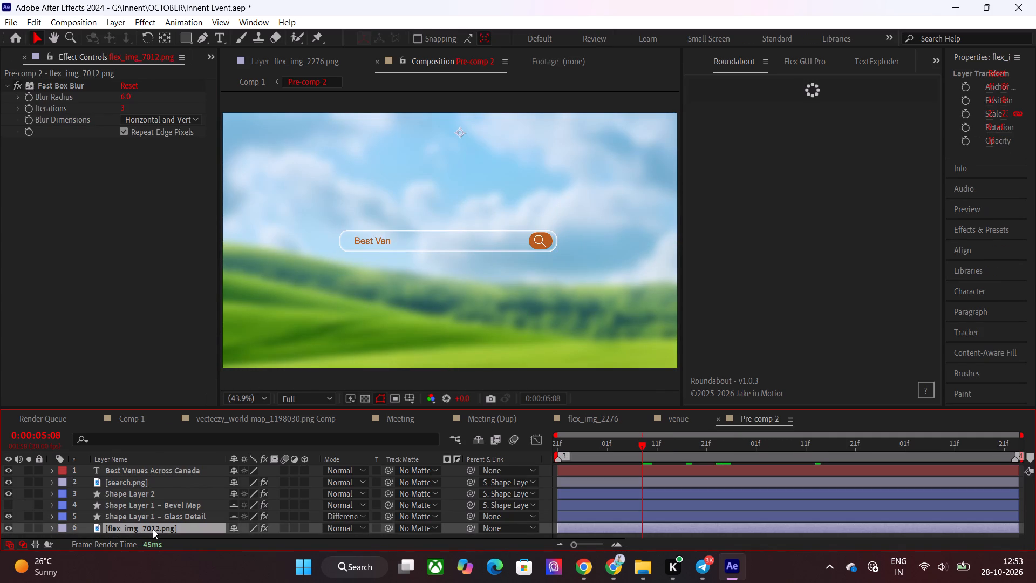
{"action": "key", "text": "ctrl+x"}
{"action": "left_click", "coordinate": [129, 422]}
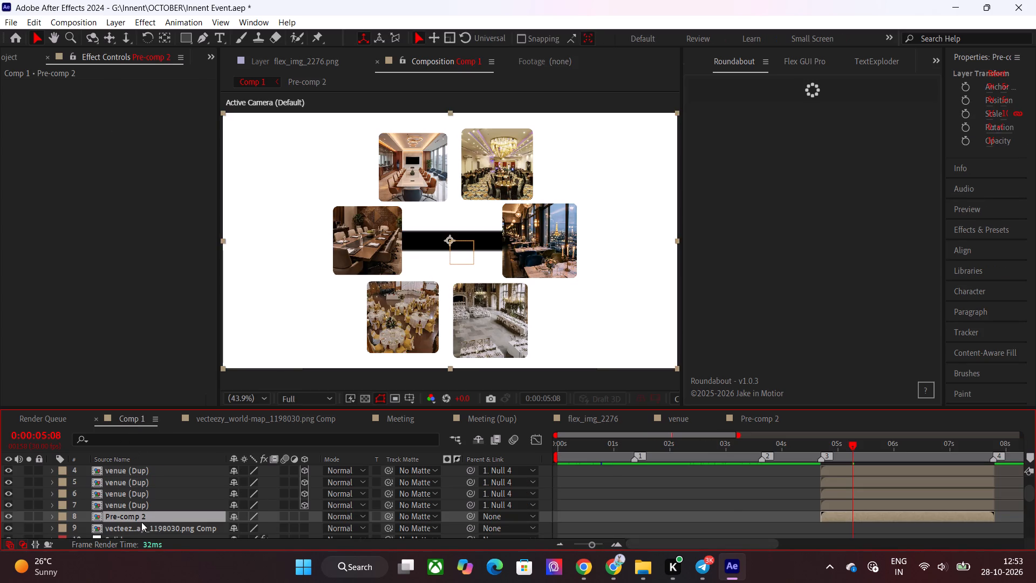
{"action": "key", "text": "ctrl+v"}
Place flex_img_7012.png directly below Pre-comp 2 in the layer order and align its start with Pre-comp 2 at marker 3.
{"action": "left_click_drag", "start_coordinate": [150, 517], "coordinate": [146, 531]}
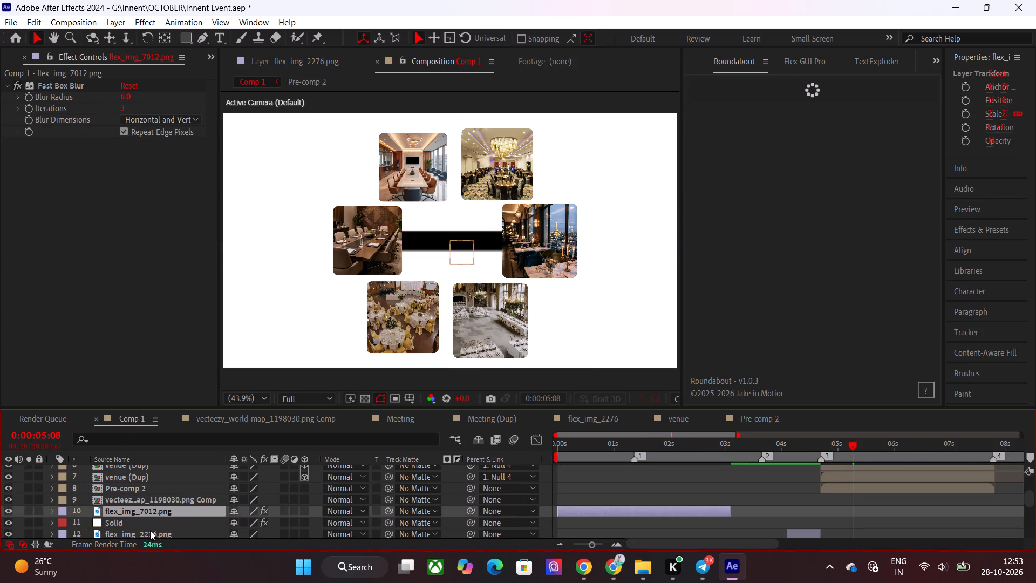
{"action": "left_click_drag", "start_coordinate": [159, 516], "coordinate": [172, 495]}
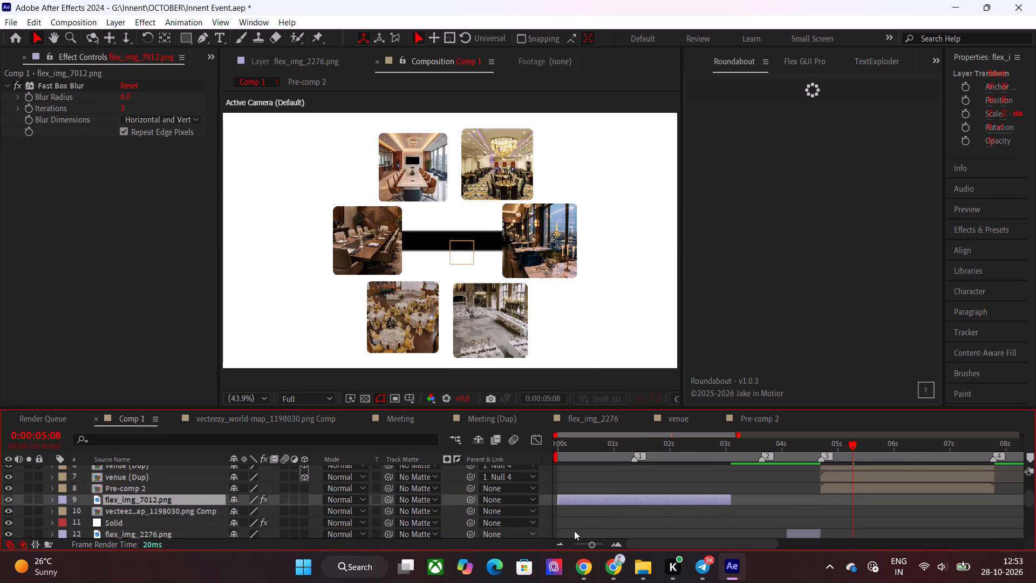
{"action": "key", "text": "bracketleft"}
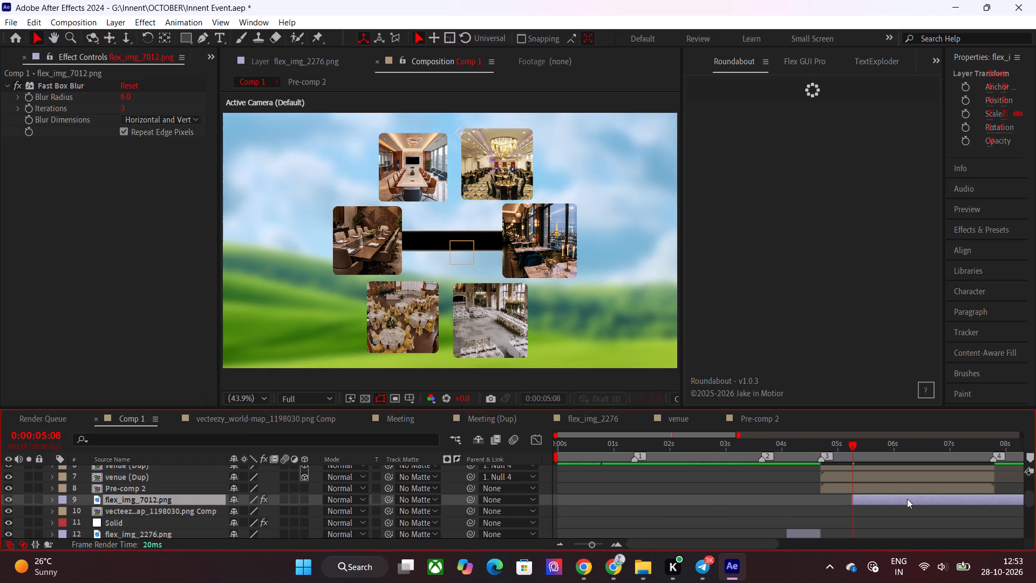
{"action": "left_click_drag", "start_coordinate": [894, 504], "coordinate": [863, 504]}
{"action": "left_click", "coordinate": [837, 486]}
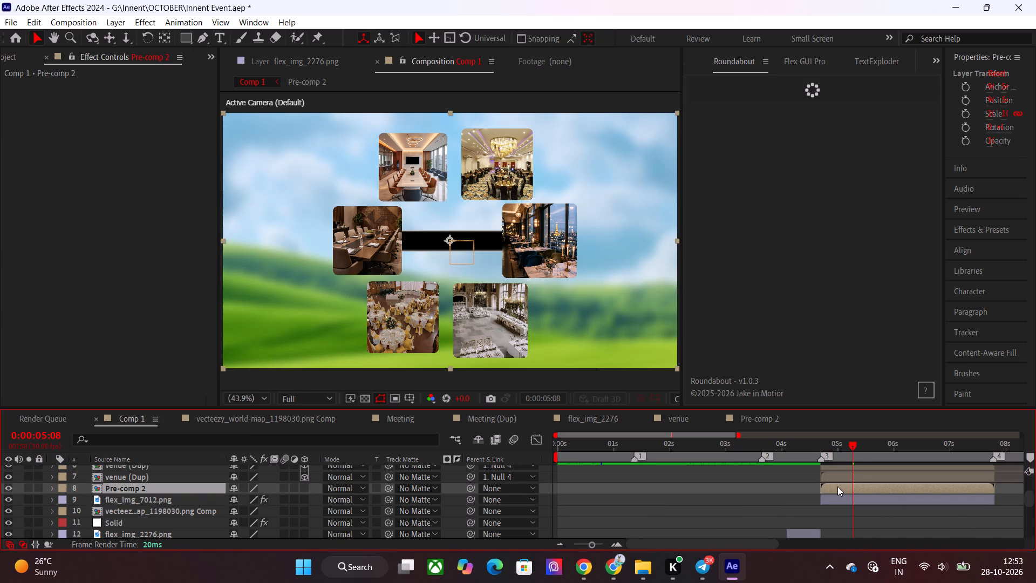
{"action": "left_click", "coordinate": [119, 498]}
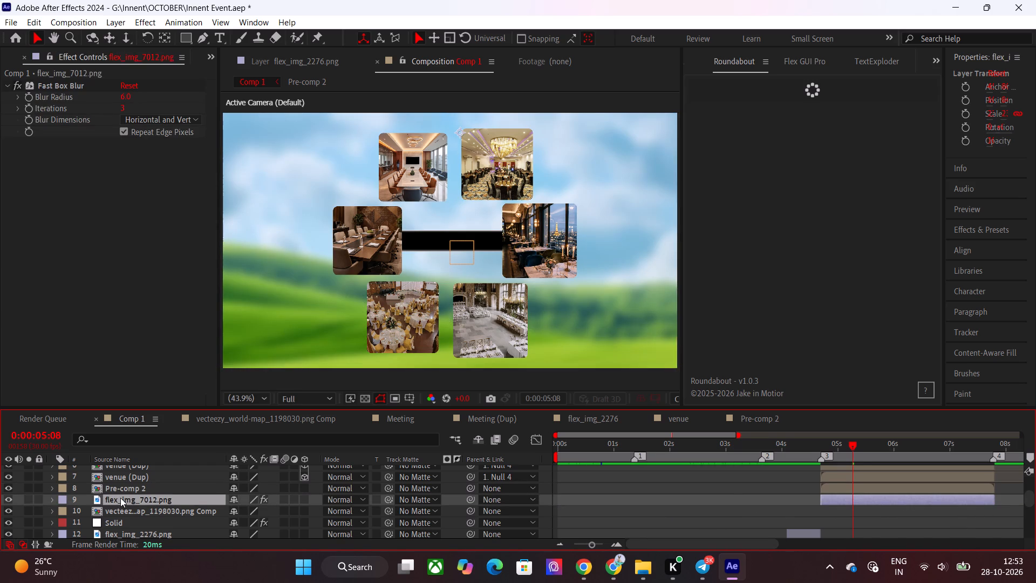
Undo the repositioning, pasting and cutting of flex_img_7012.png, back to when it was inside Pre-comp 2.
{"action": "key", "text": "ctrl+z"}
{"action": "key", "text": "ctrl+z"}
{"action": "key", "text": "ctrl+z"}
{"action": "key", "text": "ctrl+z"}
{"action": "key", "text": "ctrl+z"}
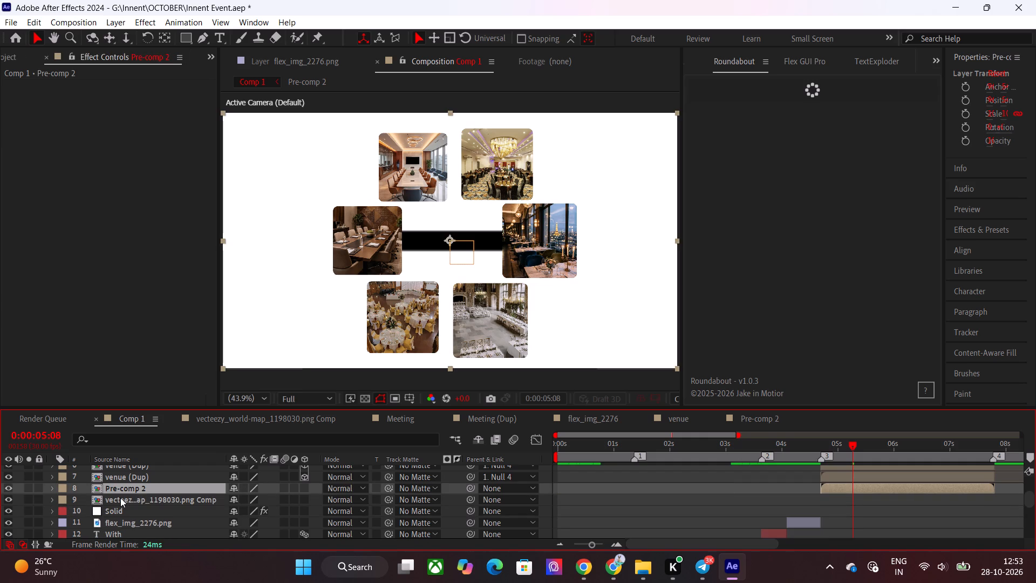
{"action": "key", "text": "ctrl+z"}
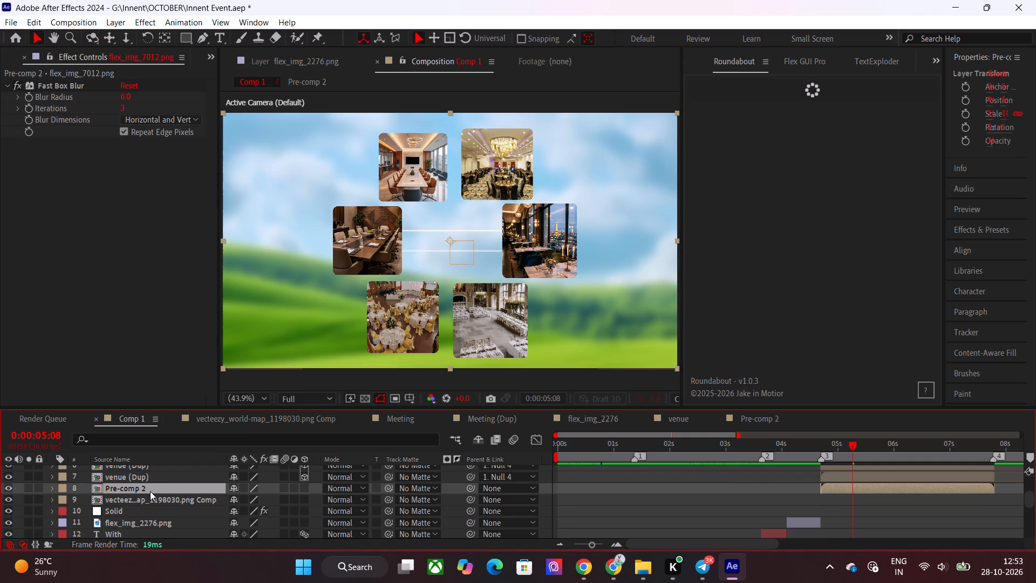
Hide the flex_img_7012.png background layer inside Pre-comp 2 and return to Comp 1.
{"action": "double_click", "coordinate": [157, 491]}
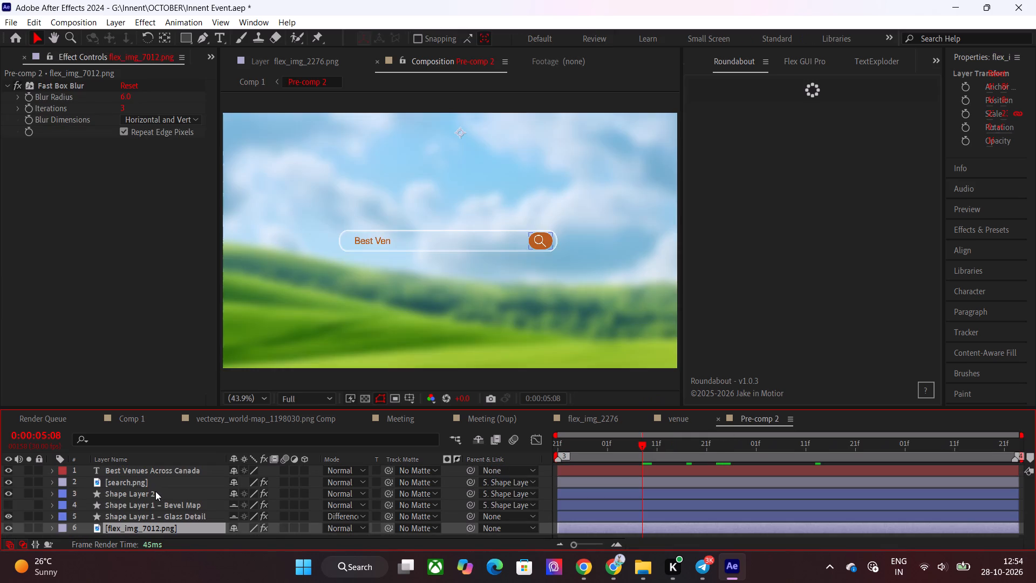
{"action": "left_click", "coordinate": [4, 528]}
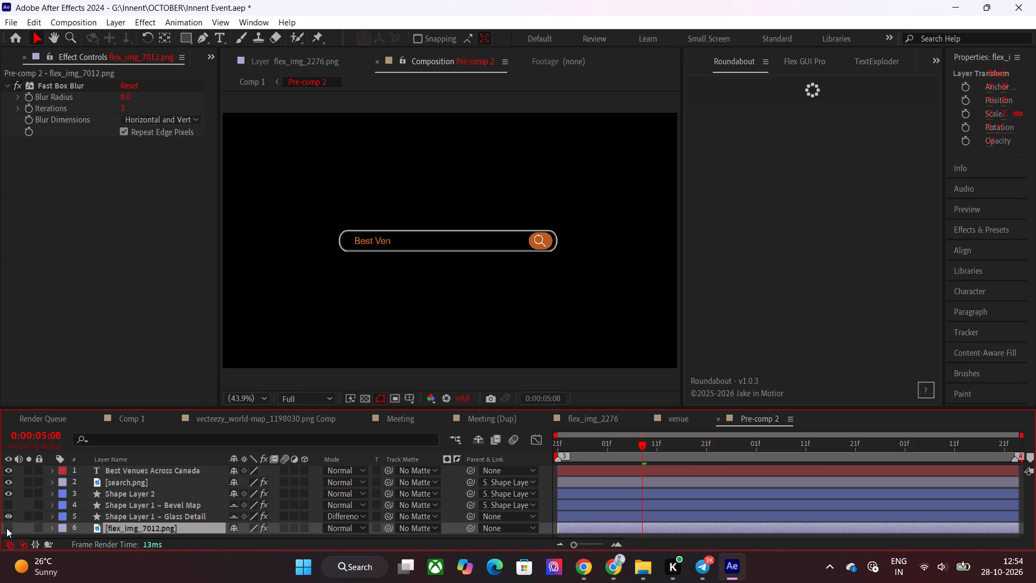
{"action": "left_click", "coordinate": [135, 416]}
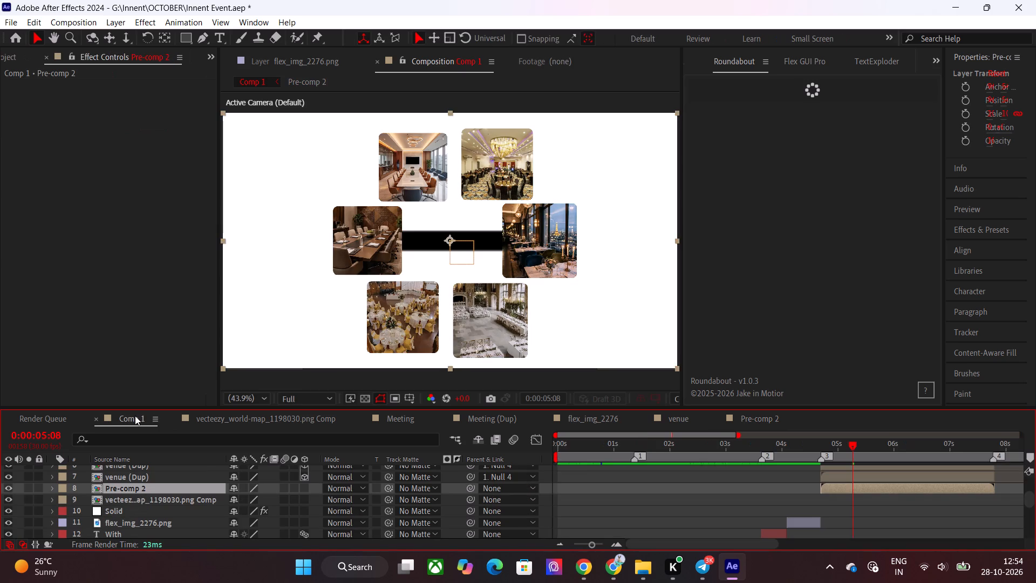
Move the vecteezy world map comp and Solid layers together to the top of Comp 1's layer order, above Null 4.
{"action": "left_click", "coordinate": [118, 499]}
{"action": "left_click", "coordinate": [149, 481]}
{"action": "left_click", "coordinate": [142, 503]}
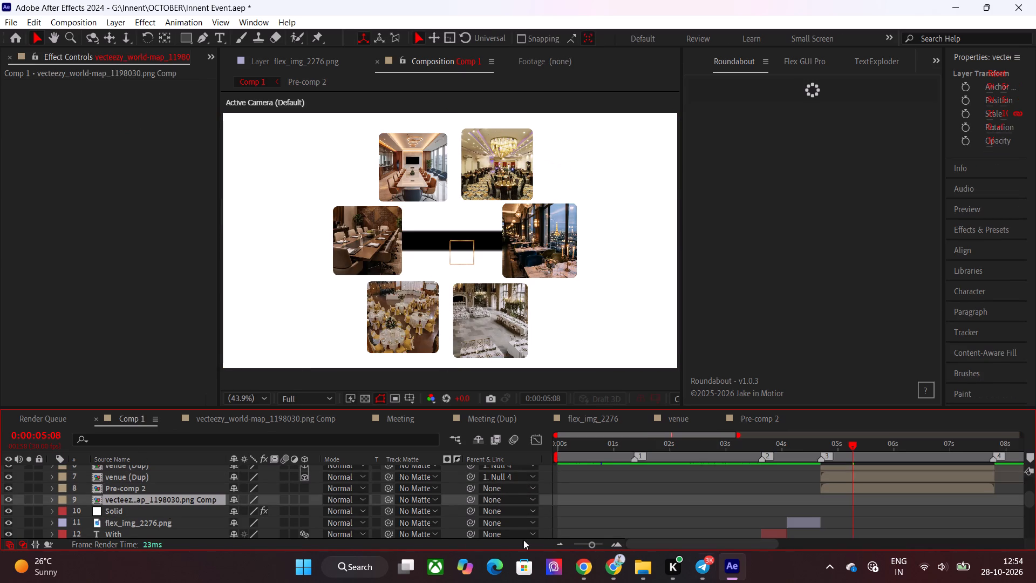
{"action": "left_click_drag", "start_coordinate": [589, 540], "coordinate": [580, 544]}
{"action": "left_click_drag", "start_coordinate": [584, 545], "coordinate": [575, 545]}
{"action": "left_click", "coordinate": [173, 508], "text": "shift"}
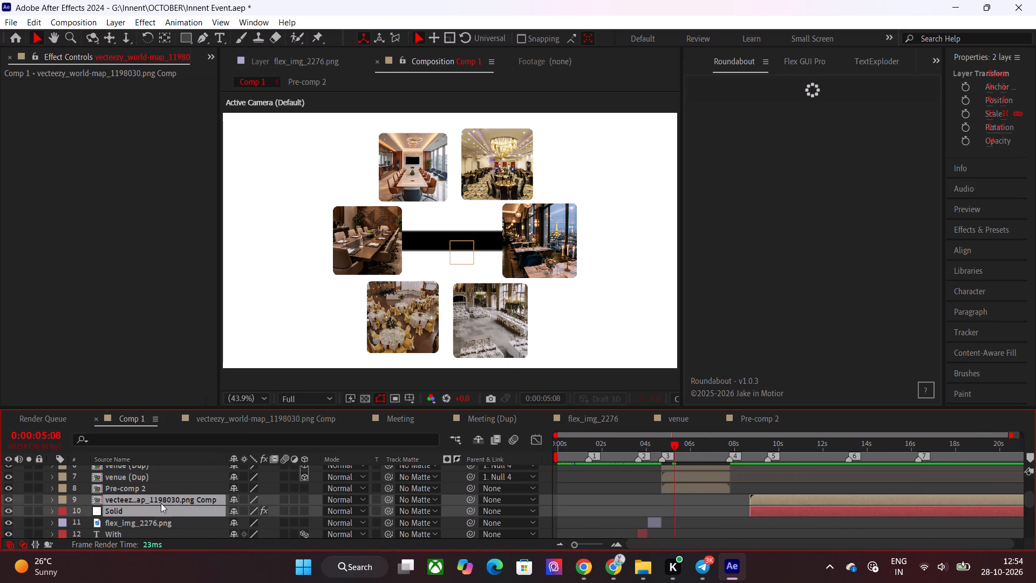
{"action": "left_click_drag", "start_coordinate": [161, 503], "coordinate": [191, 470]}
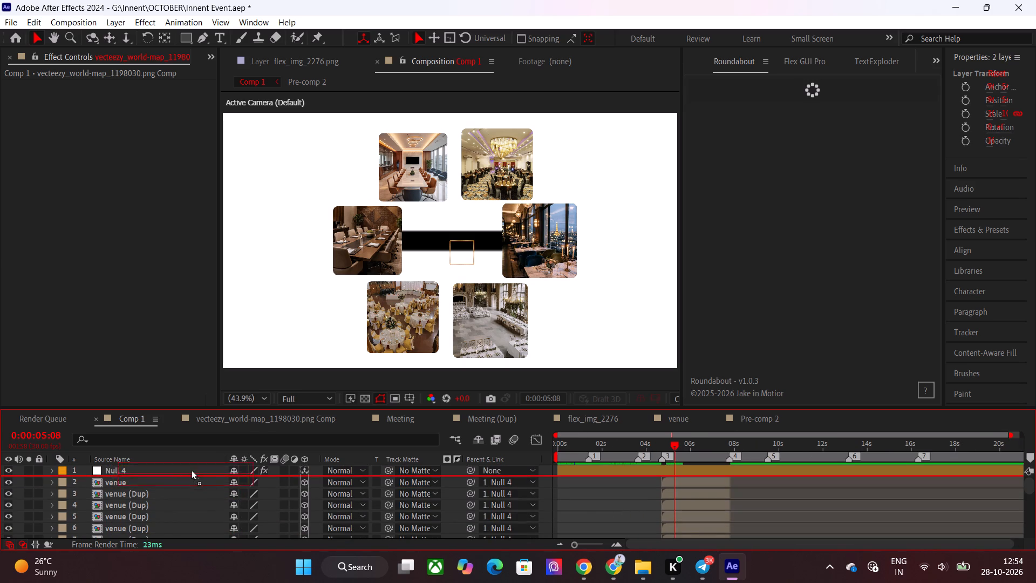
{"action": "left_click_drag", "start_coordinate": [191, 470], "coordinate": [195, 466]}
Make Pre-comp 2 a 3D layer in Comp 1 and check the frame at 0:00:06:21.
{"action": "scroll", "coordinate": [739, 489], "scroll_direction": "down", "scroll_amount": 2}
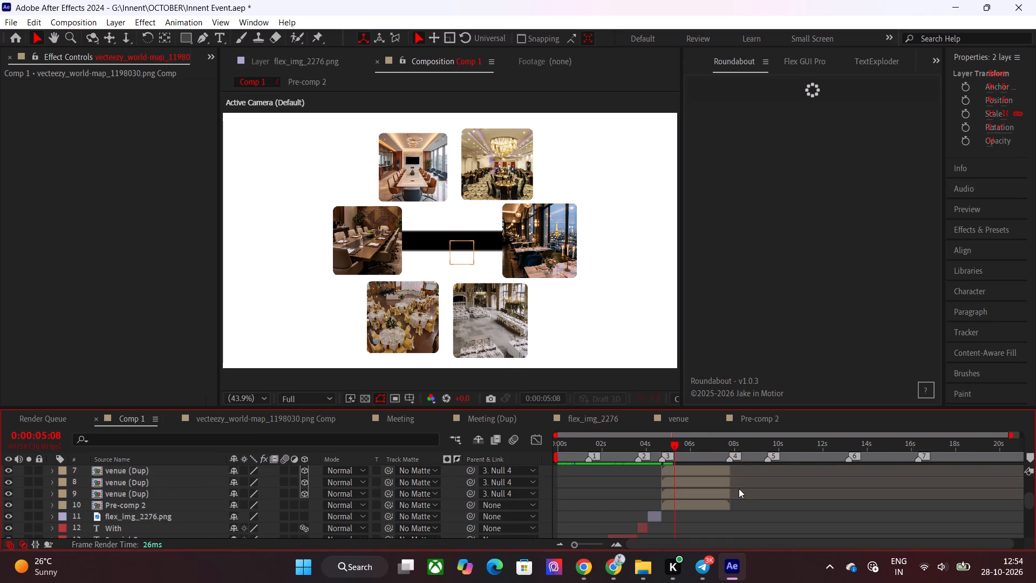
{"action": "left_click", "coordinate": [139, 510]}
{"action": "left_click", "coordinate": [304, 503]}
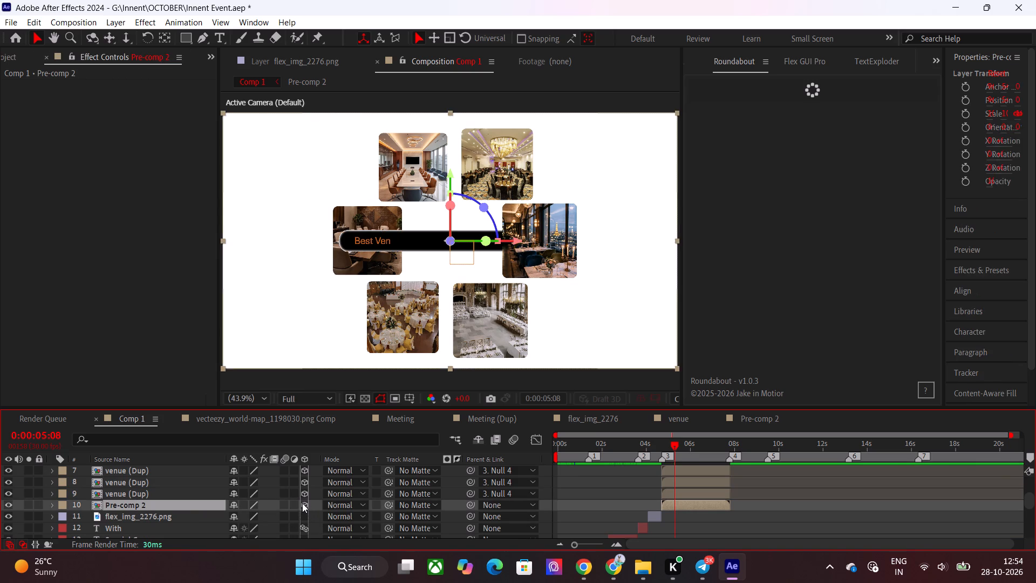
{"action": "left_click", "coordinate": [706, 451]}
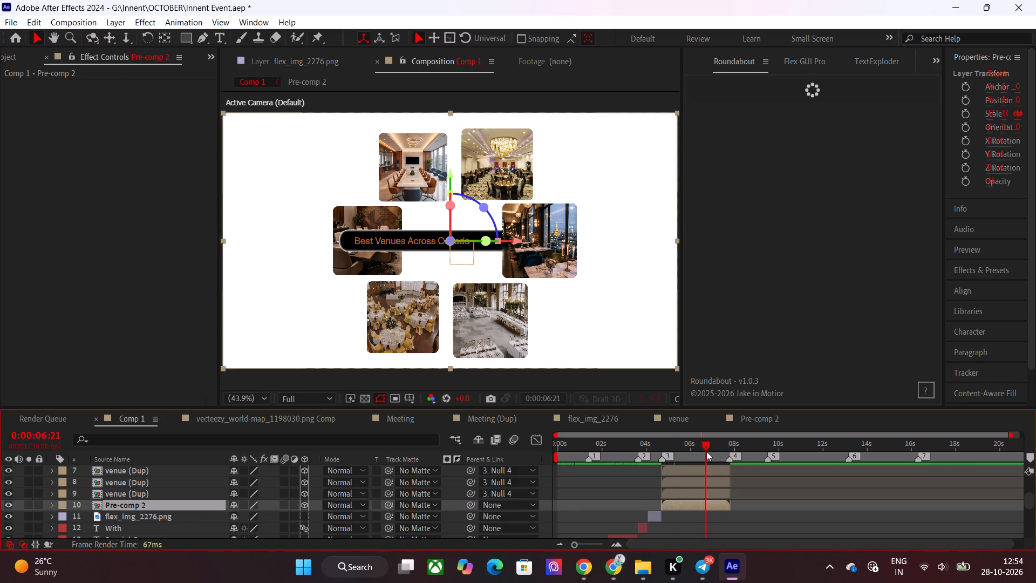
Open Pre-comp 2 and turn off the shy switch on the Shape Layer 1 Glass Detail and Bevel Map layers.
{"action": "double_click", "coordinate": [691, 503]}
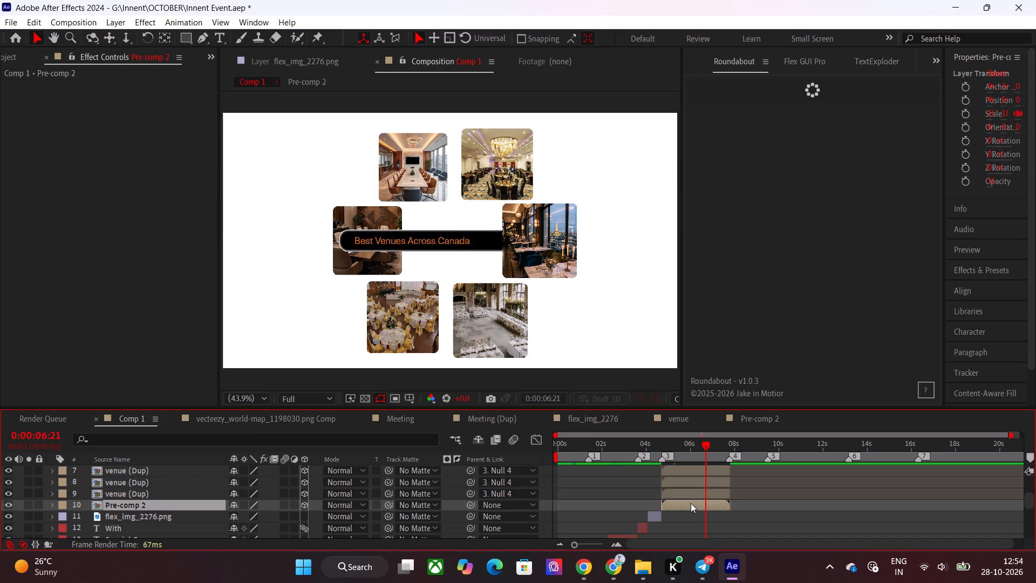
{"action": "left_click", "coordinate": [125, 516]}
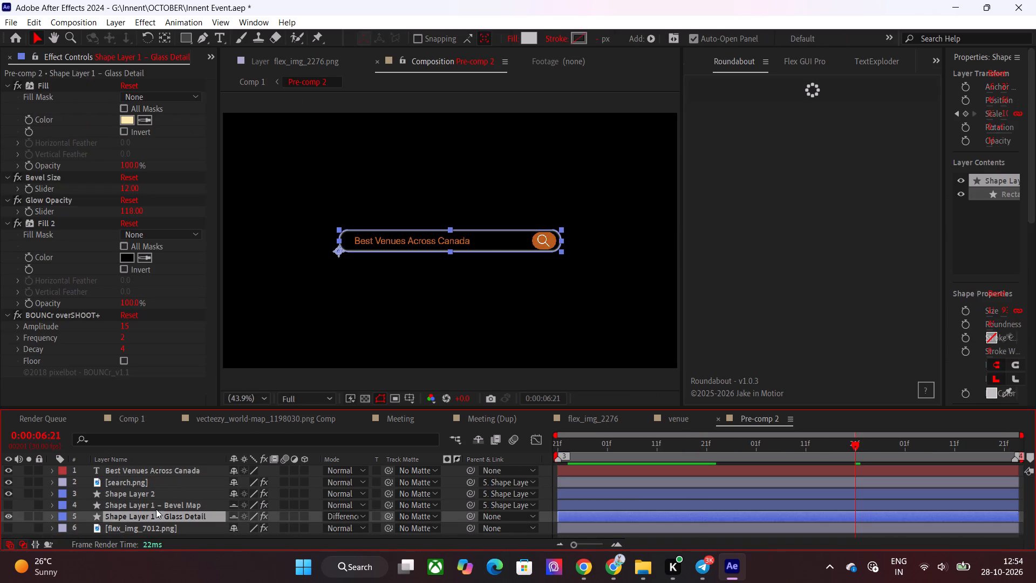
{"action": "left_click", "coordinate": [235, 516]}
{"action": "left_click", "coordinate": [236, 505]}
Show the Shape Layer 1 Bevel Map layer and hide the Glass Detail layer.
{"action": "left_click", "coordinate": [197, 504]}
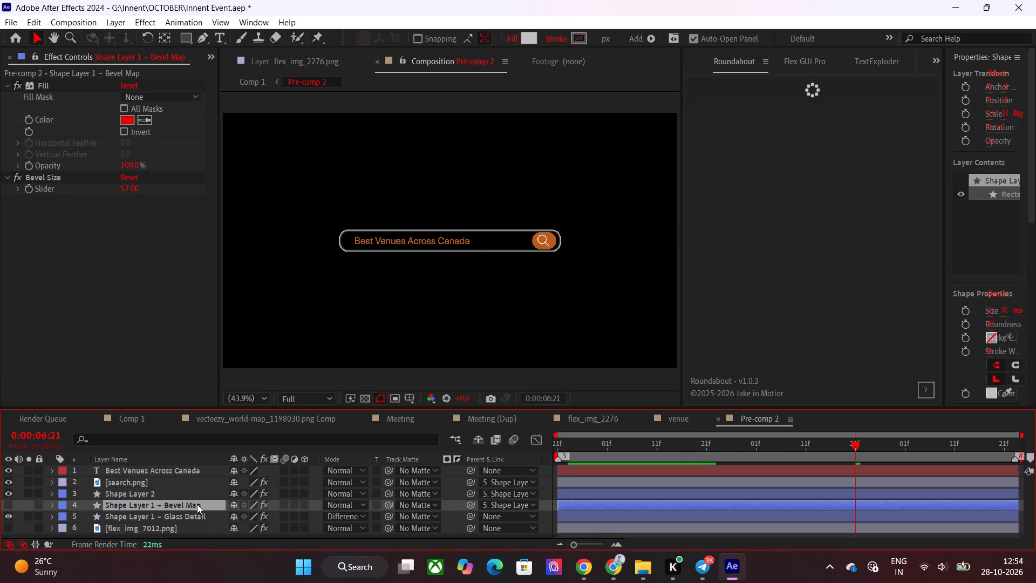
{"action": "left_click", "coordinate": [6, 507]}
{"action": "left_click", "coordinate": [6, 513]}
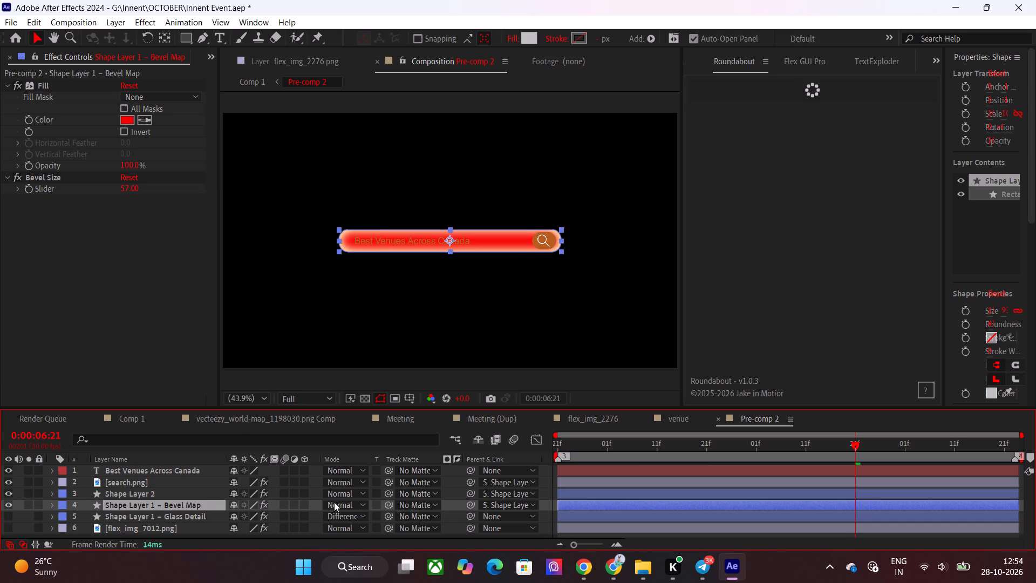
Disable the Glow Opacity and Fill 2 effects on the Shape Layer 1 Glass Detail layer.
{"action": "left_click", "coordinate": [345, 515]}
{"action": "left_click", "coordinate": [369, 29]}
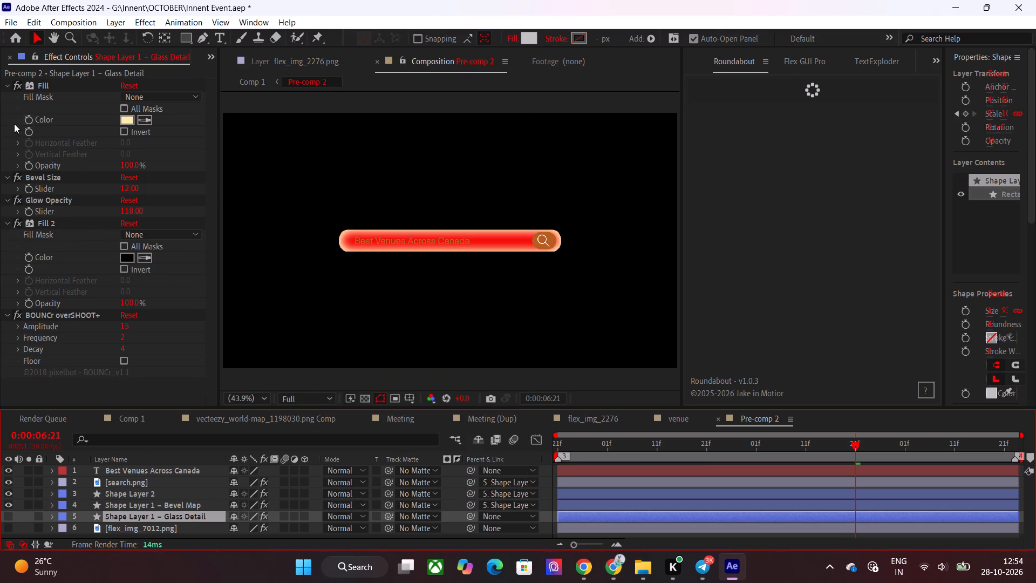
{"action": "left_click", "coordinate": [16, 179]}
{"action": "left_click", "coordinate": [16, 179]}
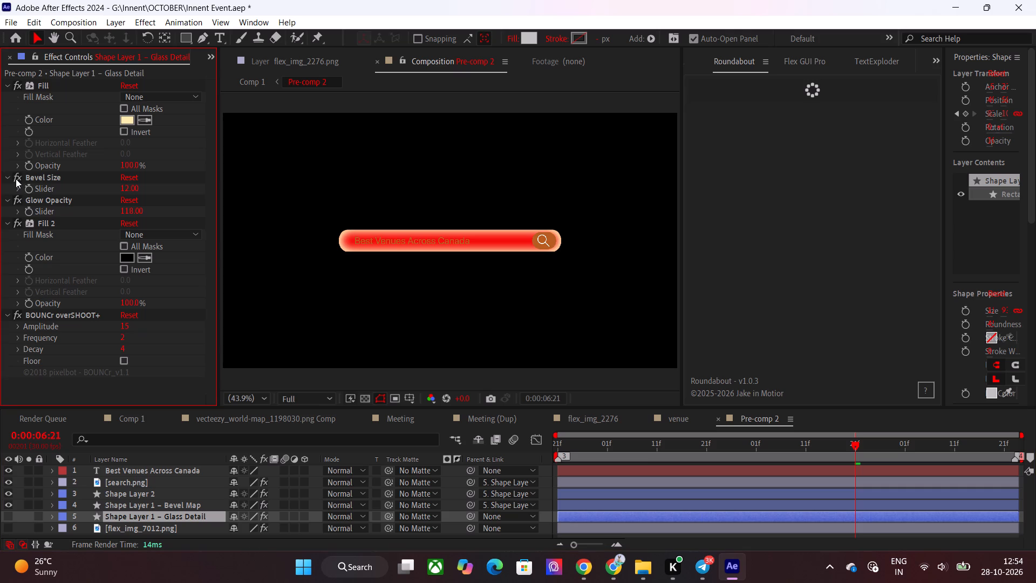
{"action": "left_click", "coordinate": [15, 198]}
{"action": "left_click", "coordinate": [18, 225]}
Disable the Bevel Size effect on the Shape Layer 1 Bevel Map layer.
{"action": "left_click", "coordinate": [137, 503]}
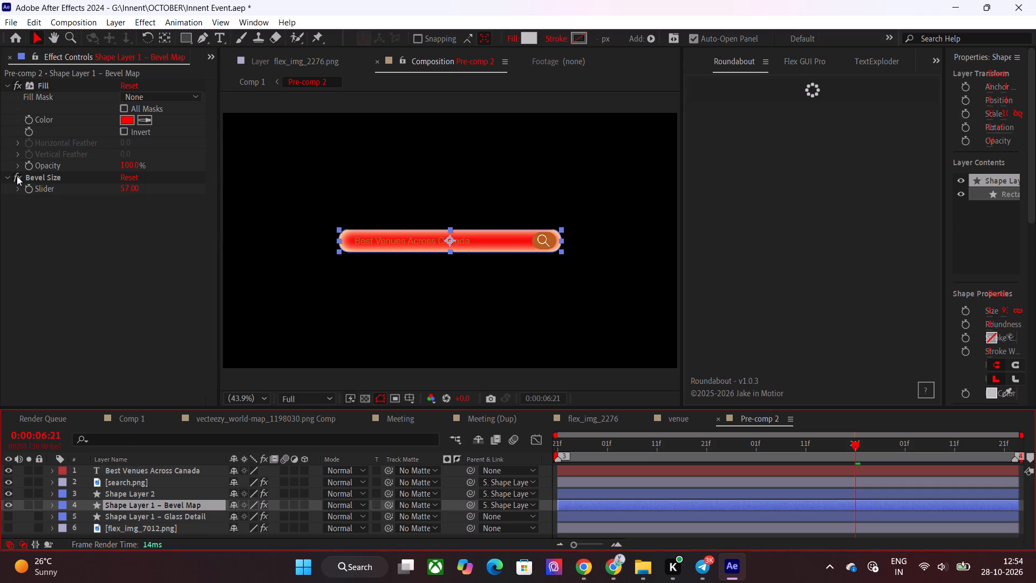
{"action": "left_click", "coordinate": [17, 176]}
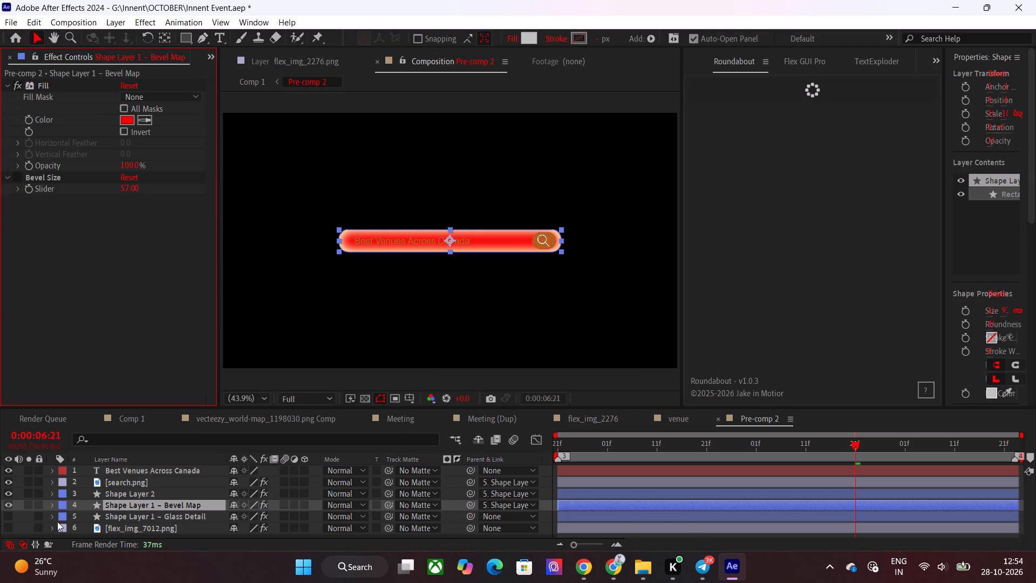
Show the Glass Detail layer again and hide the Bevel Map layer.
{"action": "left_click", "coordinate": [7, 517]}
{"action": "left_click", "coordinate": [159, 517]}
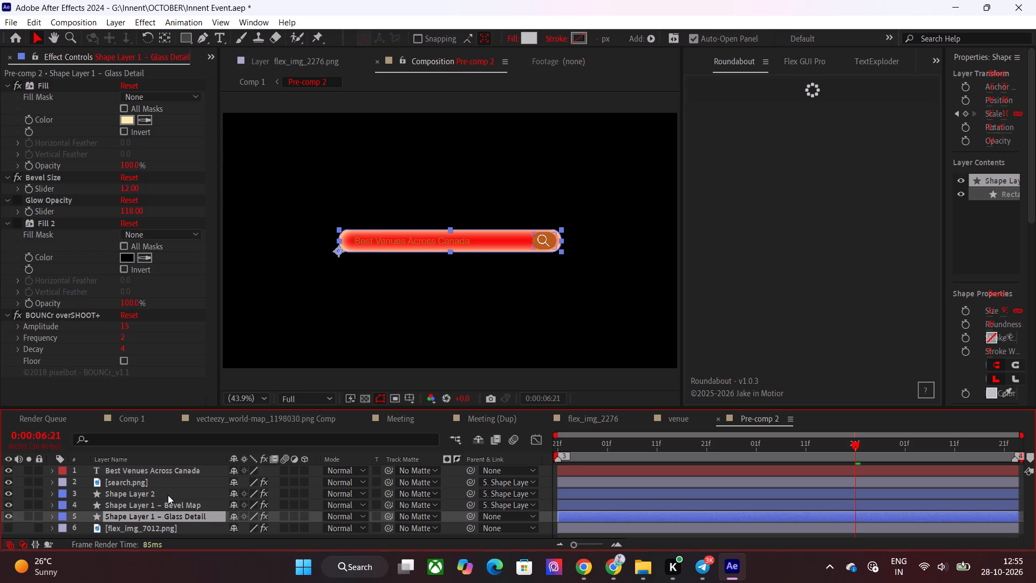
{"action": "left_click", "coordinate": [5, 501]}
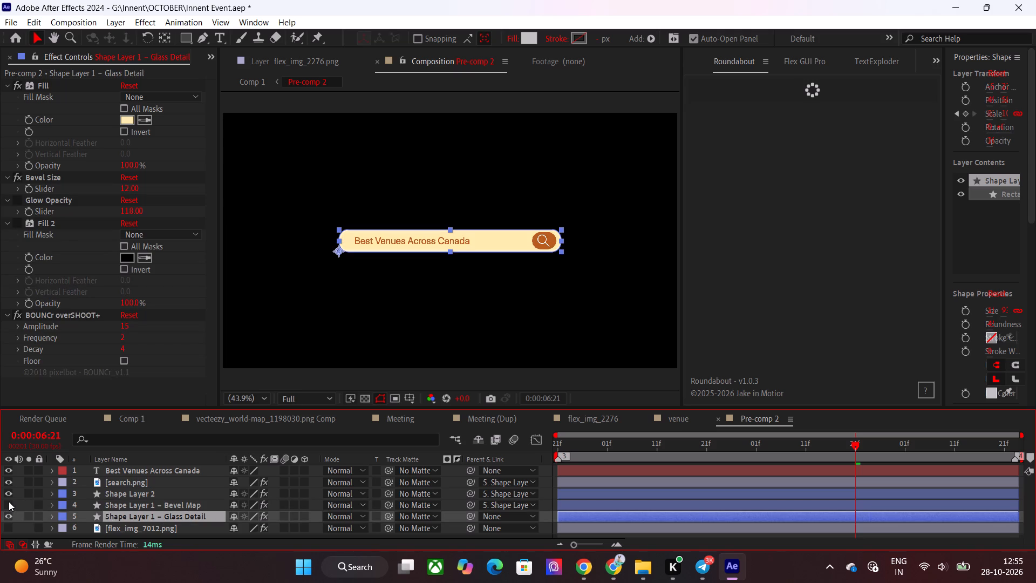
Review the search bar's text animation over time in Pre-comp 2 and among the venue images in Comp 1.
{"action": "left_click_drag", "start_coordinate": [662, 445], "coordinate": [658, 461]}
{"action": "left_click", "coordinate": [150, 419]}
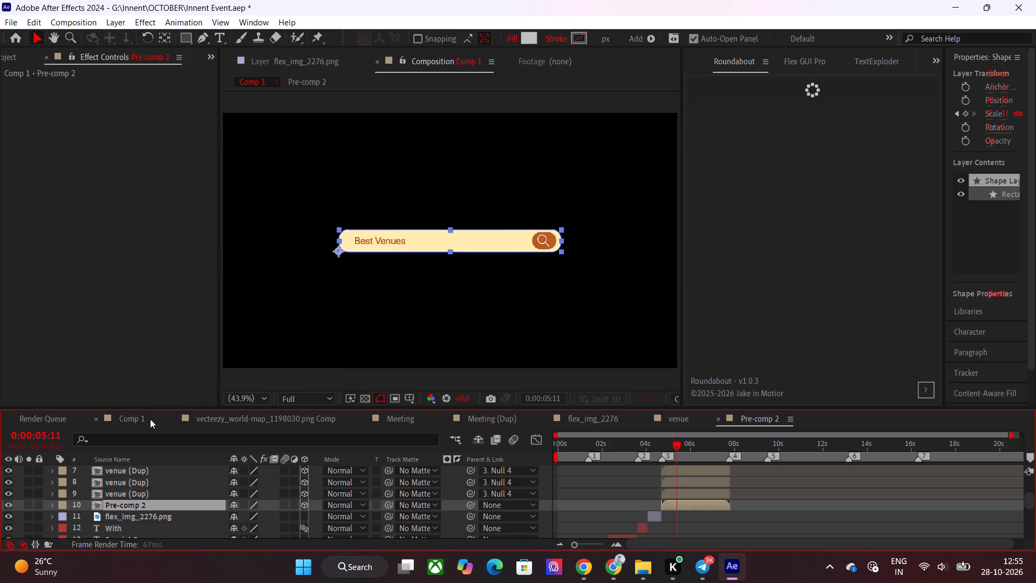
{"action": "left_click_drag", "start_coordinate": [680, 446], "coordinate": [698, 446]}
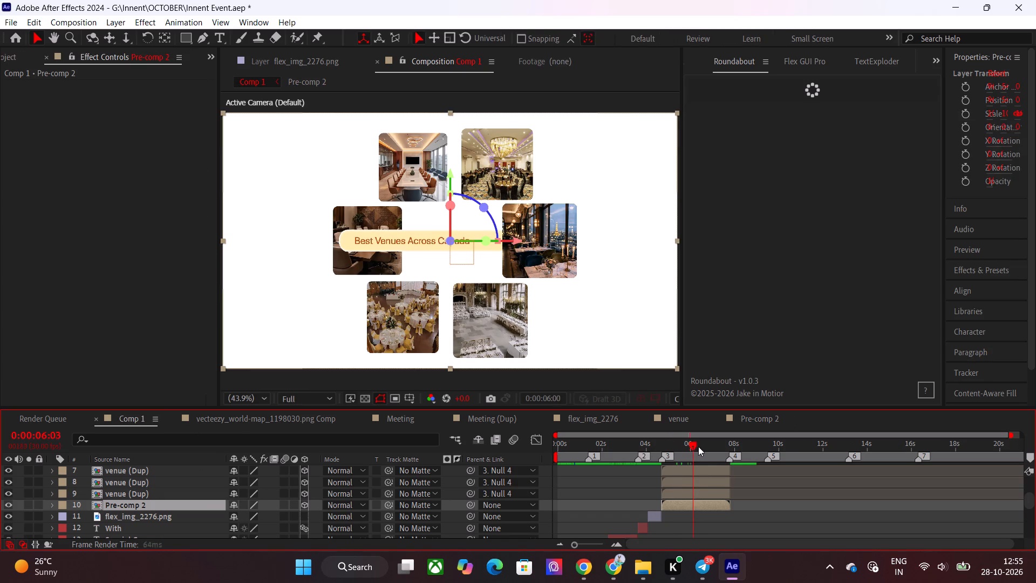
{"action": "left_click_drag", "start_coordinate": [698, 446], "coordinate": [680, 470]}
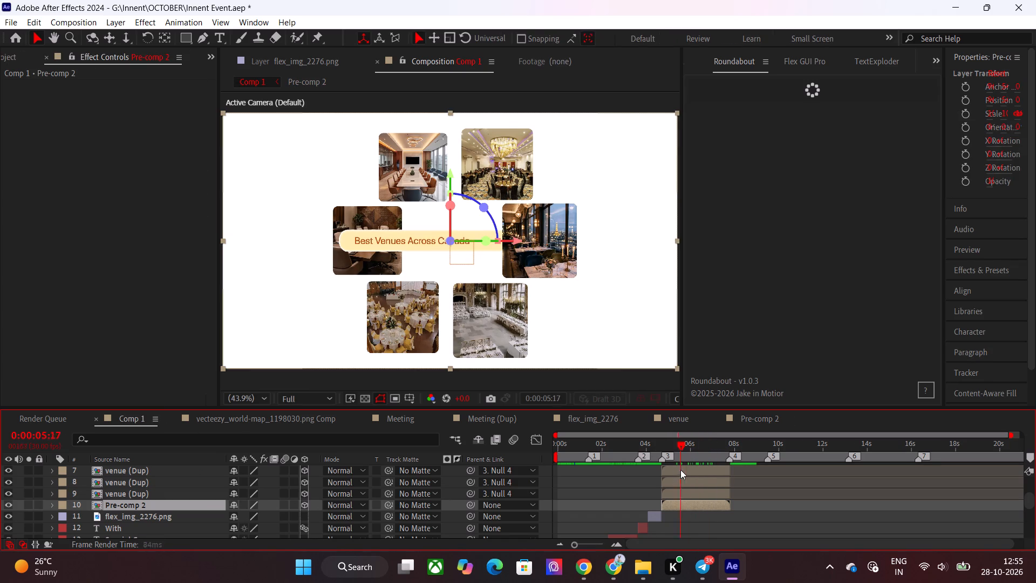
{"action": "left_click_drag", "start_coordinate": [680, 470], "coordinate": [668, 483]}
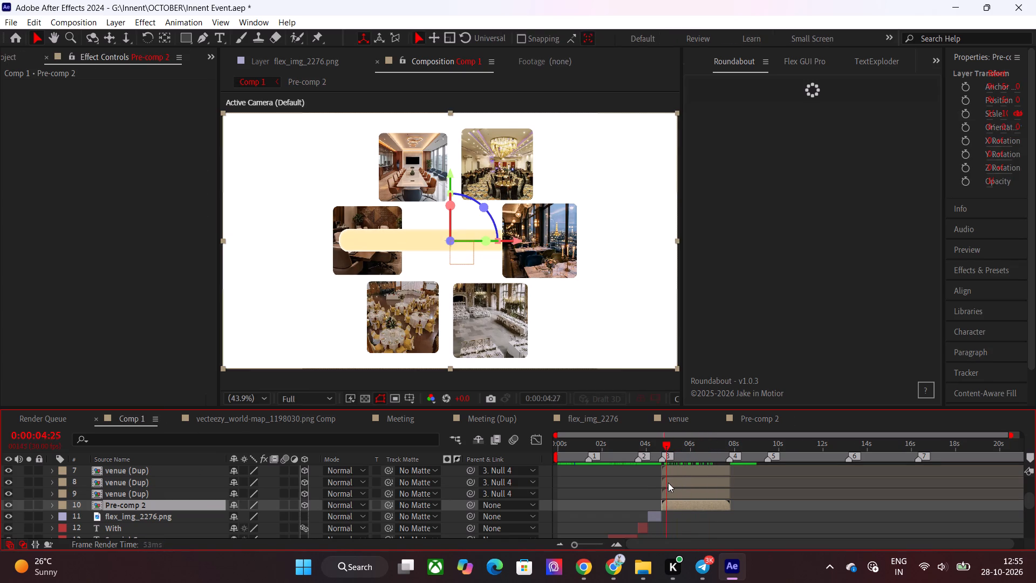
{"action": "left_click_drag", "start_coordinate": [668, 483], "coordinate": [677, 485]}
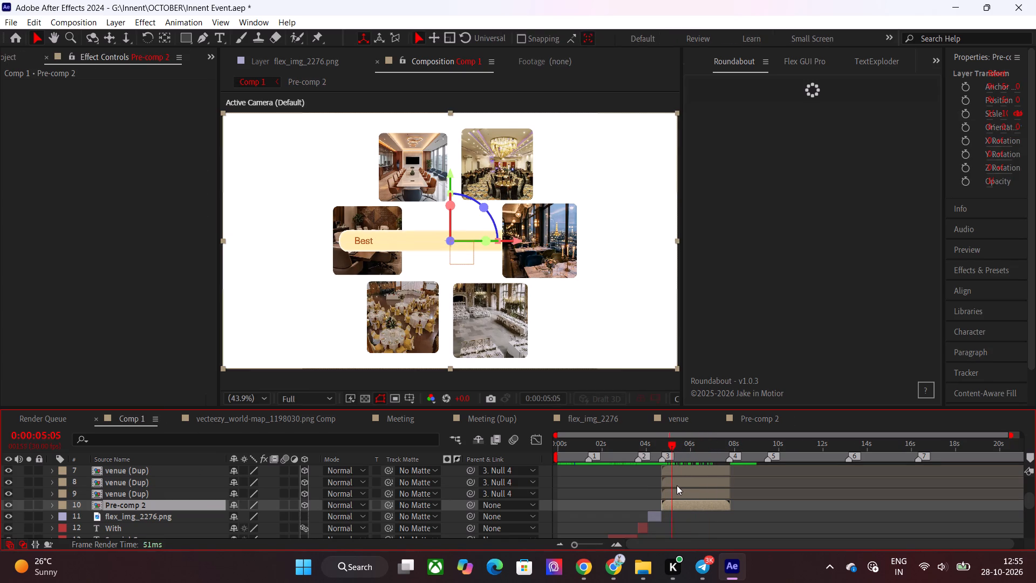
{"action": "left_click_drag", "start_coordinate": [677, 485], "coordinate": [680, 485]}
Set the Roundabout 3D Arc on Null 4 to 0x+0.0° and enable keyframing for it at 0:00:05:10.
{"action": "scroll", "coordinate": [680, 485], "scroll_direction": "up", "scroll_amount": 2}
{"action": "left_click", "coordinate": [673, 494]}
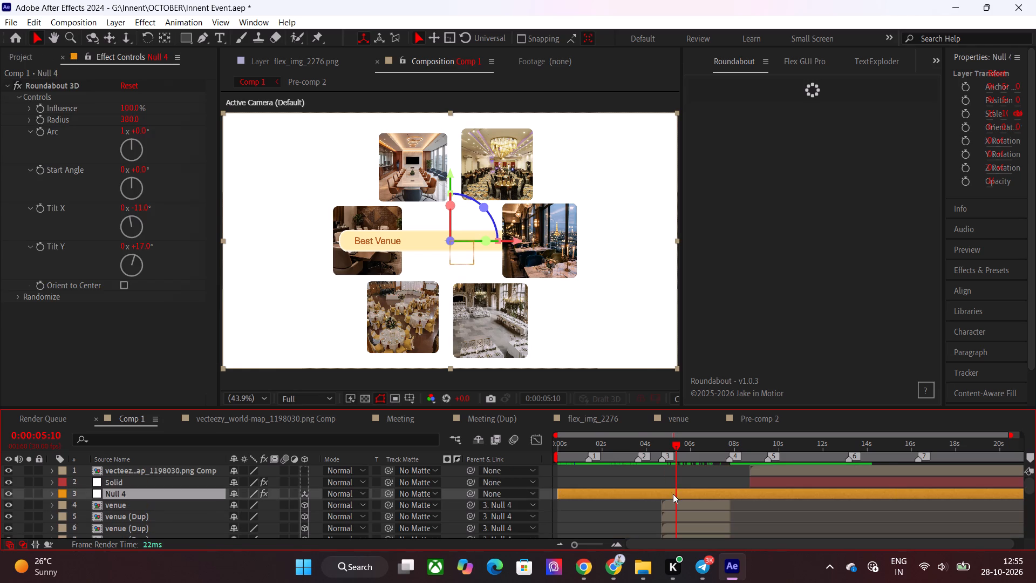
{"action": "scroll", "coordinate": [670, 469], "scroll_direction": "down", "scroll_amount": 1}
{"action": "scroll", "coordinate": [670, 470], "scroll_direction": "up", "scroll_amount": 1}
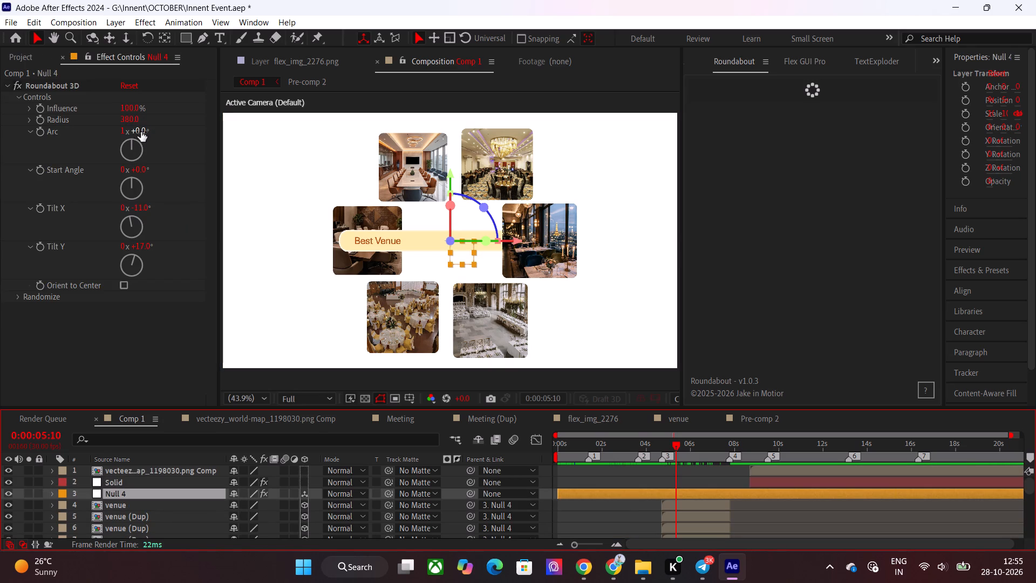
{"action": "left_click_drag", "start_coordinate": [141, 132], "coordinate": [21, 154]}
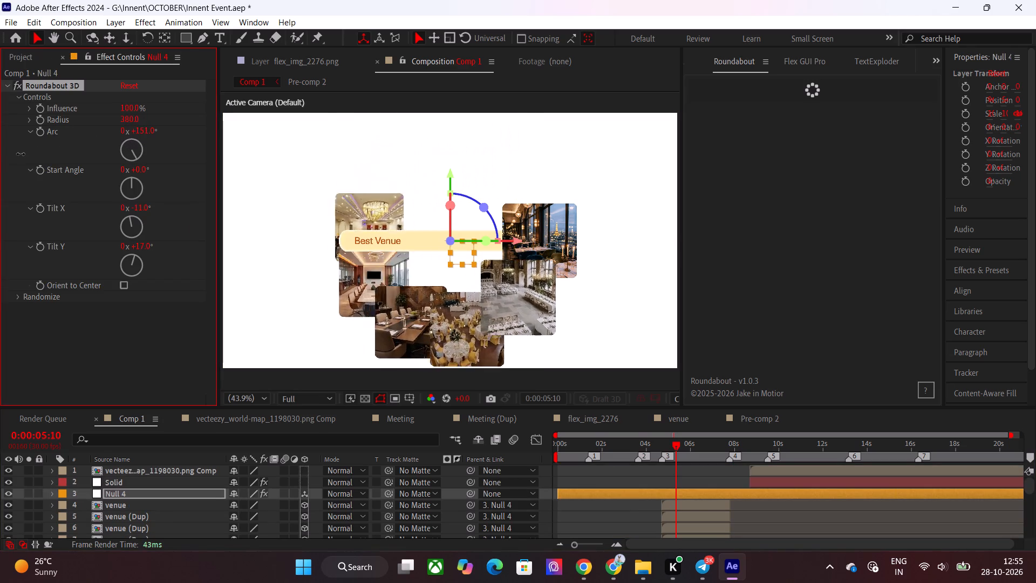
{"action": "left_click_drag", "start_coordinate": [21, 154], "coordinate": [0, 206]}
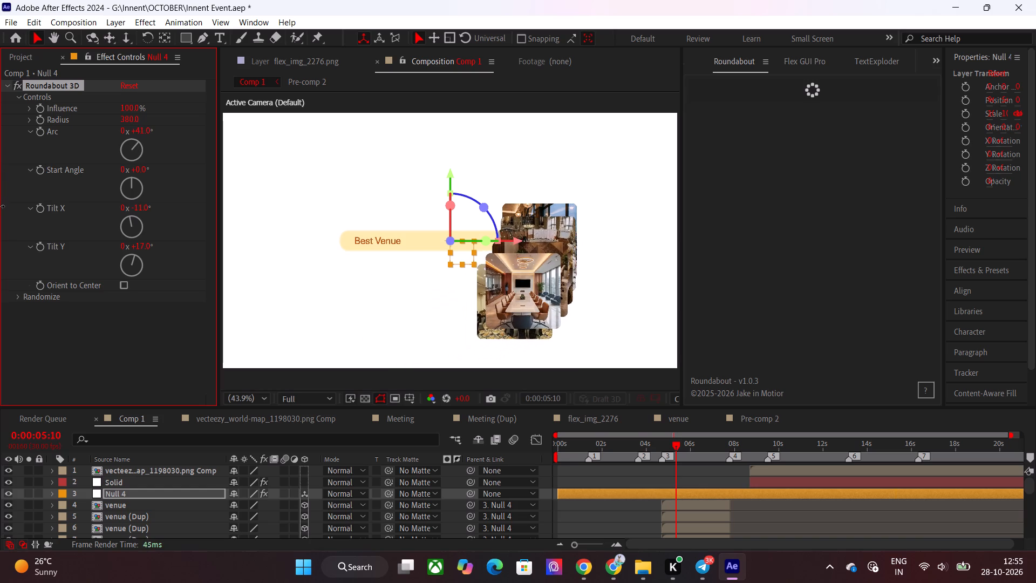
{"action": "left_click_drag", "start_coordinate": [0, 206], "coordinate": [2, 211]}
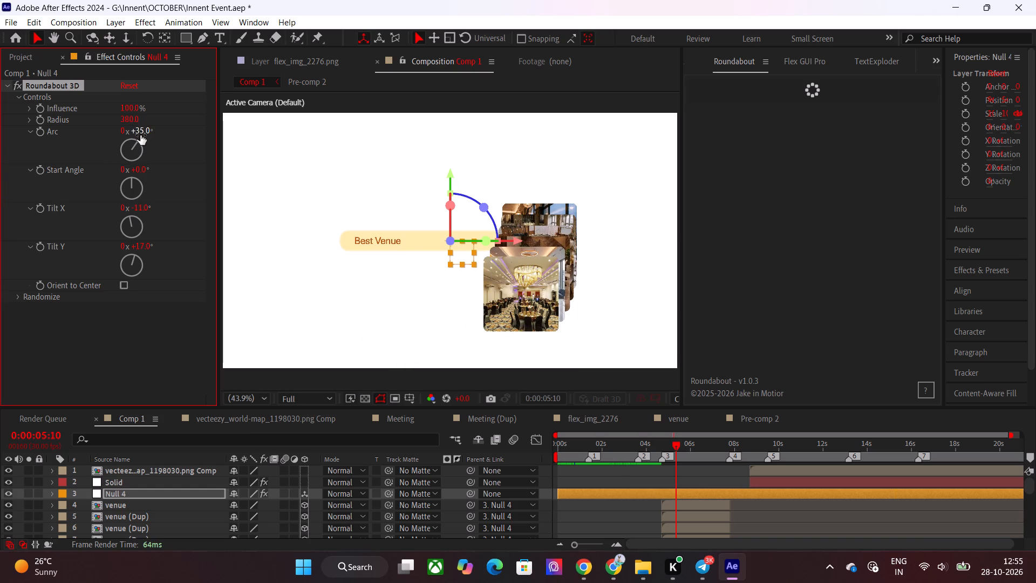
{"action": "left_click_drag", "start_coordinate": [140, 135], "coordinate": [118, 139]}
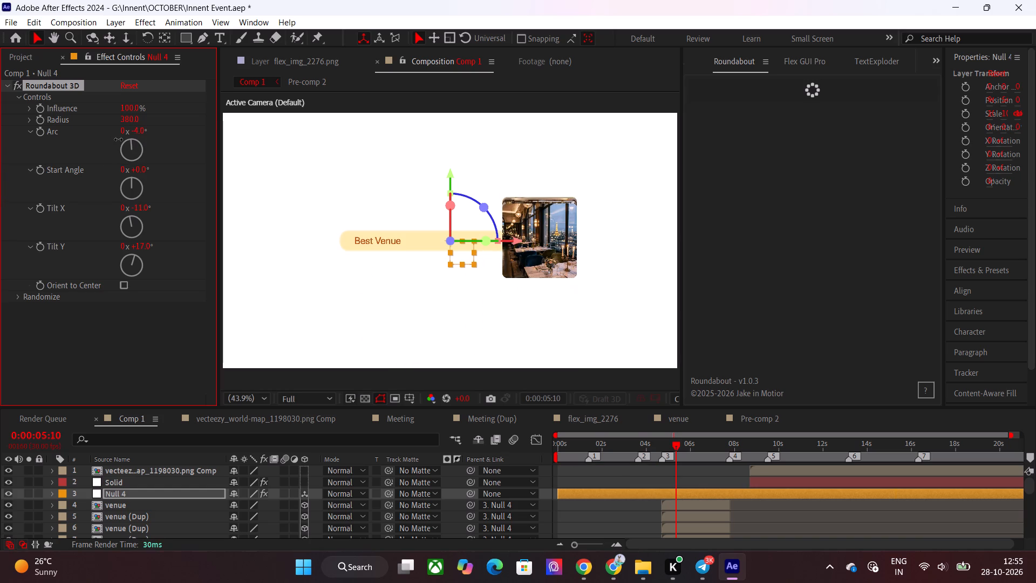
{"action": "left_click_drag", "start_coordinate": [118, 139], "coordinate": [121, 139]}
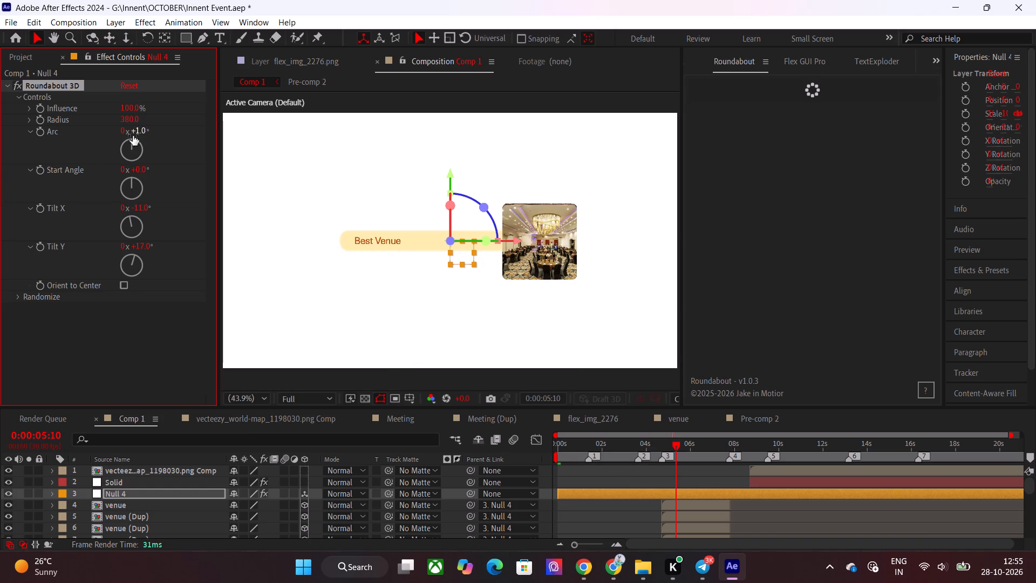
{"action": "left_click", "coordinate": [137, 133]}
{"action": "key", "text": "0"}
{"action": "key", "text": "Return"}
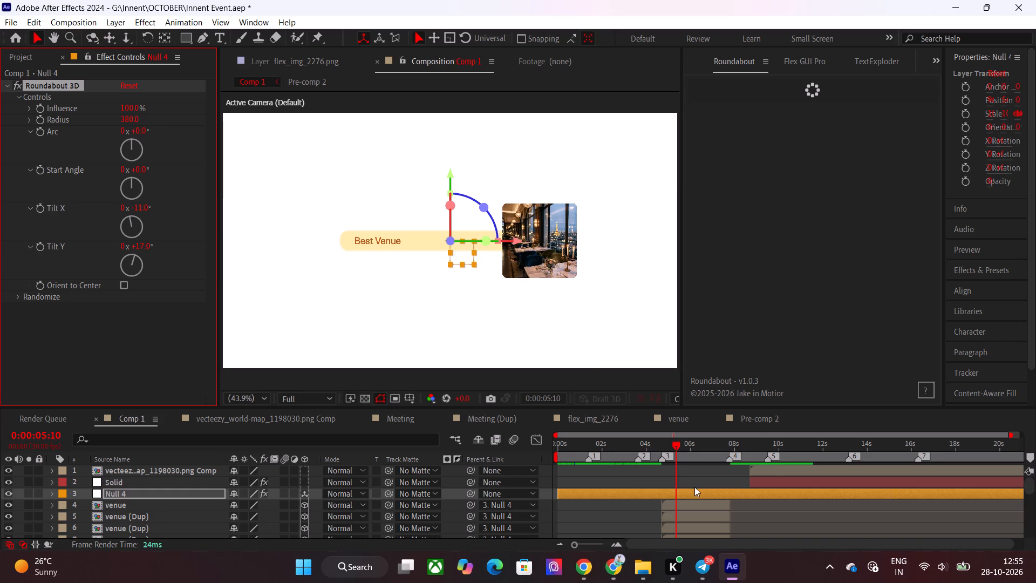
{"action": "left_click", "coordinate": [38, 135]}
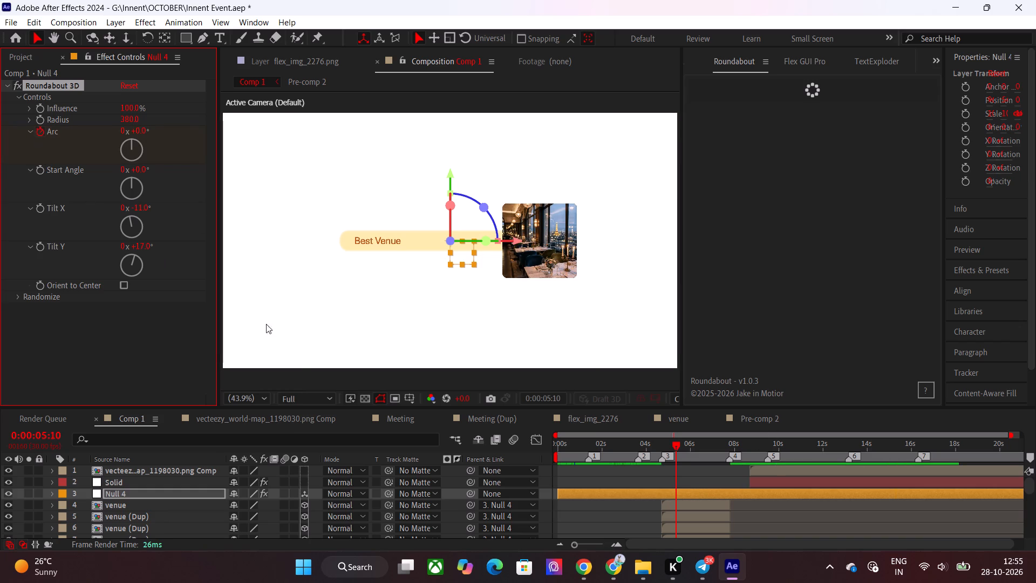
Set the Roundabout 3D Arc on Null 4 to 0x+340.0° at 0:00:07:23.
{"action": "left_click_drag", "start_coordinate": [699, 457], "coordinate": [721, 456]}
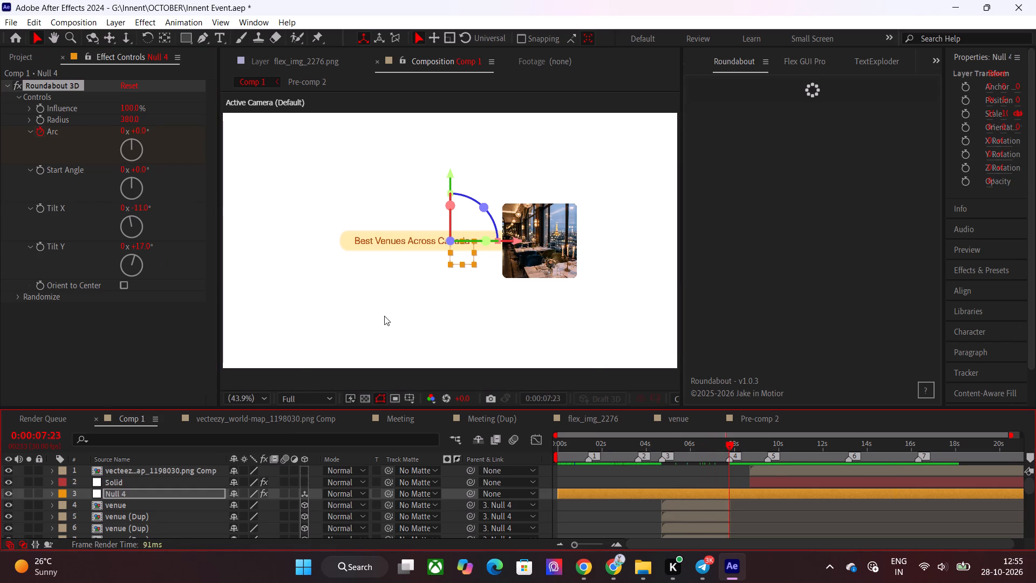
{"action": "left_click_drag", "start_coordinate": [144, 132], "coordinate": [277, 139]}
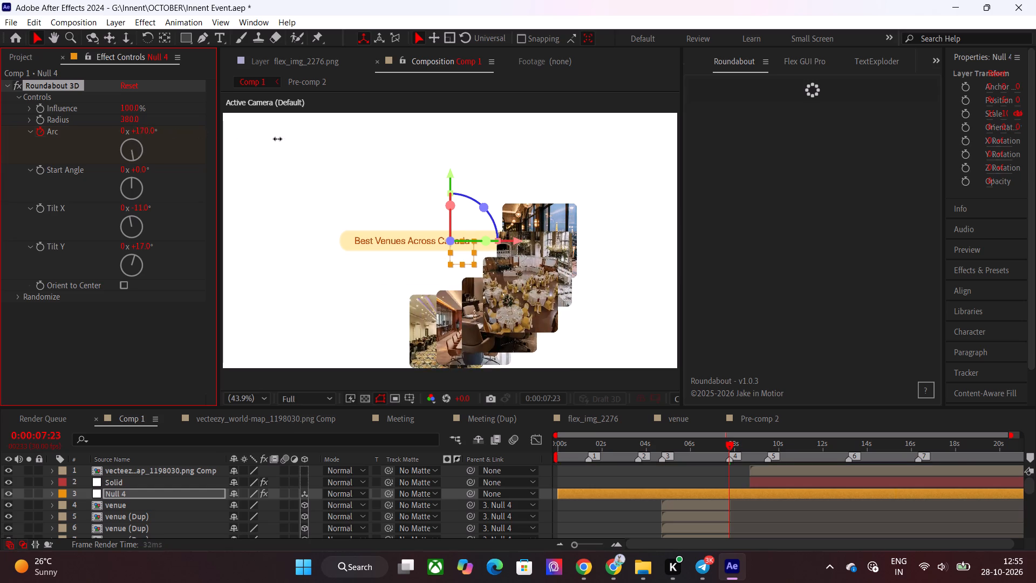
{"action": "left_click_drag", "start_coordinate": [277, 139], "coordinate": [374, 139]}
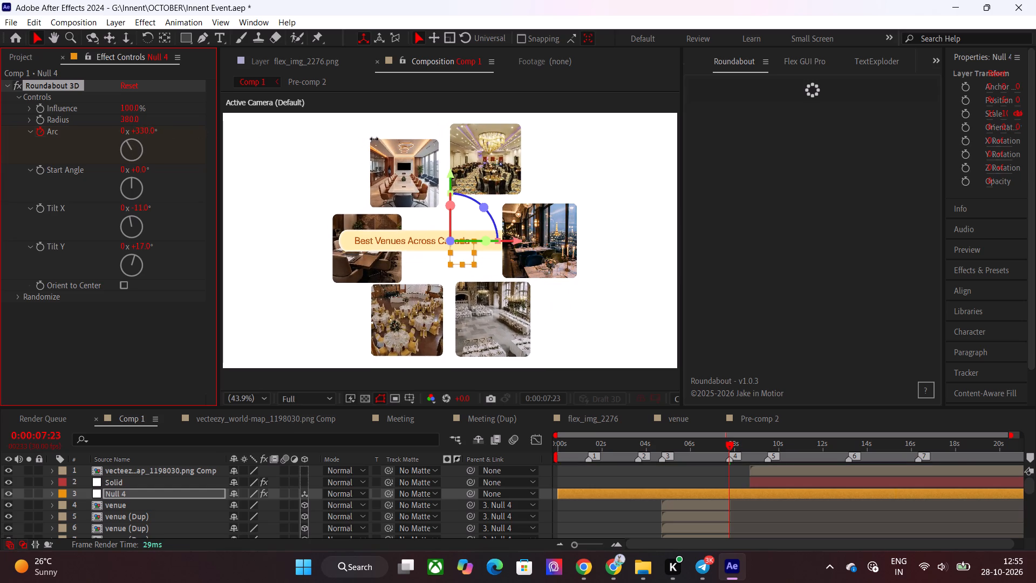
{"action": "left_click_drag", "start_coordinate": [374, 139], "coordinate": [380, 139]}
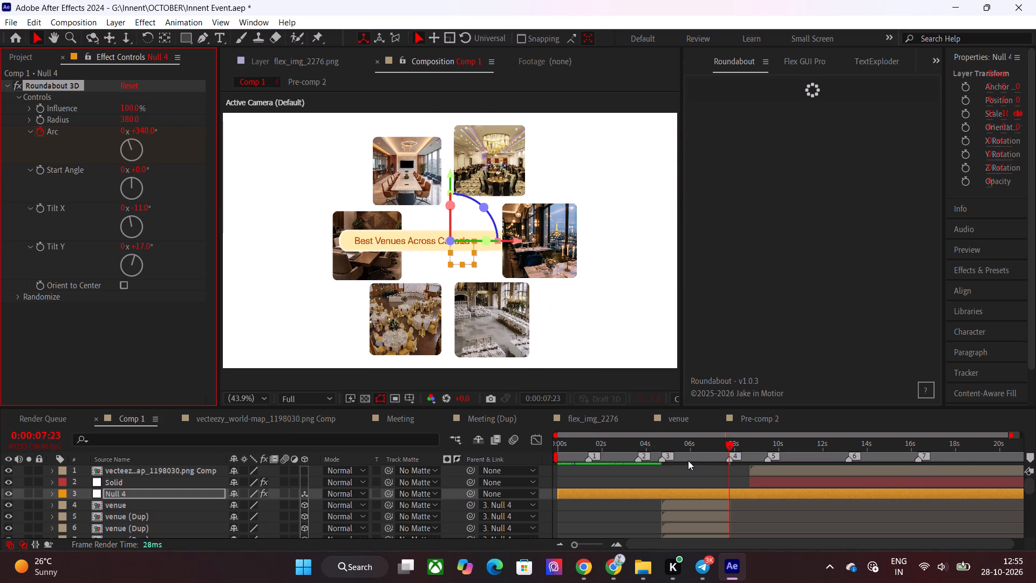
Enable Opacity keyframing at 100% at 0:00:05:10 for all layers from venue through Pre-comp 2.
{"action": "left_click_drag", "start_coordinate": [697, 455], "coordinate": [679, 465]}
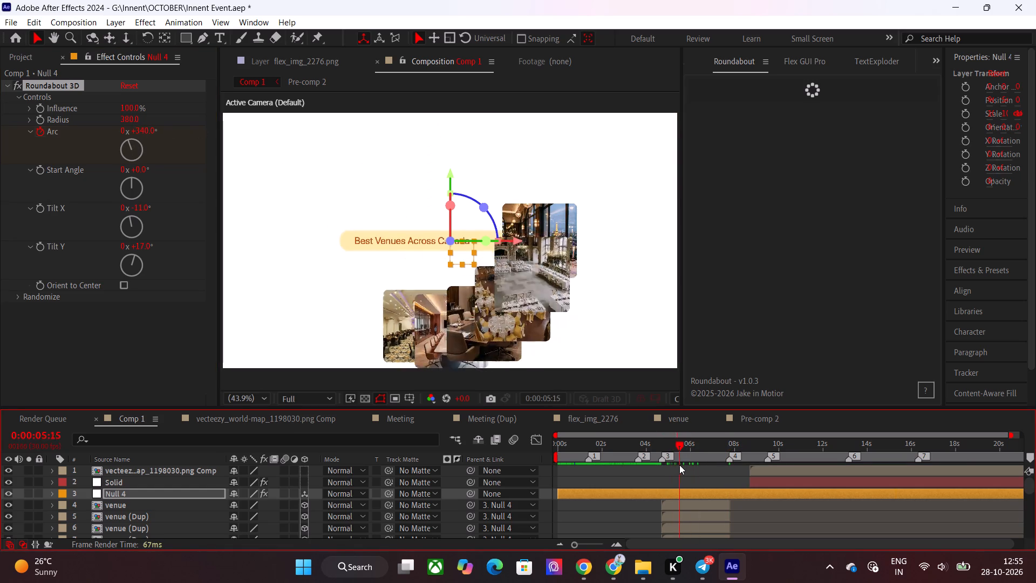
{"action": "left_click_drag", "start_coordinate": [679, 465], "coordinate": [672, 471]}
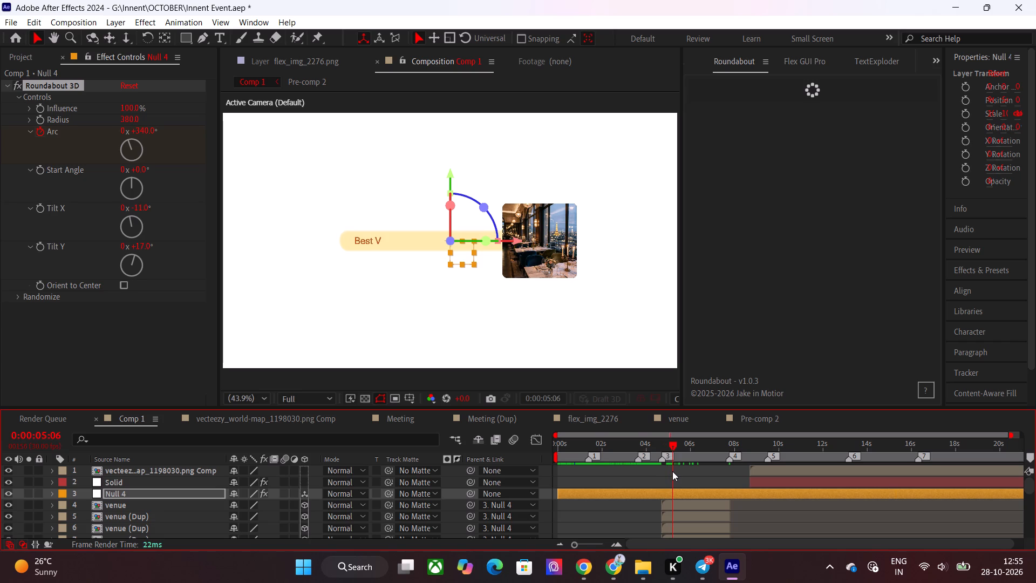
{"action": "left_click_drag", "start_coordinate": [672, 471], "coordinate": [676, 473]}
{"action": "left_click", "coordinate": [669, 504]}
{"action": "scroll", "coordinate": [669, 504], "scroll_direction": "down", "scroll_amount": 2}
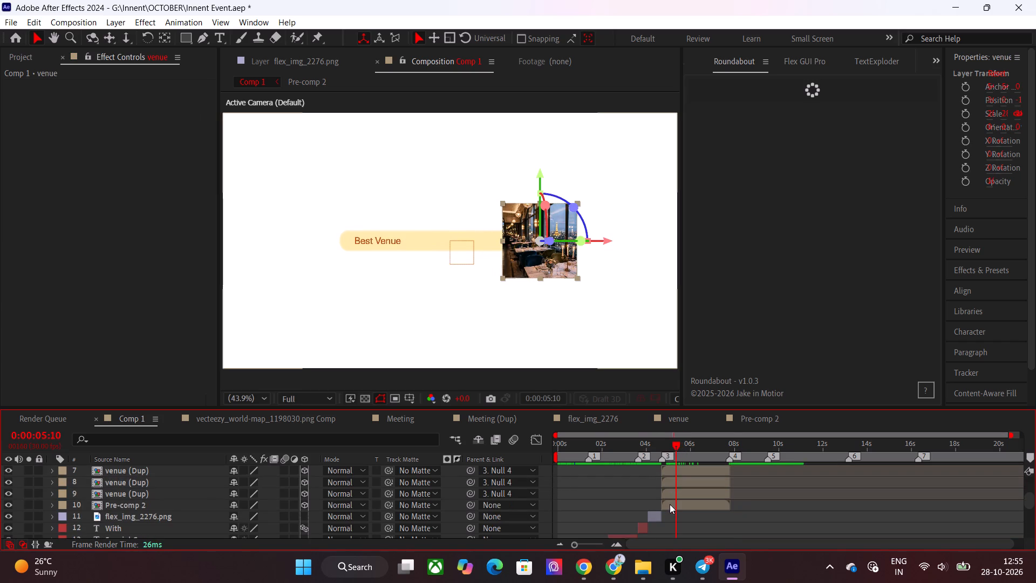
{"action": "left_click", "coordinate": [675, 504], "text": "shift"}
{"action": "key", "text": "t"}
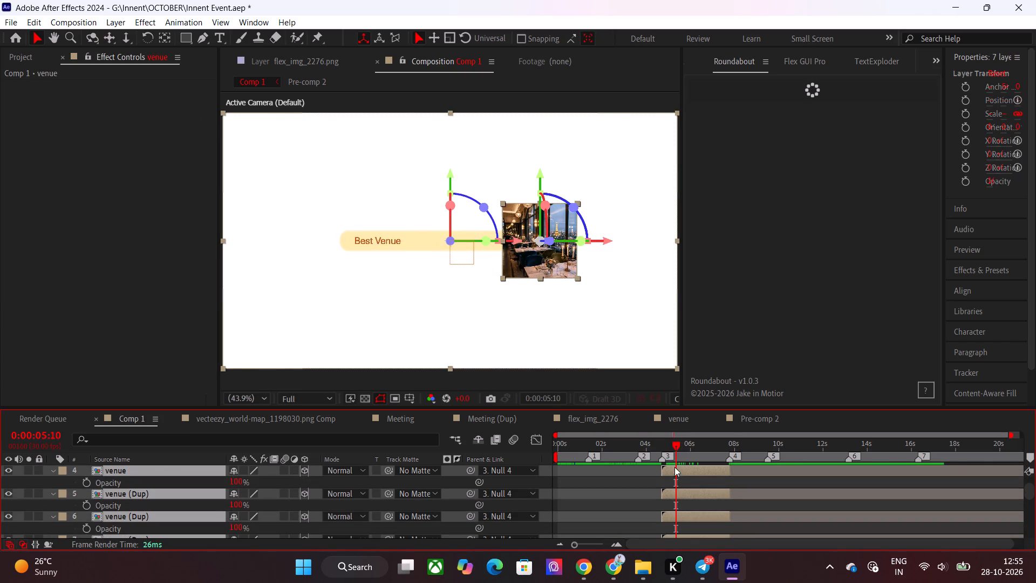
{"action": "left_click", "coordinate": [678, 452]}
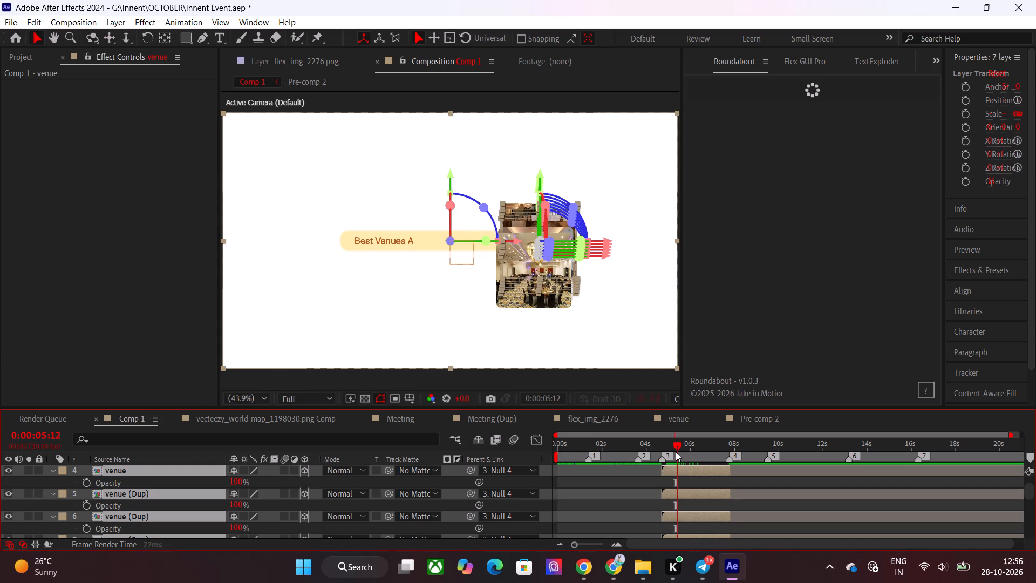
{"action": "left_click", "coordinate": [600, 541]}
{"action": "left_click_drag", "start_coordinate": [784, 453], "coordinate": [775, 459]}
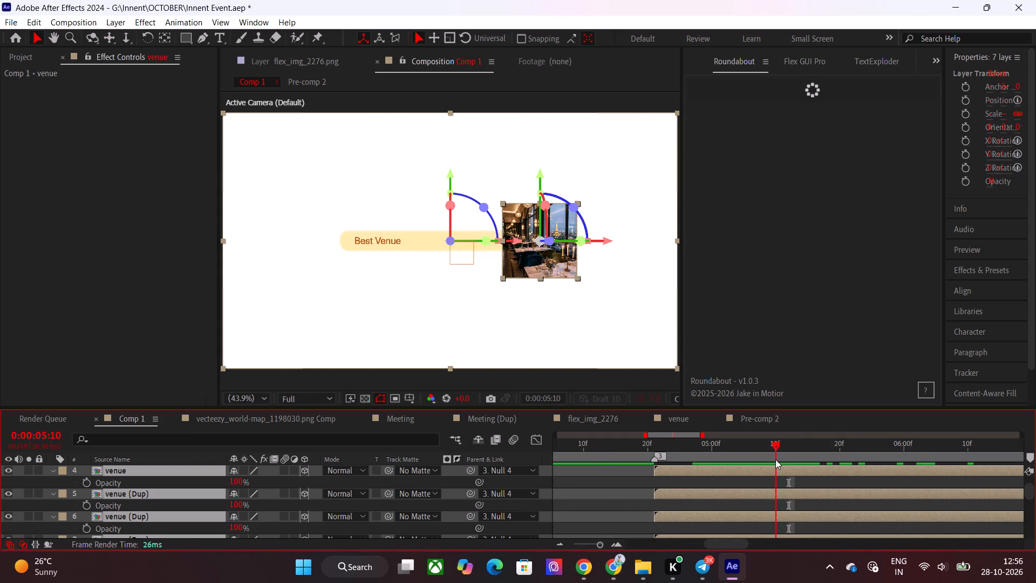
{"action": "left_click_drag", "start_coordinate": [775, 459], "coordinate": [774, 460]}
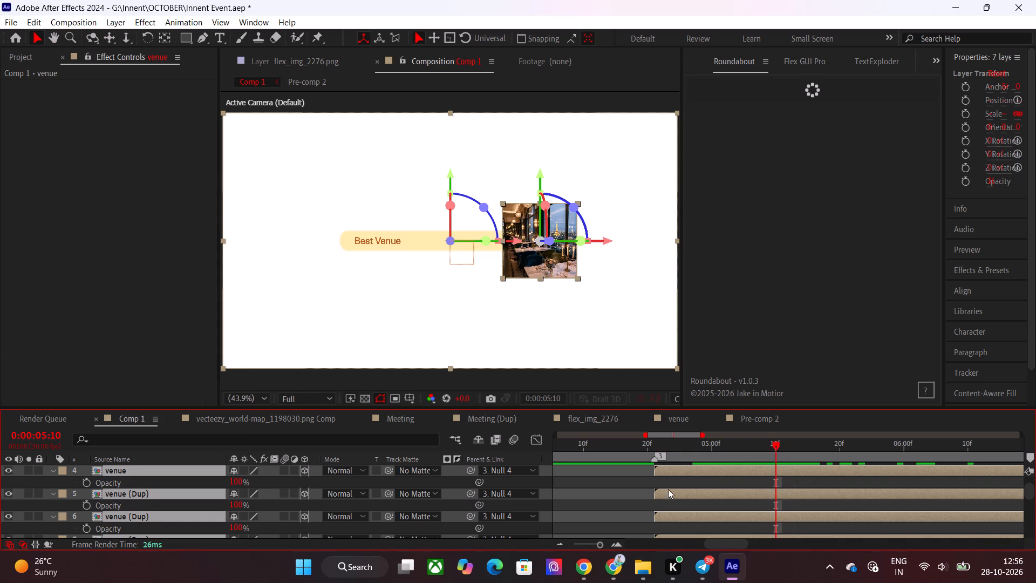
{"action": "left_click", "coordinate": [87, 483]}
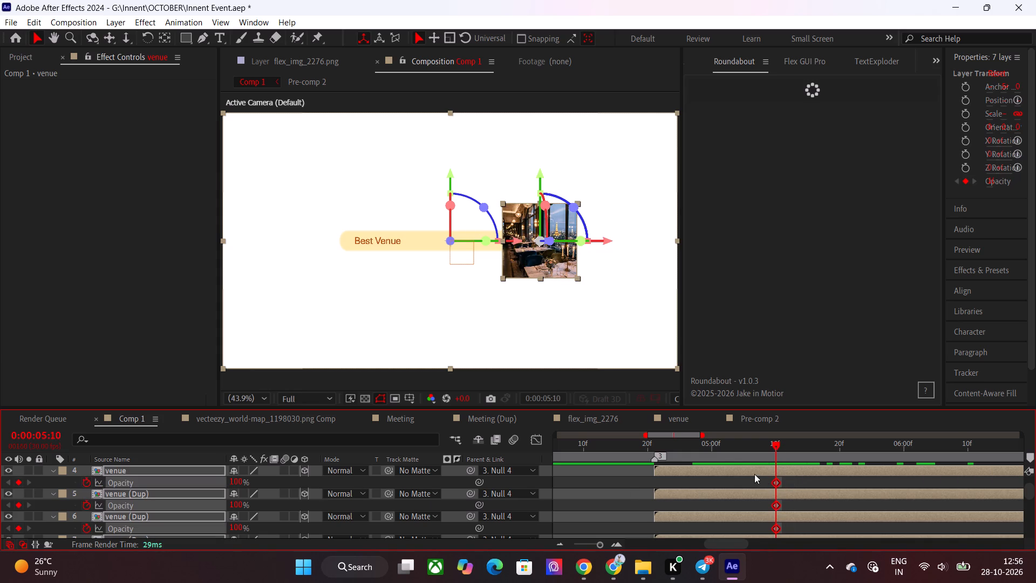
Set the Opacity of the selected venue layers and Pre-comp 2 to 0% one frame earlier, at 0:00:05:09.
{"action": "left_click_drag", "start_coordinate": [773, 446], "coordinate": [726, 481]}
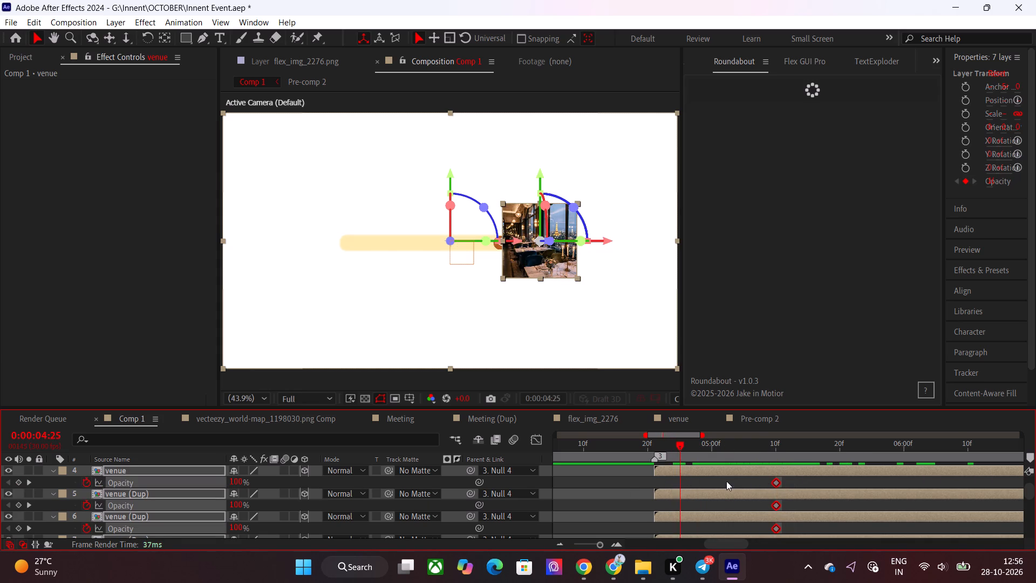
{"action": "left_click_drag", "start_coordinate": [726, 481], "coordinate": [764, 482]}
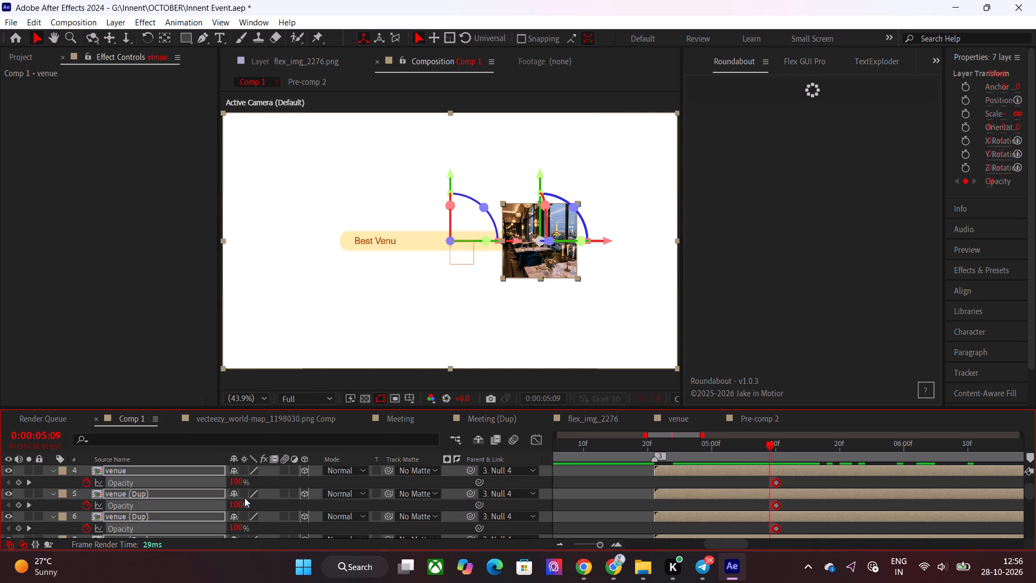
{"action": "left_click_drag", "start_coordinate": [239, 485], "coordinate": [0, 494]}
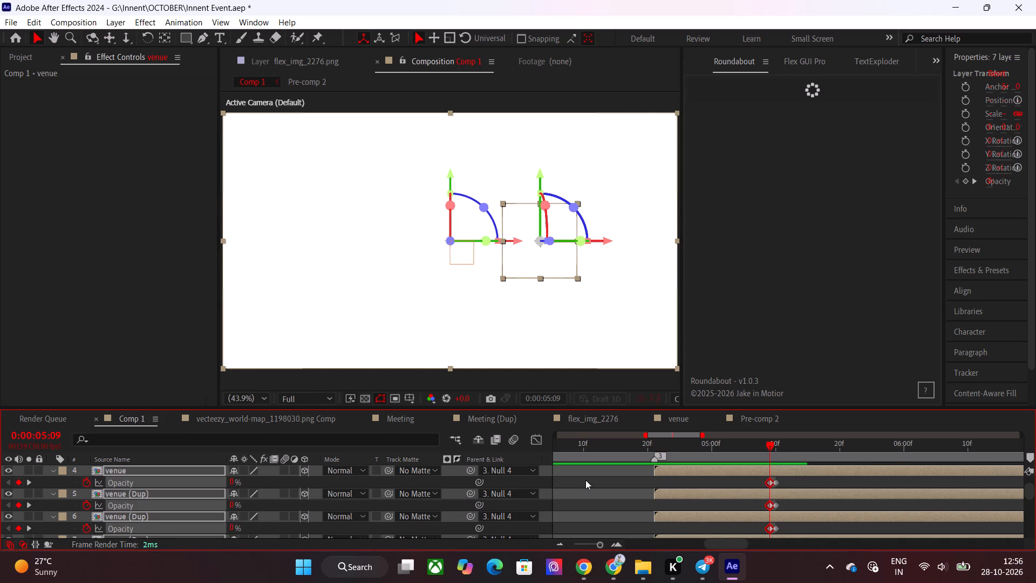
Delete both Opacity keyframes from the Pre-comp 2 layer.
{"action": "left_click", "coordinate": [605, 480]}
{"action": "scroll", "coordinate": [615, 483], "scroll_direction": "down", "scroll_amount": 4}
{"action": "scroll", "coordinate": [624, 493], "scroll_direction": "up", "scroll_amount": 1}
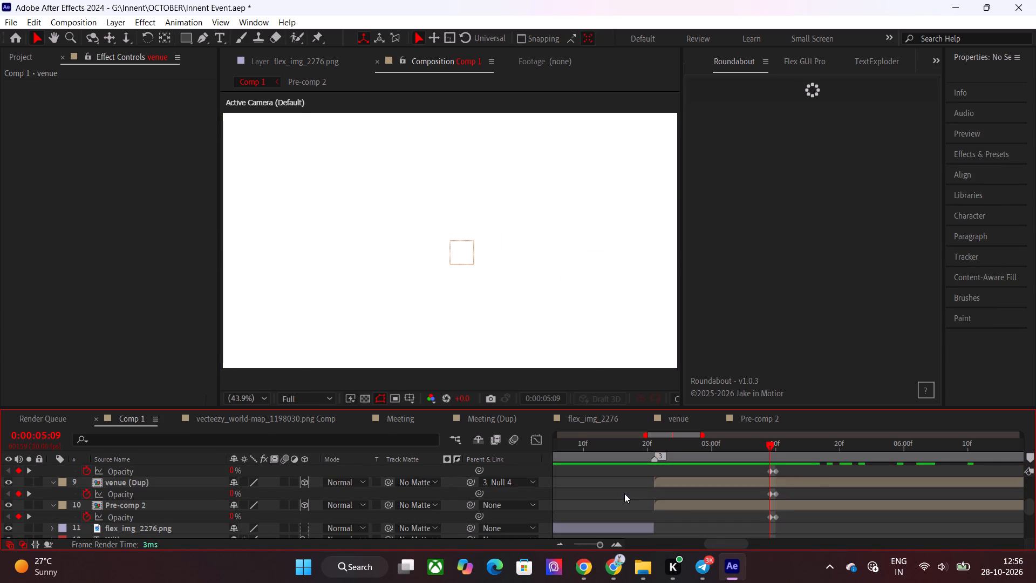
{"action": "left_click", "coordinate": [794, 444]}
{"action": "left_click_drag", "start_coordinate": [783, 521], "coordinate": [770, 521]}
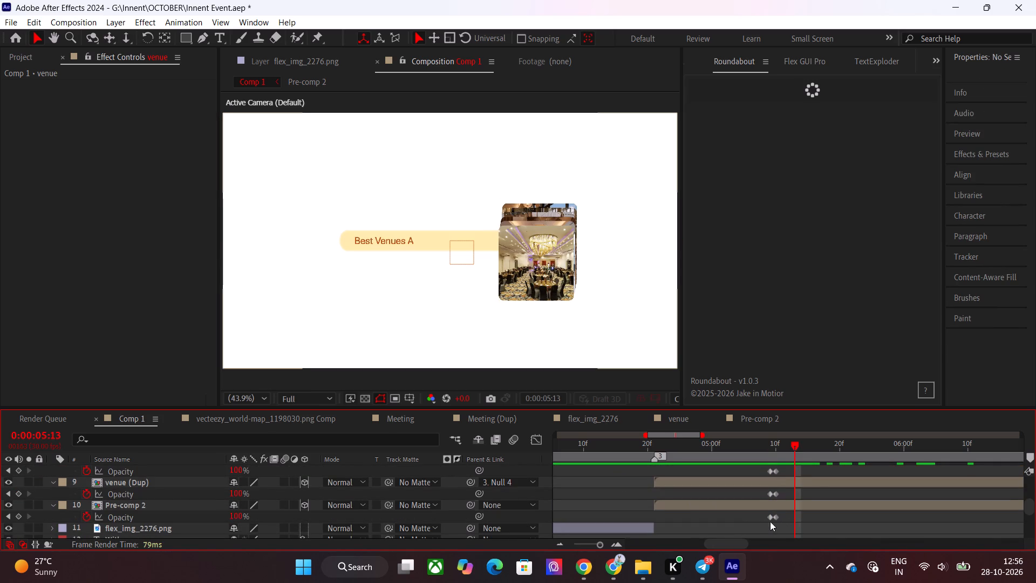
{"action": "left_click_drag", "start_coordinate": [770, 521], "coordinate": [762, 514]}
{"action": "key", "text": "Delete"}
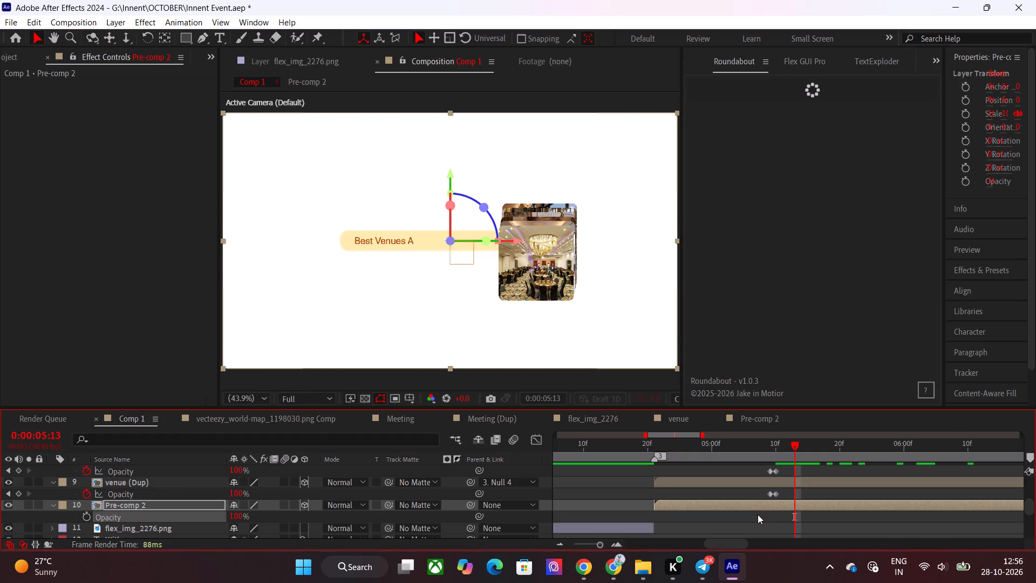
Preview the image reveal and move Null 4's second Arc keyframe earlier, to 0:00:06:14.
{"action": "left_click_drag", "start_coordinate": [774, 442], "coordinate": [759, 445]}
{"action": "key", "text": "space"}
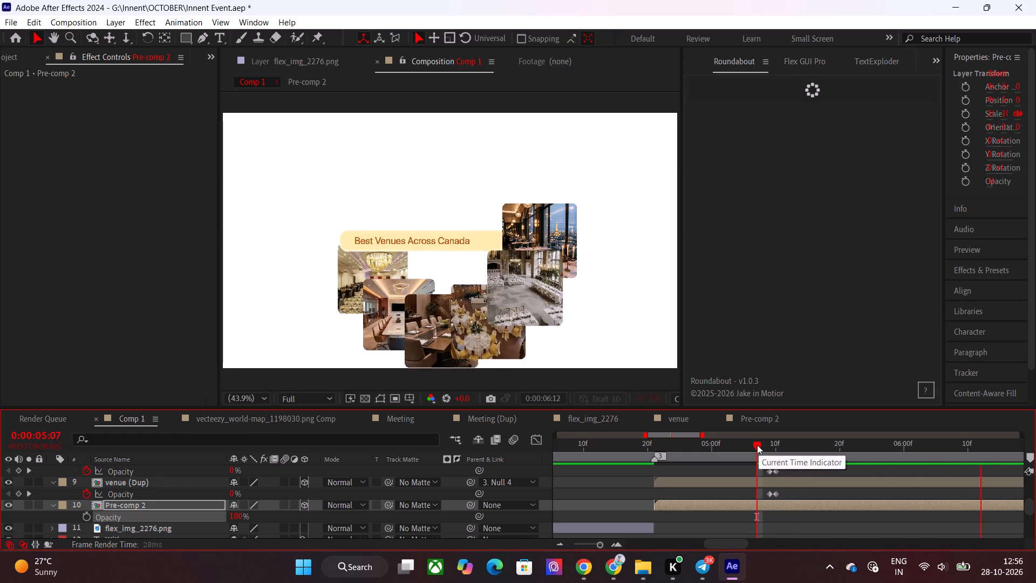
{"action": "left_click_drag", "start_coordinate": [774, 446], "coordinate": [782, 446]}
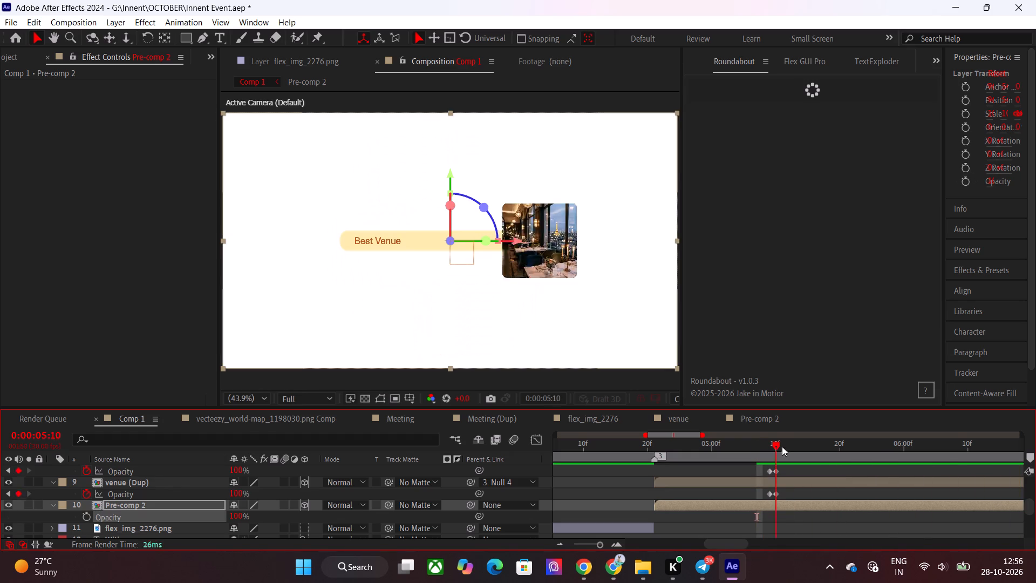
{"action": "left_click_drag", "start_coordinate": [782, 446], "coordinate": [790, 449]}
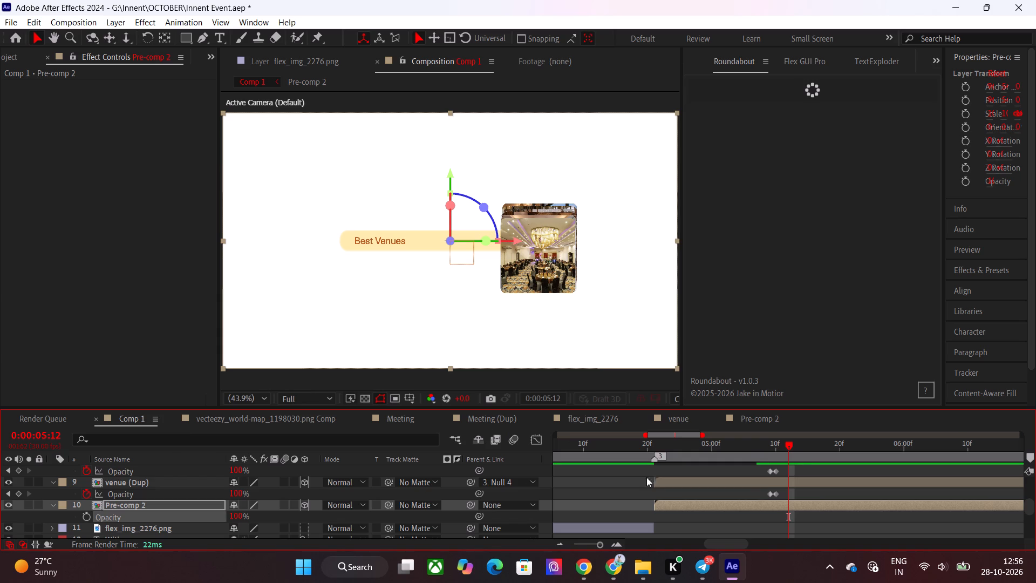
{"action": "left_click_drag", "start_coordinate": [592, 544], "coordinate": [580, 546]}
{"action": "scroll", "coordinate": [693, 508], "scroll_direction": "up", "scroll_amount": 2}
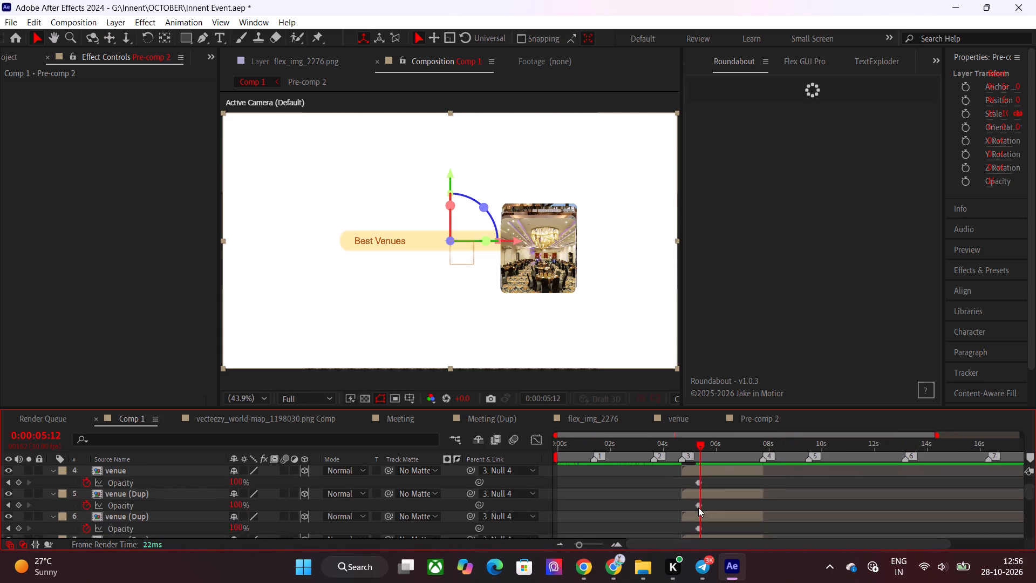
{"action": "scroll", "coordinate": [698, 507], "scroll_direction": "up", "scroll_amount": 6}
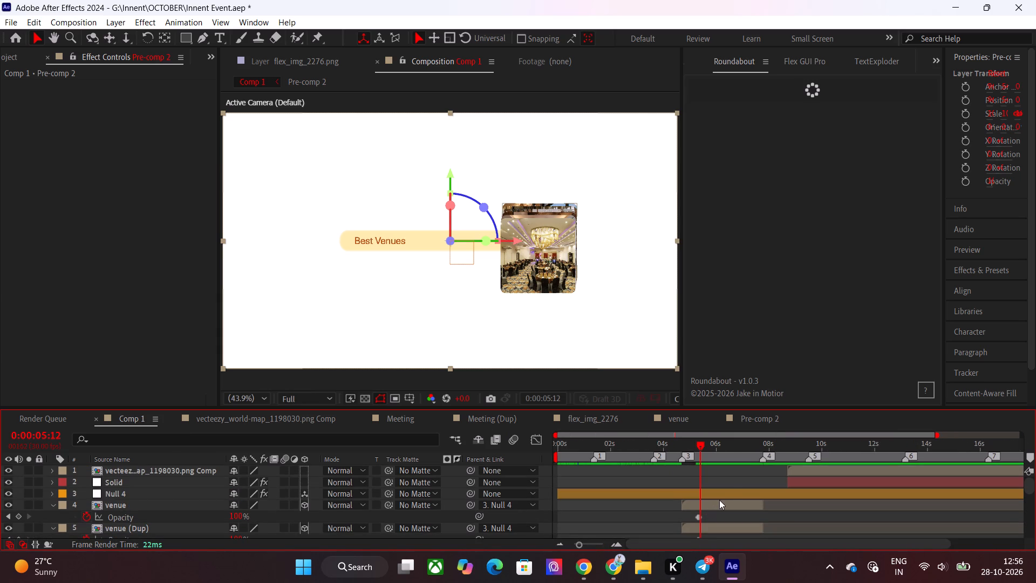
{"action": "left_click", "coordinate": [731, 490]}
{"action": "key", "text": "u"}
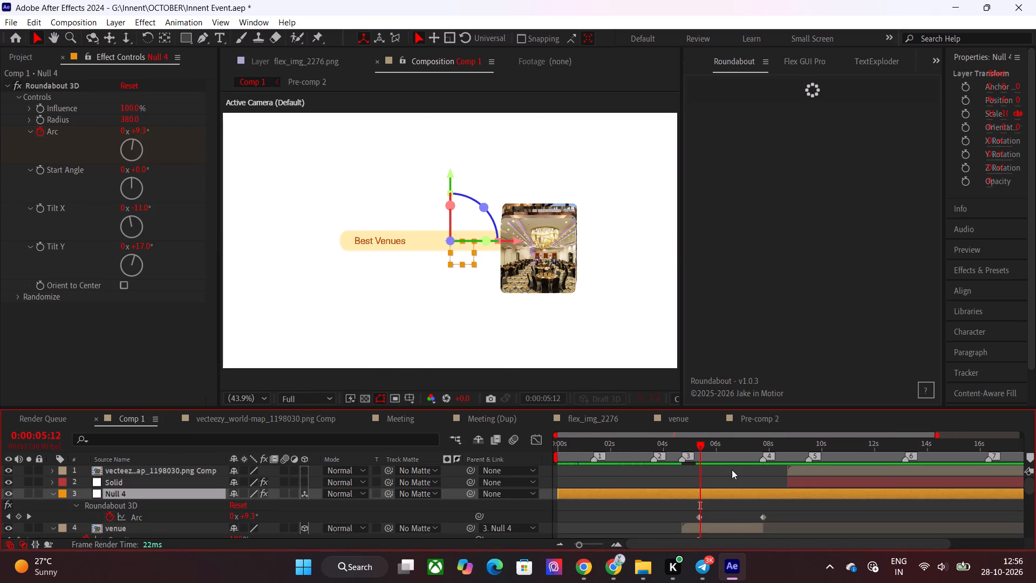
{"action": "left_click", "coordinate": [732, 456]}
{"action": "left_click_drag", "start_coordinate": [779, 515], "coordinate": [702, 515]}
{"action": "left_click_drag", "start_coordinate": [771, 509], "coordinate": [736, 509]}
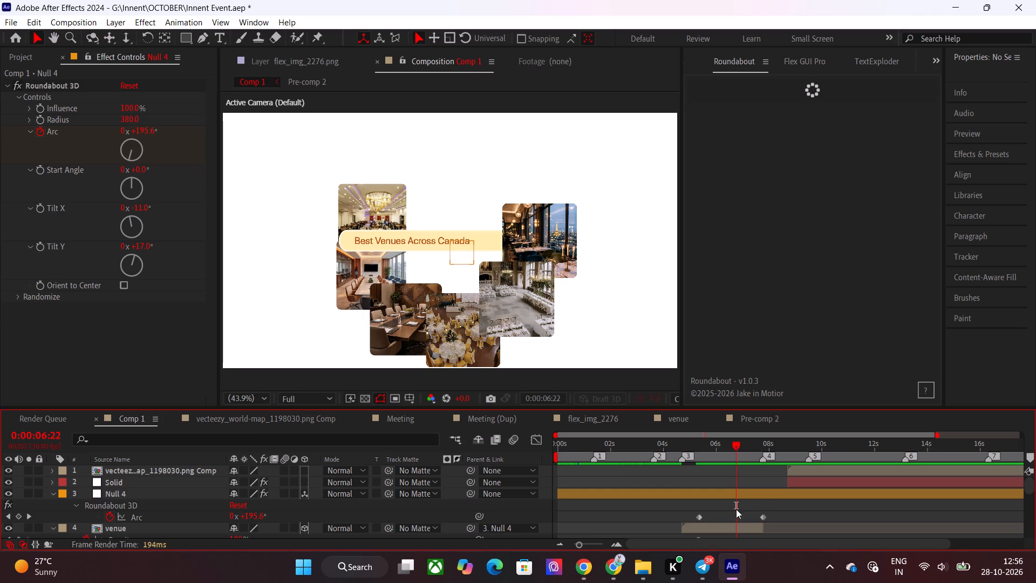
{"action": "left_click_drag", "start_coordinate": [736, 509], "coordinate": [667, 516]}
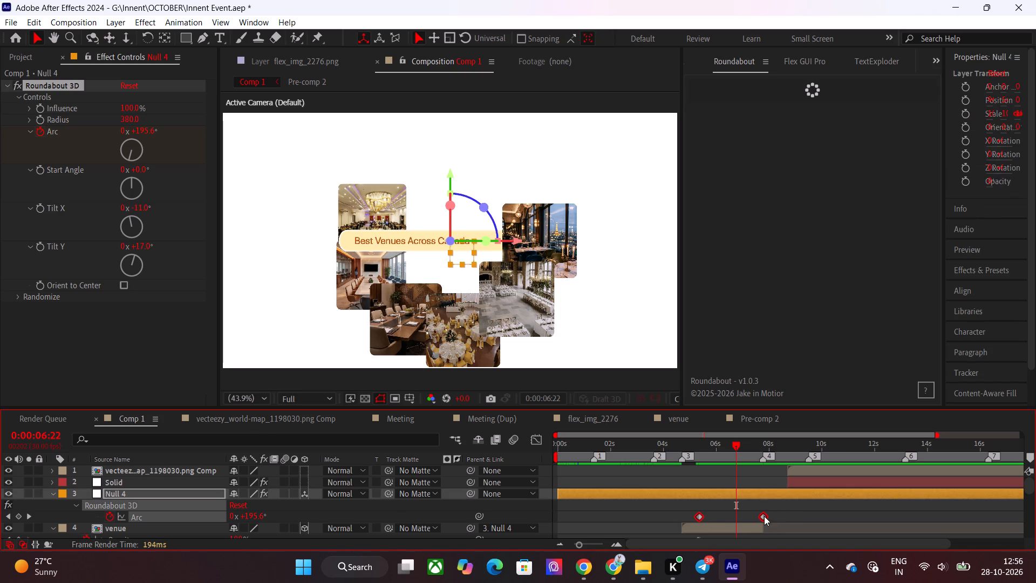
{"action": "left_click_drag", "start_coordinate": [764, 516], "coordinate": [730, 516], "text": "alt"}
Play back the venue images fanning out into the circle to check the animation's timing.
{"action": "left_click_drag", "start_coordinate": [711, 452], "coordinate": [688, 456]}
{"action": "key", "text": "space"}
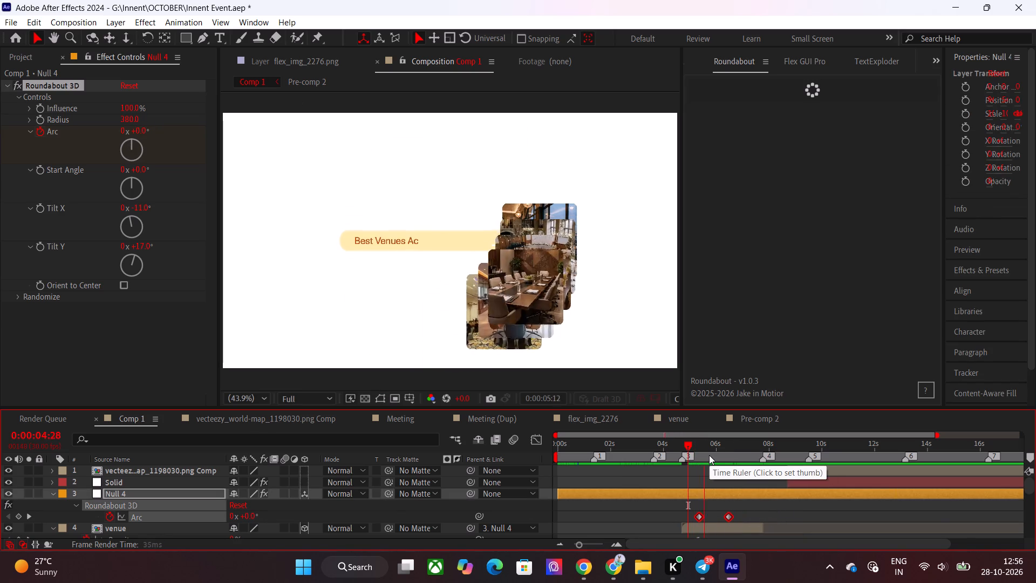
{"action": "left_click_drag", "start_coordinate": [702, 450], "coordinate": [690, 450]}
{"action": "key", "text": "space"}
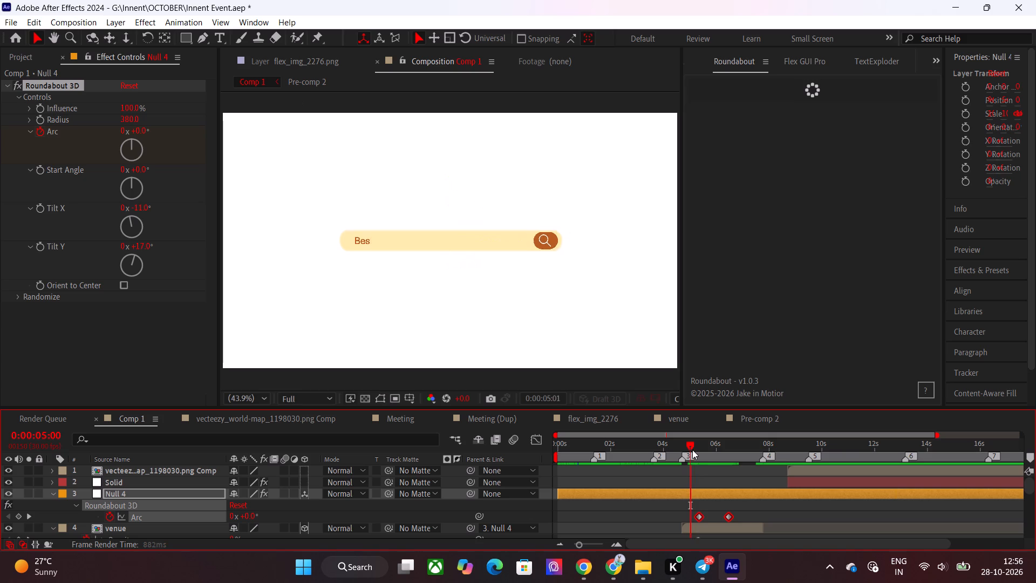
{"action": "left_click_drag", "start_coordinate": [693, 450], "coordinate": [700, 453]}
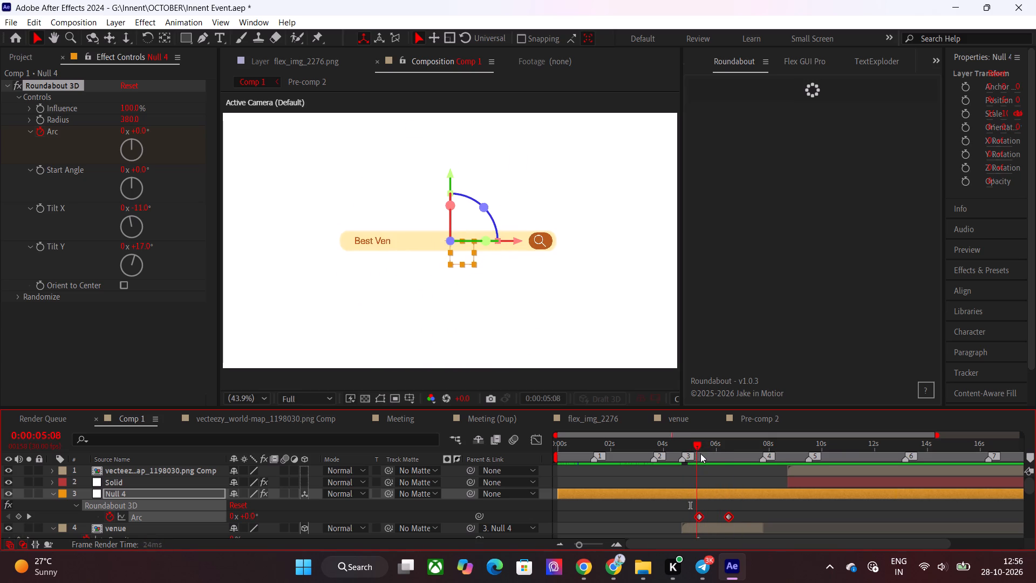
{"action": "left_click_drag", "start_coordinate": [700, 453], "coordinate": [684, 458]}
{"action": "key", "text": "space"}
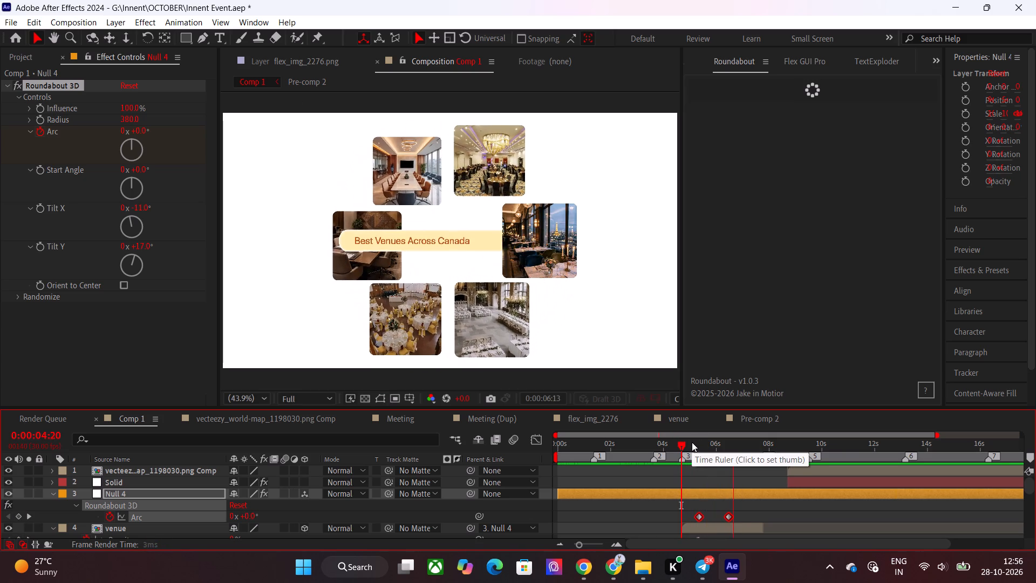
Enable keyframing for the Roundabout 3D Start Angle at 0x+0.0° on Null 4 at 0:00:06:14 and reveal its keyframes.
{"action": "left_click_drag", "start_coordinate": [692, 442], "coordinate": [733, 451]}
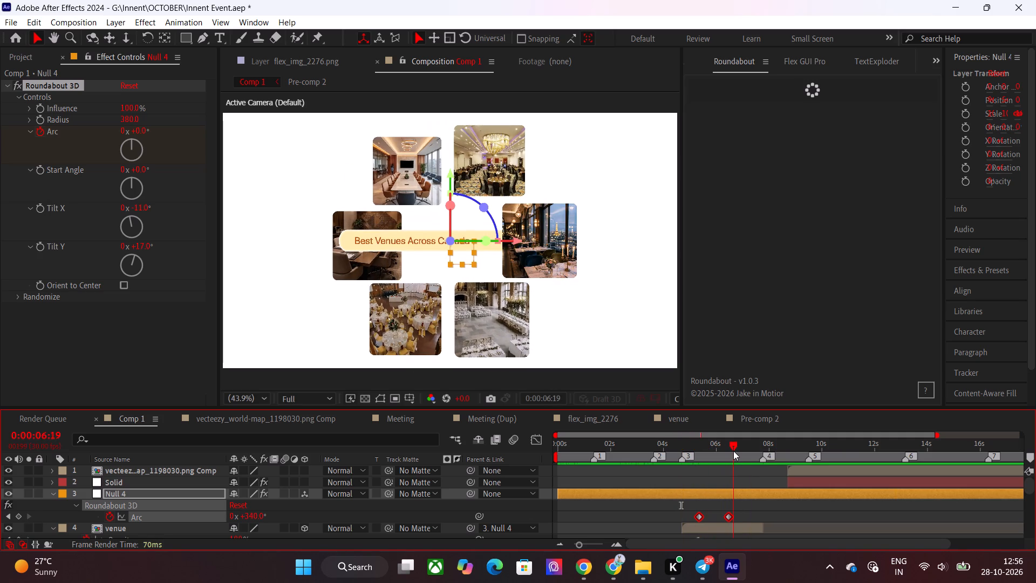
{"action": "left_click_drag", "start_coordinate": [733, 451], "coordinate": [732, 454]}
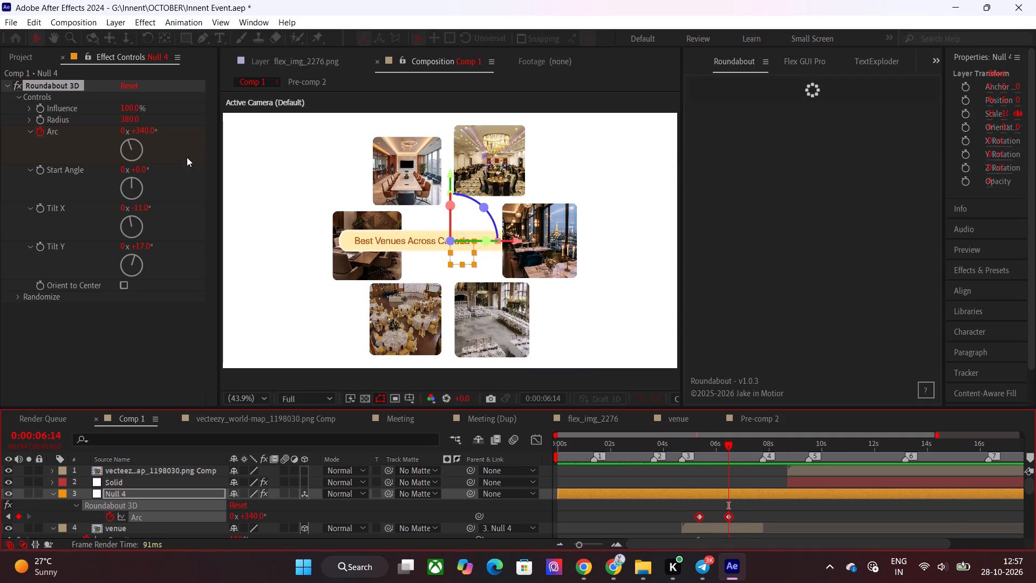
{"action": "left_click", "coordinate": [187, 157]}
{"action": "left_click_drag", "start_coordinate": [141, 172], "coordinate": [147, 172]}
{"action": "key", "text": "ctrl+z"}
{"action": "left_click", "coordinate": [43, 167]}
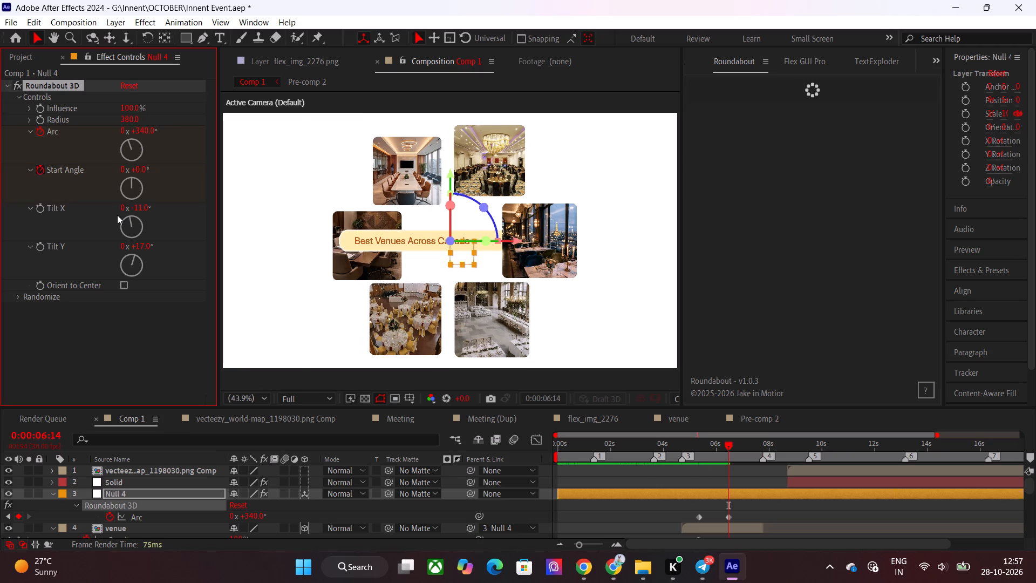
{"action": "key", "text": "u"}
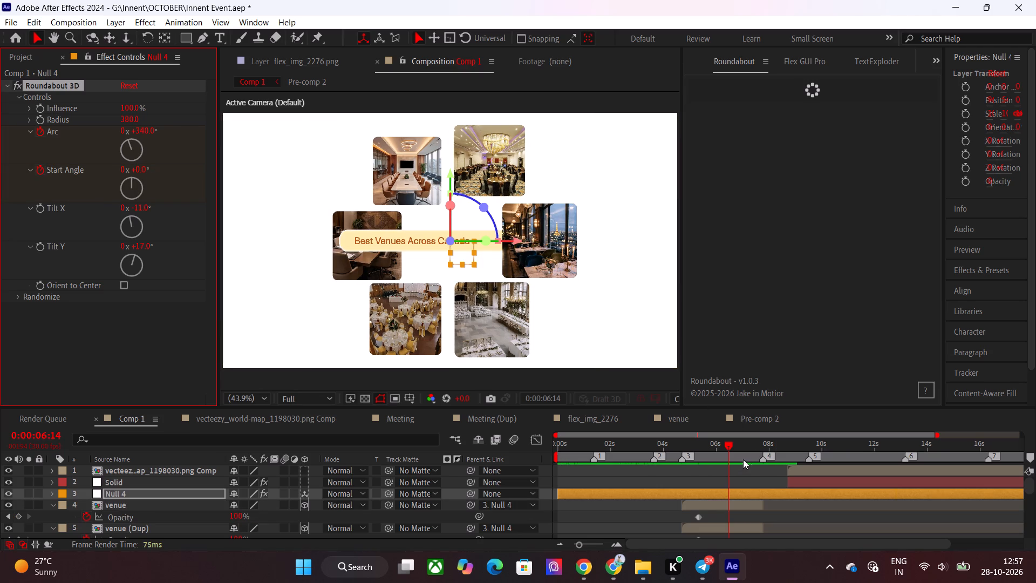
{"action": "key", "text": "u"}
Add a Start Angle keyframe of 0x+88.0° on Null 4 at 0:00:07:23.
{"action": "left_click_drag", "start_coordinate": [741, 449], "coordinate": [753, 451]}
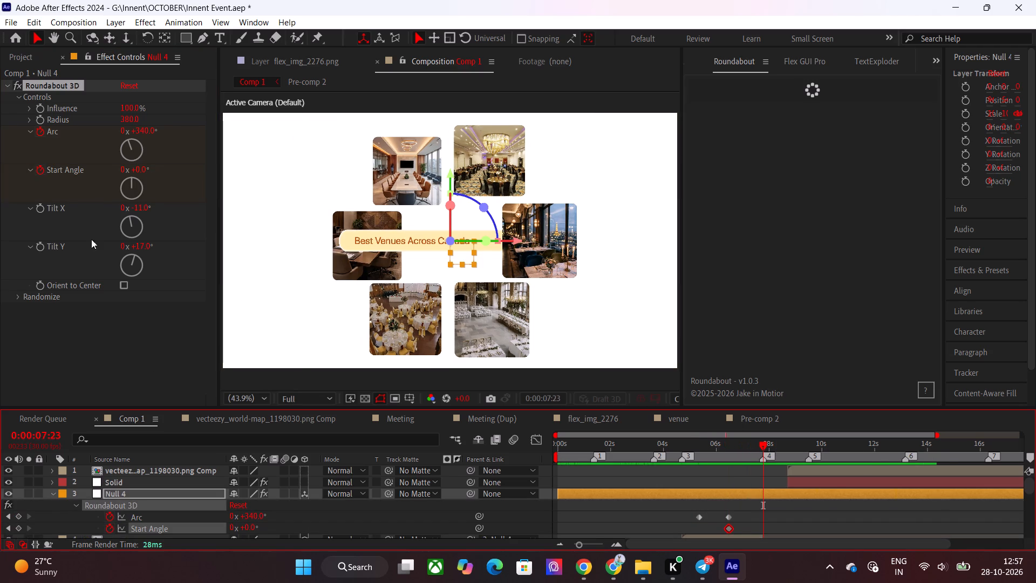
{"action": "left_click_drag", "start_coordinate": [141, 167], "coordinate": [179, 170]}
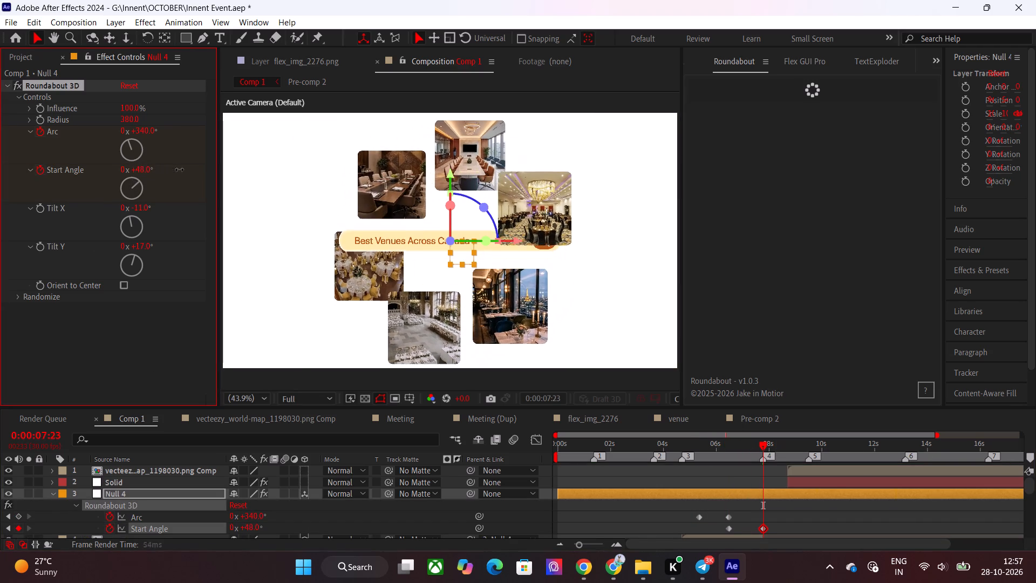
{"action": "left_click_drag", "start_coordinate": [179, 170], "coordinate": [203, 170]}
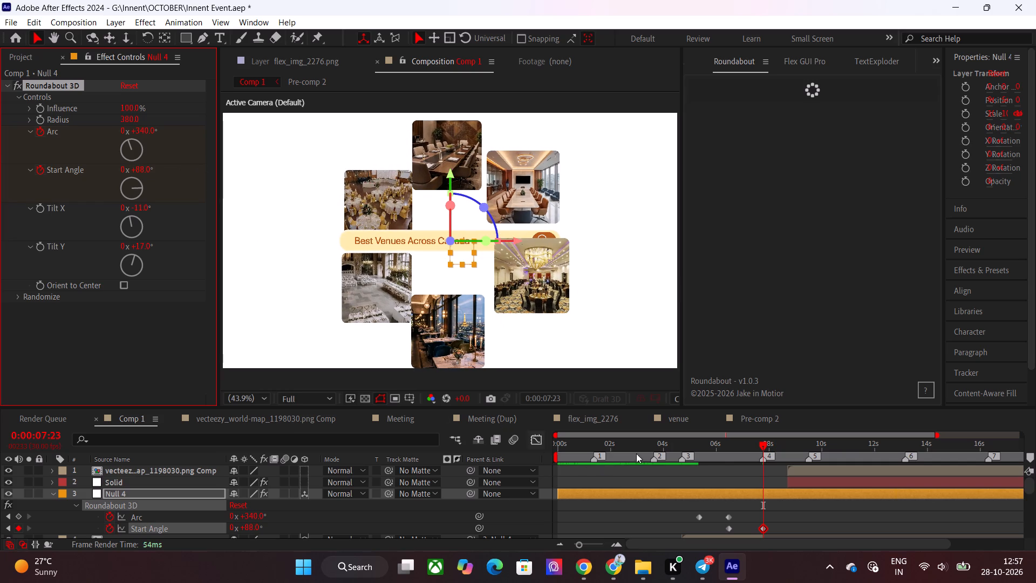
Play back the venue images fanning out and rotating from about 0:00:06:00.
{"action": "left_click_drag", "start_coordinate": [723, 446], "coordinate": [714, 449]}
{"action": "key", "text": "space"}
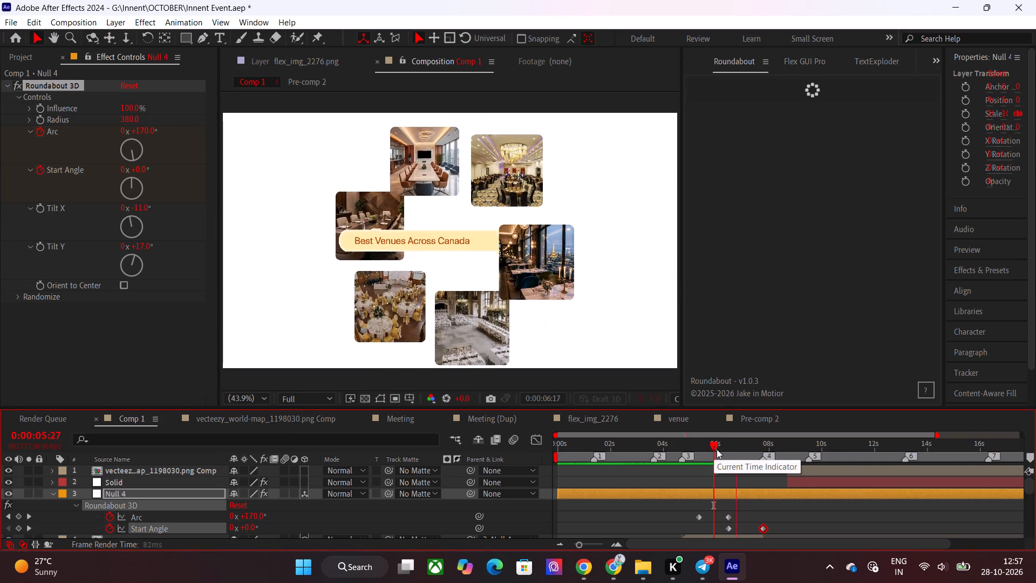
{"action": "left_click", "coordinate": [720, 449]}
{"action": "key", "text": "space"}
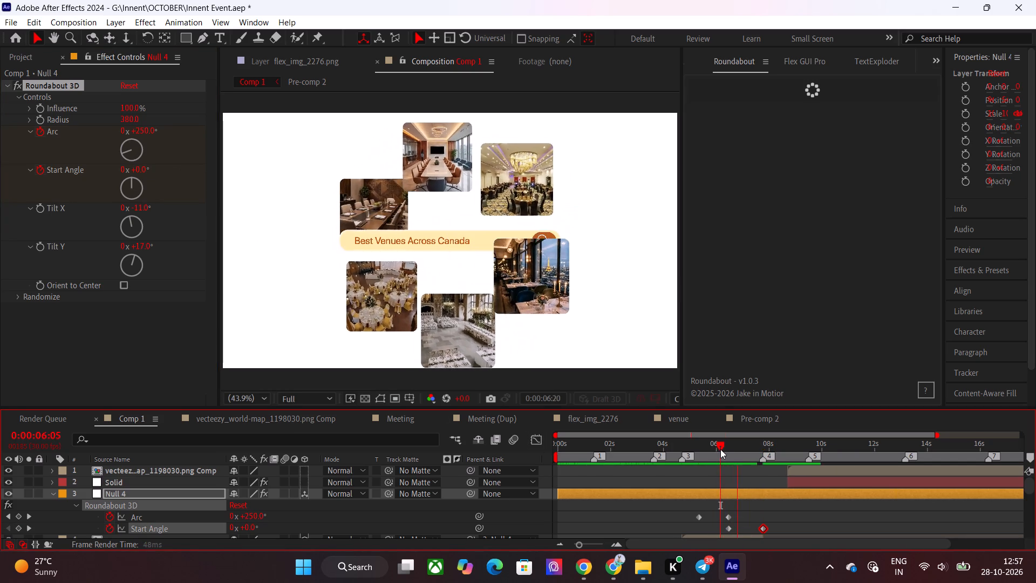
Trim the Null 4 layer to start at 0:00:04:21 and end at 0:00:07:23.
{"action": "left_click_drag", "start_coordinate": [720, 449], "coordinate": [743, 454]}
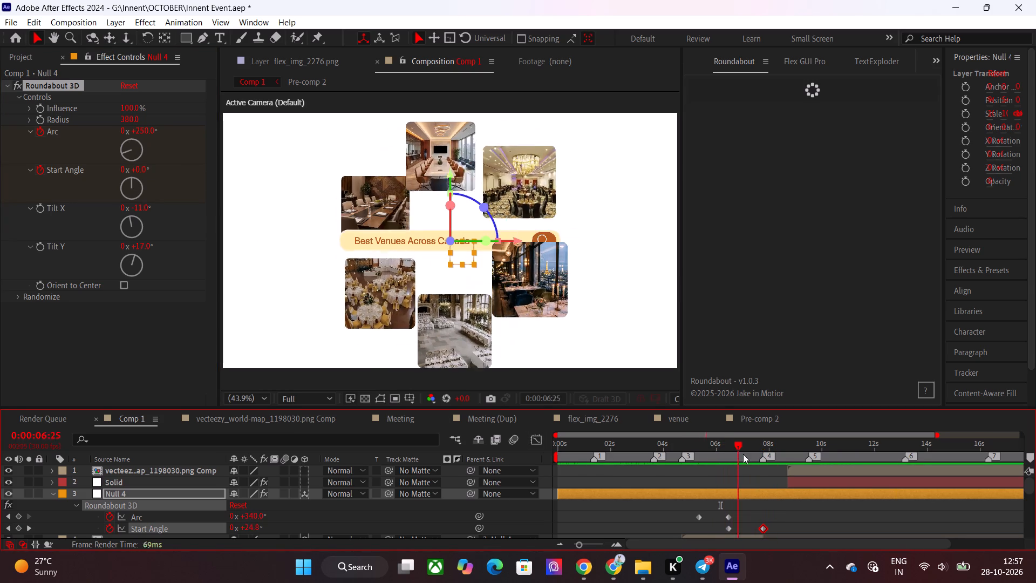
{"action": "left_click_drag", "start_coordinate": [743, 454], "coordinate": [760, 460]}
{"action": "scroll", "coordinate": [759, 486], "scroll_direction": "down", "scroll_amount": 1}
{"action": "scroll", "coordinate": [756, 486], "scroll_direction": "up", "scroll_amount": 2}
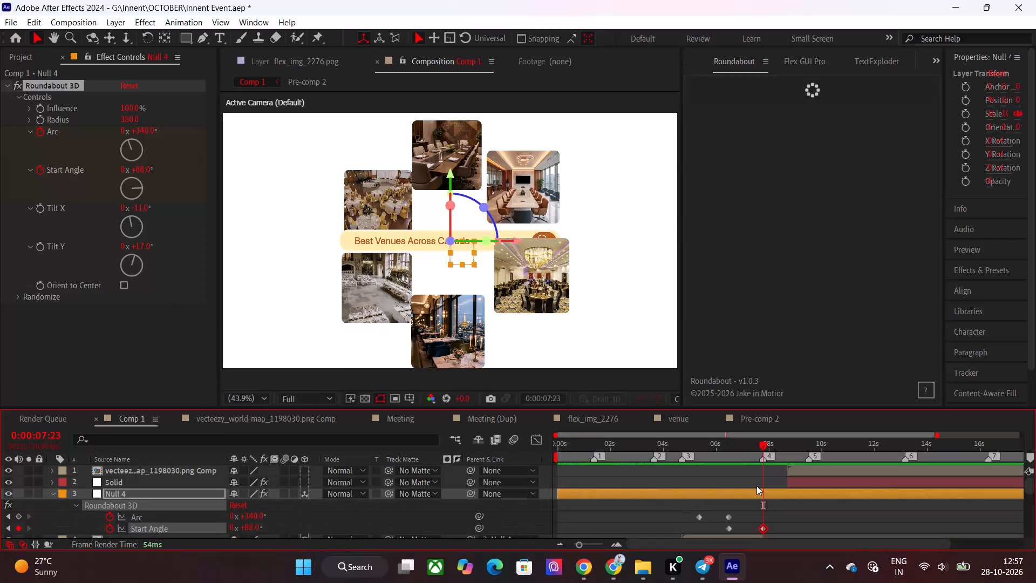
{"action": "key", "text": "alt+bracketright"}
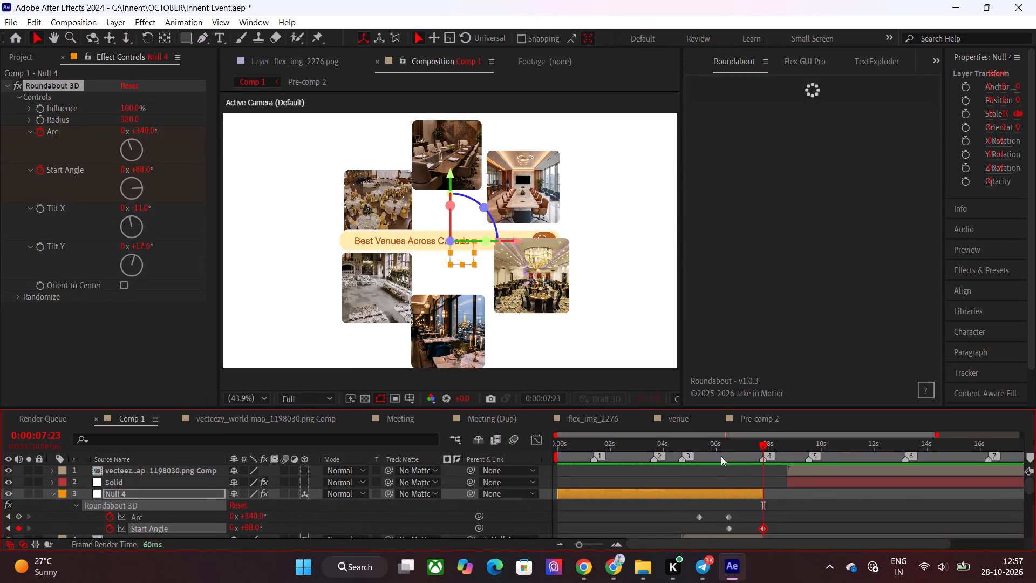
{"action": "left_click_drag", "start_coordinate": [717, 449], "coordinate": [682, 456]}
{"action": "key", "text": "alt+bracketleft"}
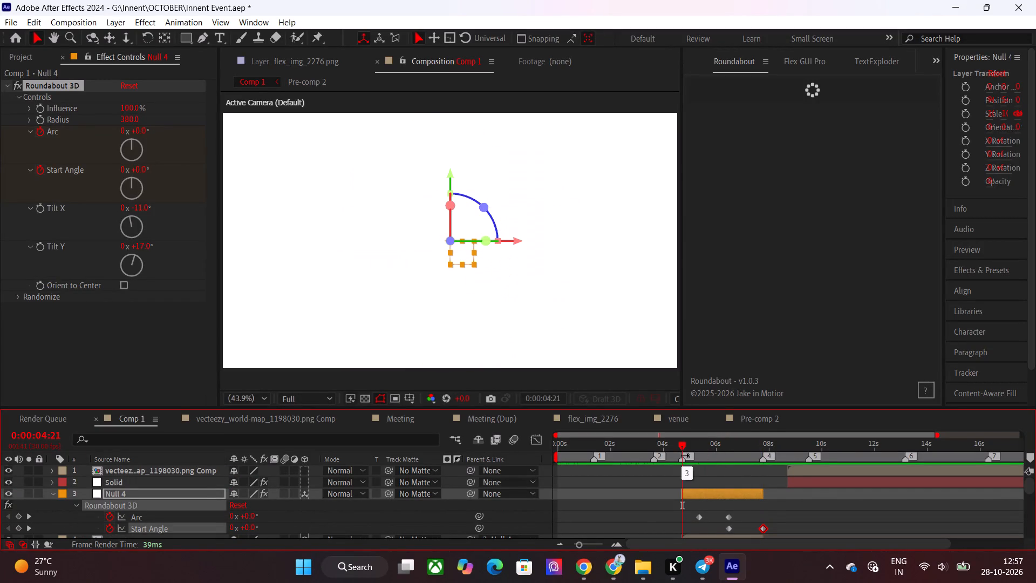
{"action": "scroll", "coordinate": [645, 492], "scroll_direction": "down", "scroll_amount": 1}
{"action": "scroll", "coordinate": [643, 492], "scroll_direction": "up", "scroll_amount": 1}
Apply Easy Ease to both Arc keyframes on Null 4.
{"action": "left_click", "coordinate": [718, 448]}
{"action": "left_click_drag", "start_coordinate": [680, 512], "coordinate": [707, 515]}
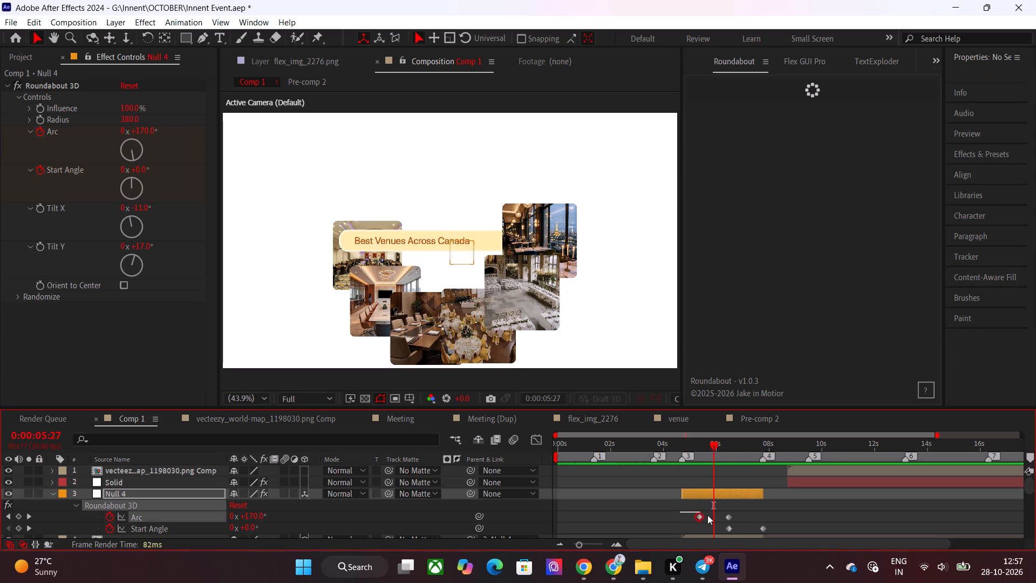
{"action": "left_click_drag", "start_coordinate": [707, 515], "coordinate": [740, 517]}
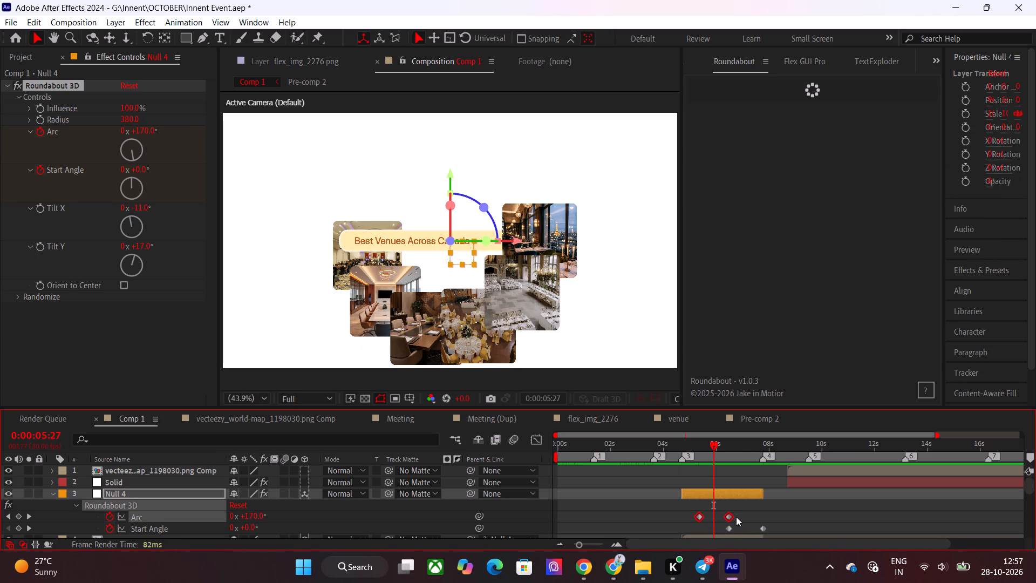
{"action": "key", "text": "F9"}
Reshape the Arc speed curve in the Graph Editor by lengthening both keyframes' easing handles into a sharper central peak.
{"action": "left_click", "coordinate": [532, 439]}
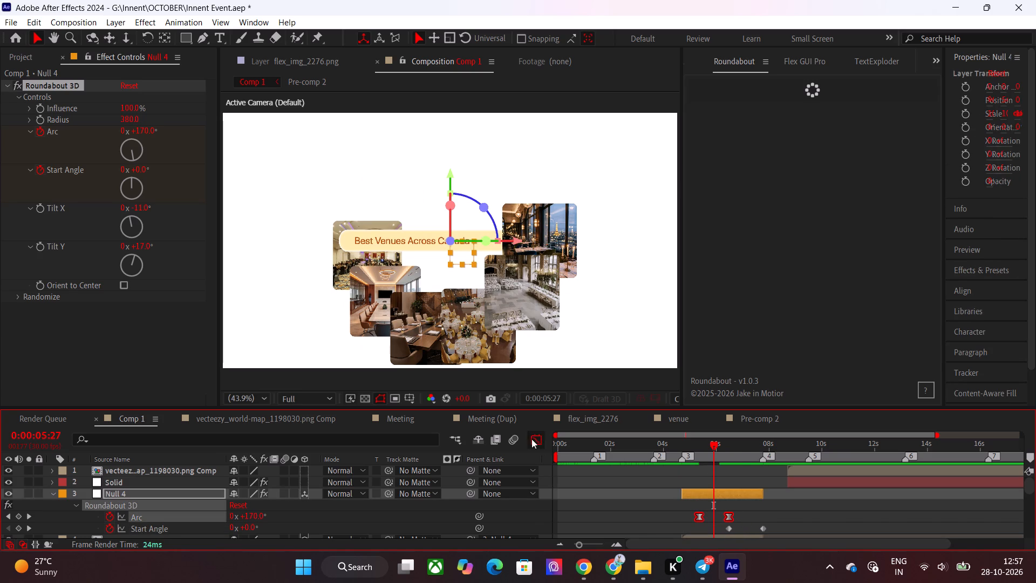
{"action": "left_click", "coordinate": [602, 546]}
{"action": "left_click", "coordinate": [596, 544]}
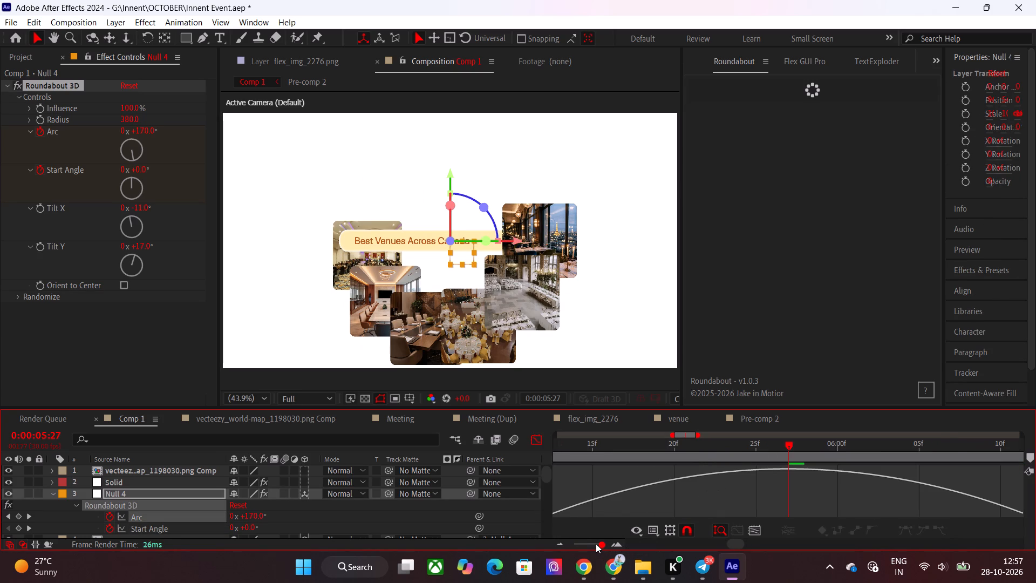
{"action": "left_click_drag", "start_coordinate": [700, 493], "coordinate": [891, 479]}
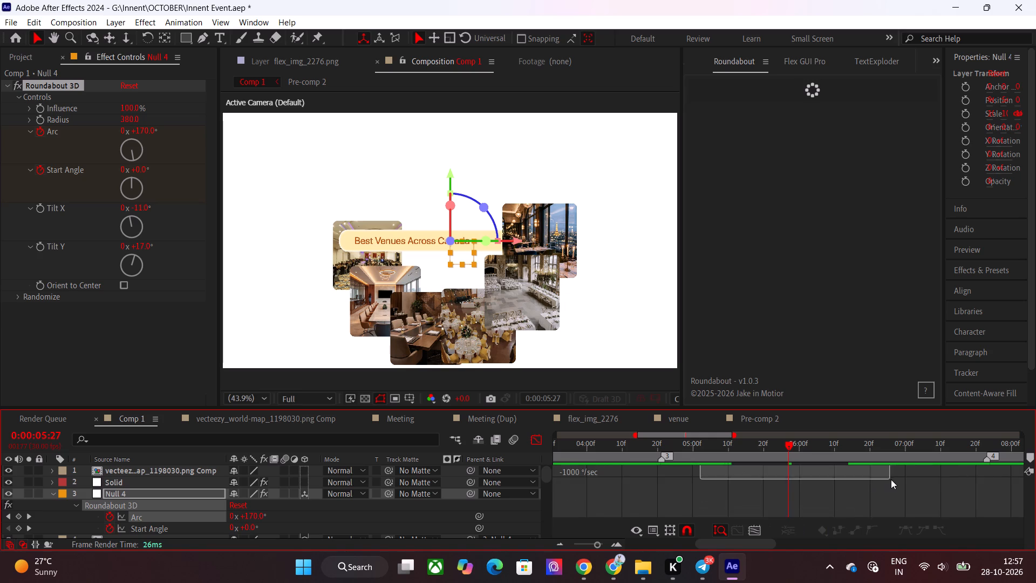
{"action": "left_click_drag", "start_coordinate": [891, 479], "coordinate": [892, 479]}
{"action": "left_click_drag", "start_coordinate": [827, 514], "coordinate": [815, 514]}
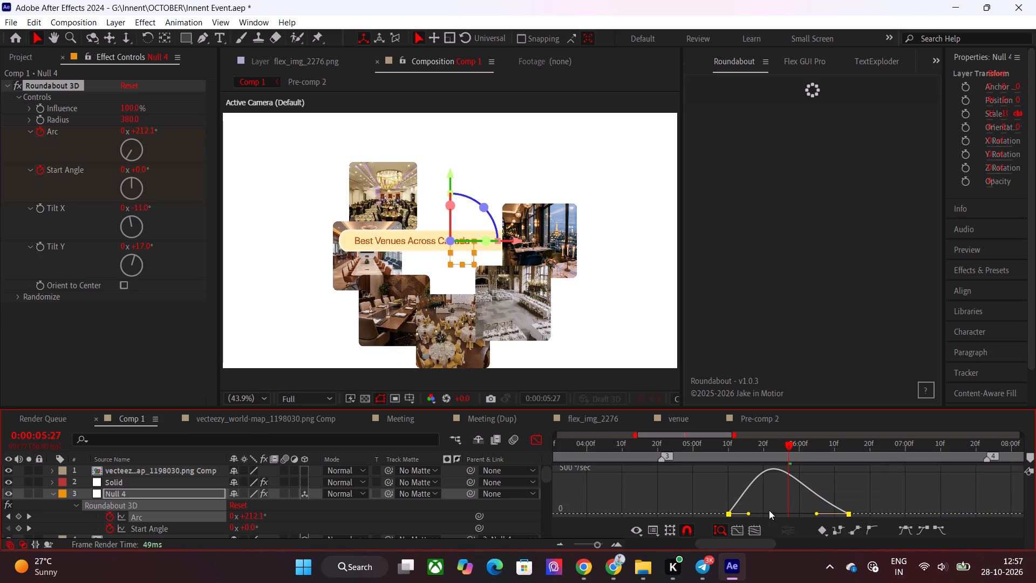
{"action": "left_click_drag", "start_coordinate": [749, 514], "coordinate": [762, 514]}
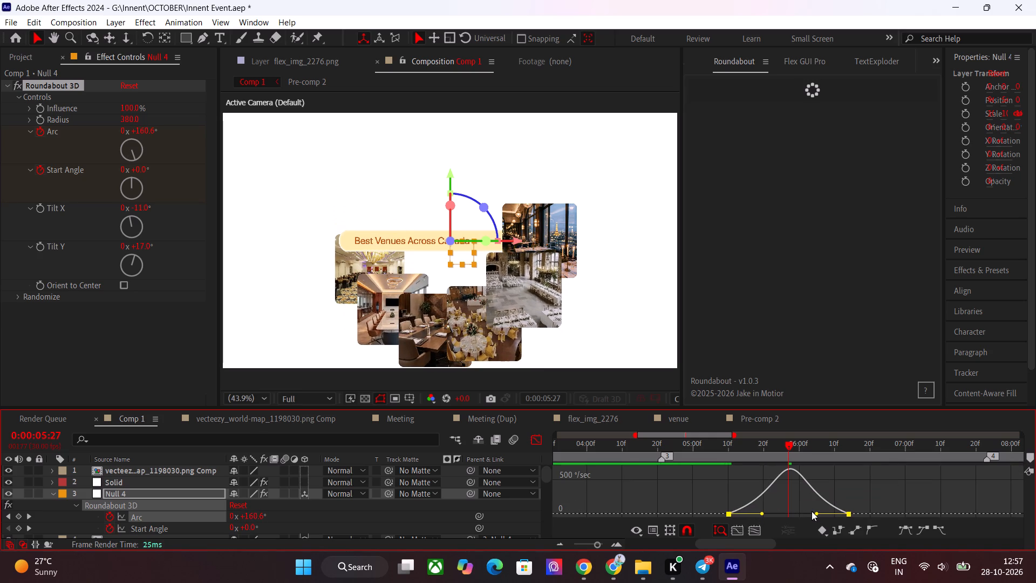
{"action": "left_click_drag", "start_coordinate": [816, 511], "coordinate": [808, 512]}
{"action": "left_click", "coordinate": [764, 516]}
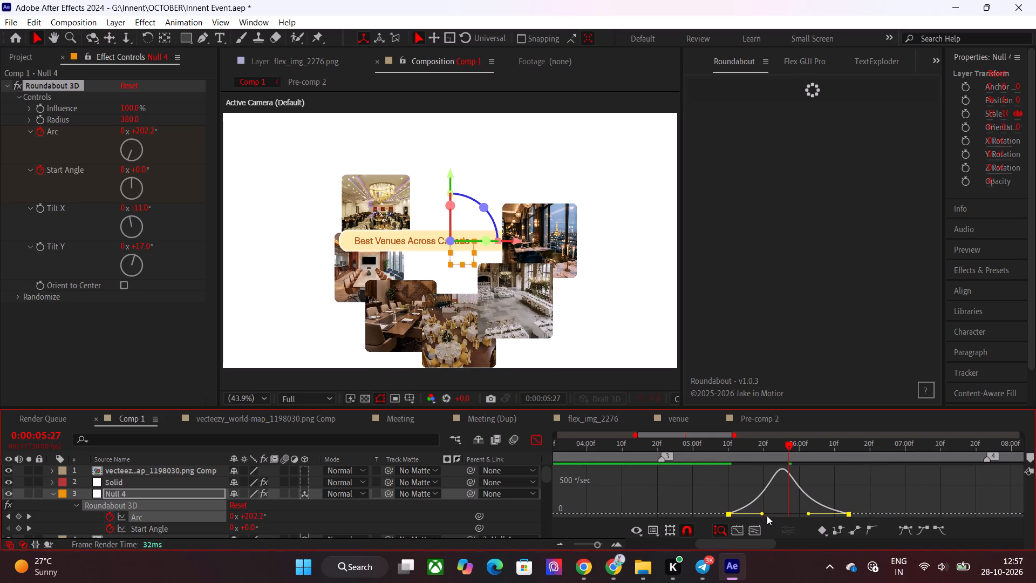
Play back the eased fan-out of the venue images from 0:00:05:11 and scrub through to 0:00:06:10.
{"action": "left_click_drag", "start_coordinate": [774, 459], "coordinate": [733, 463]}
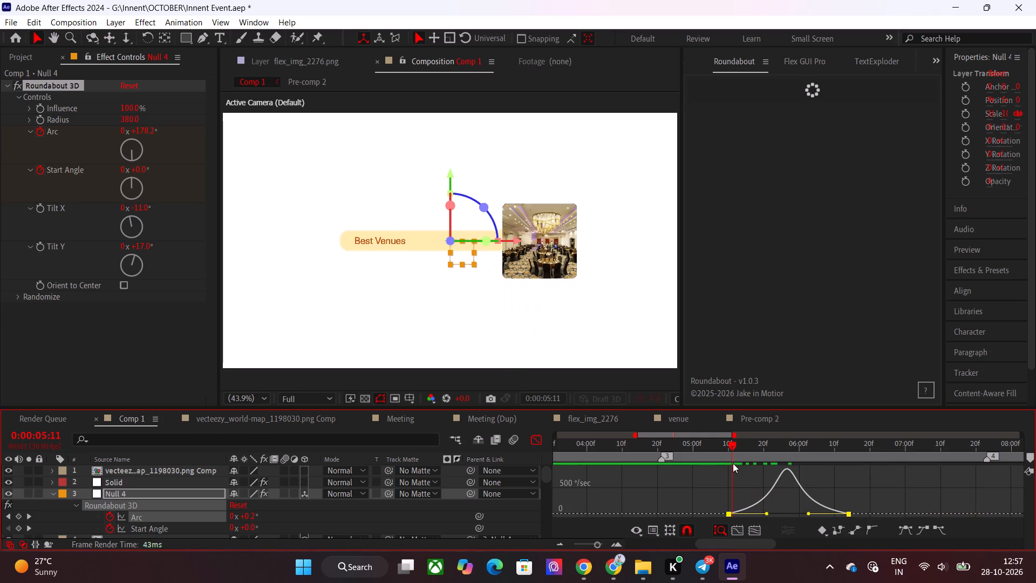
{"action": "key", "text": "space"}
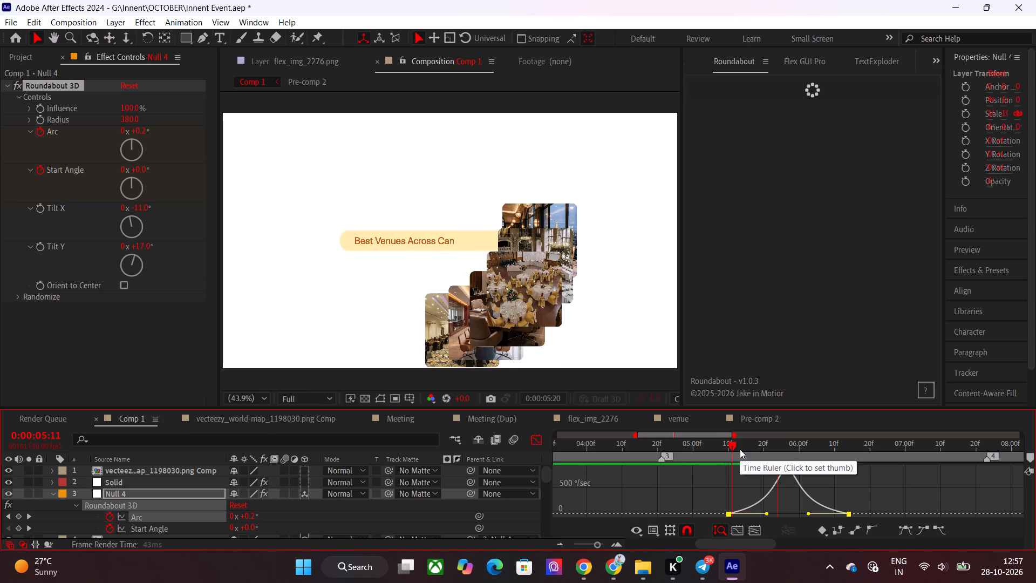
{"action": "left_click_drag", "start_coordinate": [740, 449], "coordinate": [731, 449]}
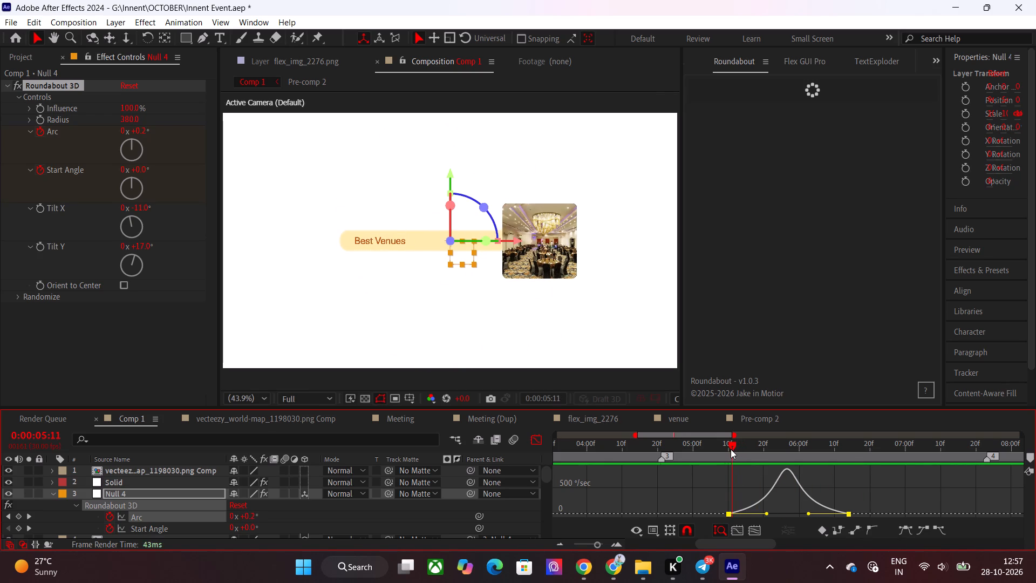
{"action": "key", "text": "space"}
{"action": "left_click_drag", "start_coordinate": [736, 449], "coordinate": [839, 461]}
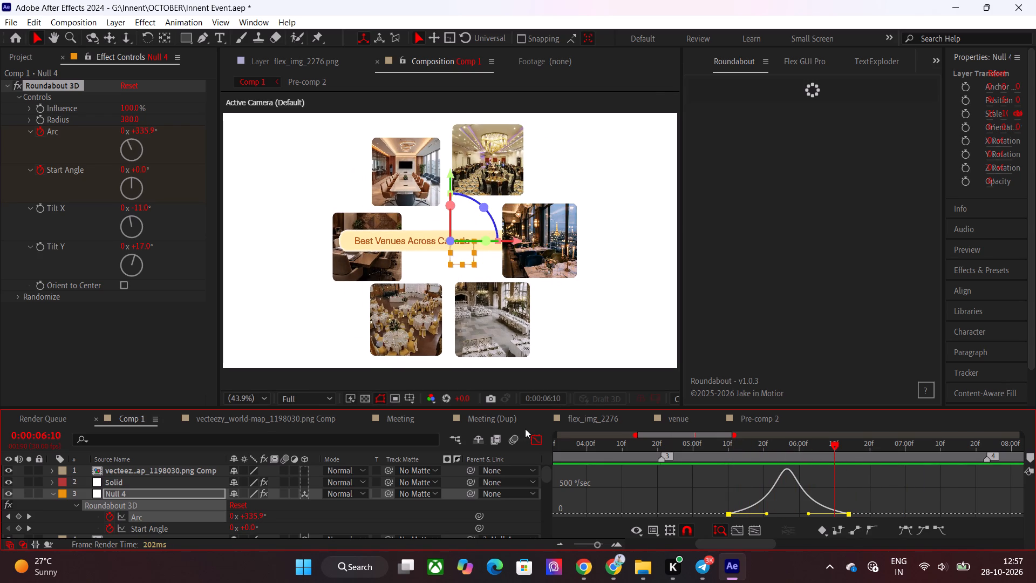
Apply Easy Ease to both Start Angle keyframes on Null 4.
{"action": "left_click", "coordinate": [539, 437]}
{"action": "left_click", "coordinate": [840, 530]}
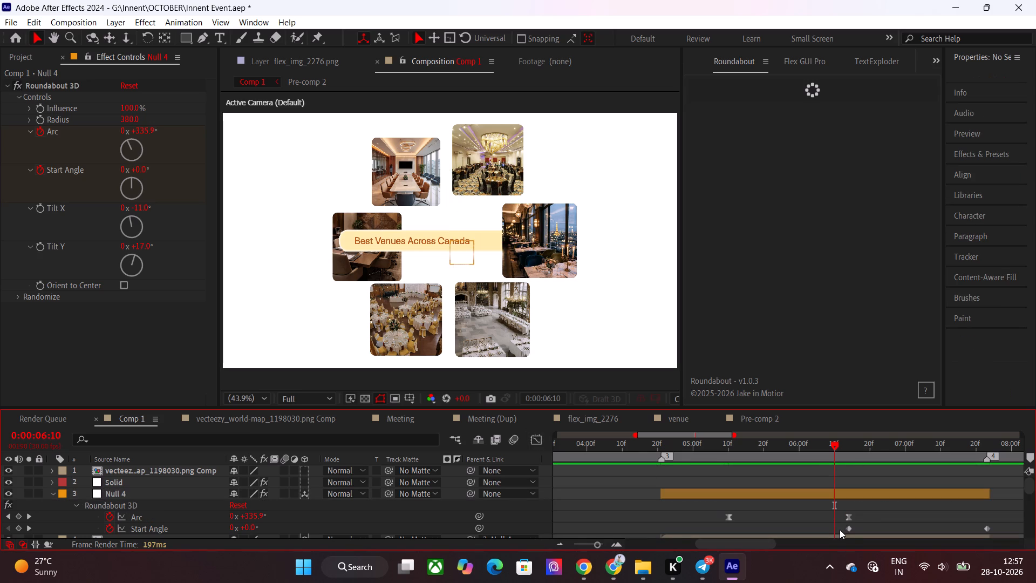
{"action": "left_click", "coordinate": [174, 530]}
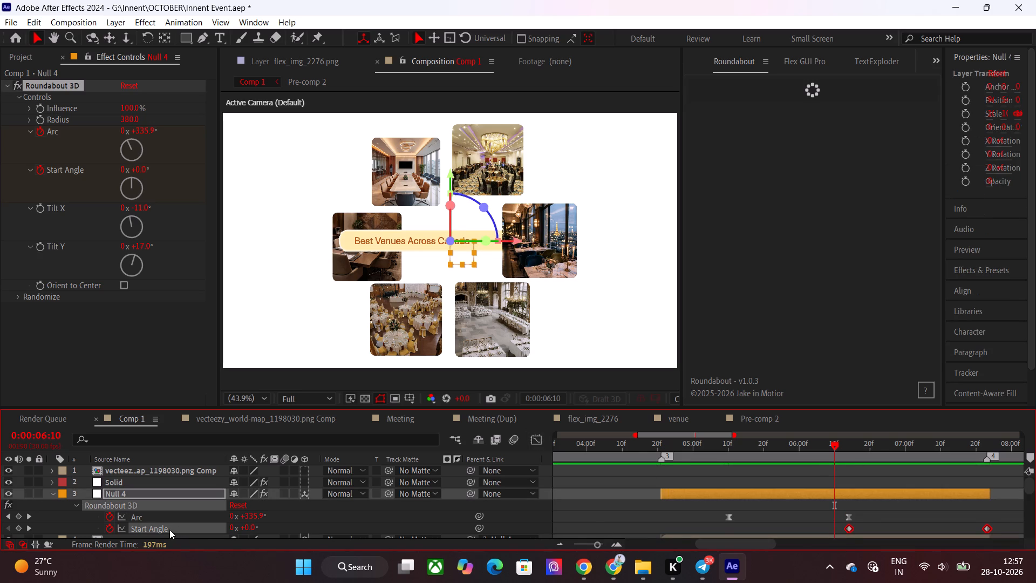
{"action": "key", "text": "F9"}
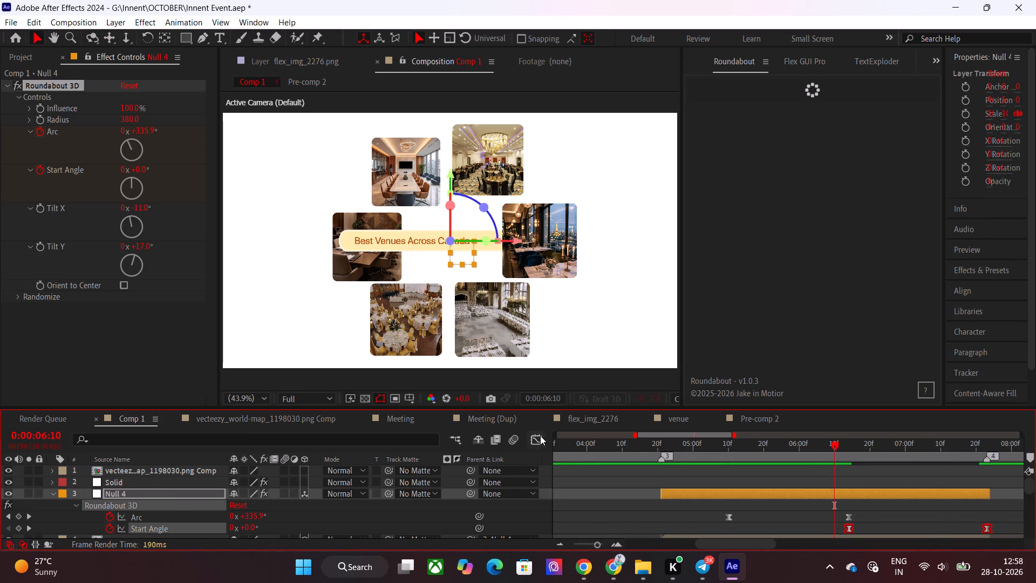
Reshape the Start Angle speed curve in the Graph Editor by lengthening both keyframes' easing handles into a sharper central peak.
{"action": "left_click", "coordinate": [540, 436]}
{"action": "left_click", "coordinate": [927, 452]}
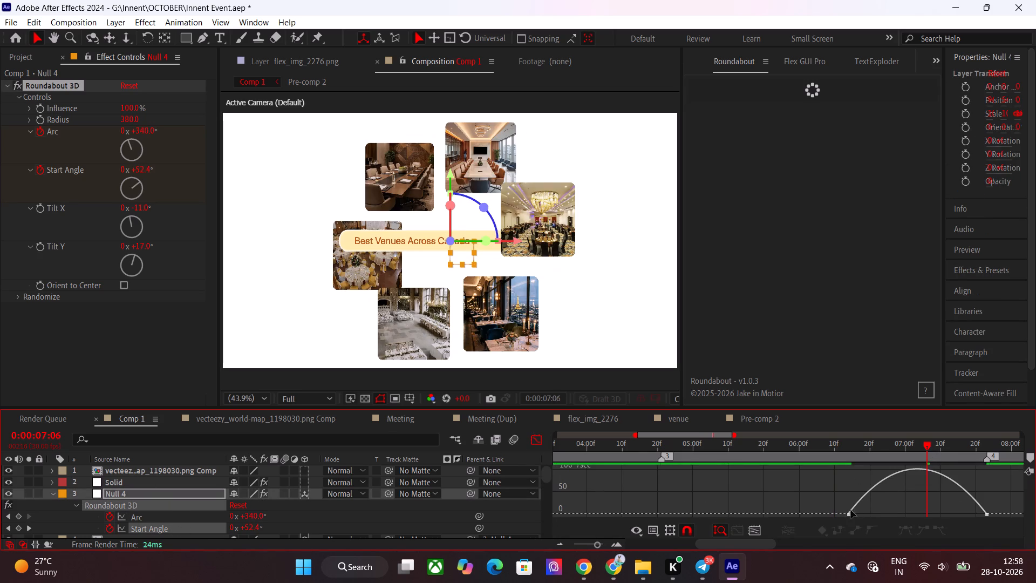
{"action": "left_click", "coordinate": [847, 513]}
{"action": "left_click_drag", "start_coordinate": [874, 512], "coordinate": [887, 512]}
{"action": "left_click_drag", "start_coordinate": [963, 512], "coordinate": [950, 513]}
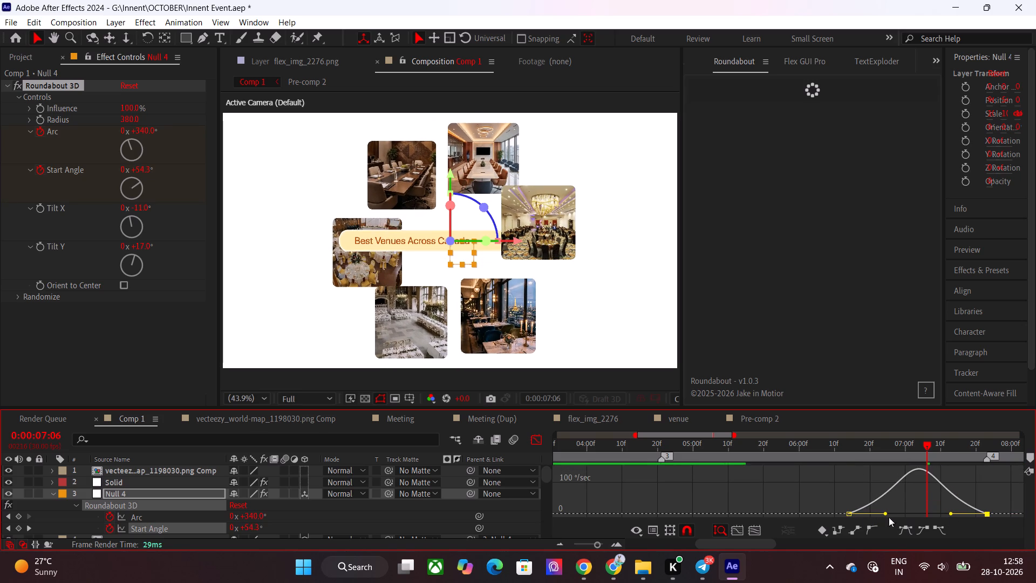
{"action": "left_click_drag", "start_coordinate": [884, 514], "coordinate": [892, 513]}
{"action": "left_click_drag", "start_coordinate": [952, 513], "coordinate": [943, 513]}
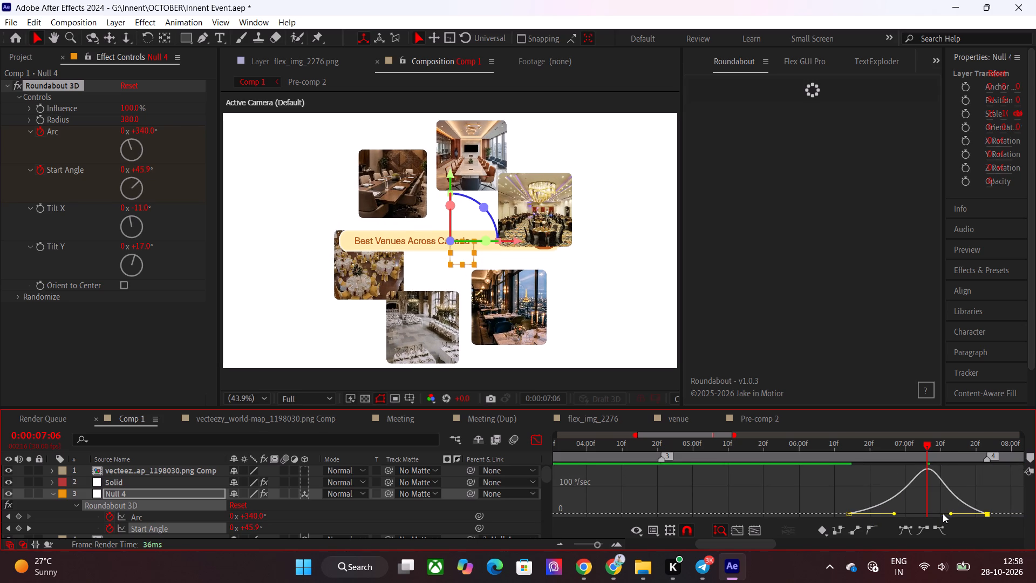
{"action": "left_click_drag", "start_coordinate": [943, 513], "coordinate": [944, 513]}
Preview the handover from the fan-out to the rotation, playing from 0:00:05:26 and scrubbing around 0:00:06:16.
{"action": "left_click_drag", "start_coordinate": [908, 448], "coordinate": [785, 470]}
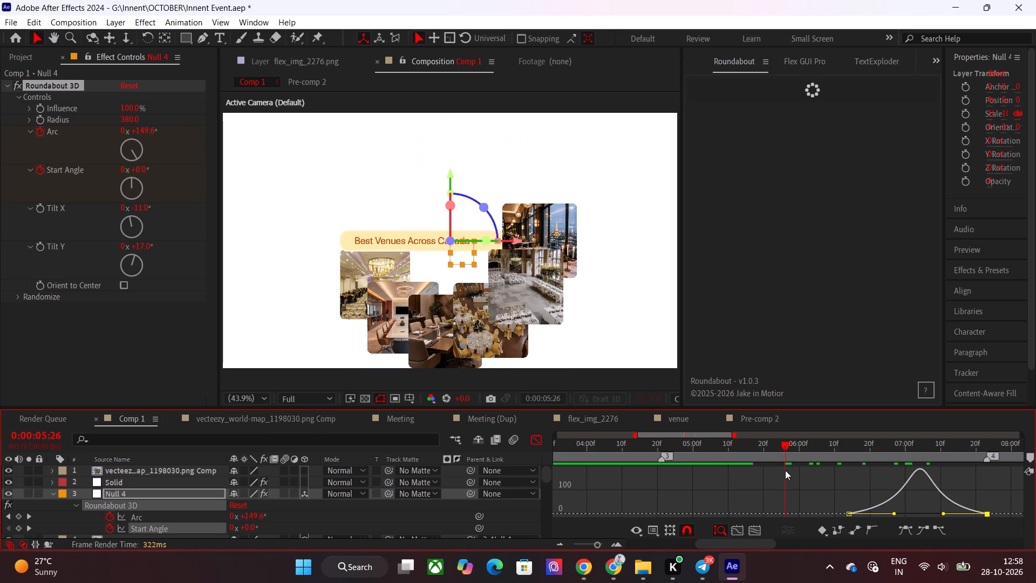
{"action": "key", "text": "space"}
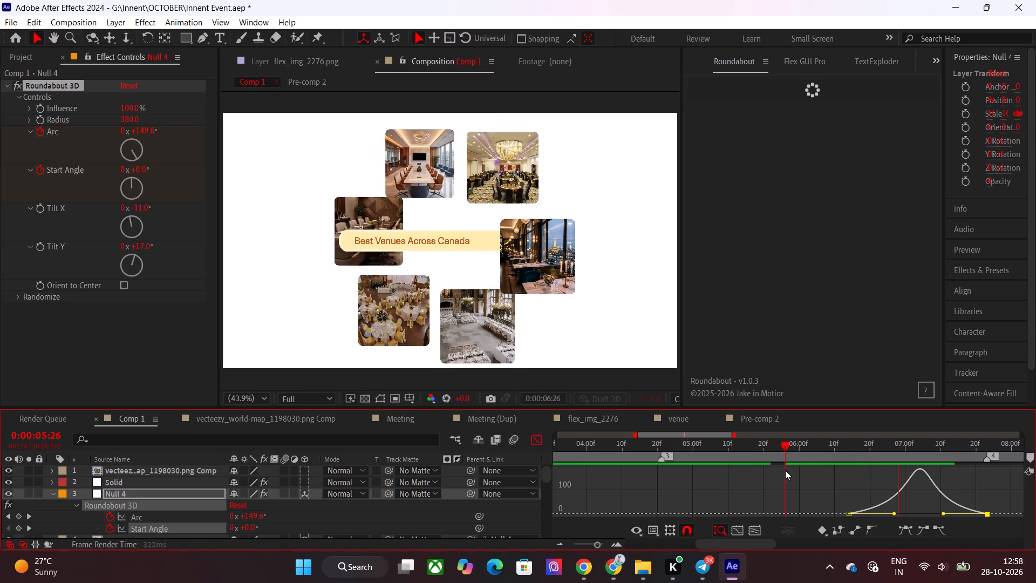
{"action": "left_click_drag", "start_coordinate": [782, 443], "coordinate": [863, 452]}
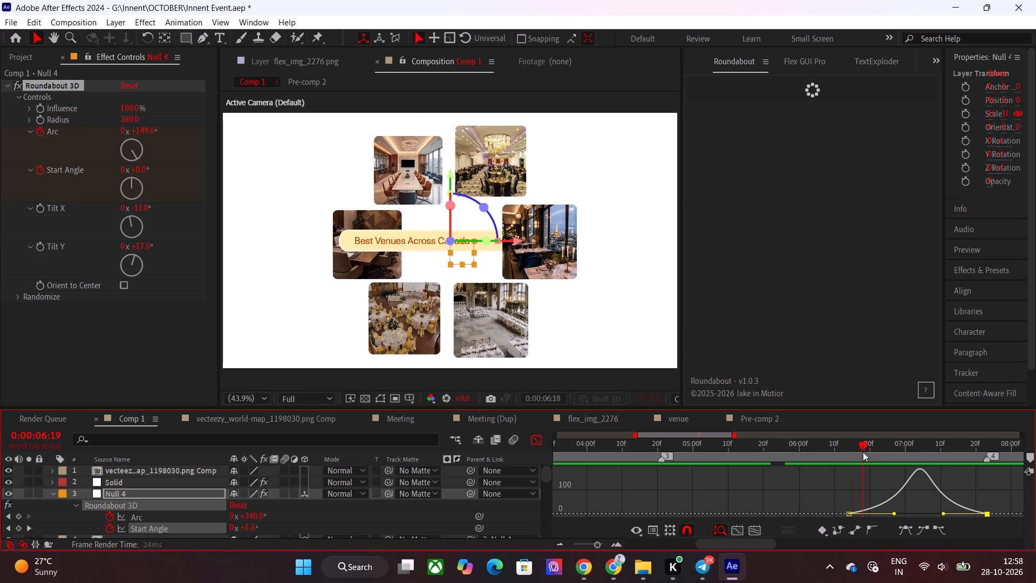
{"action": "left_click_drag", "start_coordinate": [863, 452], "coordinate": [852, 456]}
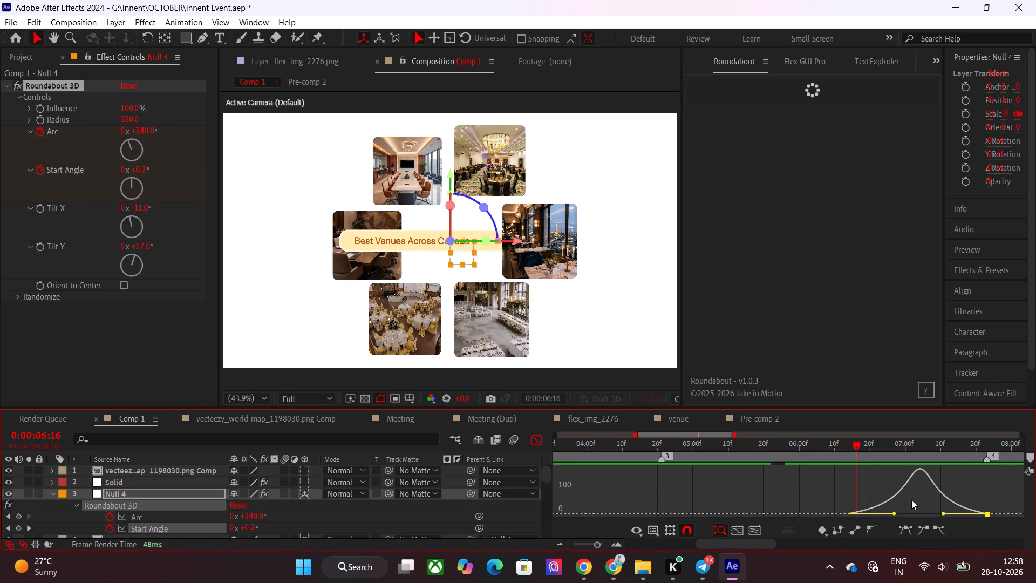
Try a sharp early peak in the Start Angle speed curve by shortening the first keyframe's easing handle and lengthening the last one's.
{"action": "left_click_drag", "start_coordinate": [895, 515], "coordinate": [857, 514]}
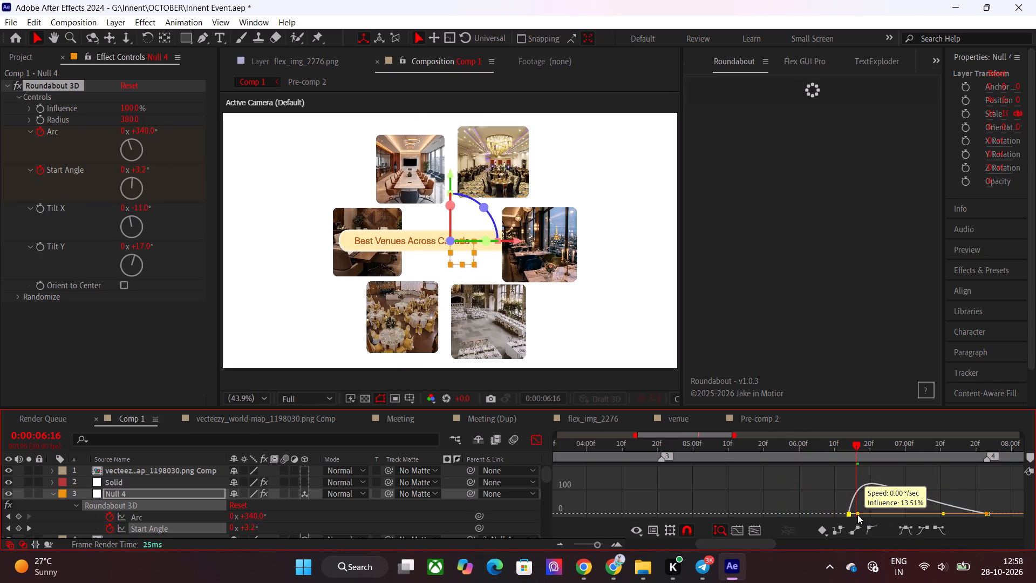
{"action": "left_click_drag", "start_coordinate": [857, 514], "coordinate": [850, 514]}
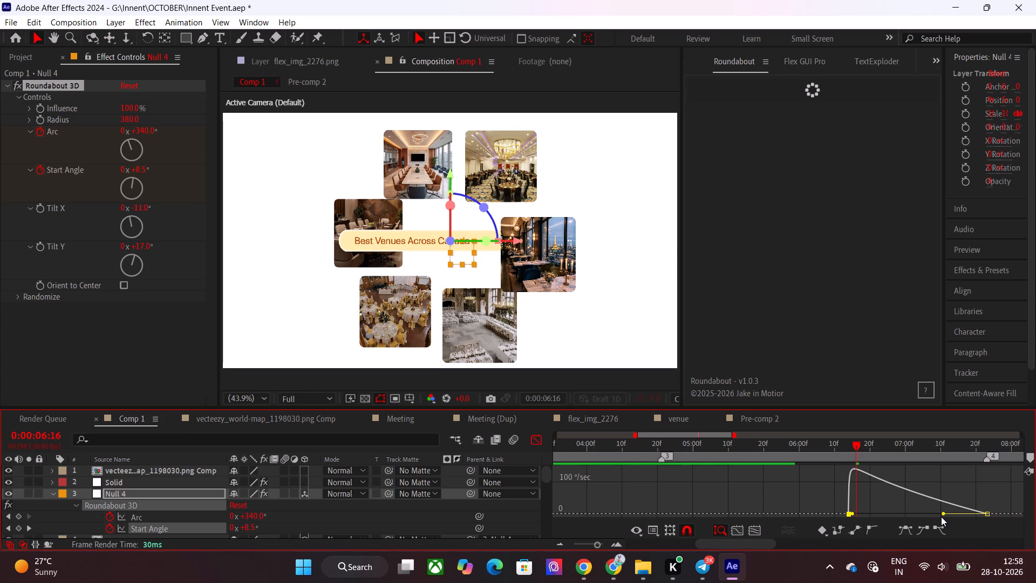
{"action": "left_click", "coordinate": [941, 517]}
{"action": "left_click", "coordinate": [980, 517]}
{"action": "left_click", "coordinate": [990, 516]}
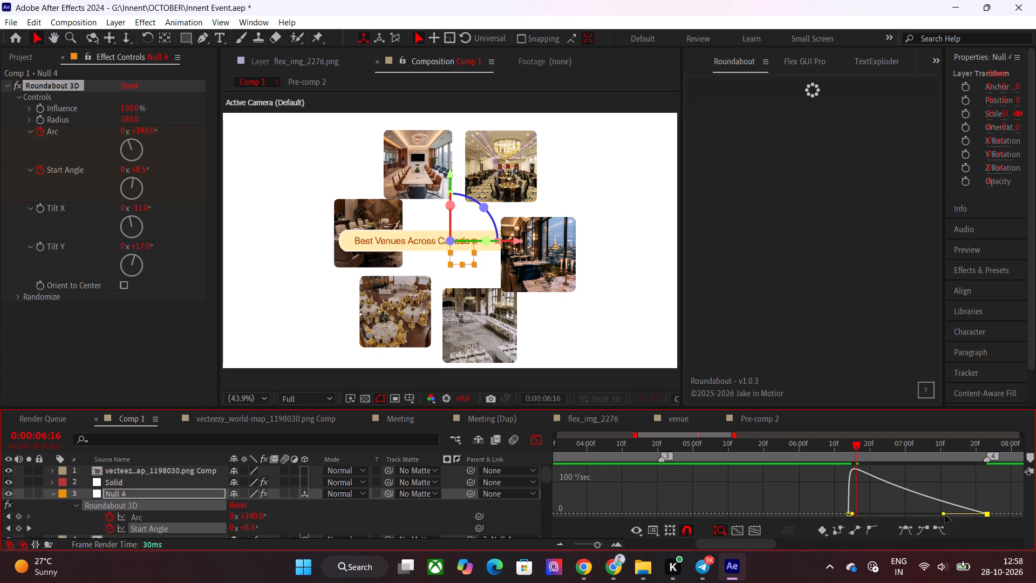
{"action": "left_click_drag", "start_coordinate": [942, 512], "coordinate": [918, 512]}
Preview how the fan-out hands over to the rotation with the early-peak curve, playing from around 0:00:06:10.
{"action": "left_click_drag", "start_coordinate": [841, 451], "coordinate": [835, 451]}
{"action": "key", "text": "space"}
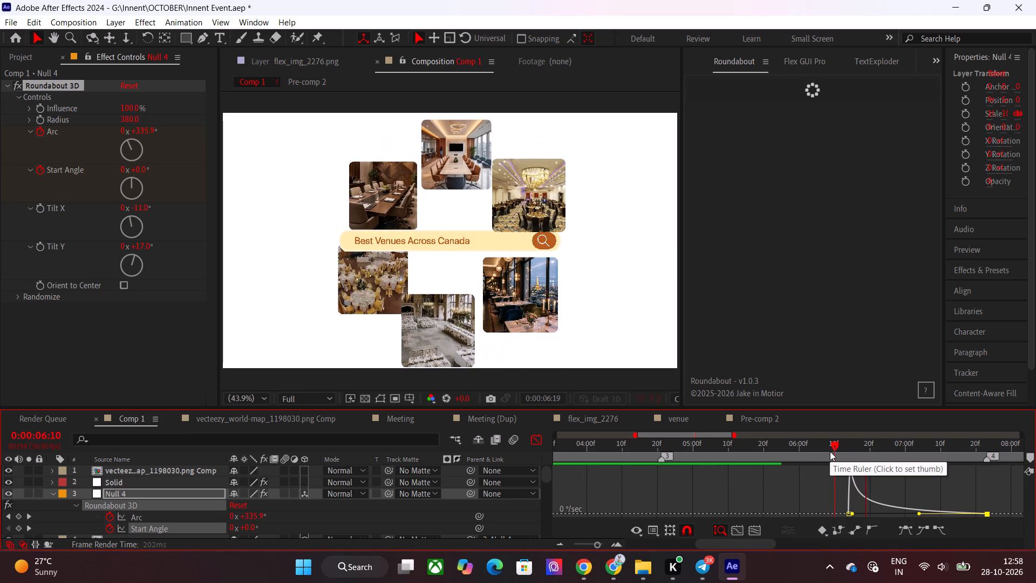
{"action": "left_click", "coordinate": [834, 442]}
{"action": "key", "text": "space"}
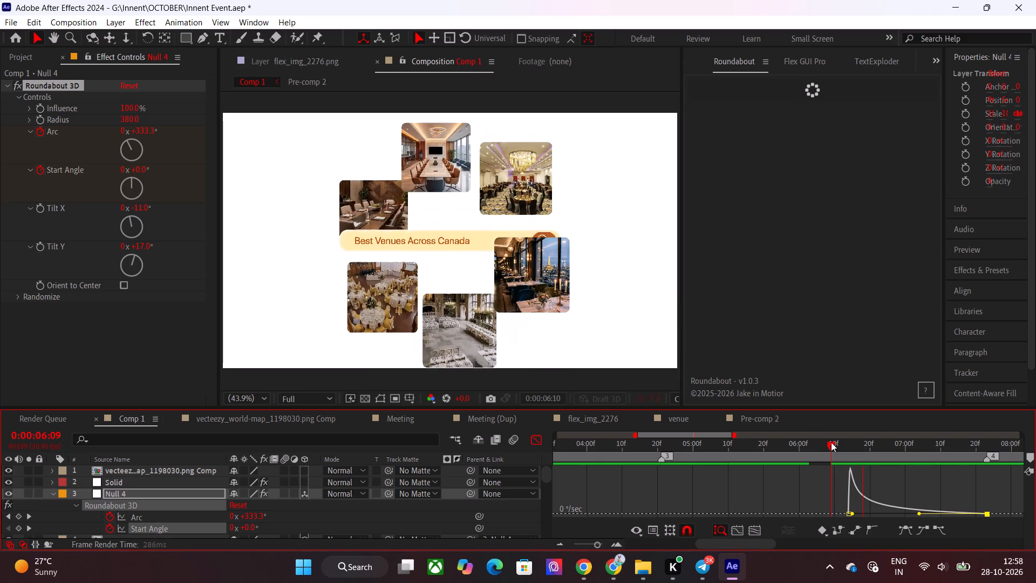
{"action": "left_click_drag", "start_coordinate": [831, 442], "coordinate": [805, 446]}
{"action": "key", "text": "space"}
{"action": "left_click_drag", "start_coordinate": [806, 446], "coordinate": [830, 449]}
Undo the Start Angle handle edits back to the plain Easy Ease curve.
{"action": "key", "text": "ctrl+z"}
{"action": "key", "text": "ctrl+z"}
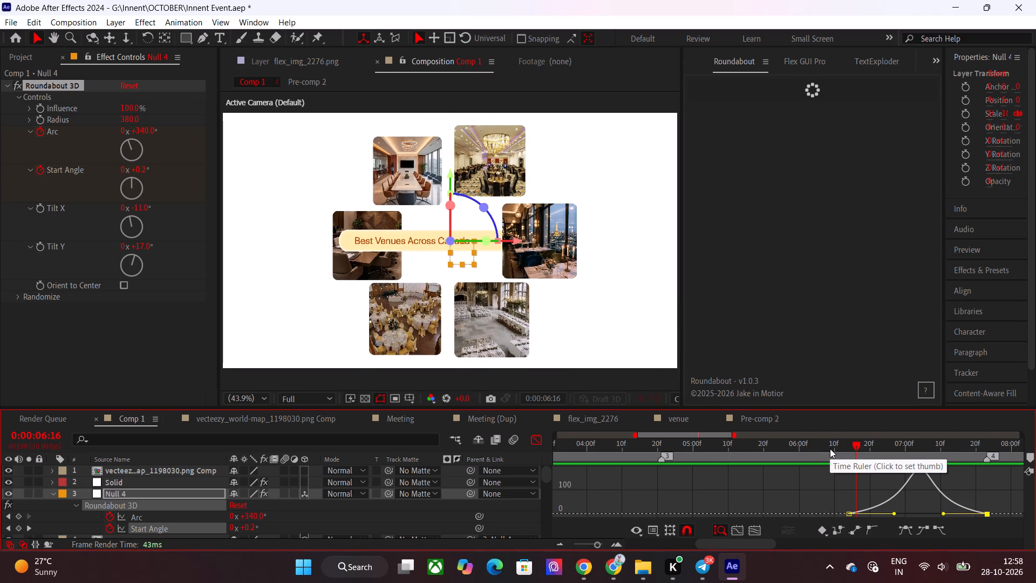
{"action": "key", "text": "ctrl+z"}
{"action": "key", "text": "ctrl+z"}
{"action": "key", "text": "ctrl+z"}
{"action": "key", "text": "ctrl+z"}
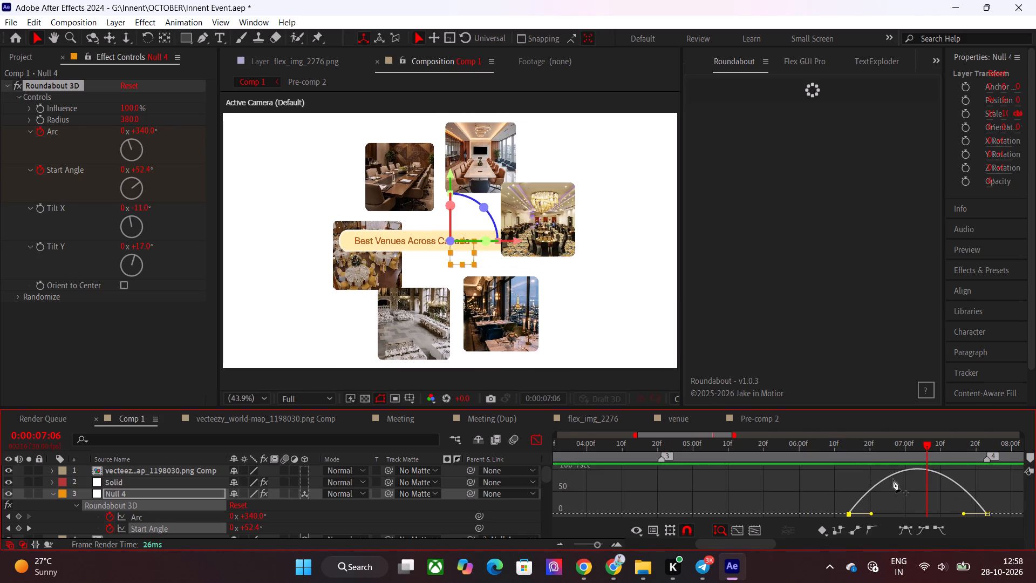
Flatten the Start Angle speed curve by shortening both keyframes' easing handles, the last to about 22% influence, play it back, and leave the Graph Editor.
{"action": "left_click_drag", "start_coordinate": [872, 516], "coordinate": [863, 516]}
{"action": "left_click_drag", "start_coordinate": [962, 512], "coordinate": [969, 512]}
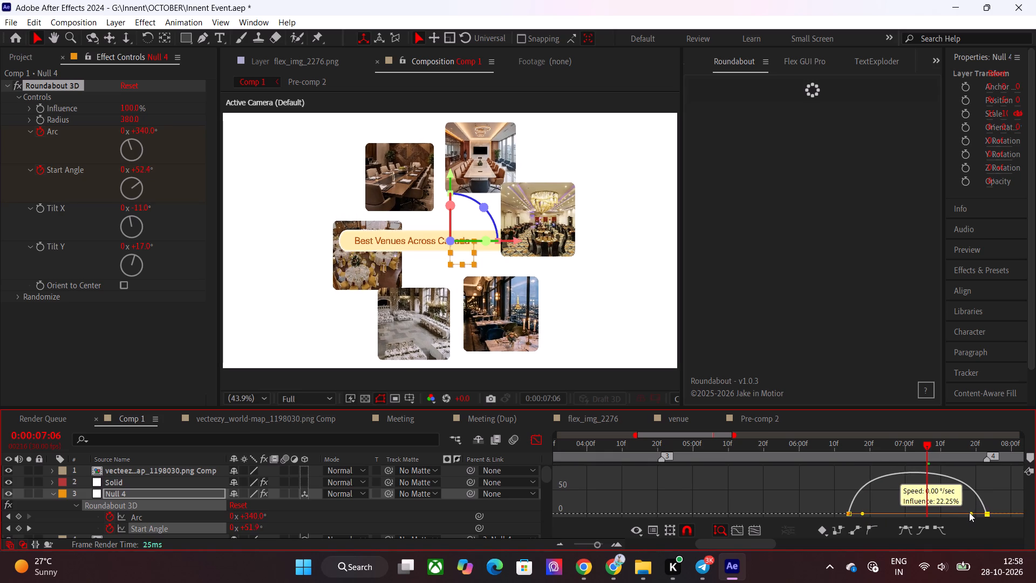
{"action": "left_click_drag", "start_coordinate": [969, 512], "coordinate": [969, 512]}
{"action": "left_click_drag", "start_coordinate": [896, 453], "coordinate": [843, 460]}
{"action": "key", "text": "space"}
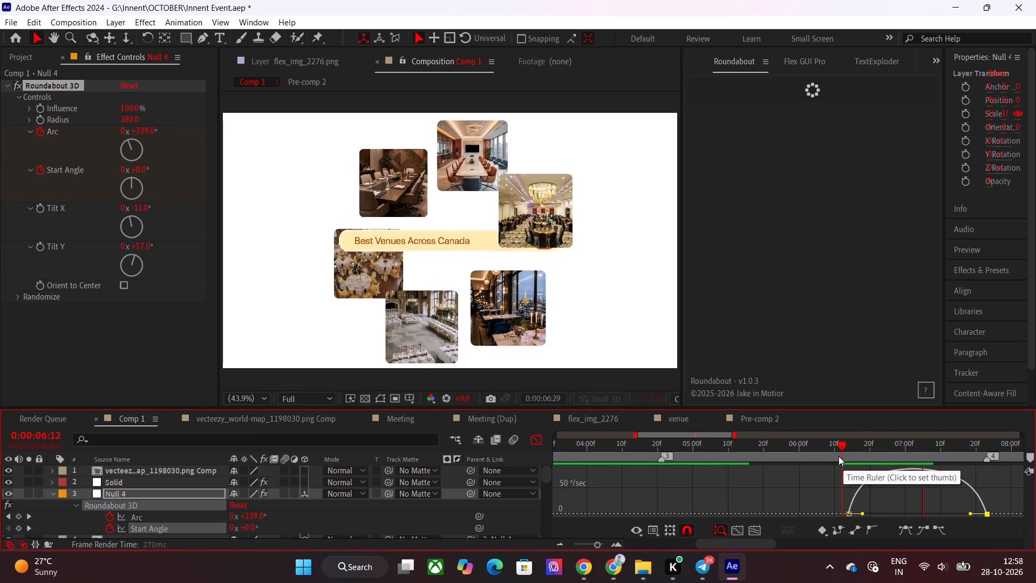
{"action": "left_click", "coordinate": [537, 436]}
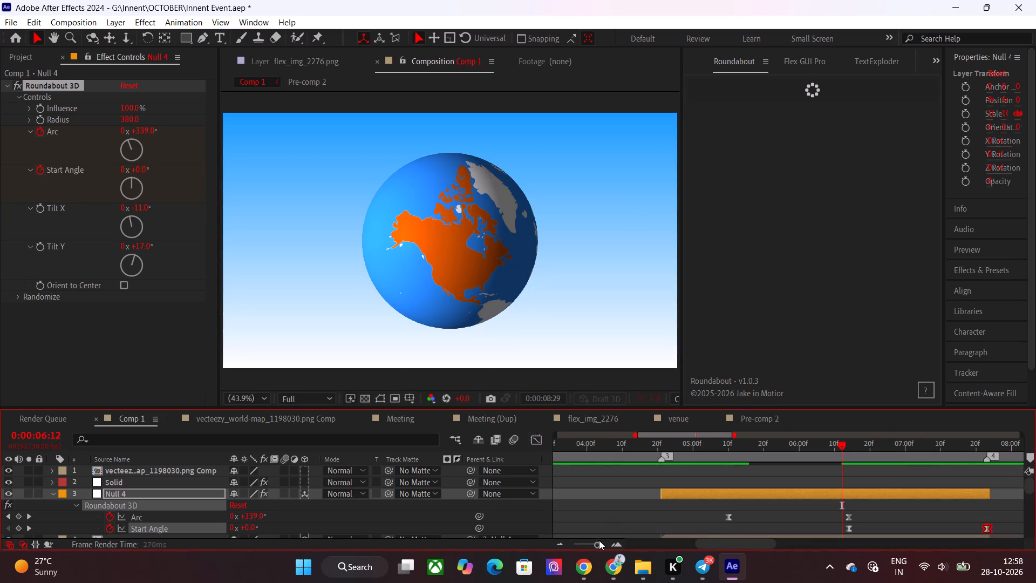
Play the animation from 0:00:02:20 and 0:00:04:13, and scrub between 0:00:06:19 and 0:00:06:06 to check how the rotation begins.
{"action": "left_click_drag", "start_coordinate": [593, 544], "coordinate": [580, 544]}
{"action": "left_click", "coordinate": [630, 457]}
{"action": "key", "text": "space"}
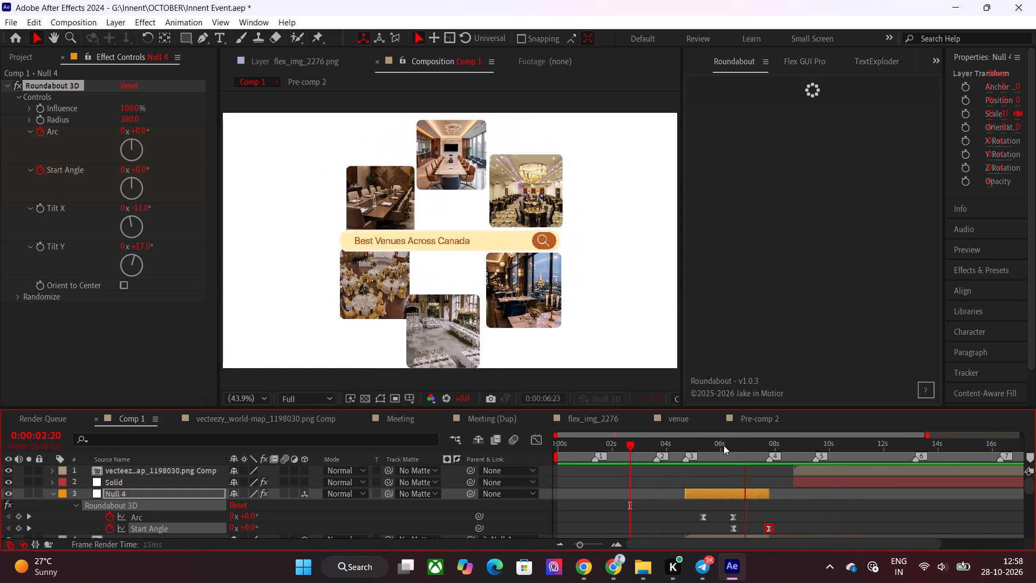
{"action": "left_click_drag", "start_coordinate": [721, 446], "coordinate": [679, 458]}
{"action": "key", "text": "space"}
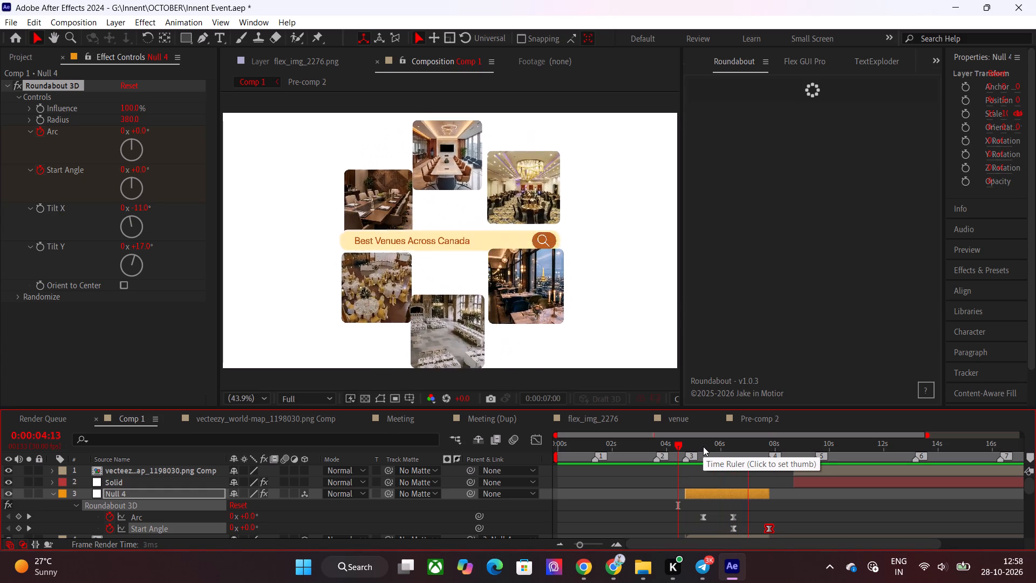
{"action": "left_click_drag", "start_coordinate": [703, 446], "coordinate": [740, 449]}
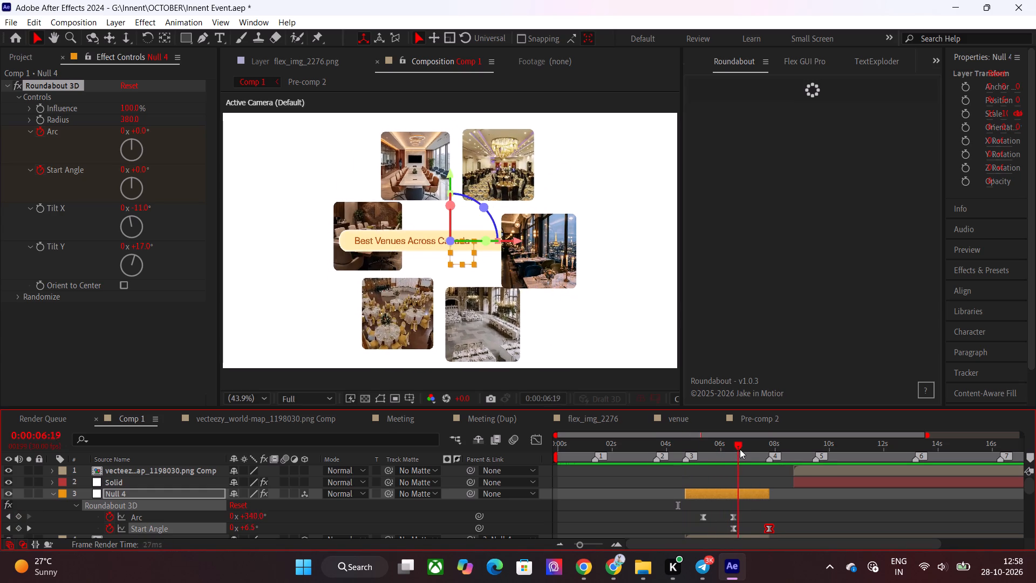
{"action": "left_click_drag", "start_coordinate": [740, 449], "coordinate": [726, 450]}
{"action": "key", "text": "space"}
{"action": "left_click", "coordinate": [728, 445]}
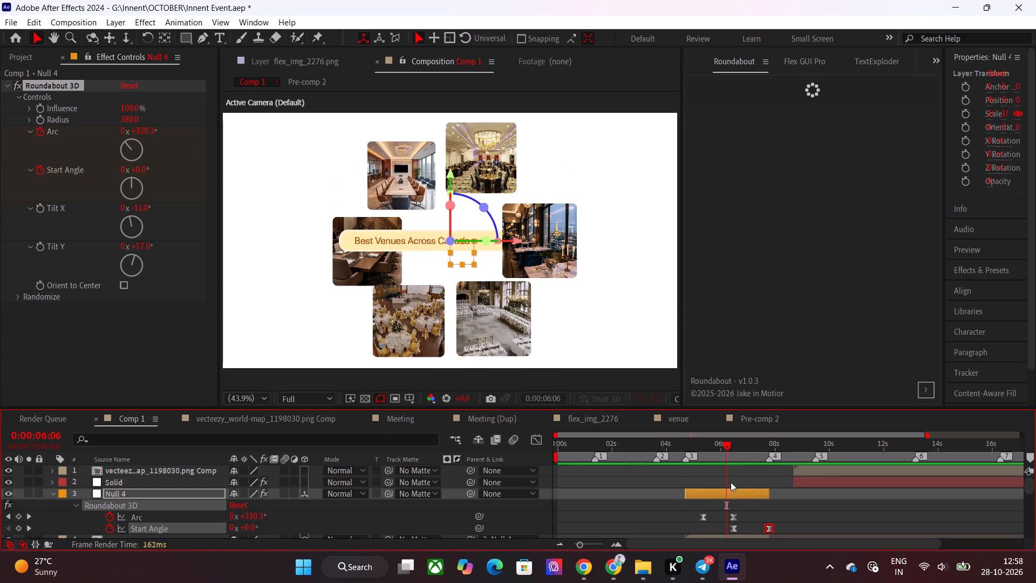
Move the first Start Angle keyframe on Null 4 earlier, to just before 0:00:06:06, so the rotation overlaps the end of the Arc animation.
{"action": "left_click_drag", "start_coordinate": [792, 529], "coordinate": [718, 527]}
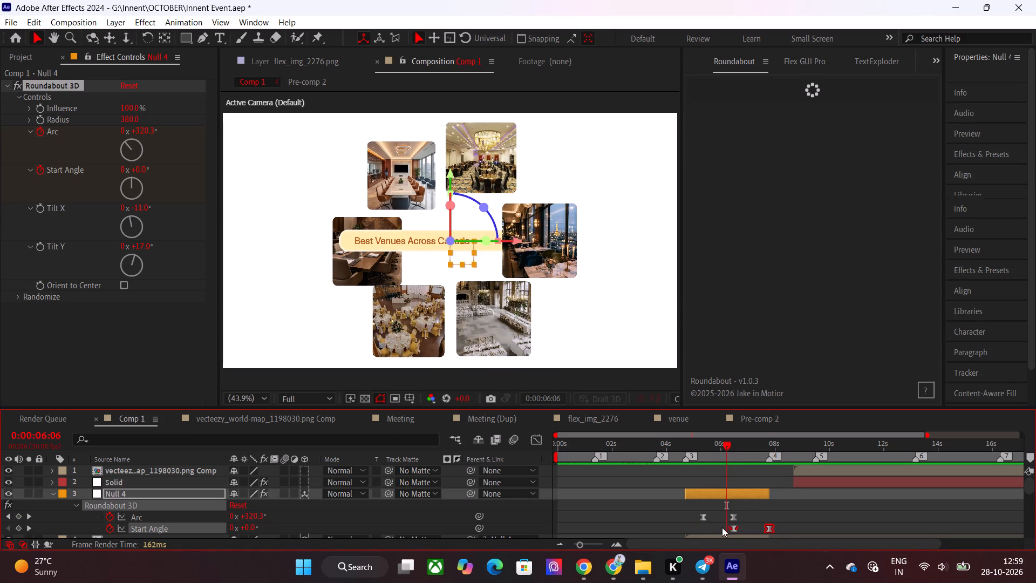
{"action": "left_click_drag", "start_coordinate": [732, 526], "coordinate": [723, 526], "text": "alt"}
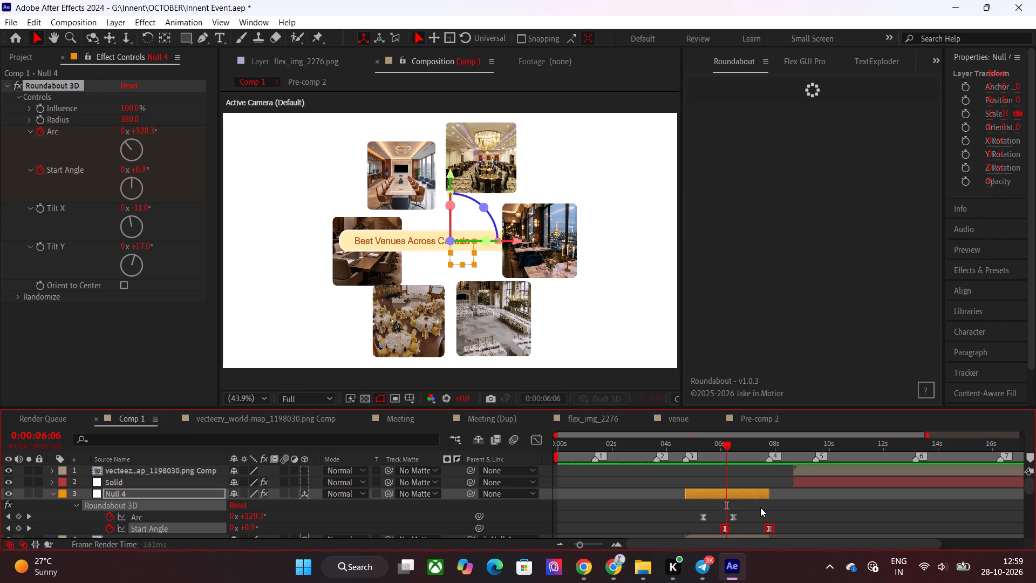
{"action": "left_click", "coordinate": [760, 507]}
Play back the overlapped fan-out and rotation from 0:00:06:06 and again from 0:00:05:09.
{"action": "key", "text": "space"}
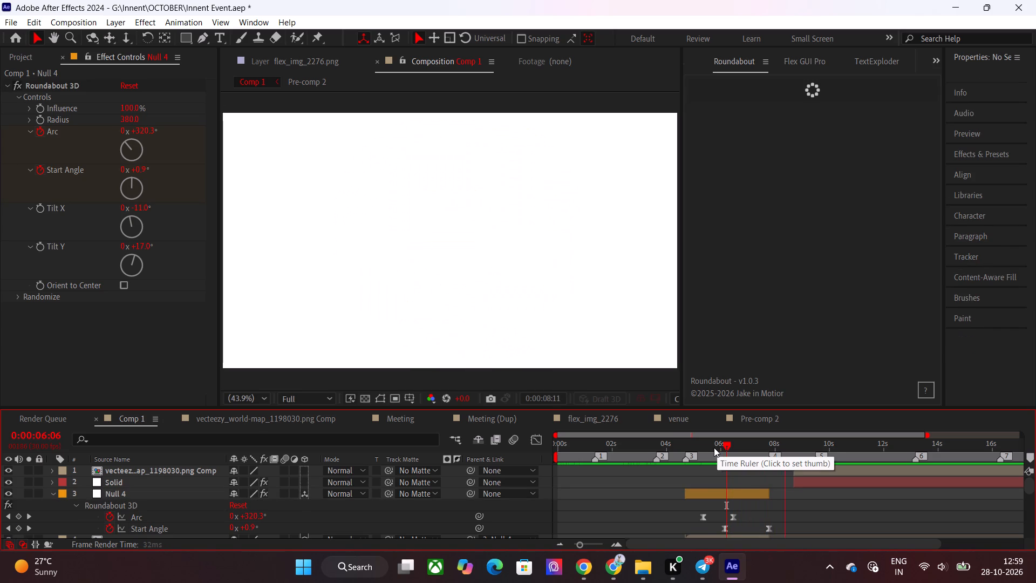
{"action": "left_click_drag", "start_coordinate": [714, 448], "coordinate": [701, 450]}
{"action": "key", "text": "space"}
{"action": "key", "text": "space"}
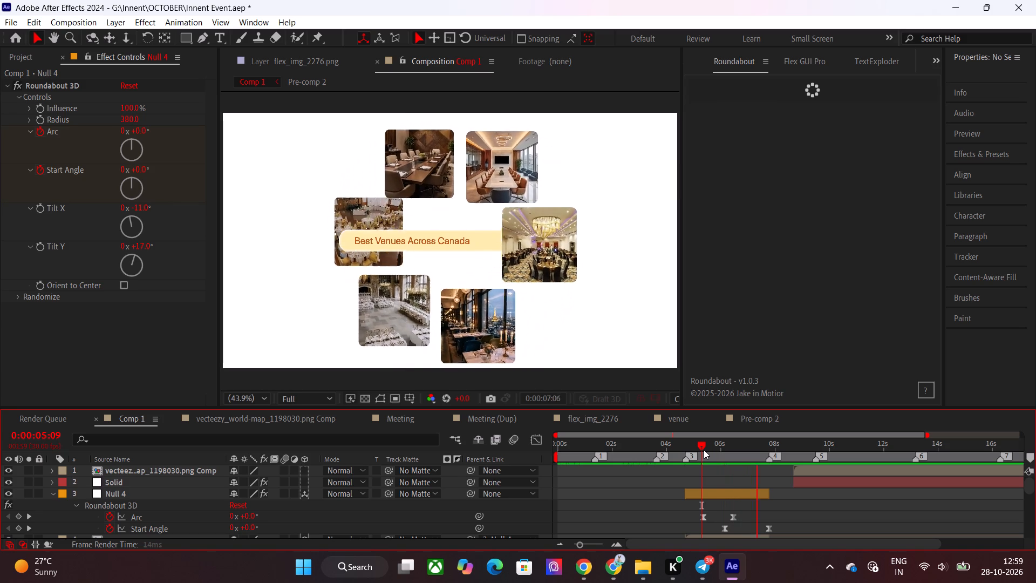
{"action": "left_click", "coordinate": [704, 450]}
Find the grassy-hills sky image flex_img_7012.png among the project footage and add it to Comp 1 directly beneath Pre-comp 2.
{"action": "scroll", "coordinate": [658, 489], "scroll_direction": "down", "scroll_amount": 4}
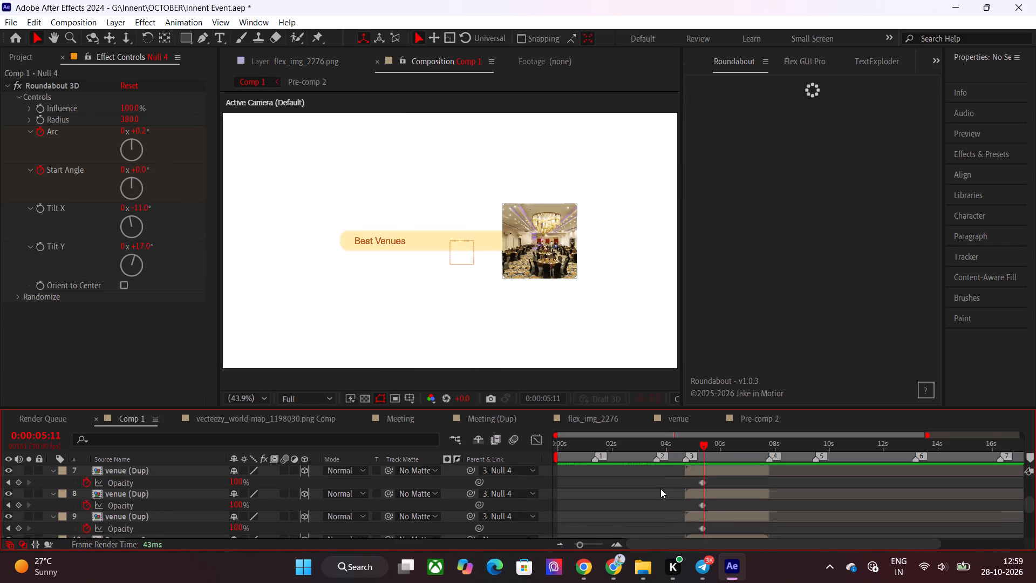
{"action": "scroll", "coordinate": [660, 489], "scroll_direction": "down", "scroll_amount": 3}
{"action": "scroll", "coordinate": [662, 489], "scroll_direction": "up", "scroll_amount": 1}
{"action": "left_click", "coordinate": [707, 473]}
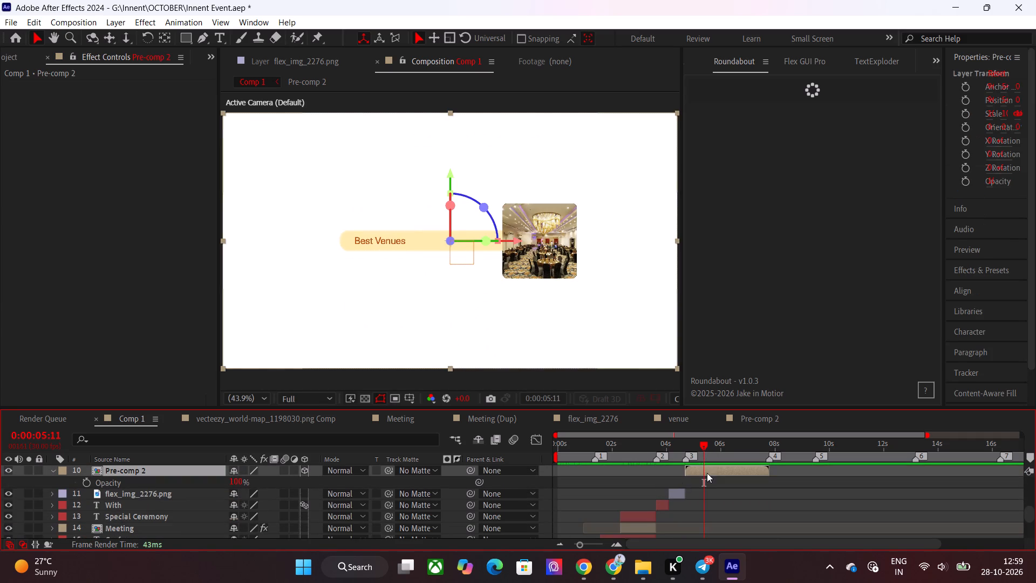
{"action": "left_click_drag", "start_coordinate": [673, 455], "coordinate": [681, 459]}
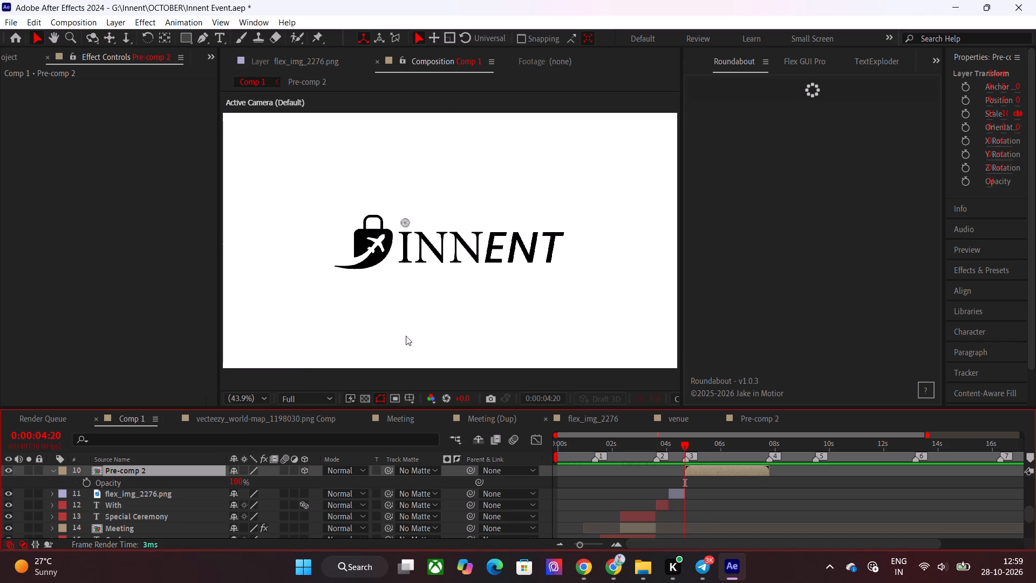
{"action": "left_click", "coordinate": [9, 55]}
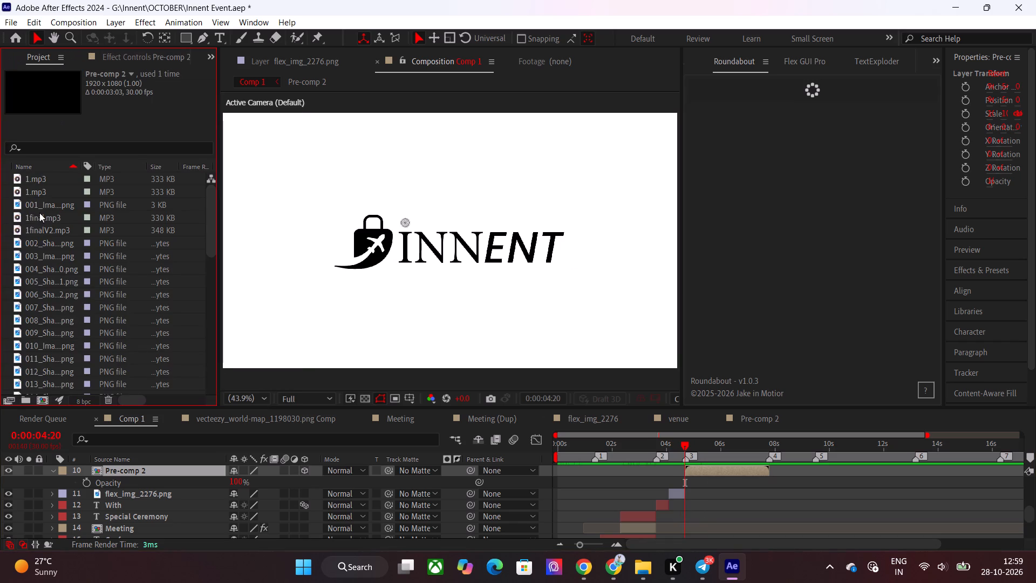
{"action": "scroll", "coordinate": [62, 250], "scroll_direction": "down", "scroll_amount": 5}
{"action": "left_click", "coordinate": [46, 302]}
{"action": "left_click", "coordinate": [40, 322]}
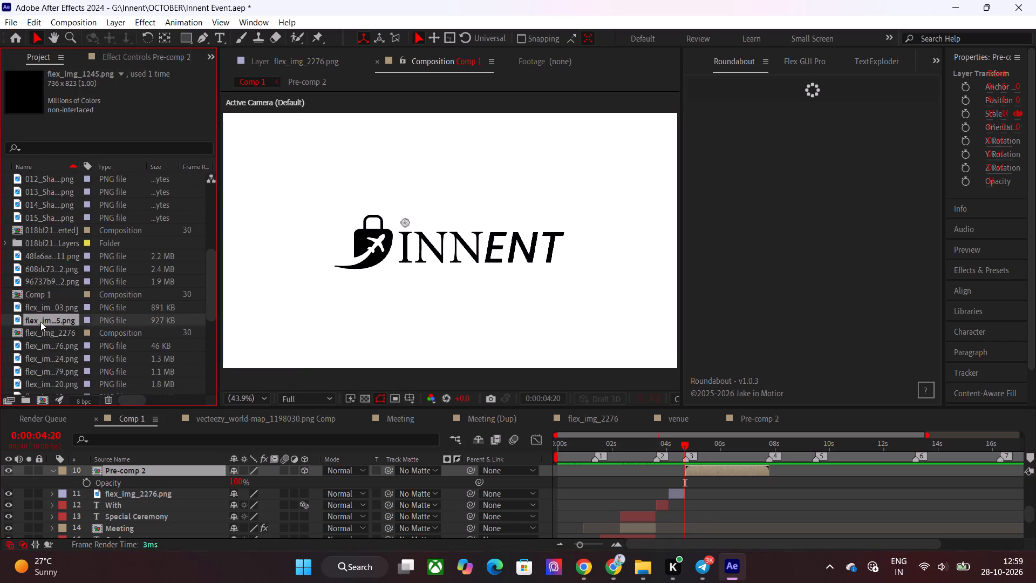
{"action": "left_click", "coordinate": [43, 286]}
{"action": "left_click", "coordinate": [46, 272]}
{"action": "left_click", "coordinate": [50, 263]}
{"action": "scroll", "coordinate": [57, 294], "scroll_direction": "down", "scroll_amount": 2}
{"action": "left_click", "coordinate": [49, 329]}
{"action": "left_click", "coordinate": [46, 320]}
{"action": "left_click", "coordinate": [45, 306]}
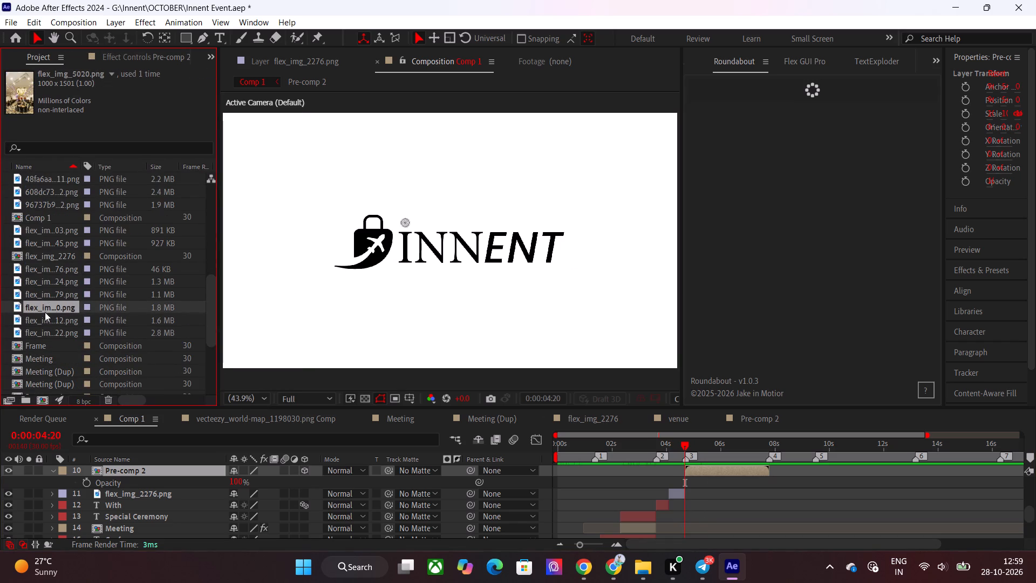
{"action": "left_click", "coordinate": [43, 319]}
{"action": "left_click_drag", "start_coordinate": [40, 319], "coordinate": [142, 487]}
Scale flex_img_7012.png up to fill the frame width and set its Position to about 960, 156 so the green hills show.
{"action": "left_click", "coordinate": [705, 448]}
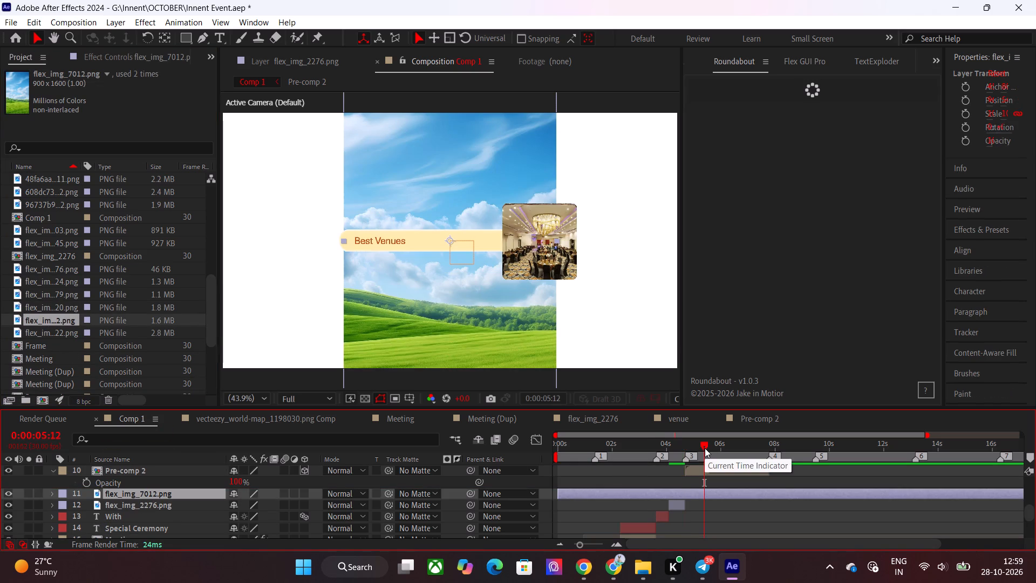
{"action": "key", "text": "s"}
{"action": "left_click_drag", "start_coordinate": [275, 503], "coordinate": [326, 504]}
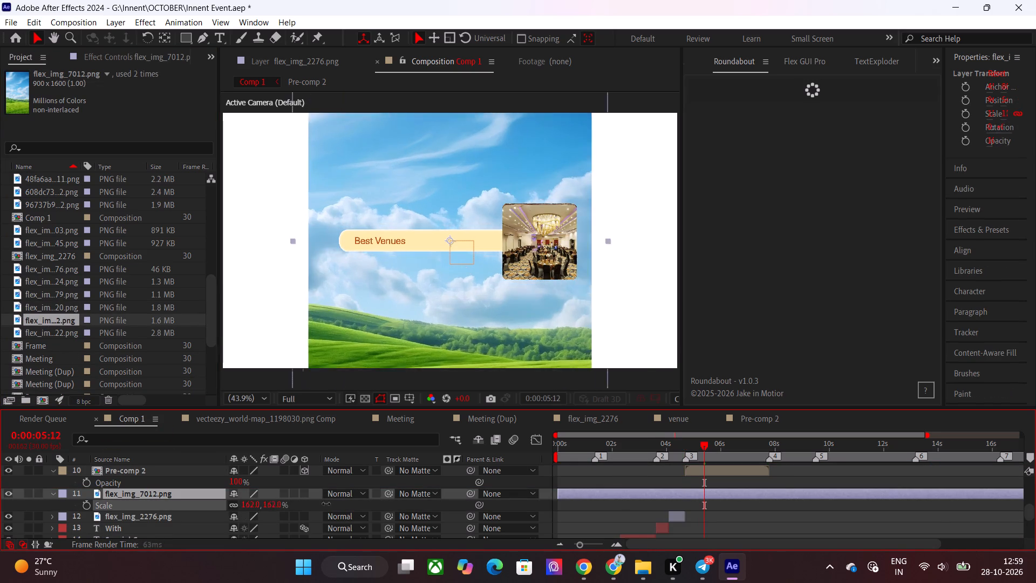
{"action": "left_click_drag", "start_coordinate": [326, 504], "coordinate": [357, 507]}
{"action": "key", "text": "p"}
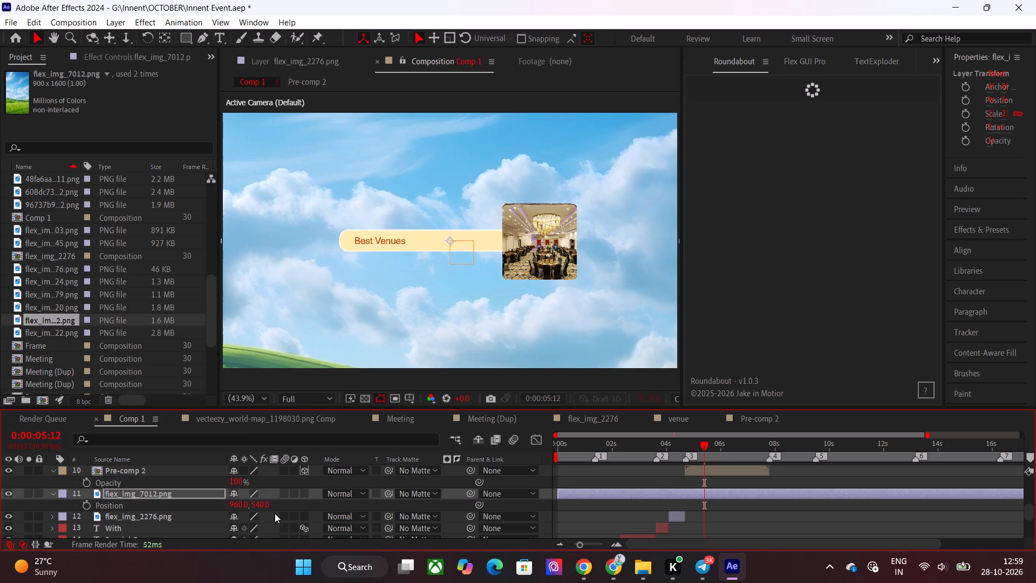
{"action": "left_click_drag", "start_coordinate": [256, 500], "coordinate": [29, 496]}
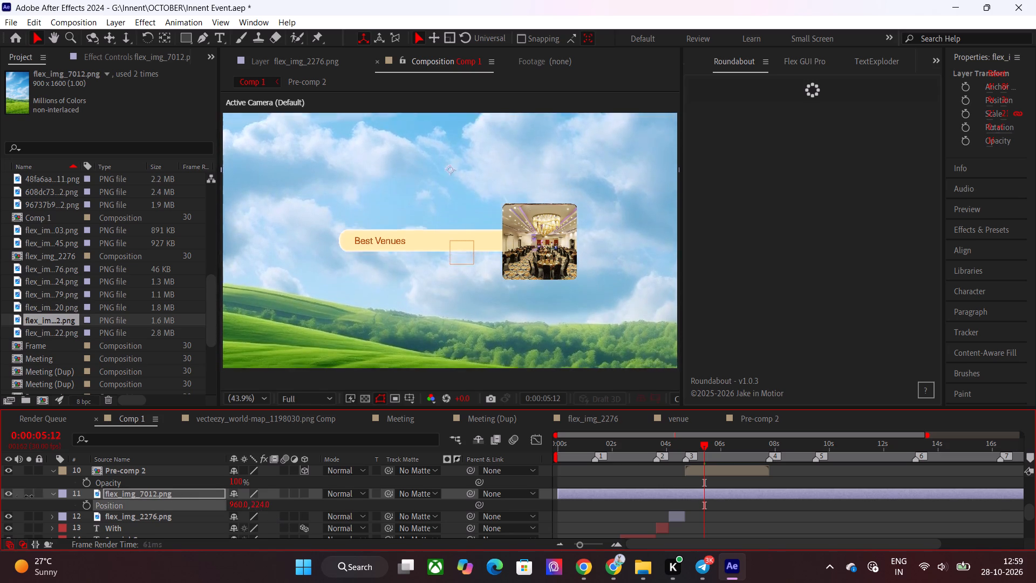
{"action": "left_click_drag", "start_coordinate": [29, 496], "coordinate": [0, 497]}
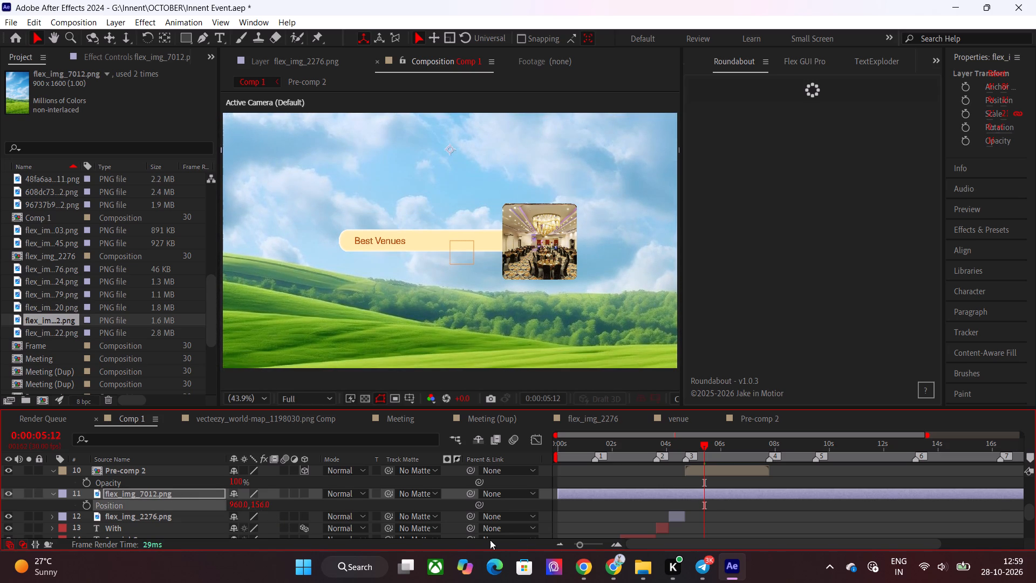
Trim the flex_img_7012.png layer to start at 0:00:04:21 and end at 0:00:07:23, matching the venue scene.
{"action": "left_click_drag", "start_coordinate": [713, 454], "coordinate": [694, 456], "text": "shift"}
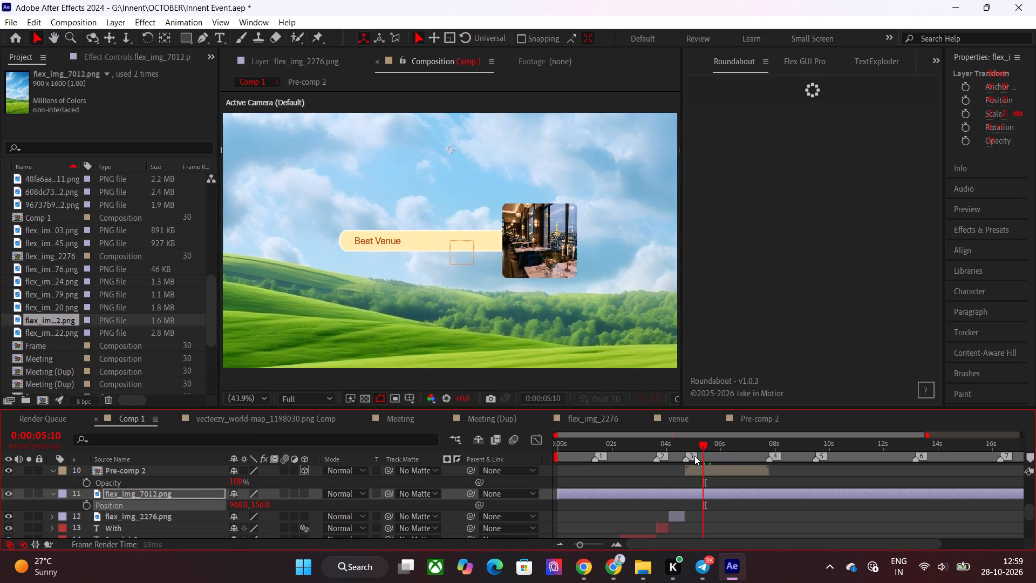
{"action": "left_click_drag", "start_coordinate": [694, 456], "coordinate": [686, 458], "text": "shift"}
{"action": "key", "text": "alt+bracketleft"}
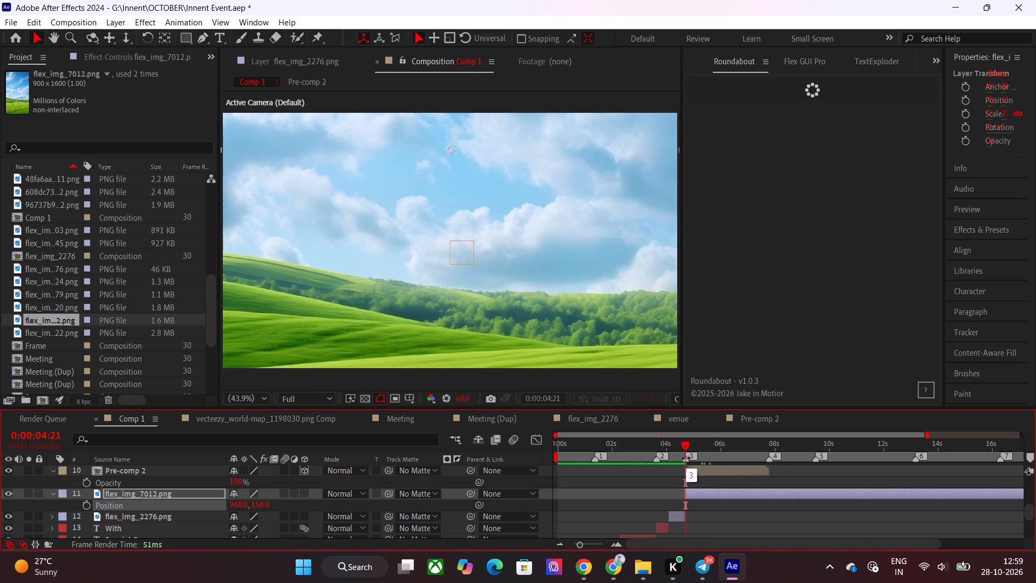
{"action": "left_click", "coordinate": [765, 455], "text": "shift"}
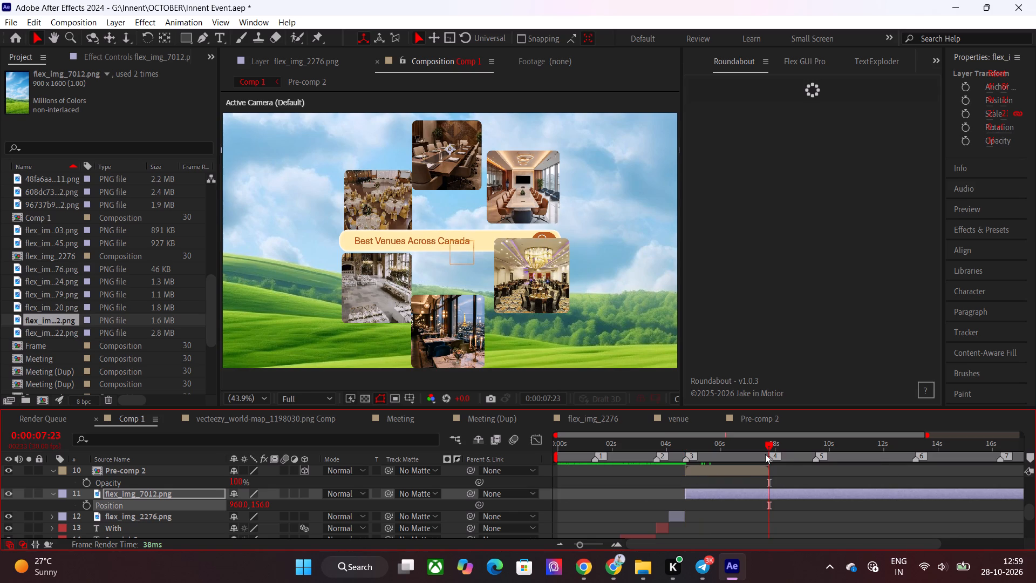
{"action": "key", "text": "alt+bracketright"}
Apply the Fast Box Blur effect to the flex_img_7012.png background layer.
{"action": "left_click", "coordinate": [745, 451]}
{"action": "key", "text": "ctrl+Tab"}
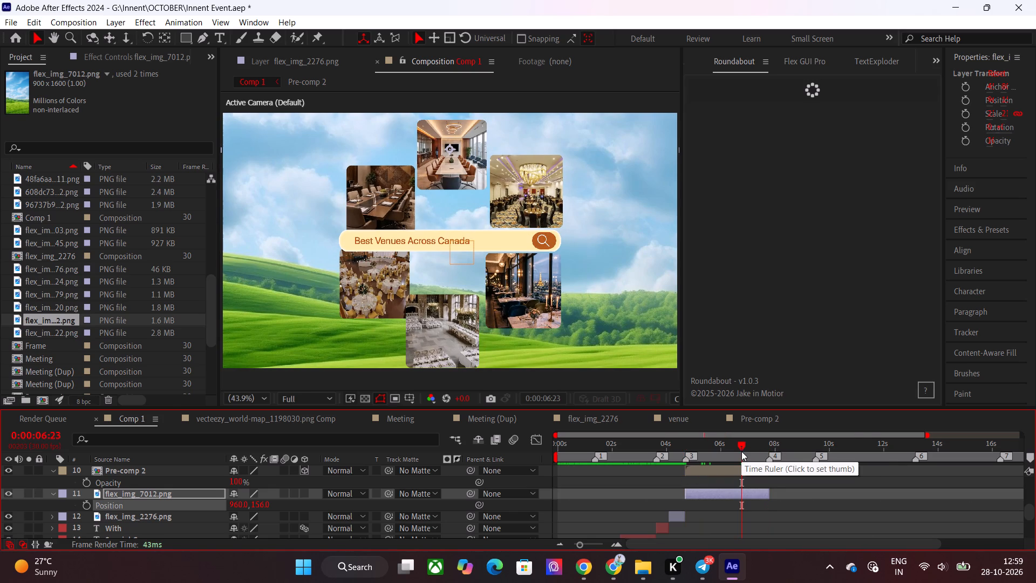
{"action": "type", "text": "bo"}
{"action": "key", "text": "x"}
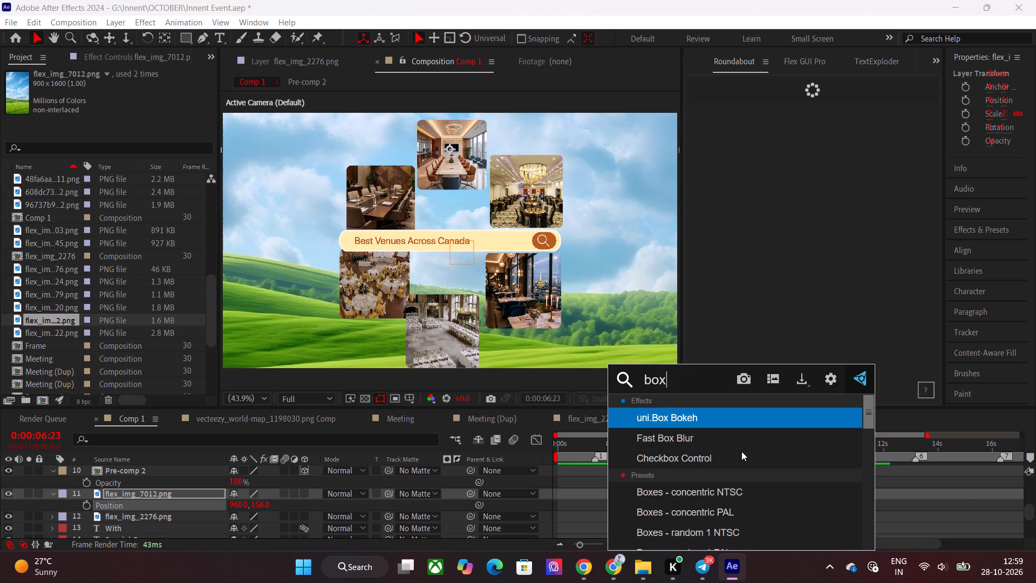
{"action": "left_click", "coordinate": [726, 442]}
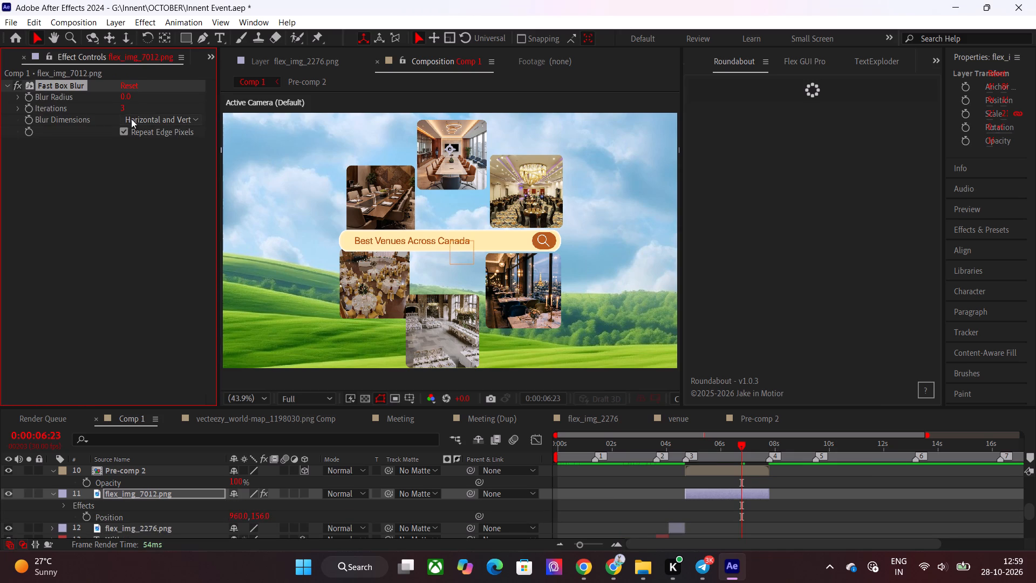
Set the Fast Box Blur radius on the flex_img_7012.png background layer to 8.
{"action": "left_click_drag", "start_coordinate": [123, 101], "coordinate": [129, 101]}
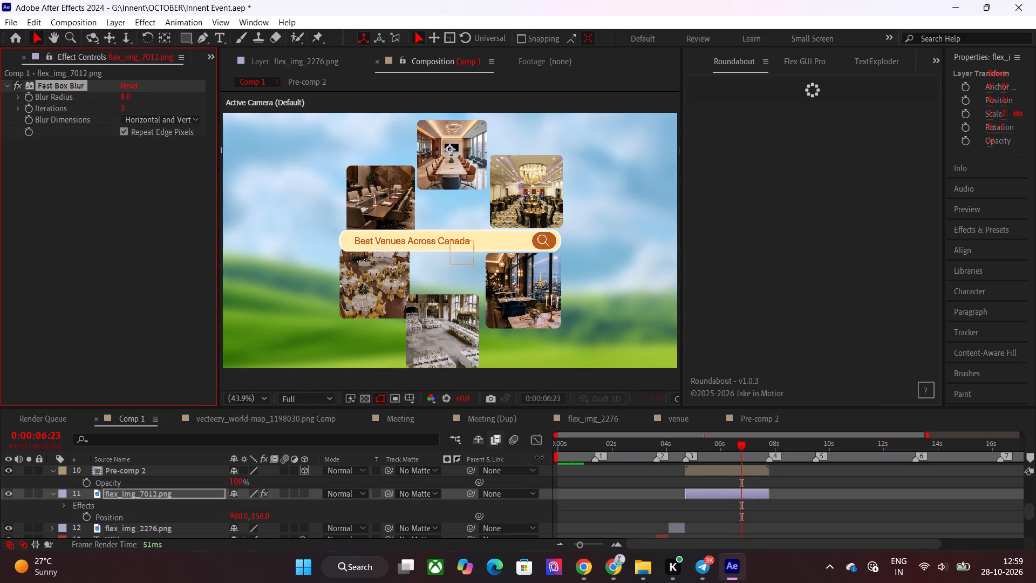
{"action": "left_click", "coordinate": [701, 450]}
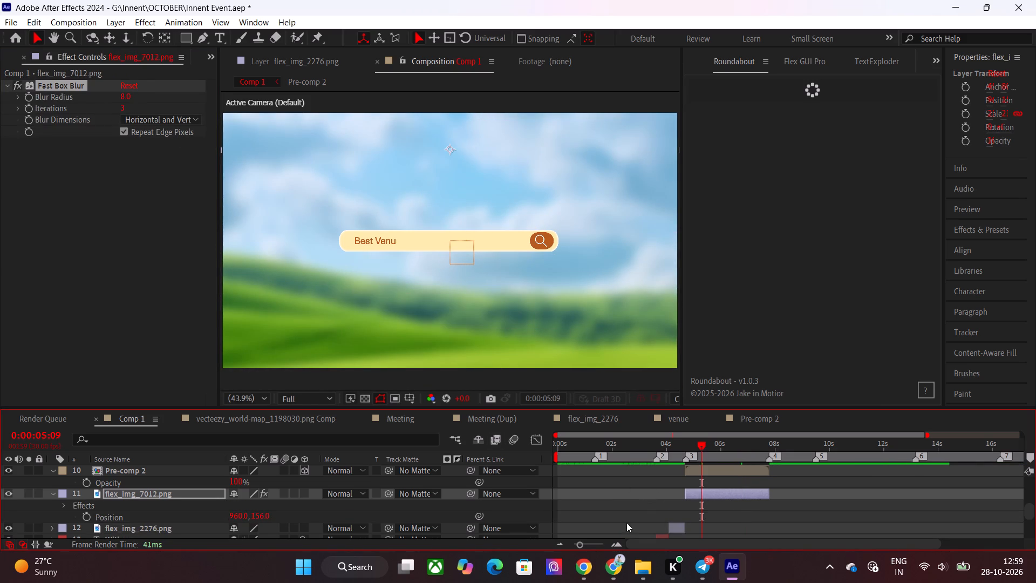
{"action": "left_click", "coordinate": [588, 564]}
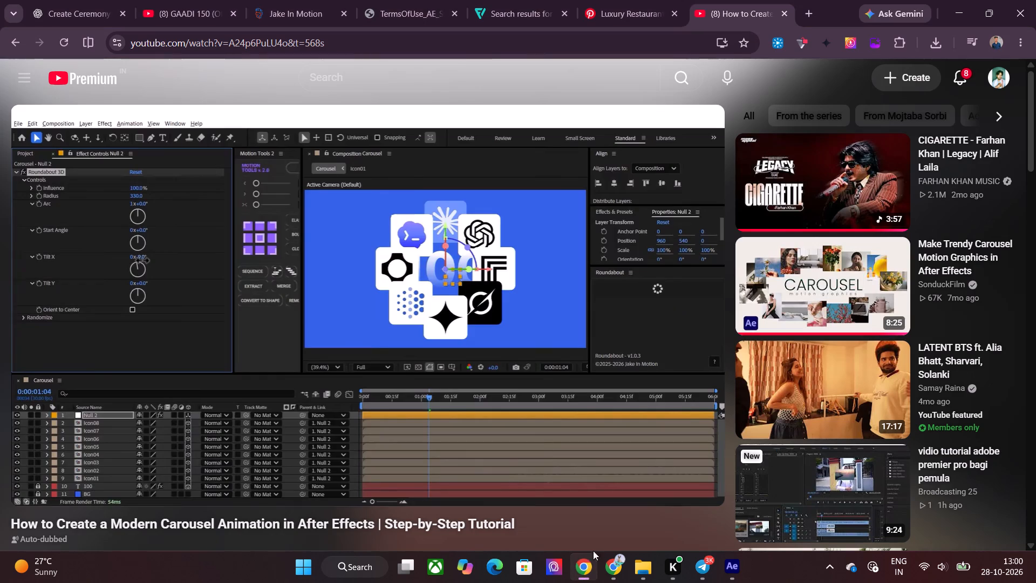
Resume playback of the GAADI 150 music video in the browser and lower the system volume slightly.
{"action": "left_click", "coordinate": [201, 0]}
{"action": "left_click", "coordinate": [261, 242]}
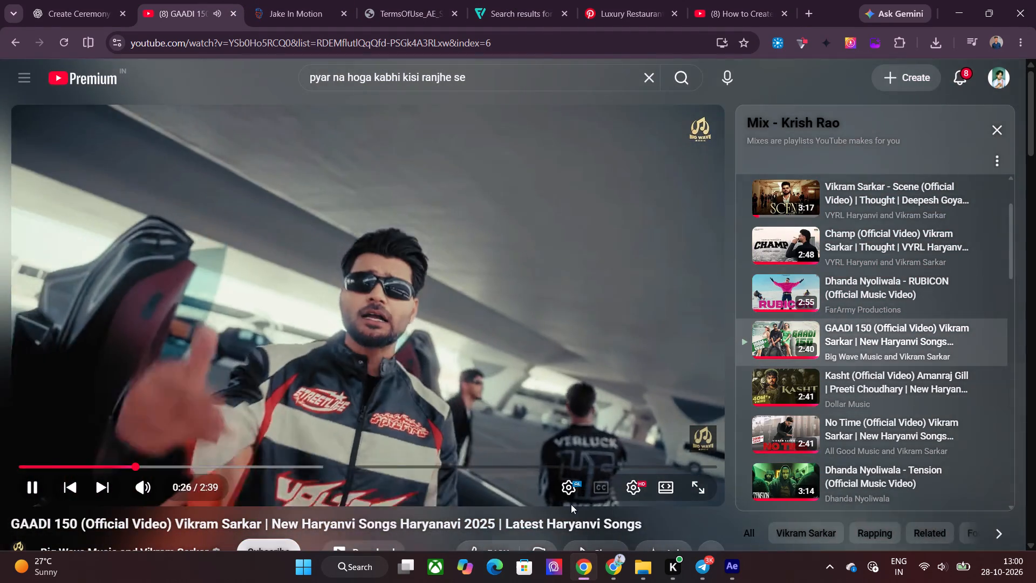
{"action": "left_click", "coordinate": [949, 562]}
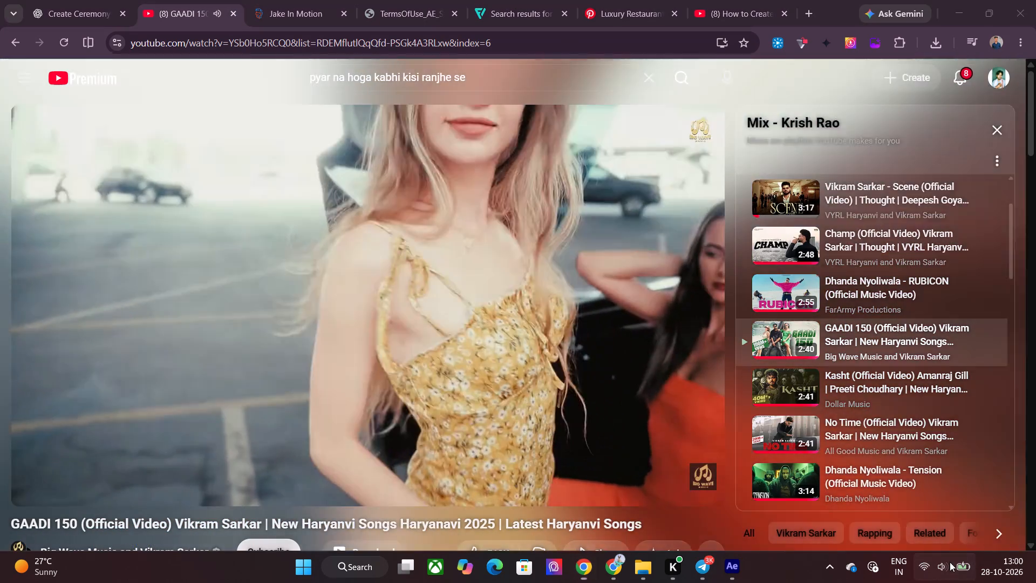
{"action": "left_click_drag", "start_coordinate": [897, 489], "coordinate": [896, 489]}
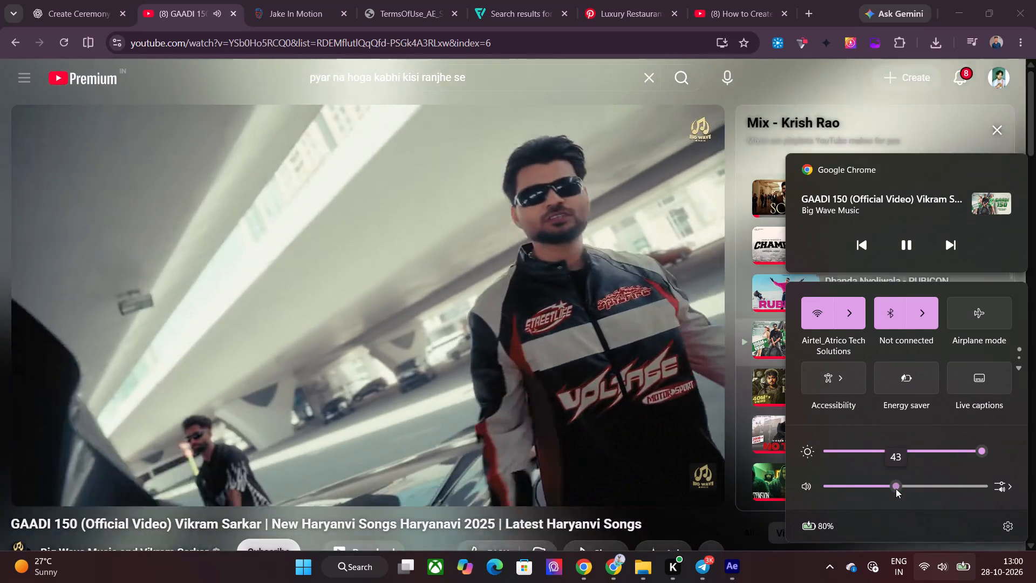
{"action": "left_click_drag", "start_coordinate": [896, 489], "coordinate": [883, 489]}
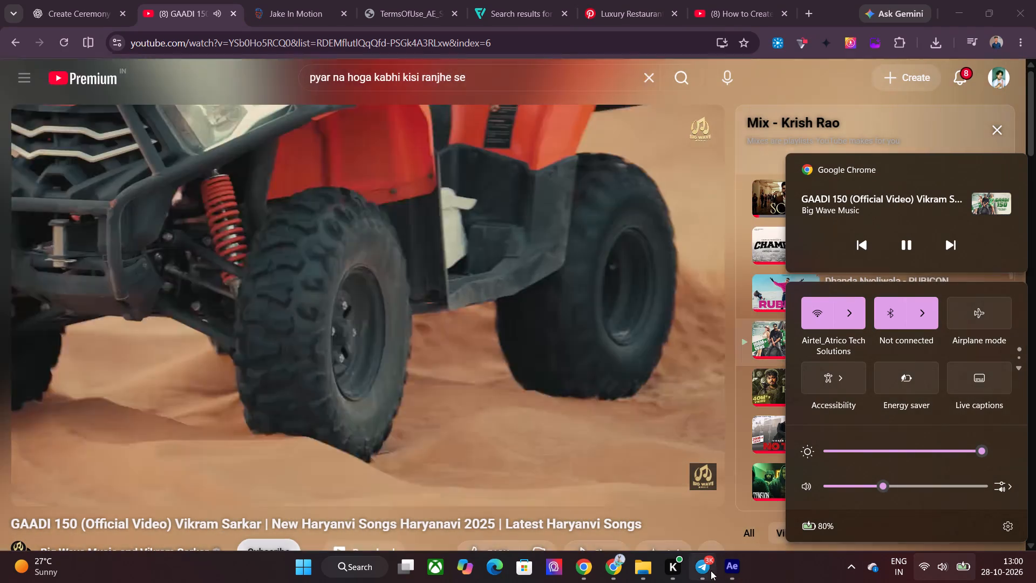
In After Effects, move to 0:00:06:10 in Comp 1's venue scene and open the Pre-comp 2 search bar composition.
{"action": "left_click", "coordinate": [746, 568]}
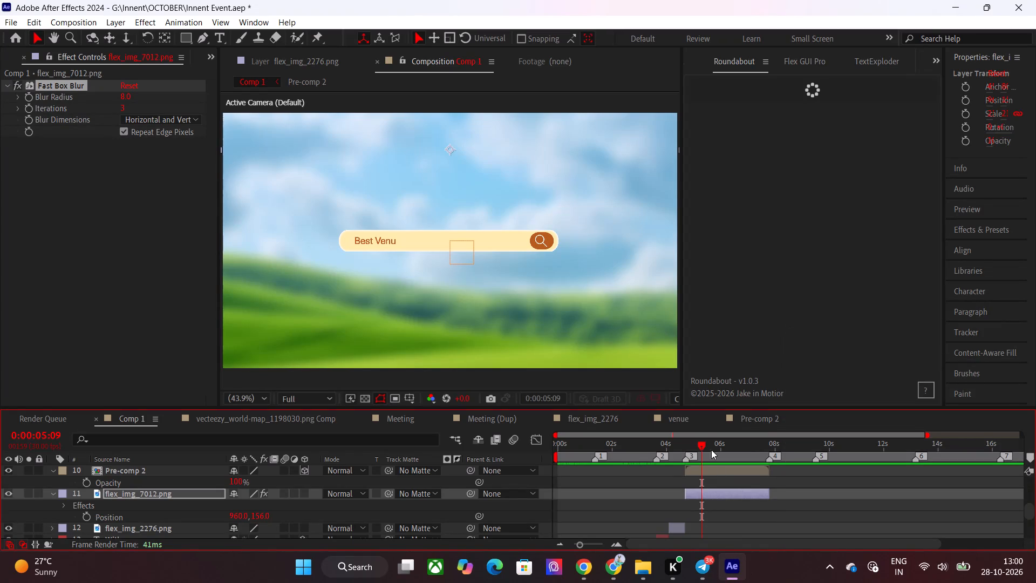
{"action": "left_click_drag", "start_coordinate": [714, 452], "coordinate": [735, 453]}
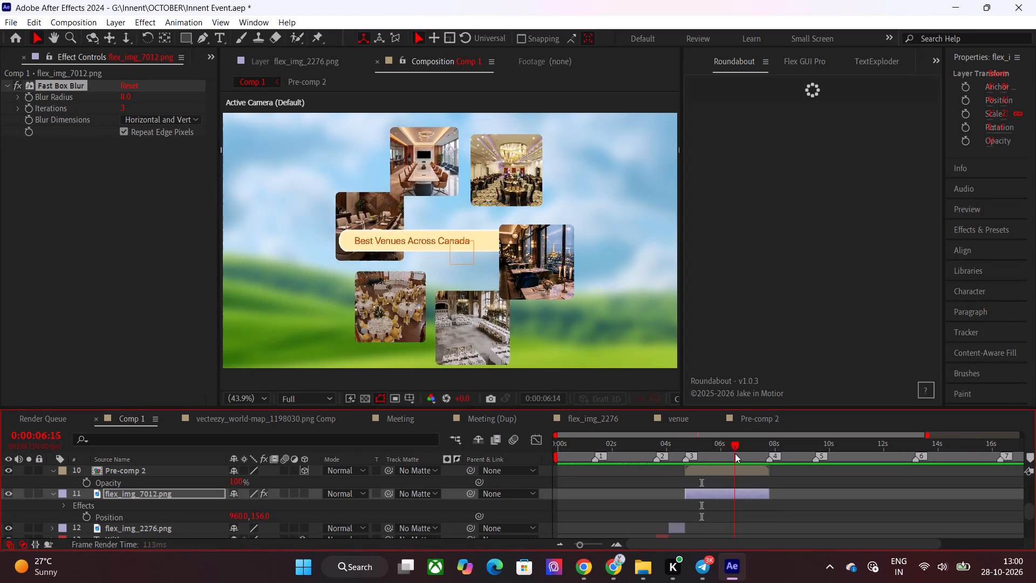
{"action": "left_click_drag", "start_coordinate": [735, 453], "coordinate": [730, 454]}
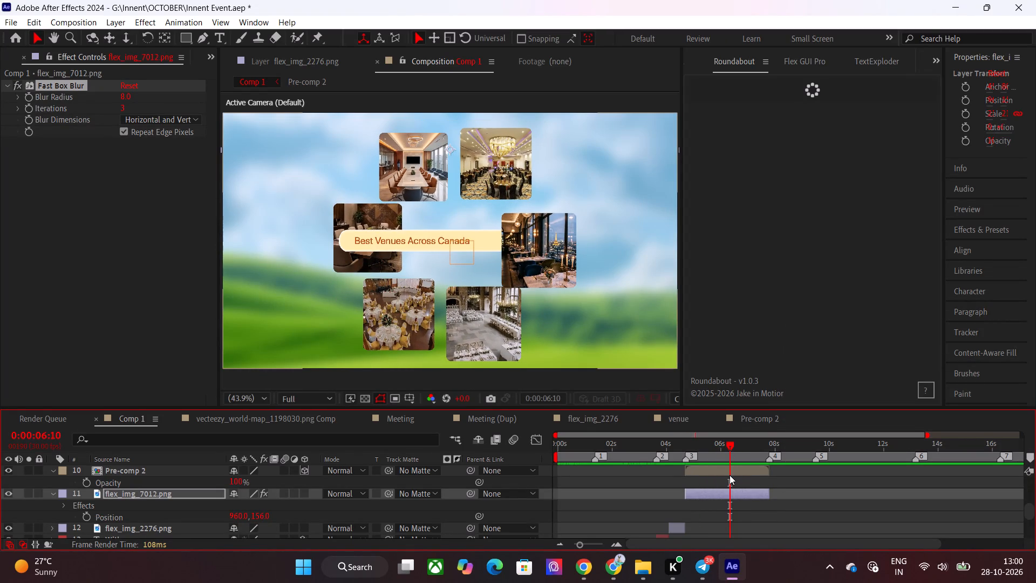
{"action": "scroll", "coordinate": [730, 475], "scroll_direction": "up", "scroll_amount": 1}
{"action": "left_click", "coordinate": [710, 511]}
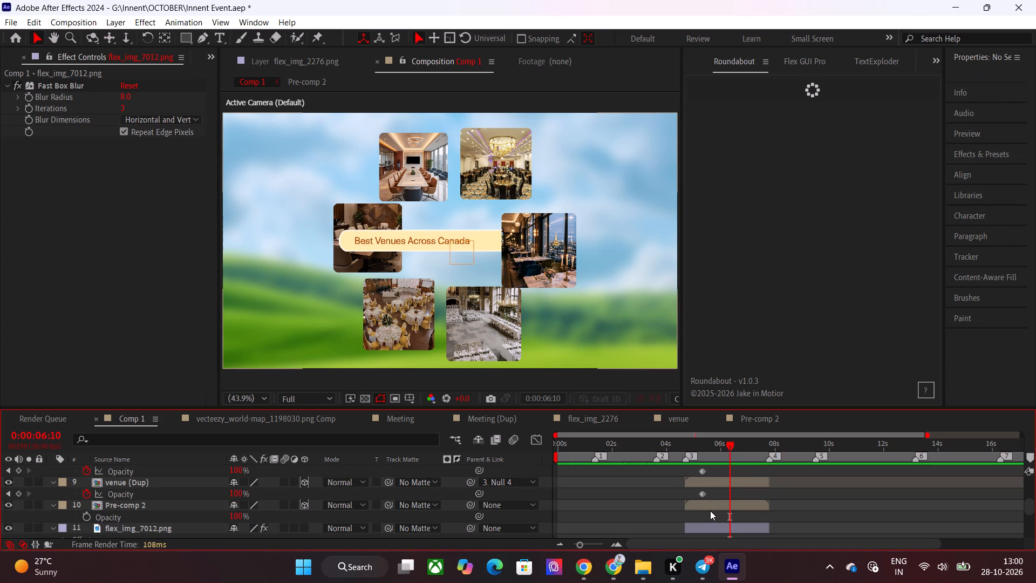
{"action": "double_click", "coordinate": [703, 504]}
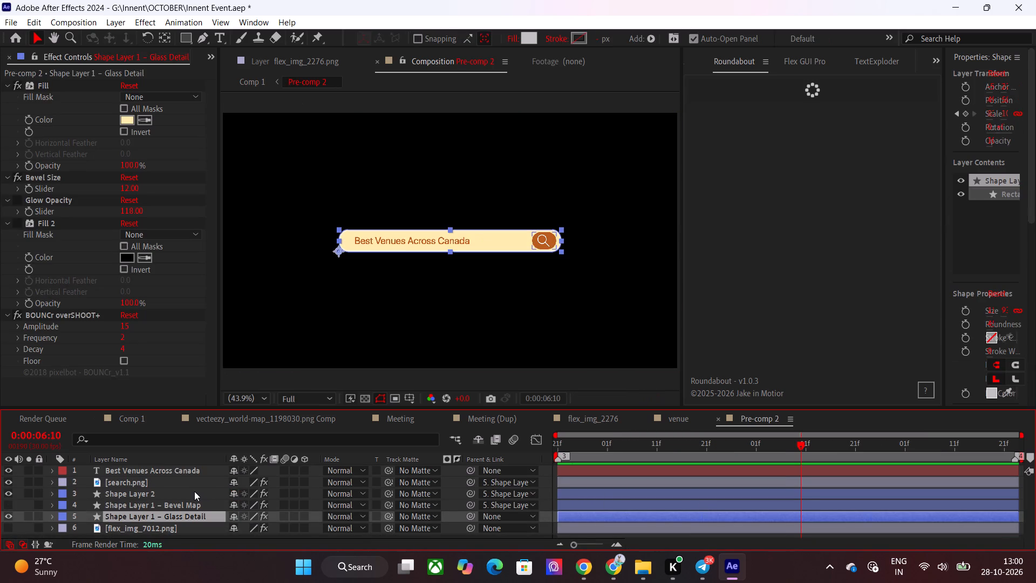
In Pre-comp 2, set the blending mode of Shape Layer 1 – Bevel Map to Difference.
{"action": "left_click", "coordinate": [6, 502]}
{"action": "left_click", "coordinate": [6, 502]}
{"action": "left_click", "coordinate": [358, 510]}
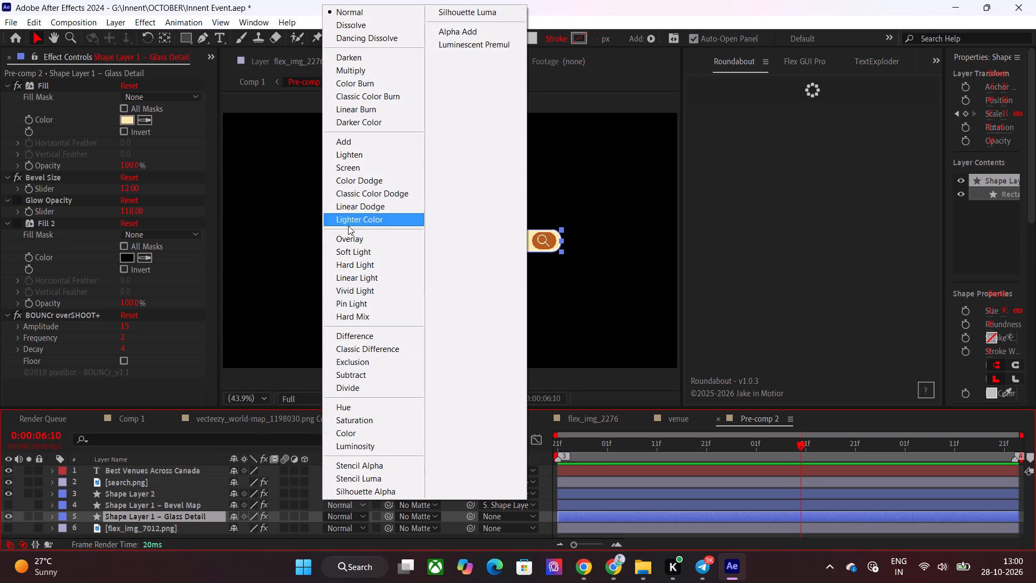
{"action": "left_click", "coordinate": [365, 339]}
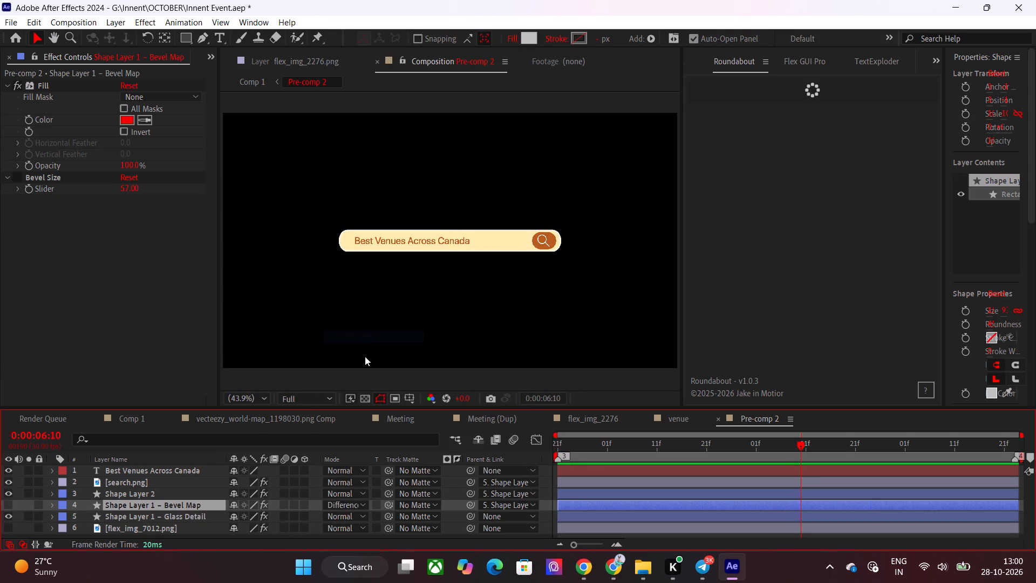
Enable the Glow Opacity and Fill 2 effects on the Shape Layer 1 – Glass Detail layer.
{"action": "left_click", "coordinate": [121, 518]}
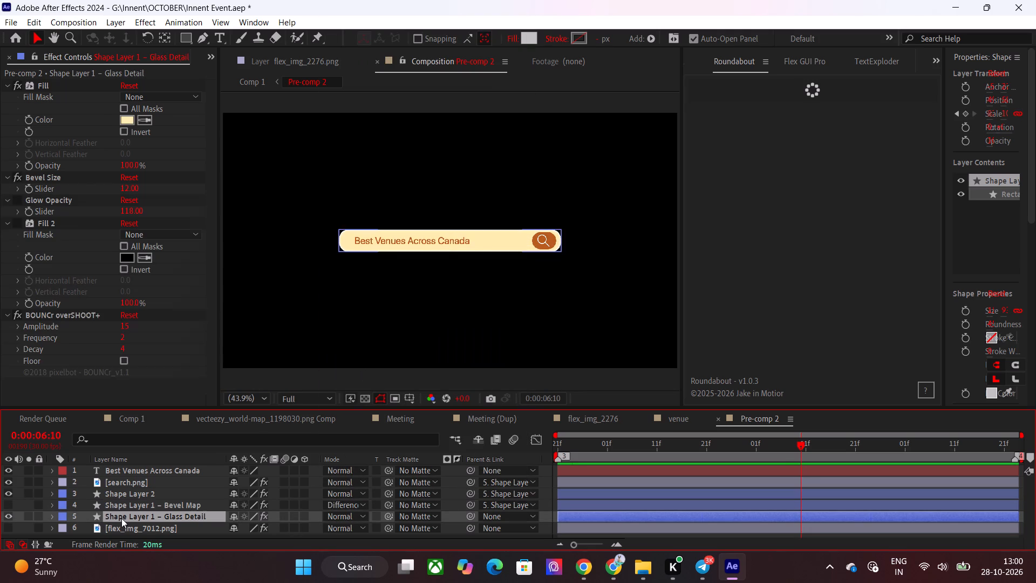
{"action": "left_click", "coordinate": [13, 200]}
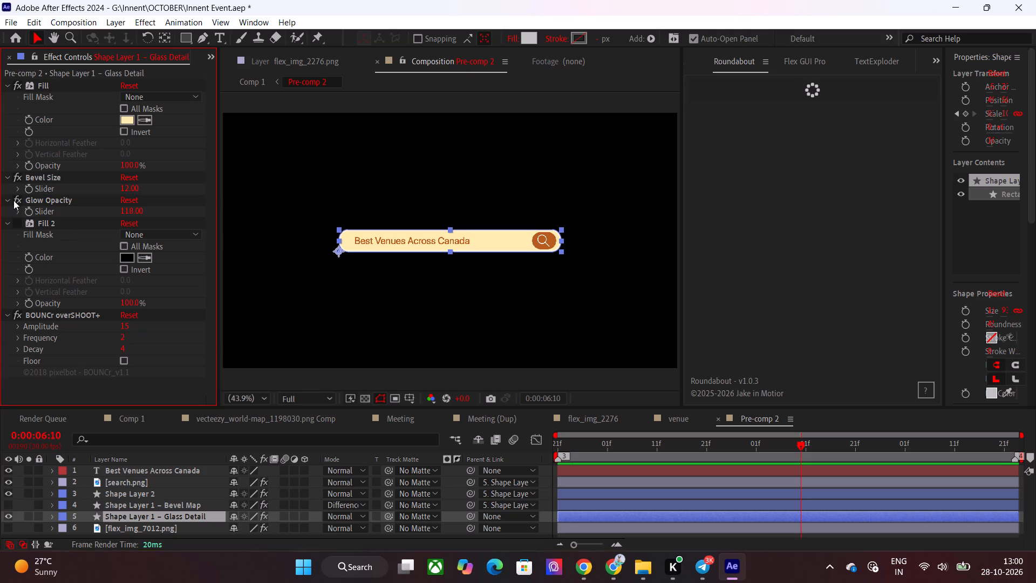
{"action": "left_click", "coordinate": [22, 222]}
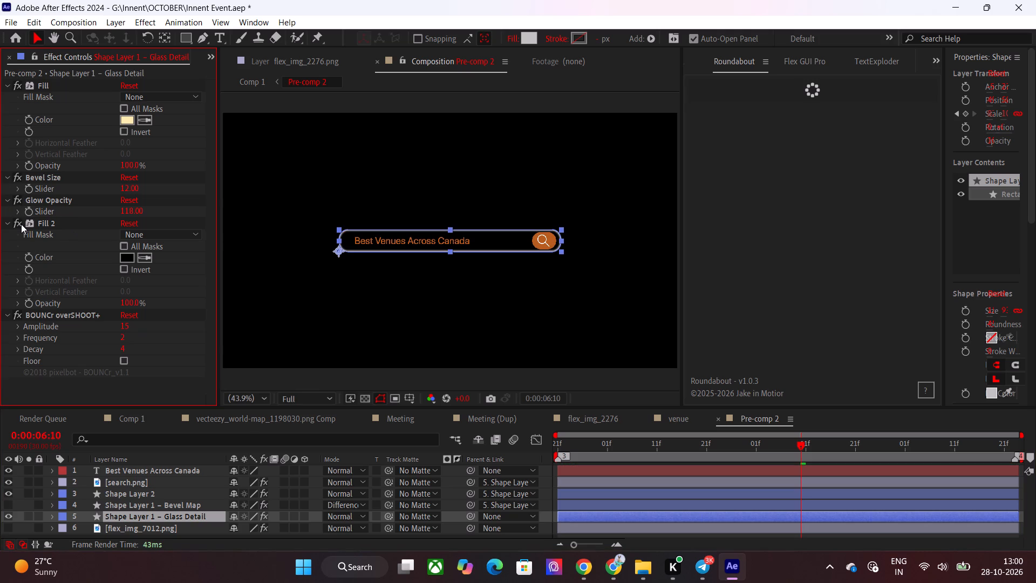
Make the flex_img_7012.png background layer visible in Pre-comp 2.
{"action": "left_click", "coordinate": [3, 531]}
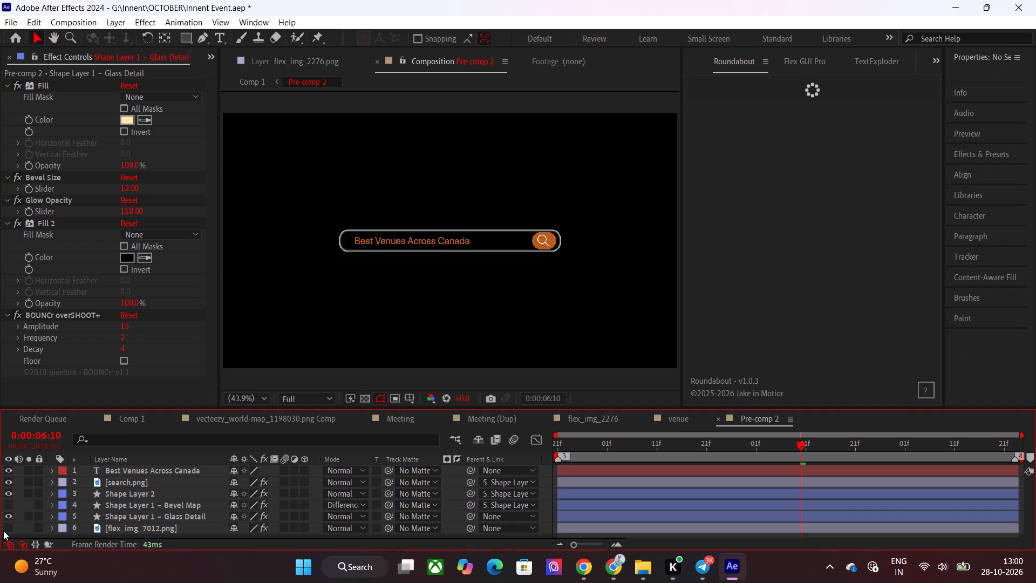
{"action": "left_click", "coordinate": [3, 531]}
{"action": "left_click", "coordinate": [5, 531]}
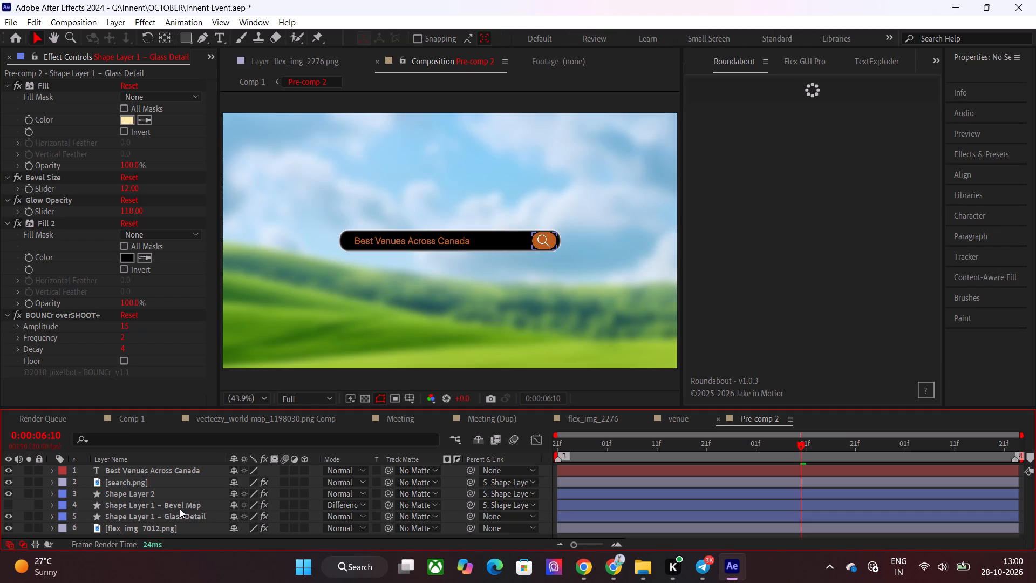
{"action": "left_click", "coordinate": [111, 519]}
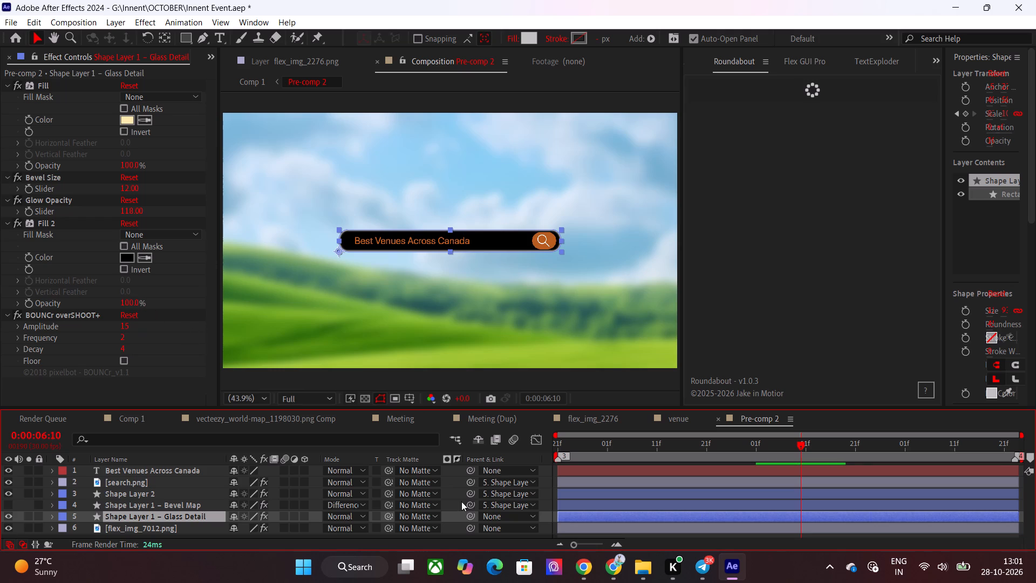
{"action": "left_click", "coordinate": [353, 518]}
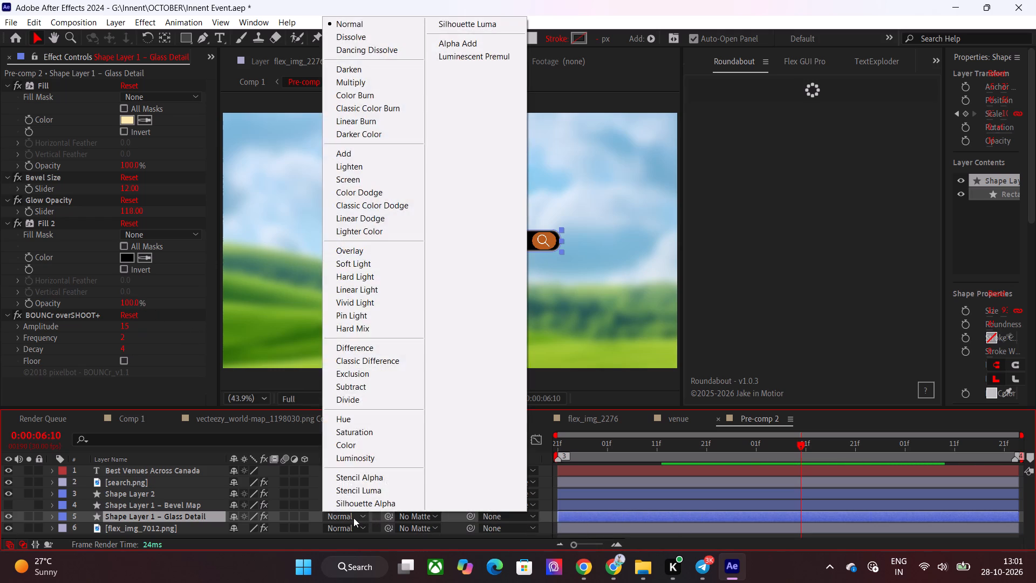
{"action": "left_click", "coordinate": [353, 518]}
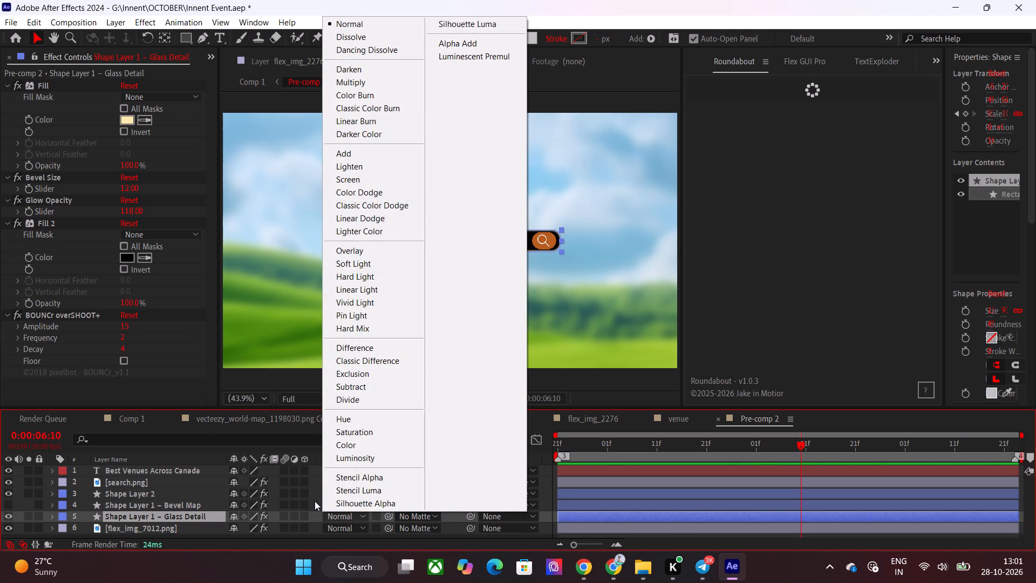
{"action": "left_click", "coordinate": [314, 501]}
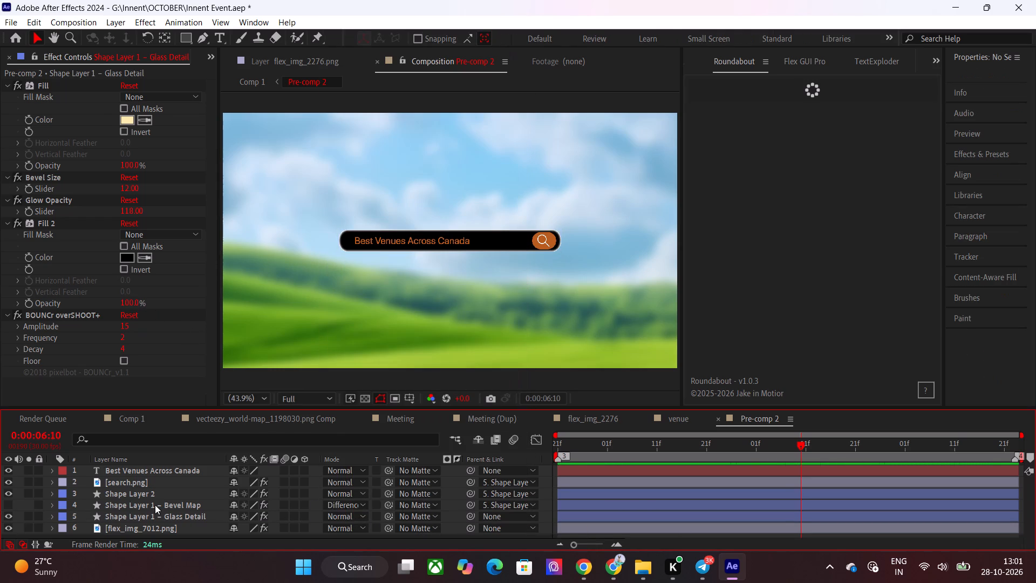
Show the Shape Layer 1 – Bevel Map layer to check it, and delete it from Pre-comp 2.
{"action": "left_click", "coordinate": [155, 505]}
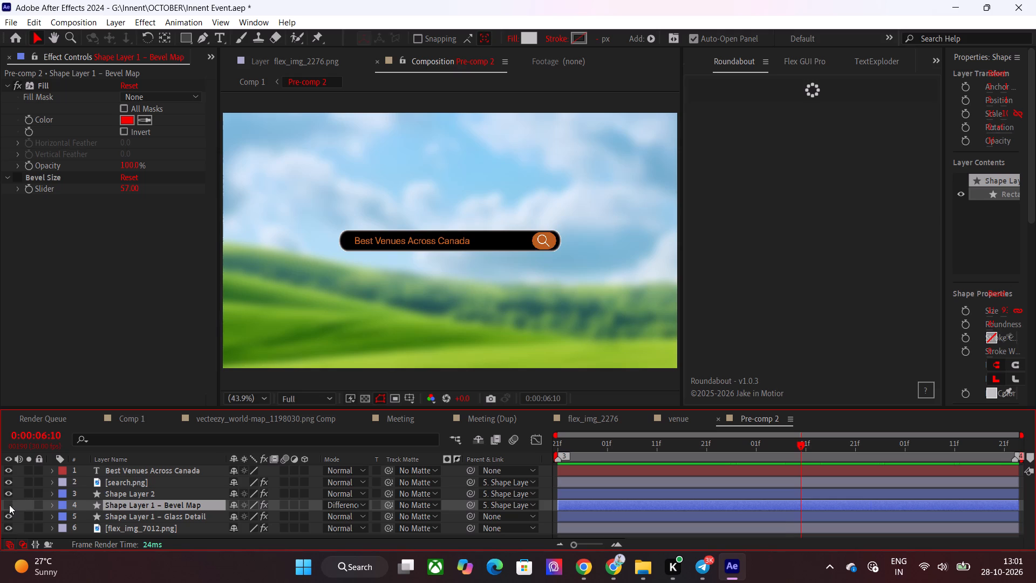
{"action": "left_click", "coordinate": [9, 505]}
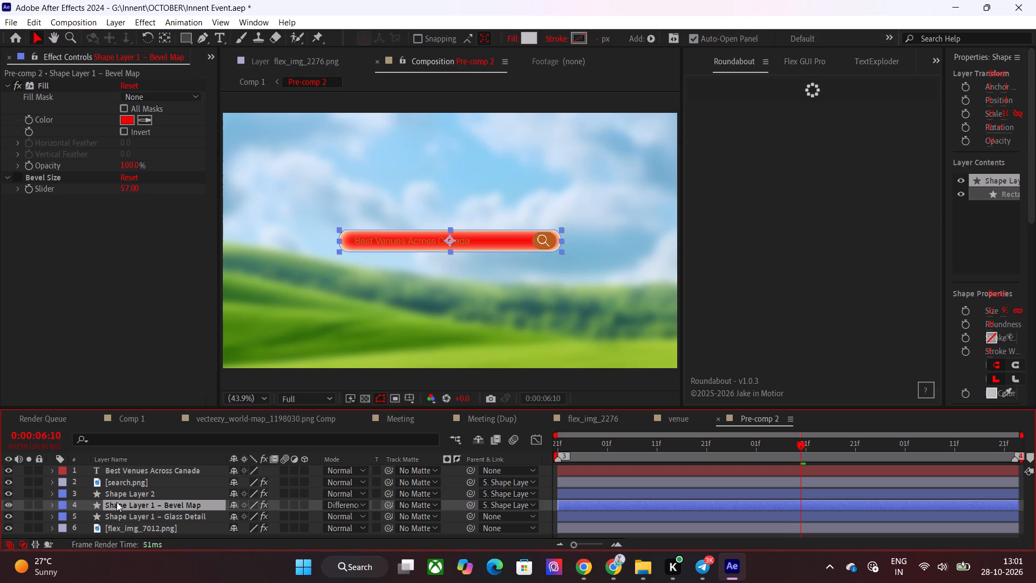
{"action": "key", "text": "Delete"}
Disable the Fill 2 effect on Shape Layer 1 – Glass Detail and check the bar around 0:00:05:11.
{"action": "left_click_drag", "start_coordinate": [652, 454], "coordinate": [665, 460]}
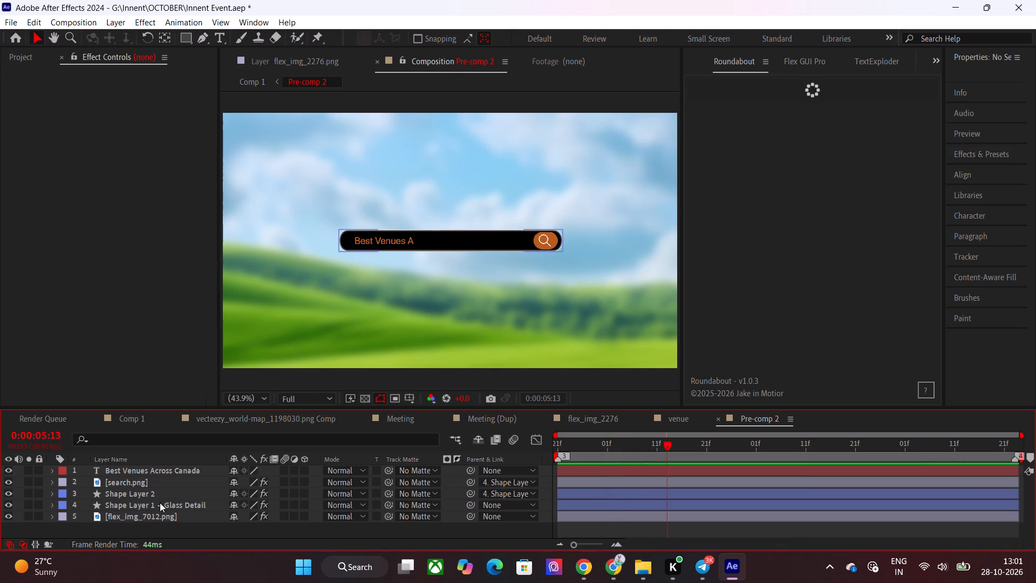
{"action": "left_click", "coordinate": [160, 503]}
{"action": "left_click", "coordinate": [16, 223]}
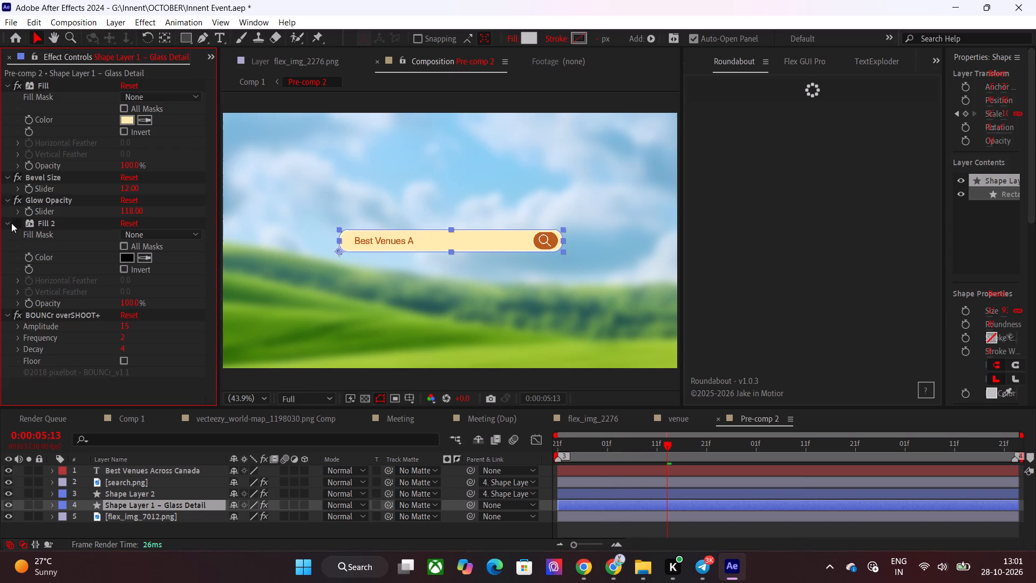
{"action": "left_click_drag", "start_coordinate": [610, 446], "coordinate": [656, 450]}
Switch to the Innent website in Chrome and capture a screenshot of the Home, Hotels and Smart Stay part of its navigation bar.
{"action": "left_click", "coordinate": [589, 560]}
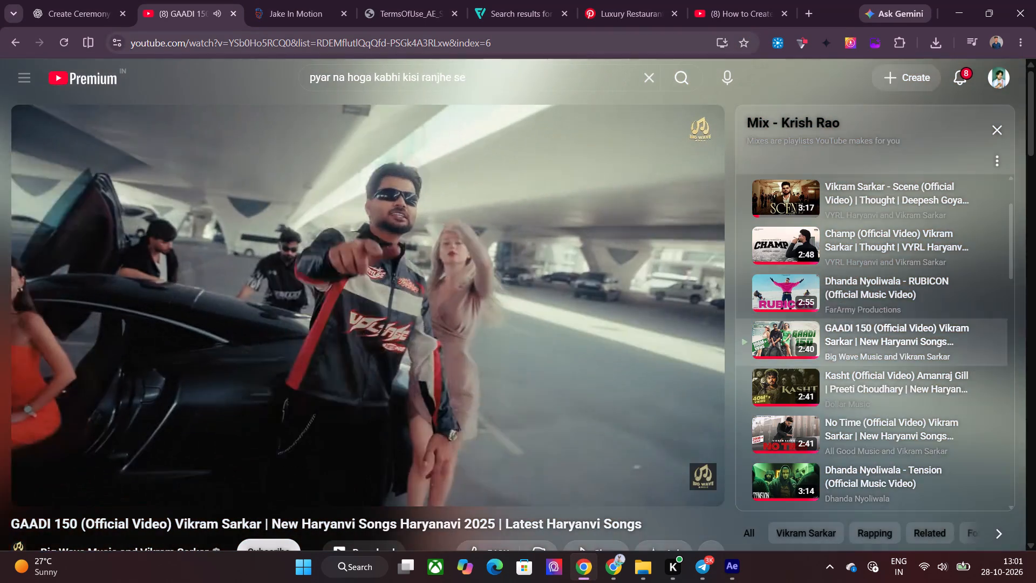
{"action": "left_click", "coordinate": [728, 559]}
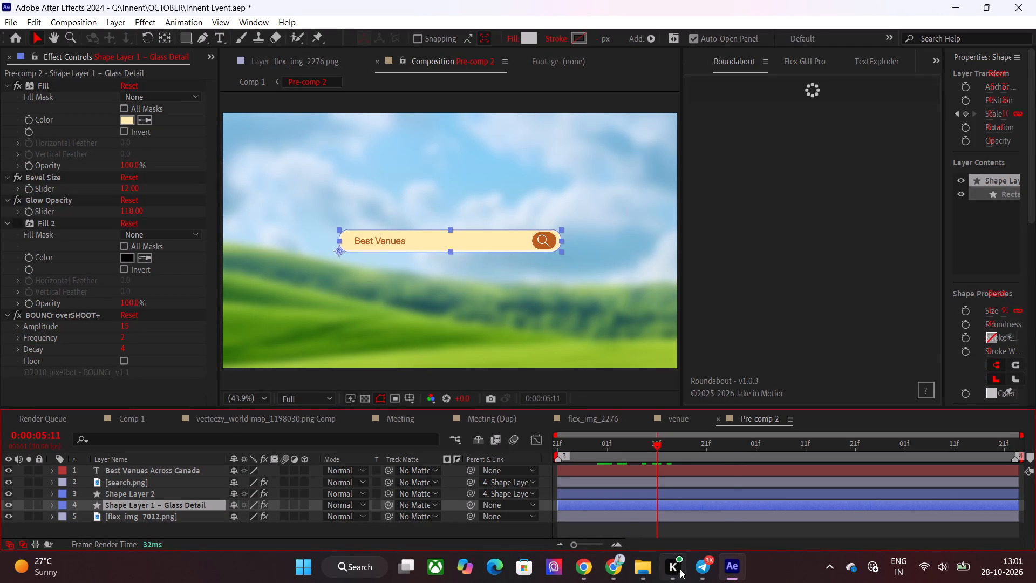
{"action": "left_click", "coordinate": [615, 561]}
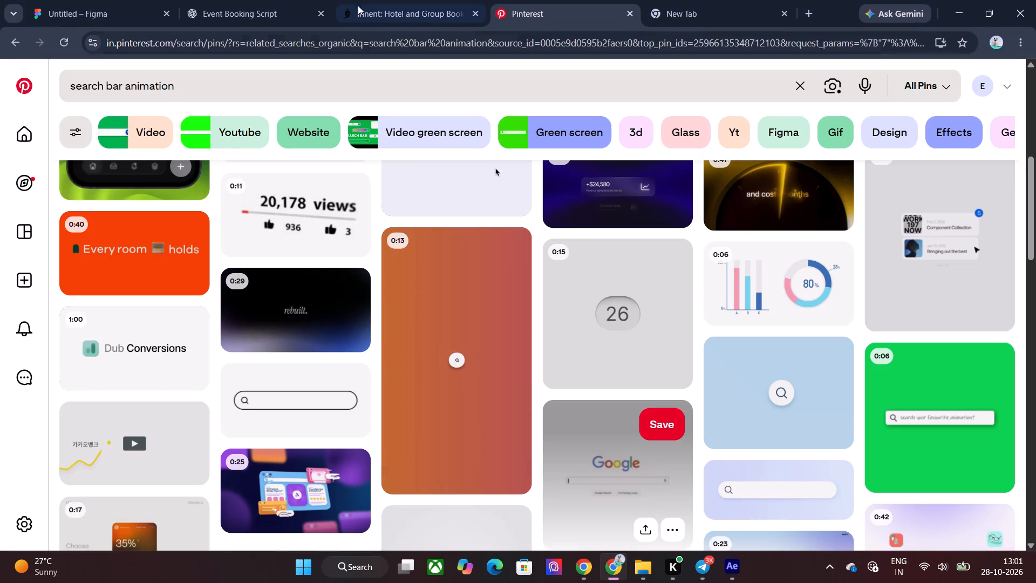
{"action": "left_click", "coordinate": [419, 0]}
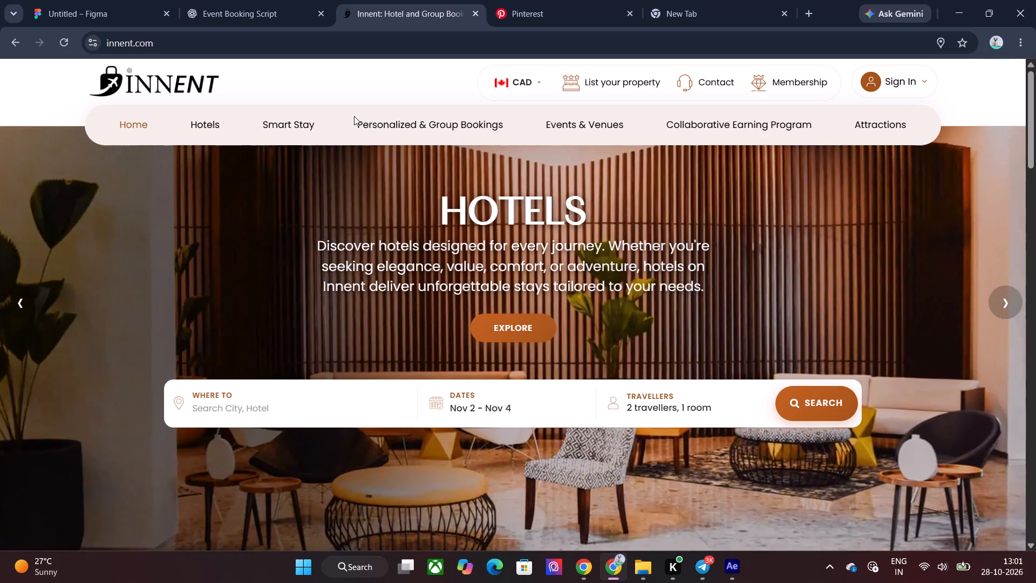
{"action": "key", "text": "ctrl+shift+s"}
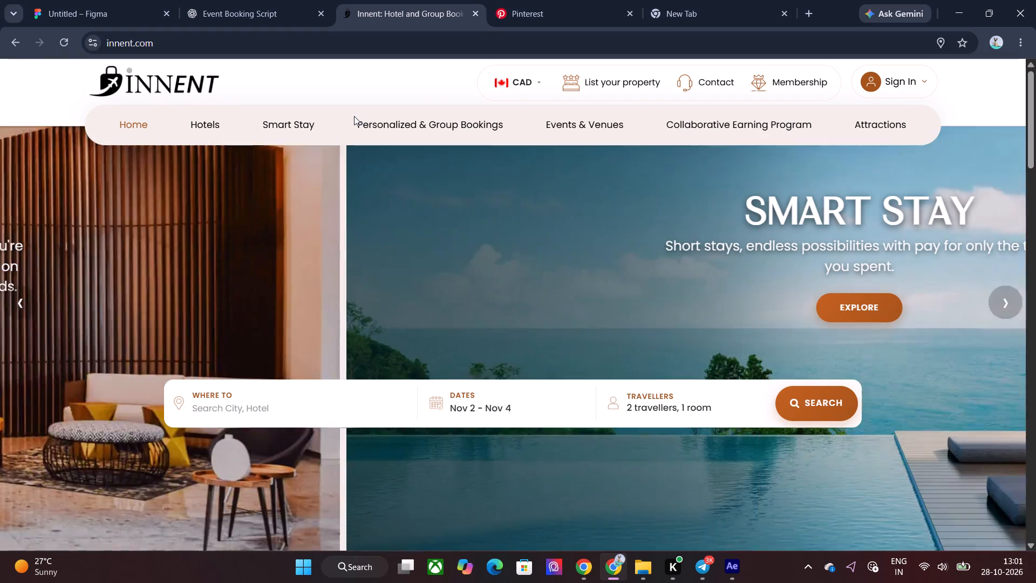
{"action": "key", "text": "Print"}
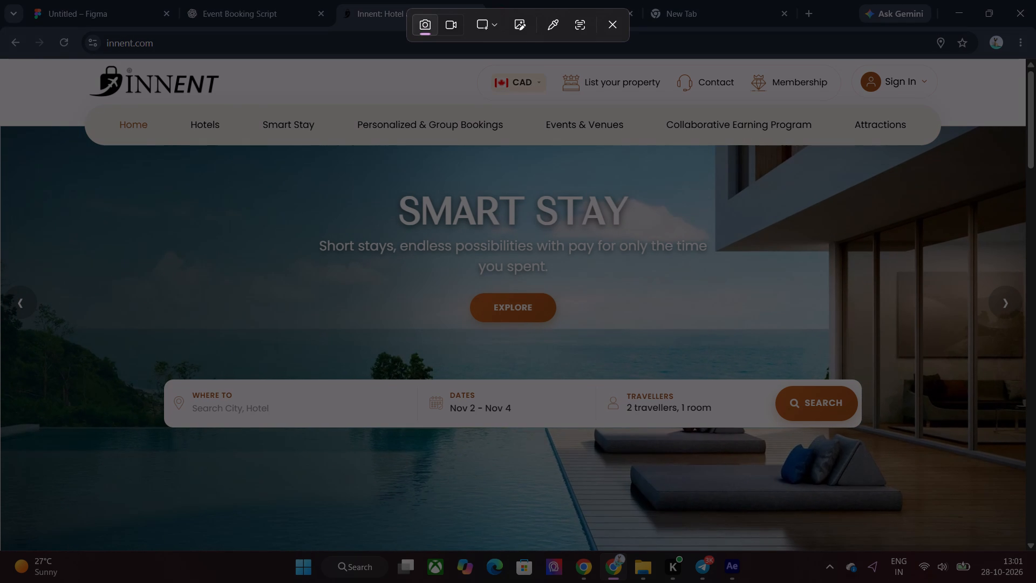
{"action": "left_click_drag", "start_coordinate": [81, 99], "coordinate": [332, 173]}
Paste the screenshot into the Figma file as the orange rectangle's fill, place it below the Sign in image, and widen it to about 186 × 73.
{"action": "left_click", "coordinate": [110, 0]}
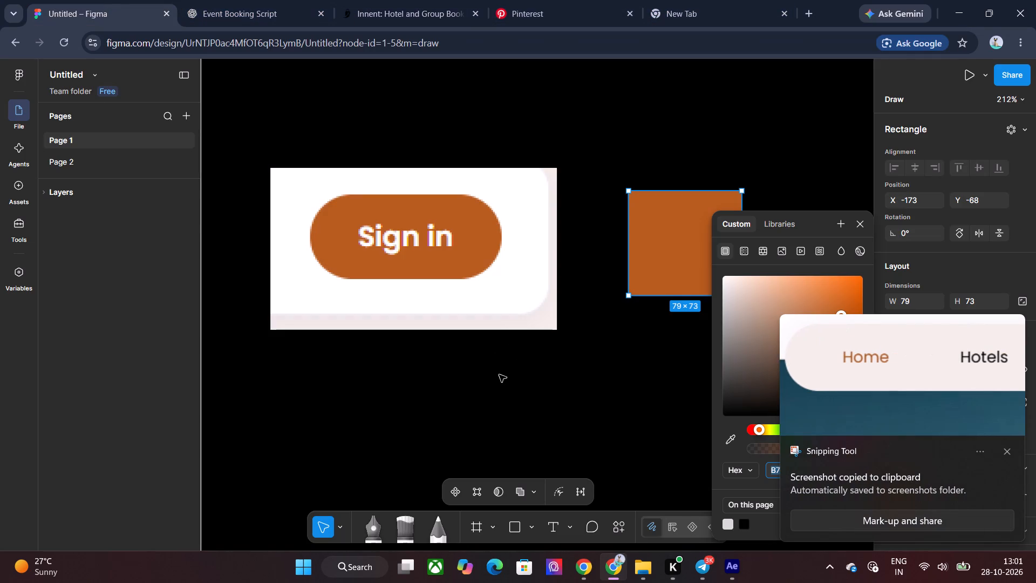
{"action": "key", "text": "ctrl+v"}
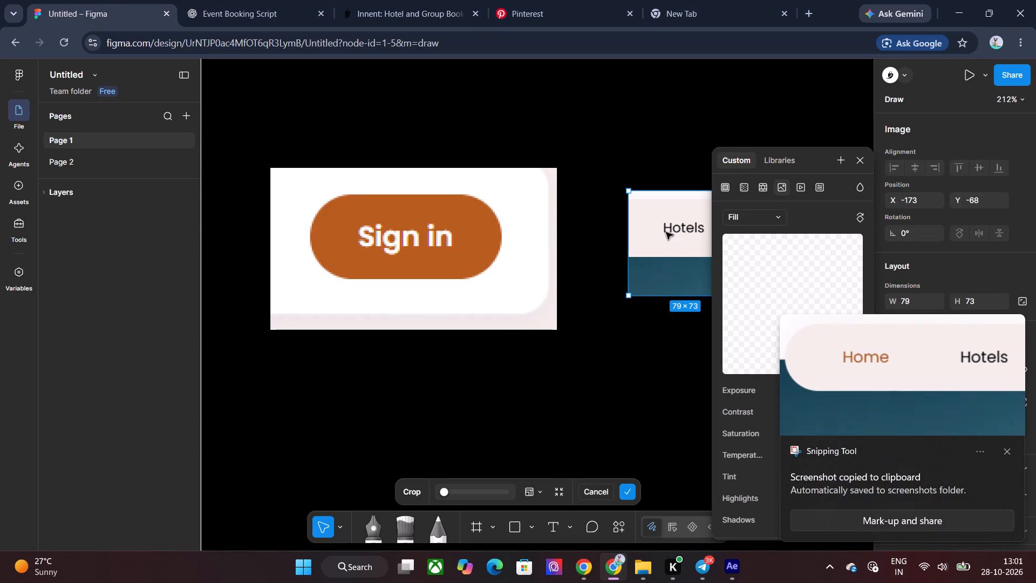
{"action": "left_click_drag", "start_coordinate": [665, 231], "coordinate": [427, 389]}
{"action": "left_click", "coordinate": [693, 184]}
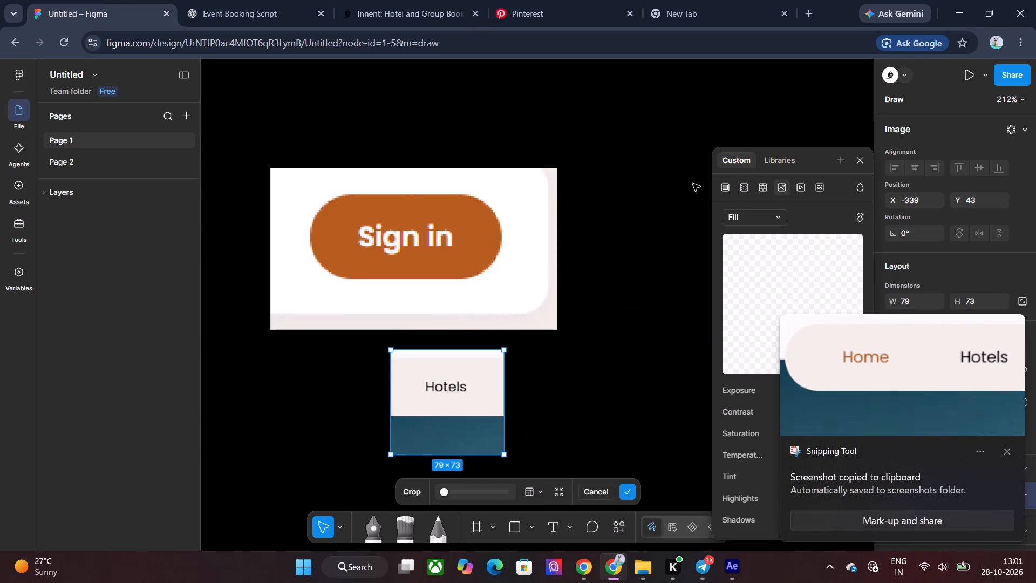
{"action": "left_click", "coordinate": [857, 160]}
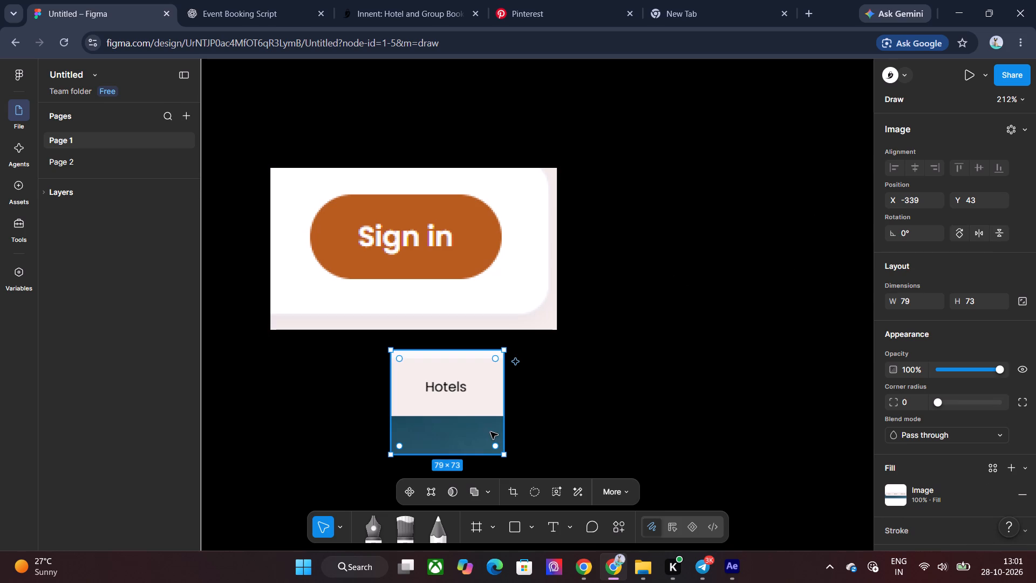
{"action": "left_click_drag", "start_coordinate": [504, 409], "coordinate": [700, 415]}
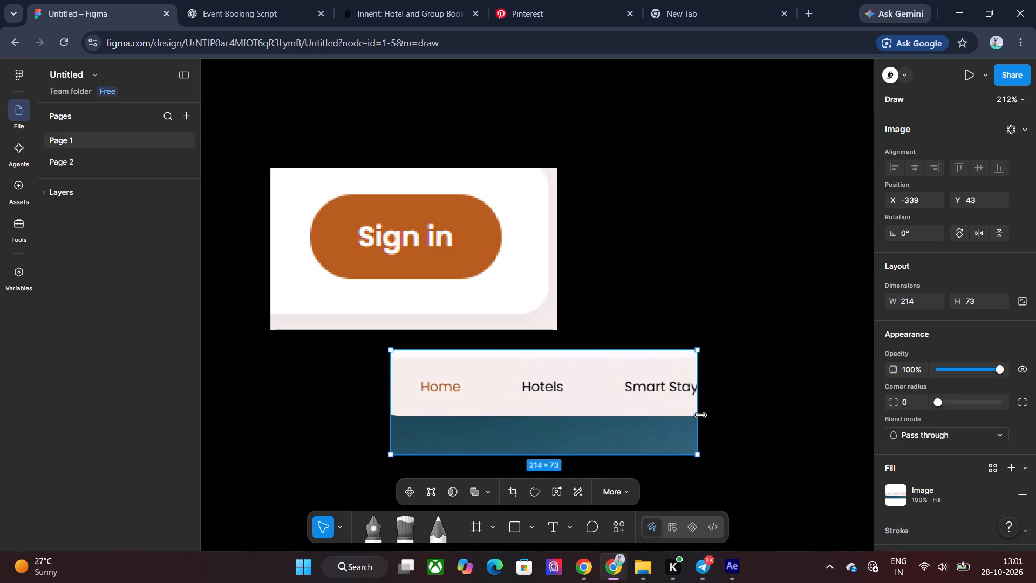
{"action": "left_click_drag", "start_coordinate": [700, 415], "coordinate": [656, 416]}
Draw a rectangle of about 52 × 49 beside the Sign in image.
{"action": "left_click", "coordinate": [515, 521]}
{"action": "left_click_drag", "start_coordinate": [628, 203], "coordinate": [672, 267]}
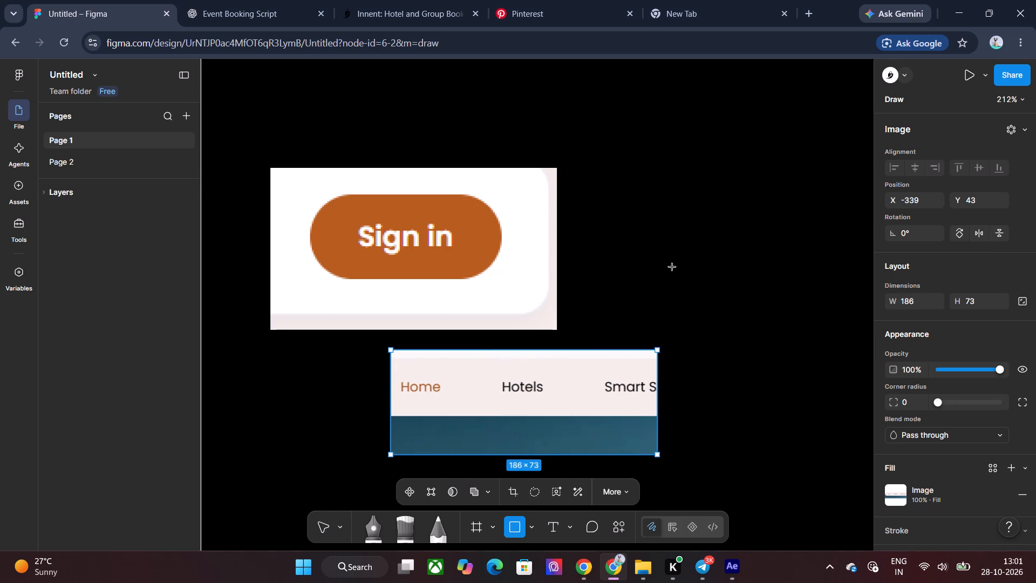
{"action": "left_click_drag", "start_coordinate": [672, 267], "coordinate": [702, 274]}
Fill the new rectangle with the pale navigation bar colour F2EDE9 sampled from the screenshot, and copy its hex code.
{"action": "left_click", "coordinate": [889, 493]}
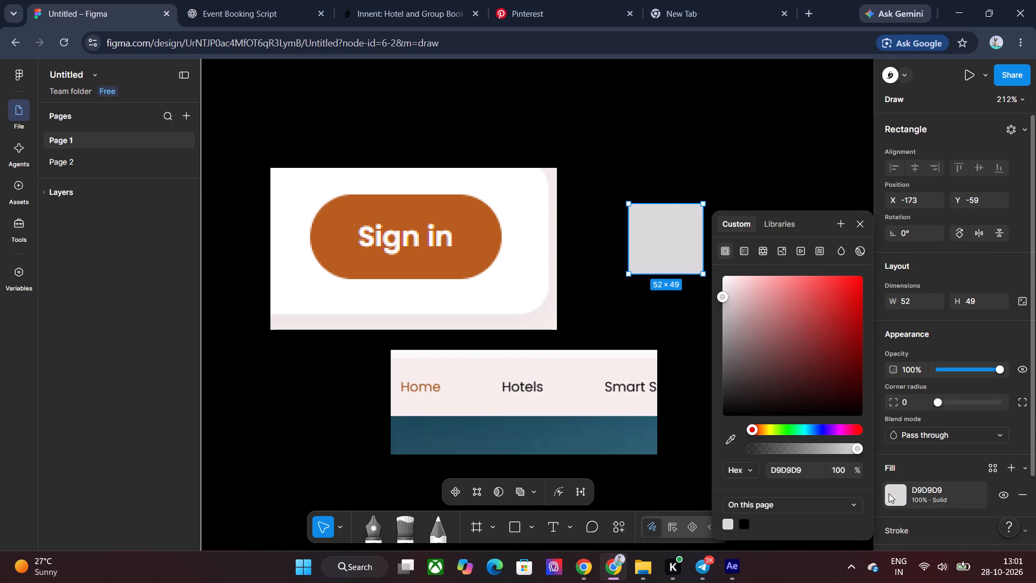
{"action": "left_click", "coordinate": [731, 444]}
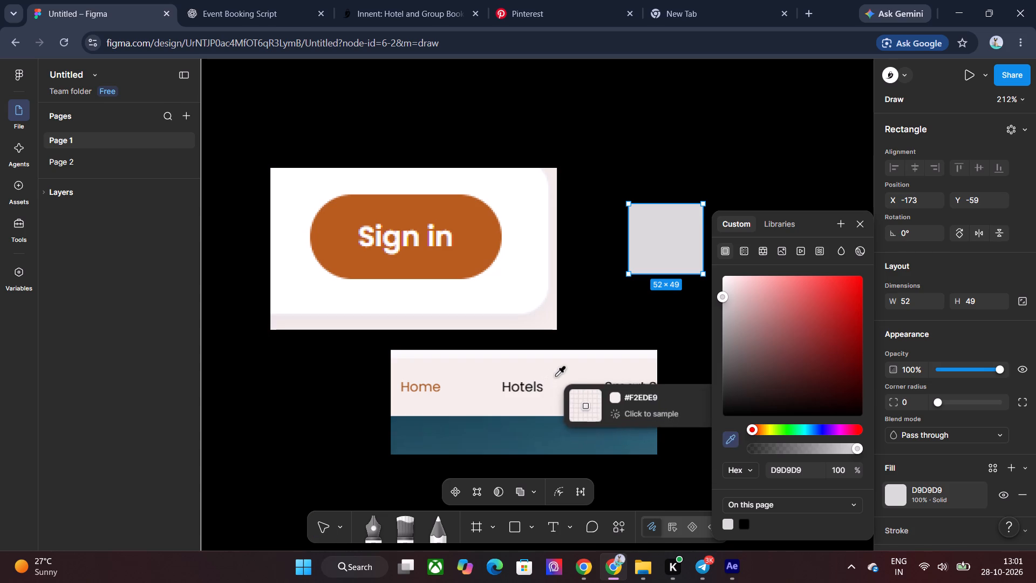
{"action": "left_click", "coordinate": [571, 376]}
{"action": "double_click", "coordinate": [801, 469]}
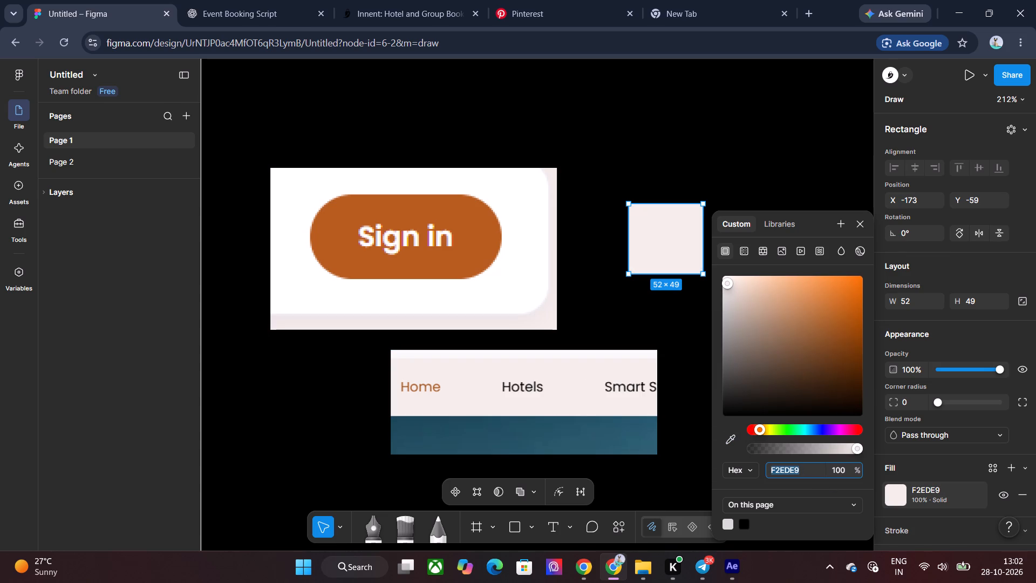
{"action": "key", "text": "ctrl+c"}
{"action": "key", "text": "ctrl+c"}
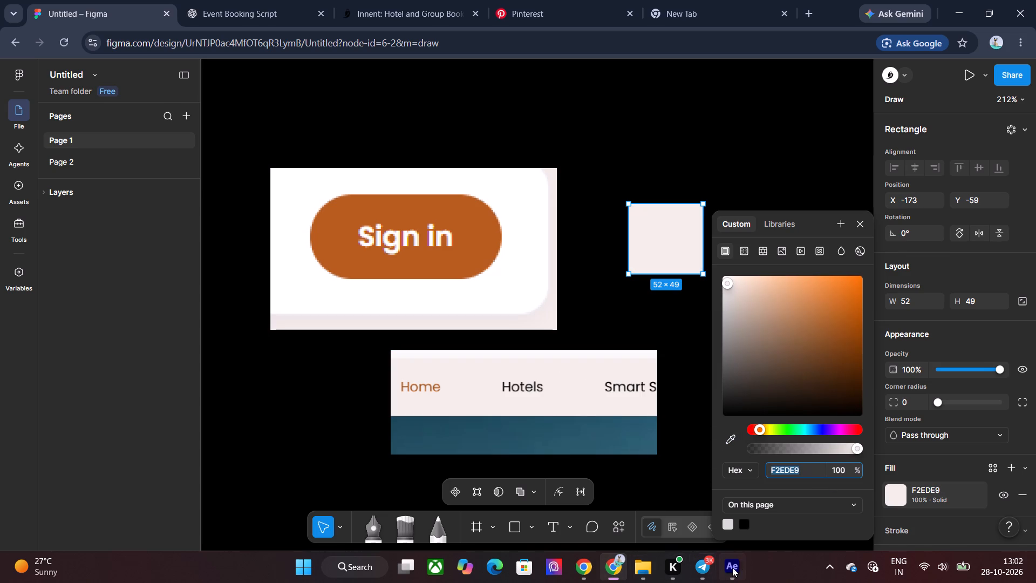
Switch to After Effects and set the Fill colour of Shape Layer 1 – Glass Detail in Pre-comp 2 to the copied F2EDE9.
{"action": "left_click", "coordinate": [738, 565]}
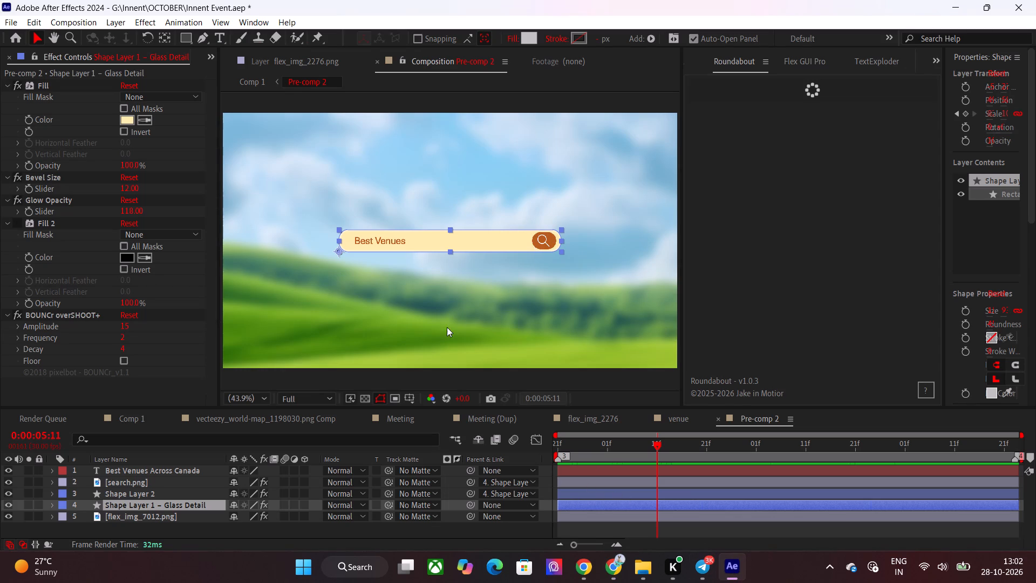
{"action": "left_click", "coordinate": [127, 115]}
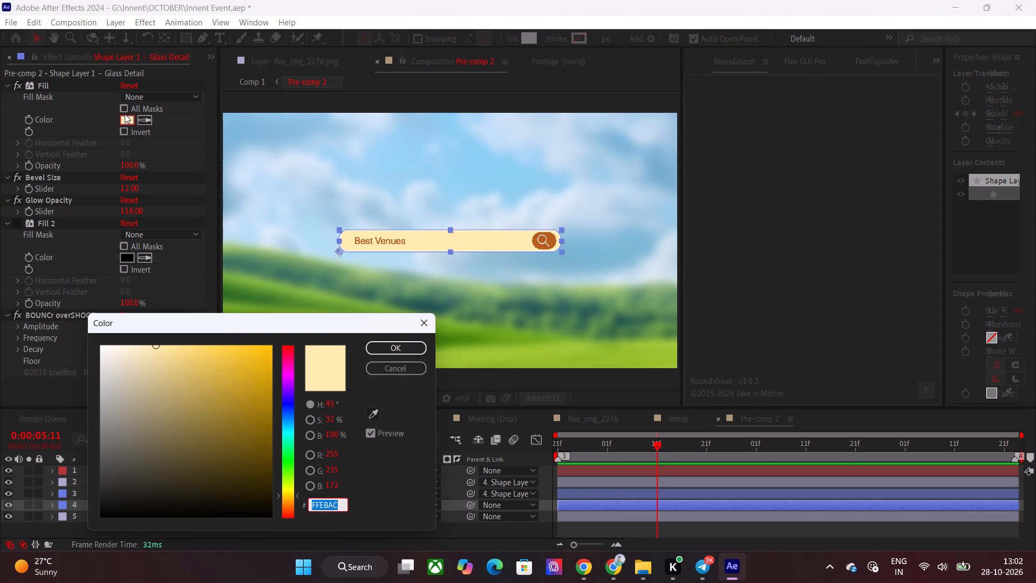
{"action": "key", "text": "ctrl+v"}
{"action": "left_click", "coordinate": [399, 354]}
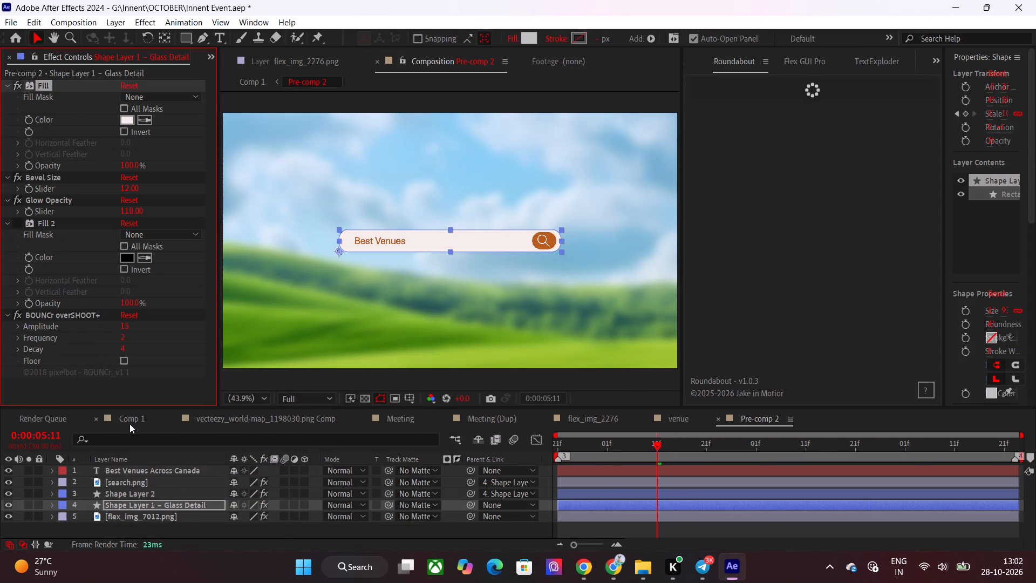
Review the venue images circling the bar in Comp 1, toggling flex_img_7012.png and Pre-comp 2 visibility to check what covers the images.
{"action": "left_click", "coordinate": [129, 424]}
{"action": "left_click", "coordinate": [624, 485]}
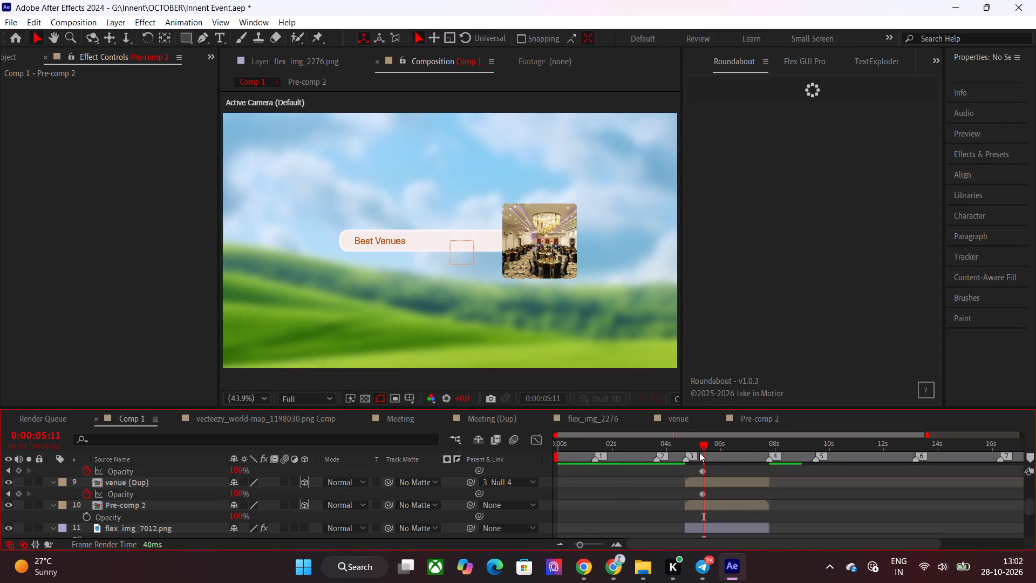
{"action": "left_click_drag", "start_coordinate": [707, 452], "coordinate": [756, 463]}
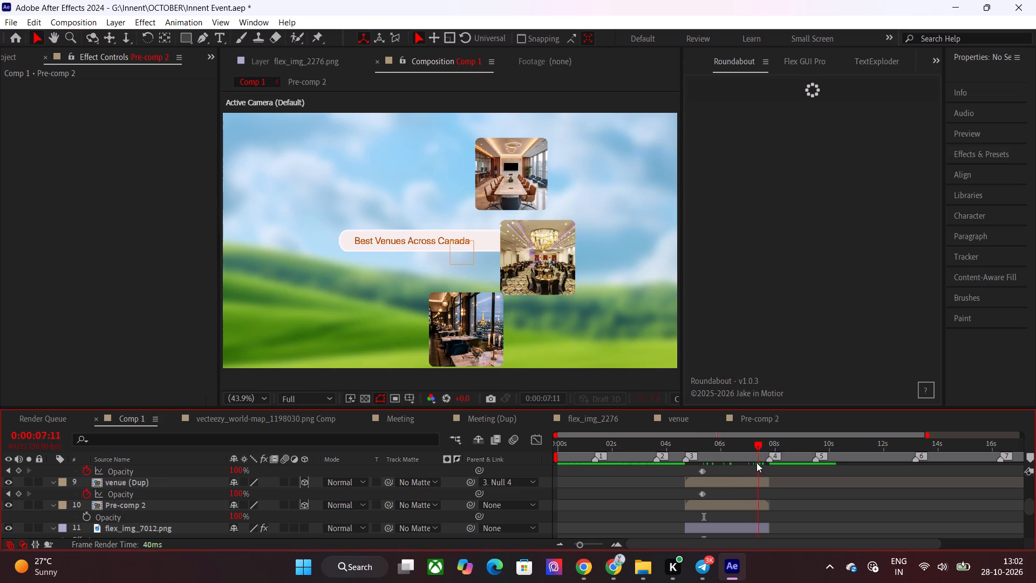
{"action": "left_click_drag", "start_coordinate": [756, 463], "coordinate": [726, 470]}
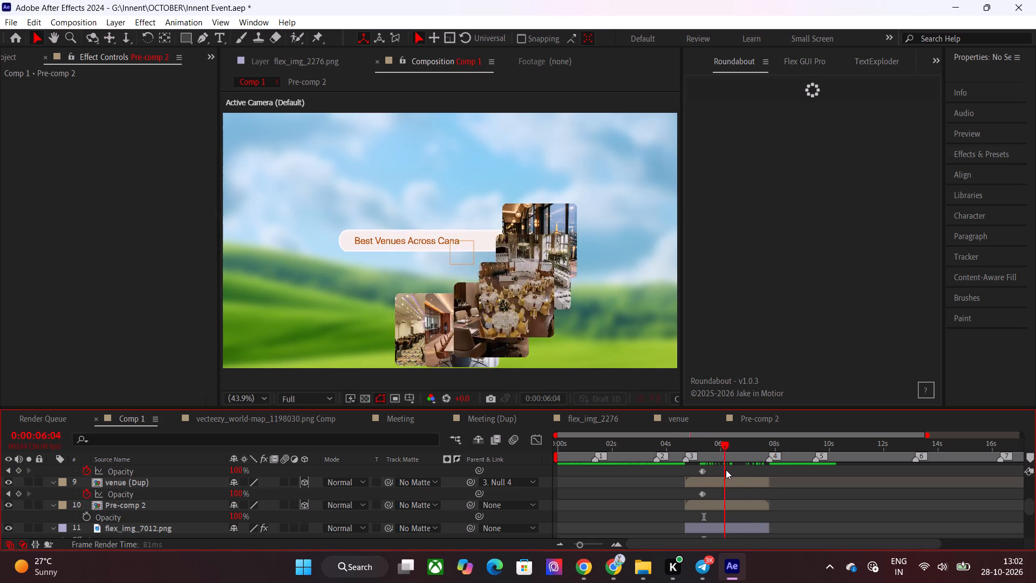
{"action": "left_click_drag", "start_coordinate": [726, 470], "coordinate": [747, 473]}
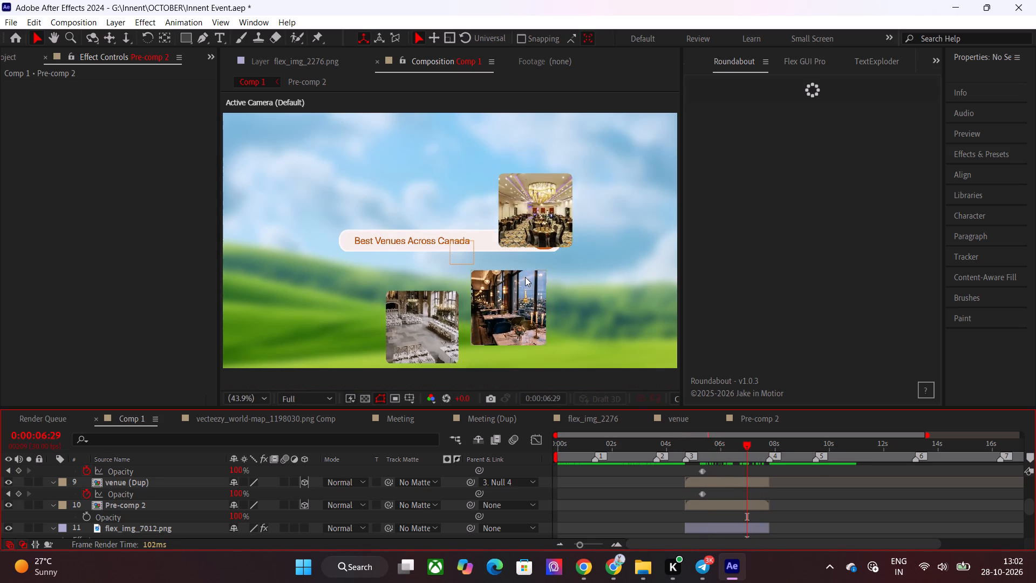
{"action": "scroll", "coordinate": [525, 277], "scroll_direction": "down", "scroll_amount": 1}
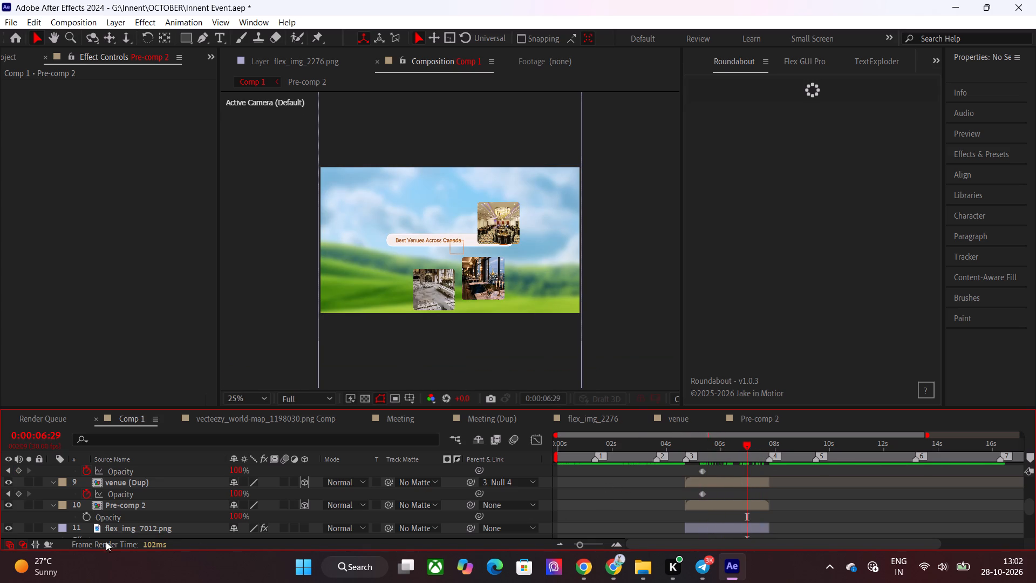
{"action": "left_click", "coordinate": [9, 525]}
{"action": "left_click", "coordinate": [9, 527]}
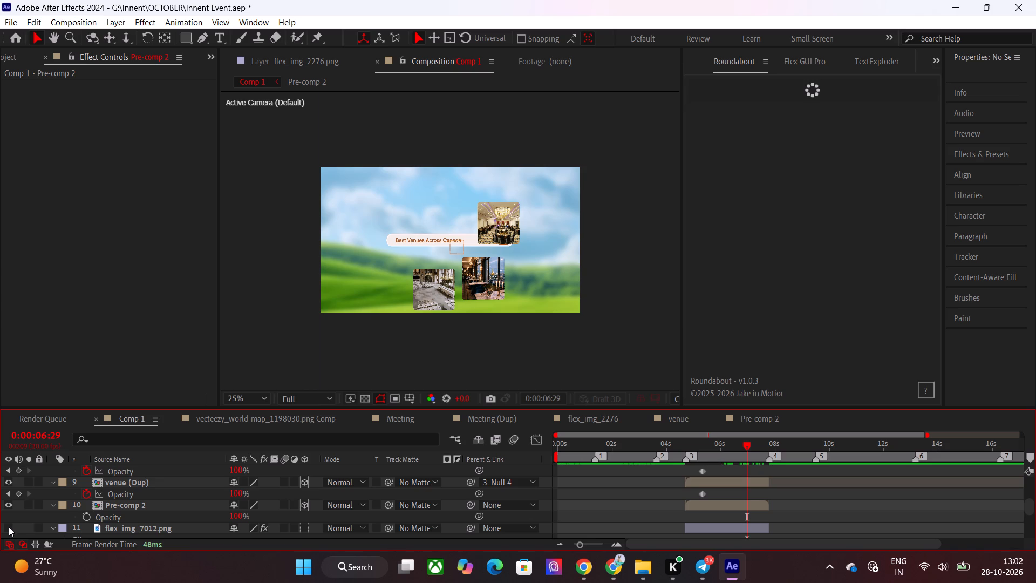
{"action": "left_click", "coordinate": [700, 503]}
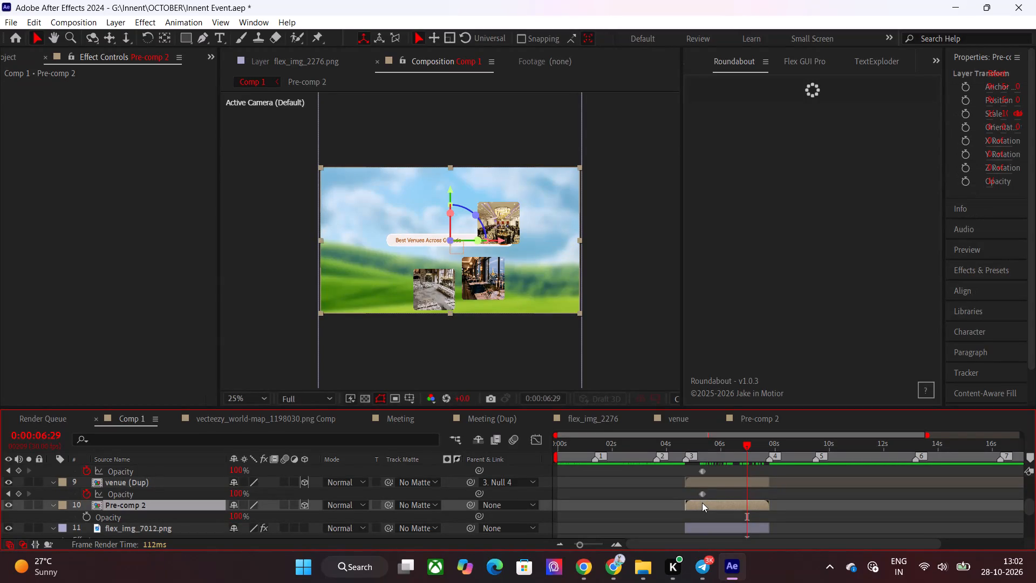
{"action": "left_click", "coordinate": [9, 506]}
{"action": "left_click", "coordinate": [9, 506]}
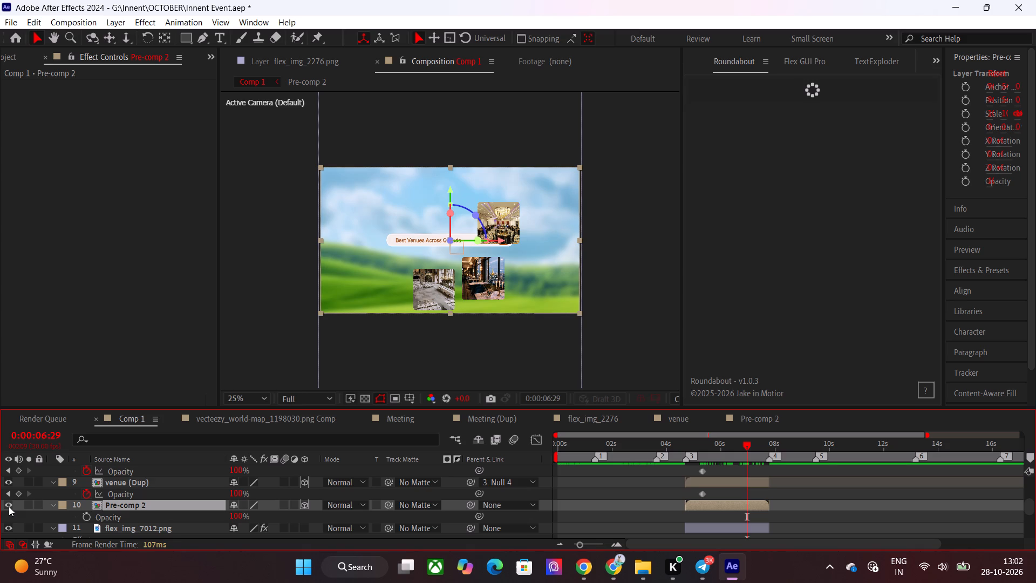
{"action": "left_click", "coordinate": [9, 506]}
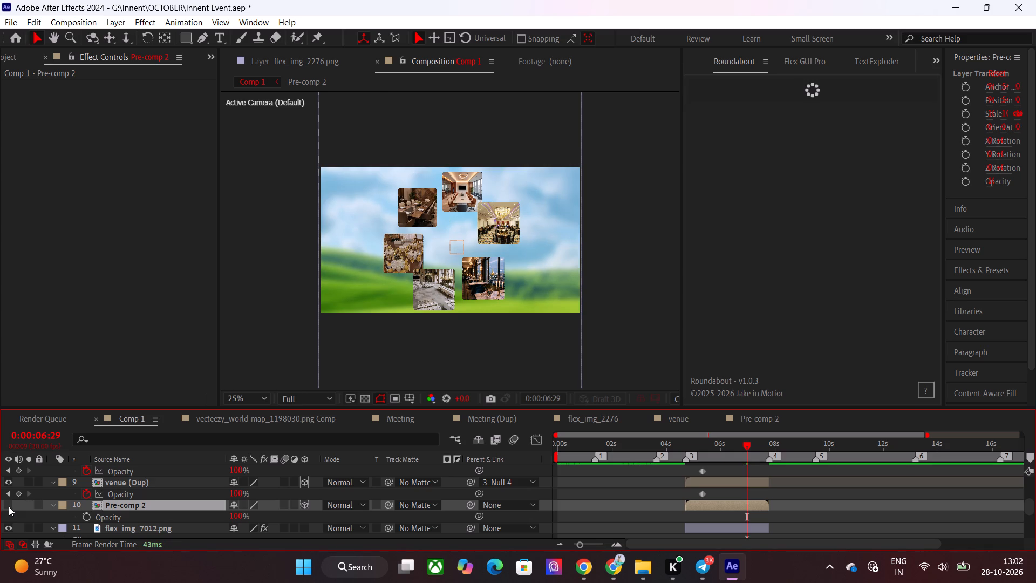
{"action": "left_click", "coordinate": [9, 506]}
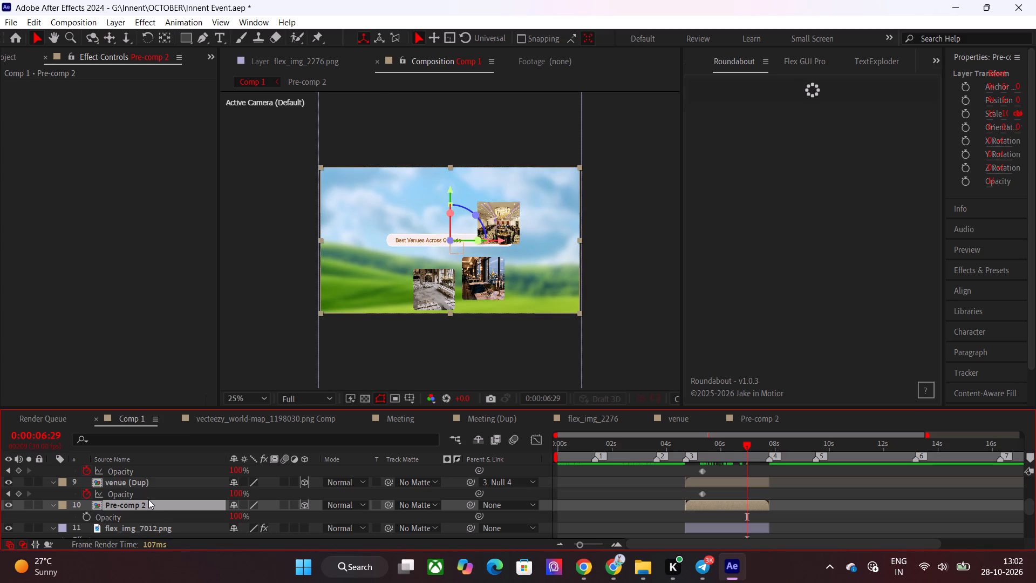
Hide the flex_img_7012.png background layer inside Pre-comp 2, and check the rotating images in Comp 1.
{"action": "double_click", "coordinate": [153, 503]}
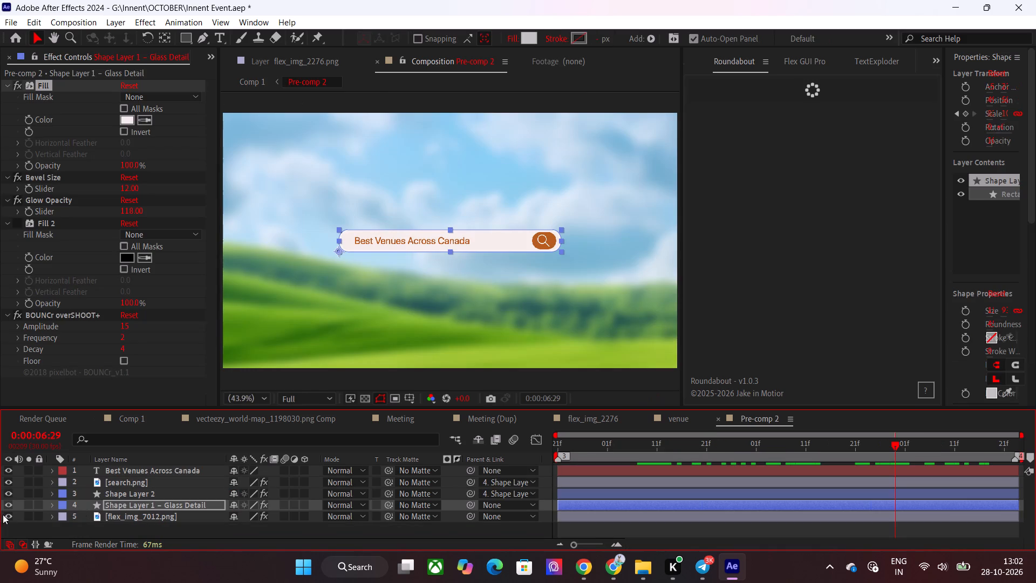
{"action": "left_click", "coordinate": [3, 514]}
{"action": "left_click", "coordinate": [13, 519]}
{"action": "left_click", "coordinate": [125, 421]}
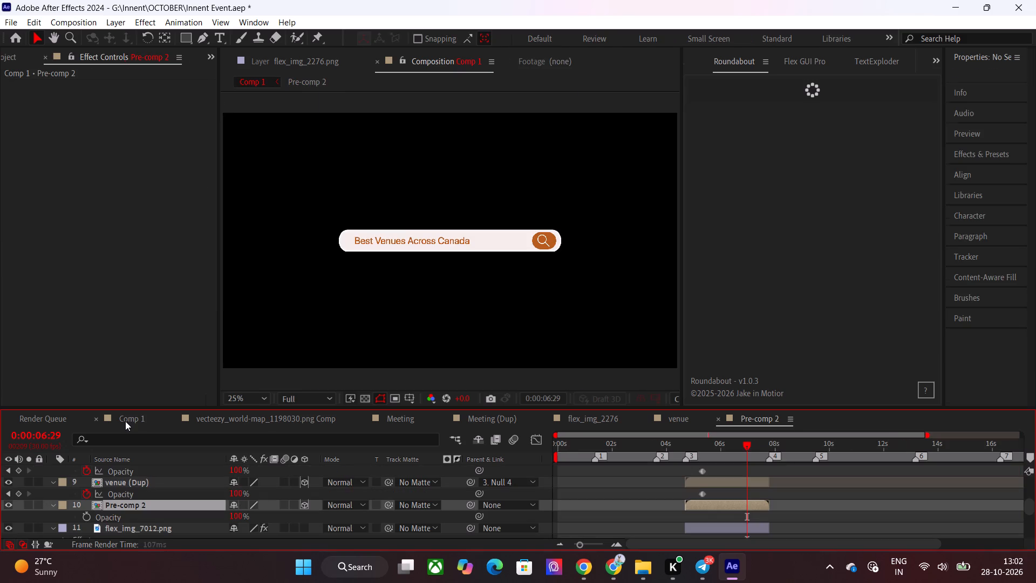
{"action": "left_click_drag", "start_coordinate": [737, 441], "coordinate": [714, 449]}
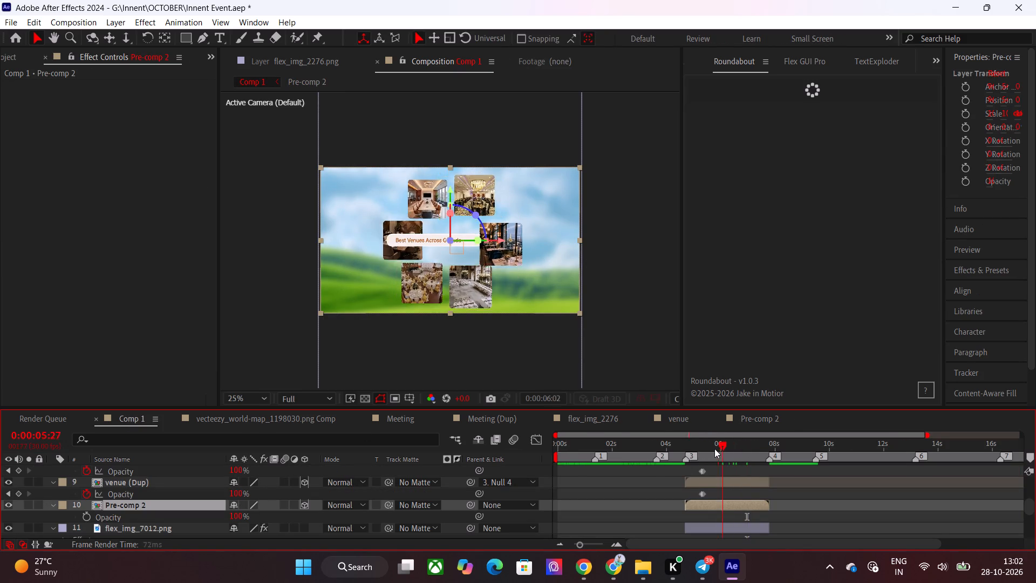
{"action": "left_click_drag", "start_coordinate": [714, 449], "coordinate": [746, 450]}
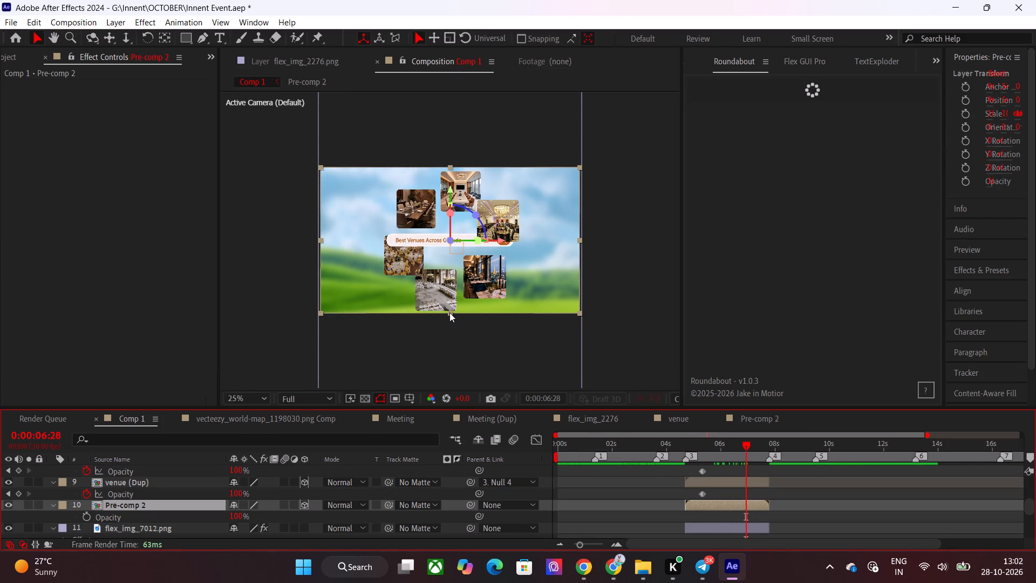
{"action": "scroll", "coordinate": [449, 313], "scroll_direction": "up", "scroll_amount": 1}
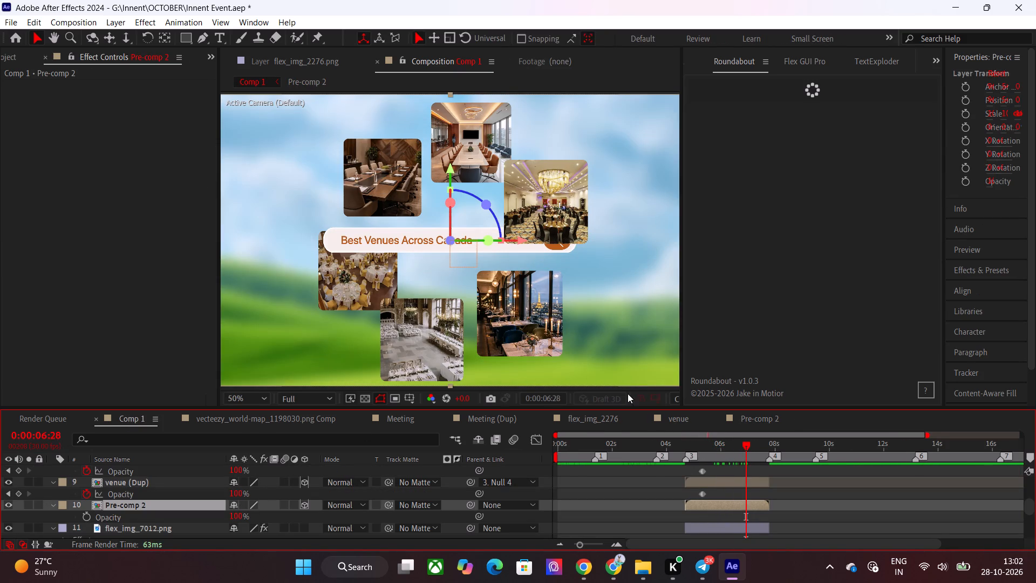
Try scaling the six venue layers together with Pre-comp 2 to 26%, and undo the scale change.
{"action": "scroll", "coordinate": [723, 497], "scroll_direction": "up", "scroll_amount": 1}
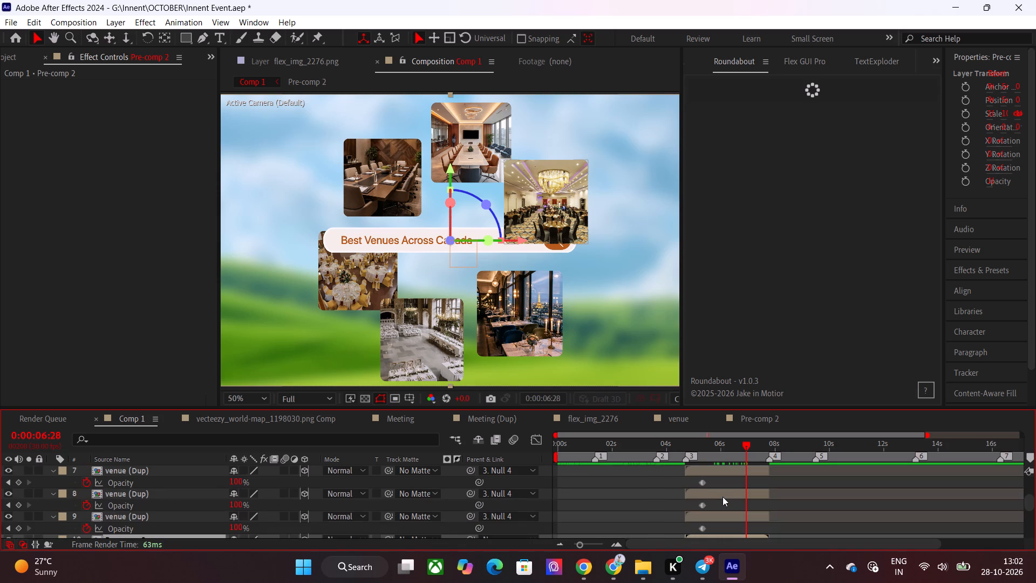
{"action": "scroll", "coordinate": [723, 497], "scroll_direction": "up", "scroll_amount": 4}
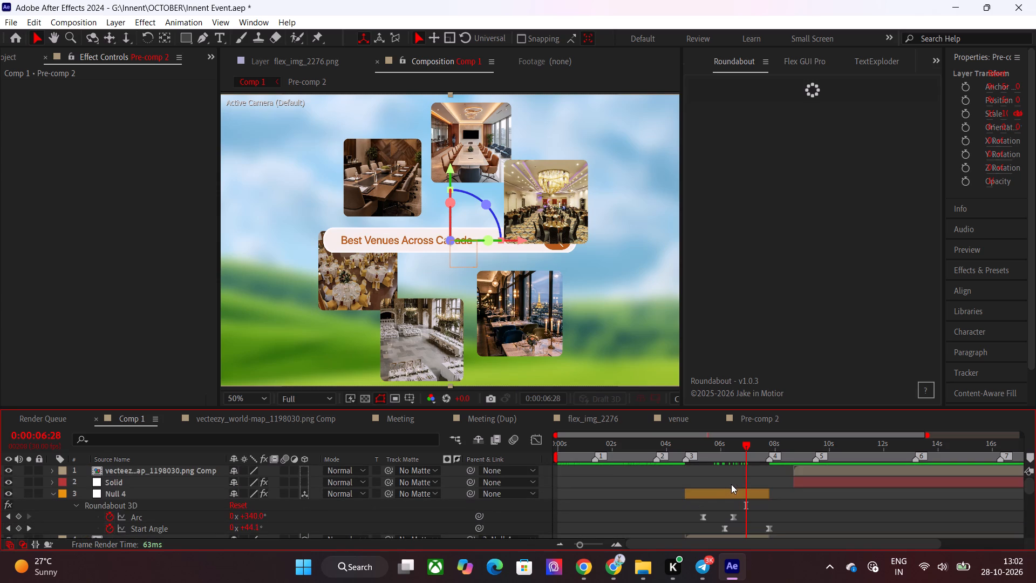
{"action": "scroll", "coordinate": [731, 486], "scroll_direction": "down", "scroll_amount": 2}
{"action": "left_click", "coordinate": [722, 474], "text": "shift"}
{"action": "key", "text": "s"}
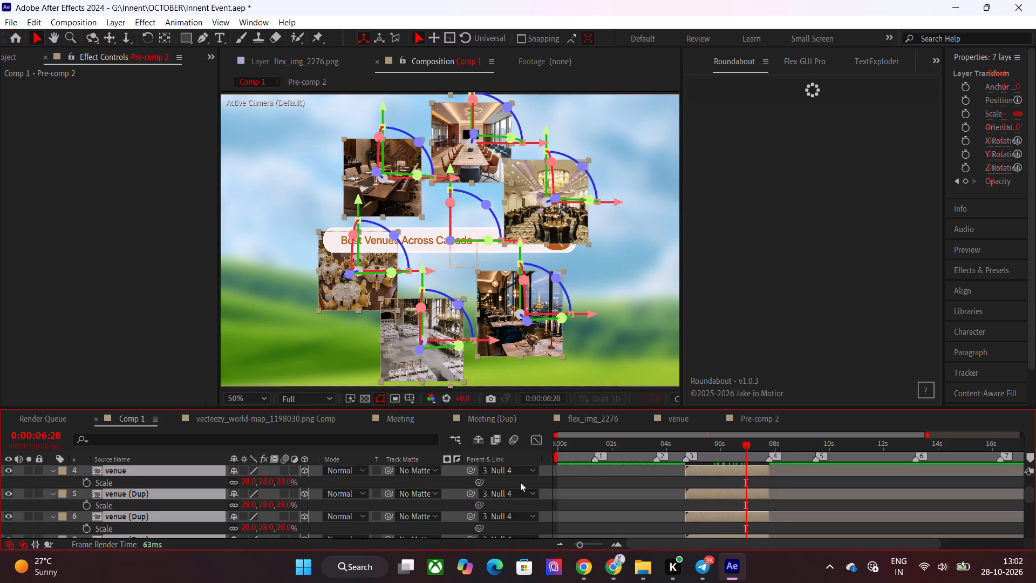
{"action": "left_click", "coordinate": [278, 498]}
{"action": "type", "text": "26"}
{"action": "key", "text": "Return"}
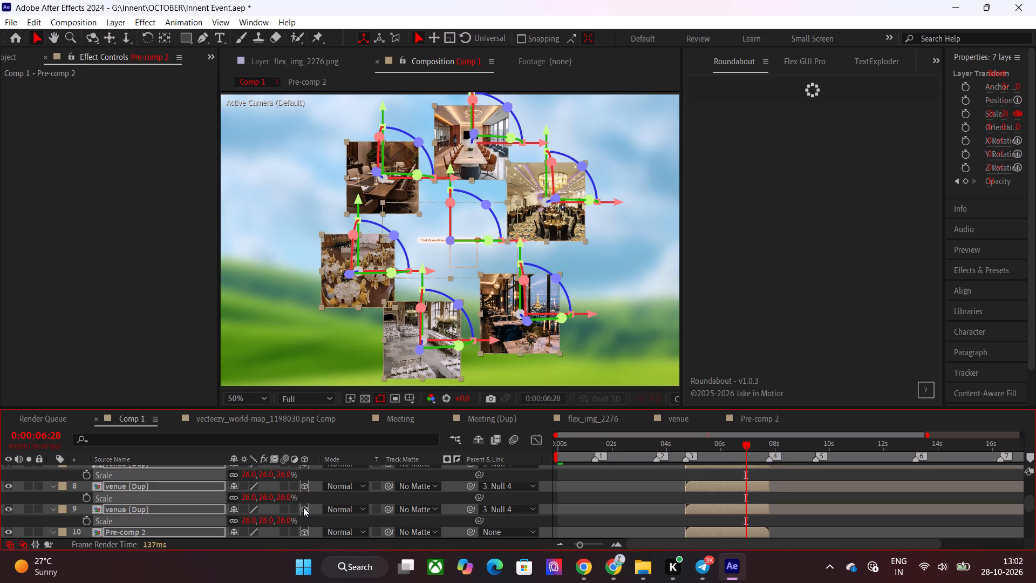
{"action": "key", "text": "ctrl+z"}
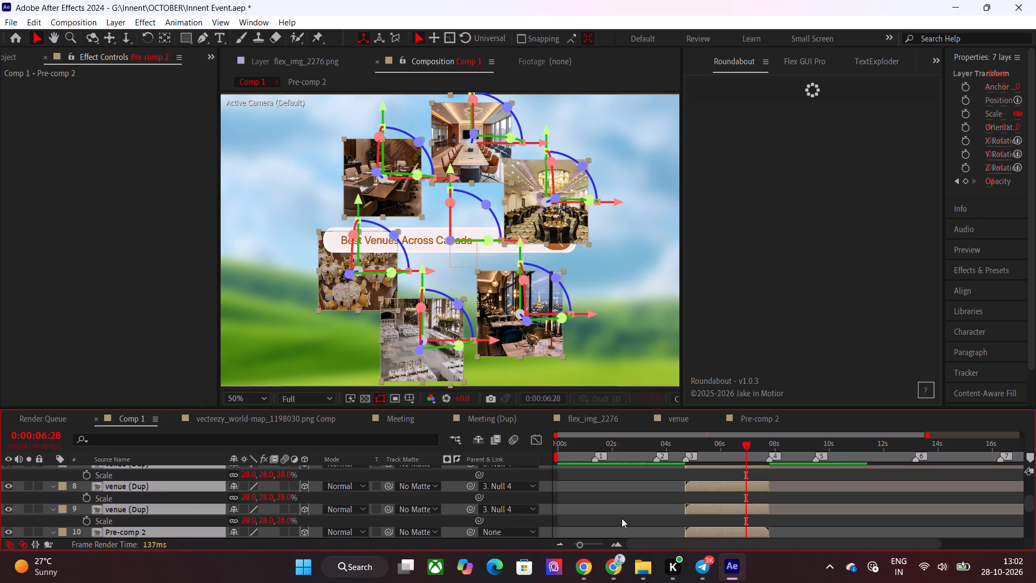
Scale only the six venue layers, leaving out Pre-comp 2, first to 26% and finally to 25%.
{"action": "left_click", "coordinate": [622, 518]}
{"action": "left_click", "coordinate": [166, 506]}
{"action": "scroll", "coordinate": [166, 506], "scroll_direction": "down", "scroll_amount": 1}
{"action": "scroll", "coordinate": [169, 494], "scroll_direction": "up", "scroll_amount": 3}
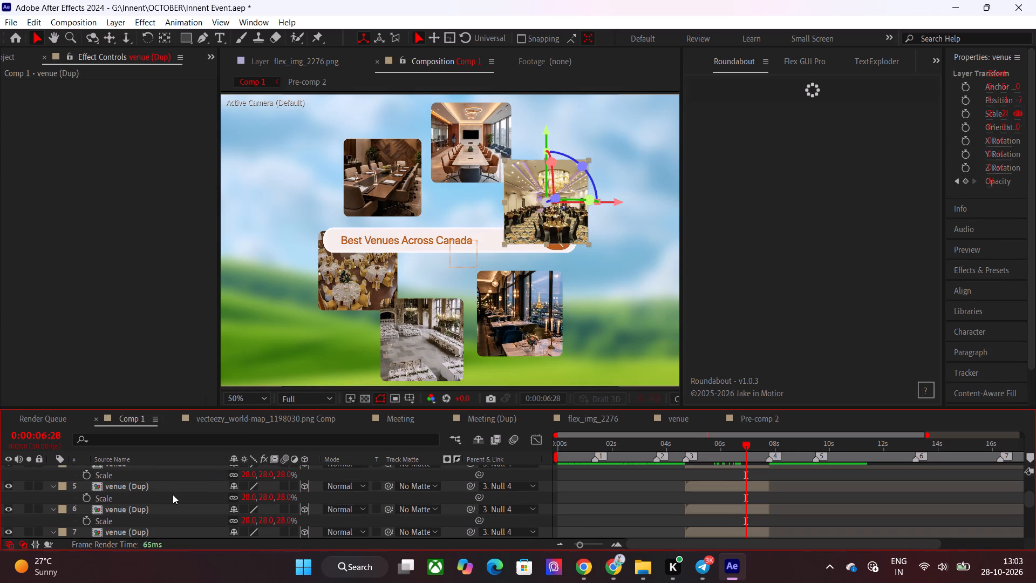
{"action": "scroll", "coordinate": [172, 494], "scroll_direction": "up", "scroll_amount": 2}
{"action": "left_click", "coordinate": [146, 536], "text": "shift"}
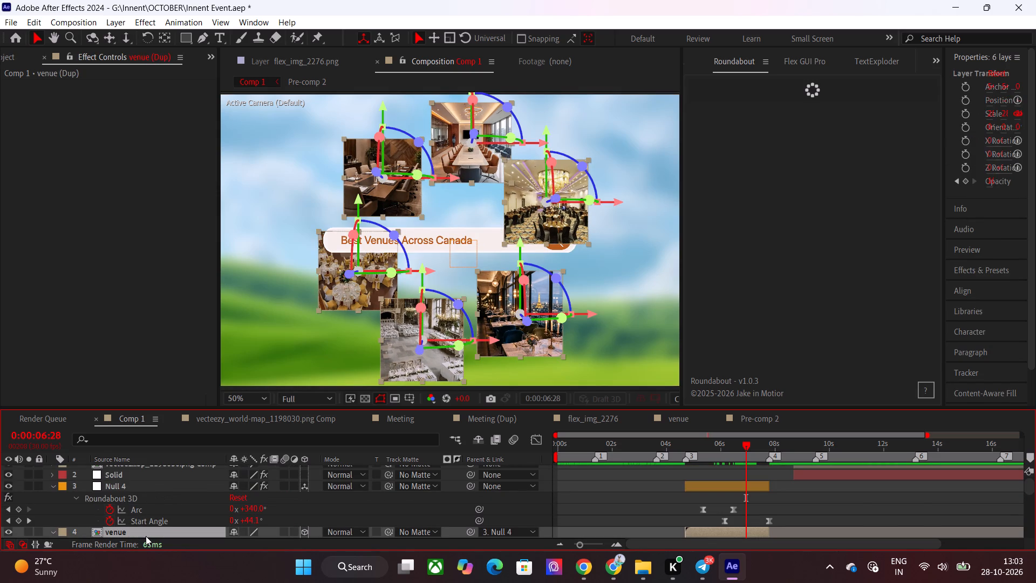
{"action": "key", "text": "s"}
{"action": "scroll", "coordinate": [231, 507], "scroll_direction": "down", "scroll_amount": 1}
{"action": "key", "text": "s"}
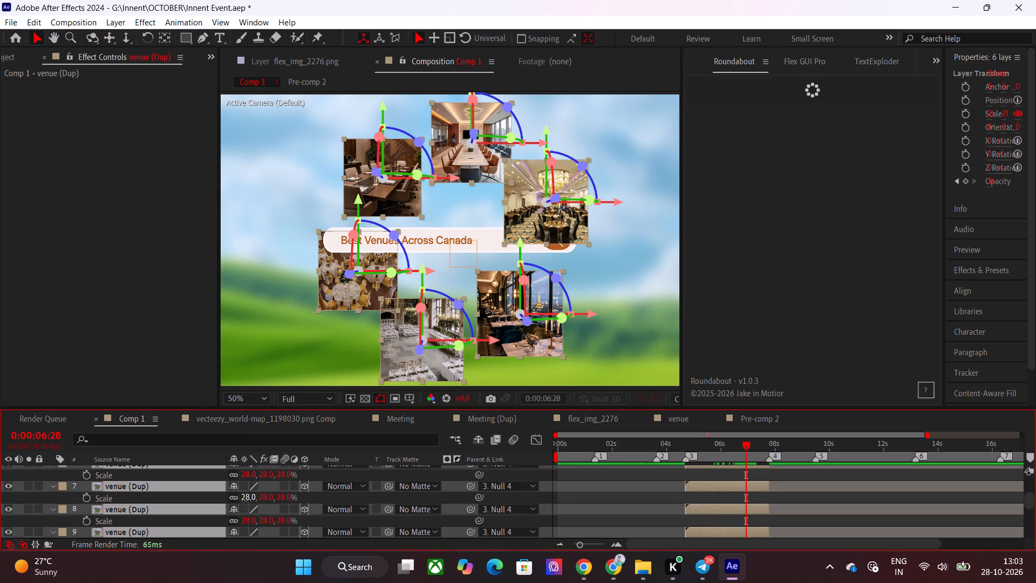
{"action": "left_click", "coordinate": [246, 501]}
{"action": "type", "text": "26"}
{"action": "key", "text": "Return"}
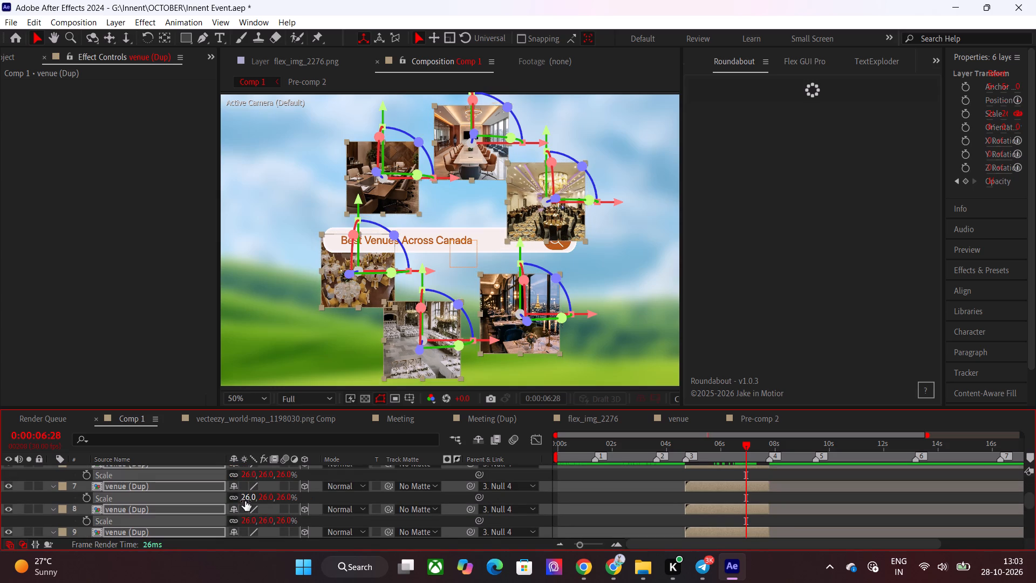
{"action": "left_click", "coordinate": [250, 499]}
{"action": "type", "text": "25"}
{"action": "key", "text": "Return"}
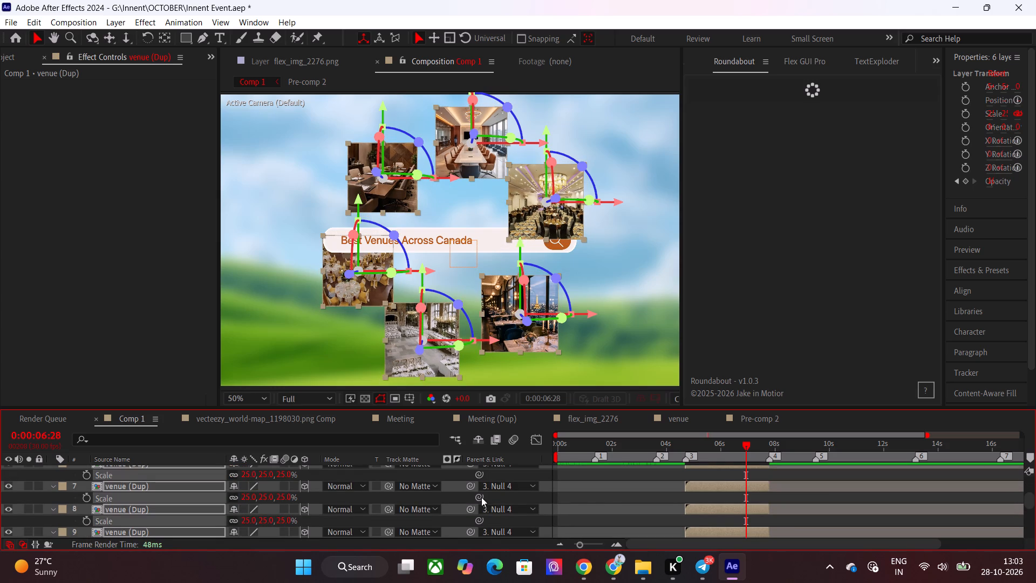
Set the Roundabout 3D radius on Null 4 to 360 with the venue images spread around the bar.
{"action": "left_click", "coordinate": [613, 502]}
{"action": "scroll", "coordinate": [613, 502], "scroll_direction": "up", "scroll_amount": 3}
{"action": "left_click", "coordinate": [713, 476]}
{"action": "left_click_drag", "start_coordinate": [715, 445], "coordinate": [709, 452]}
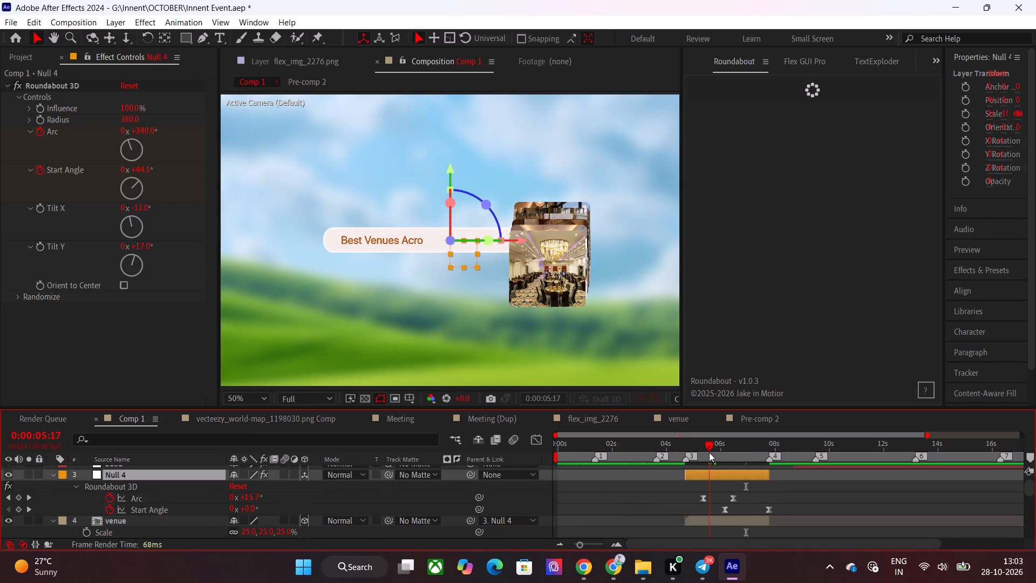
{"action": "left_click_drag", "start_coordinate": [709, 452], "coordinate": [736, 453]}
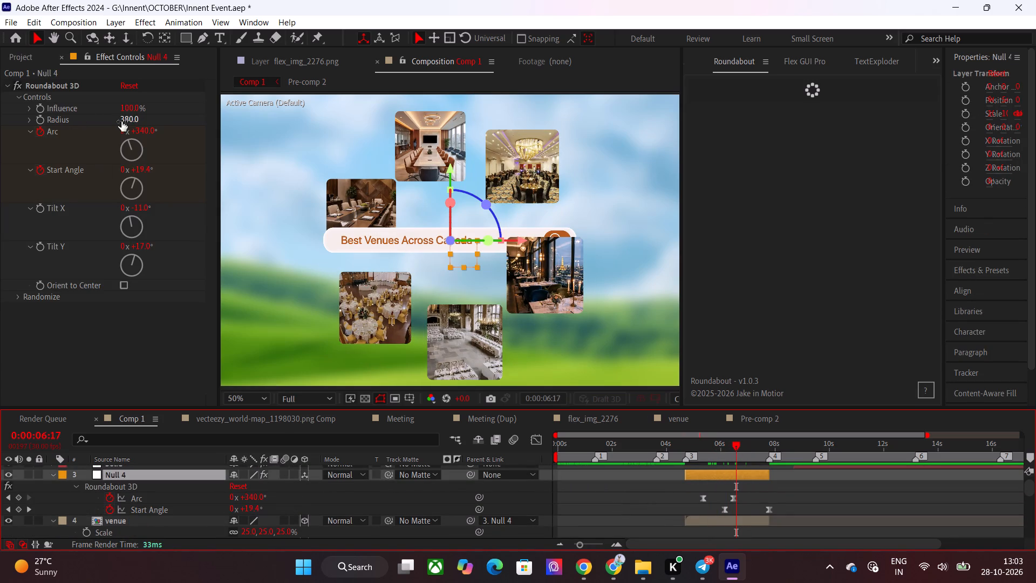
{"action": "left_click", "coordinate": [125, 122]}
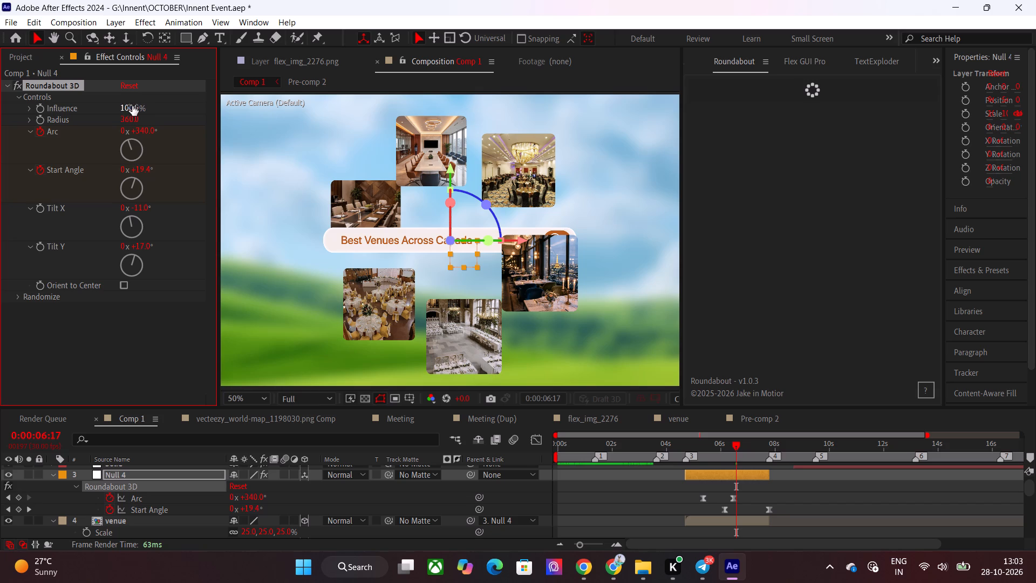
Adjust the Roundabout 3D influence on Null 4 to 97% and preview the start of the rotation.
{"action": "left_click_drag", "start_coordinate": [135, 106], "coordinate": [152, 106]}
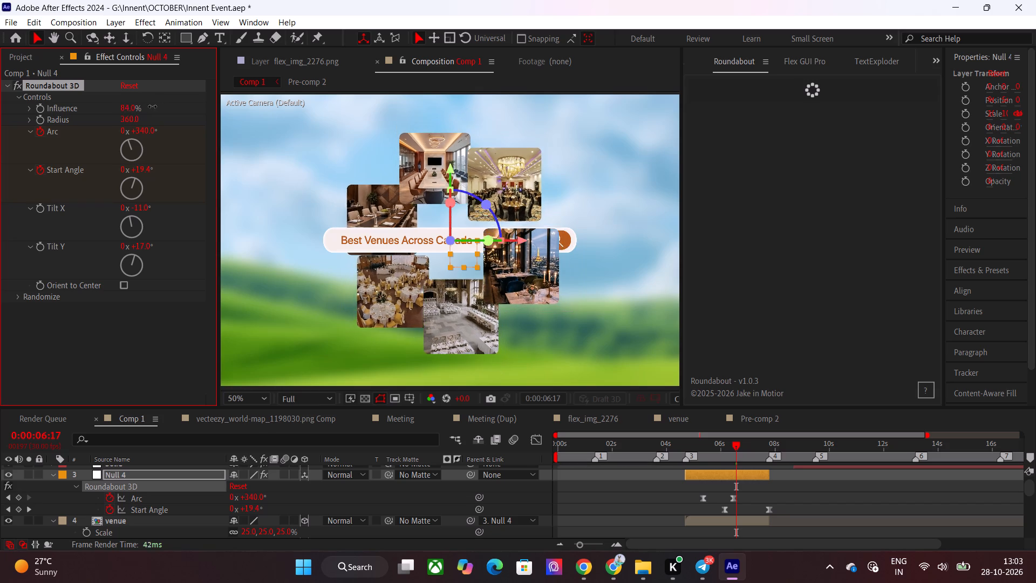
{"action": "left_click_drag", "start_coordinate": [152, 106], "coordinate": [163, 107]}
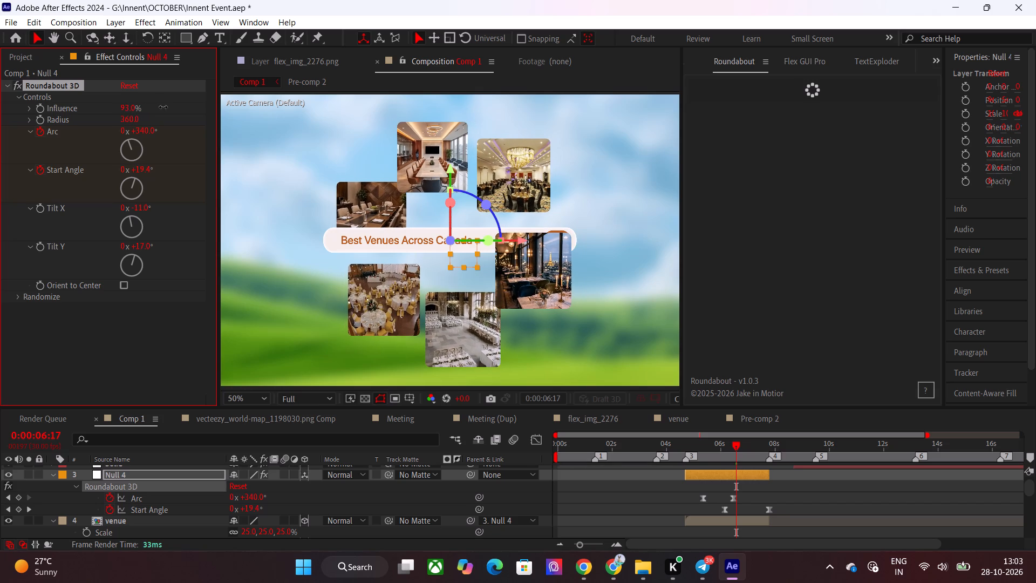
{"action": "left_click_drag", "start_coordinate": [163, 107], "coordinate": [166, 107]}
{"action": "left_click_drag", "start_coordinate": [705, 448], "coordinate": [711, 450]}
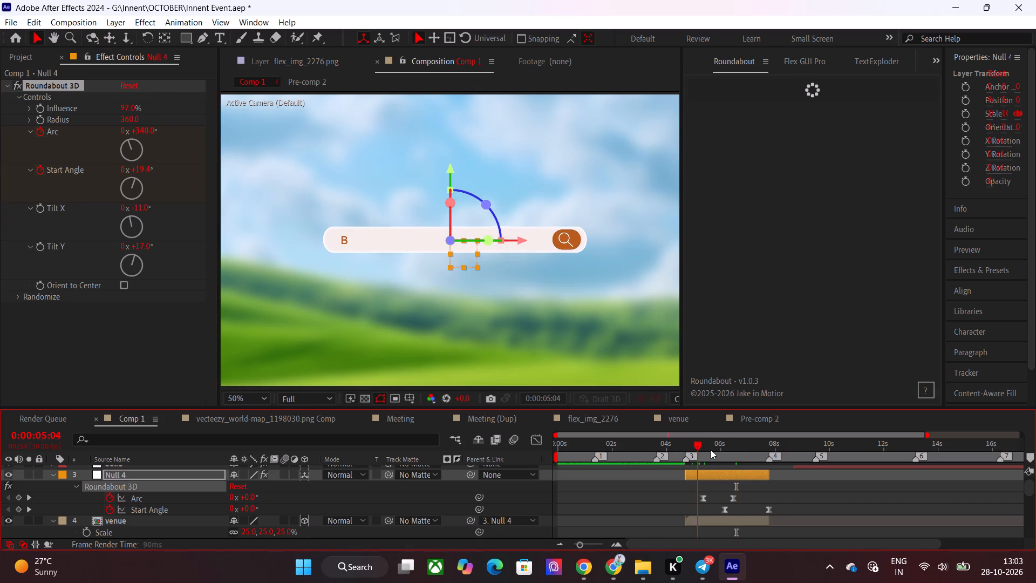
Scrub through the venue scene to check how the images appear and rotate around the search bar.
{"action": "left_click_drag", "start_coordinate": [711, 450], "coordinate": [727, 449]}
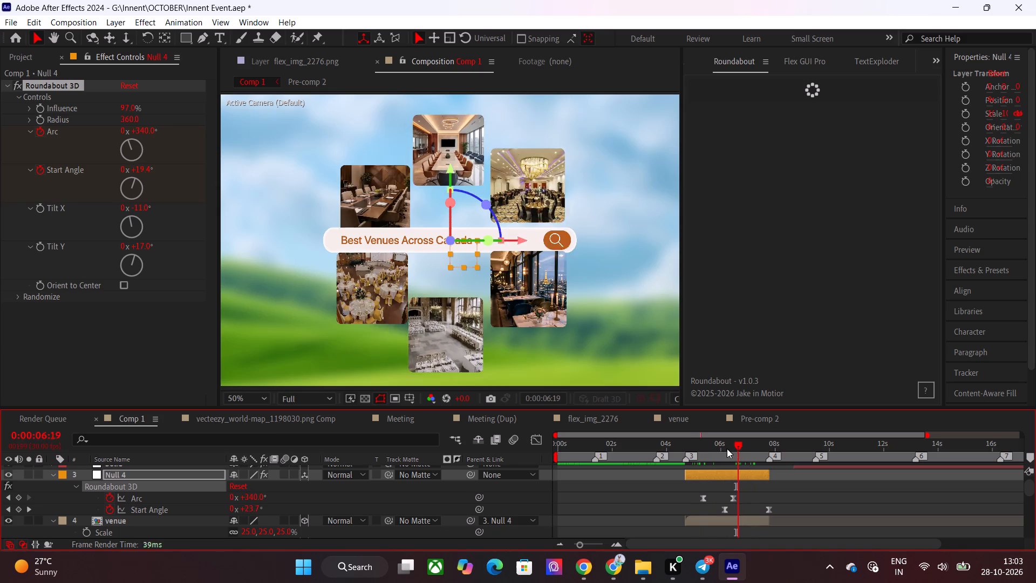
{"action": "left_click_drag", "start_coordinate": [727, 449], "coordinate": [757, 449]}
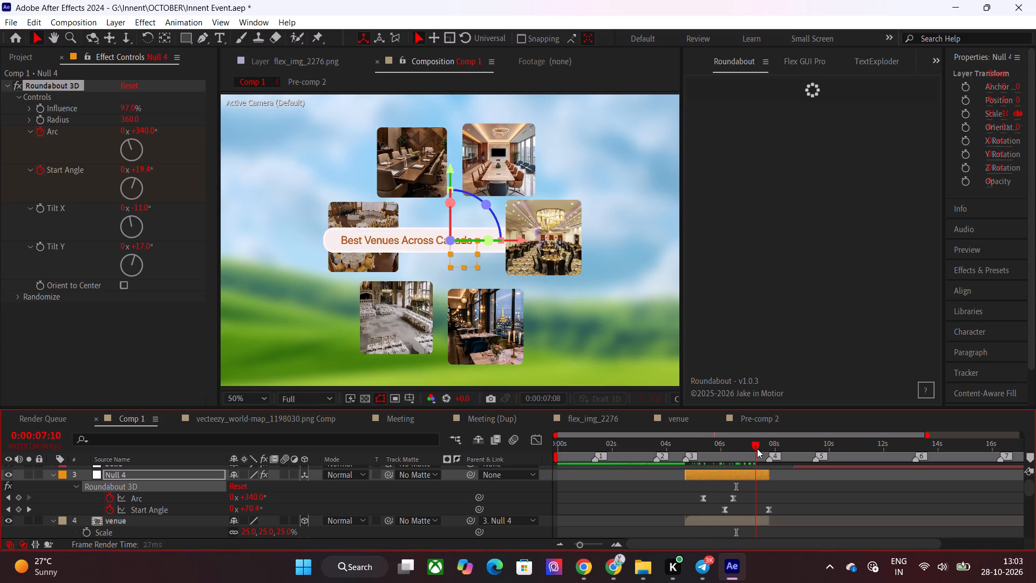
{"action": "left_click_drag", "start_coordinate": [757, 449], "coordinate": [763, 449]}
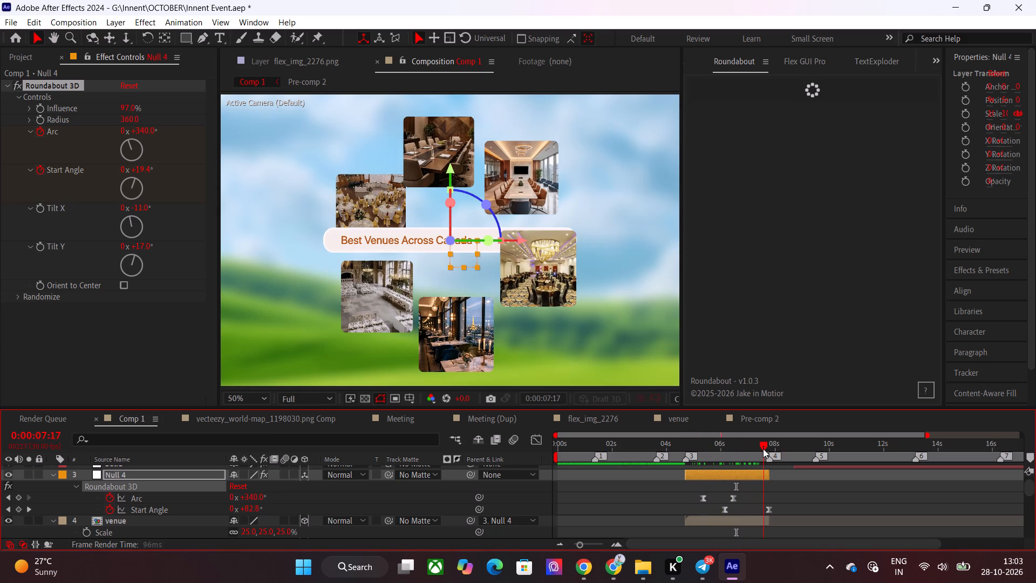
{"action": "left_click_drag", "start_coordinate": [763, 449], "coordinate": [730, 449]}
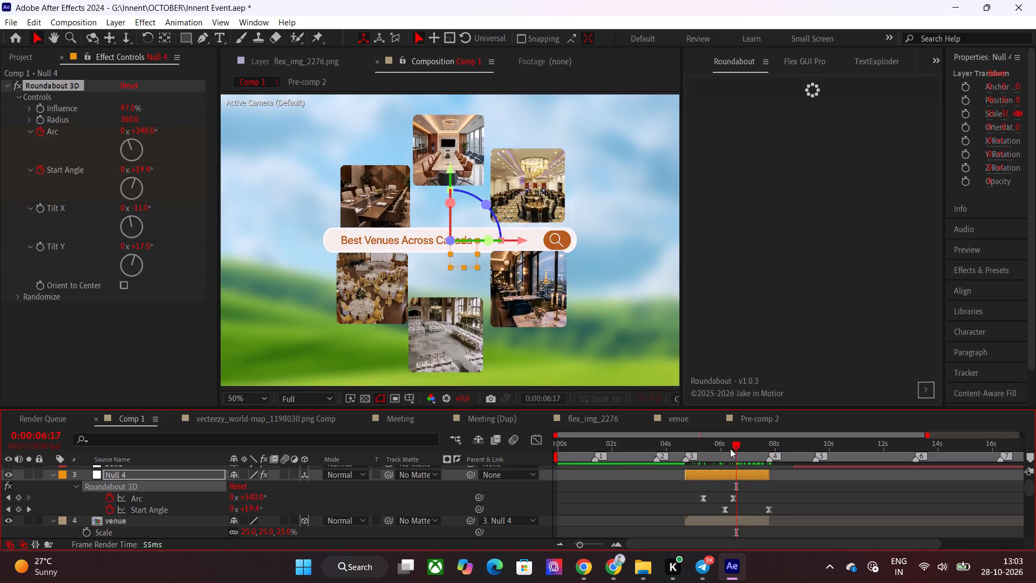
{"action": "left_click_drag", "start_coordinate": [730, 449], "coordinate": [758, 450]}
{"action": "scroll", "coordinate": [468, 226], "scroll_direction": "down", "scroll_amount": 1}
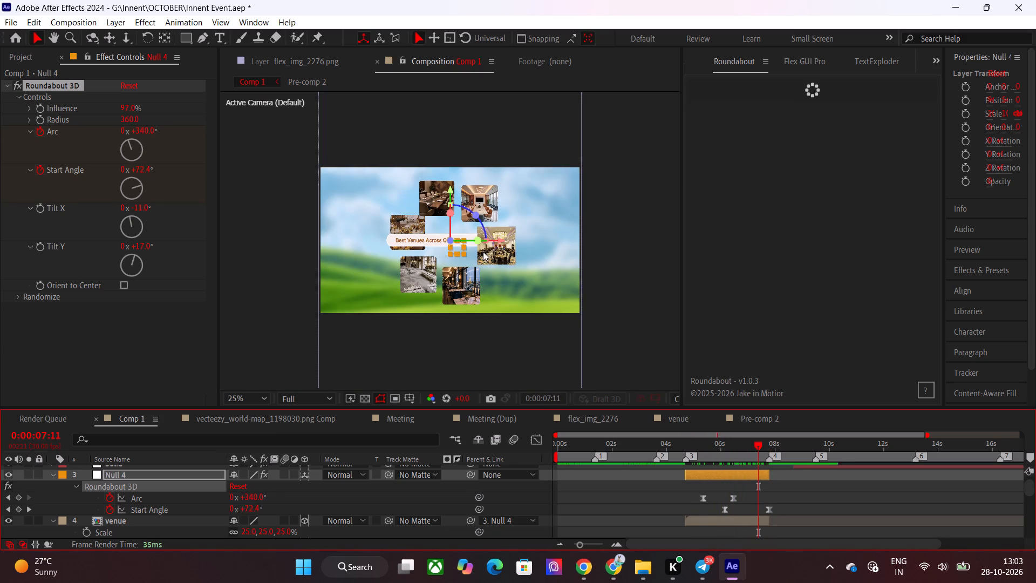
{"action": "scroll", "coordinate": [519, 275], "scroll_direction": "up", "scroll_amount": 1}
{"action": "left_click_drag", "start_coordinate": [734, 452], "coordinate": [718, 453]}
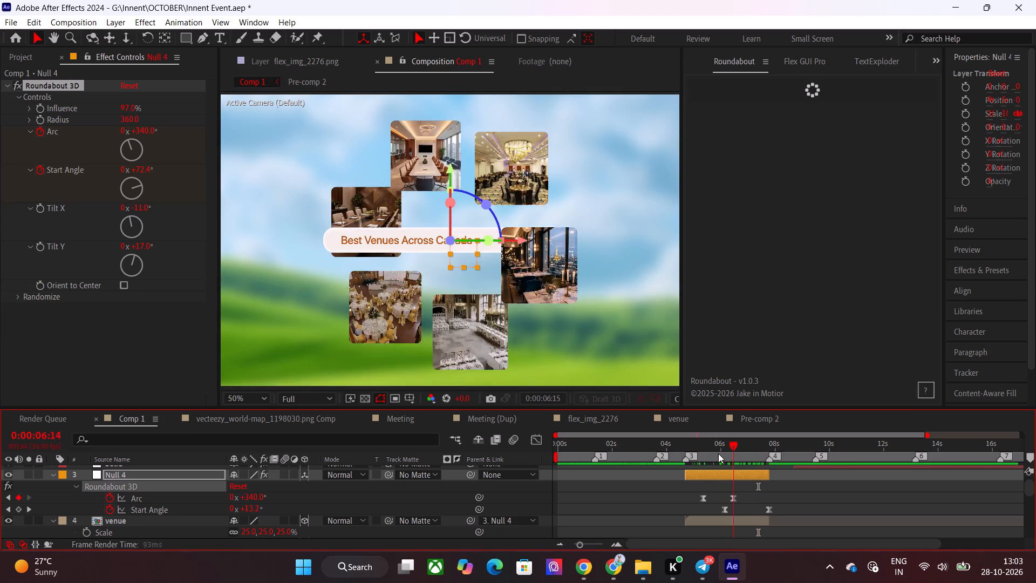
{"action": "left_click_drag", "start_coordinate": [718, 453], "coordinate": [708, 458]}
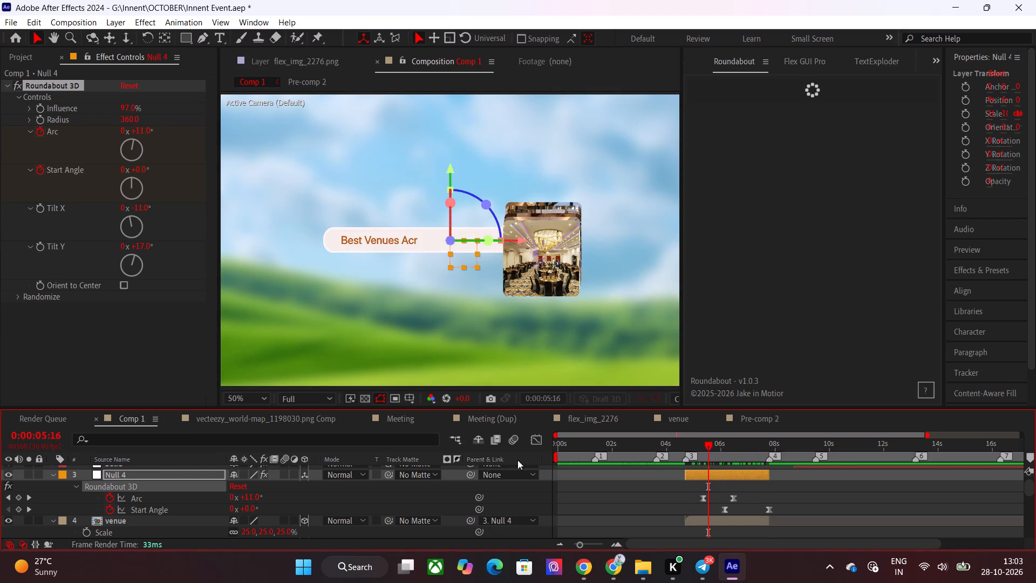
Collapse the properties of the nine layers from Null 4 through flex_img_7012.png and colour their labels purple.
{"action": "scroll", "coordinate": [182, 483], "scroll_direction": "up", "scroll_amount": 1}
{"action": "scroll", "coordinate": [181, 483], "scroll_direction": "down", "scroll_amount": 4}
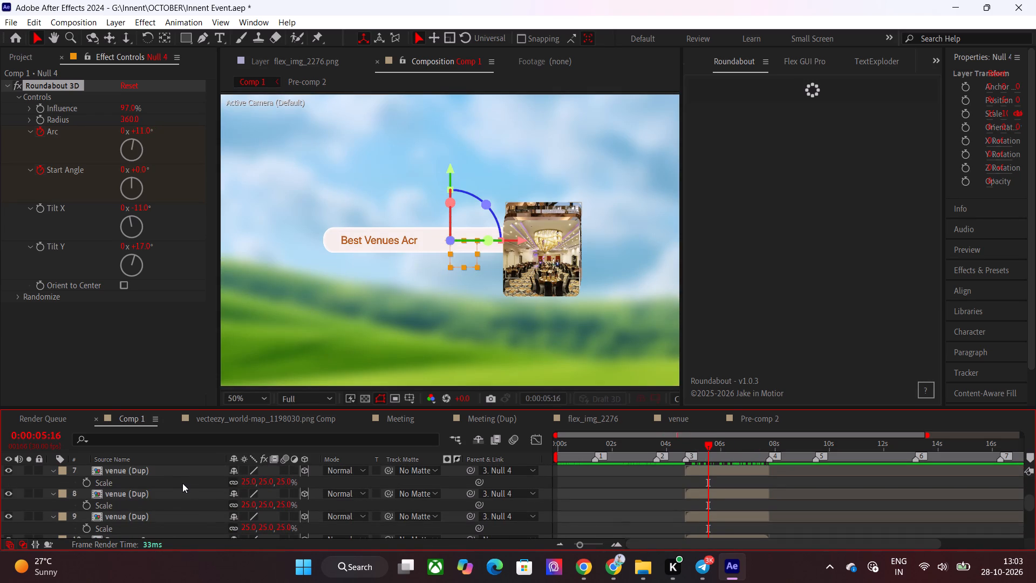
{"action": "scroll", "coordinate": [182, 490], "scroll_direction": "down", "scroll_amount": 2}
{"action": "left_click", "coordinate": [149, 493], "text": "shift"}
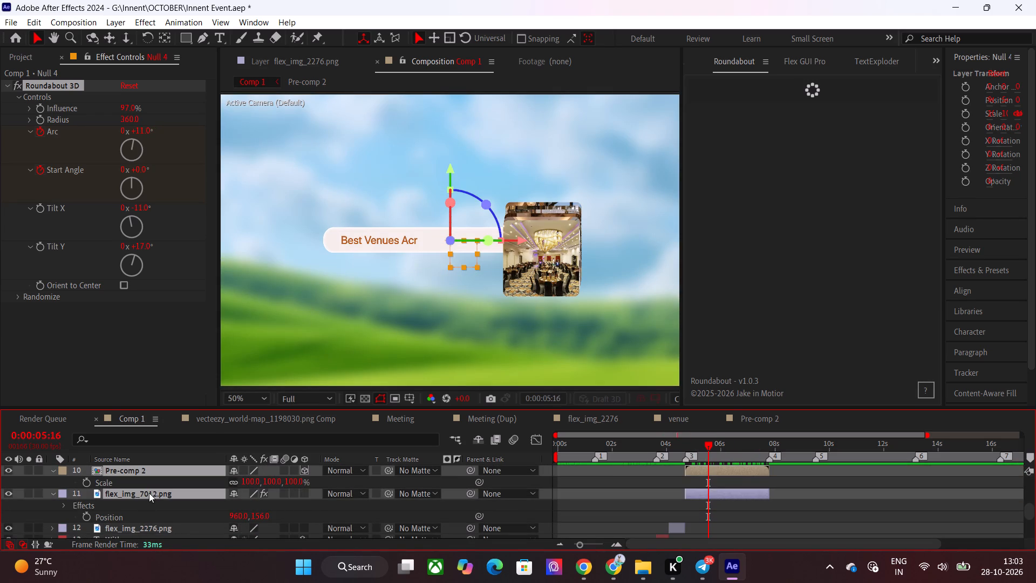
{"action": "key", "text": "u"}
{"action": "scroll", "coordinate": [779, 535], "scroll_direction": "up", "scroll_amount": 2}
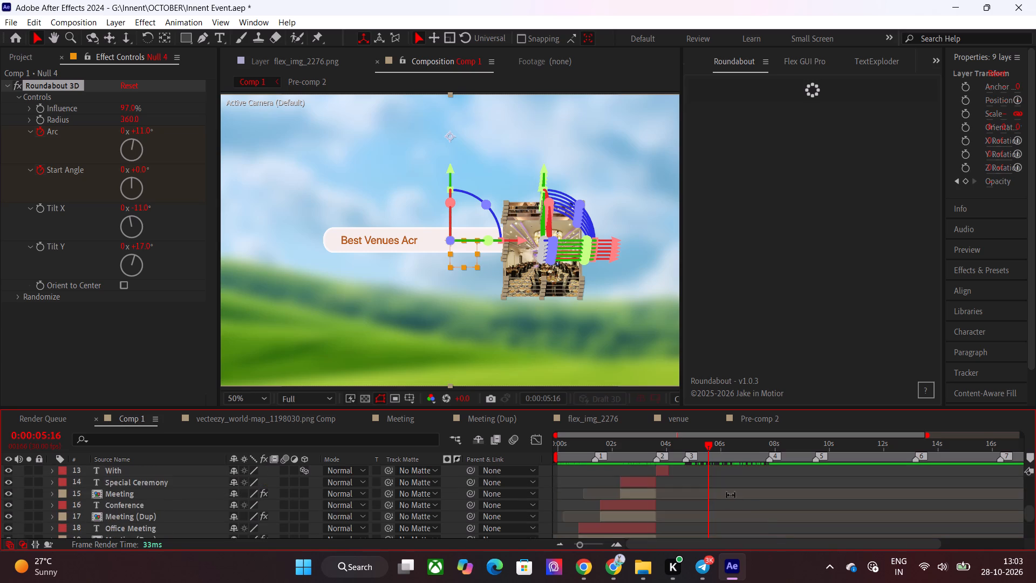
{"action": "scroll", "coordinate": [730, 495], "scroll_direction": "up", "scroll_amount": 4}
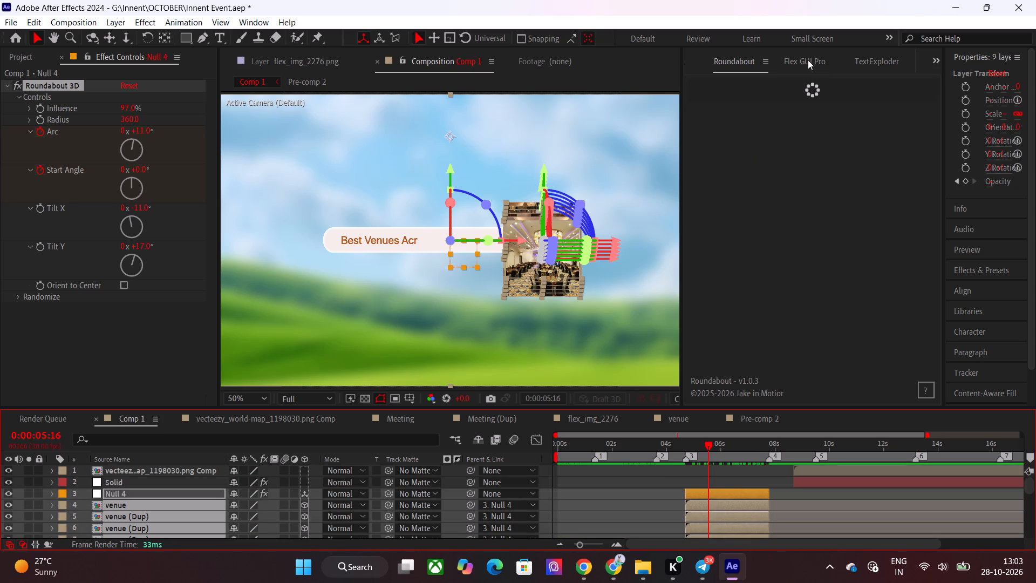
{"action": "left_click", "coordinate": [807, 60]}
{"action": "left_click", "coordinate": [875, 63]}
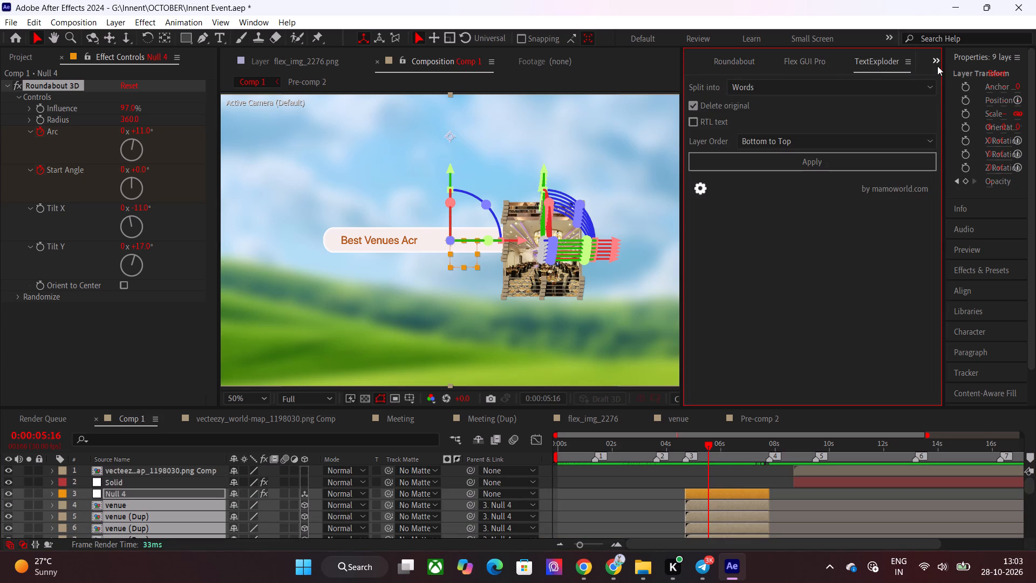
{"action": "left_click", "coordinate": [939, 65]}
{"action": "left_click", "coordinate": [808, 59]}
{"action": "left_click", "coordinate": [760, 60]}
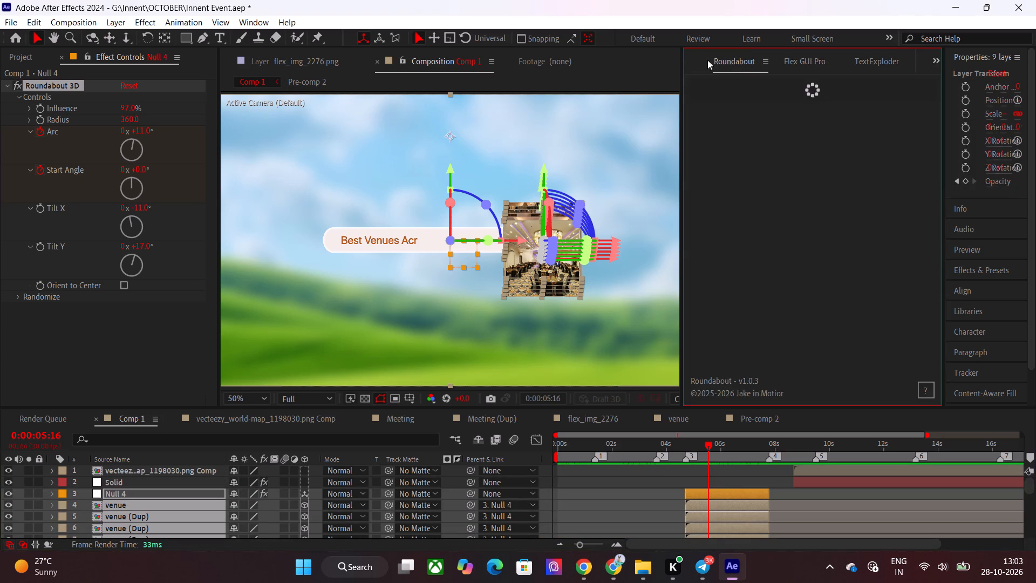
{"action": "left_click", "coordinate": [698, 60]}
{"action": "left_click", "coordinate": [697, 63]}
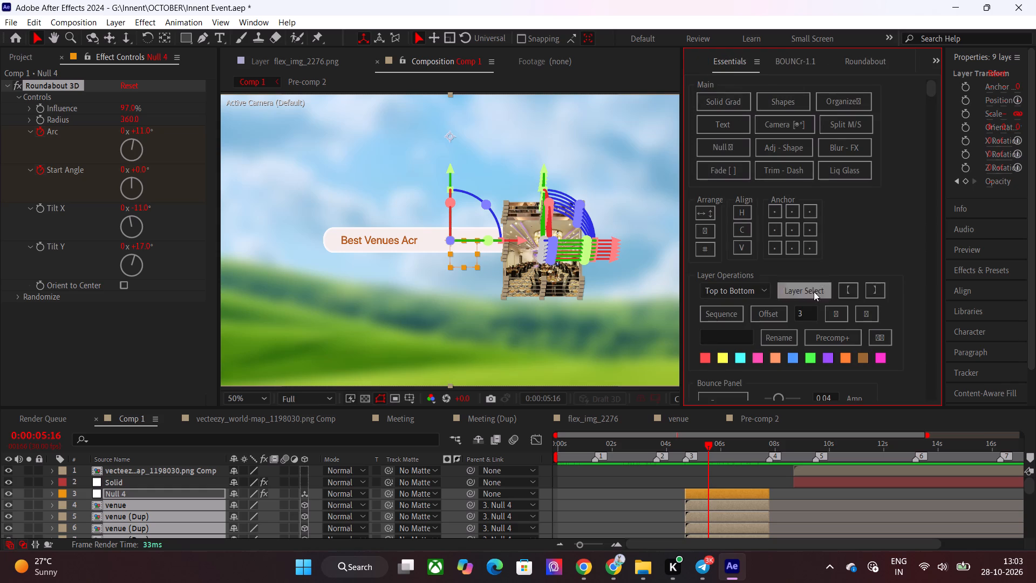
{"action": "left_click", "coordinate": [824, 355]}
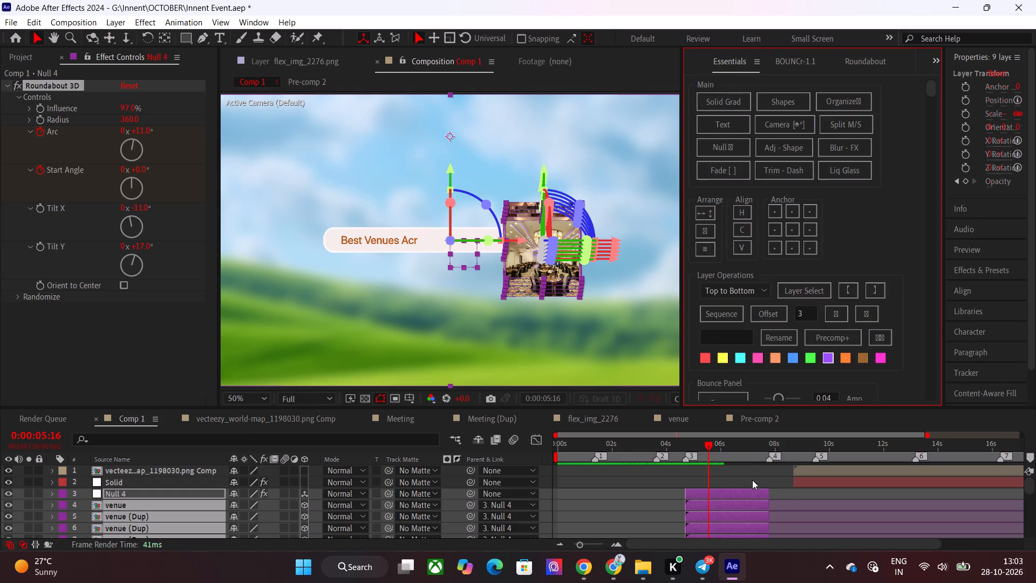
{"action": "left_click", "coordinate": [752, 480]}
Look over the layer stack and examine the gap between the end of the venue layers and the world map layer.
{"action": "scroll", "coordinate": [725, 471], "scroll_direction": "down", "scroll_amount": 6}
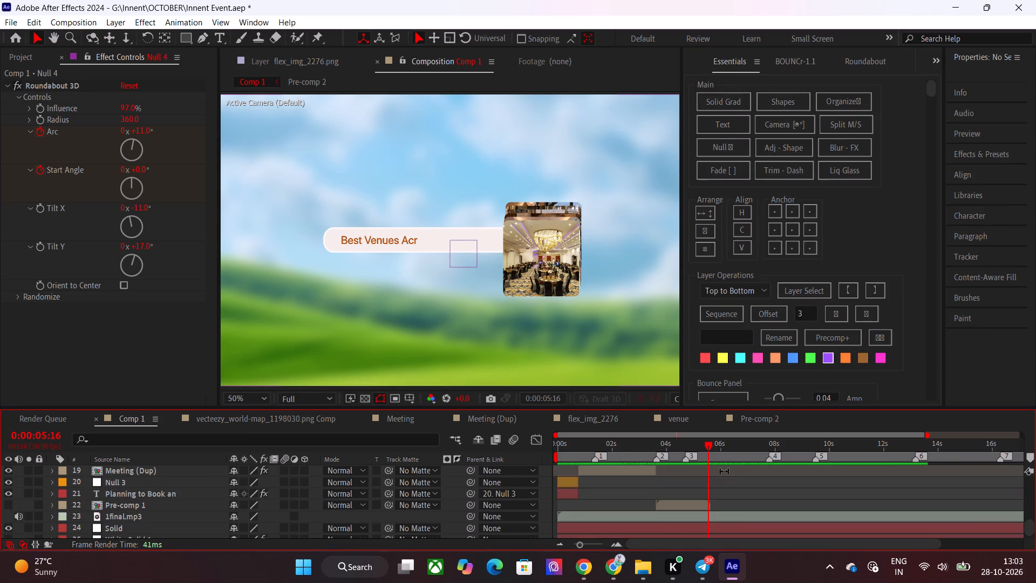
{"action": "scroll", "coordinate": [724, 471], "scroll_direction": "up", "scroll_amount": 6}
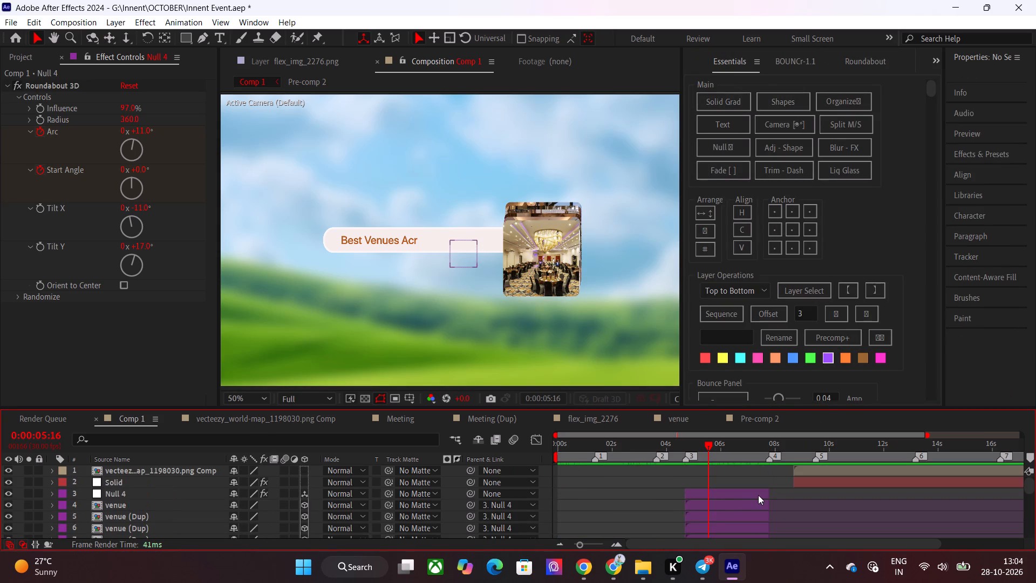
{"action": "left_click_drag", "start_coordinate": [760, 451], "coordinate": [783, 463]}
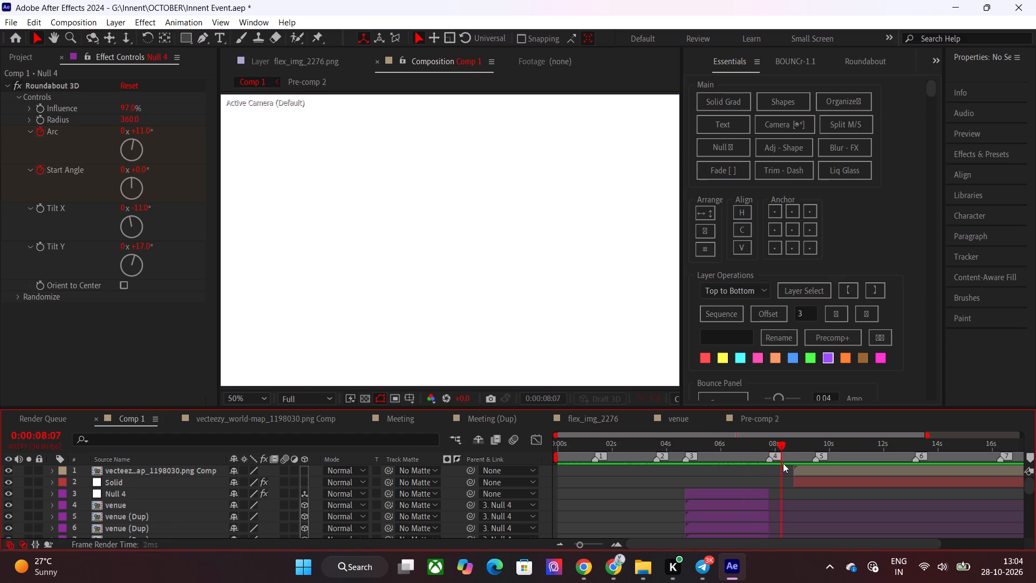
{"action": "left_click_drag", "start_coordinate": [783, 463], "coordinate": [764, 475]}
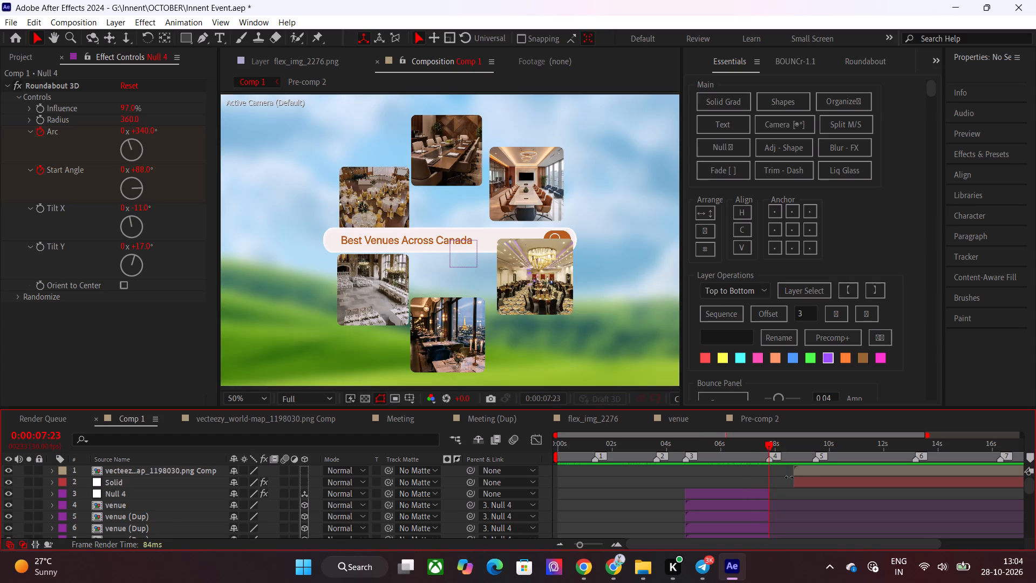
{"action": "left_click", "coordinate": [808, 472]}
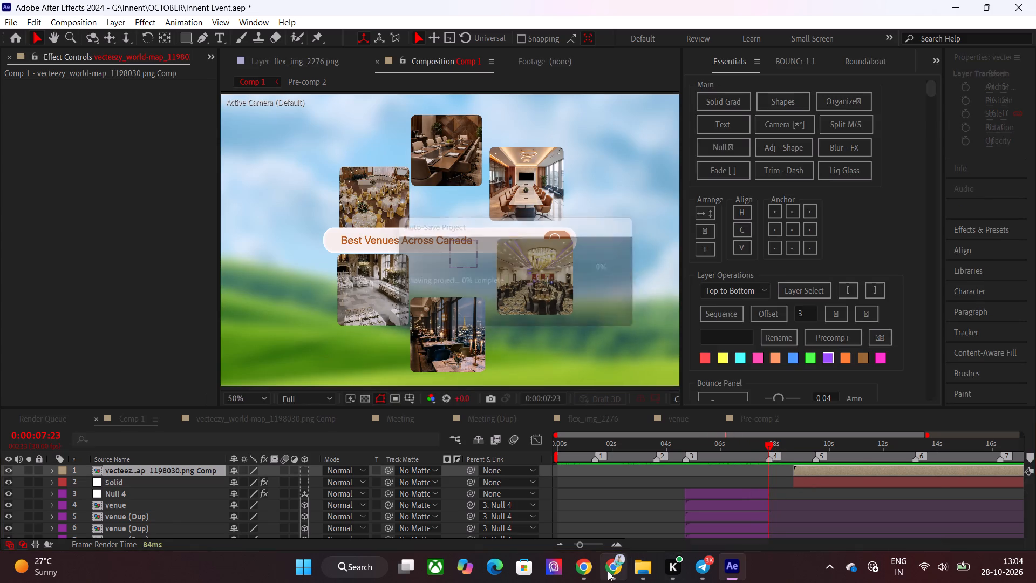
Switch to Chrome to pause the YouTube music video, and return to After Effects.
{"action": "left_click", "coordinate": [592, 568]}
{"action": "left_click", "coordinate": [339, 239]}
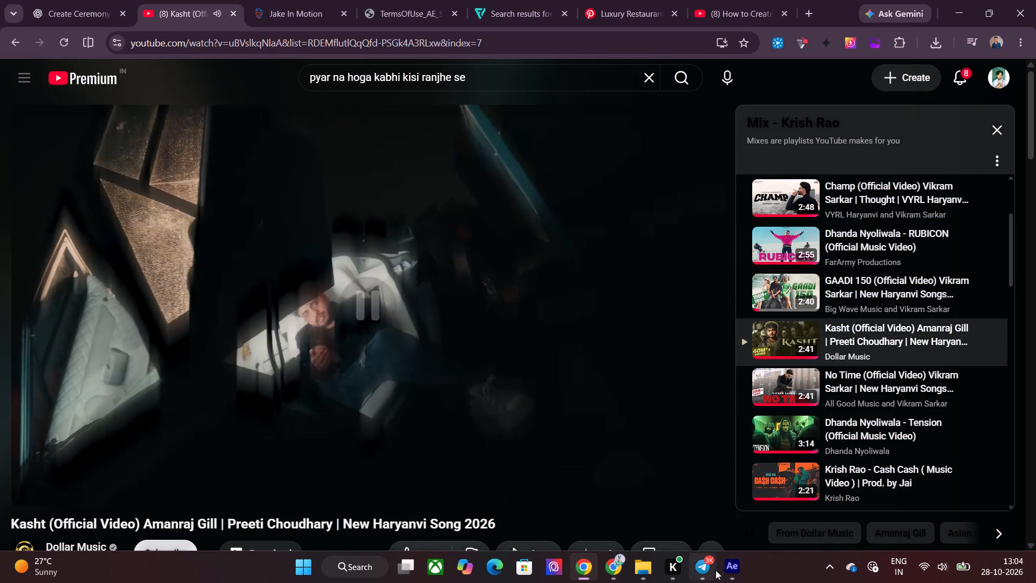
{"action": "left_click", "coordinate": [732, 571]}
Play back the changeover from the end of the venue scene at 0:00:07:23 into the globe scene.
{"action": "key", "text": "space"}
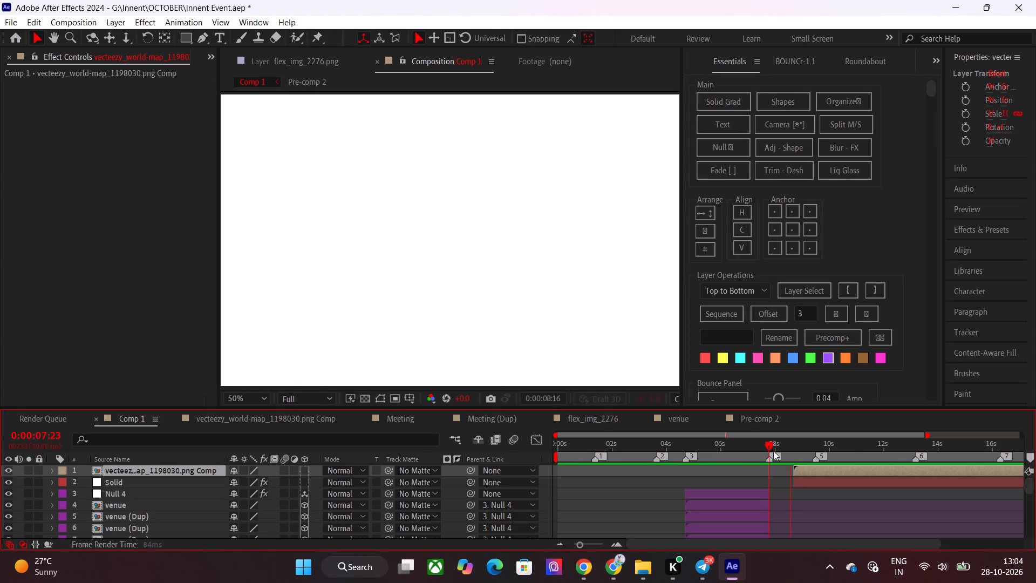
{"action": "left_click", "coordinate": [770, 444]}
{"action": "key", "text": "space"}
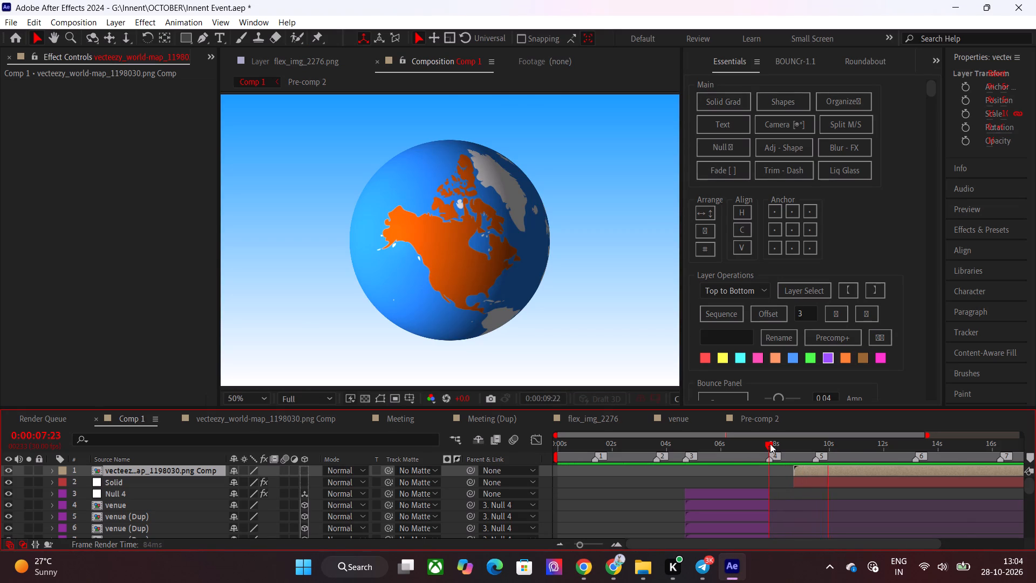
{"action": "left_click", "coordinate": [770, 444]}
{"action": "left_click_drag", "start_coordinate": [770, 444], "coordinate": [747, 445]}
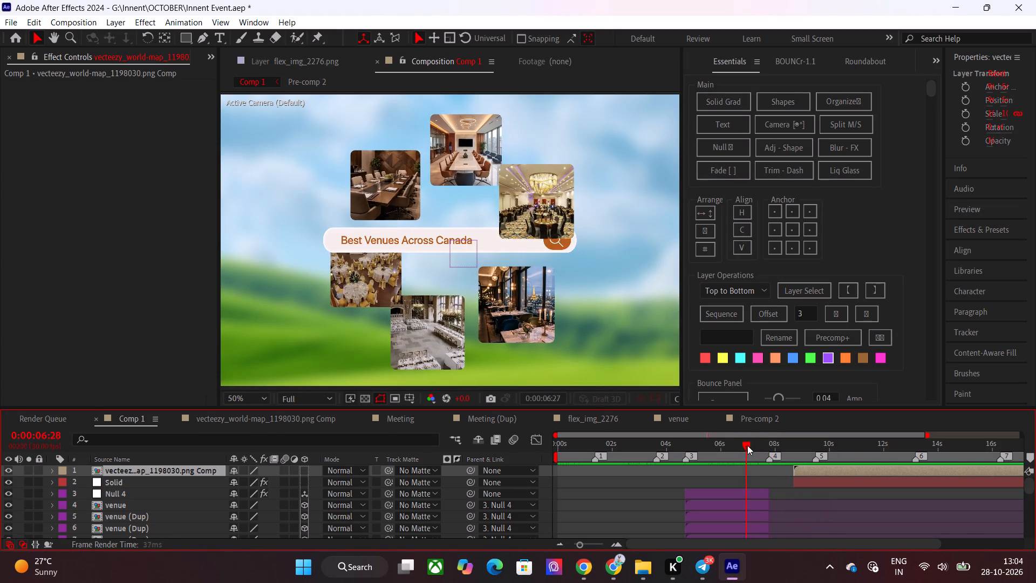
{"action": "left_click_drag", "start_coordinate": [747, 445], "coordinate": [763, 450]}
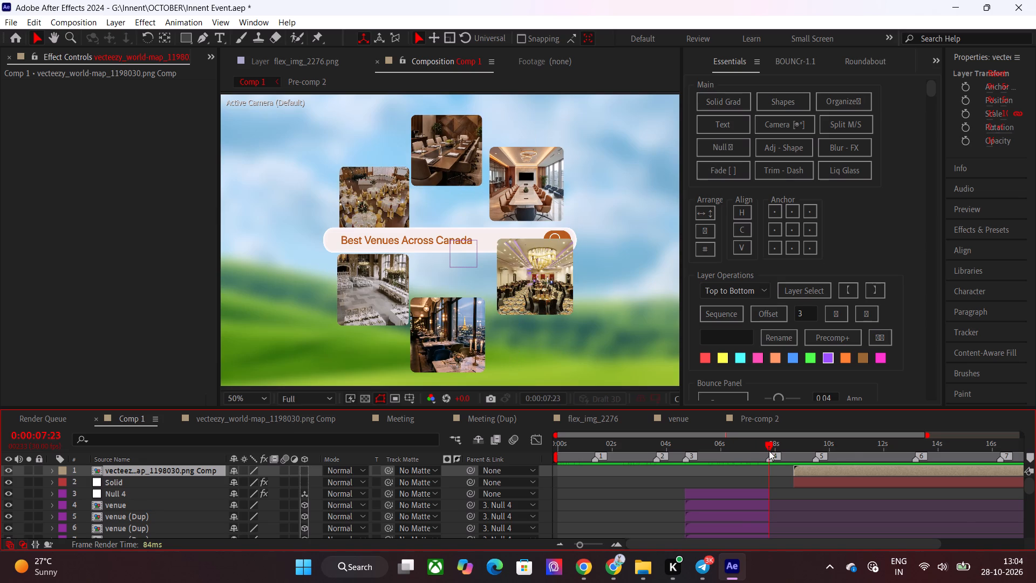
{"action": "key", "text": "space"}
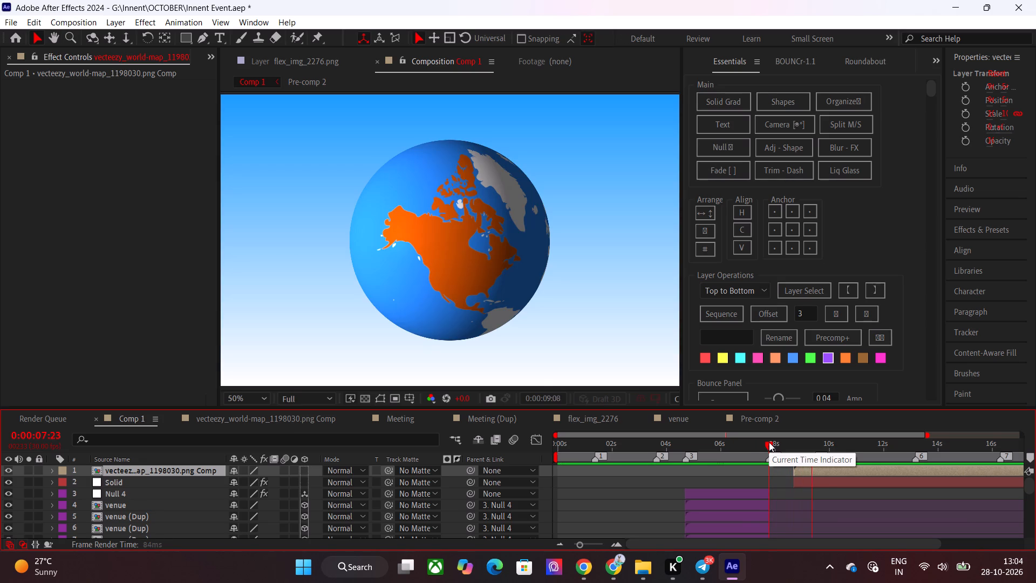
{"action": "left_click", "coordinate": [769, 442]}
{"action": "key", "text": "space"}
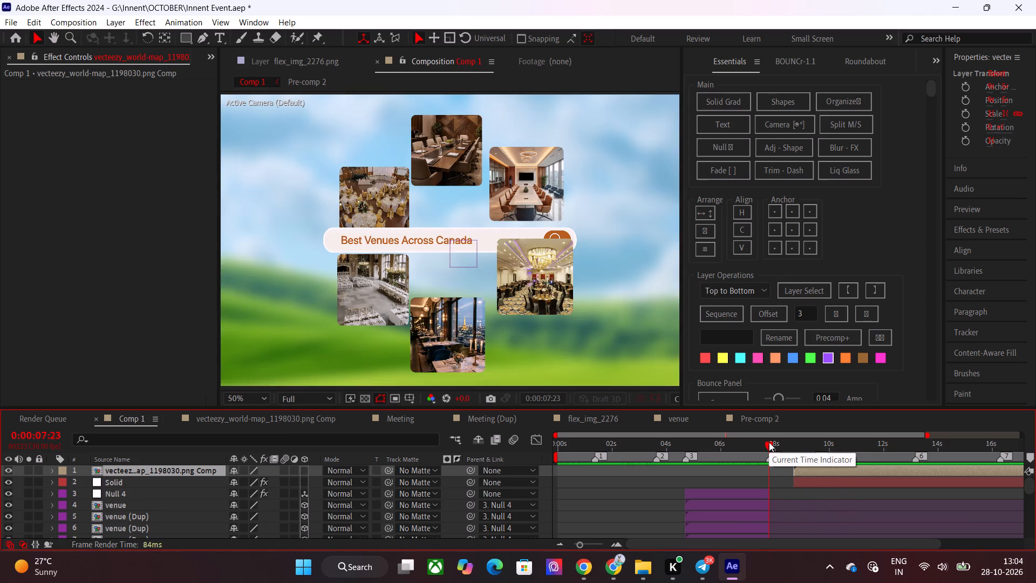
Preview the venue scene from its start after the Innent logo and check the timing of the image rotation.
{"action": "left_click_drag", "start_coordinate": [769, 442], "coordinate": [676, 444]}
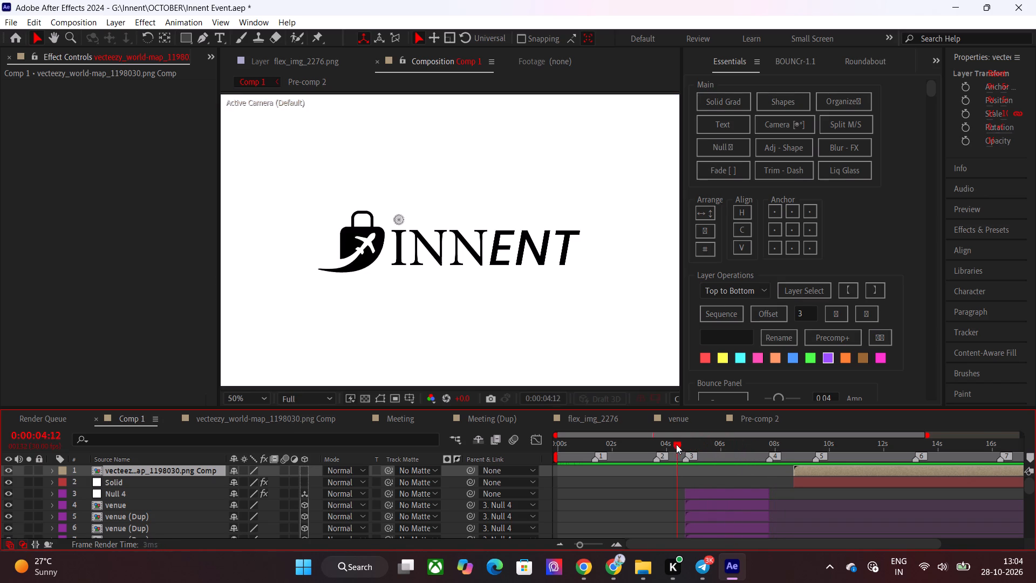
{"action": "left_click_drag", "start_coordinate": [676, 444], "coordinate": [710, 469]}
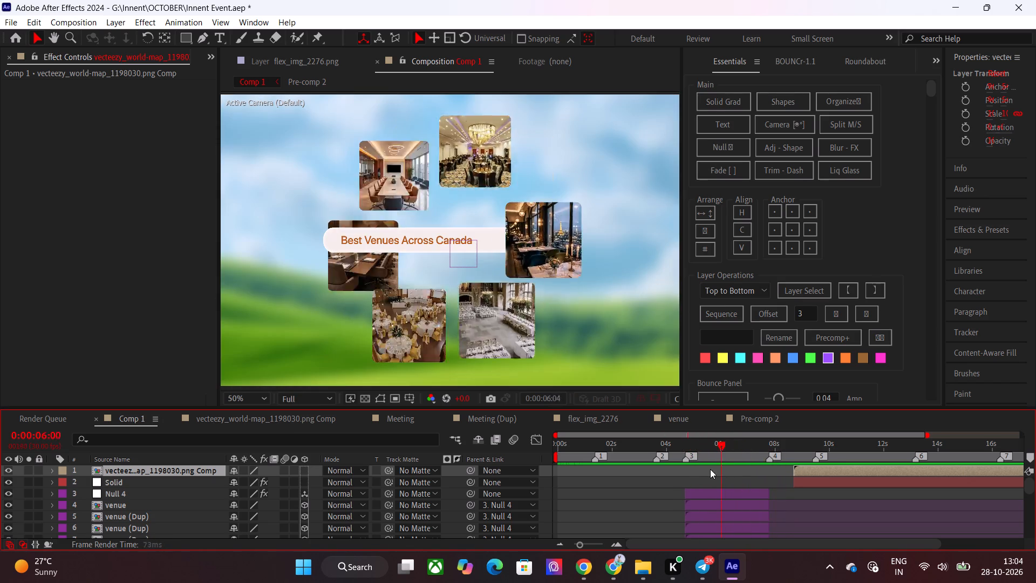
{"action": "left_click_drag", "start_coordinate": [710, 469], "coordinate": [691, 469]}
{"action": "key", "text": "space"}
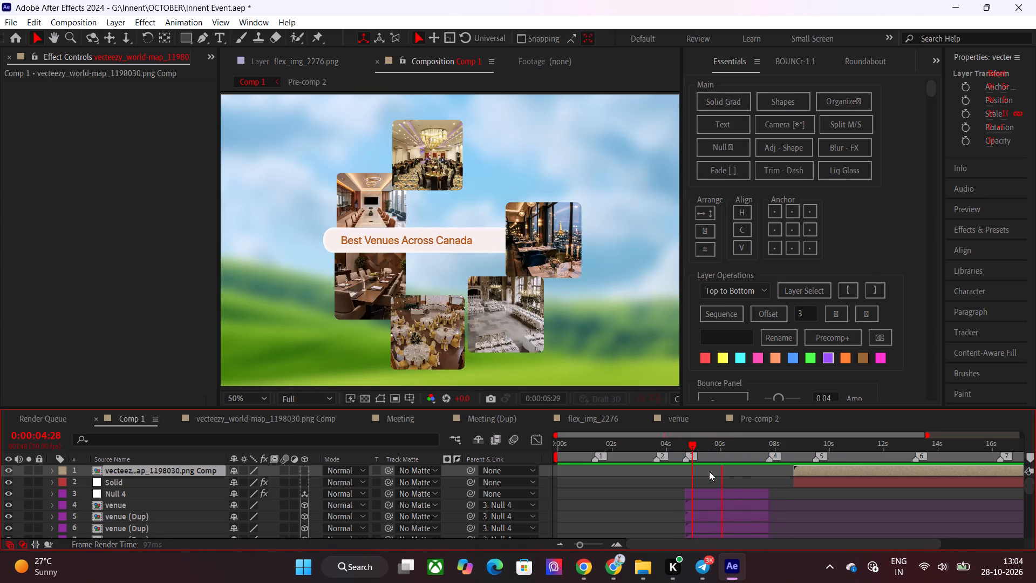
{"action": "left_click_drag", "start_coordinate": [718, 448], "coordinate": [733, 448]}
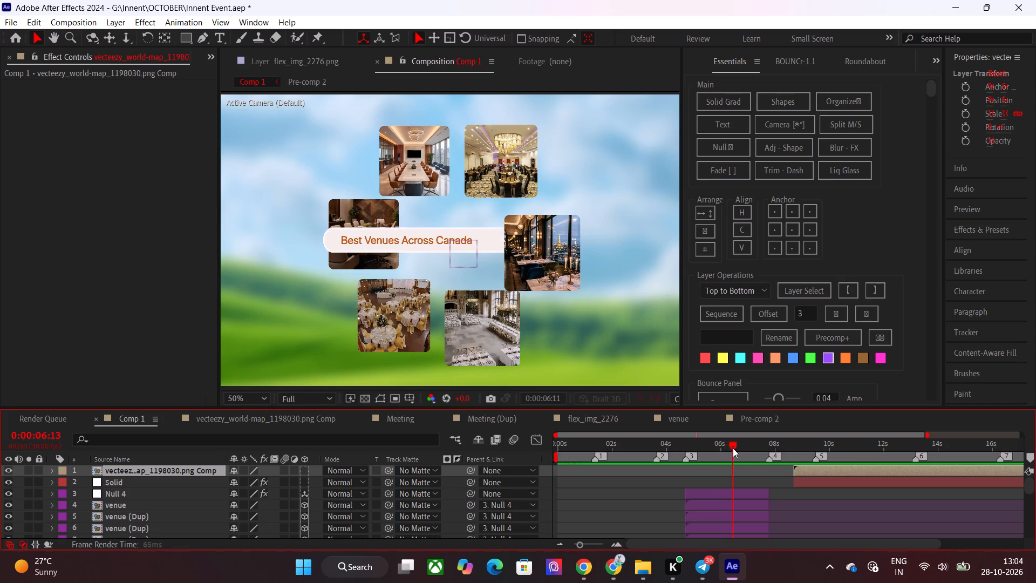
{"action": "left_click_drag", "start_coordinate": [733, 448], "coordinate": [734, 452]}
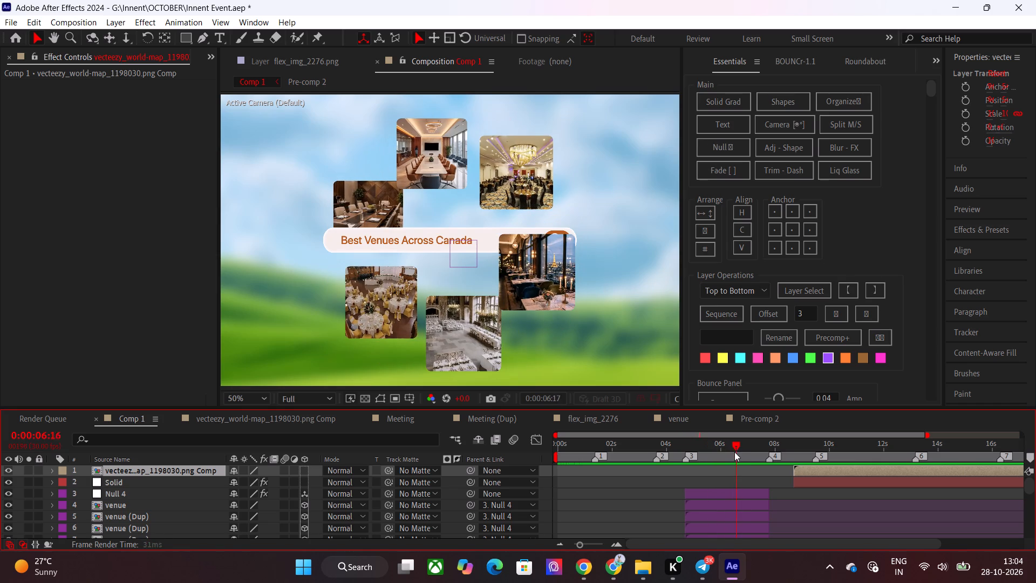
{"action": "left_click_drag", "start_coordinate": [734, 452], "coordinate": [725, 452]}
Shift the eight layers from Null 4 through Pre-comp 2 slightly later on the timeline, leaving out flex_img_7012.png.
{"action": "left_click", "coordinate": [730, 493]}
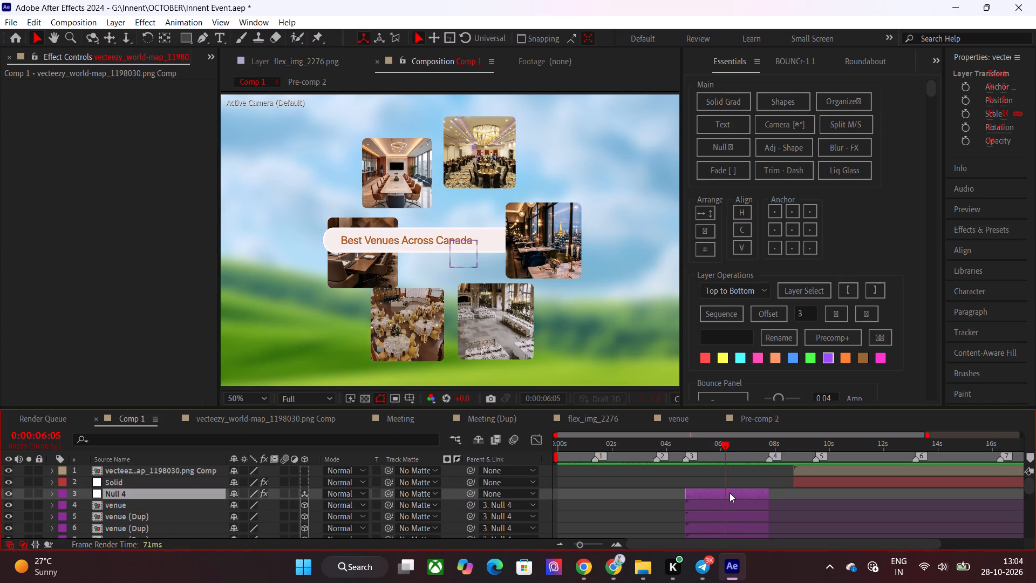
{"action": "scroll", "coordinate": [730, 493], "scroll_direction": "down", "scroll_amount": 2}
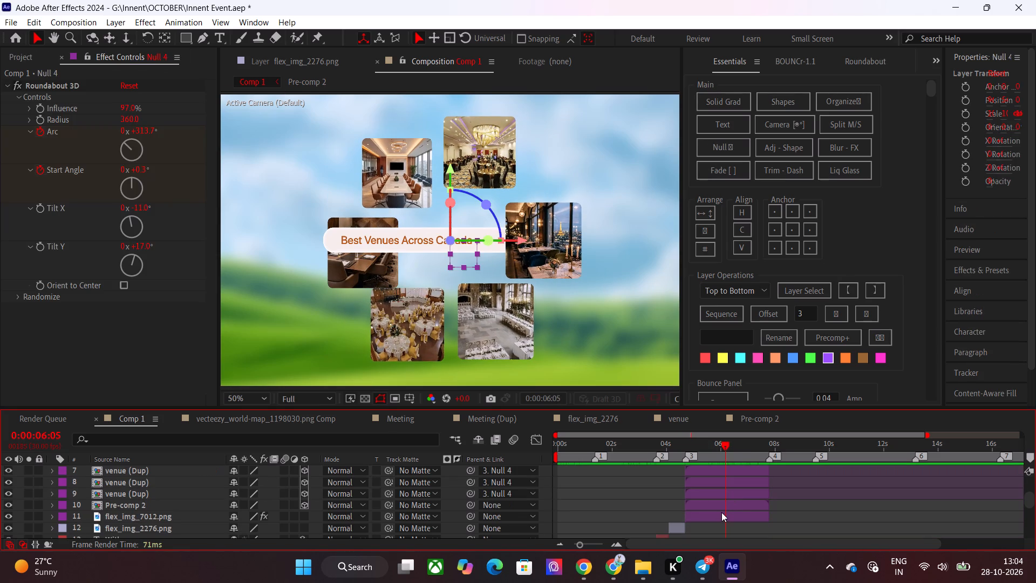
{"action": "left_click", "coordinate": [721, 504], "text": "shift"}
{"action": "left_click_drag", "start_coordinate": [720, 504], "coordinate": [726, 504]}
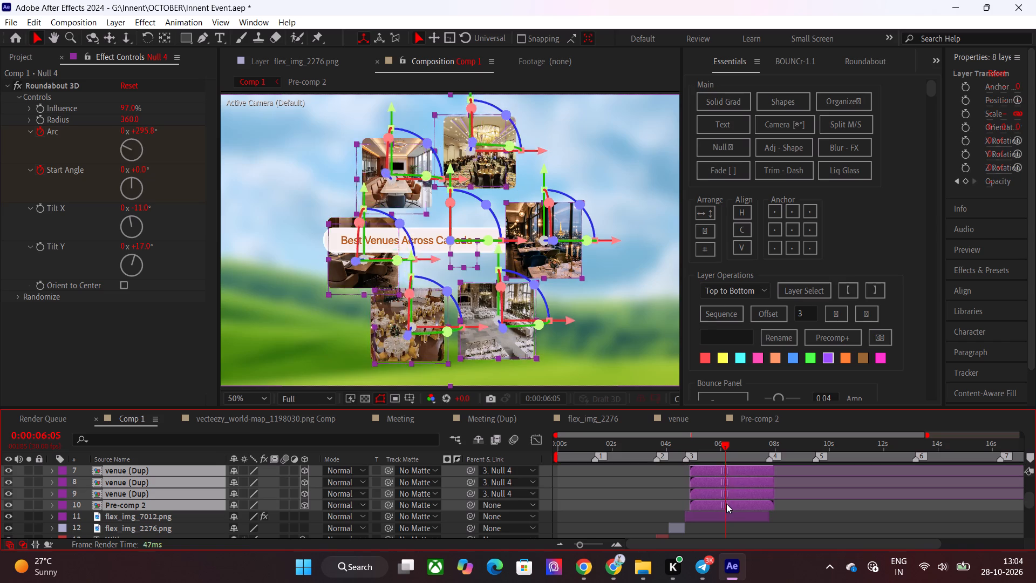
Shift the selected Null 4 through Pre-comp 2 layers later to start near 5.5 s, and extend their ends to about 9.5 s.
{"action": "left_click_drag", "start_coordinate": [726, 504], "coordinate": [743, 504]}
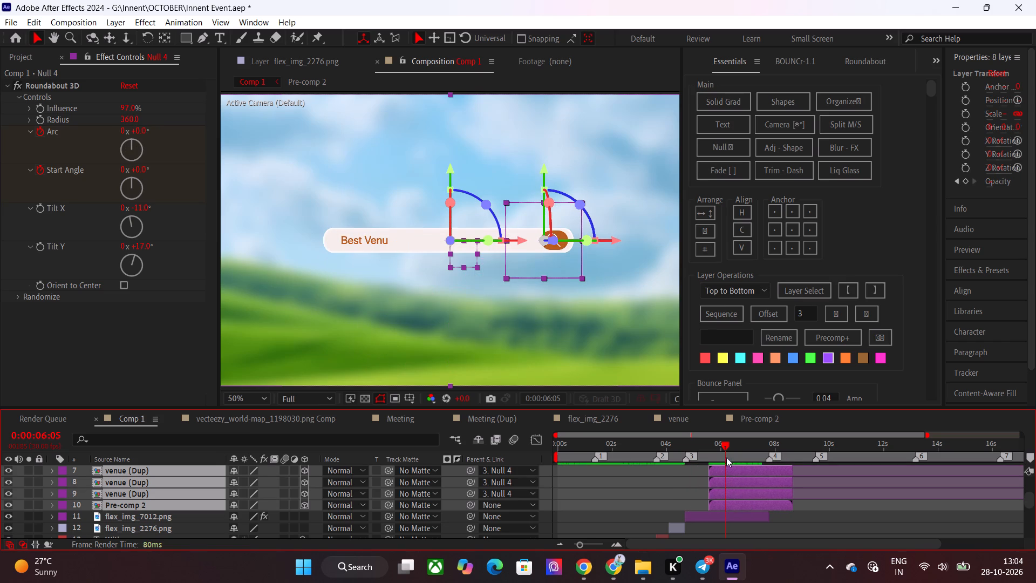
{"action": "left_click_drag", "start_coordinate": [724, 452], "coordinate": [767, 452]}
{"action": "left_click_drag", "start_coordinate": [790, 494], "coordinate": [807, 494]}
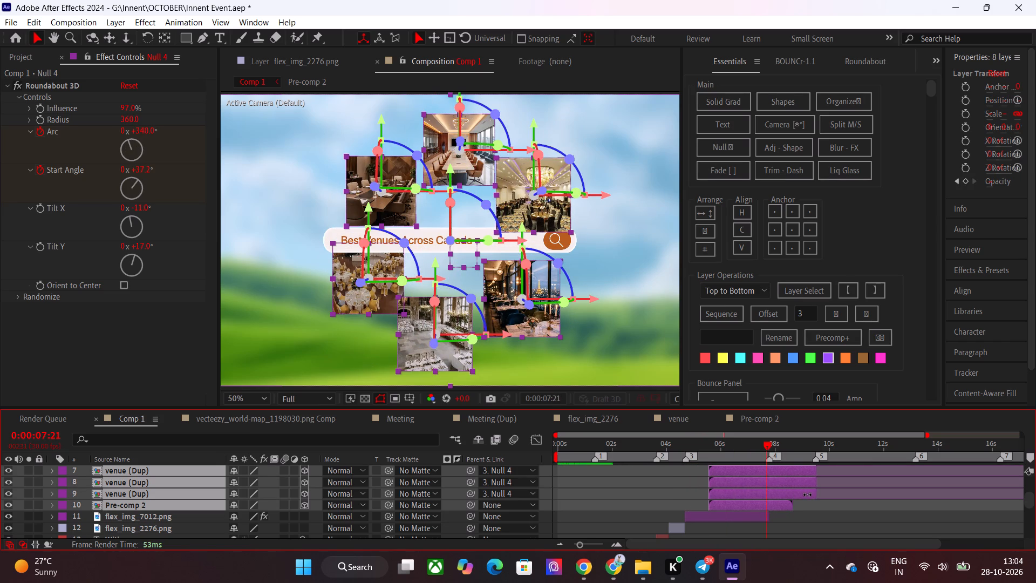
{"action": "left_click_drag", "start_coordinate": [807, 494], "coordinate": [808, 494]}
Hide the Solid and world map comp layers of the globe scene and move both later to start at about 13 s.
{"action": "left_click_drag", "start_coordinate": [794, 444], "coordinate": [798, 453]}
{"action": "scroll", "coordinate": [834, 522], "scroll_direction": "up", "scroll_amount": 2}
{"action": "scroll", "coordinate": [796, 498], "scroll_direction": "up", "scroll_amount": 2}
{"action": "left_click", "coordinate": [821, 479]}
{"action": "left_click", "coordinate": [815, 475], "text": "shift"}
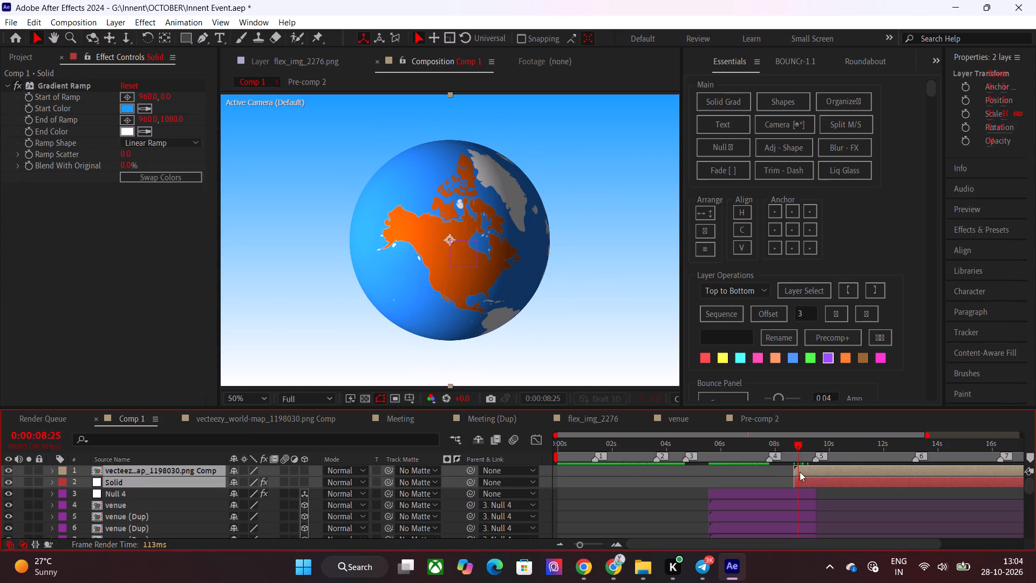
{"action": "left_click", "coordinate": [11, 480]}
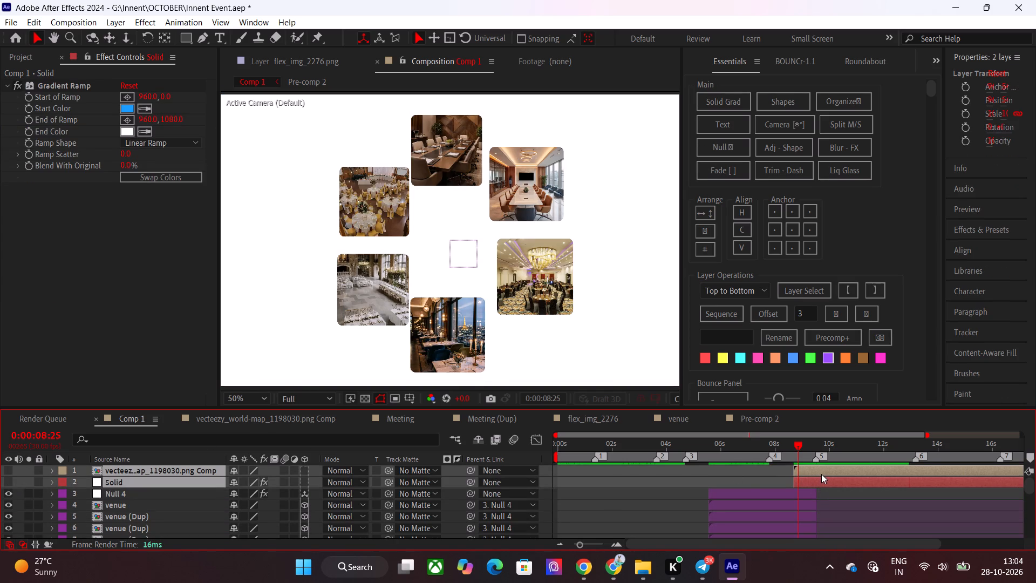
{"action": "left_click_drag", "start_coordinate": [821, 474], "coordinate": [944, 474]}
Open Pre-comp 2 and set its composition duration to 0:00:05:03.
{"action": "left_click_drag", "start_coordinate": [802, 445], "coordinate": [805, 445]}
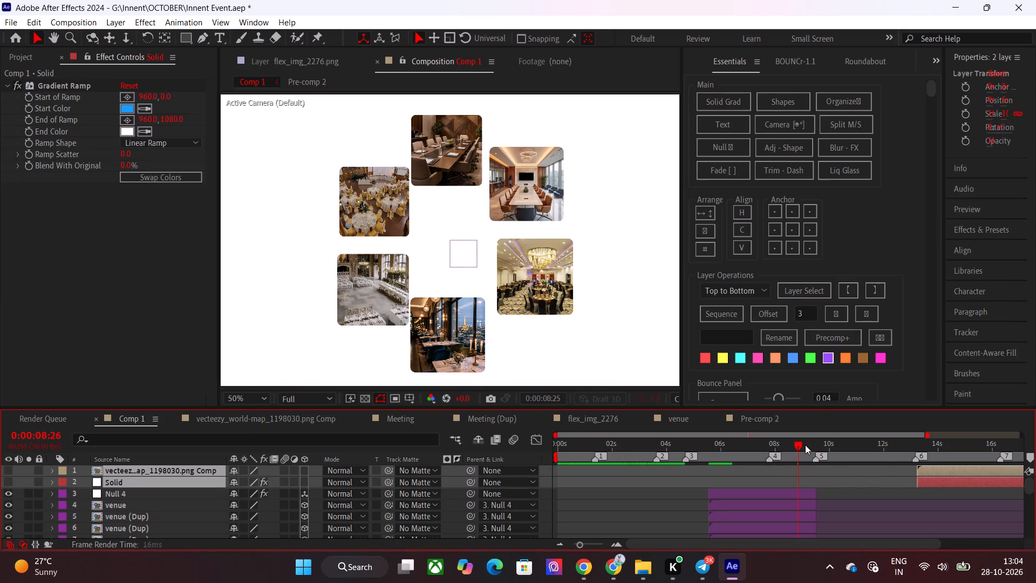
{"action": "left_click_drag", "start_coordinate": [805, 445], "coordinate": [796, 451]}
{"action": "scroll", "coordinate": [798, 490], "scroll_direction": "down", "scroll_amount": 2}
{"action": "left_click", "coordinate": [769, 507]}
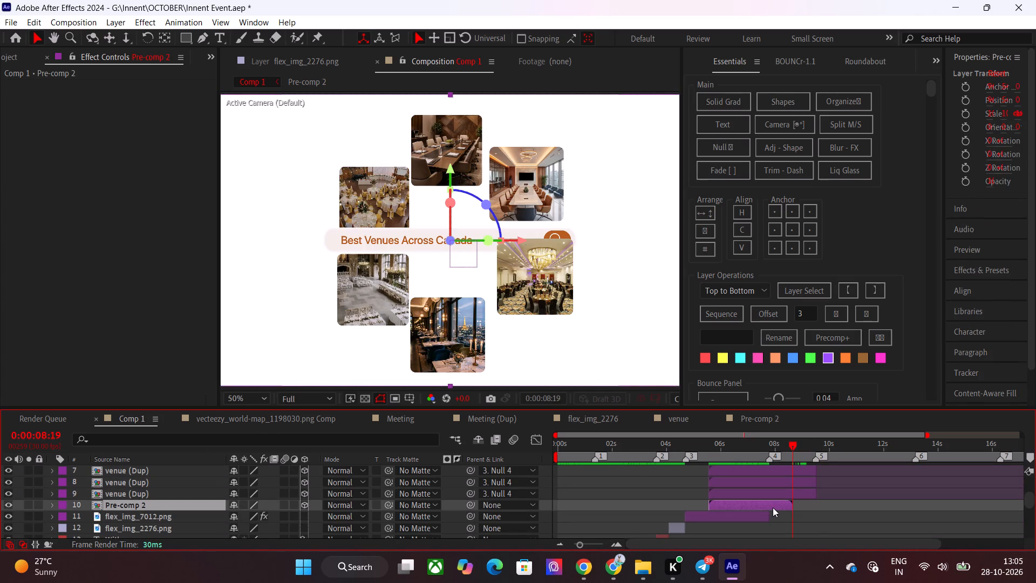
{"action": "double_click", "coordinate": [773, 507]}
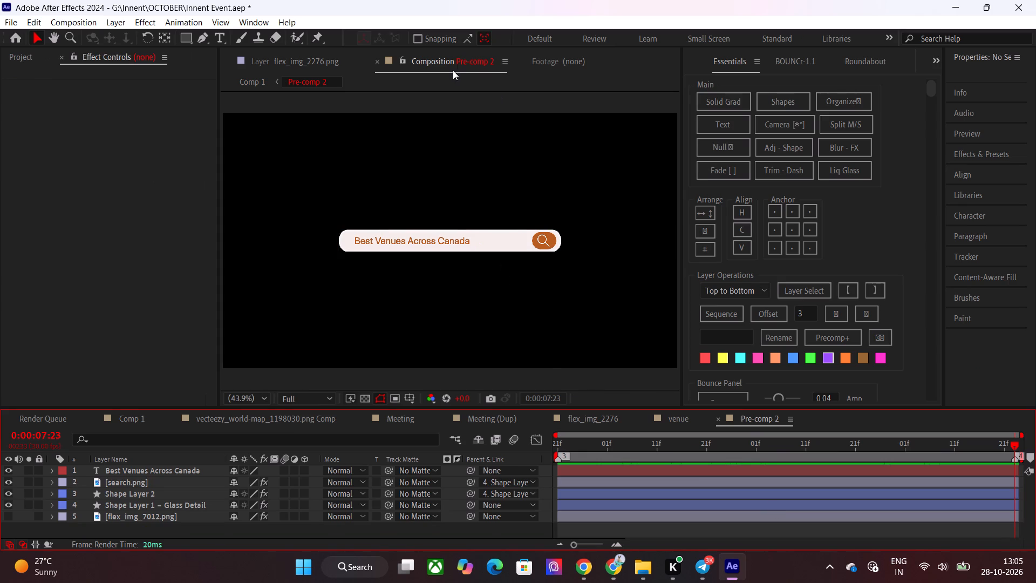
{"action": "right_click", "coordinate": [459, 57]}
{"action": "left_click", "coordinate": [501, 144]}
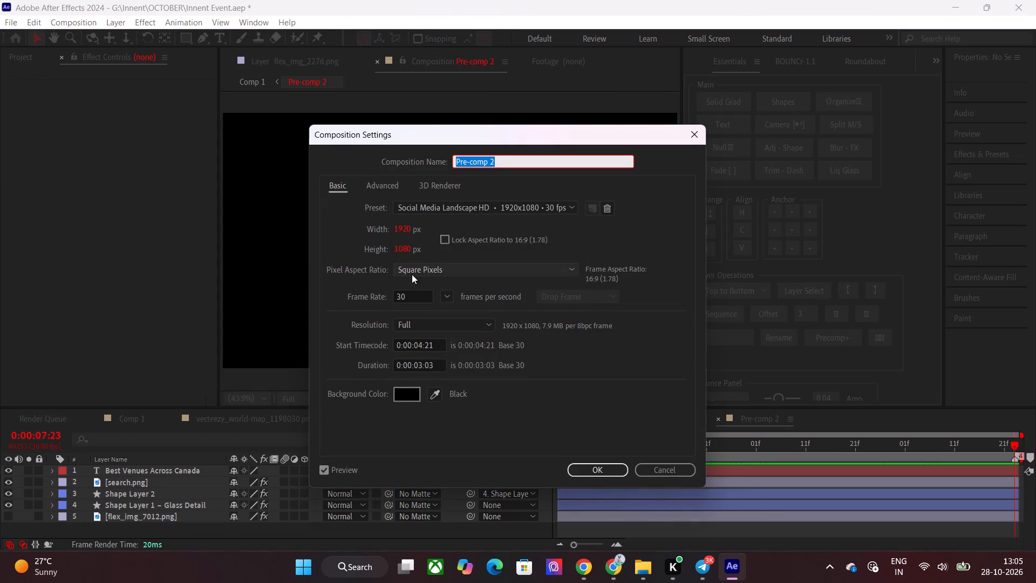
{"action": "left_click", "coordinate": [419, 365]}
{"action": "left_click", "coordinate": [422, 369]}
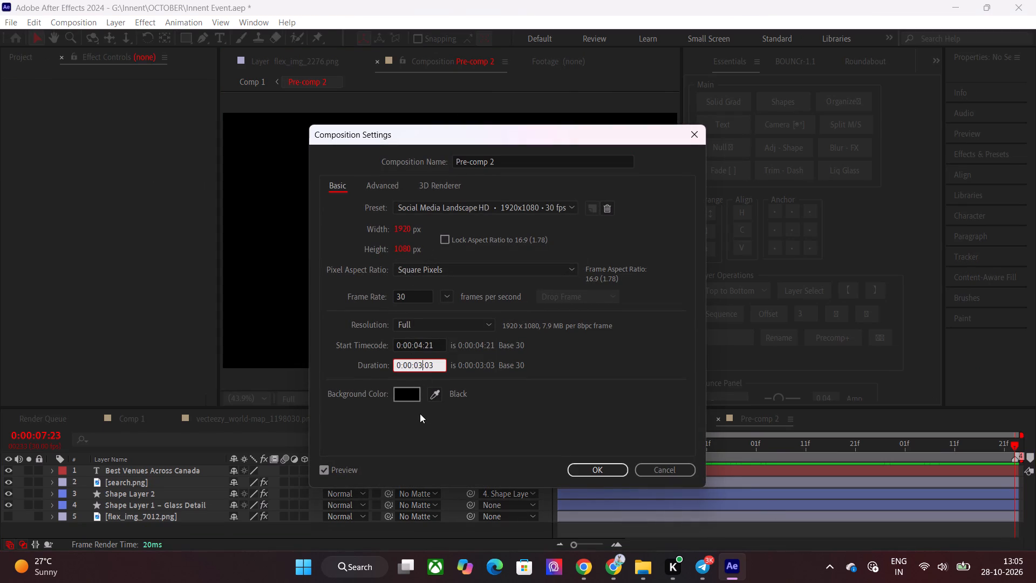
{"action": "key", "text": "BackSpace"}
{"action": "key", "text": "5"}
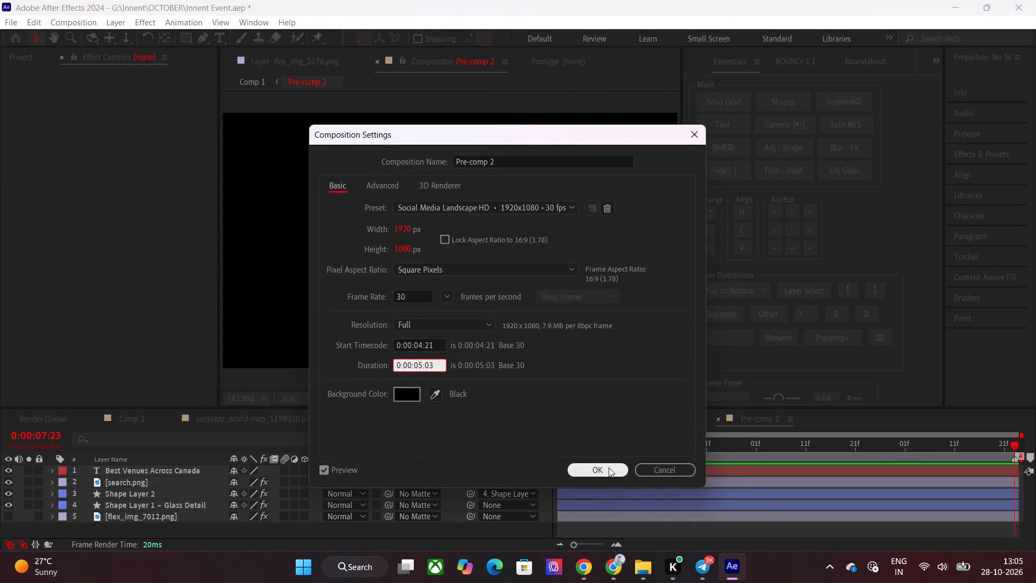
{"action": "left_click", "coordinate": [607, 469]}
Return to Comp 1 and extend the end of the Pre-comp 2 layer to line up with the venue layers.
{"action": "left_click", "coordinate": [144, 414]}
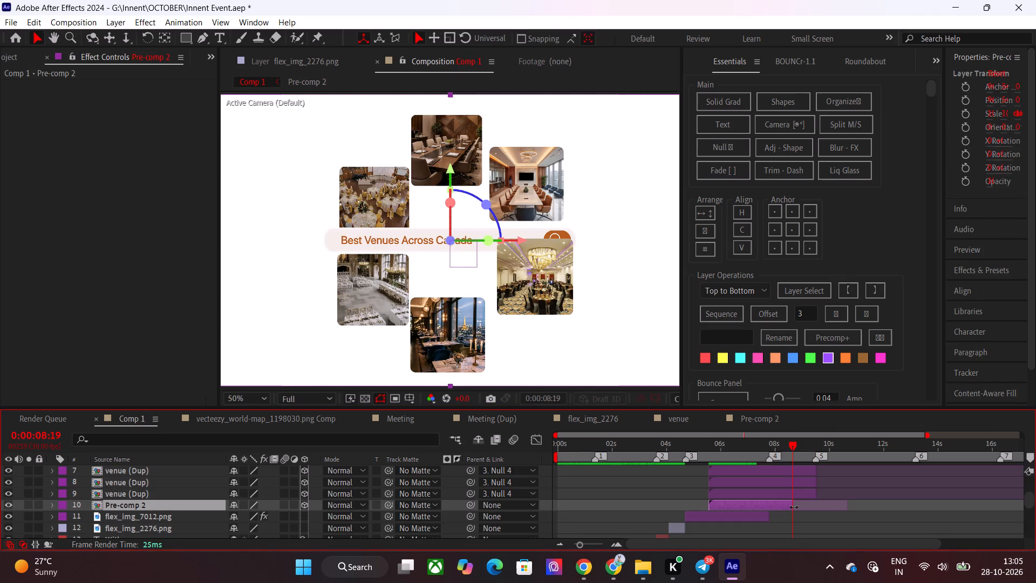
{"action": "left_click_drag", "start_coordinate": [794, 507], "coordinate": [828, 507]}
Shift the seven layers from Null 4 through the last venue (Dup) later to start at about 6.2 s, leaving Pre-comp 2 in place.
{"action": "left_click_drag", "start_coordinate": [793, 454], "coordinate": [778, 455]}
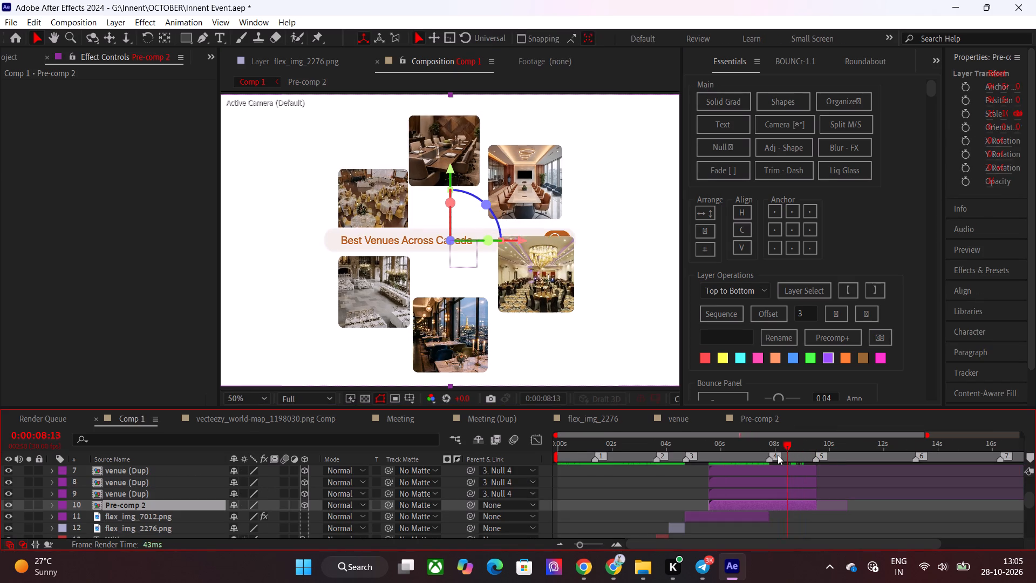
{"action": "left_click_drag", "start_coordinate": [778, 455], "coordinate": [745, 467]}
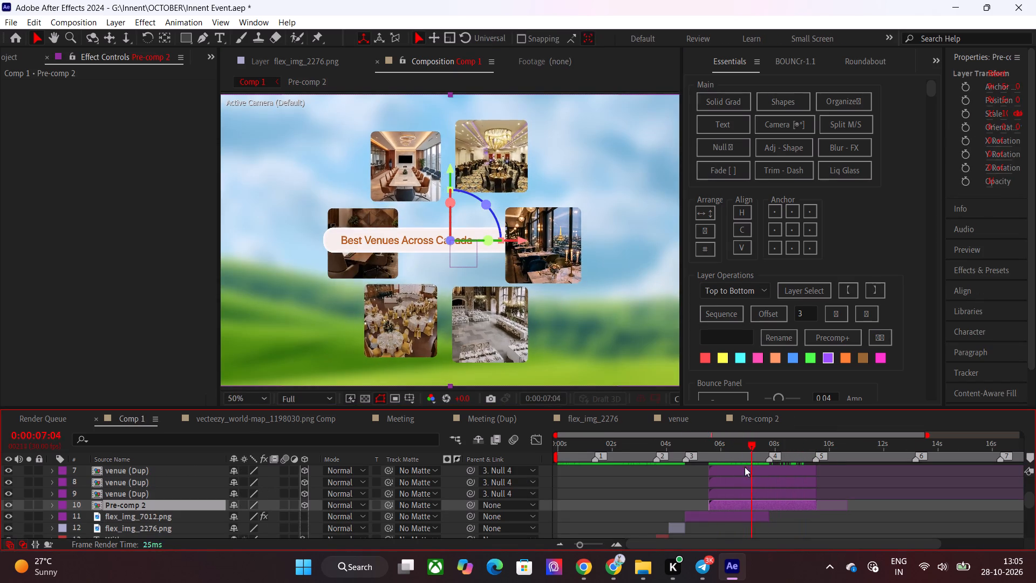
{"action": "left_click_drag", "start_coordinate": [745, 467], "coordinate": [746, 469]}
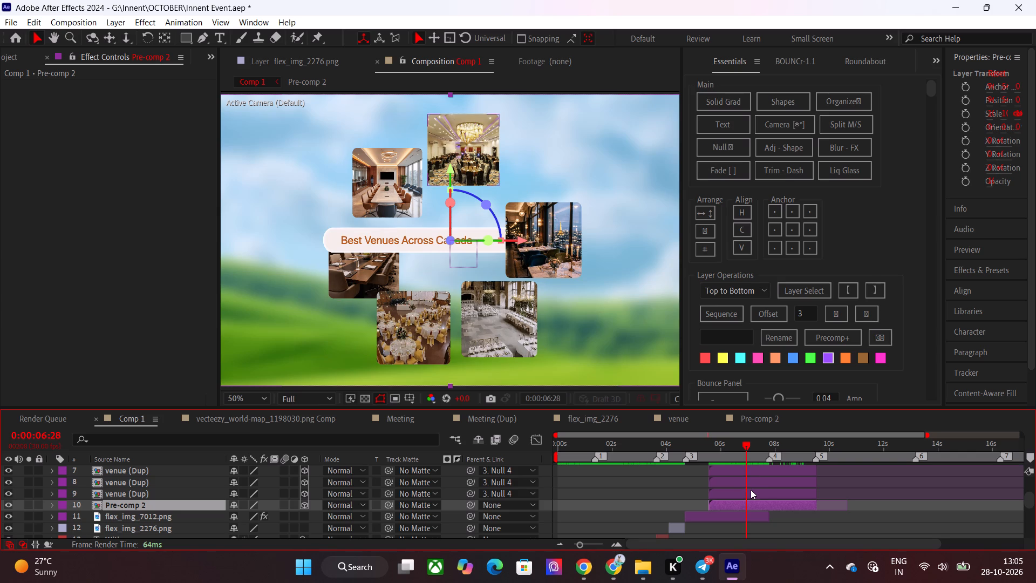
{"action": "left_click", "coordinate": [749, 494]}
{"action": "scroll", "coordinate": [749, 494], "scroll_direction": "up", "scroll_amount": 2}
{"action": "left_click", "coordinate": [748, 494], "text": "shift"}
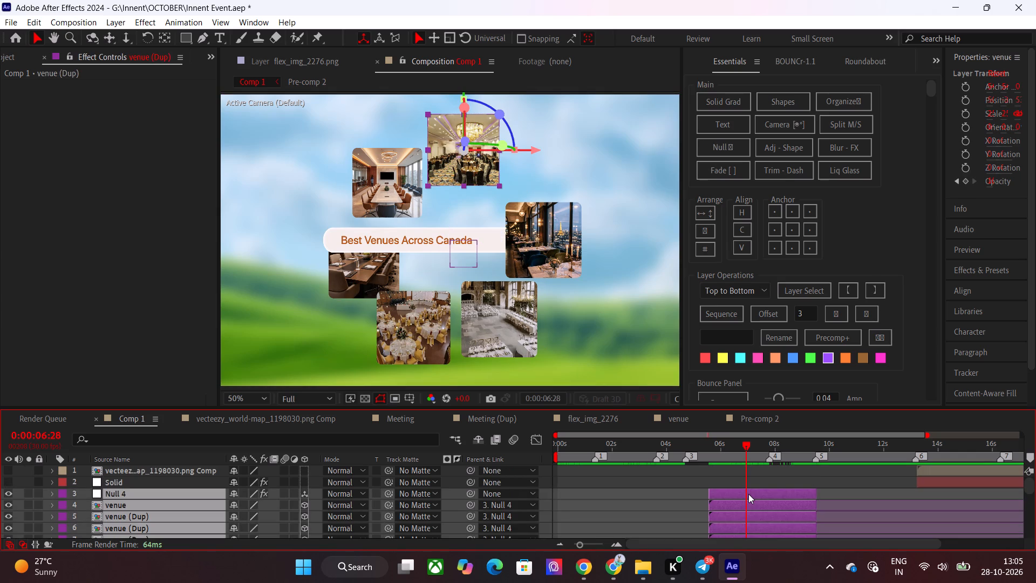
{"action": "left_click_drag", "start_coordinate": [748, 494], "coordinate": [758, 494]}
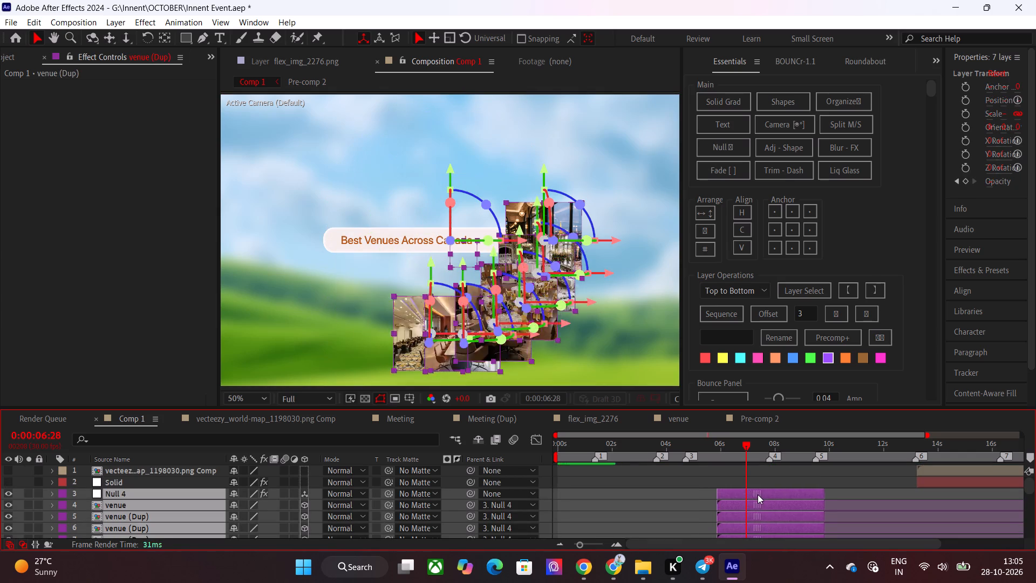
{"action": "left_click_drag", "start_coordinate": [758, 494], "coordinate": [765, 494]}
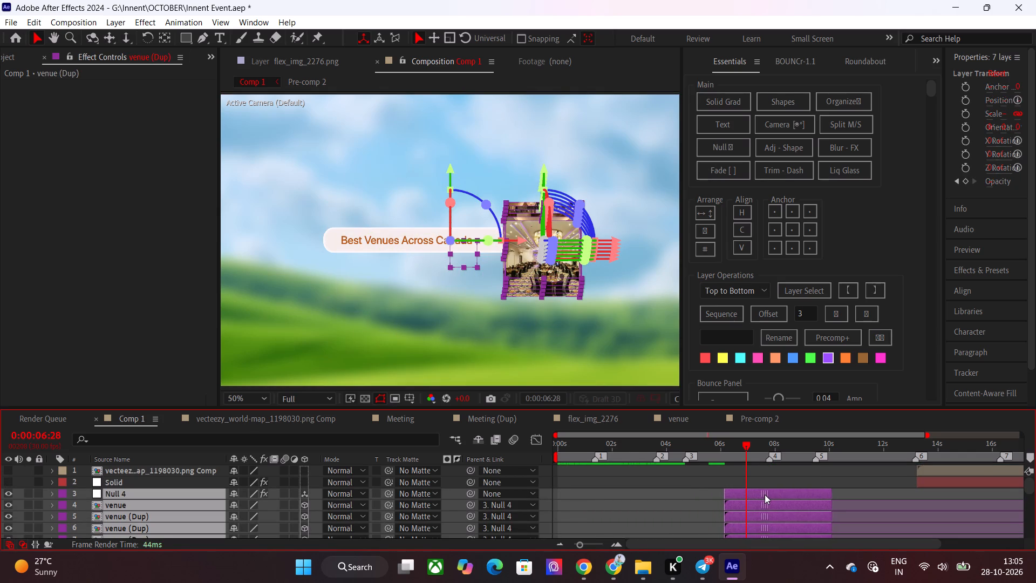
{"action": "left_click_drag", "start_coordinate": [765, 494], "coordinate": [768, 494]}
Inside Pre-comp 2, extend the ends of all five layers to about 0:00:08:20.
{"action": "left_click", "coordinate": [726, 470]}
{"action": "left_click_drag", "start_coordinate": [734, 454], "coordinate": [755, 456]}
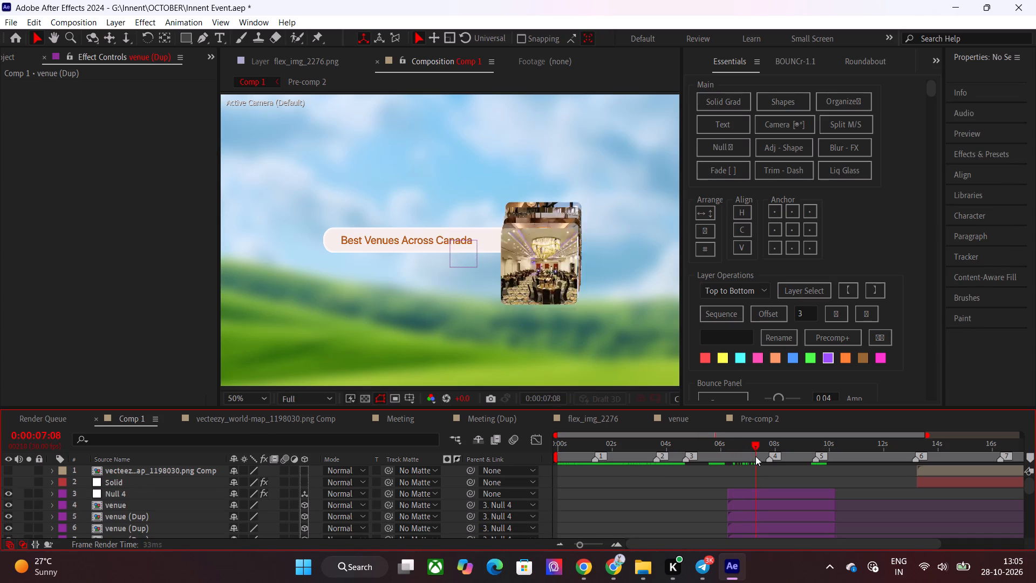
{"action": "left_click_drag", "start_coordinate": [755, 456], "coordinate": [792, 460]}
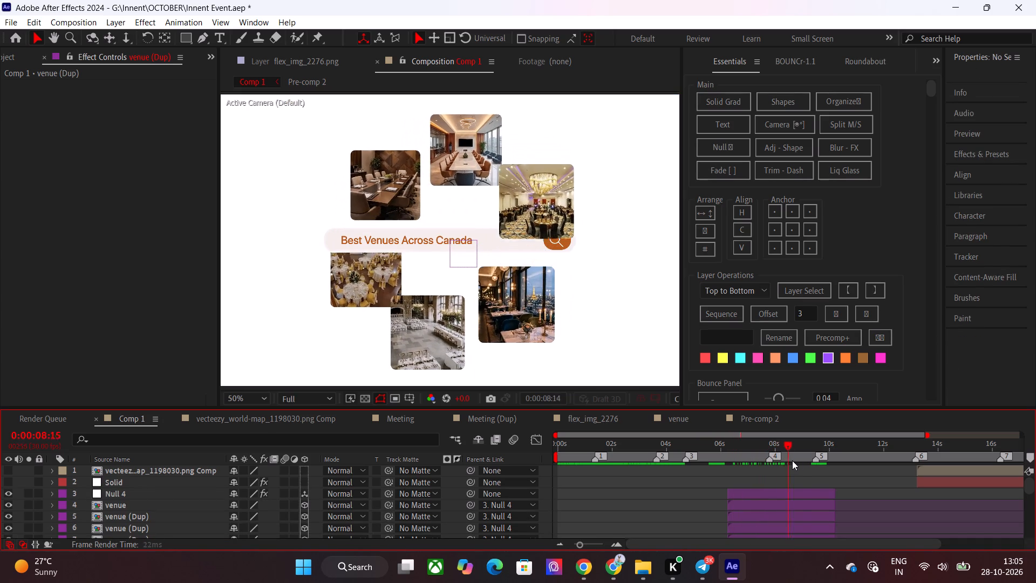
{"action": "left_click_drag", "start_coordinate": [792, 460], "coordinate": [817, 460]}
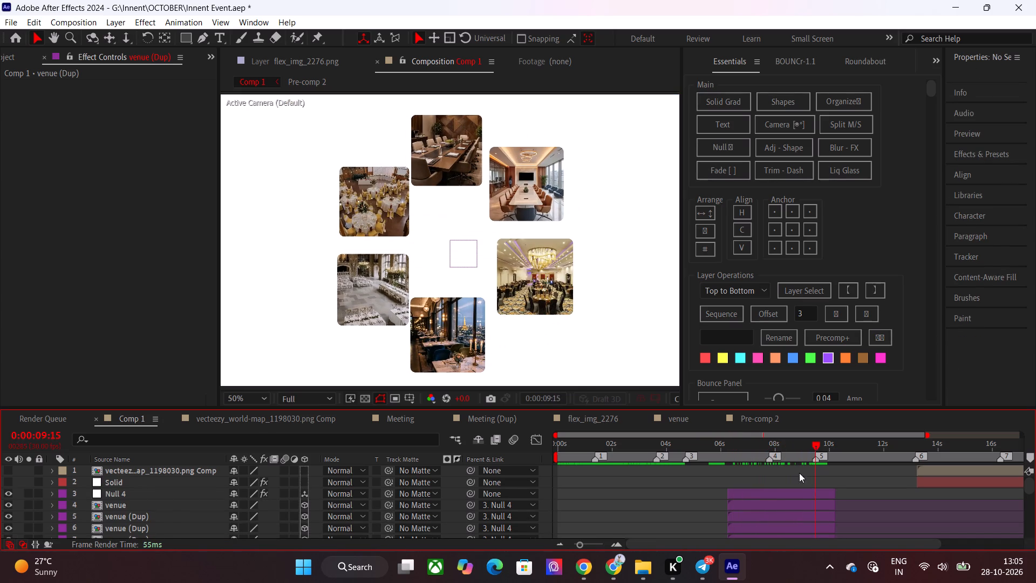
{"action": "scroll", "coordinate": [792, 476], "scroll_direction": "down", "scroll_amount": 2}
{"action": "double_click", "coordinate": [800, 506]}
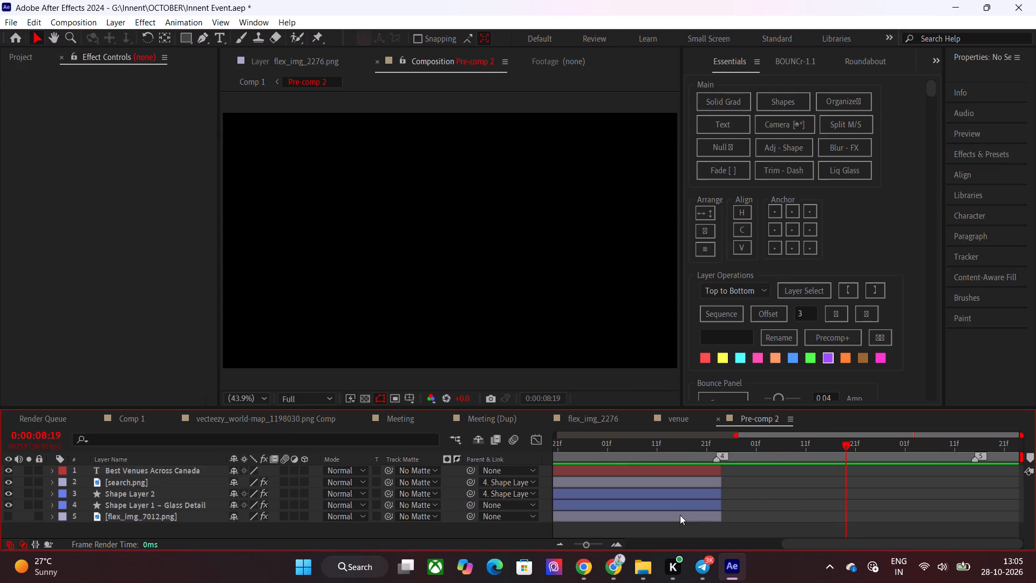
{"action": "left_click", "coordinate": [680, 515]}
{"action": "left_click", "coordinate": [718, 471], "text": "shift"}
{"action": "left_click_drag", "start_coordinate": [723, 471], "coordinate": [824, 483]}
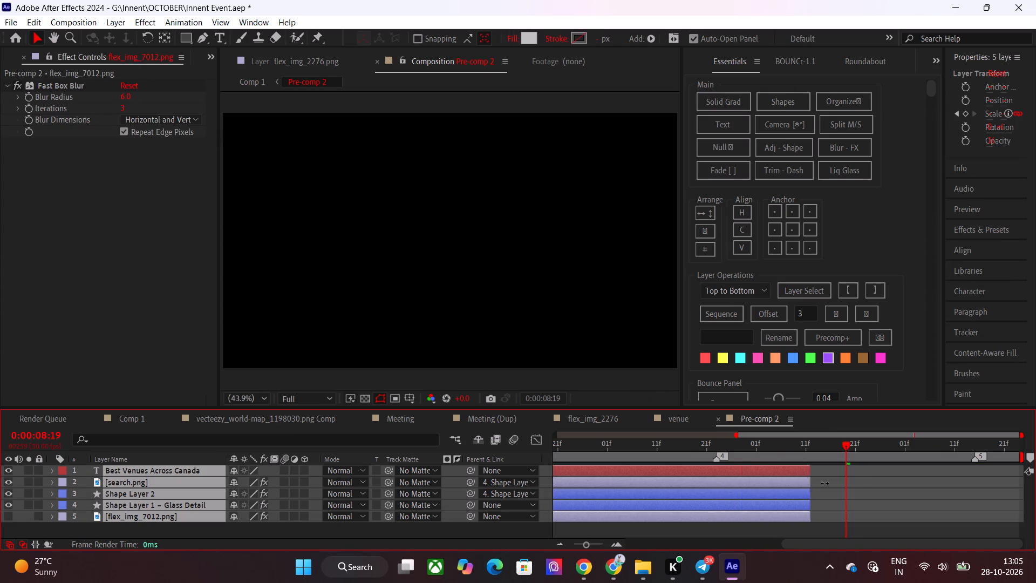
{"action": "left_click_drag", "start_coordinate": [824, 483], "coordinate": [862, 486]}
Return to Comp 1 and extend the end of the Pre-comp 2 layer to about 9.8 s.
{"action": "left_click", "coordinate": [146, 421]}
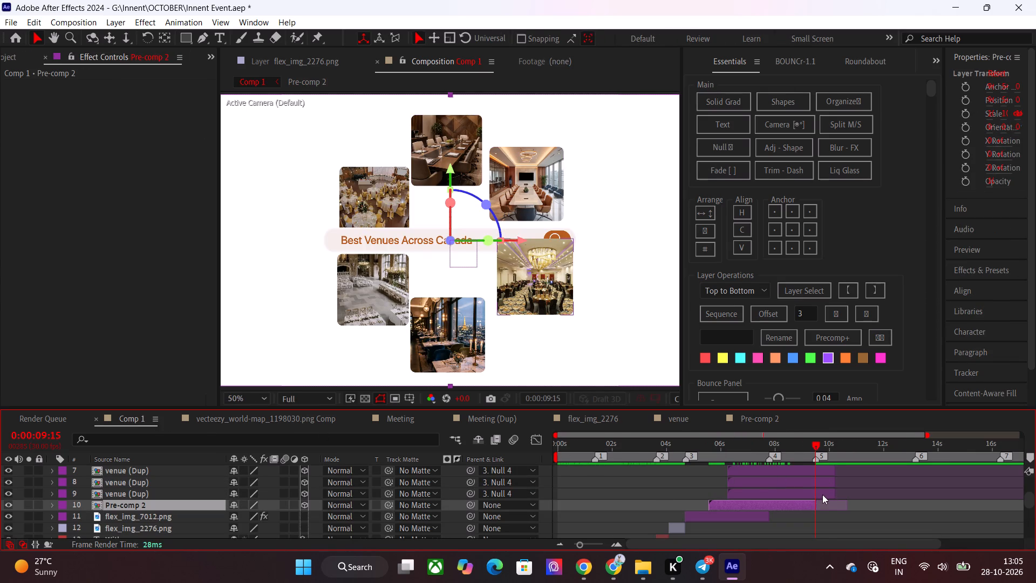
{"action": "left_click_drag", "start_coordinate": [817, 507], "coordinate": [826, 507]}
Extend the end of the flex_img_7012.png background layer to match the venue image layers, at about 10.2 s.
{"action": "left_click_drag", "start_coordinate": [800, 454], "coordinate": [794, 454]}
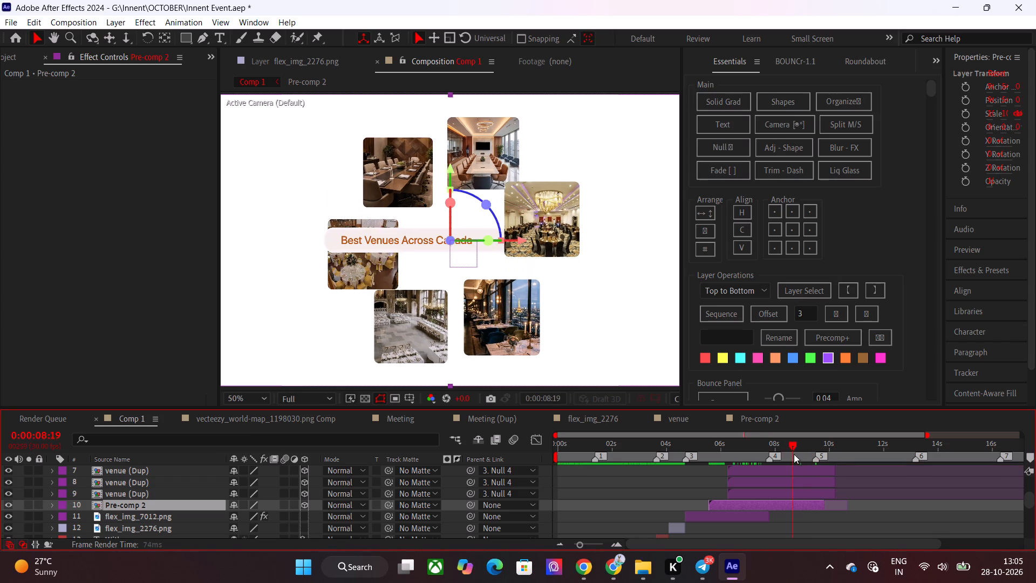
{"action": "left_click_drag", "start_coordinate": [794, 454], "coordinate": [814, 470]}
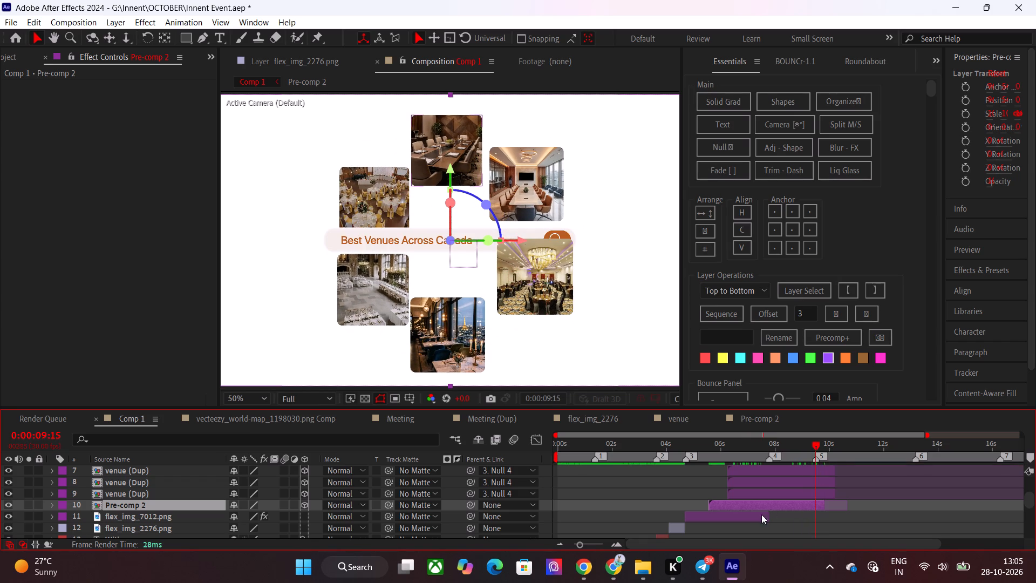
{"action": "left_click_drag", "start_coordinate": [771, 520], "coordinate": [831, 520]}
Move the Pre-comp 2 layer to start at 0:00:04:21, together with the flex_img_7012.png background.
{"action": "left_click_drag", "start_coordinate": [710, 458], "coordinate": [693, 463]}
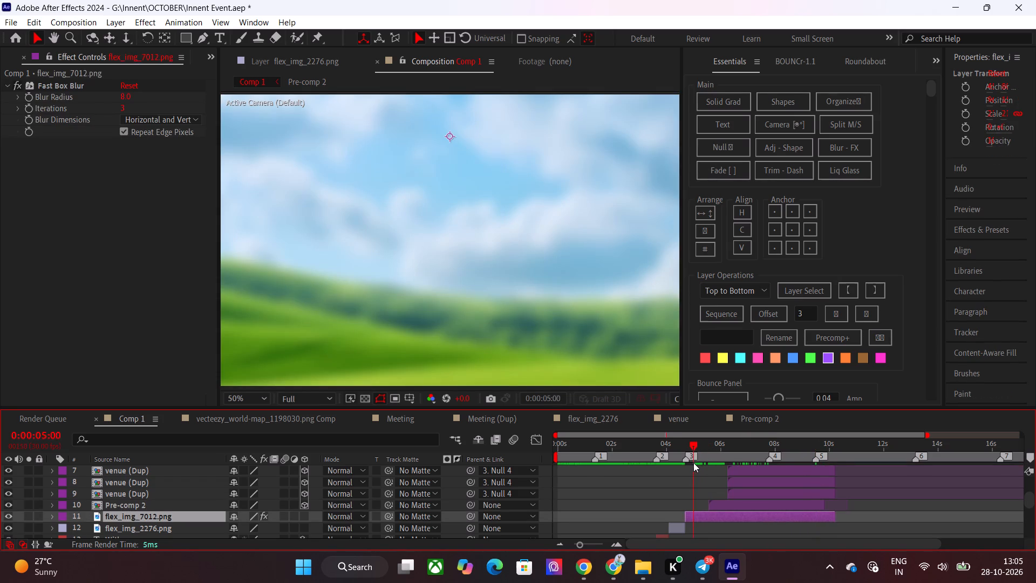
{"action": "left_click_drag", "start_coordinate": [693, 463], "coordinate": [692, 482]}
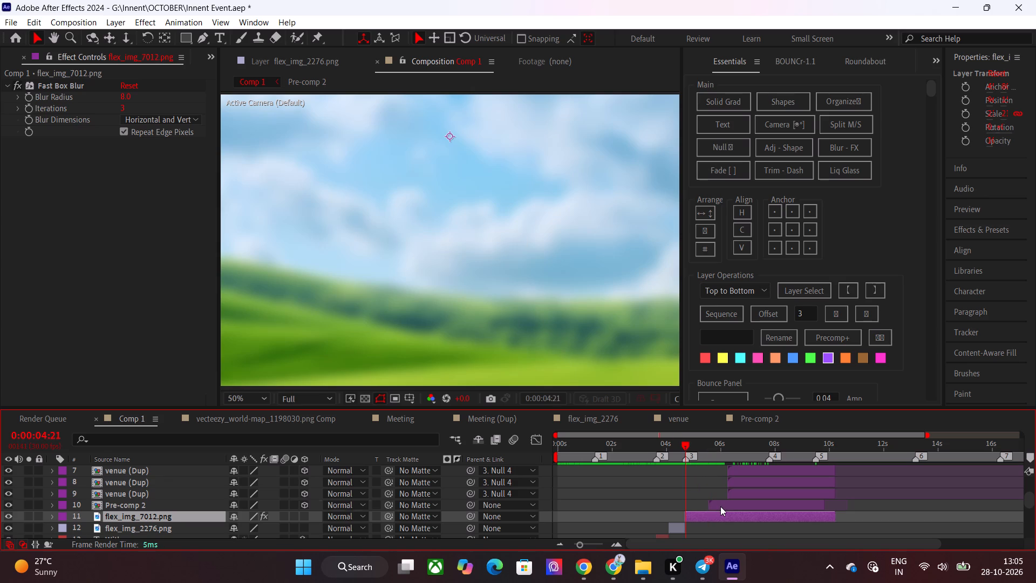
{"action": "left_click", "coordinate": [720, 506]}
{"action": "key", "text": "bracketleft"}
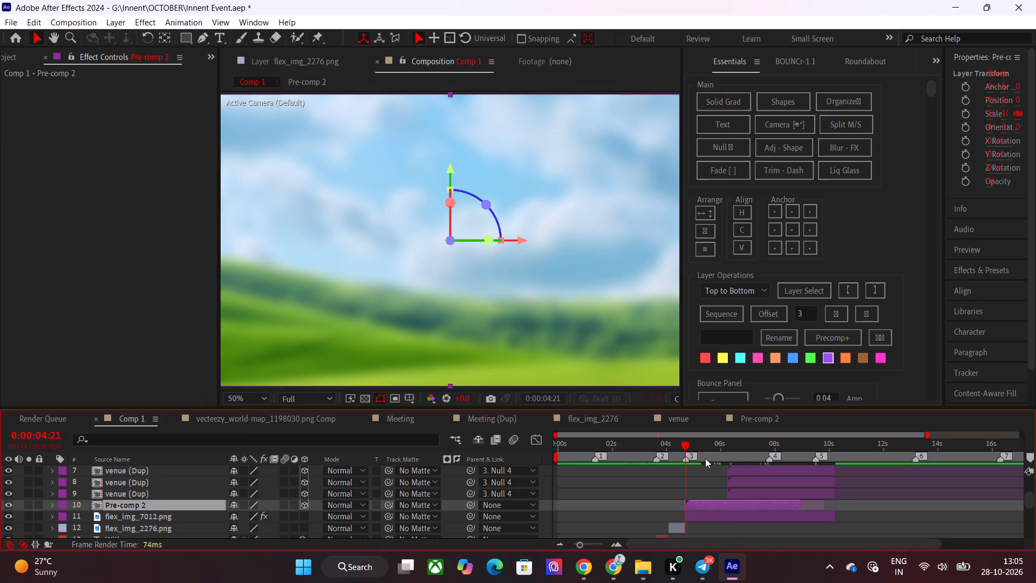
Check the search bar and image rotation timing, and extend the end of the Pre-comp 2 layer to about 9.8 s.
{"action": "left_click_drag", "start_coordinate": [705, 453], "coordinate": [700, 460]}
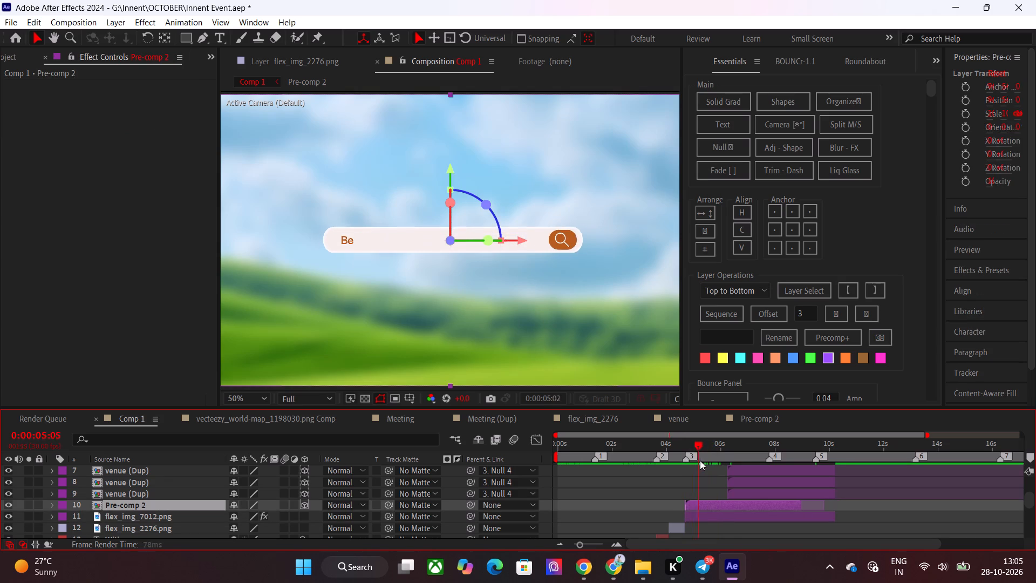
{"action": "left_click_drag", "start_coordinate": [700, 460], "coordinate": [740, 480]}
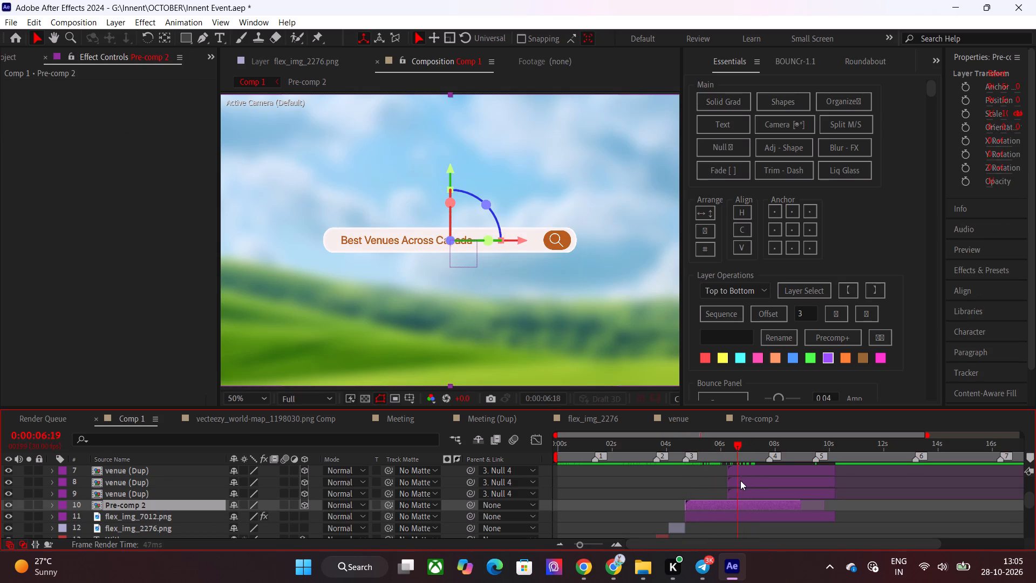
{"action": "left_click_drag", "start_coordinate": [740, 480], "coordinate": [791, 483]}
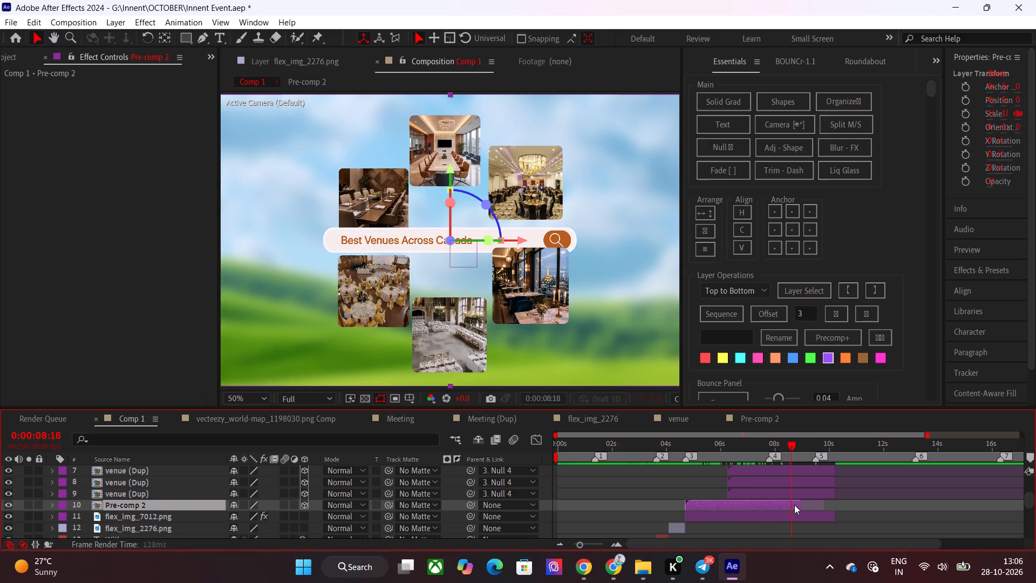
{"action": "left_click_drag", "start_coordinate": [800, 505], "coordinate": [829, 505]}
Inside Pre-comp 2, extend the ends of all five search bar layers to the end of the composition.
{"action": "left_click_drag", "start_coordinate": [792, 449], "coordinate": [797, 449]}
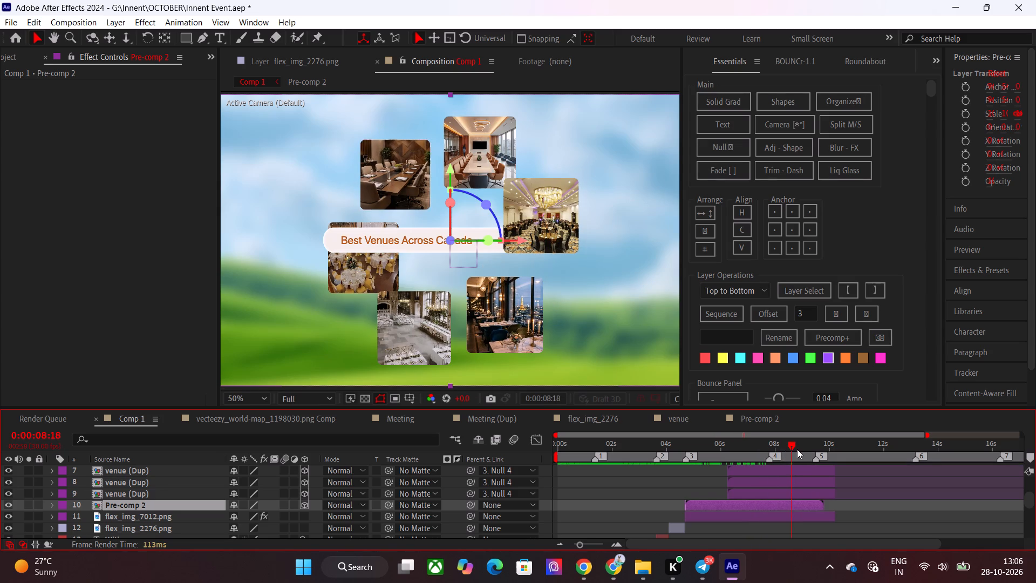
{"action": "left_click_drag", "start_coordinate": [797, 449], "coordinate": [785, 469]}
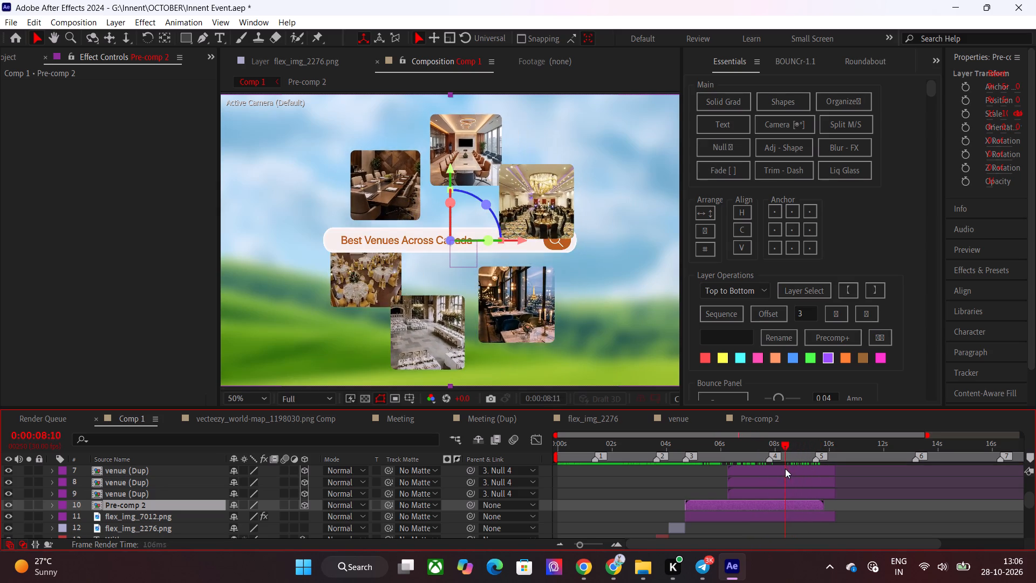
{"action": "left_click_drag", "start_coordinate": [785, 469], "coordinate": [799, 471]}
{"action": "double_click", "coordinate": [806, 505]}
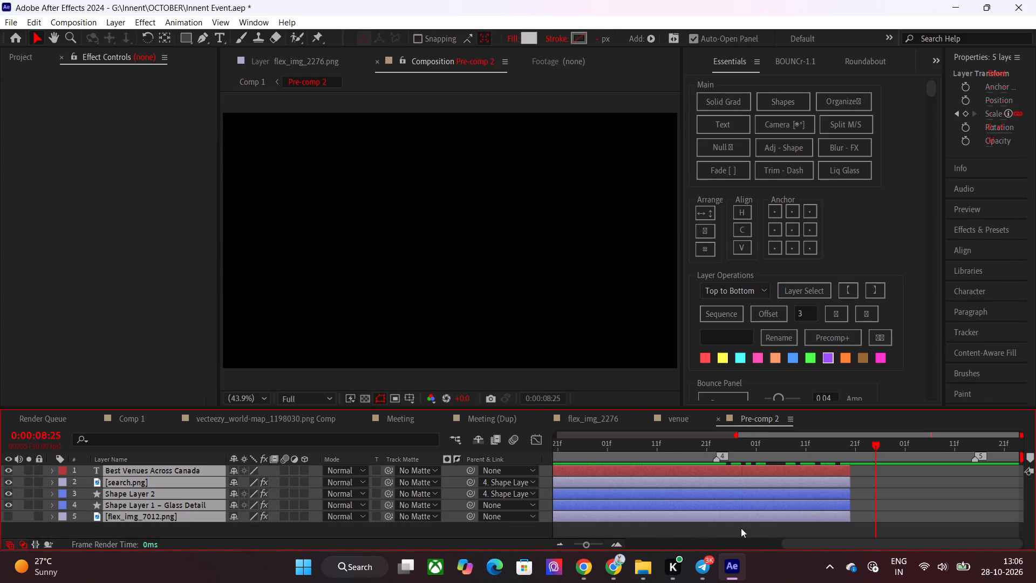
{"action": "left_click_drag", "start_coordinate": [588, 540], "coordinate": [567, 544]}
{"action": "left_click_drag", "start_coordinate": [588, 548], "coordinate": [561, 549]}
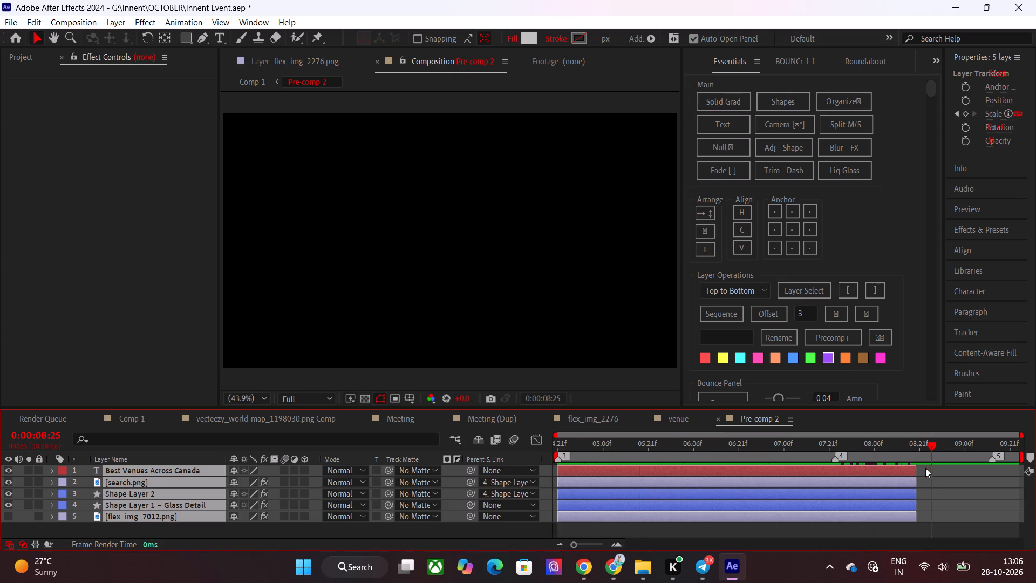
{"action": "left_click_drag", "start_coordinate": [917, 472], "coordinate": [1030, 473]}
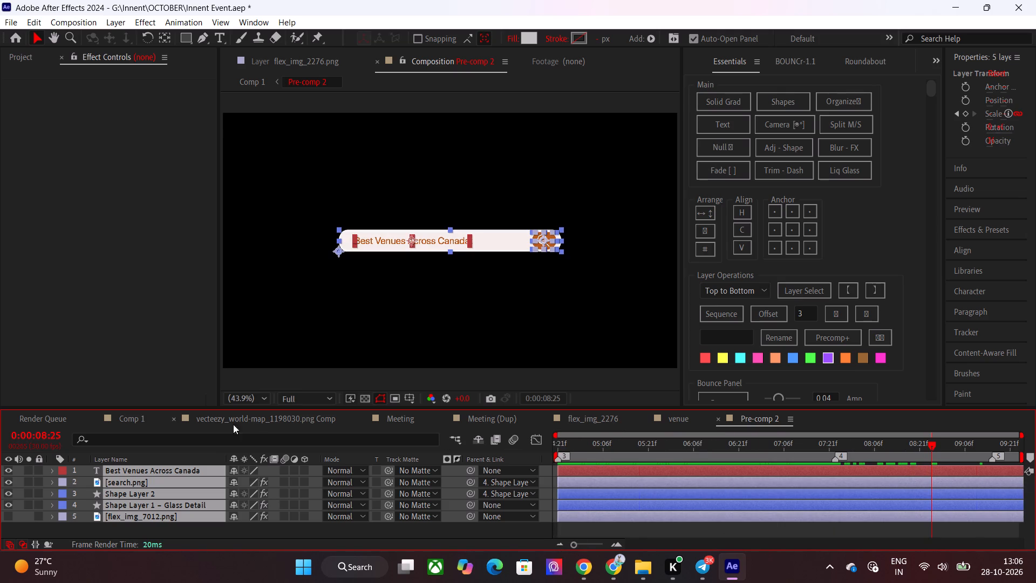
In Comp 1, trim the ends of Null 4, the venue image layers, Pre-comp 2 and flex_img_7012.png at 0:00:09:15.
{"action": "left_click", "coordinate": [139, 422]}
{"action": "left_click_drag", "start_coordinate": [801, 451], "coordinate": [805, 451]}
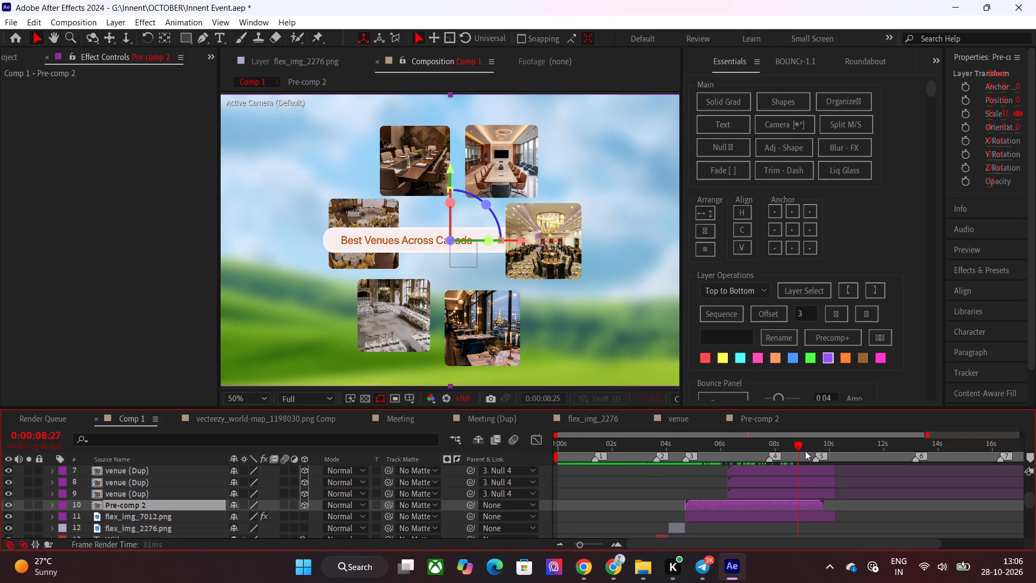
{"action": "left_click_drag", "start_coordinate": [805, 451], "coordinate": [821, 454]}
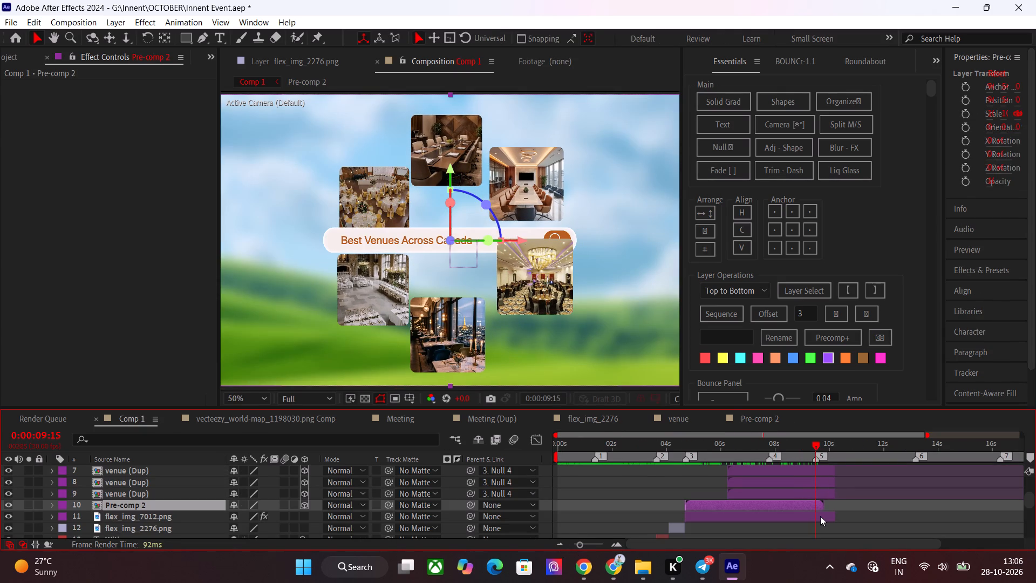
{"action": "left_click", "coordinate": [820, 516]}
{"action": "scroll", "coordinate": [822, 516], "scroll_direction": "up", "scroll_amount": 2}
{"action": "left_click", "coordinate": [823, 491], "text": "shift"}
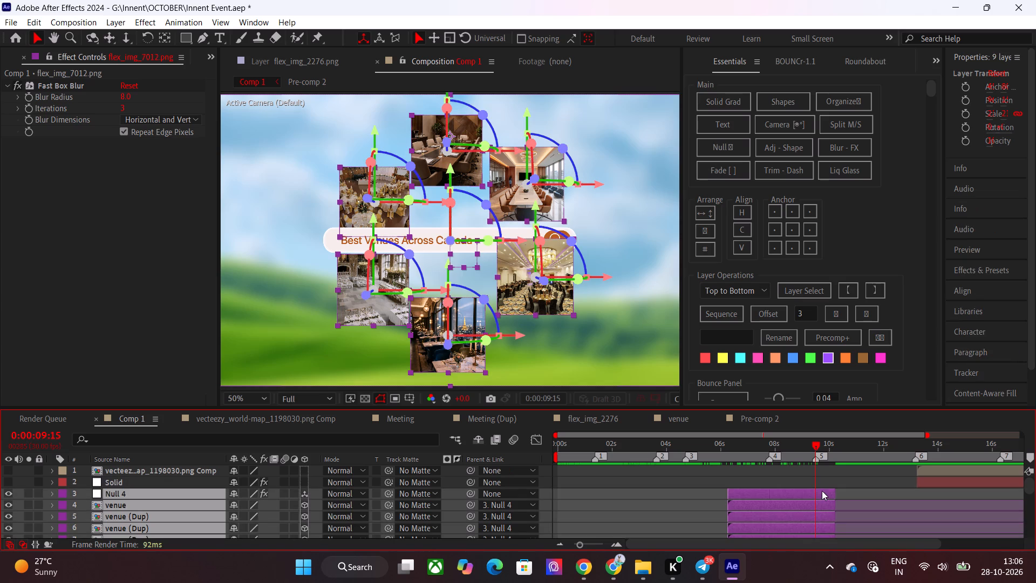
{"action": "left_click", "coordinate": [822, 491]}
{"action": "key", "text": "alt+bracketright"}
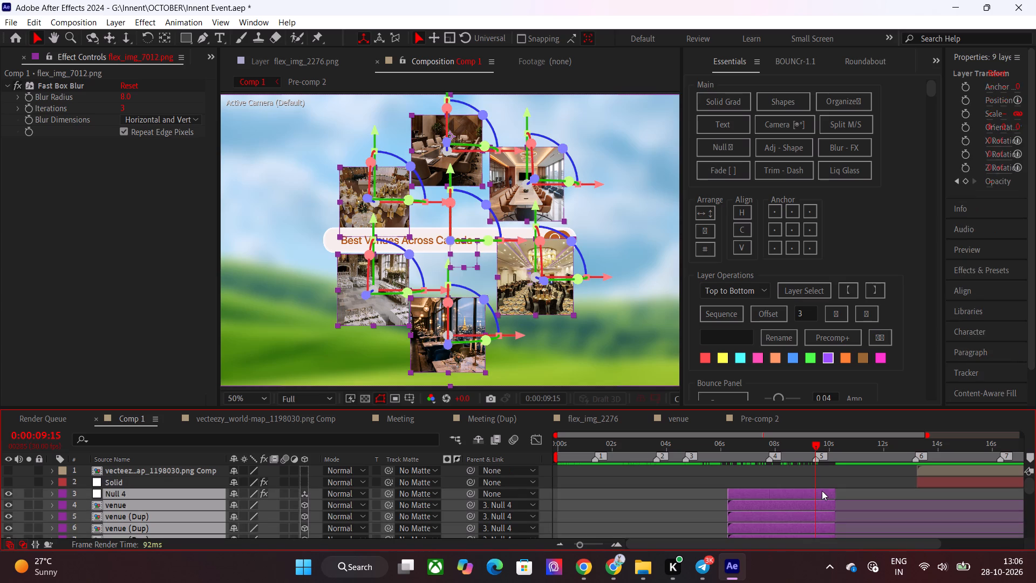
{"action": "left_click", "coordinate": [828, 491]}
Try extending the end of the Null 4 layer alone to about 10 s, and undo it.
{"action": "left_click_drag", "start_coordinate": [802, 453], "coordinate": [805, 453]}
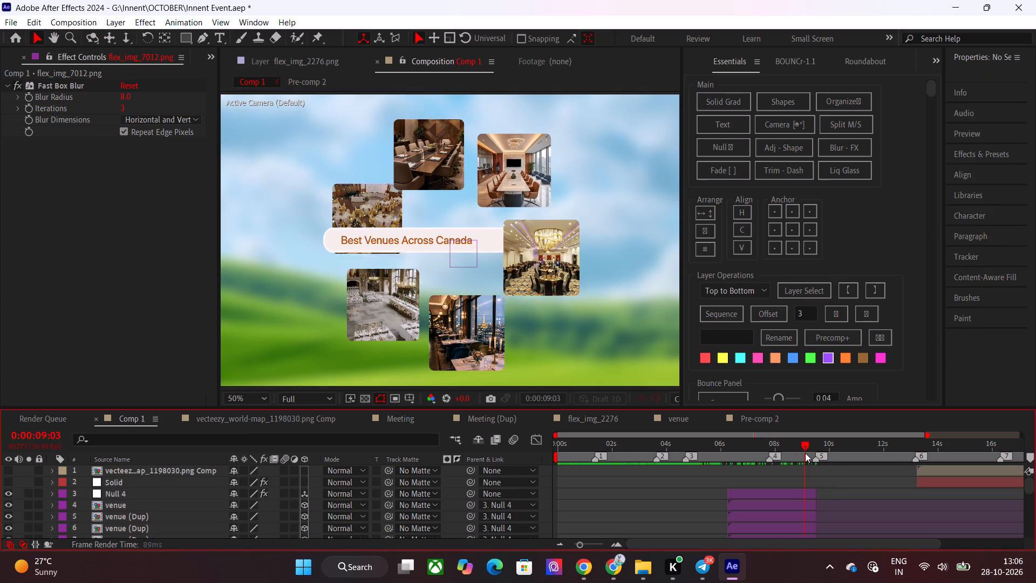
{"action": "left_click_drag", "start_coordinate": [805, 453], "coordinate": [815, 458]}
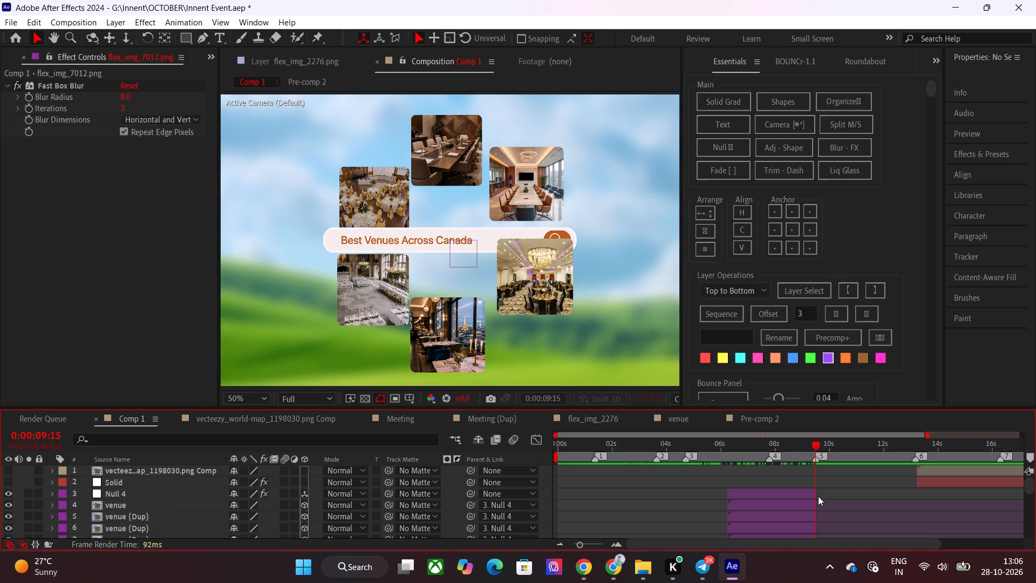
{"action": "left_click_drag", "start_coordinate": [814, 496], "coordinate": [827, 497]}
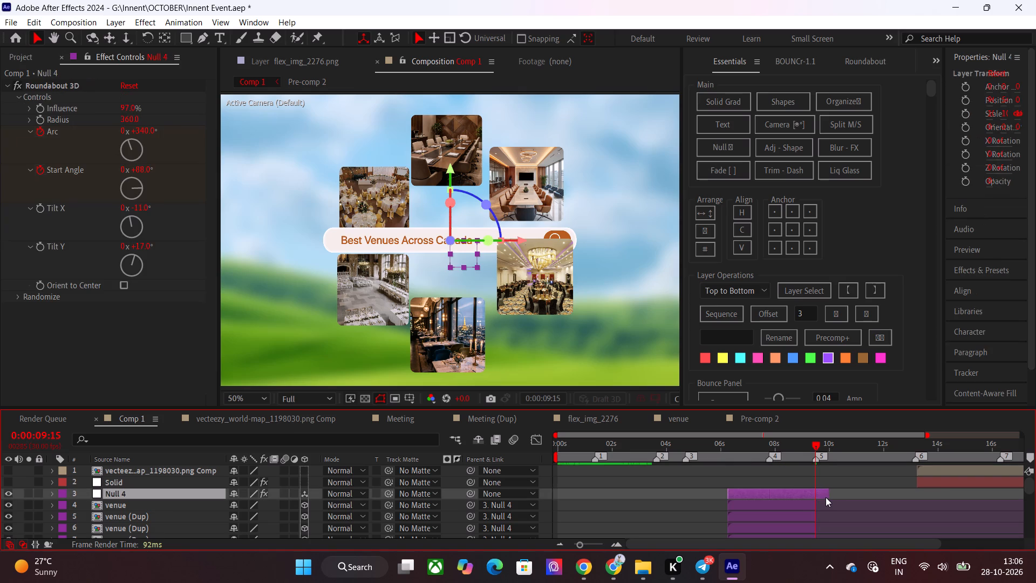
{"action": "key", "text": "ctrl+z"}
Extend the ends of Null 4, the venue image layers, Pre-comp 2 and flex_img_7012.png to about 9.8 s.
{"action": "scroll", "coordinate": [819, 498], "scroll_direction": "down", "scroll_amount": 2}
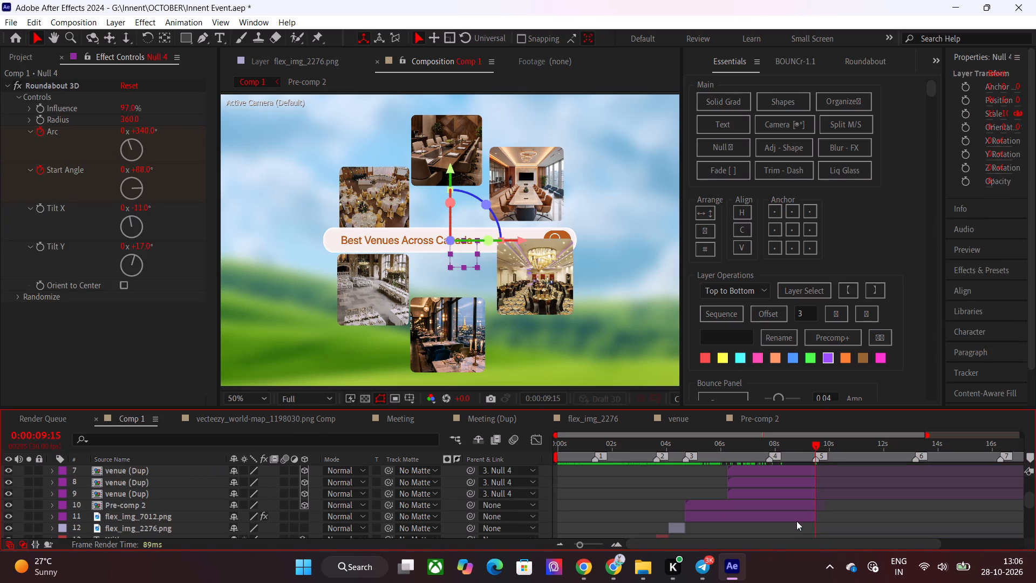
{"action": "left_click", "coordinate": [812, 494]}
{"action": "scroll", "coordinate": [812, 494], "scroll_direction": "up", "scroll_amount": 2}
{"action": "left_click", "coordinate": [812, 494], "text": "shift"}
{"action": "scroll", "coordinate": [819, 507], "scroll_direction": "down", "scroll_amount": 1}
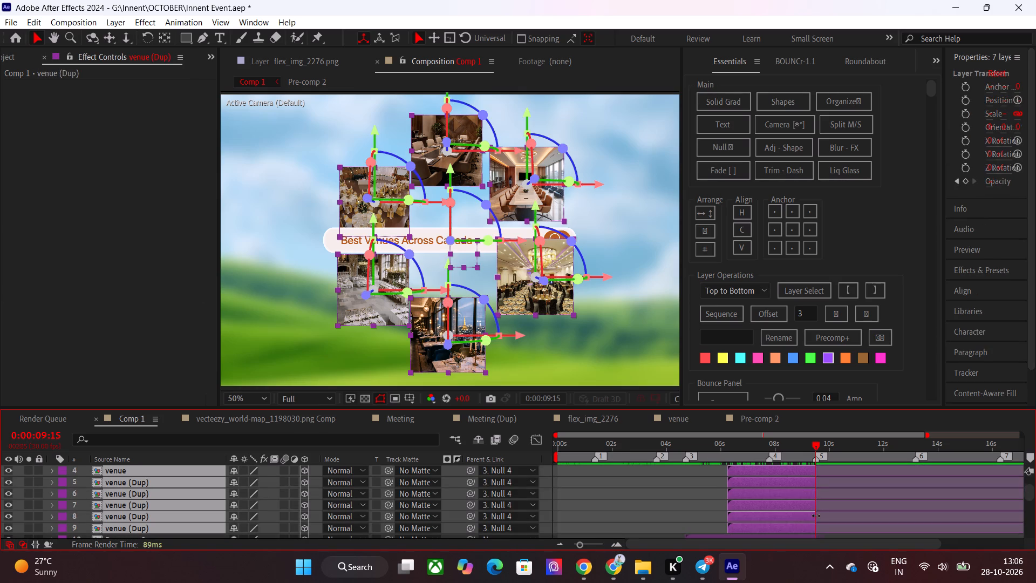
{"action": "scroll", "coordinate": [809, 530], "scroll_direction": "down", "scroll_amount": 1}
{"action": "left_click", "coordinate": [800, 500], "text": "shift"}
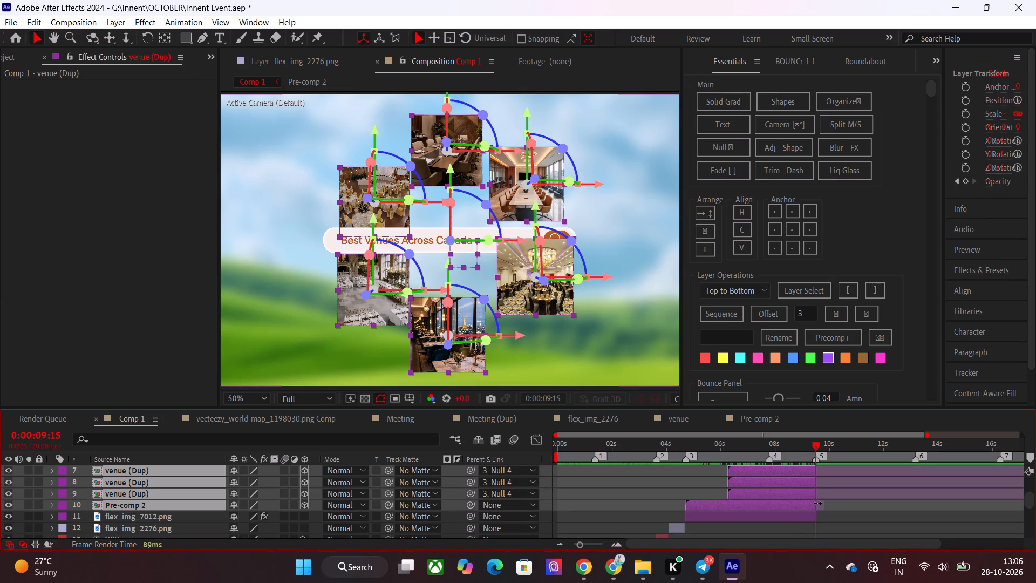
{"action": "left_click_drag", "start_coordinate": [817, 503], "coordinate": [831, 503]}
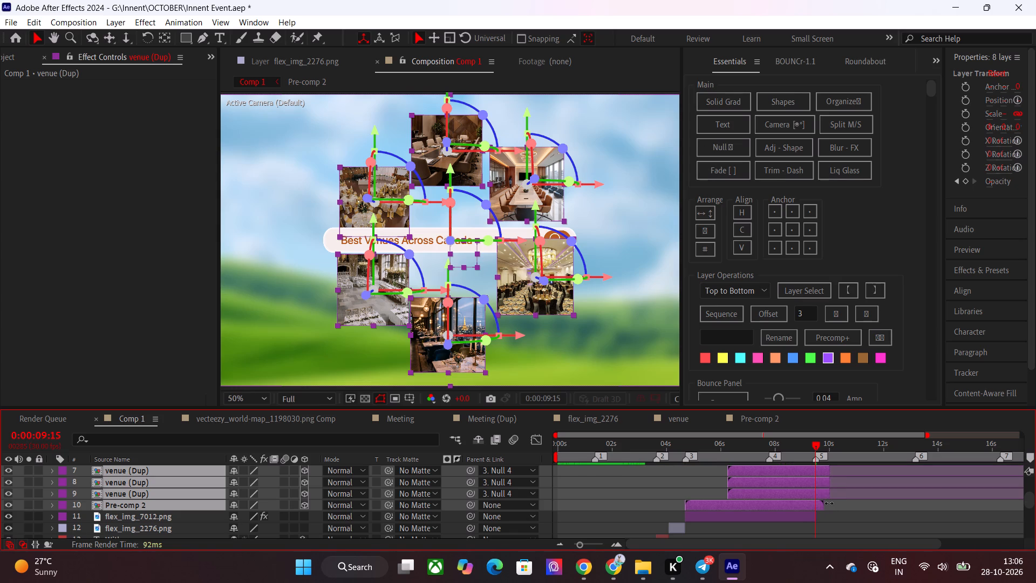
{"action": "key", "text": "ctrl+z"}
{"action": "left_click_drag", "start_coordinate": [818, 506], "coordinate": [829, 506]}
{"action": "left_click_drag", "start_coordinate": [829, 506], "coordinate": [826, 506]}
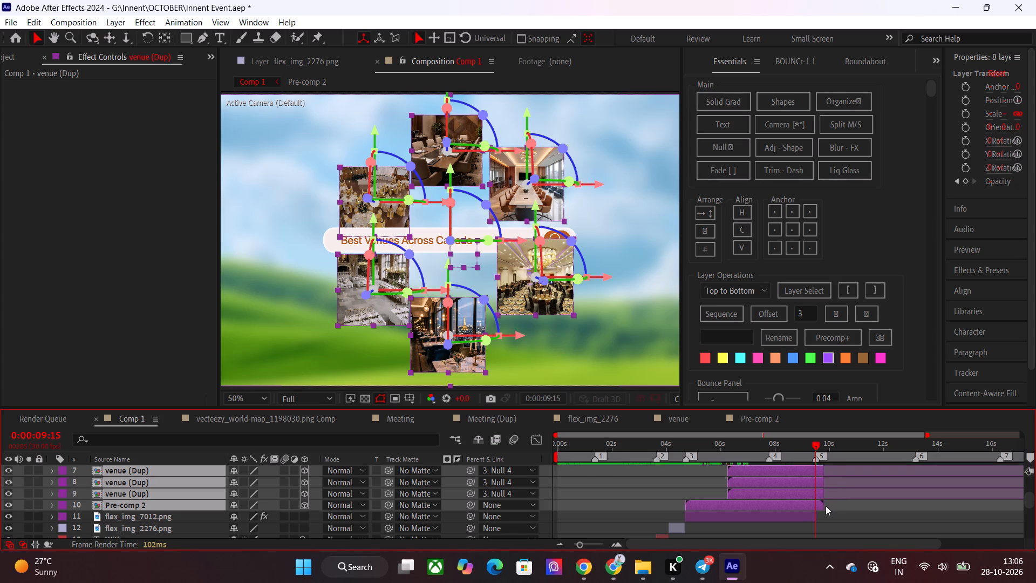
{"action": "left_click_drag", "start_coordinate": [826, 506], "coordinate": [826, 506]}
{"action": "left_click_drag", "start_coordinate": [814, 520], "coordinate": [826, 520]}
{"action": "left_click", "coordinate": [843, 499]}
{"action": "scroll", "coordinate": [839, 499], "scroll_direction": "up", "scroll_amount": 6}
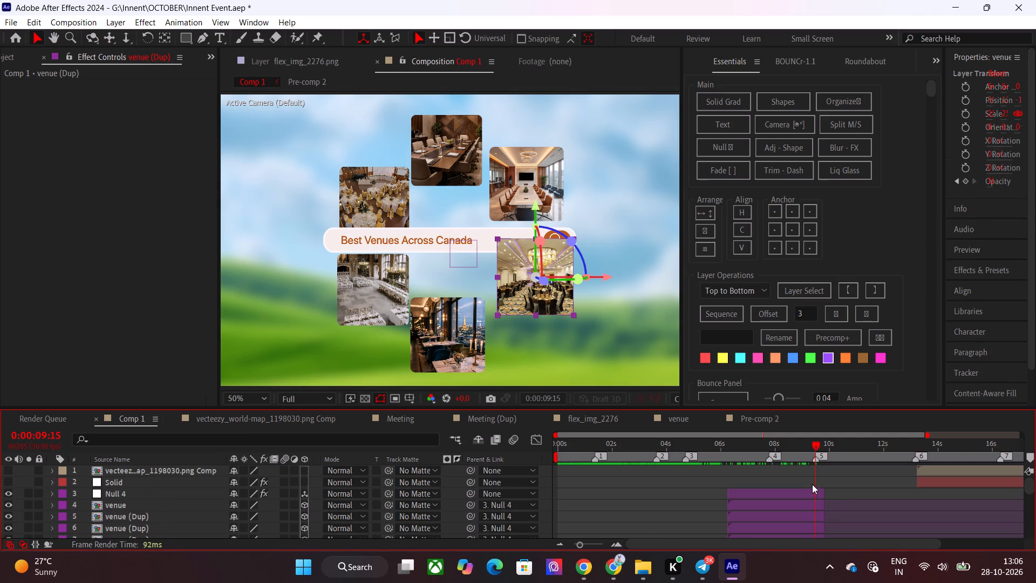
Play Comp 1 from the start and review the search bar and venue image rotation timing up to about 0:00:09:15.
{"action": "left_click", "coordinate": [809, 482]}
{"action": "left_click_drag", "start_coordinate": [799, 448], "coordinate": [587, 459]}
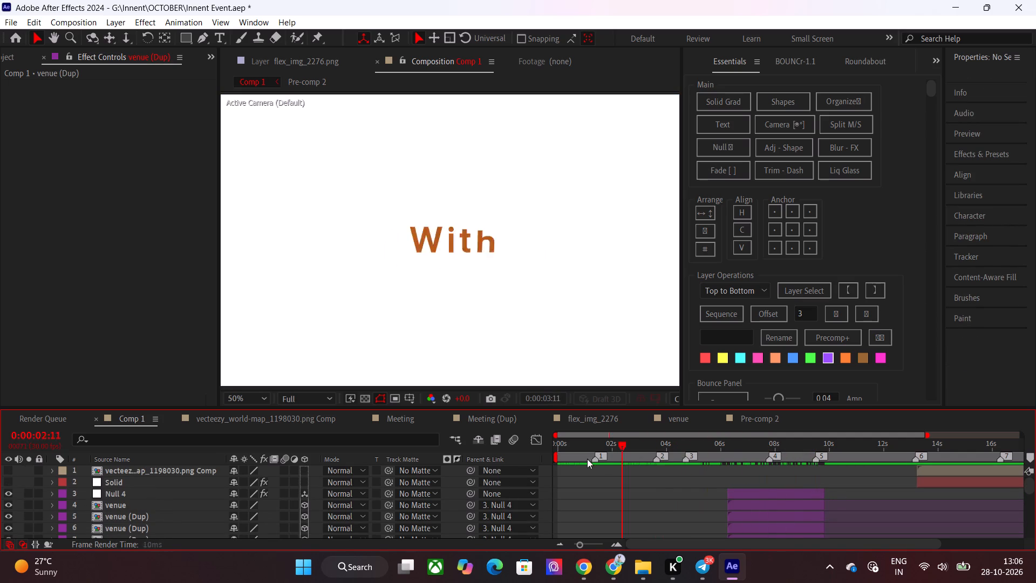
{"action": "left_click_drag", "start_coordinate": [587, 459], "coordinate": [490, 465]}
{"action": "key", "text": "space"}
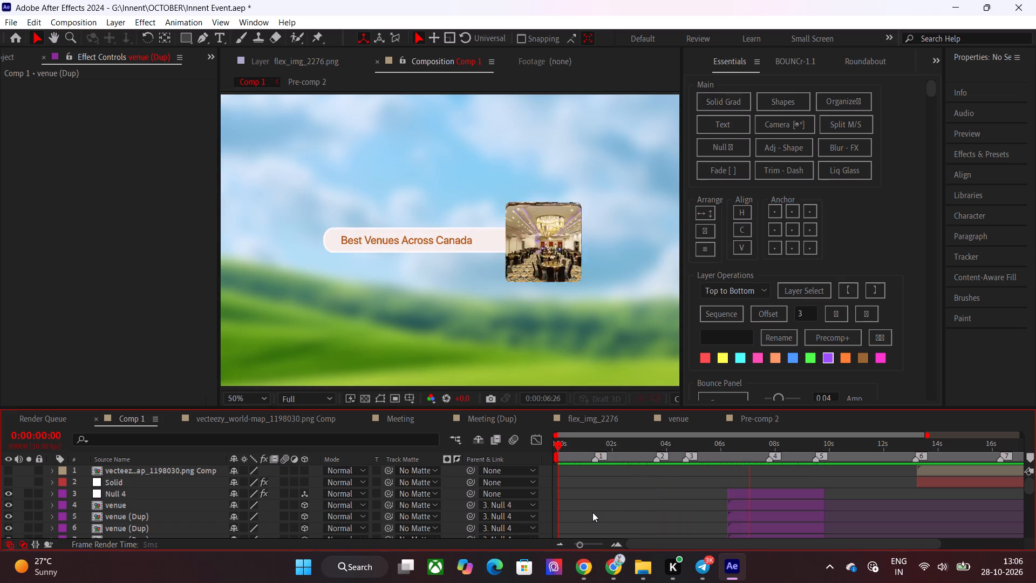
{"action": "left_click_drag", "start_coordinate": [735, 449], "coordinate": [721, 451]}
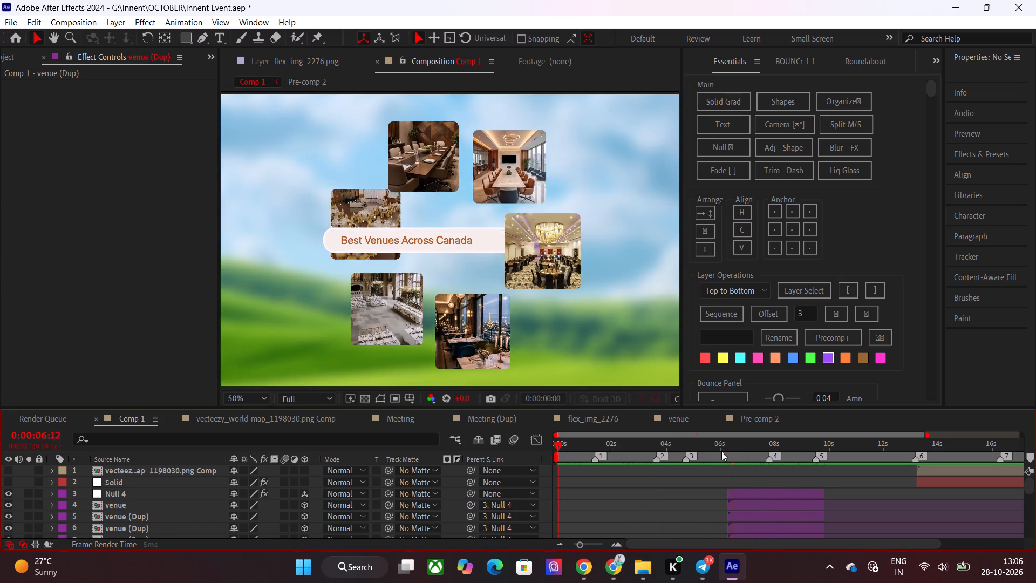
{"action": "left_click_drag", "start_coordinate": [721, 451], "coordinate": [685, 456]}
{"action": "key", "text": "space"}
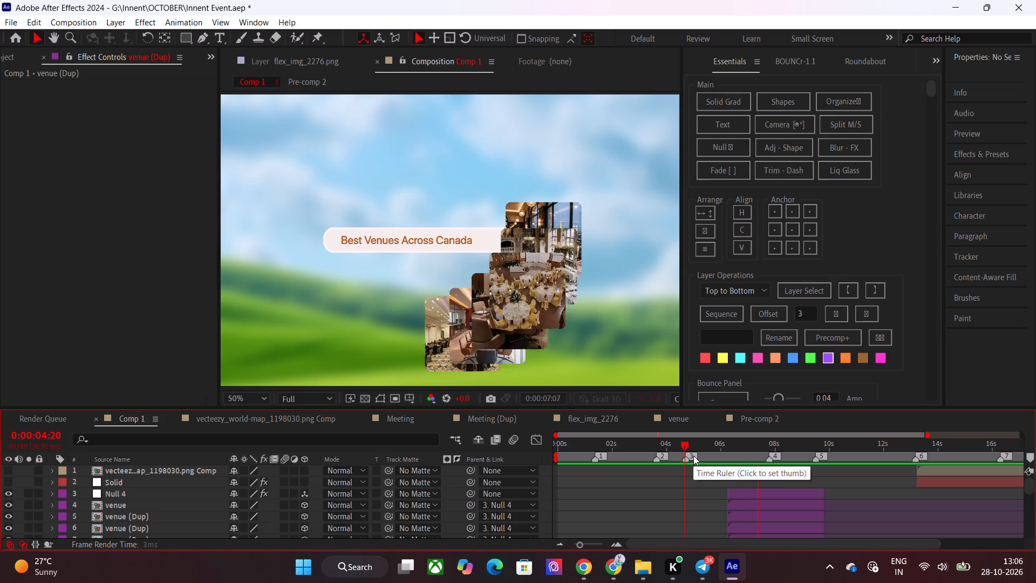
{"action": "left_click_drag", "start_coordinate": [713, 456], "coordinate": [732, 456]}
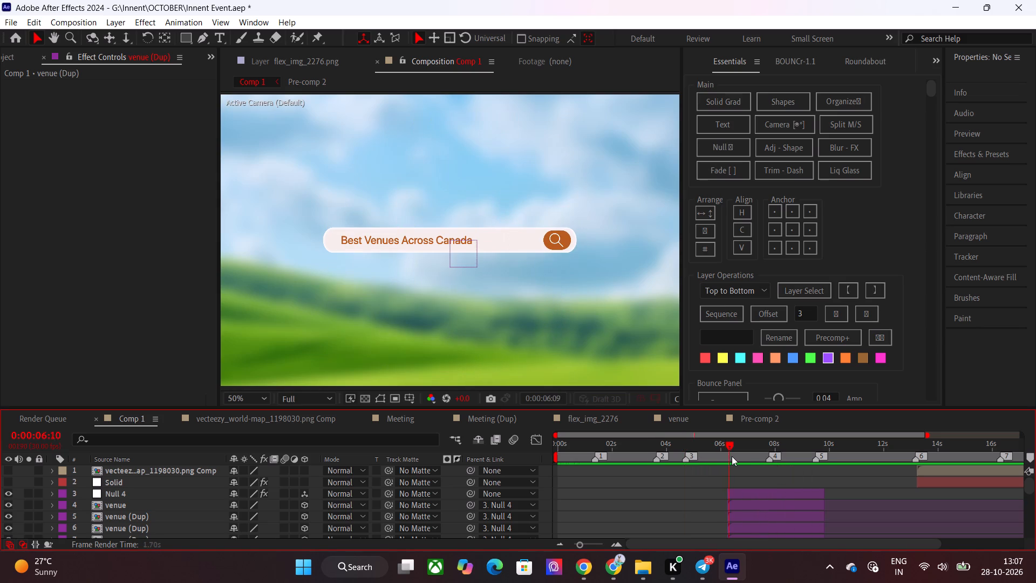
{"action": "left_click_drag", "start_coordinate": [732, 456], "coordinate": [726, 457]}
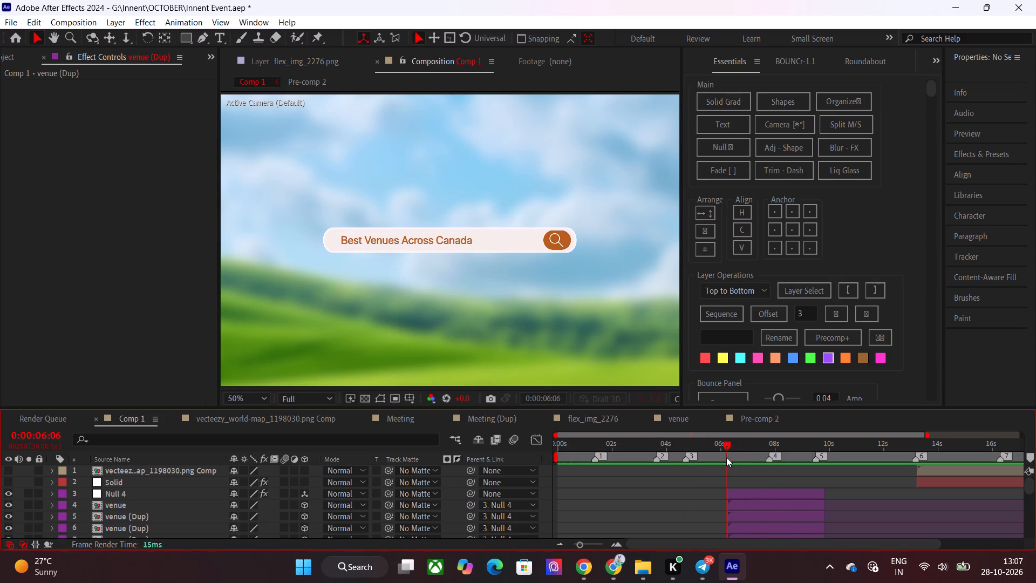
{"action": "left_click_drag", "start_coordinate": [726, 457], "coordinate": [785, 458]}
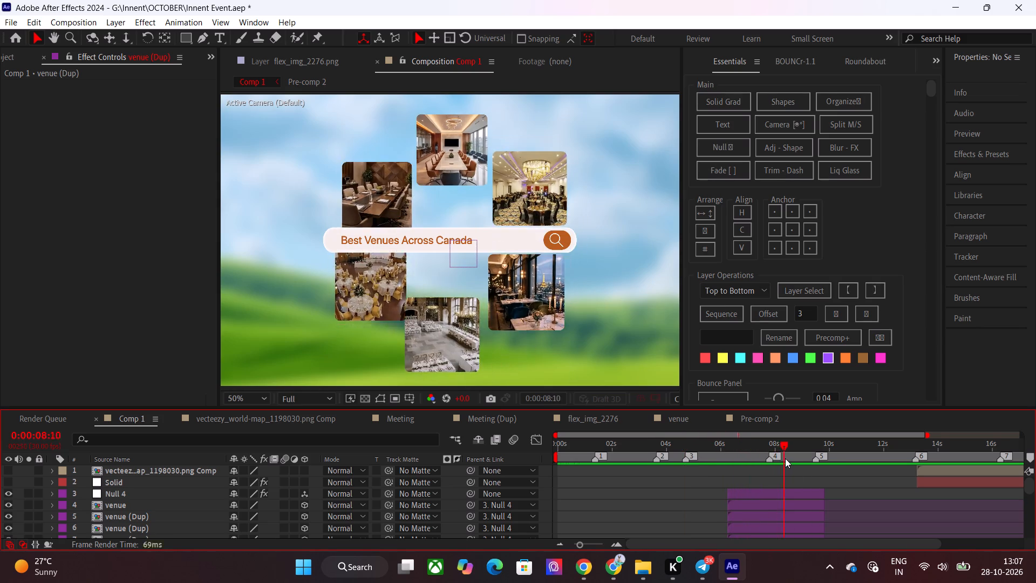
{"action": "left_click_drag", "start_coordinate": [785, 458], "coordinate": [817, 460]}
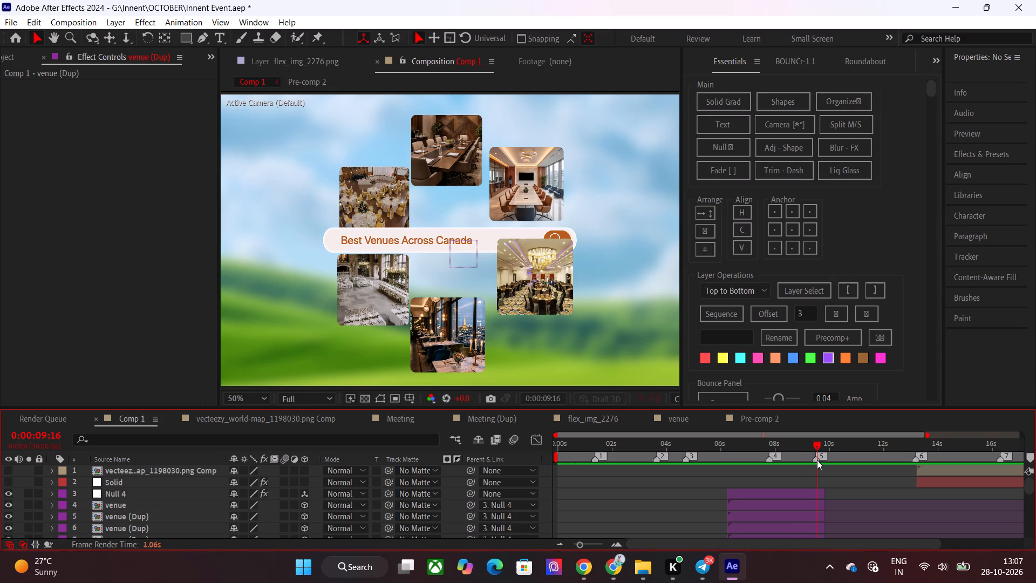
{"action": "left_click_drag", "start_coordinate": [817, 460], "coordinate": [816, 466]}
{"action": "key", "text": "space"}
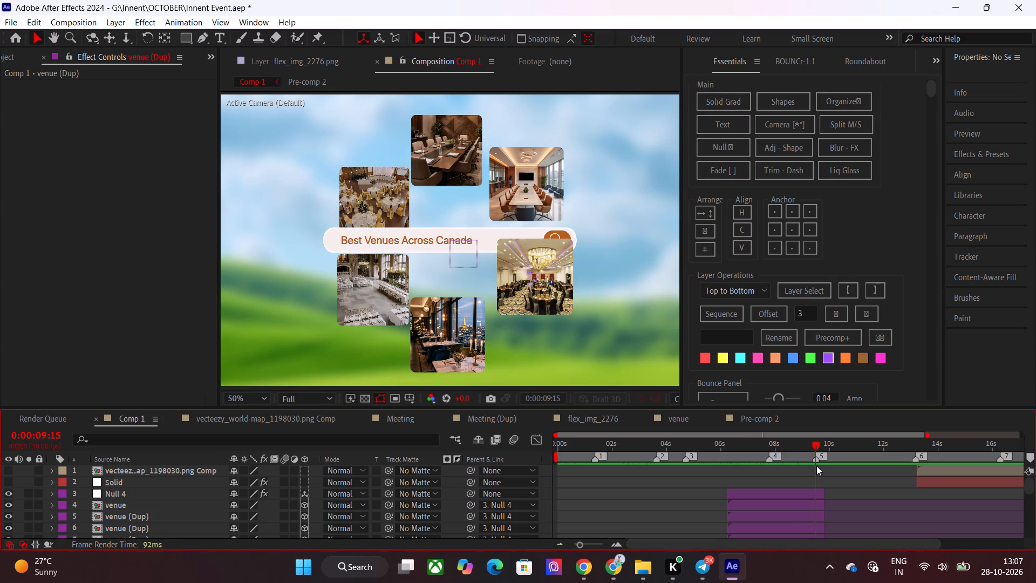
Trim the ends of Null 4, the venue image layers, Pre-comp 2 and flex_img_7012.png at 0:00:09:15.
{"action": "left_click", "coordinate": [816, 444]}
{"action": "left_click", "coordinate": [821, 490]}
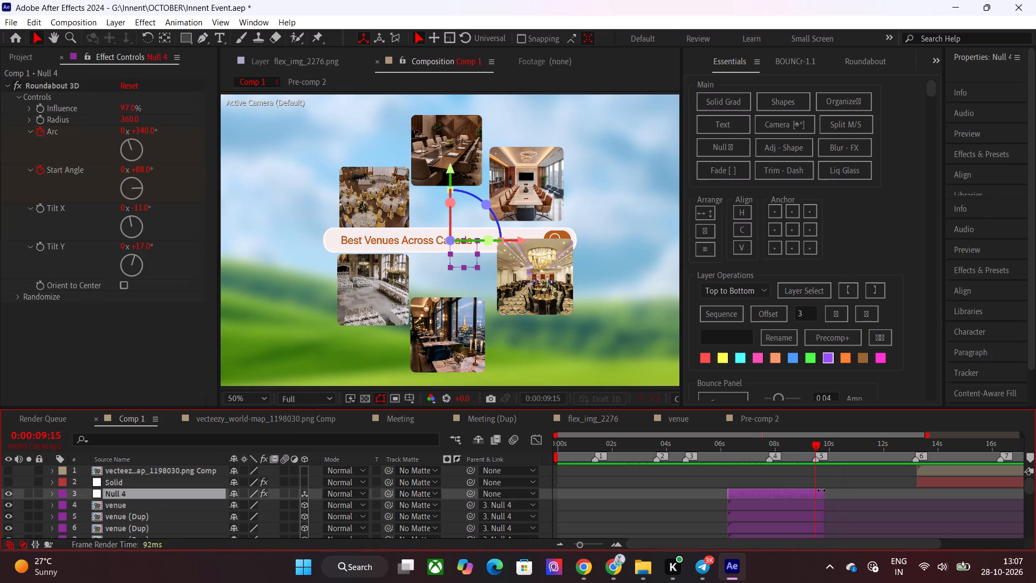
{"action": "scroll", "coordinate": [819, 505], "scroll_direction": "down", "scroll_amount": 2}
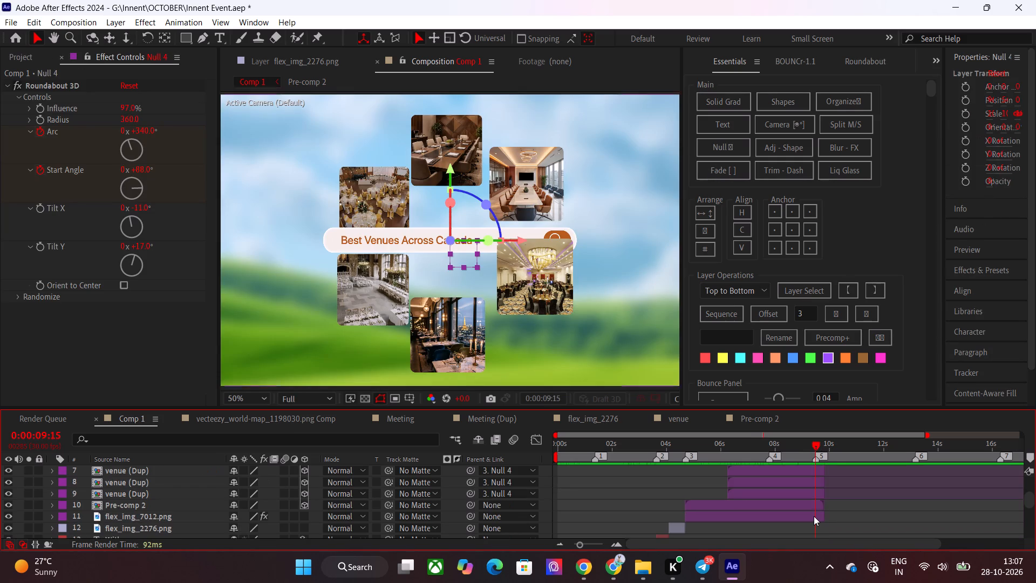
{"action": "left_click", "coordinate": [814, 516], "text": "shift"}
{"action": "key", "text": "alt+bracketright"}
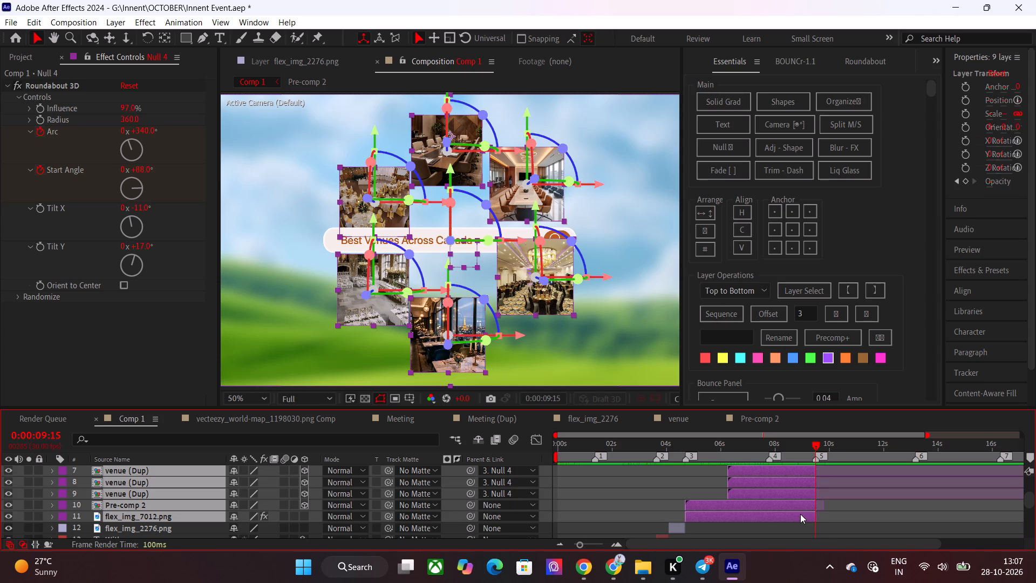
{"action": "left_click", "coordinate": [846, 515]}
{"action": "scroll", "coordinate": [846, 515], "scroll_direction": "up", "scroll_amount": 2}
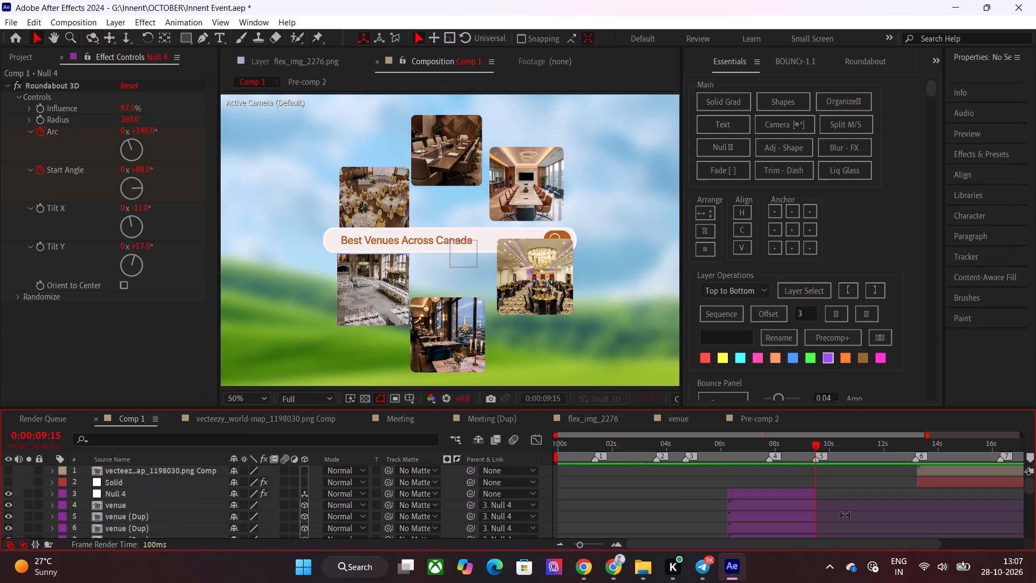
Scrub and play Comp 1 around 0:00:09:15 to check how the venue image scene ends.
{"action": "left_click", "coordinate": [814, 445]}
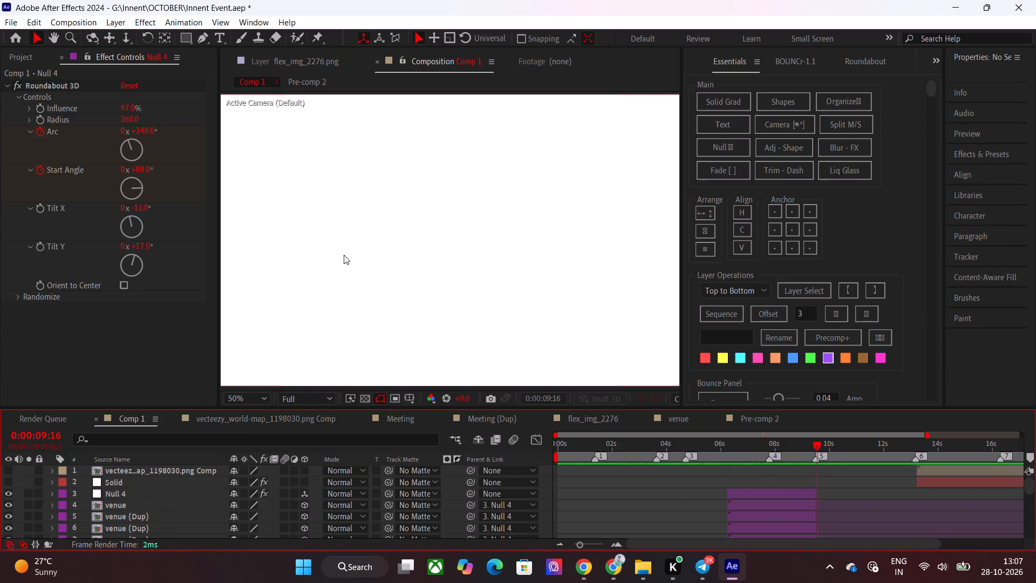
{"action": "scroll", "coordinate": [344, 255], "scroll_direction": "down", "scroll_amount": 1}
{"action": "left_click_drag", "start_coordinate": [764, 446], "coordinate": [792, 459]}
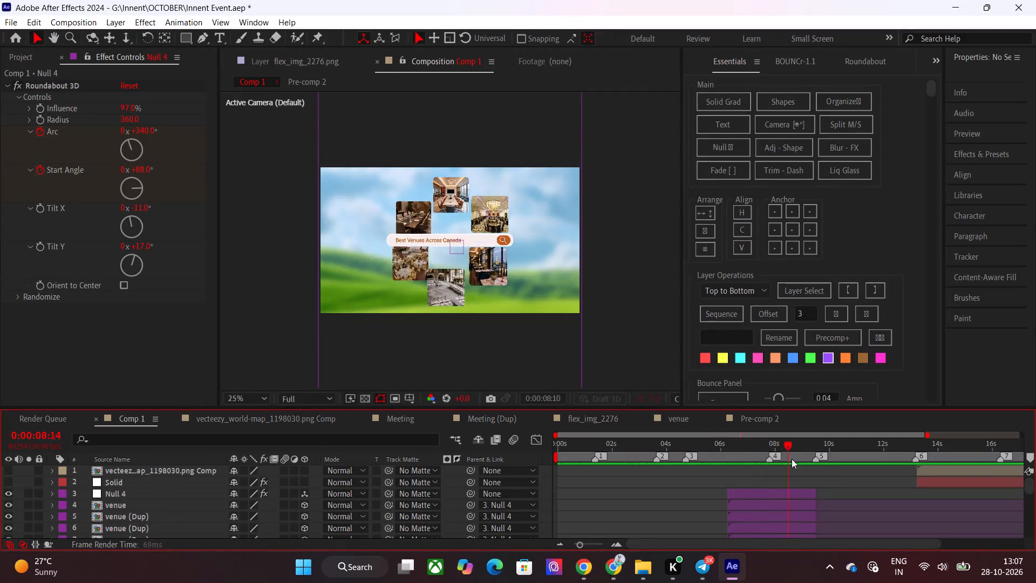
{"action": "left_click_drag", "start_coordinate": [792, 459], "coordinate": [798, 486]}
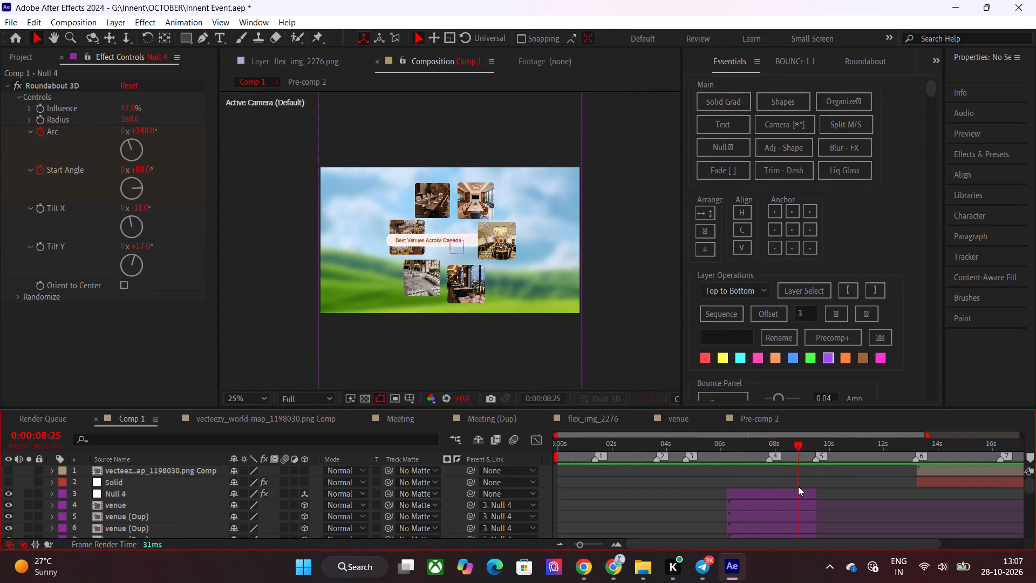
{"action": "left_click_drag", "start_coordinate": [798, 486], "coordinate": [816, 487]}
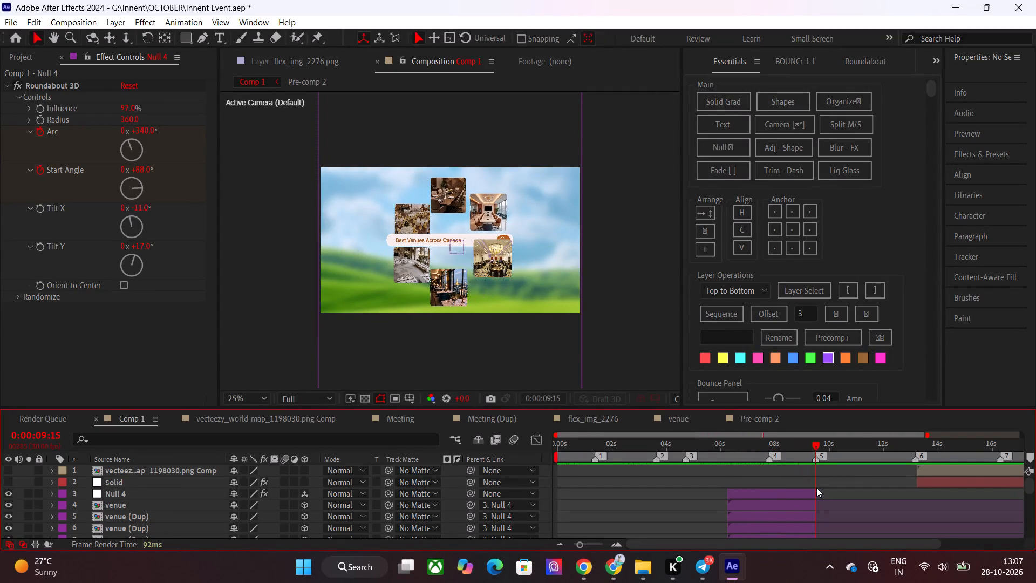
{"action": "left_click_drag", "start_coordinate": [816, 487], "coordinate": [819, 487]}
{"action": "left_click", "coordinate": [13, 62]}
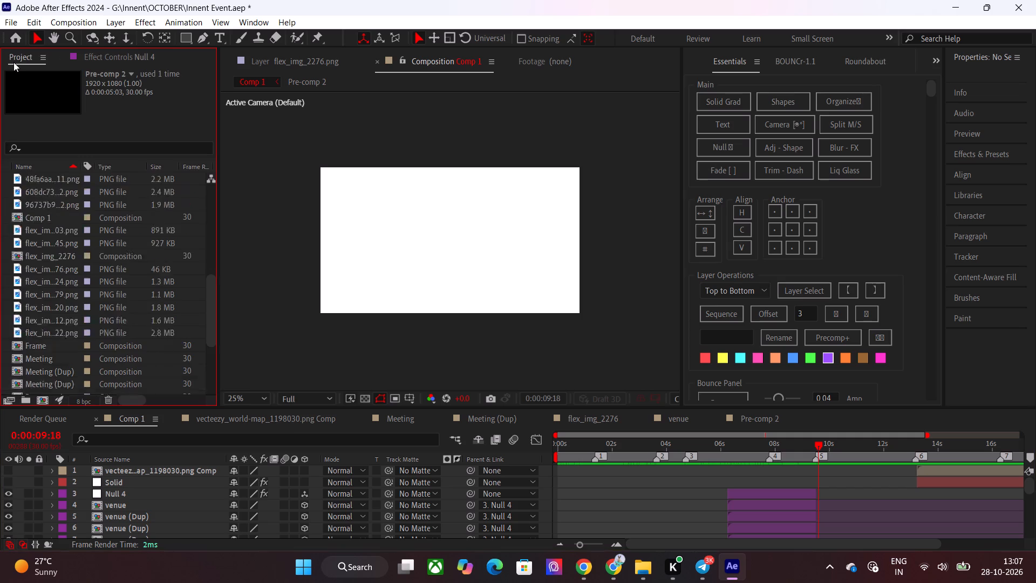
{"action": "left_click", "coordinate": [221, 35]}
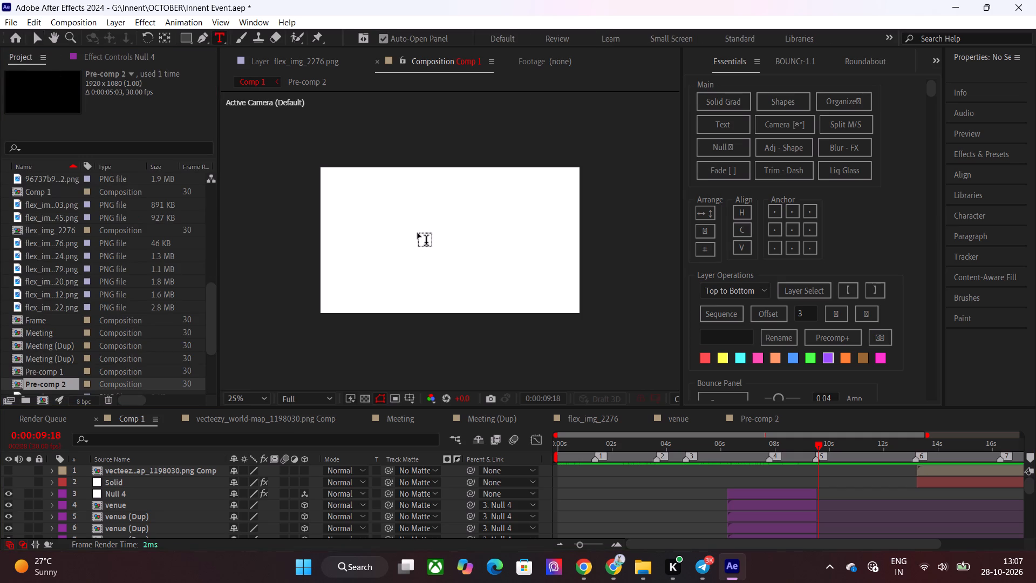
{"action": "left_click", "coordinate": [820, 448]}
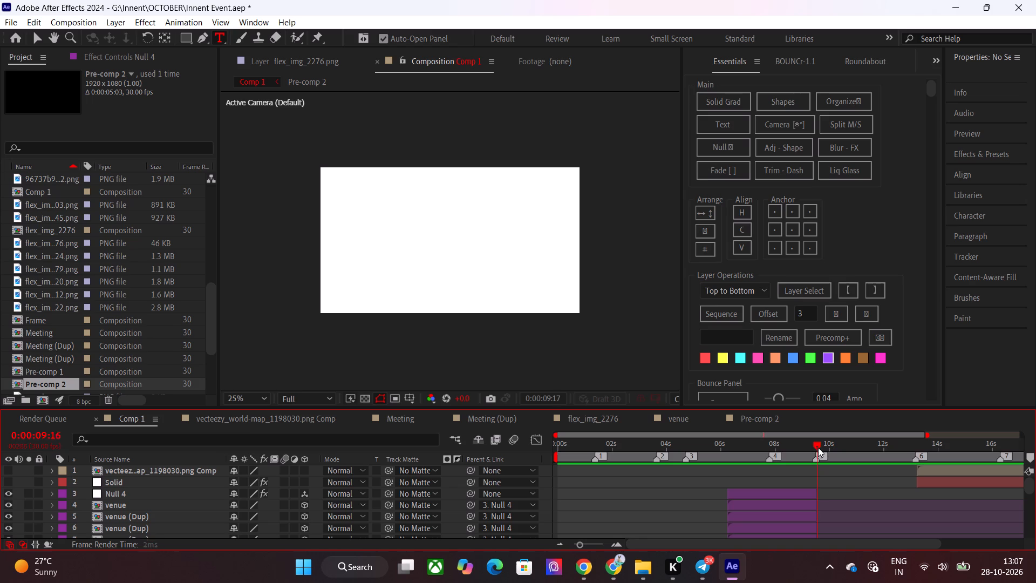
{"action": "key", "text": "space"}
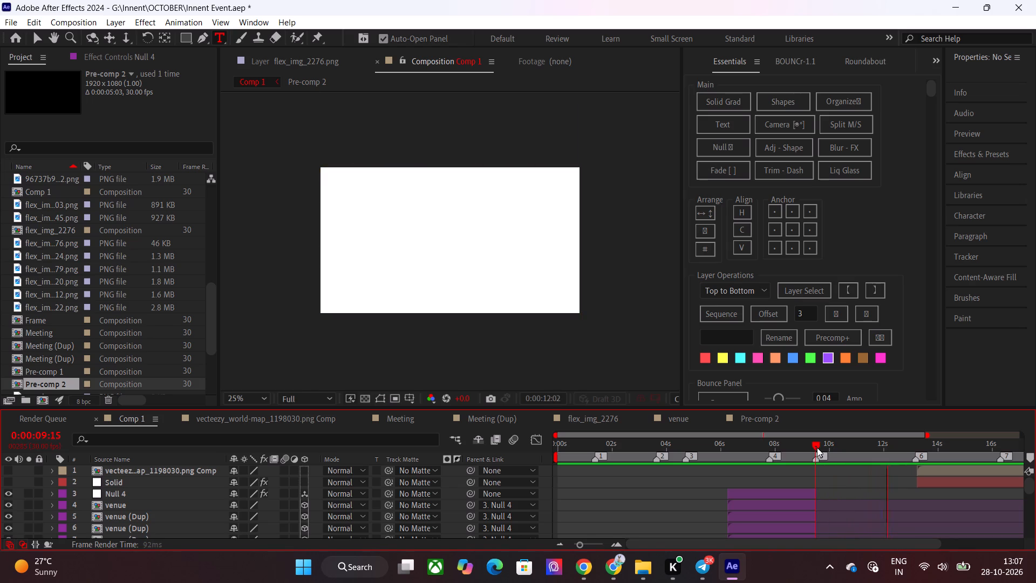
{"action": "left_click", "coordinate": [817, 448]}
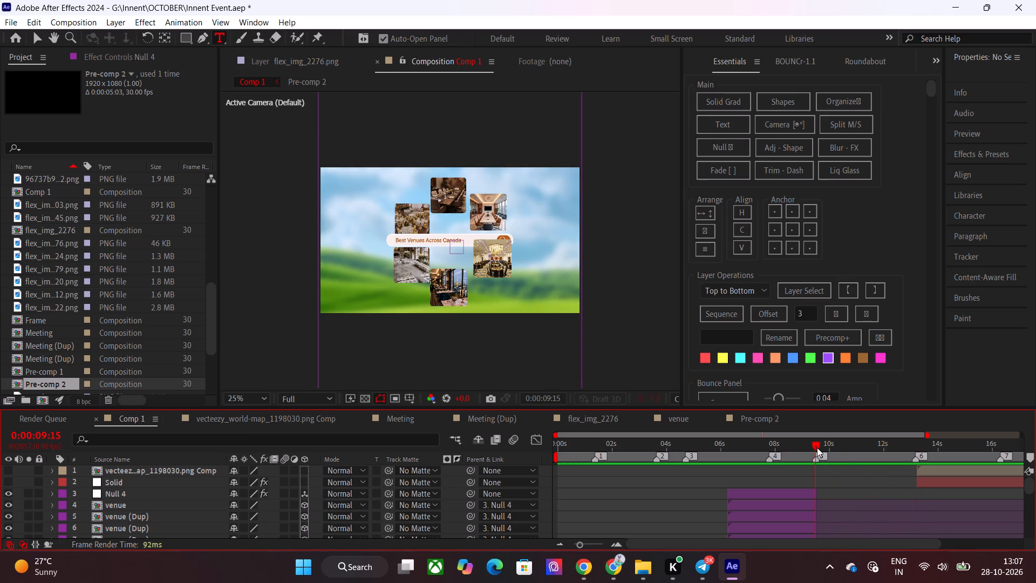
{"action": "left_click", "coordinate": [817, 448]}
Switch to YouTube in Chrome and search for "after effects circle animation".
{"action": "left_click", "coordinate": [584, 556]}
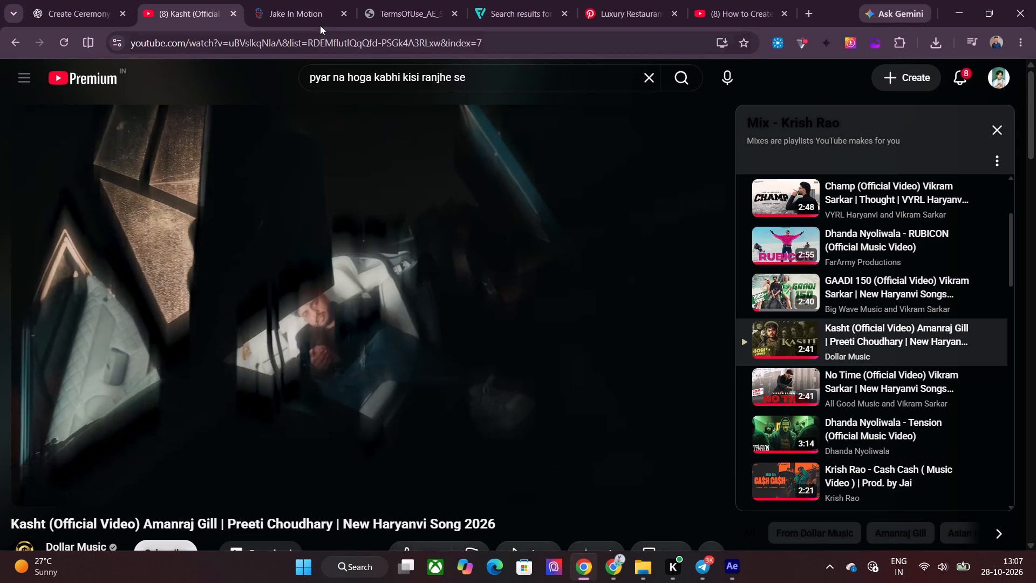
{"action": "left_click", "coordinate": [702, 0]}
{"action": "double_click", "coordinate": [447, 82]}
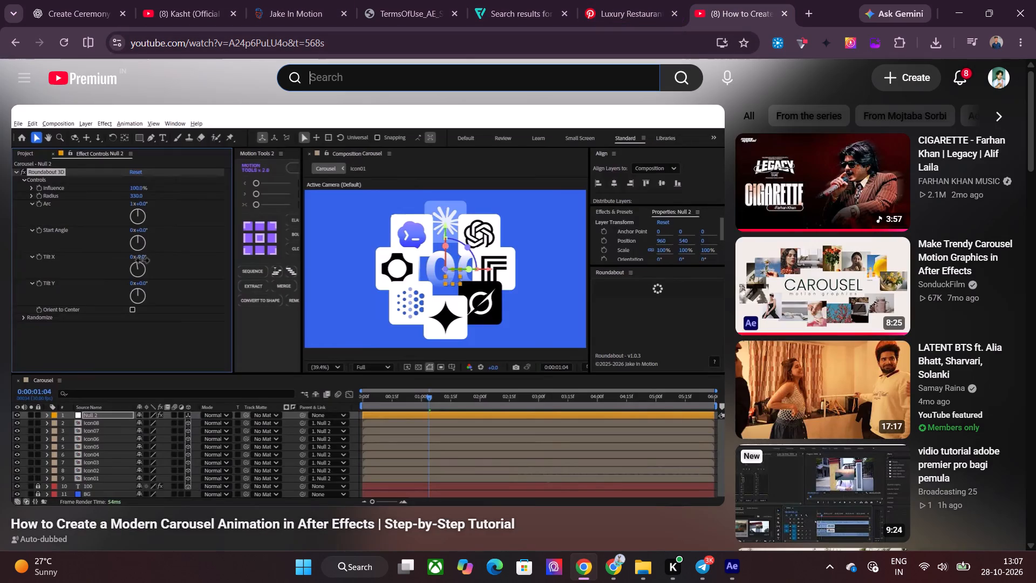
{"action": "type", "text": "aftret"}
{"action": "key", "text": "BackSpace"}
{"action": "key", "text": "BackSpace"}
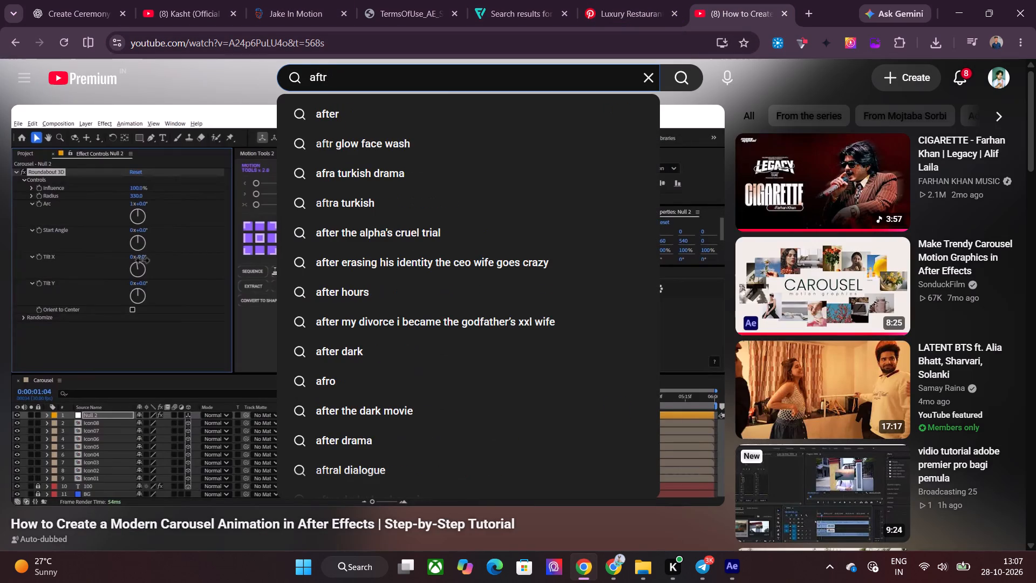
{"action": "key", "text": "BackSpace"}
{"action": "type", "text": "er effect circ le"}
{"action": "key", "text": "BackSpace"}
{"action": "key", "text": "BackSpace"}
{"action": "key", "text": "BackSpace"}
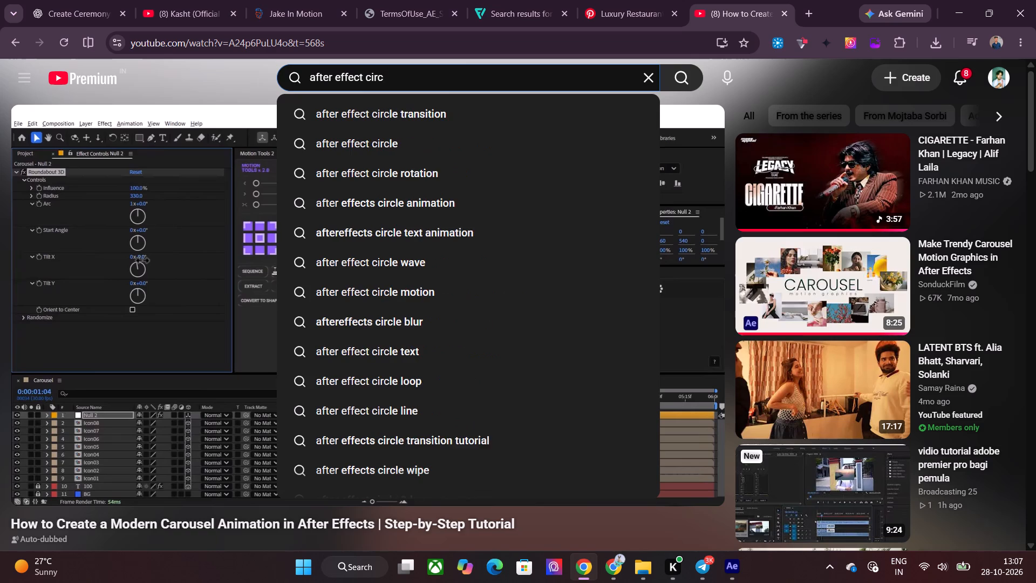
{"action": "type", "text": "cle anim"}
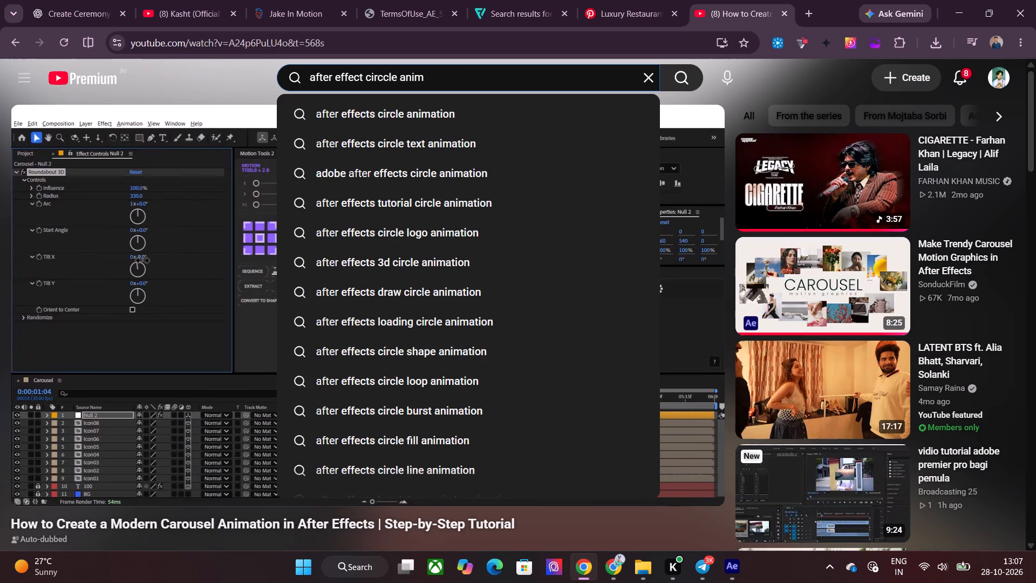
{"action": "key", "text": "Down"}
{"action": "key", "text": "Return"}
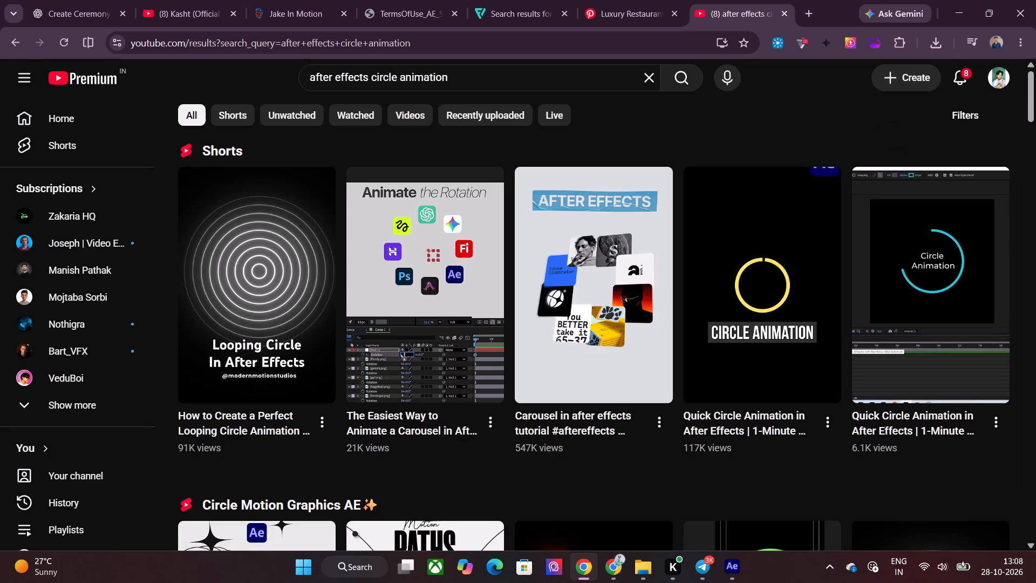
Look through the circle animation search results for a tutorial that suits images rotating around a central element.
{"action": "scroll", "coordinate": [560, 2], "scroll_direction": "down", "scroll_amount": 11}
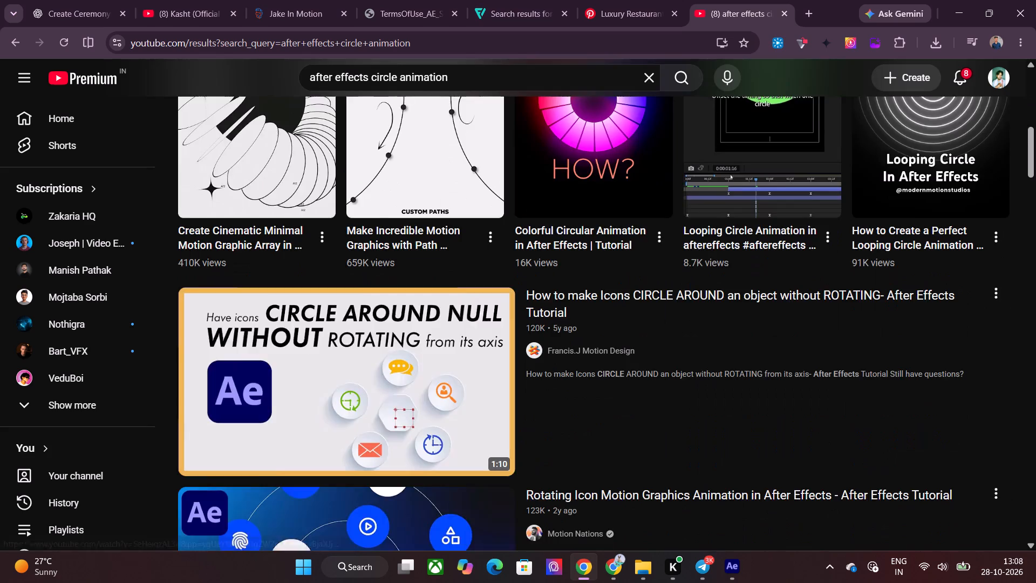
{"action": "scroll", "coordinate": [445, 304], "scroll_direction": "down", "scroll_amount": 3}
{"action": "scroll", "coordinate": [443, 304], "scroll_direction": "up", "scroll_amount": 3}
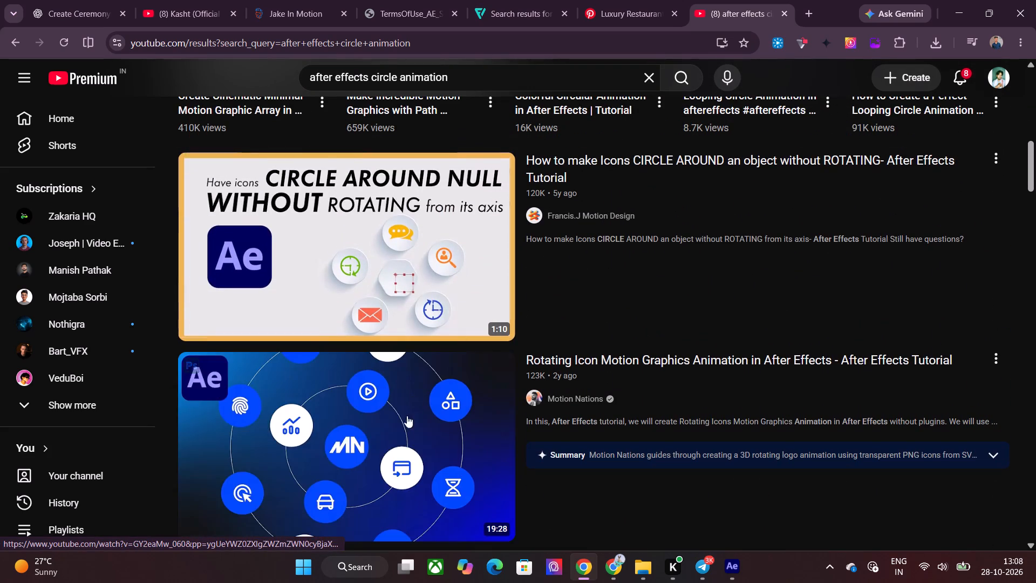
{"action": "scroll", "coordinate": [406, 440], "scroll_direction": "down", "scroll_amount": 1}
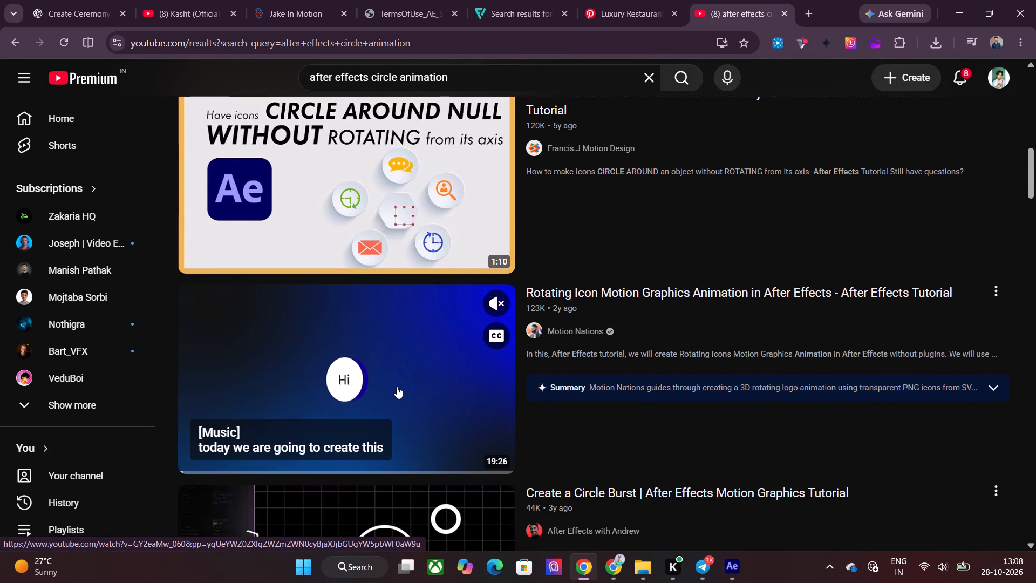
{"action": "scroll", "coordinate": [397, 387], "scroll_direction": "down", "scroll_amount": 14}
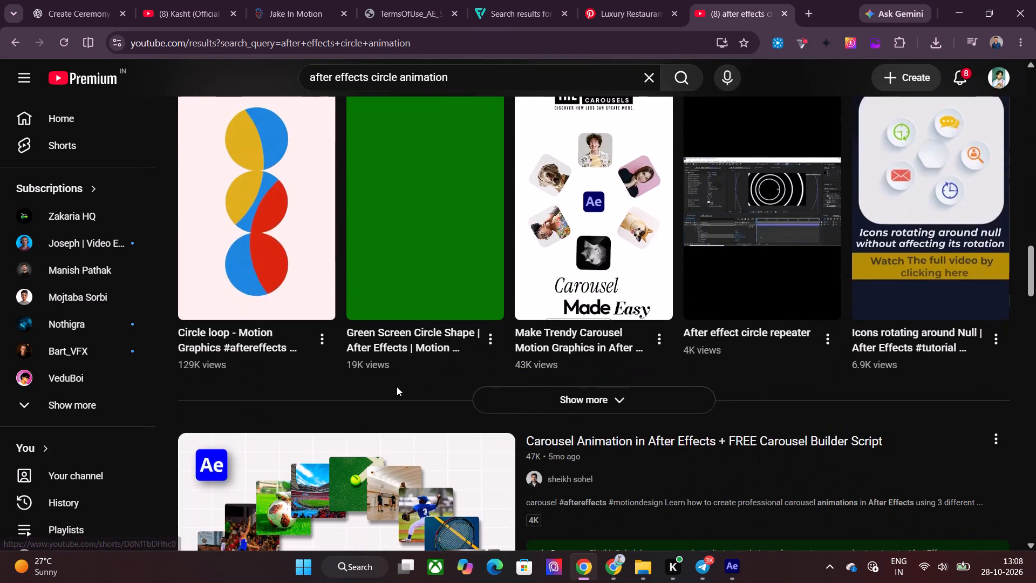
{"action": "scroll", "coordinate": [397, 387], "scroll_direction": "down", "scroll_amount": 16}
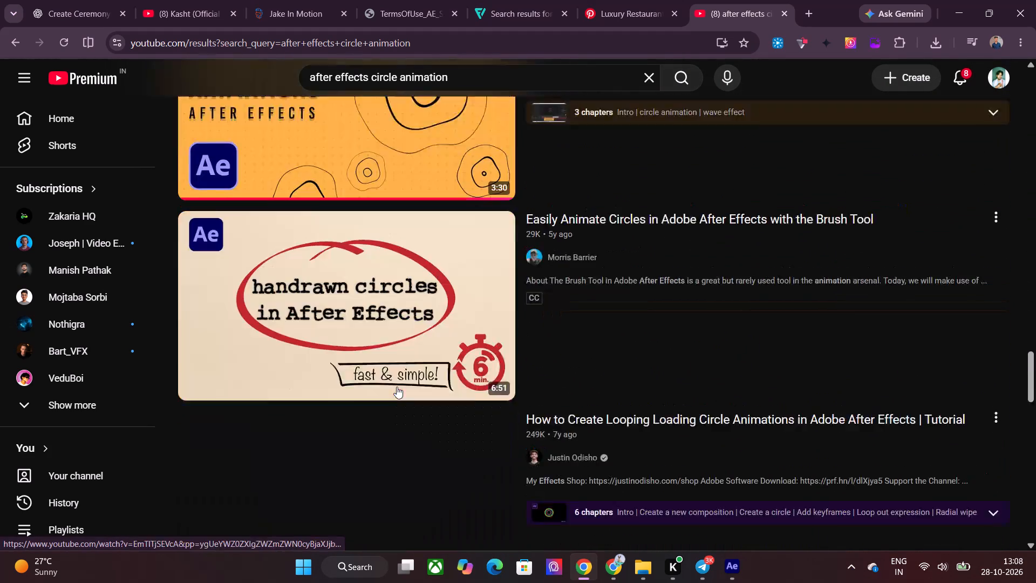
{"action": "scroll", "coordinate": [397, 387], "scroll_direction": "down", "scroll_amount": 17}
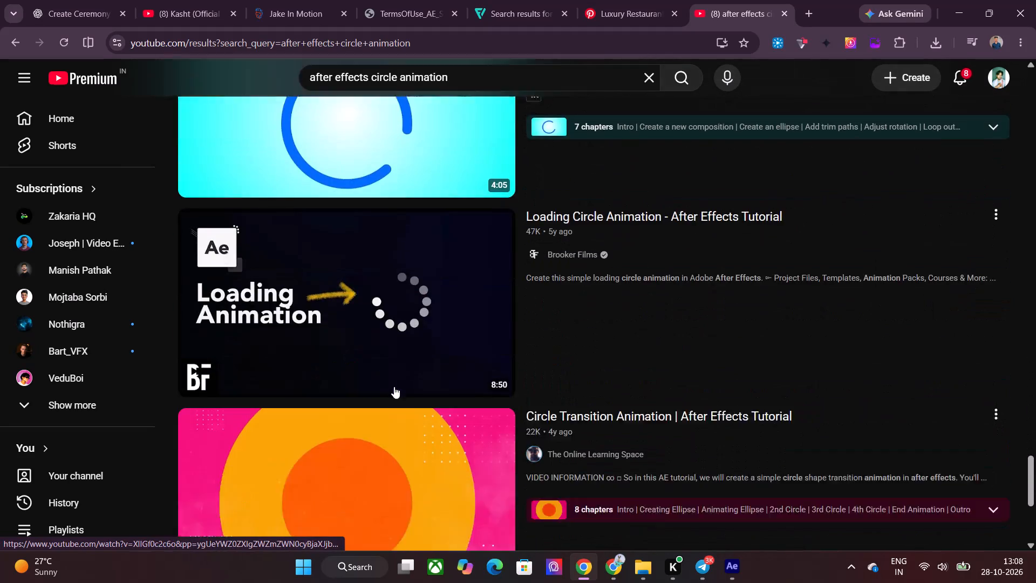
{"action": "scroll", "coordinate": [394, 387], "scroll_direction": "down", "scroll_amount": 19}
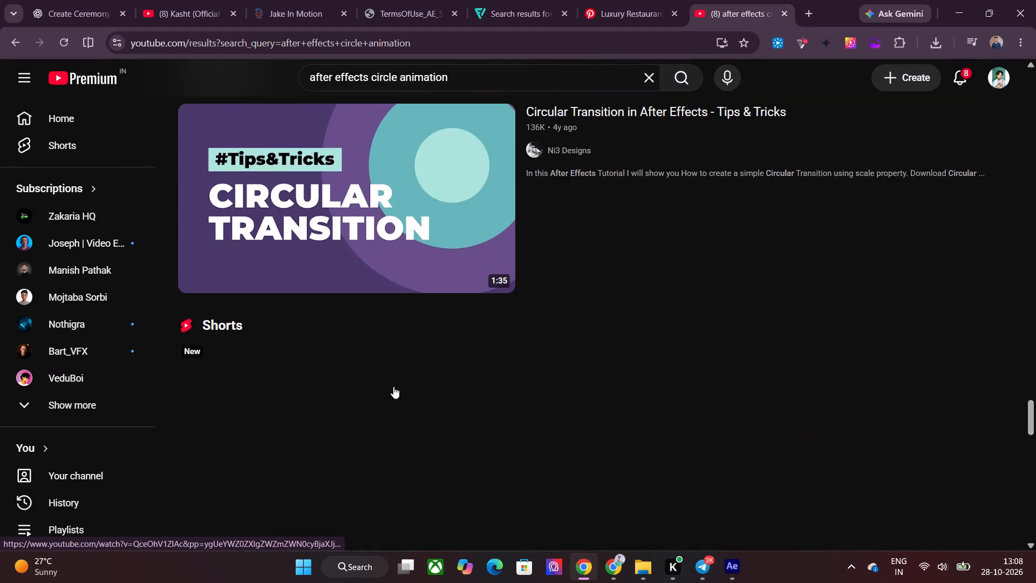
{"action": "scroll", "coordinate": [393, 387], "scroll_direction": "down", "scroll_amount": 13}
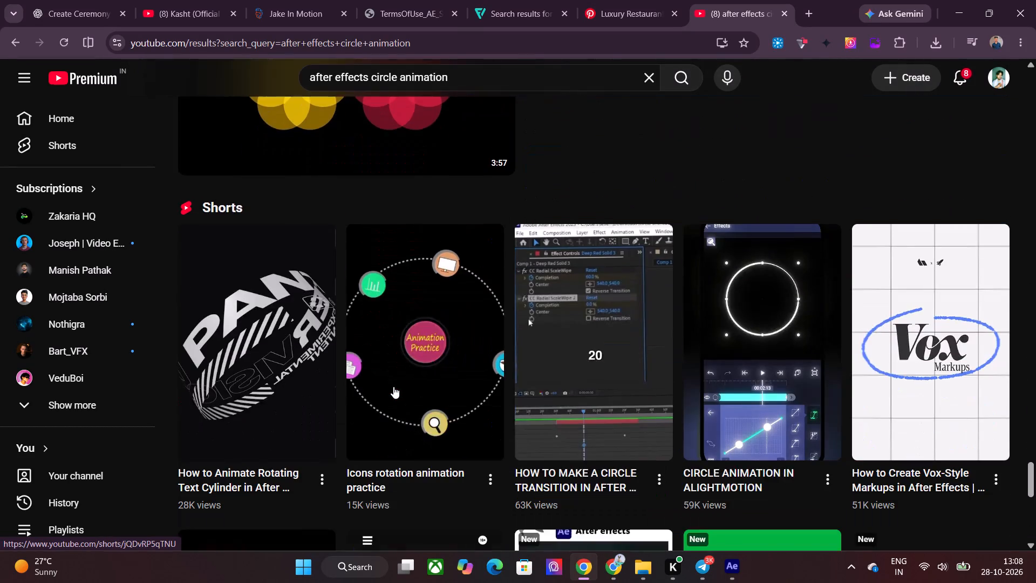
{"action": "scroll", "coordinate": [393, 387], "scroll_direction": "down", "scroll_amount": 18}
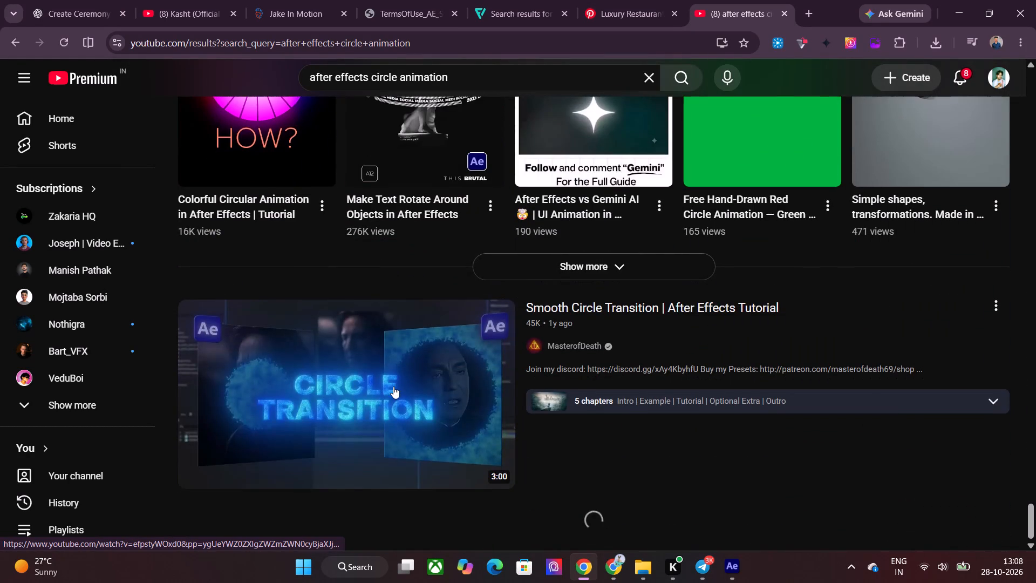
{"action": "scroll", "coordinate": [400, 379], "scroll_direction": "down", "scroll_amount": 13}
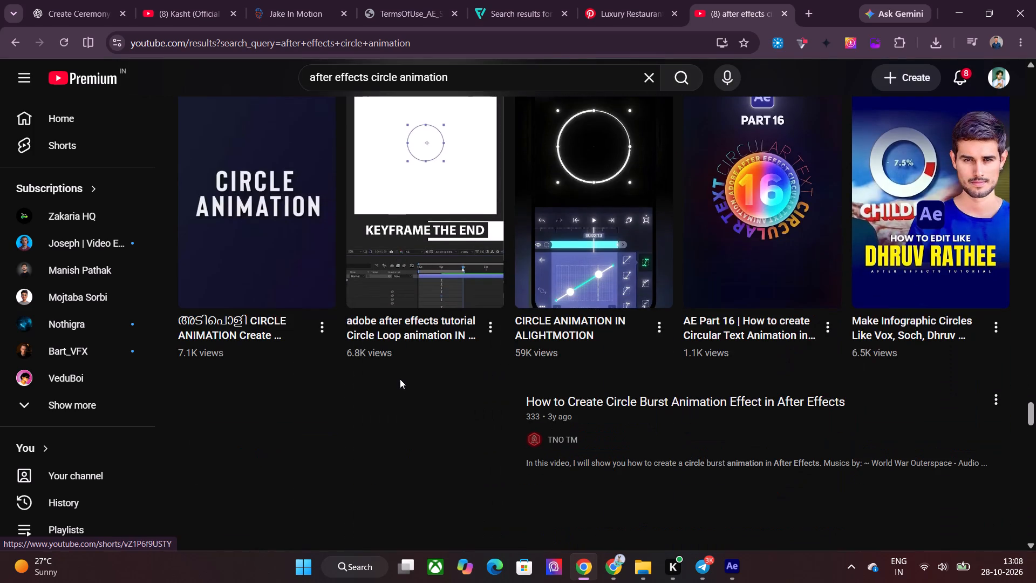
Refine the YouTube search to "after effects rotating objects in circle animation".
{"action": "left_click", "coordinate": [366, 74]}
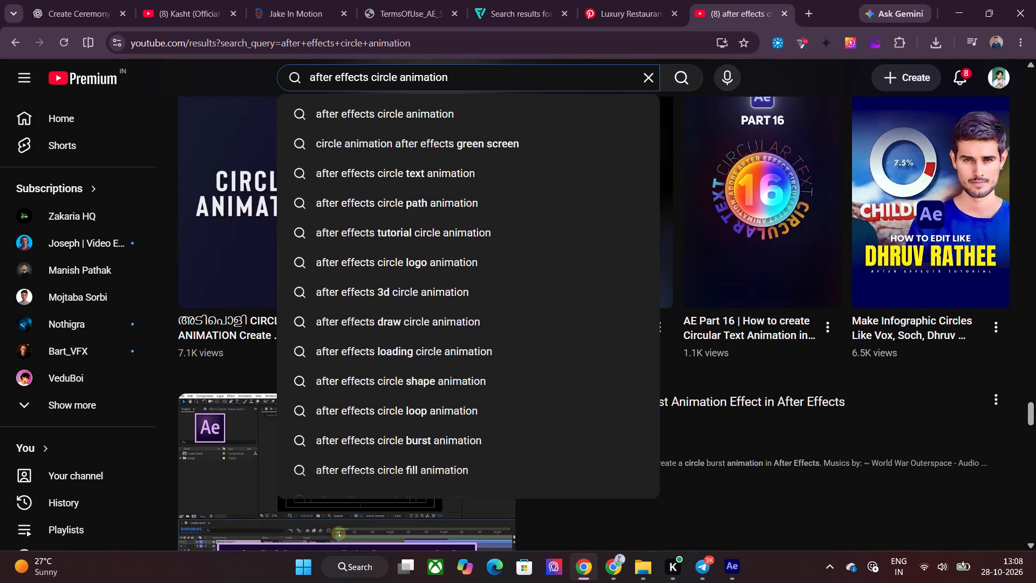
{"action": "key", "text": "space"}
{"action": "type", "text": "rotaat"}
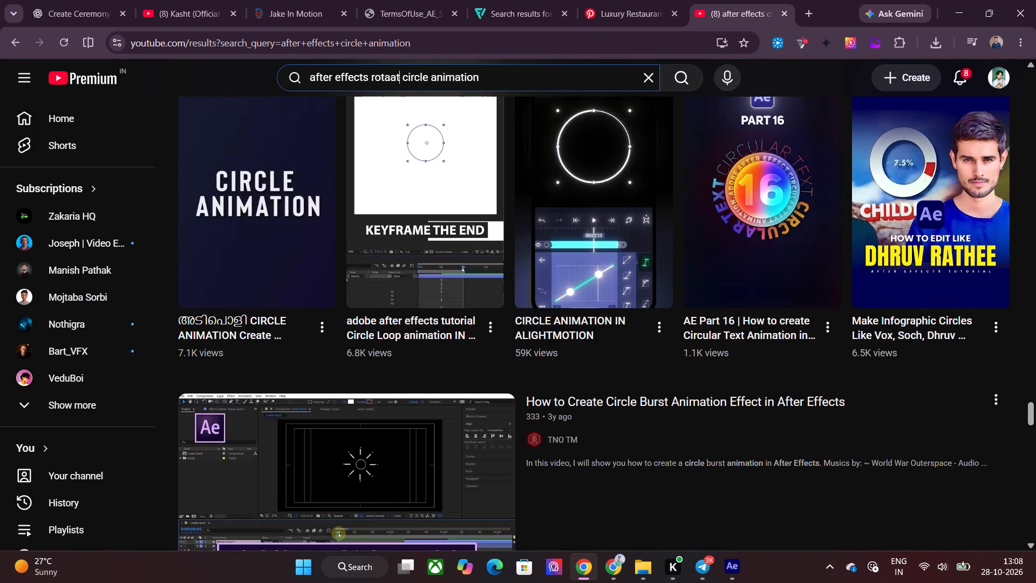
{"action": "key", "text": "BackSpace"}
{"action": "key", "text": "BackSpace"}
{"action": "type", "text": "ting ovb"}
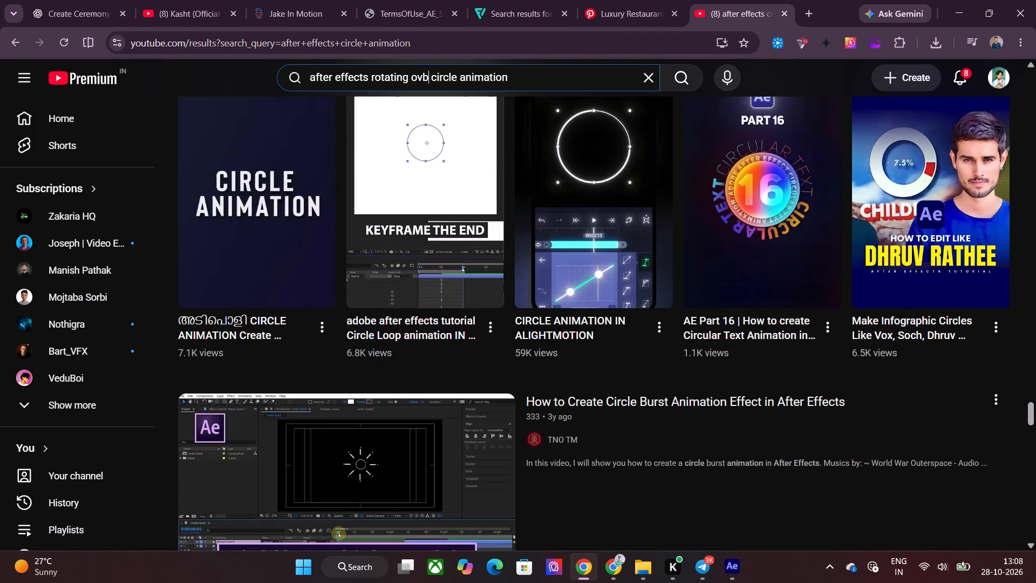
{"action": "key", "text": "BackSpace"}
{"action": "key", "text": "BackSpace"}
{"action": "type", "text": "bjects in"}
{"action": "key", "text": "Return"}
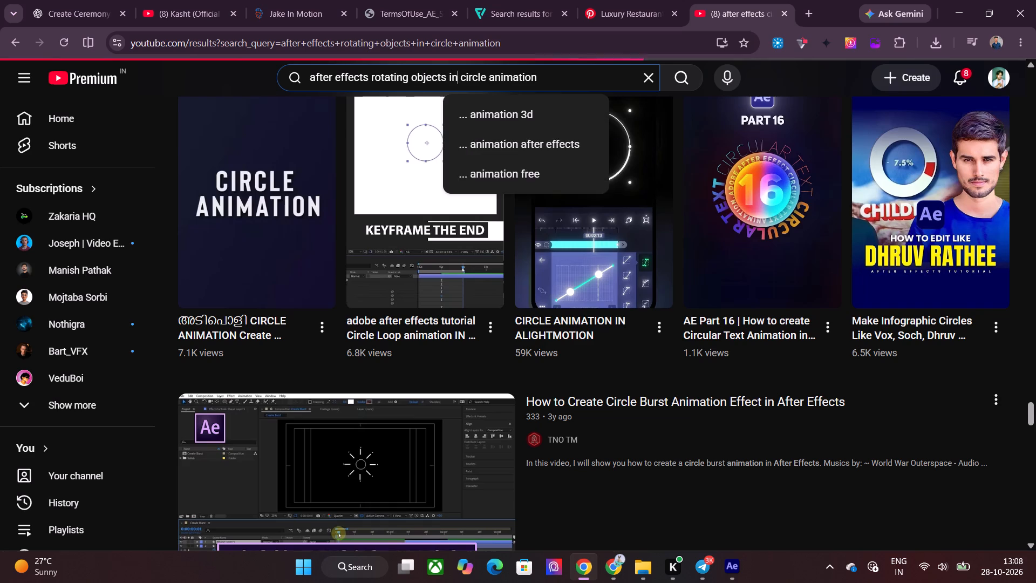
Look through the rotating-objects search results for a tutorial on moving items in a circle around a centre.
{"action": "scroll", "coordinate": [373, 113], "scroll_direction": "down", "scroll_amount": 3}
{"action": "scroll", "coordinate": [400, 215], "scroll_direction": "down", "scroll_amount": 2}
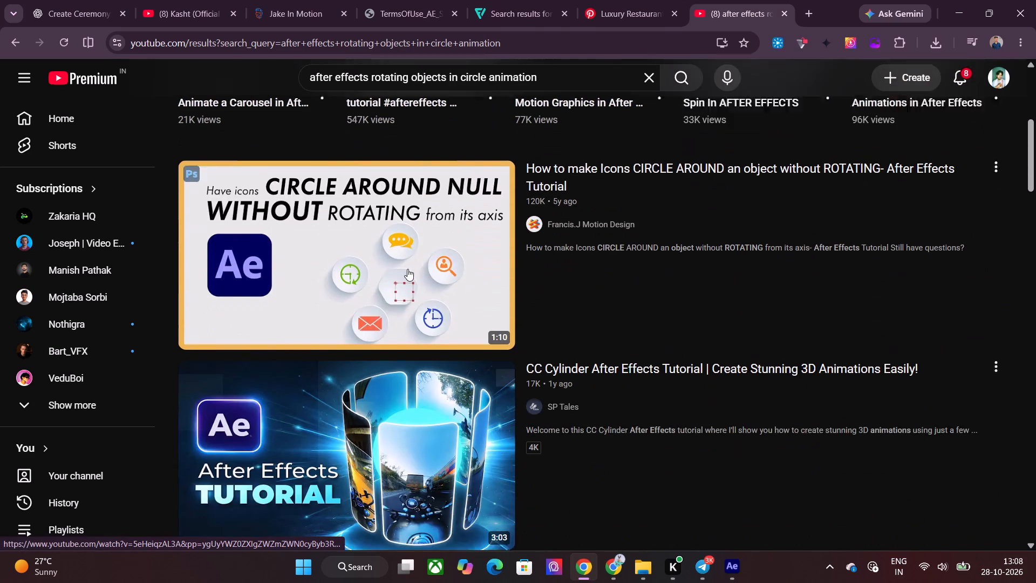
{"action": "scroll", "coordinate": [407, 283], "scroll_direction": "down", "scroll_amount": 3}
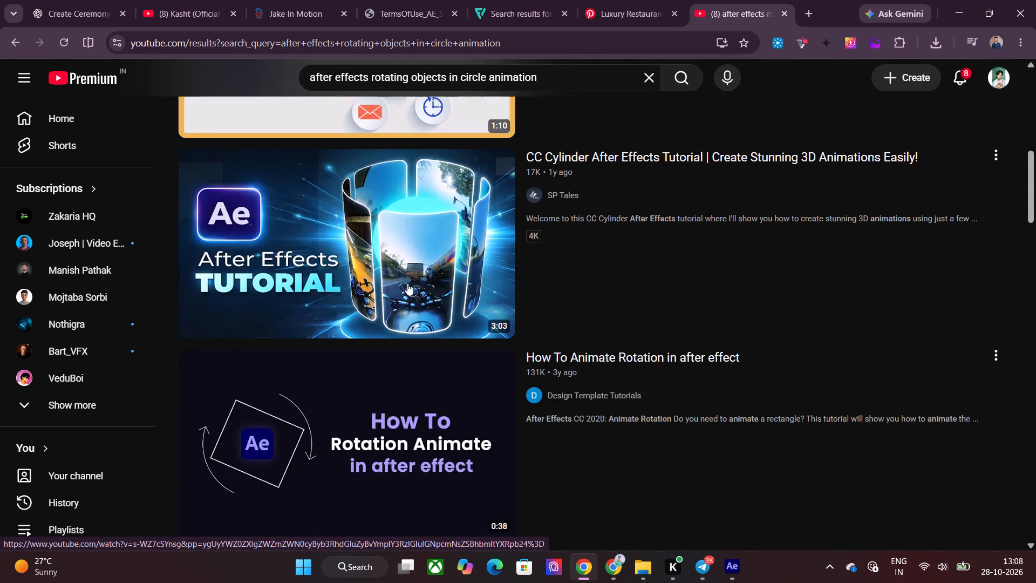
{"action": "scroll", "coordinate": [407, 283], "scroll_direction": "down", "scroll_amount": 9}
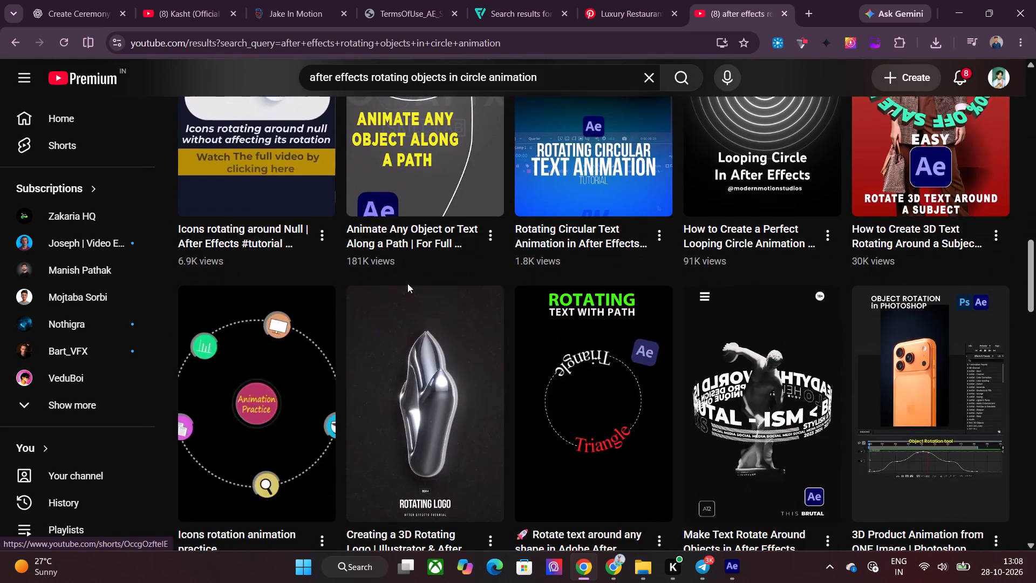
{"action": "scroll", "coordinate": [407, 283], "scroll_direction": "down", "scroll_amount": 3}
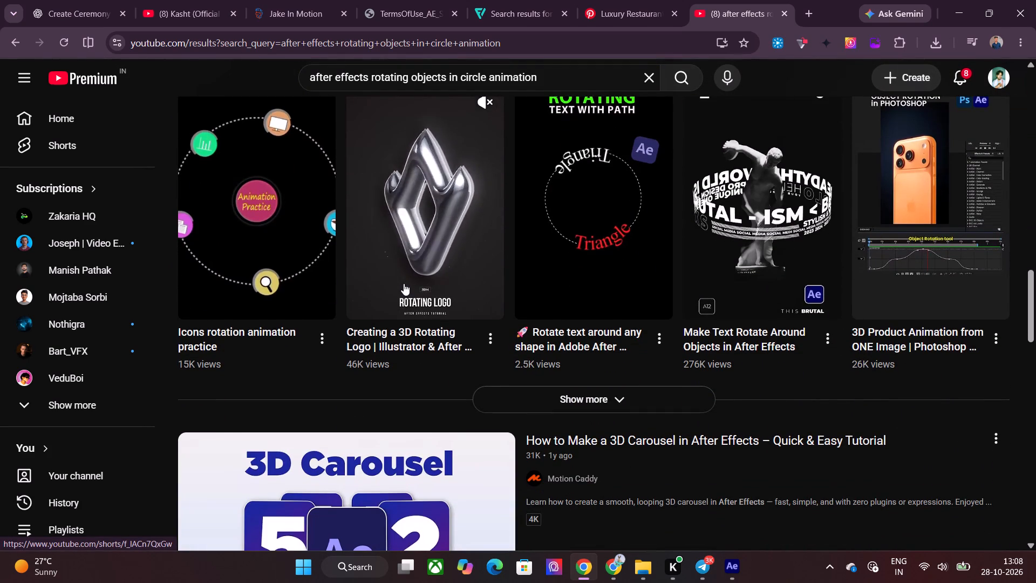
{"action": "scroll", "coordinate": [404, 283], "scroll_direction": "down", "scroll_amount": 5}
{"action": "scroll", "coordinate": [405, 283], "scroll_direction": "up", "scroll_amount": 1}
{"action": "scroll", "coordinate": [405, 283], "scroll_direction": "down", "scroll_amount": 4}
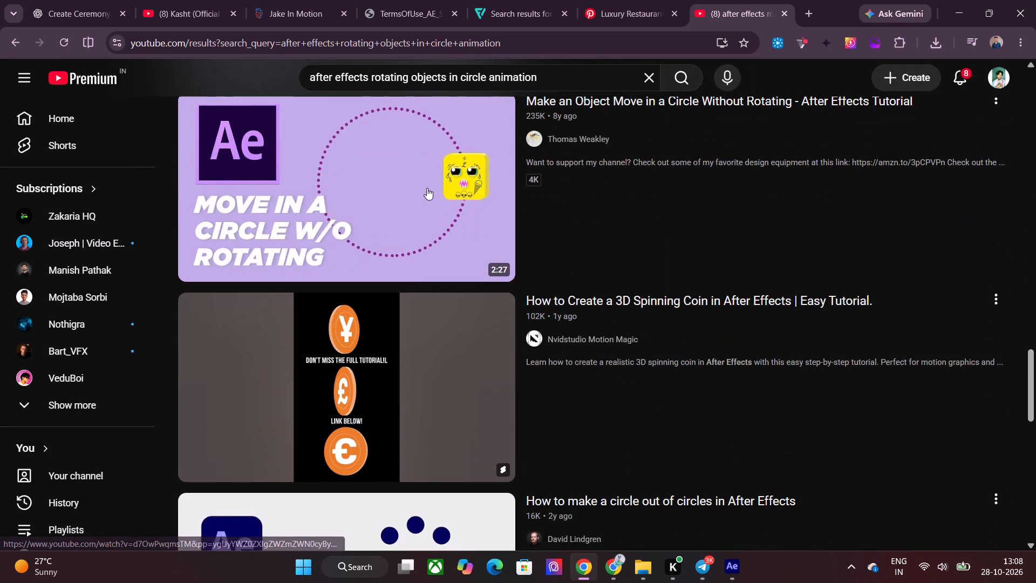
Skim the tutorial "Make an Object Move in a Circle Without Rotating" to judge its technique, and return to the search results.
{"action": "left_click", "coordinate": [427, 187]}
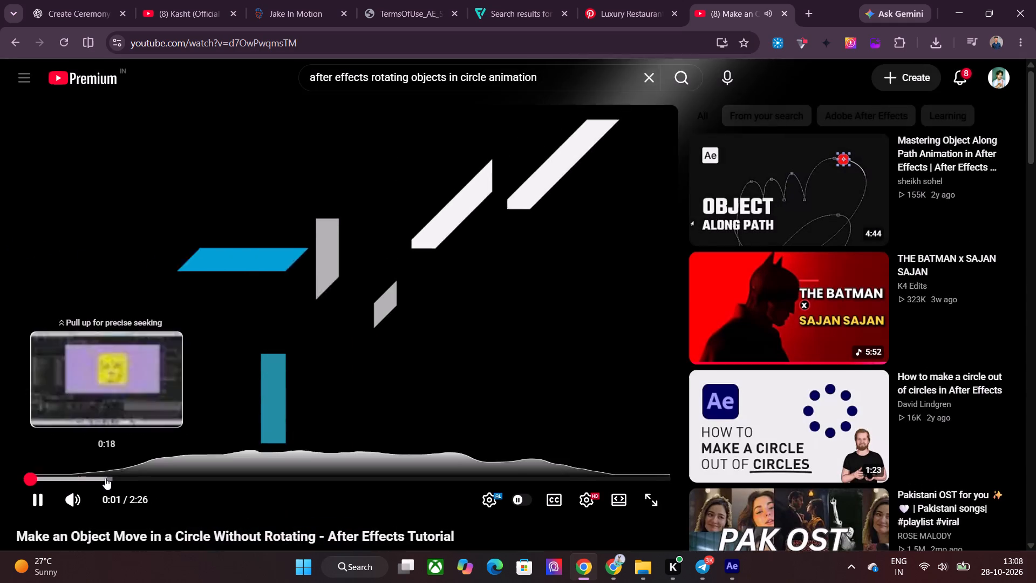
{"action": "left_click", "coordinate": [105, 478]}
{"action": "left_click", "coordinate": [155, 476]}
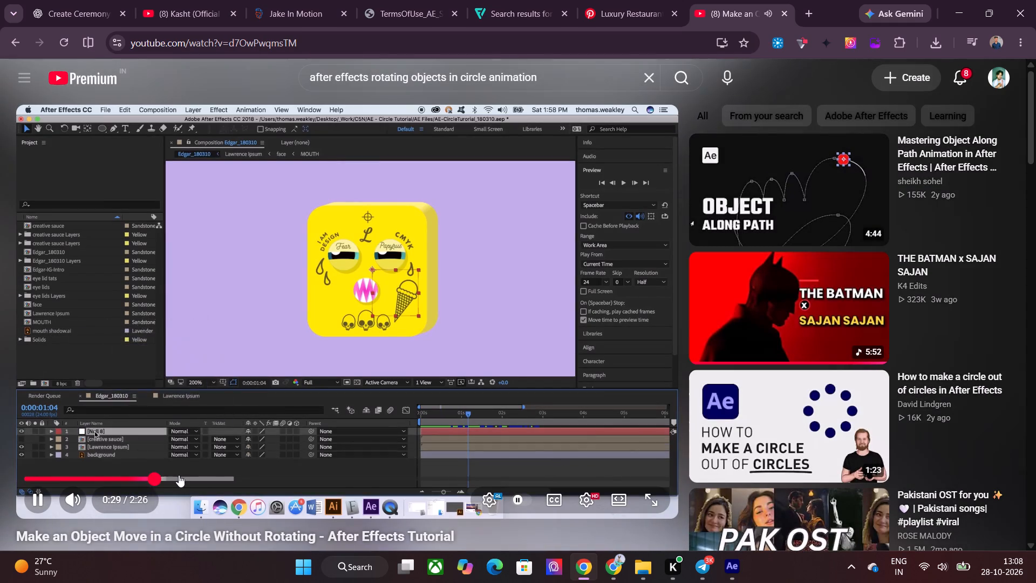
{"action": "left_click", "coordinate": [204, 474]}
{"action": "left_click", "coordinate": [250, 476]}
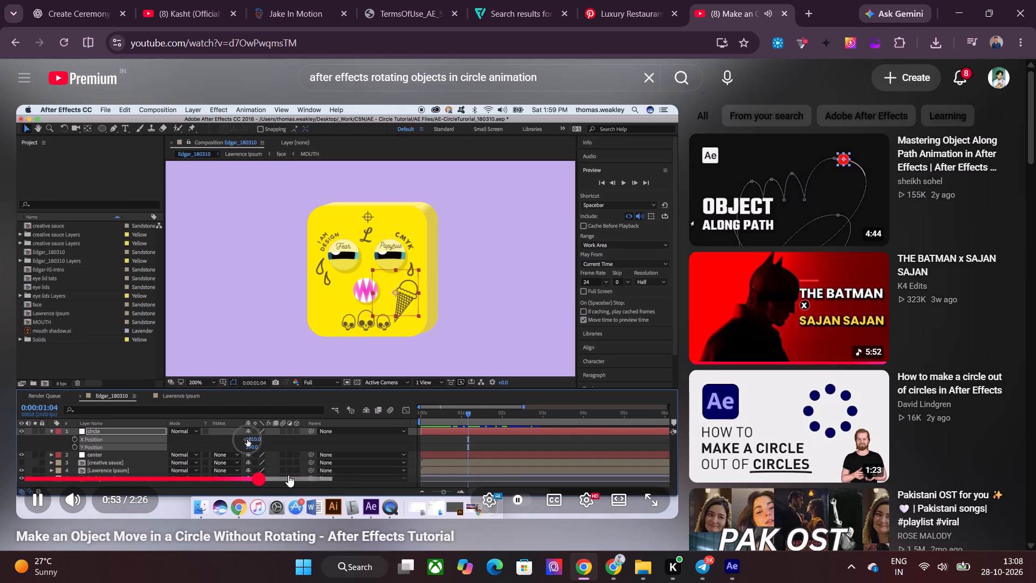
{"action": "left_click", "coordinate": [288, 475]}
{"action": "left_click", "coordinate": [329, 472]}
{"action": "left_click", "coordinate": [390, 476]}
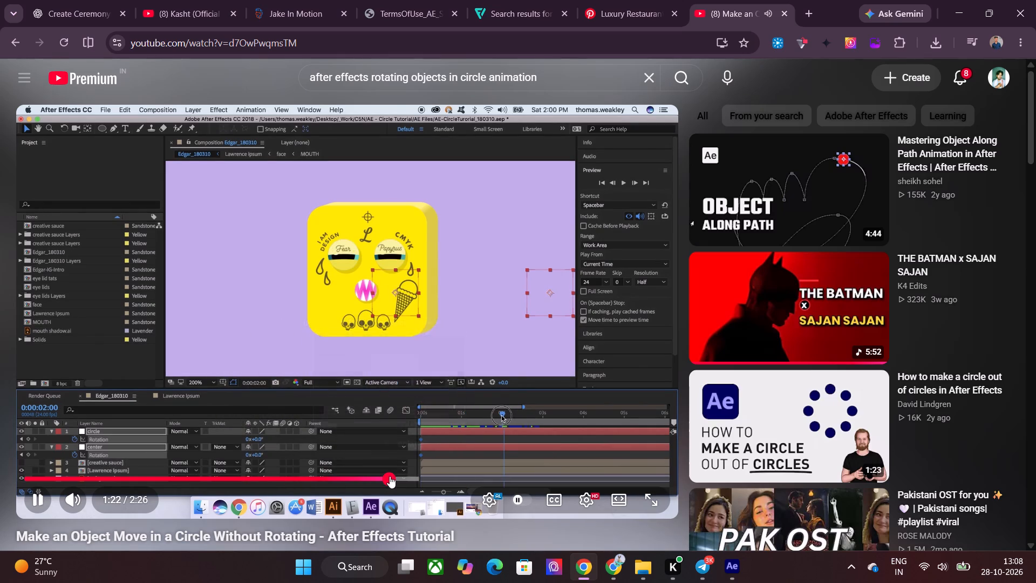
{"action": "left_click", "coordinate": [446, 476]}
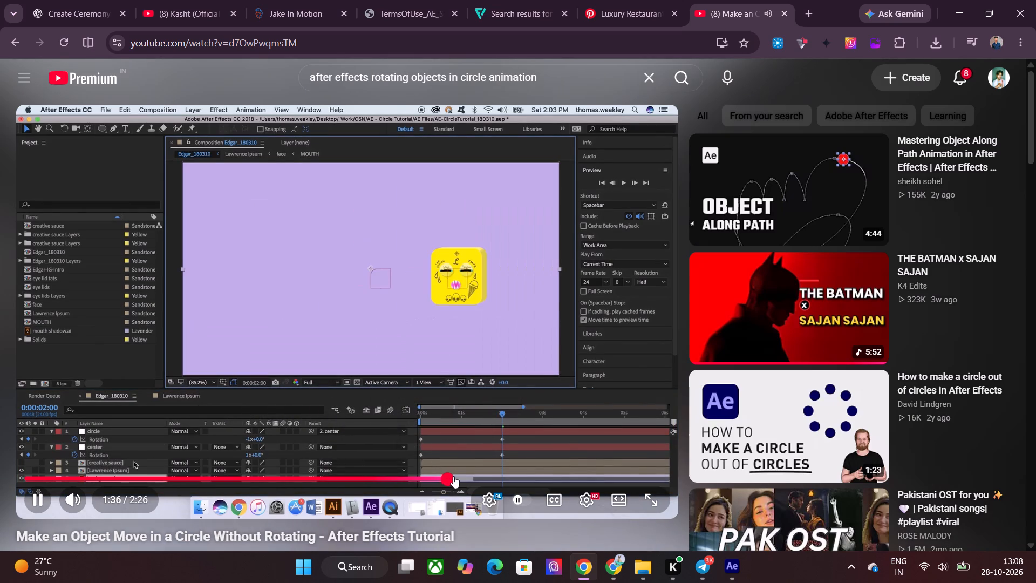
{"action": "left_click", "coordinate": [476, 476]}
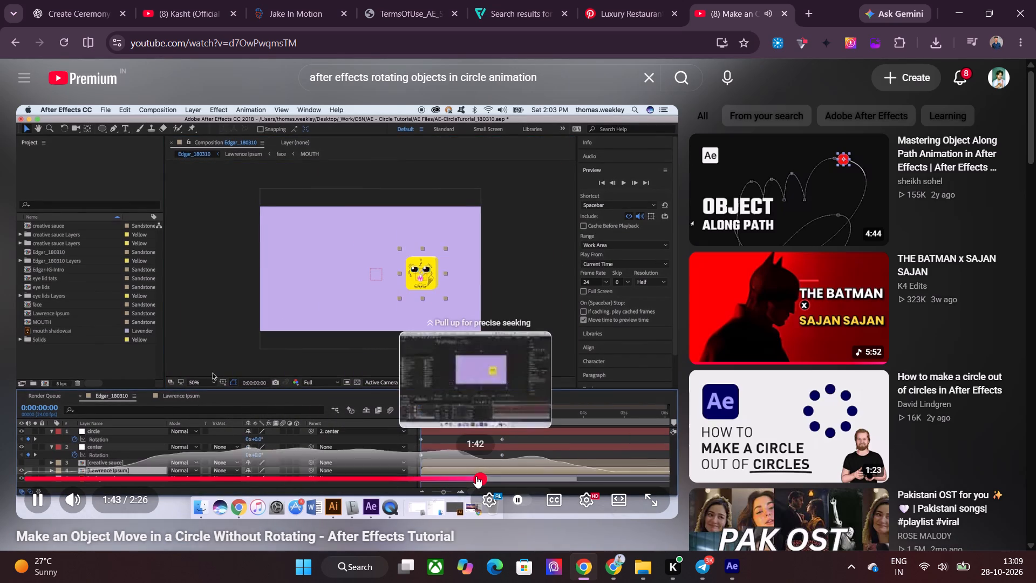
{"action": "left_click", "coordinate": [534, 476]}
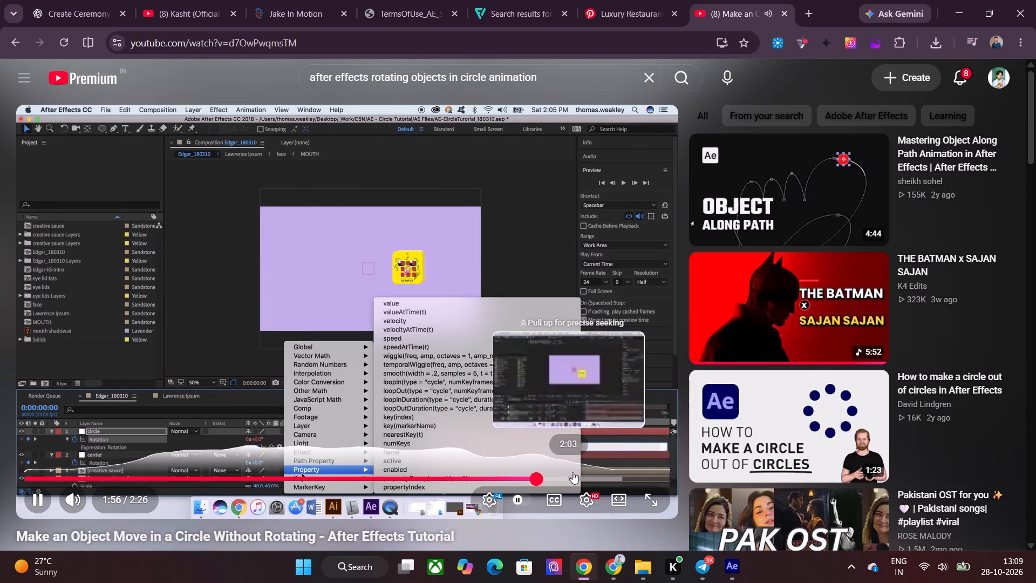
{"action": "left_click", "coordinate": [601, 470]}
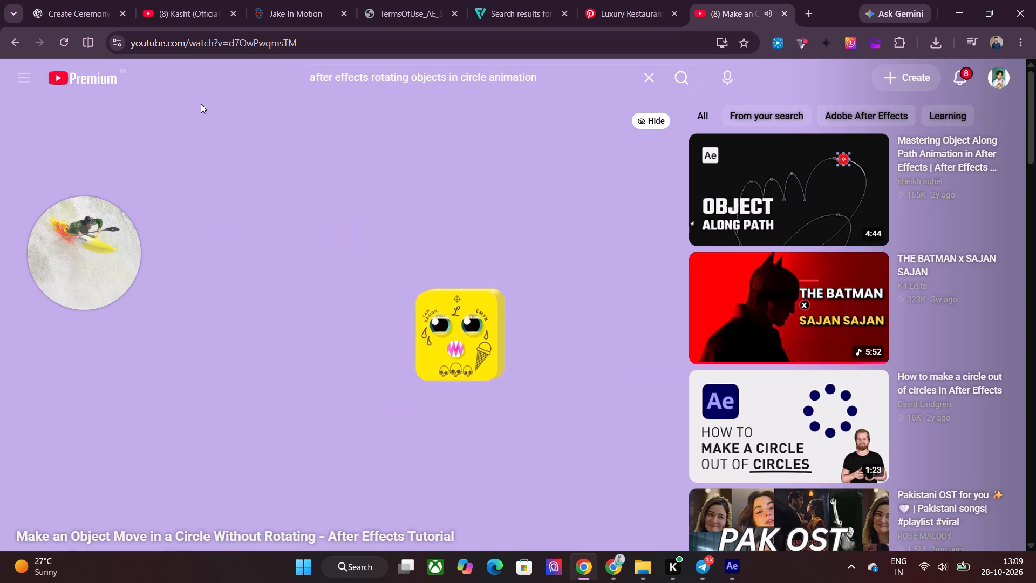
{"action": "left_click", "coordinate": [6, 40]}
Look further down the search results for another tutorial on objects circling without rotating.
{"action": "scroll", "coordinate": [342, 261], "scroll_direction": "down", "scroll_amount": 9}
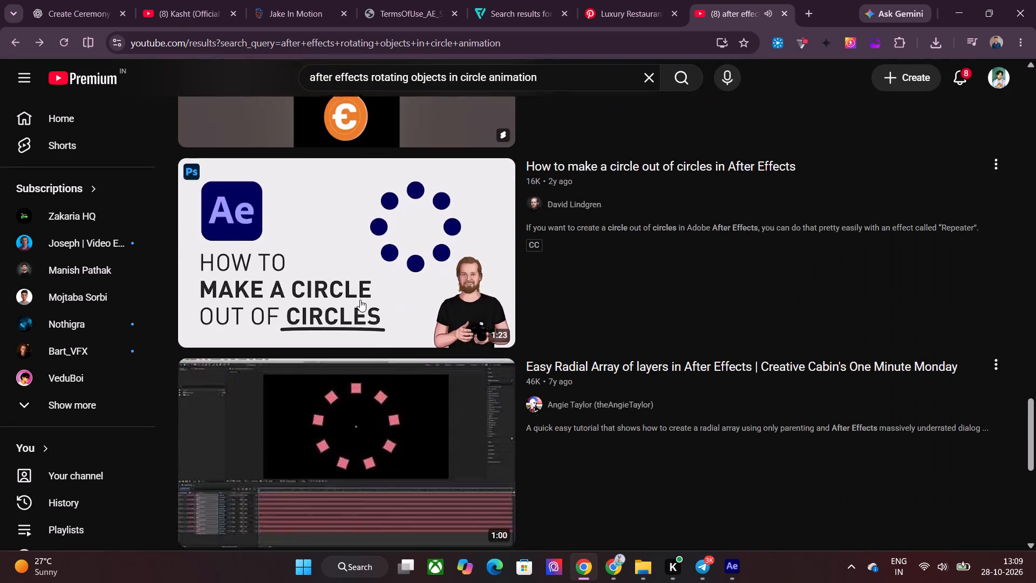
{"action": "scroll", "coordinate": [359, 300], "scroll_direction": "down", "scroll_amount": 4}
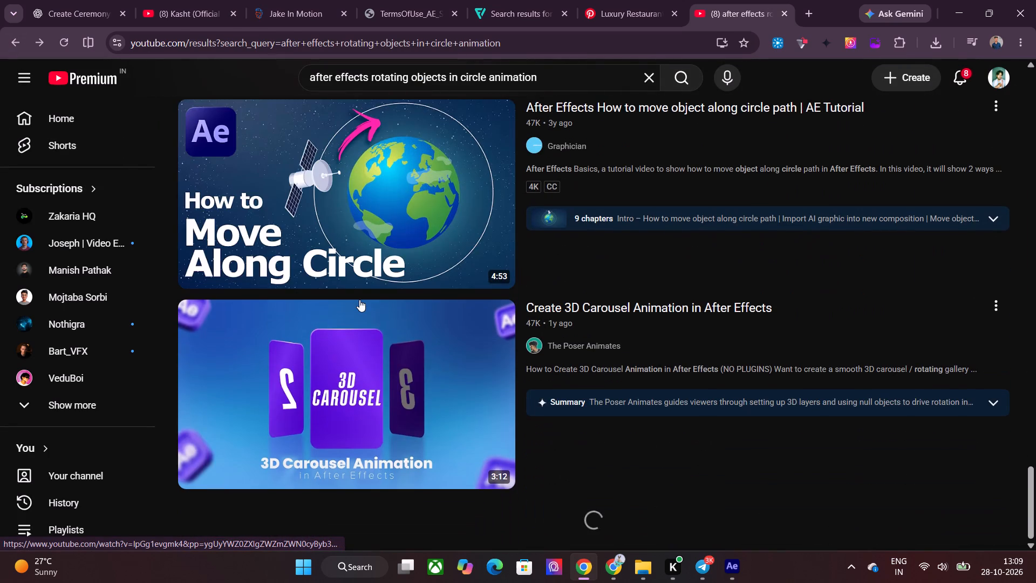
{"action": "scroll", "coordinate": [359, 300], "scroll_direction": "down", "scroll_amount": 9}
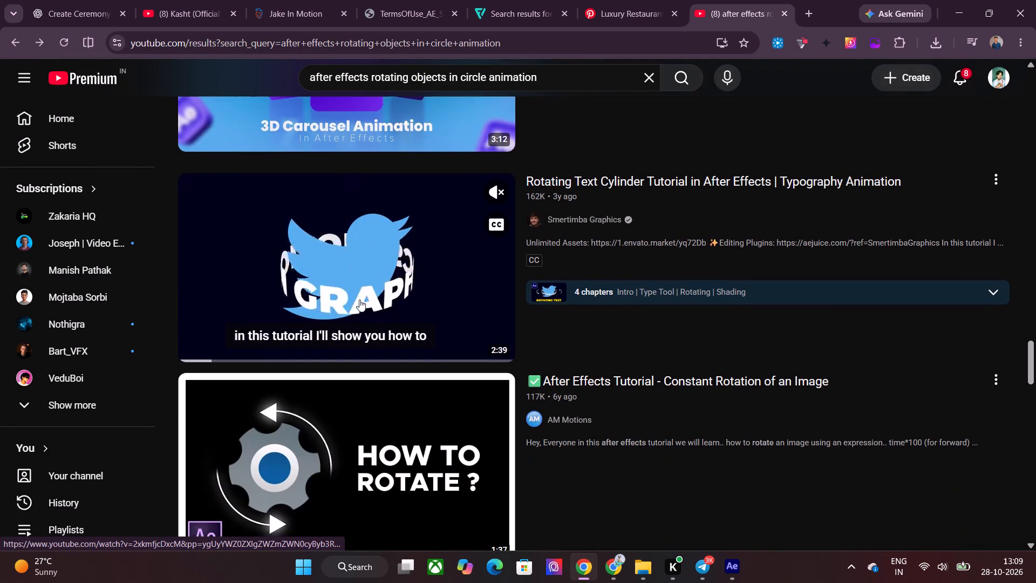
{"action": "scroll", "coordinate": [359, 300], "scroll_direction": "down", "scroll_amount": 4}
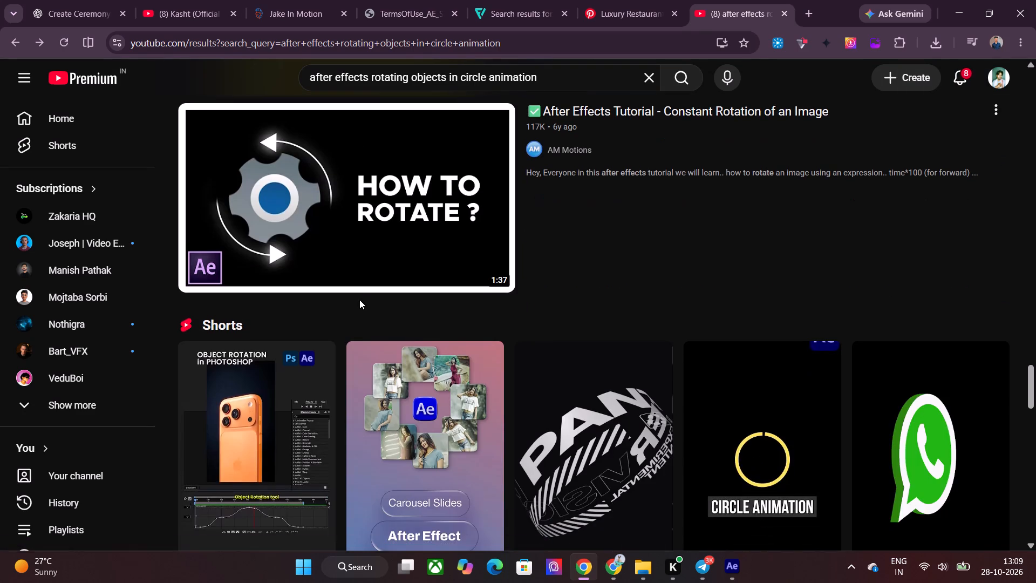
{"action": "scroll", "coordinate": [359, 300], "scroll_direction": "down", "scroll_amount": 9}
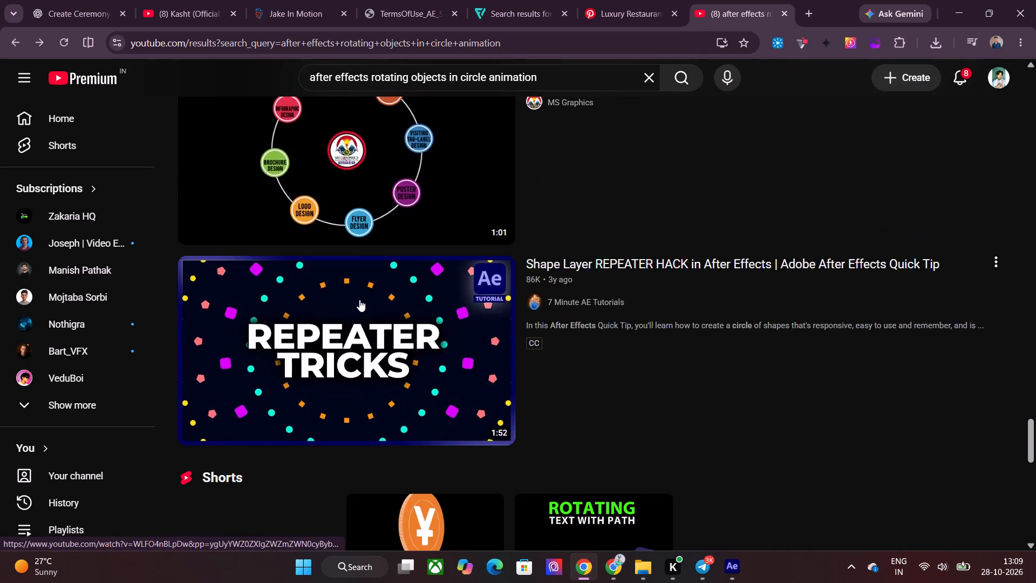
{"action": "scroll", "coordinate": [359, 300], "scroll_direction": "down", "scroll_amount": 16}
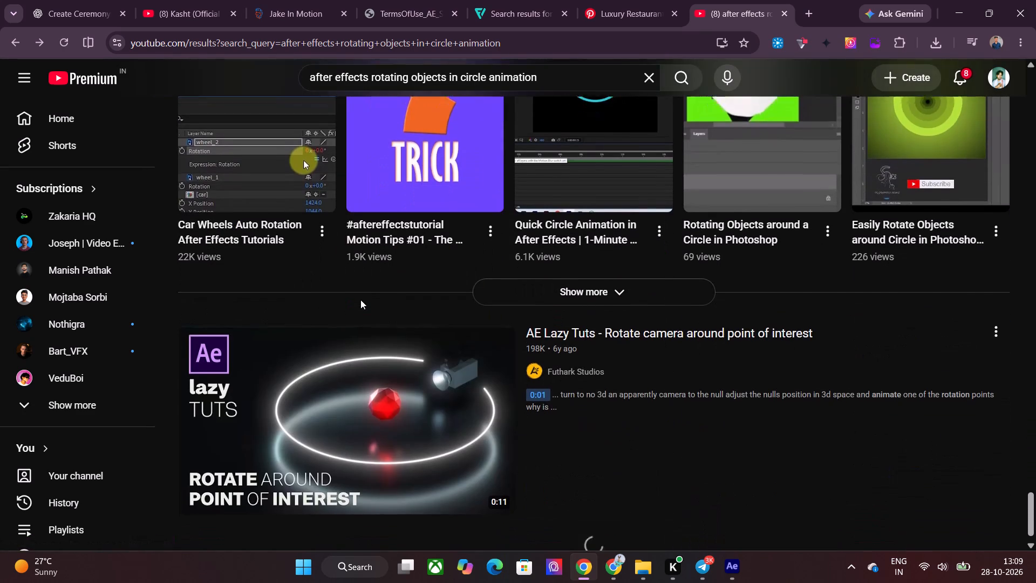
{"action": "scroll", "coordinate": [360, 300], "scroll_direction": "down", "scroll_amount": 4}
{"action": "scroll", "coordinate": [543, 383], "scroll_direction": "down", "scroll_amount": 5}
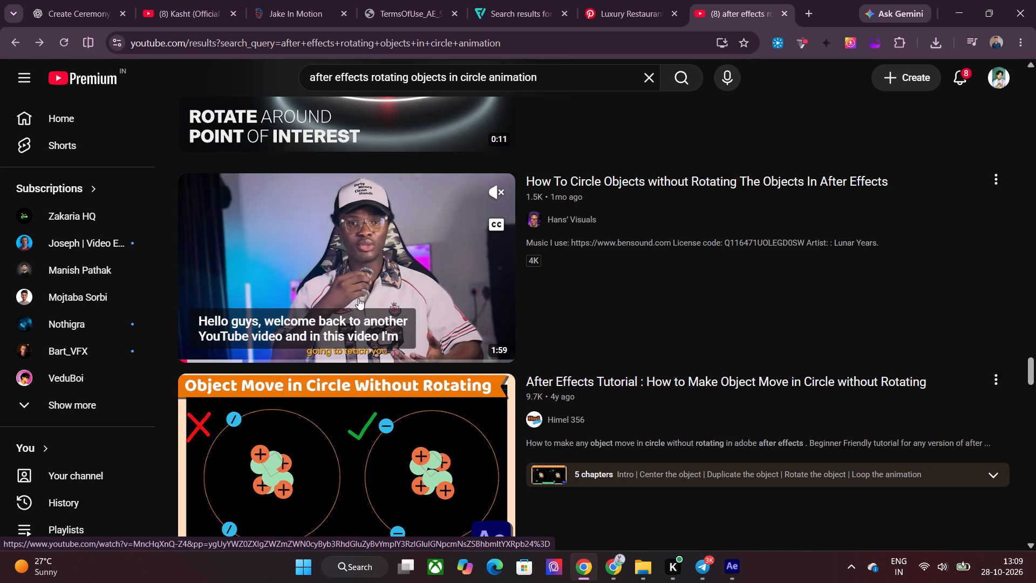
Skim the tutorial "How To Circle Objects without Rotating The Objects In After Effects" for its null and rotation setup, and return to the results.
{"action": "left_click", "coordinate": [234, 355]}
{"action": "left_click", "coordinate": [280, 352]}
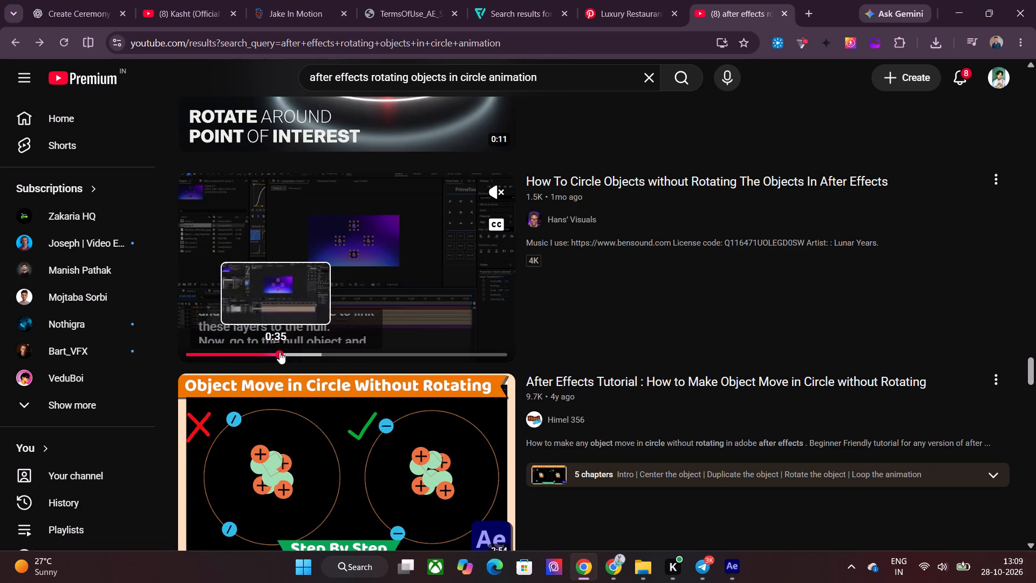
{"action": "left_click", "coordinate": [315, 350]}
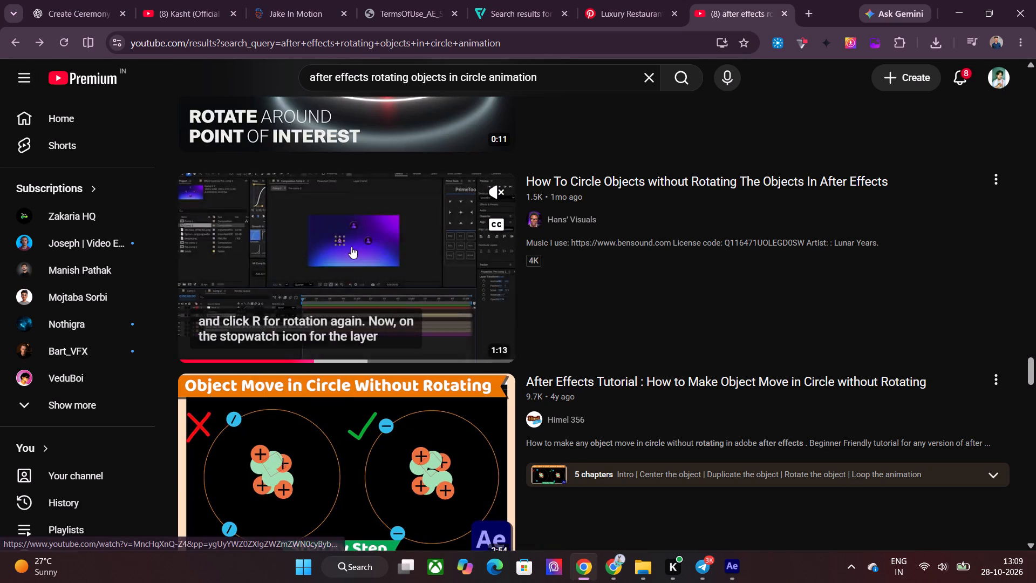
{"action": "left_click", "coordinate": [351, 247]}
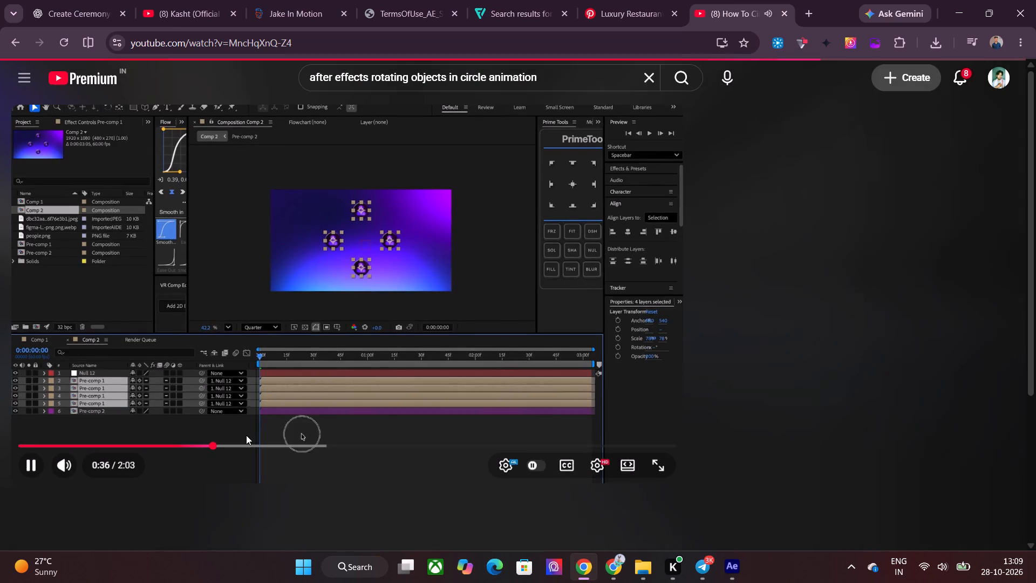
{"action": "left_click", "coordinate": [271, 466]}
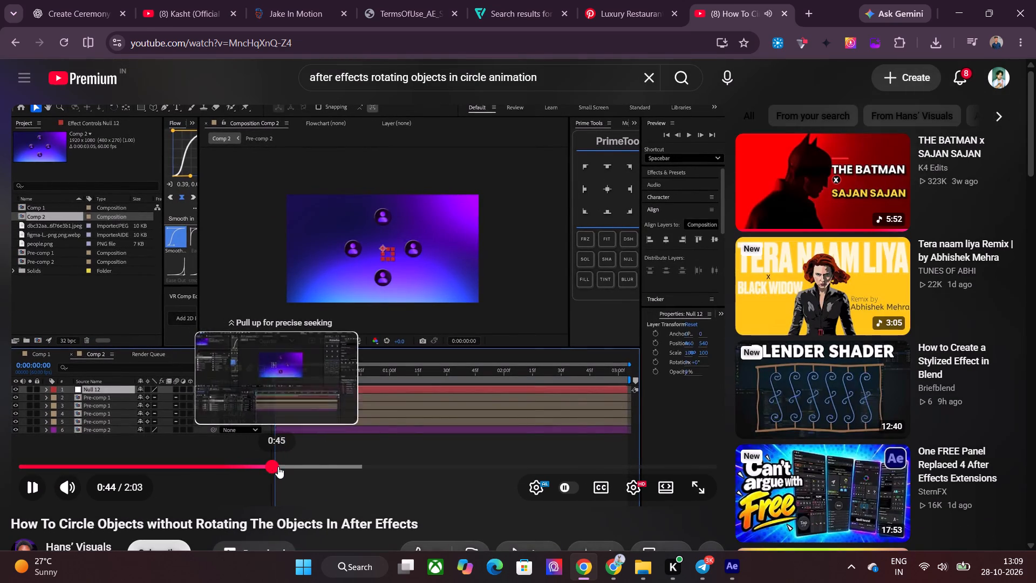
{"action": "left_click", "coordinate": [329, 466]}
{"action": "left_click", "coordinate": [386, 468]}
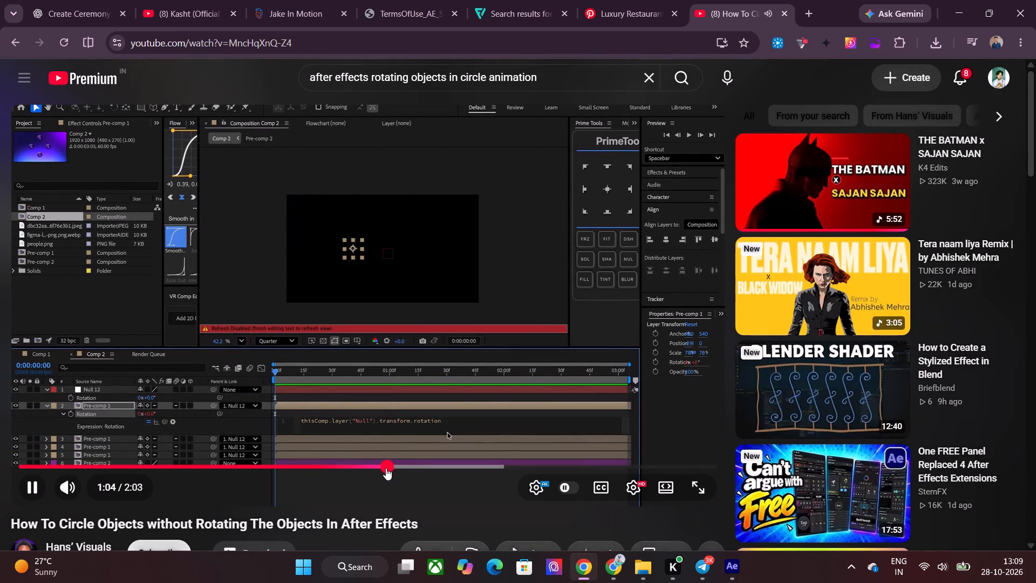
{"action": "left_click", "coordinate": [418, 464]}
{"action": "left_click", "coordinate": [453, 462]}
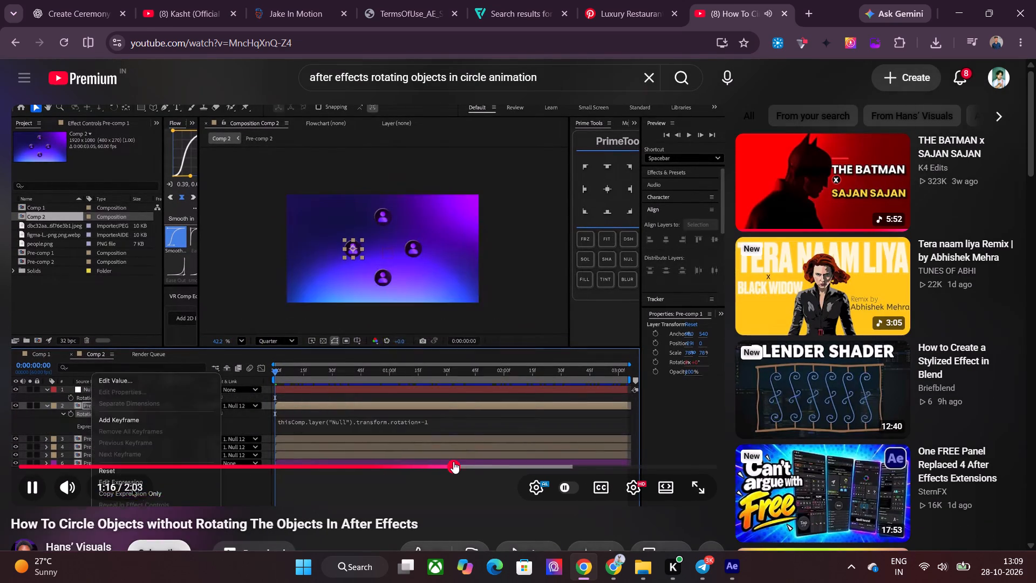
{"action": "left_click", "coordinate": [13, 42]}
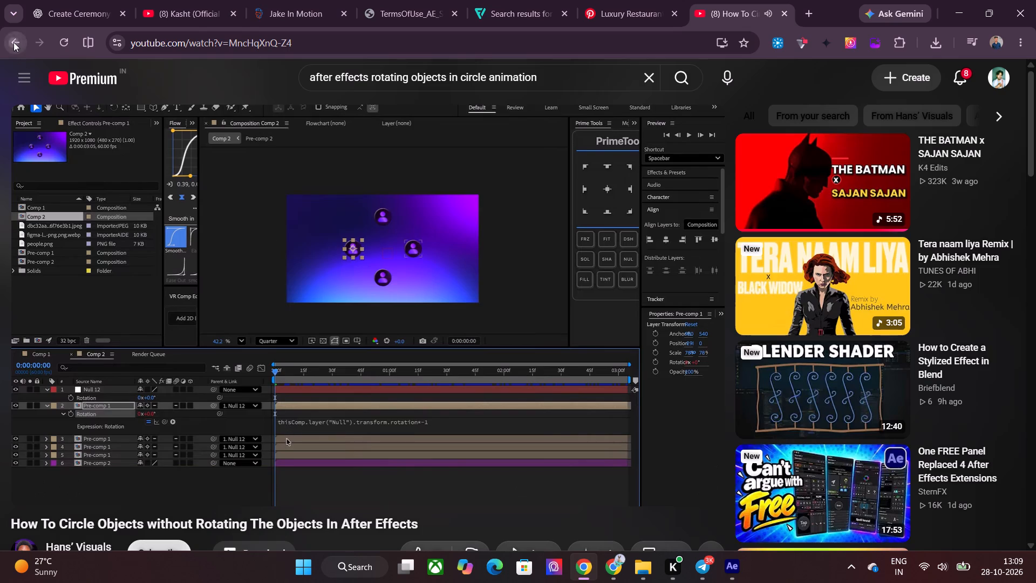
Look further down the rotating-objects search results for another tutorial on circling several objects around a centre.
{"action": "scroll", "coordinate": [430, 320], "scroll_direction": "down", "scroll_amount": 11}
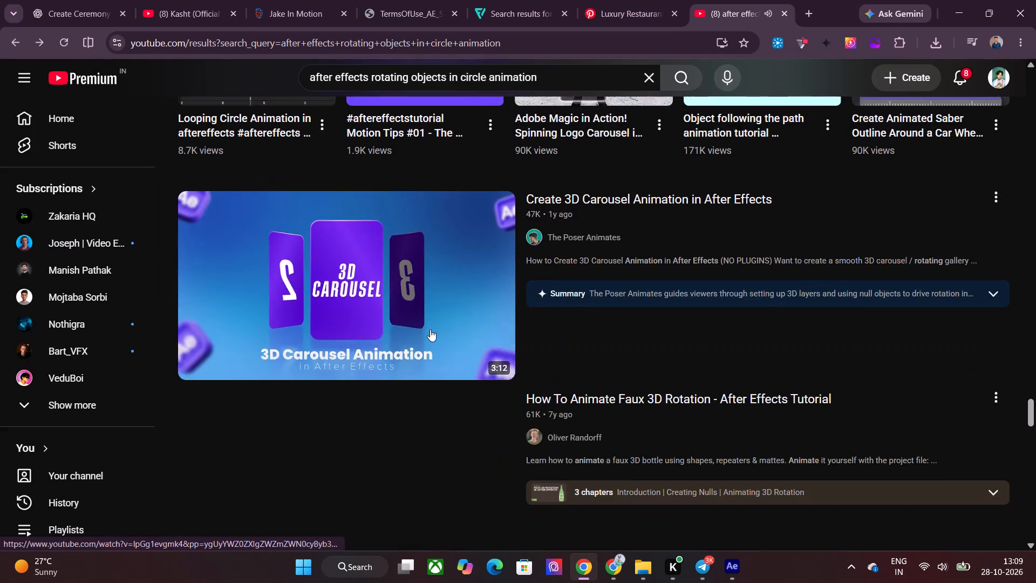
{"action": "scroll", "coordinate": [430, 329], "scroll_direction": "down", "scroll_amount": 16}
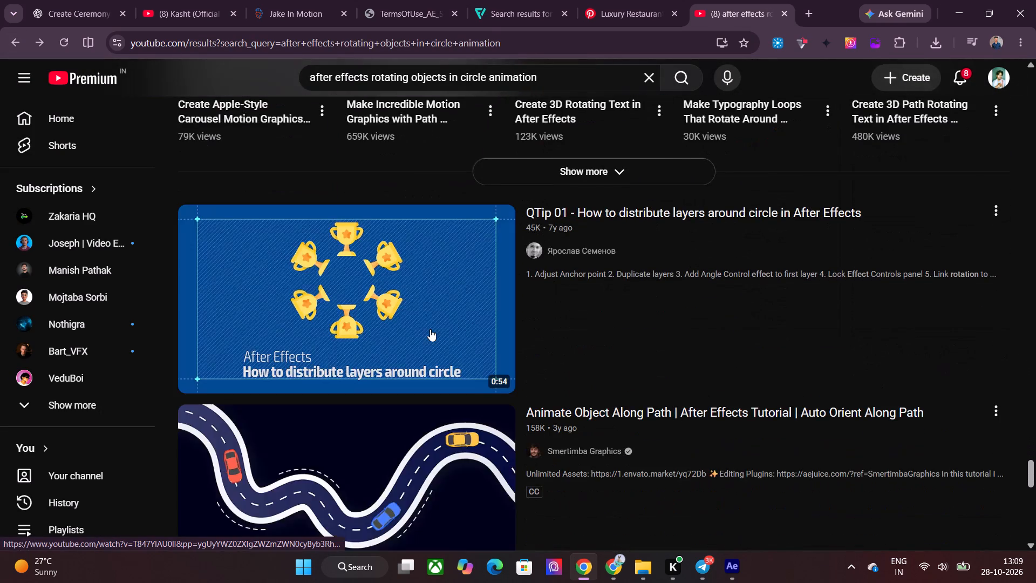
{"action": "scroll", "coordinate": [430, 329], "scroll_direction": "down", "scroll_amount": 12}
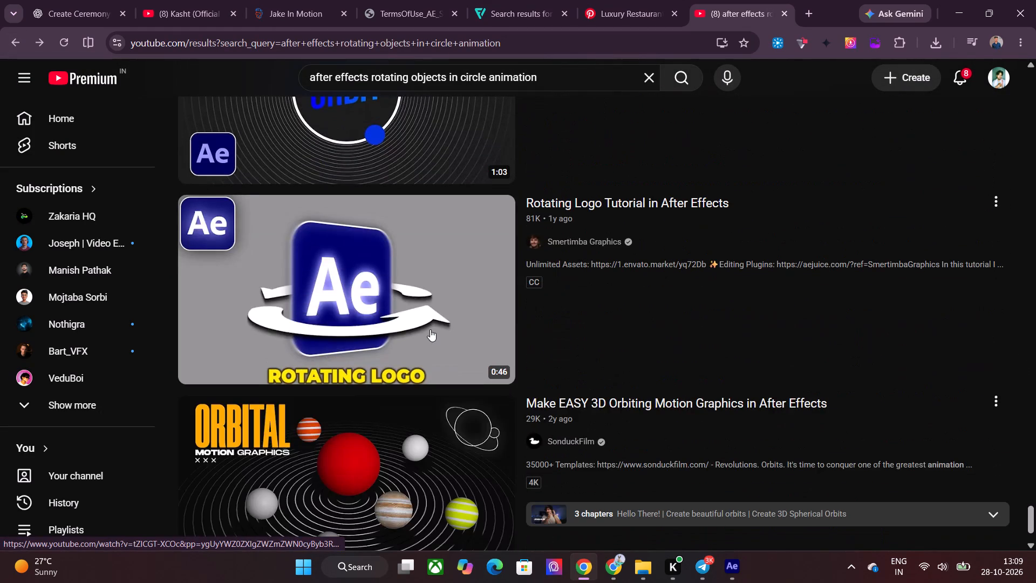
{"action": "scroll", "coordinate": [430, 329], "scroll_direction": "up", "scroll_amount": 2}
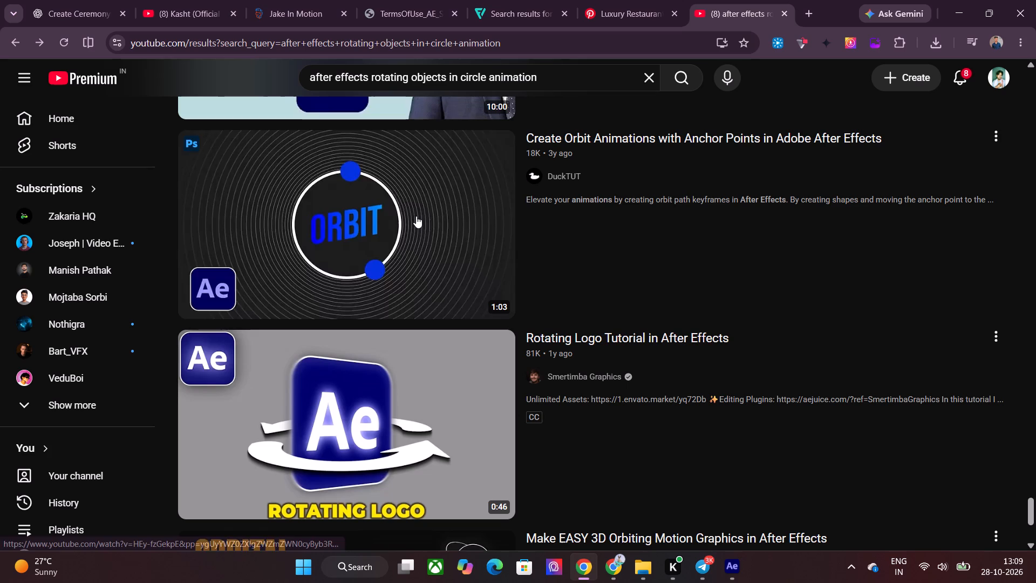
{"action": "scroll", "coordinate": [416, 216], "scroll_direction": "down", "scroll_amount": 7}
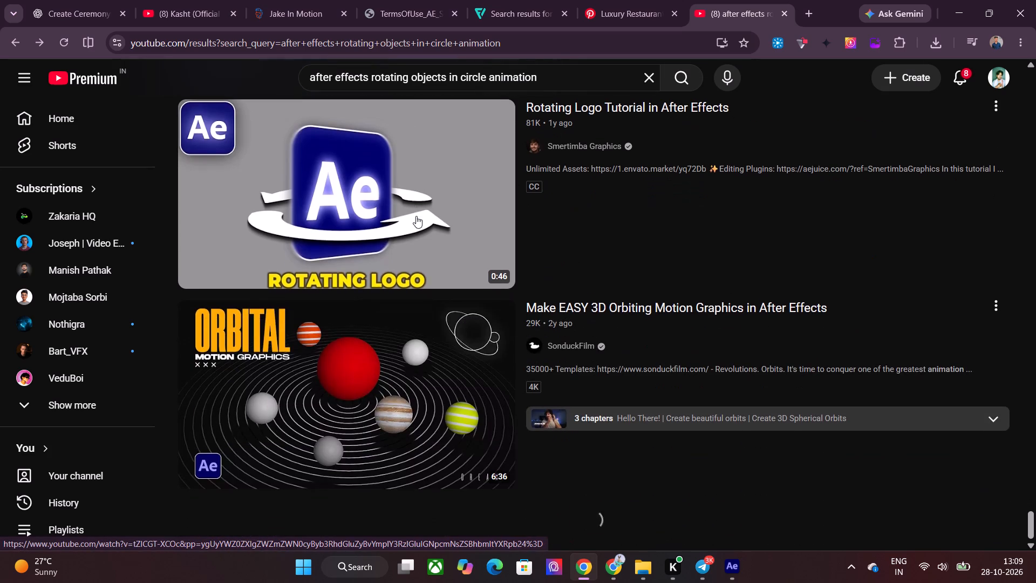
{"action": "scroll", "coordinate": [416, 216], "scroll_direction": "down", "scroll_amount": 5}
{"action": "scroll", "coordinate": [603, 348], "scroll_direction": "down", "scroll_amount": 5}
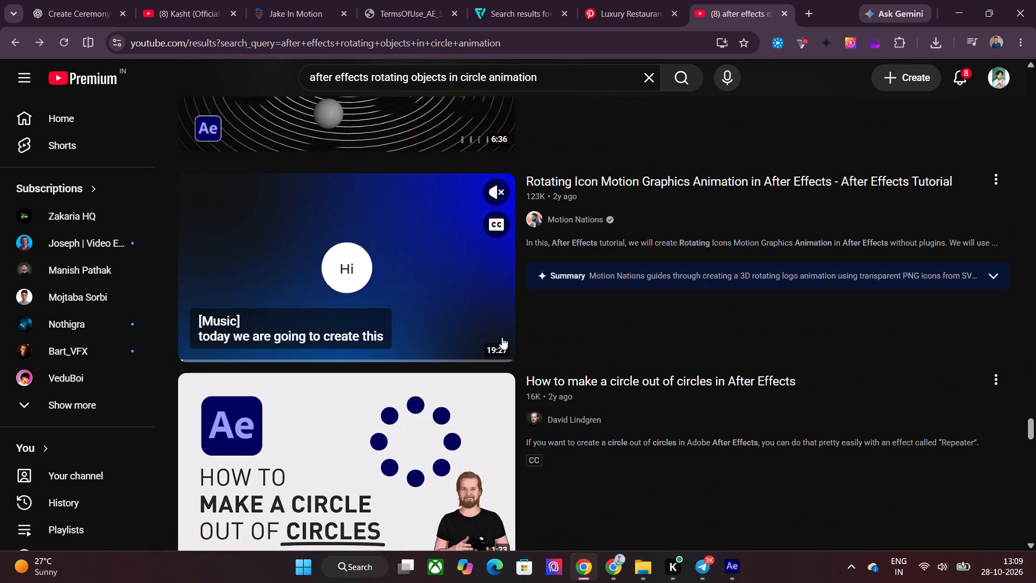
{"action": "scroll", "coordinate": [589, 345], "scroll_direction": "down", "scroll_amount": 9}
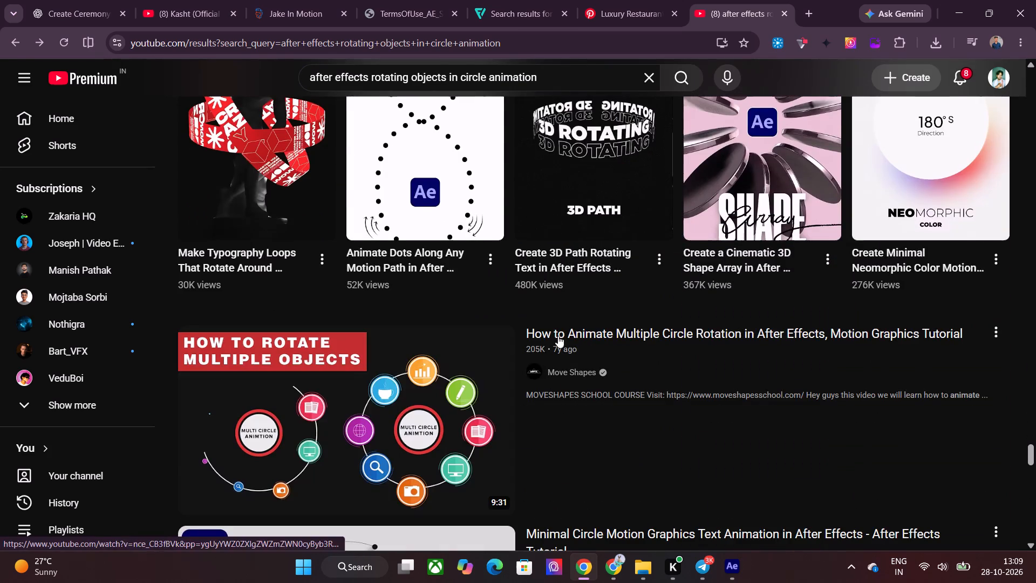
{"action": "scroll", "coordinate": [415, 99], "scroll_direction": "down", "scroll_amount": 3}
{"action": "scroll", "coordinate": [464, 192], "scroll_direction": "down", "scroll_amount": 20}
{"action": "scroll", "coordinate": [503, 263], "scroll_direction": "down", "scroll_amount": 4}
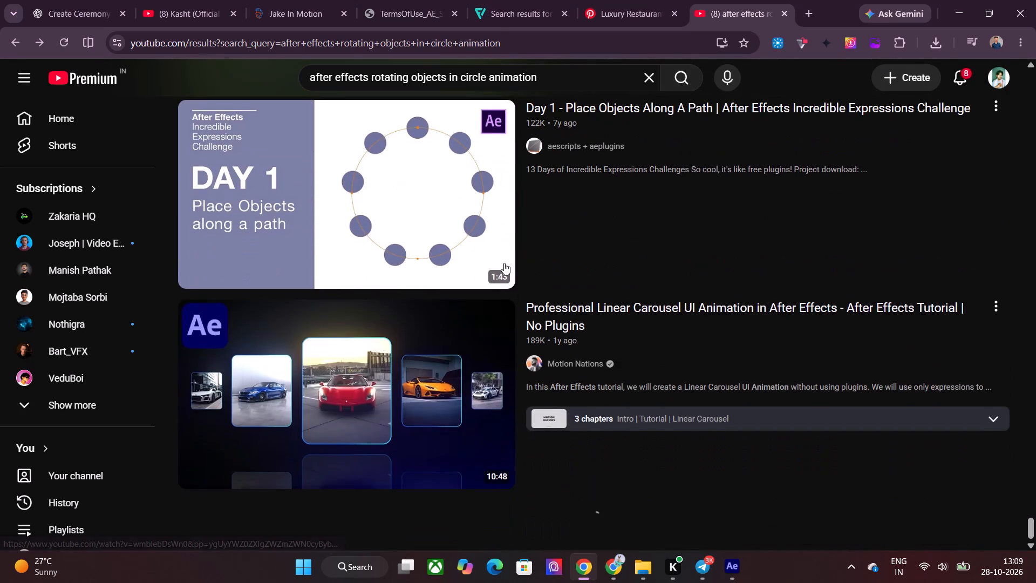
{"action": "scroll", "coordinate": [504, 263], "scroll_direction": "down", "scroll_amount": 13}
{"action": "scroll", "coordinate": [659, 294], "scroll_direction": "down", "scroll_amount": 4}
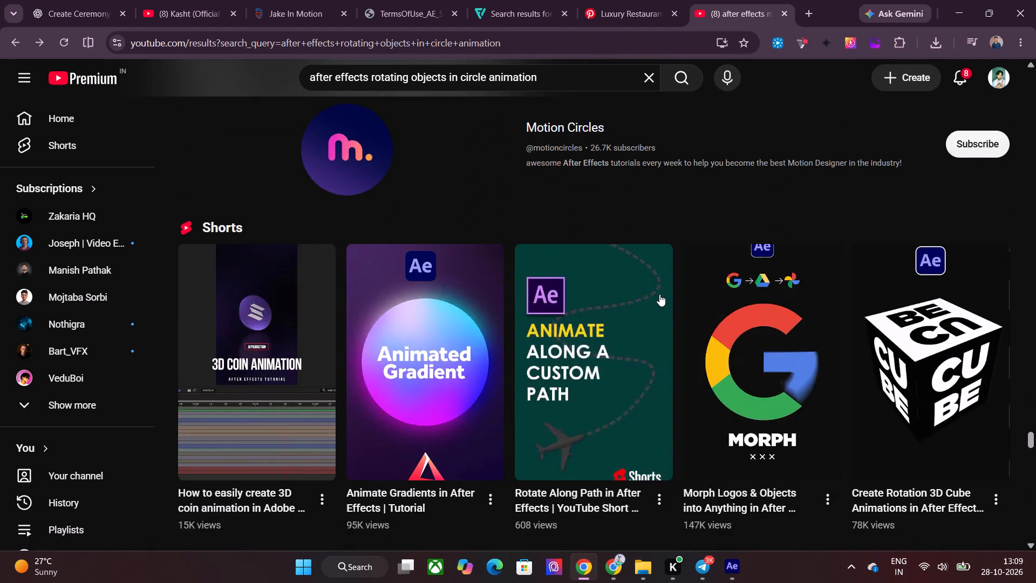
{"action": "scroll", "coordinate": [659, 294], "scroll_direction": "down", "scroll_amount": 19}
{"action": "scroll", "coordinate": [582, 291], "scroll_direction": "down", "scroll_amount": 4}
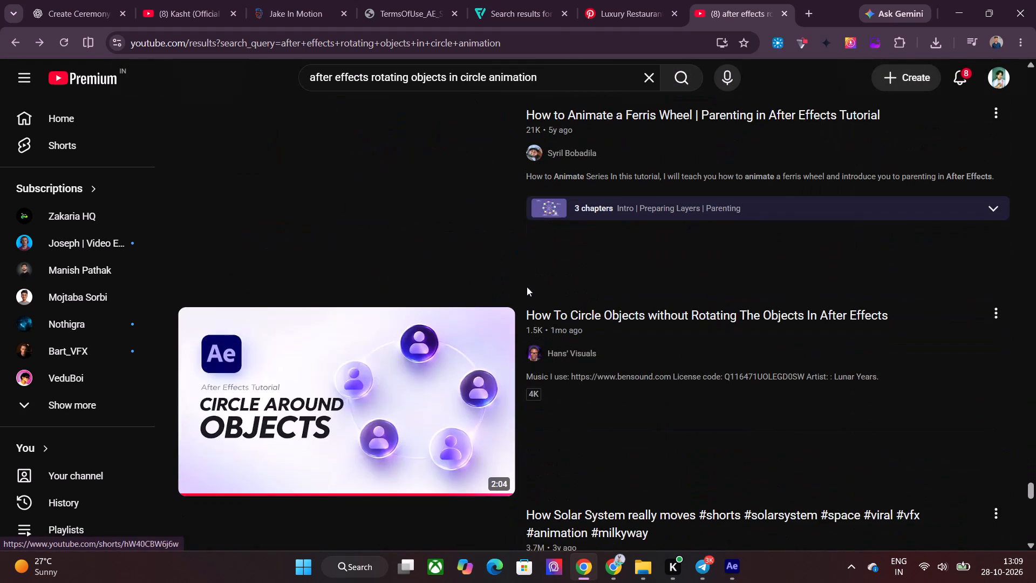
{"action": "scroll", "coordinate": [403, 235], "scroll_direction": "down", "scroll_amount": 7}
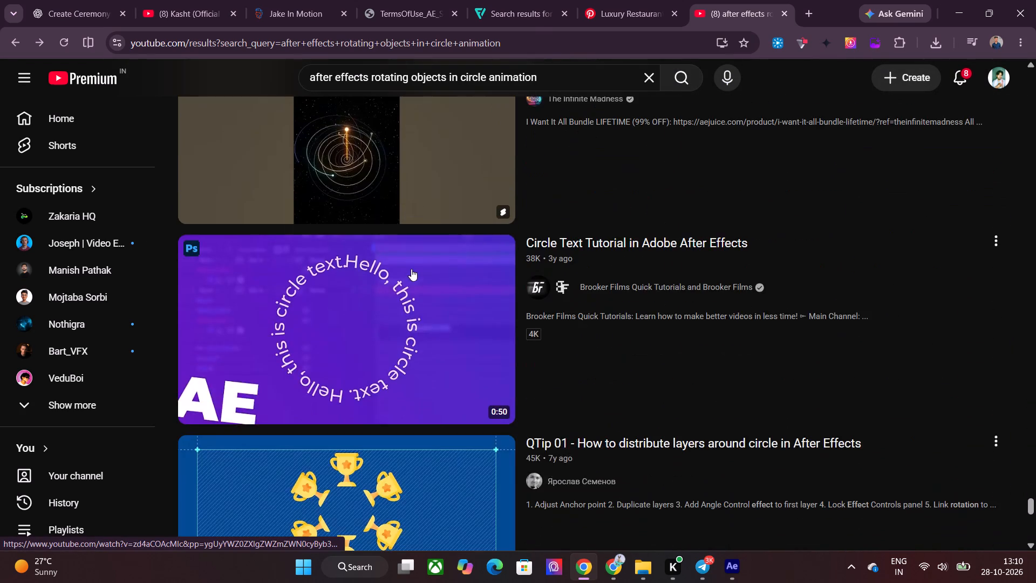
{"action": "scroll", "coordinate": [411, 269], "scroll_direction": "down", "scroll_amount": 8}
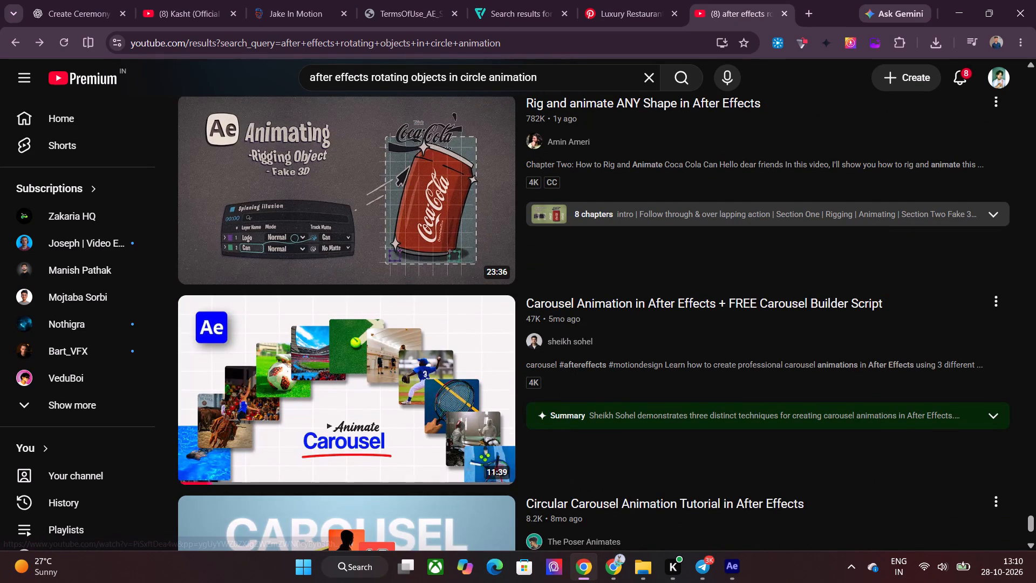
Refine the video search to "after effects rotating objects in circle orbit animation".
{"action": "left_click", "coordinate": [487, 79]}
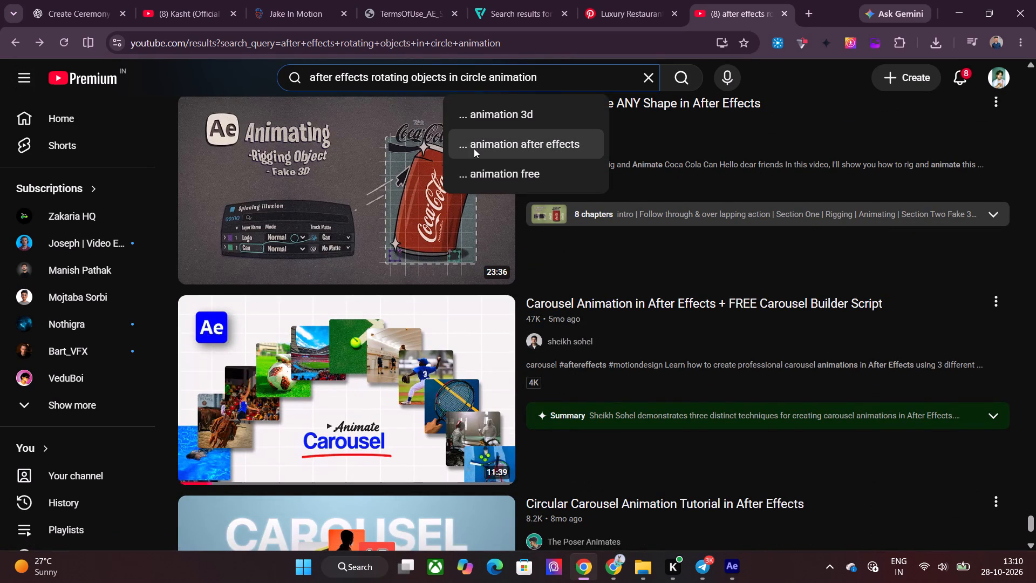
{"action": "key", "text": "space"}
{"action": "type", "text": "o"}
{"action": "type", "text": "rbit"}
{"action": "key", "text": "Return"}
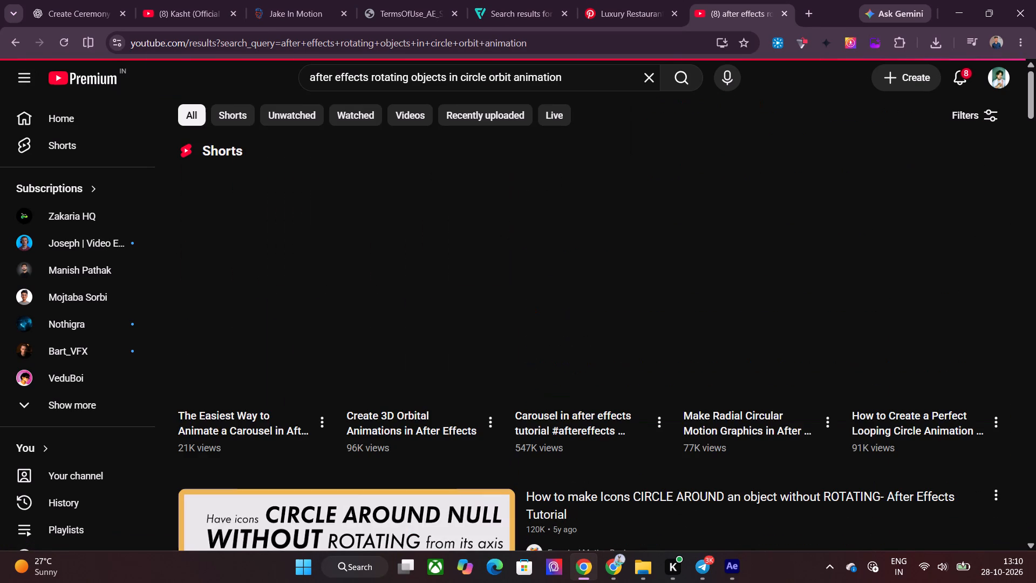
Look through the orbit animation search results for a tutorial on items orbiting a central object.
{"action": "scroll", "coordinate": [427, 276], "scroll_direction": "down", "scroll_amount": 4}
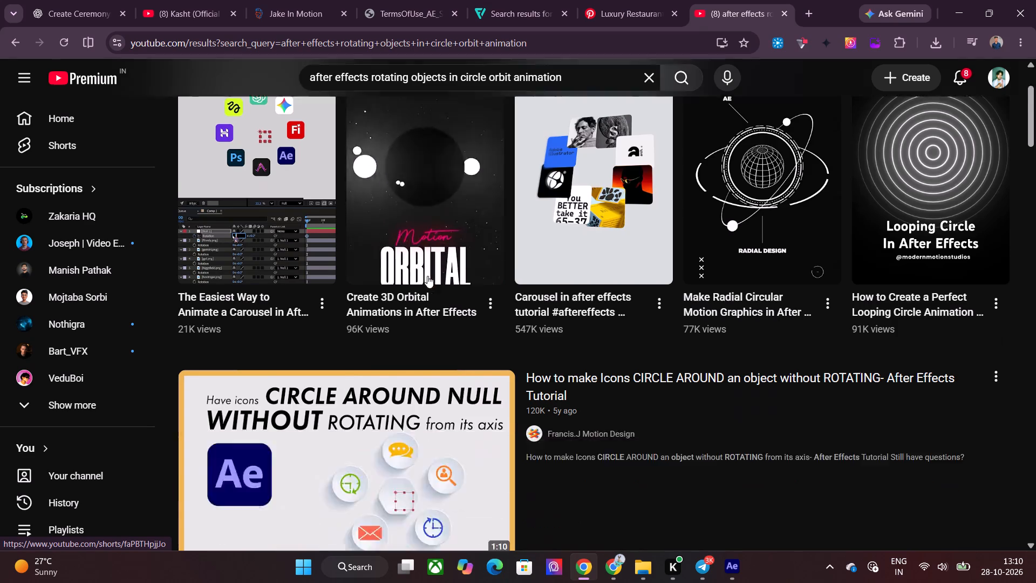
{"action": "scroll", "coordinate": [427, 276], "scroll_direction": "down", "scroll_amount": 11}
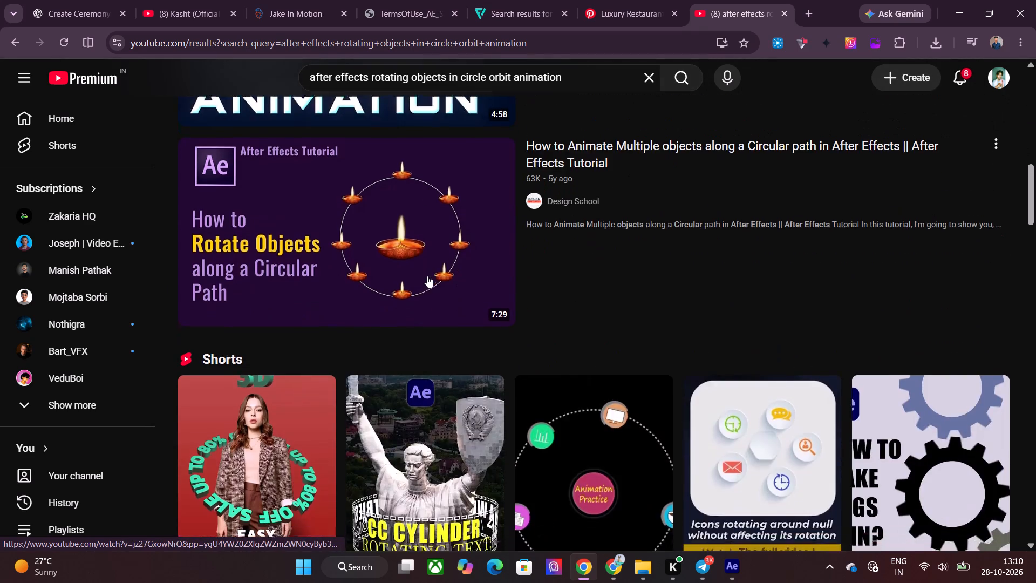
{"action": "scroll", "coordinate": [427, 276], "scroll_direction": "down", "scroll_amount": 10}
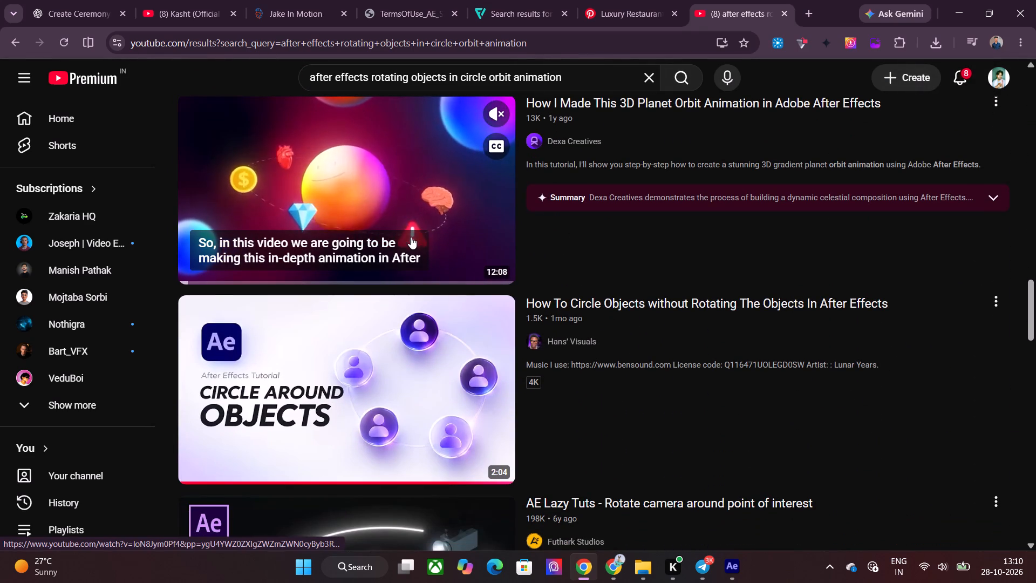
{"action": "scroll", "coordinate": [411, 237], "scroll_direction": "down", "scroll_amount": 2}
{"action": "scroll", "coordinate": [411, 237], "scroll_direction": "up", "scroll_amount": 4}
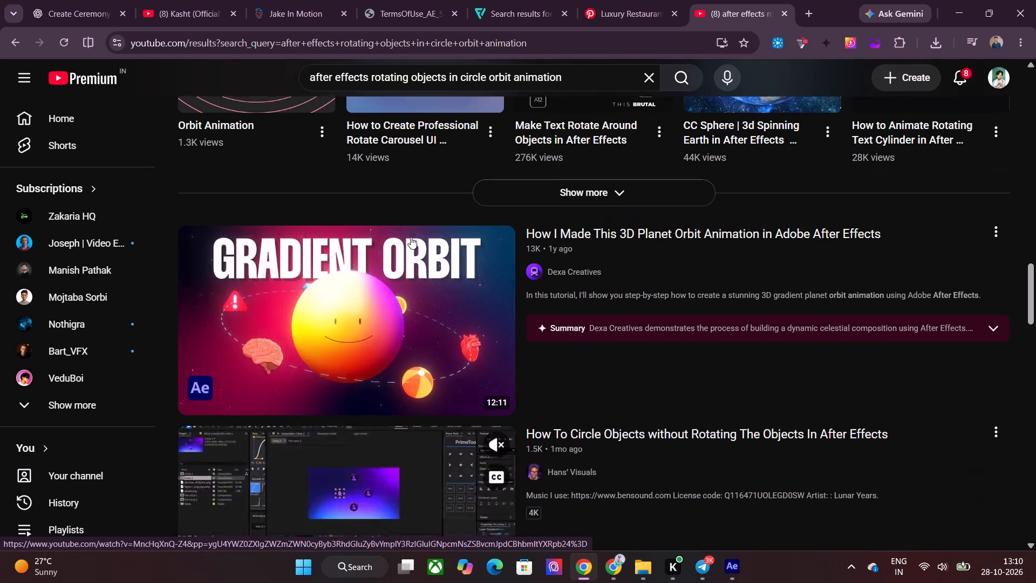
{"action": "scroll", "coordinate": [418, 269], "scroll_direction": "down", "scroll_amount": 11}
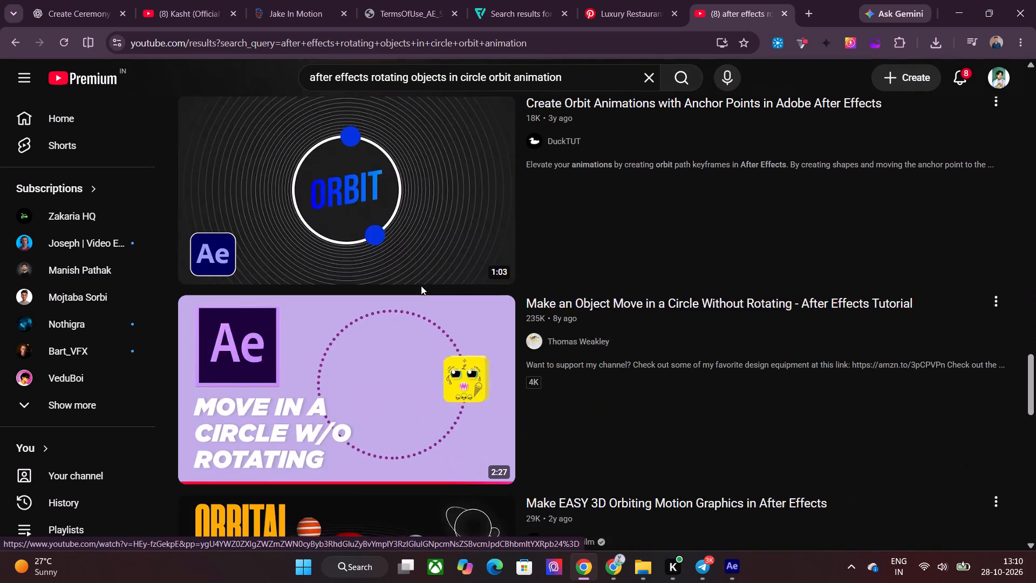
{"action": "scroll", "coordinate": [421, 286], "scroll_direction": "down", "scroll_amount": 16}
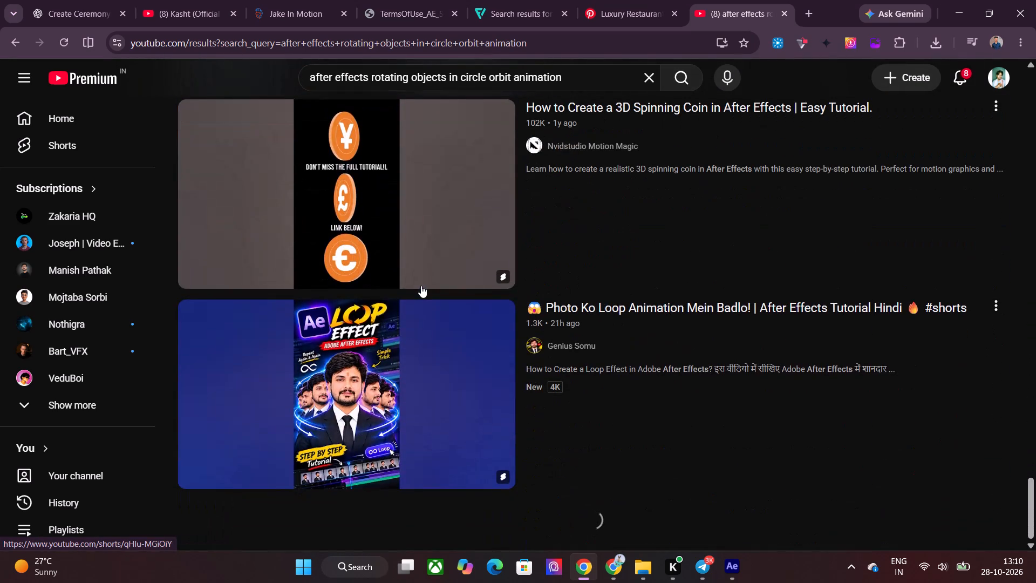
{"action": "scroll", "coordinate": [421, 286], "scroll_direction": "down", "scroll_amount": 4}
{"action": "scroll", "coordinate": [582, 355], "scroll_direction": "down", "scroll_amount": 4}
{"action": "scroll", "coordinate": [764, 357], "scroll_direction": "down", "scroll_amount": 9}
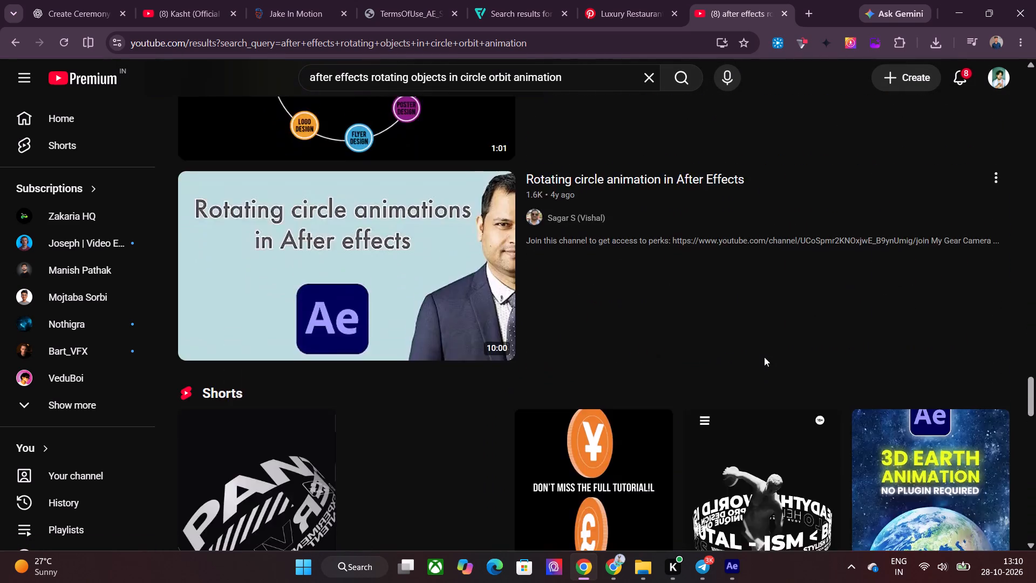
{"action": "scroll", "coordinate": [764, 357], "scroll_direction": "down", "scroll_amount": 11}
{"action": "scroll", "coordinate": [417, 287], "scroll_direction": "up", "scroll_amount": 4}
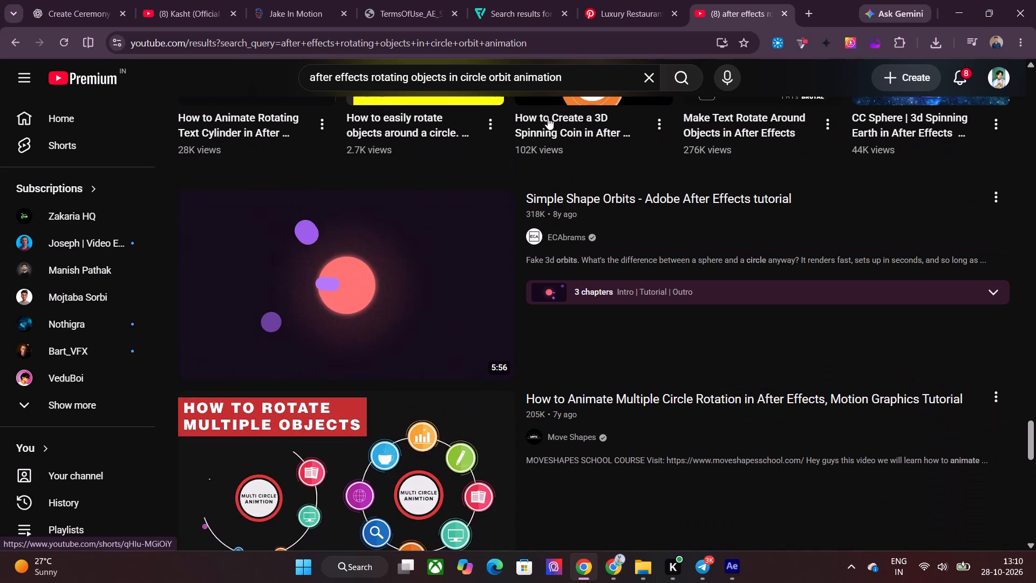
Search for "kuldeep mp4" and open the video list of the KuldeepMP4 channel.
{"action": "triple_click", "coordinate": [569, 78]}
{"action": "type", "text": "kuldep"}
{"action": "key", "text": "BackSpace"}
{"action": "type", "text": "ep mp4"}
{"action": "key", "text": "Return"}
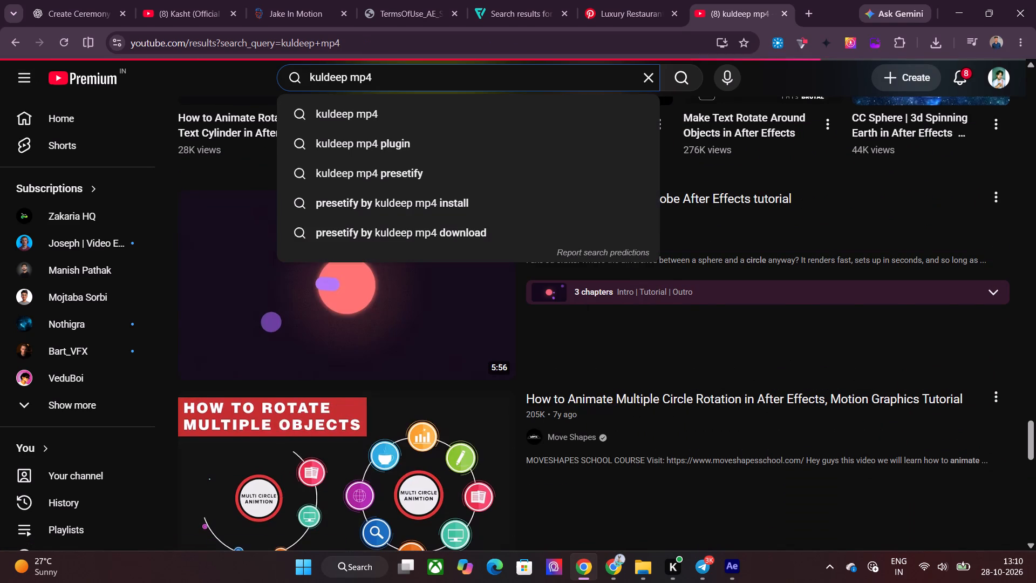
{"action": "left_click", "coordinate": [568, 151]}
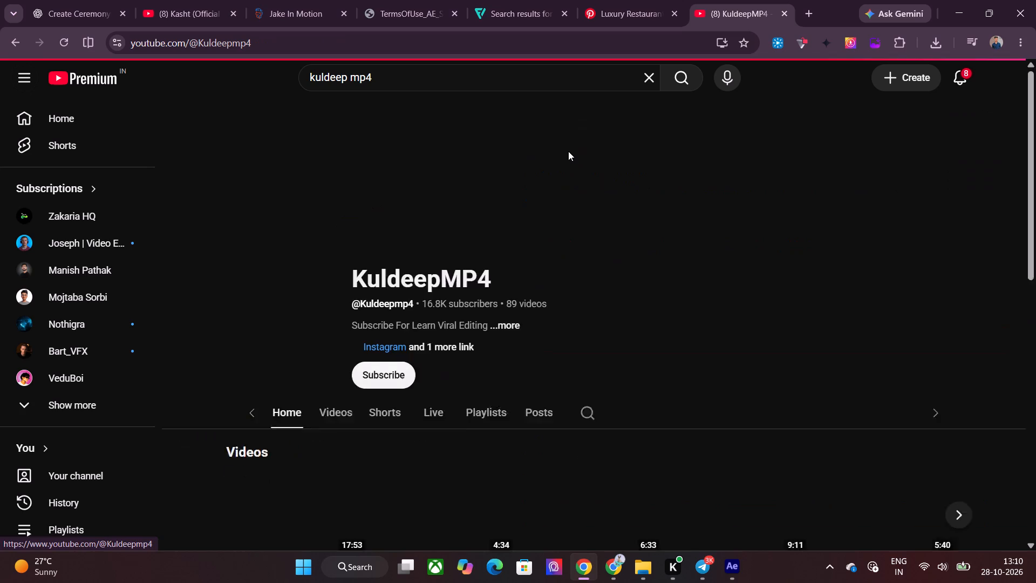
{"action": "left_click", "coordinate": [314, 367]}
Look through the KuldeepMP4 channel's video list down to its oldest uploads for an orbit or rotation animation tutorial.
{"action": "scroll", "coordinate": [734, 296], "scroll_direction": "down", "scroll_amount": 6}
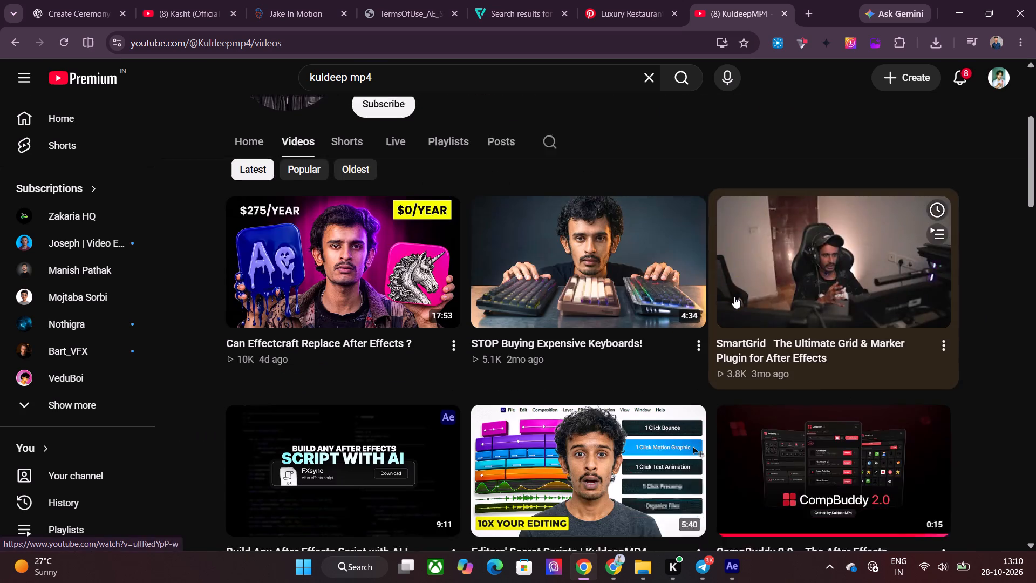
{"action": "scroll", "coordinate": [734, 296], "scroll_direction": "down", "scroll_amount": 3}
{"action": "scroll", "coordinate": [734, 296], "scroll_direction": "up", "scroll_amount": 1}
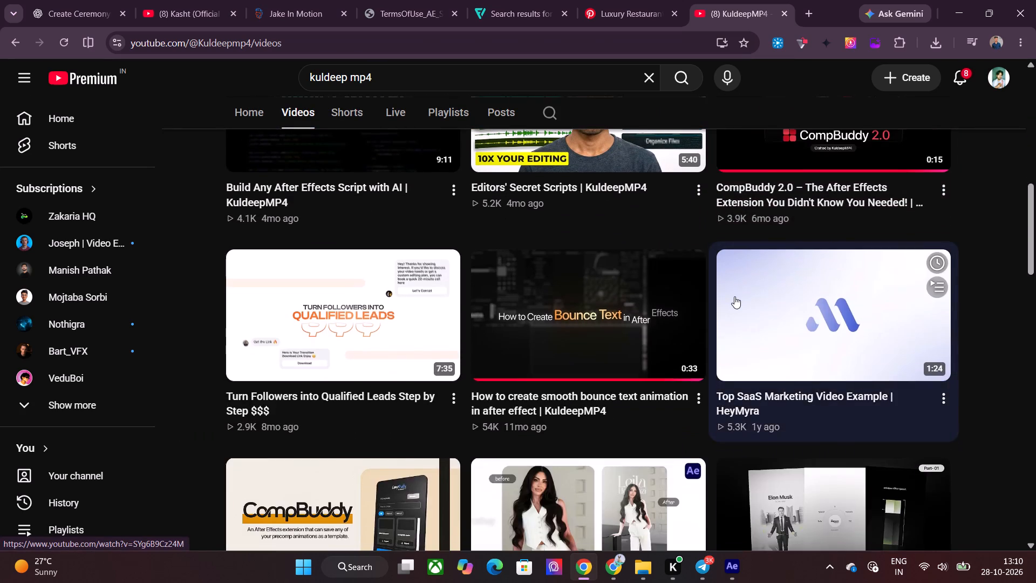
{"action": "scroll", "coordinate": [734, 296], "scroll_direction": "up", "scroll_amount": 1}
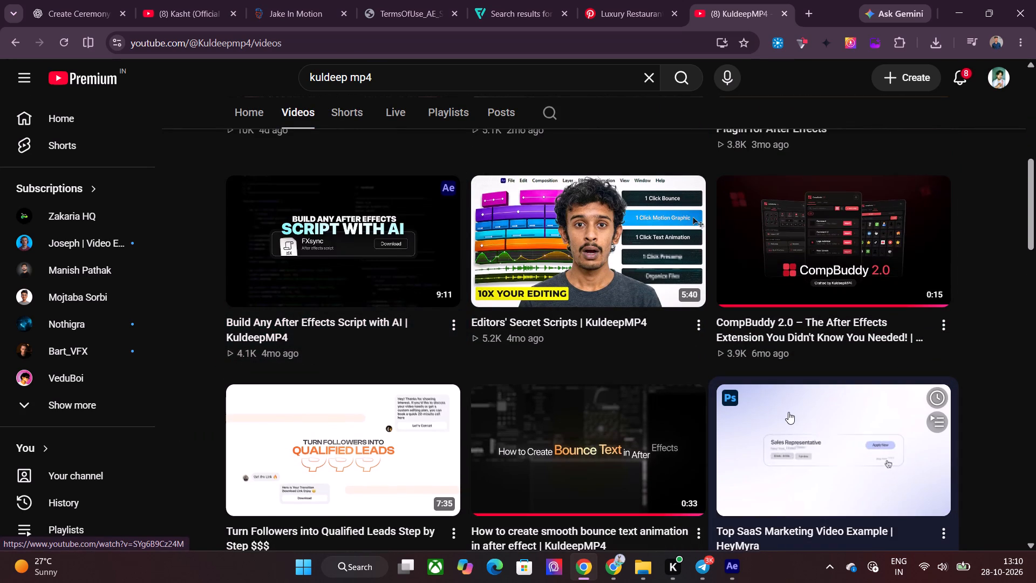
{"action": "scroll", "coordinate": [788, 412], "scroll_direction": "down", "scroll_amount": 4}
{"action": "scroll", "coordinate": [788, 412], "scroll_direction": "up", "scroll_amount": 3}
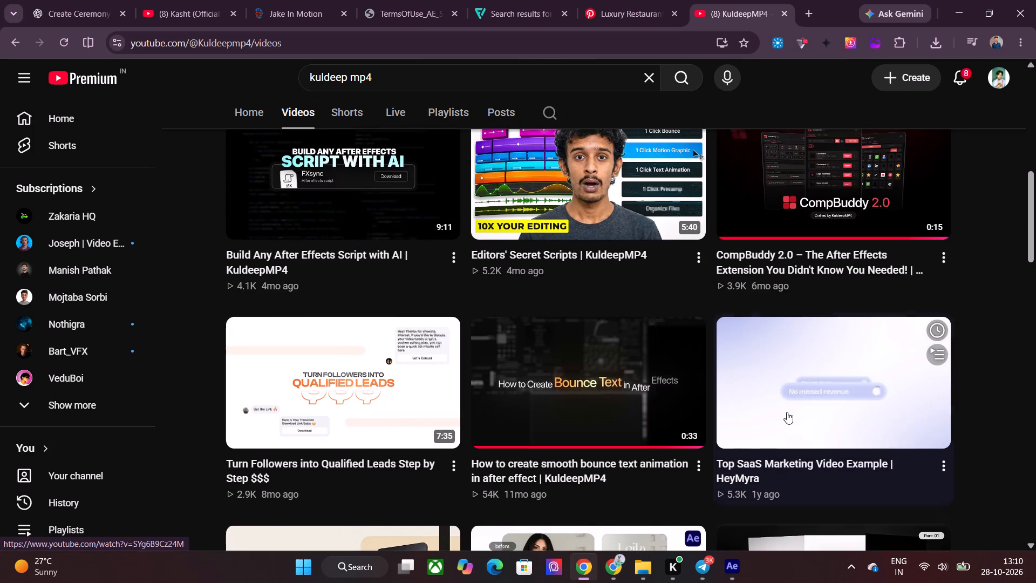
{"action": "scroll", "coordinate": [786, 412], "scroll_direction": "down", "scroll_amount": 3}
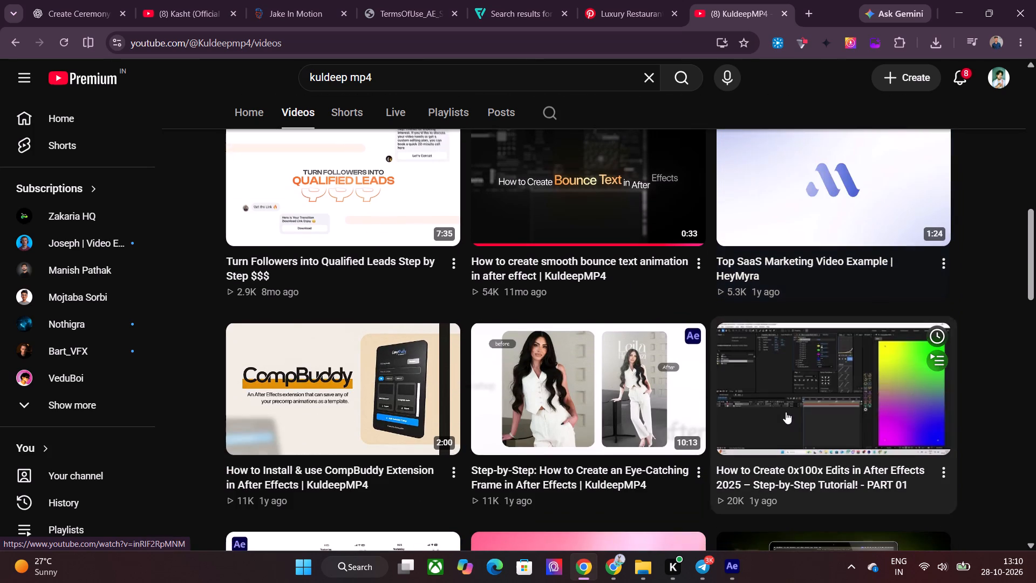
{"action": "scroll", "coordinate": [786, 412], "scroll_direction": "down", "scroll_amount": 5}
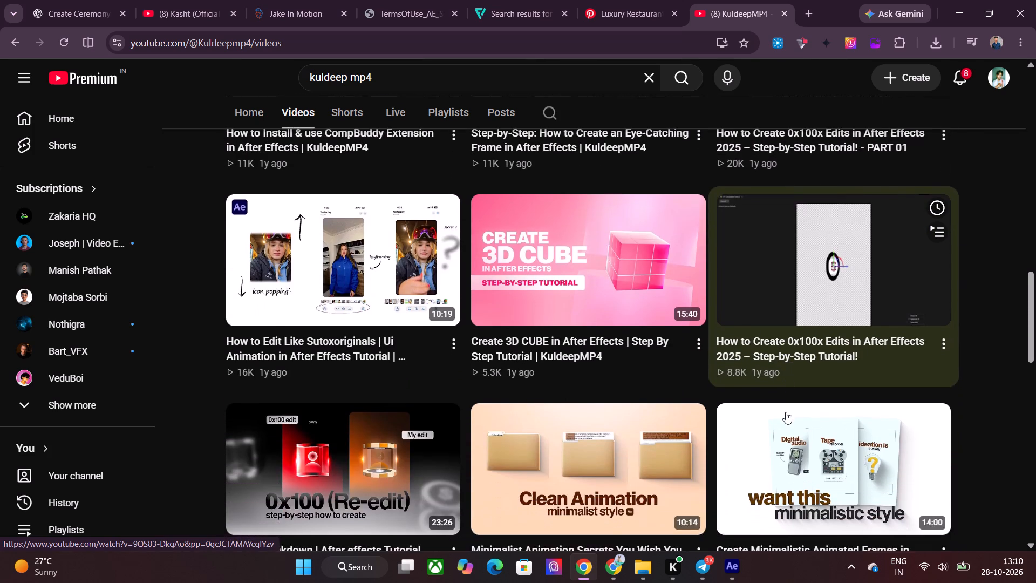
{"action": "scroll", "coordinate": [786, 412], "scroll_direction": "down", "scroll_amount": 3}
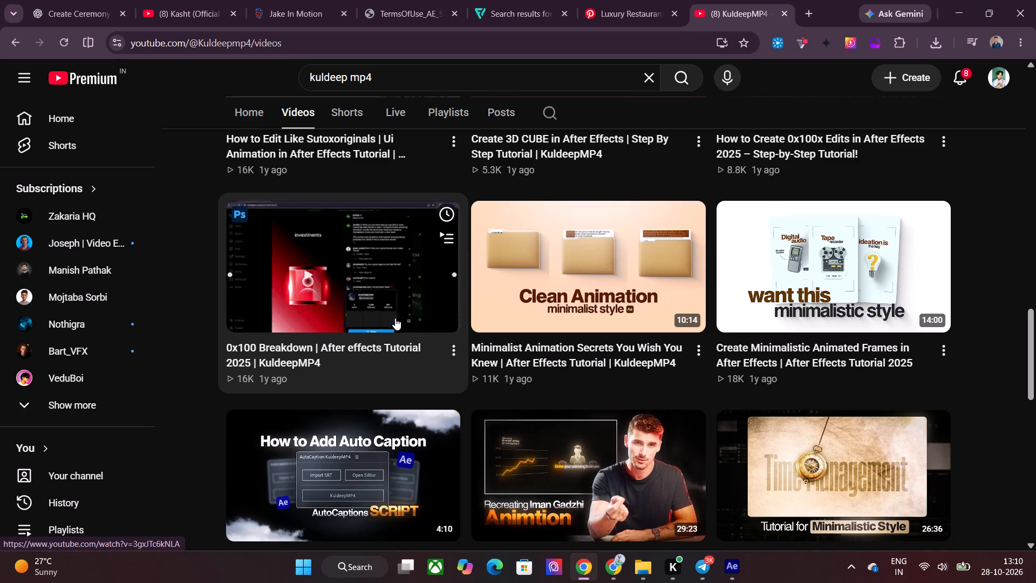
{"action": "scroll", "coordinate": [403, 317], "scroll_direction": "down", "scroll_amount": 9}
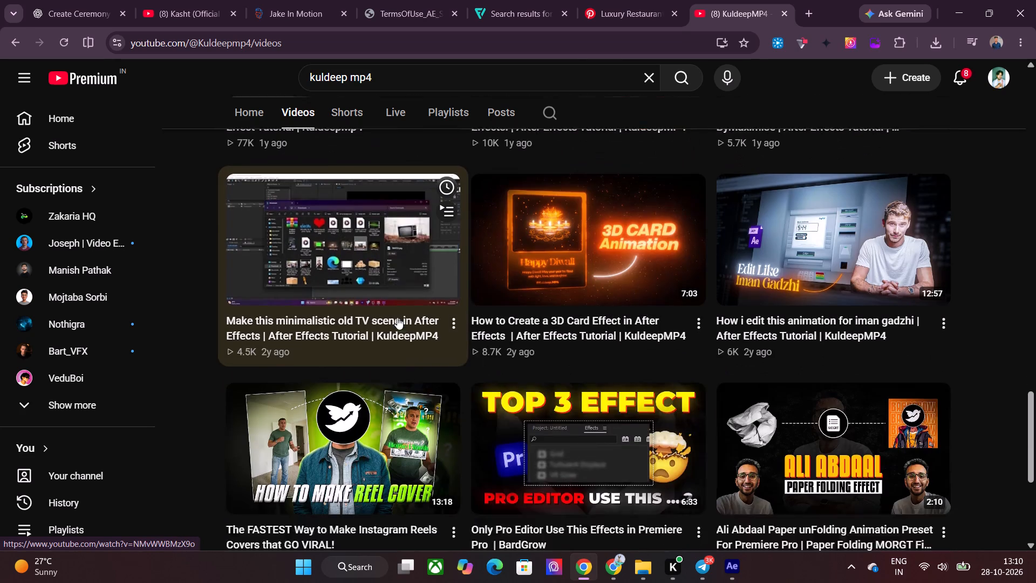
{"action": "scroll", "coordinate": [397, 317], "scroll_direction": "down", "scroll_amount": 5}
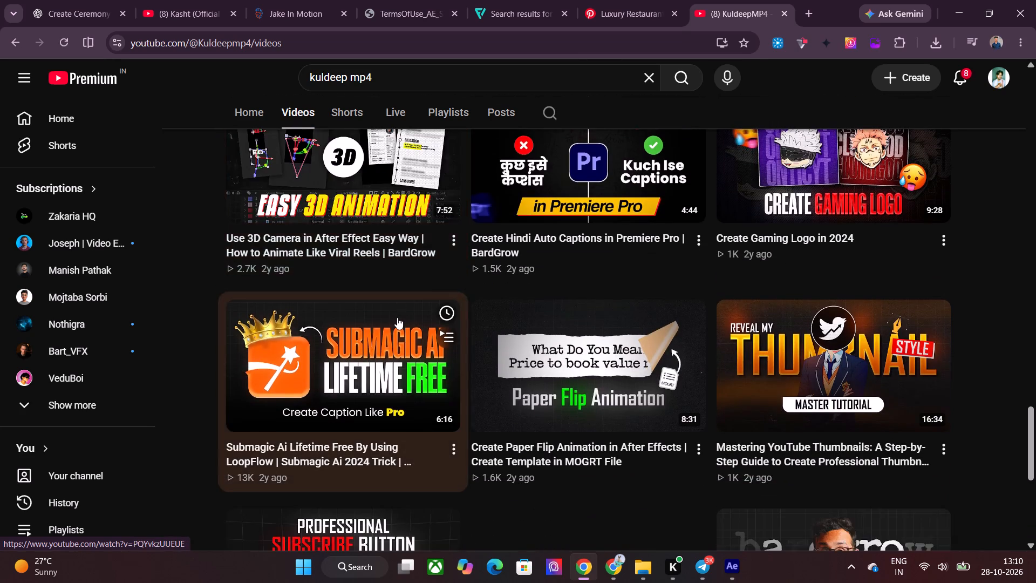
{"action": "scroll", "coordinate": [397, 317], "scroll_direction": "down", "scroll_amount": 8}
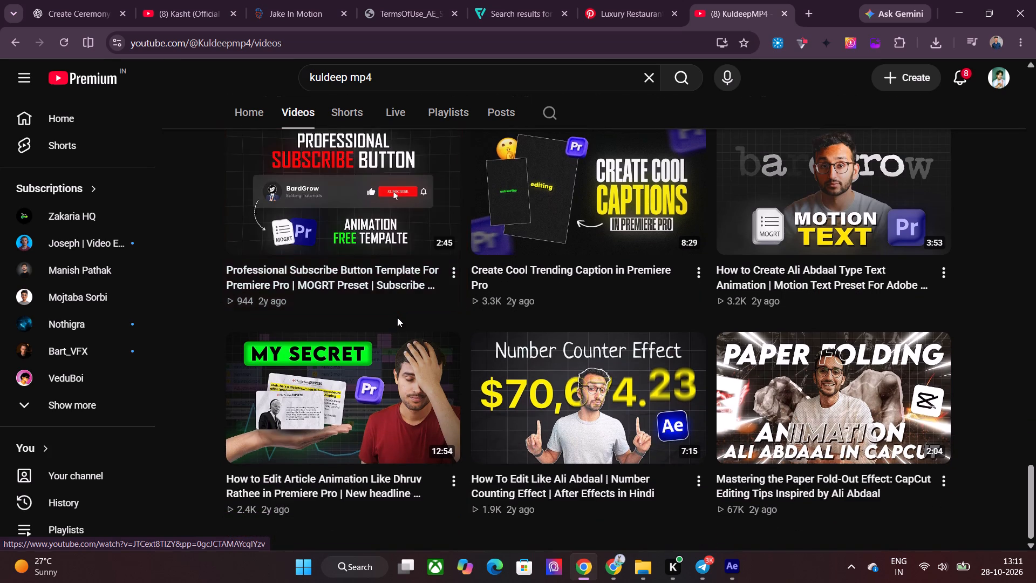
Skim the start of KuldeepMP4's "How to Create 0x100x Edits in After Effects 2025" Part 01 tutorial and return to the channel's video list.
{"action": "scroll", "coordinate": [397, 317], "scroll_direction": "up", "scroll_amount": 9}
{"action": "scroll", "coordinate": [397, 317], "scroll_direction": "up", "scroll_amount": 20}
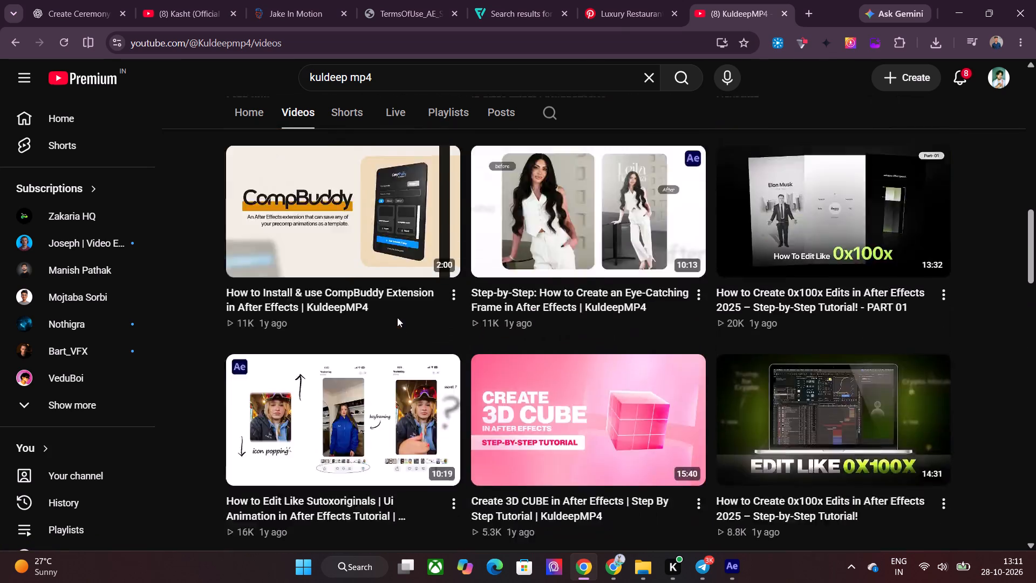
{"action": "scroll", "coordinate": [397, 317], "scroll_direction": "down", "scroll_amount": 1}
{"action": "scroll", "coordinate": [397, 317], "scroll_direction": "up", "scroll_amount": 6}
{"action": "scroll", "coordinate": [397, 317], "scroll_direction": "down", "scroll_amount": 1}
{"action": "scroll", "coordinate": [397, 317], "scroll_direction": "up", "scroll_amount": 10}
{"action": "scroll", "coordinate": [511, 341], "scroll_direction": "down", "scroll_amount": 5}
{"action": "scroll", "coordinate": [514, 341], "scroll_direction": "up", "scroll_amount": 1}
{"action": "scroll", "coordinate": [617, 345], "scroll_direction": "down", "scroll_amount": 4}
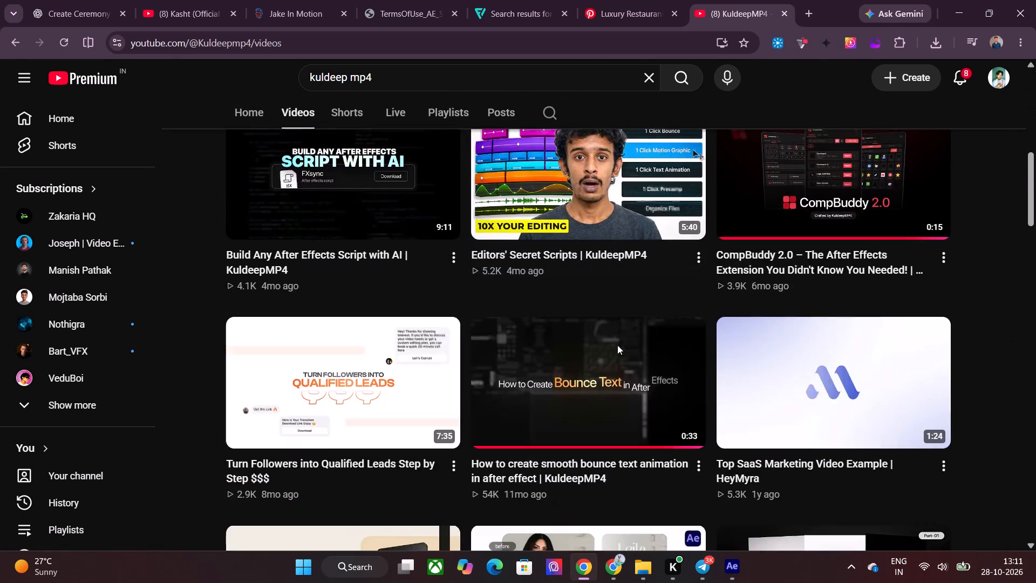
{"action": "scroll", "coordinate": [617, 345], "scroll_direction": "down", "scroll_amount": 4}
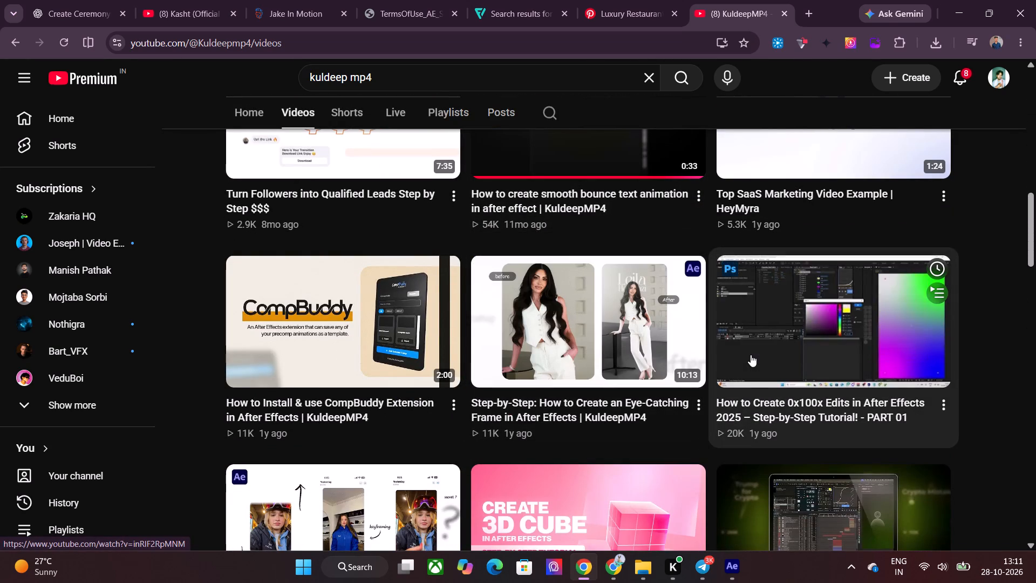
{"action": "left_click", "coordinate": [767, 364]}
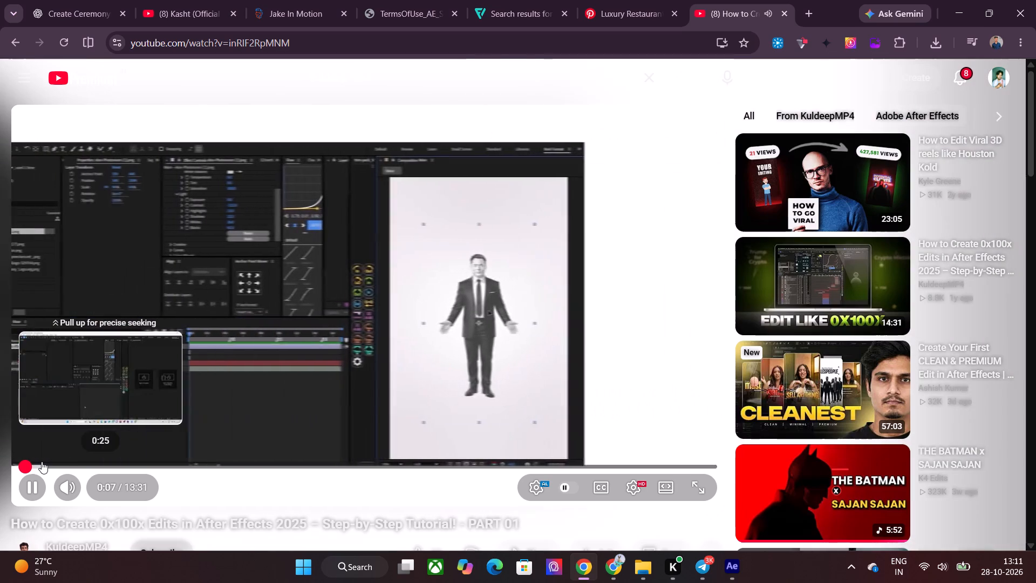
{"action": "left_click", "coordinate": [42, 462]}
{"action": "left_click", "coordinate": [54, 462]}
{"action": "left_click", "coordinate": [76, 462]}
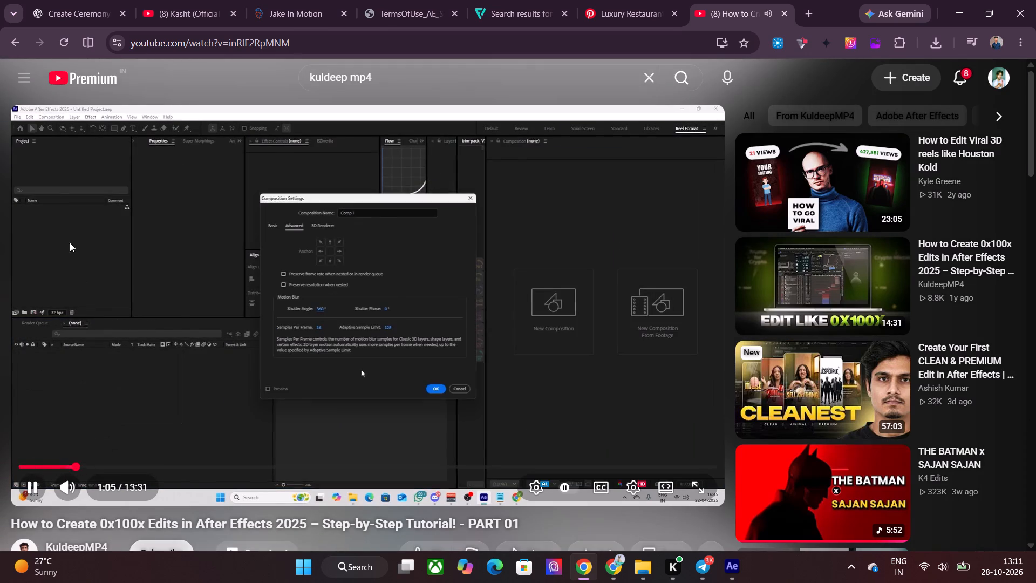
{"action": "left_click", "coordinate": [14, 37]}
{"action": "scroll", "coordinate": [462, 253], "scroll_direction": "down", "scroll_amount": 4}
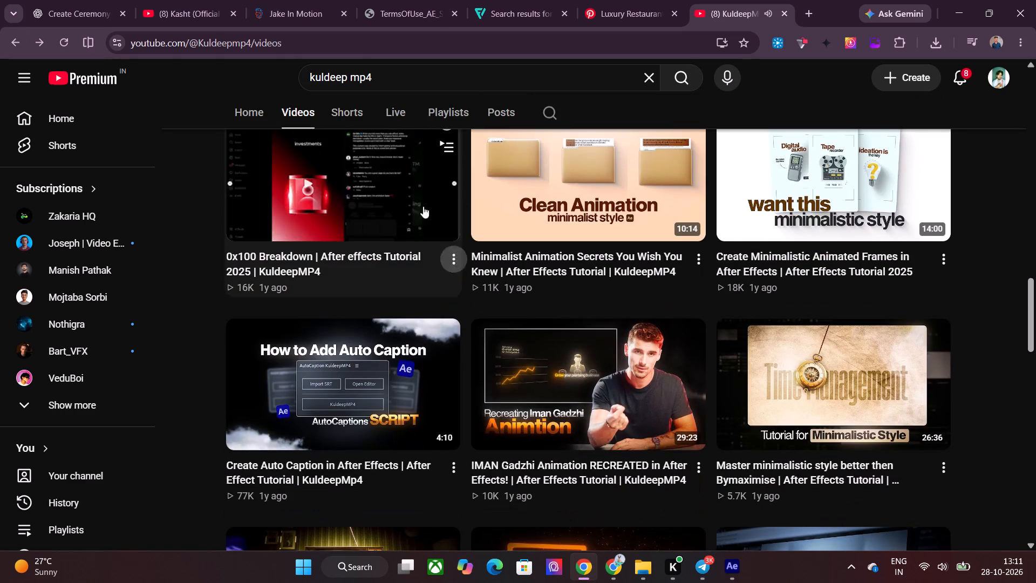
Search for videos with the suggested query "rotate around object after effects".
{"action": "triple_click", "coordinate": [391, 80]}
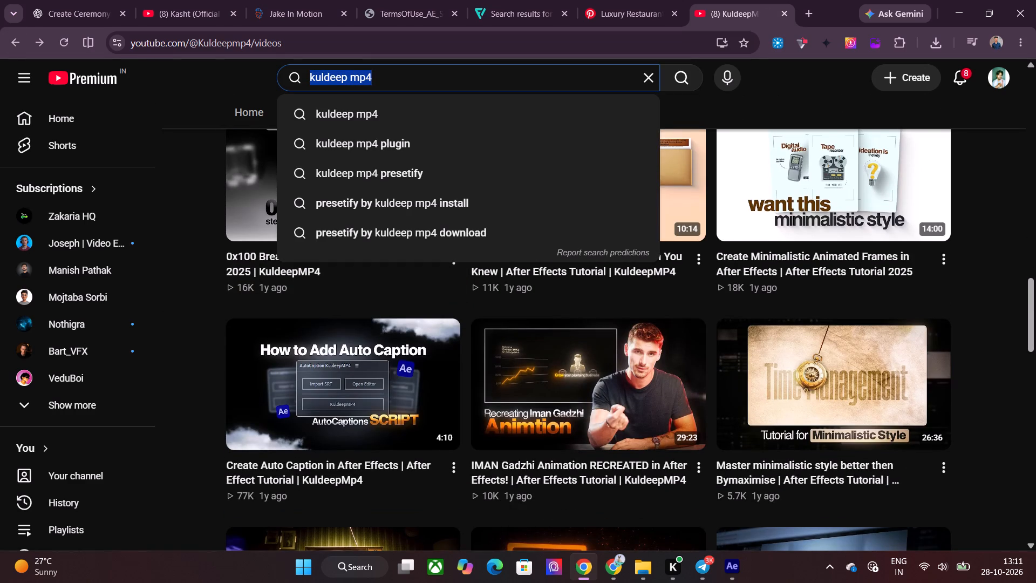
{"action": "type", "text": "rotate around the"}
{"action": "key", "text": "space"}
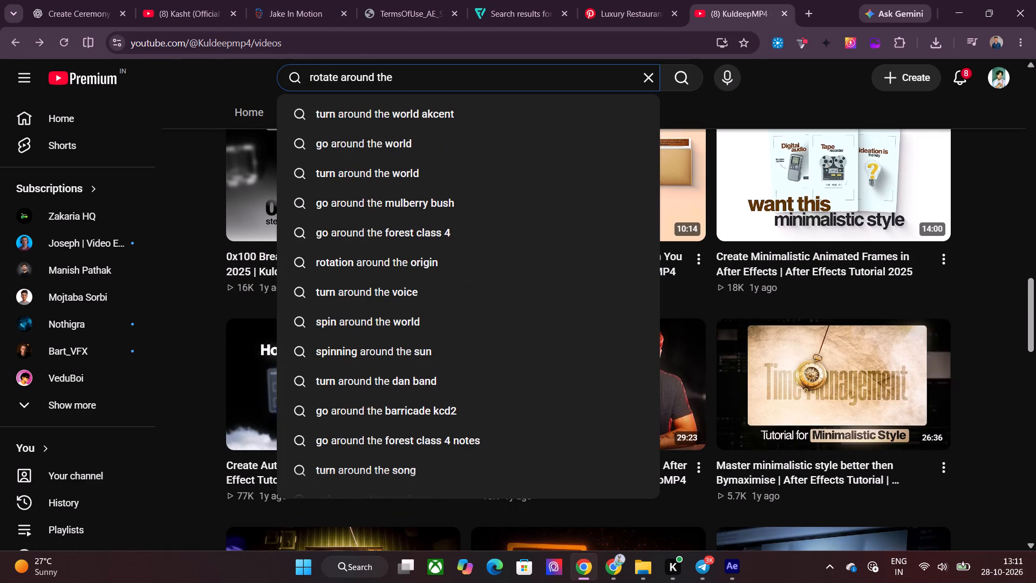
{"action": "type", "text": "ob"}
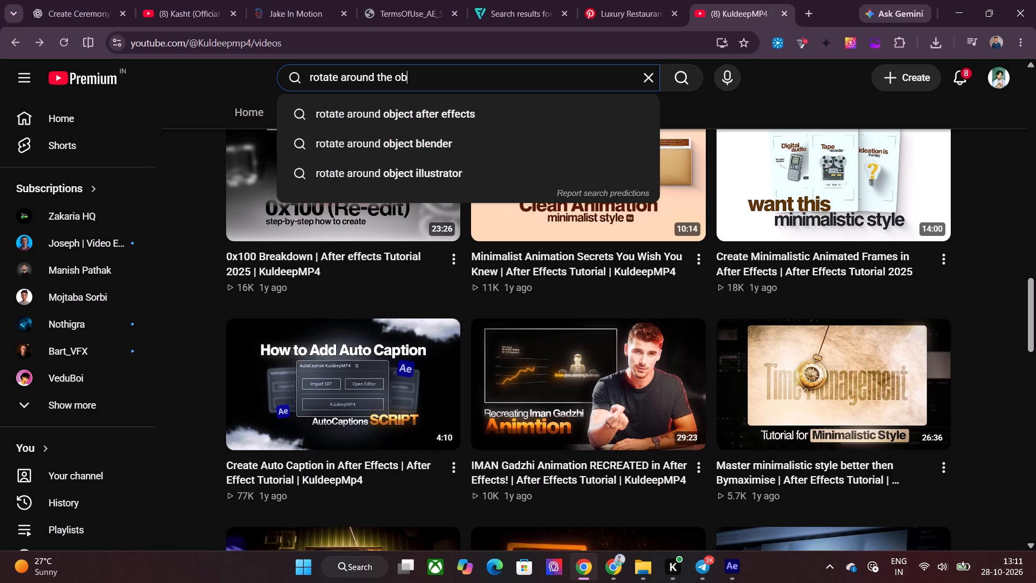
{"action": "key", "text": "Down"}
{"action": "key", "text": "Return"}
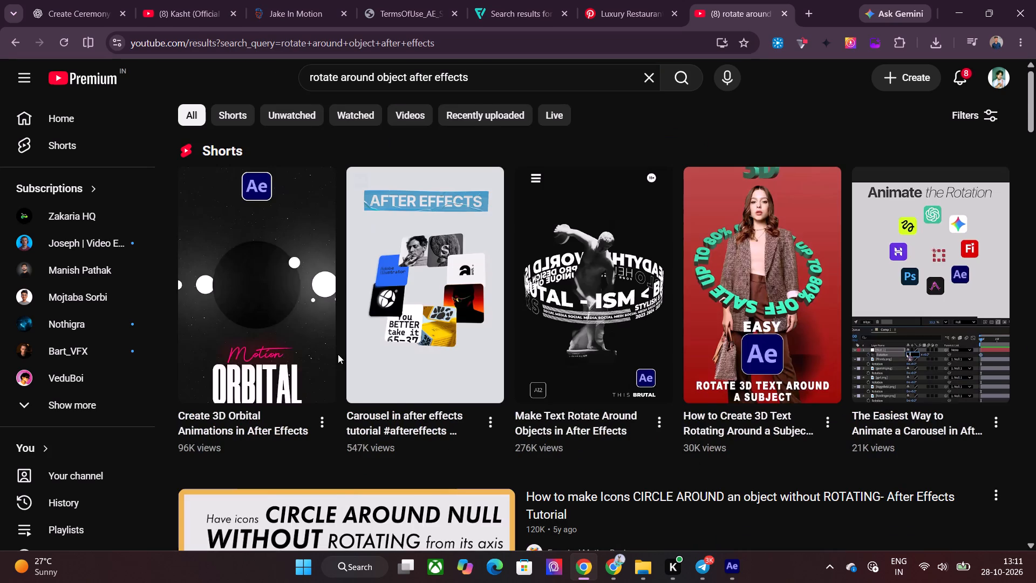
Look through the rotate-around-object results for a tutorial on circling objects, briefly opening one video and returning to the results.
{"action": "scroll", "coordinate": [338, 354], "scroll_direction": "down", "scroll_amount": 7}
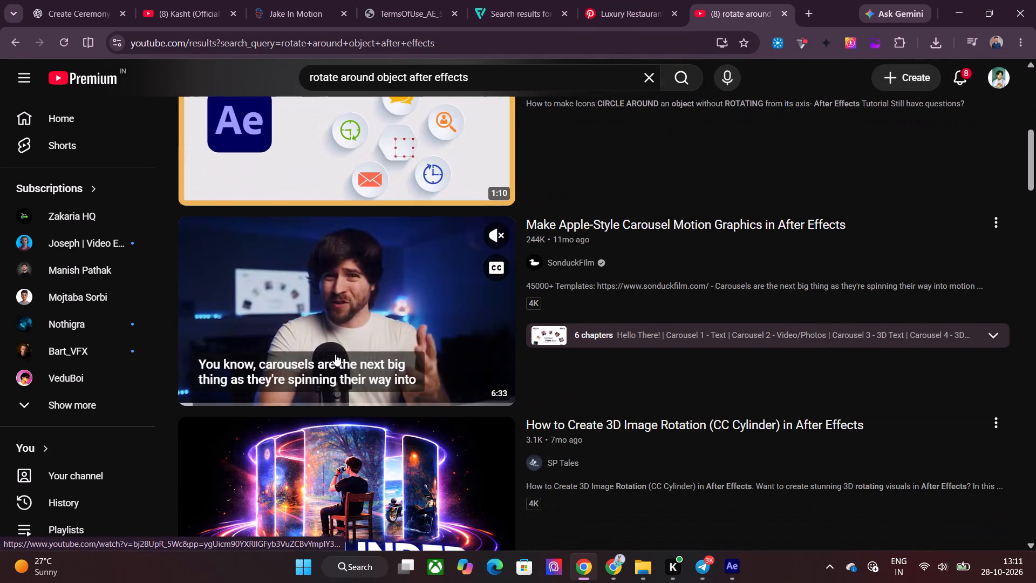
{"action": "scroll", "coordinate": [335, 354], "scroll_direction": "down", "scroll_amount": 16}
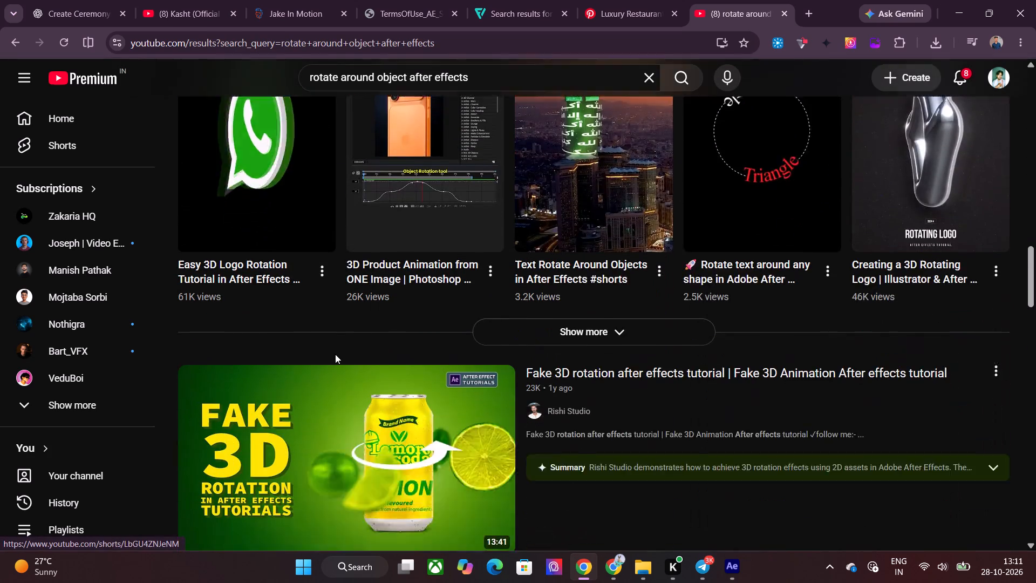
{"action": "scroll", "coordinate": [335, 354], "scroll_direction": "down", "scroll_amount": 9}
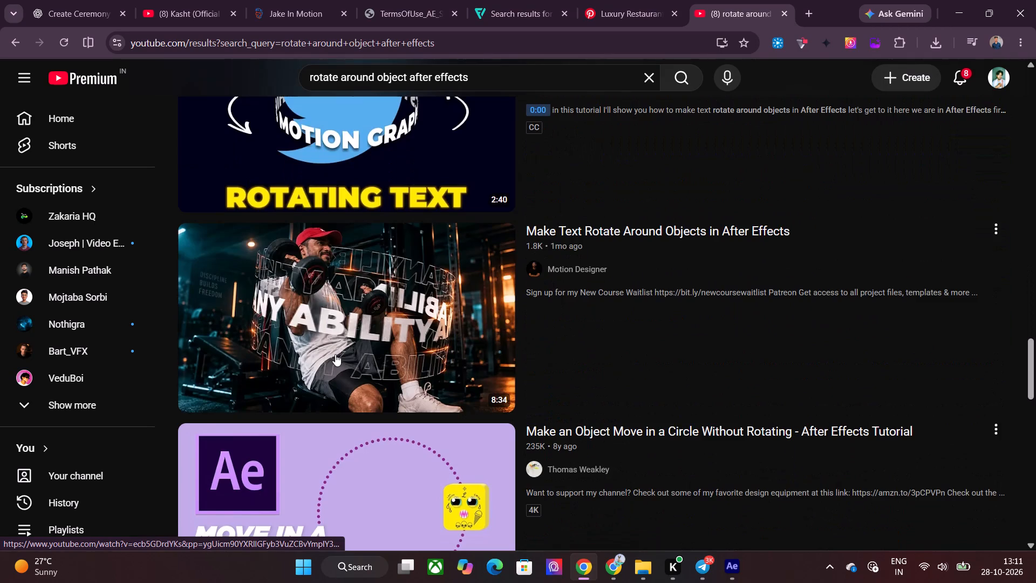
{"action": "scroll", "coordinate": [335, 354], "scroll_direction": "down", "scroll_amount": 4}
{"action": "left_click", "coordinate": [336, 259]}
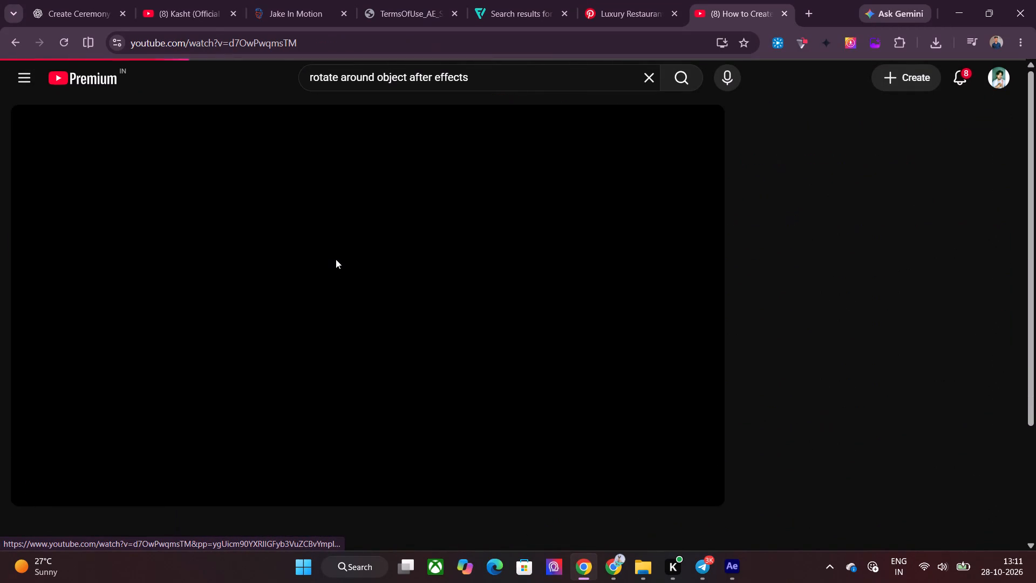
{"action": "left_click", "coordinate": [3, 35]}
Open the Motion Nations tutorial "Rotating Icon Motion Graphics Animation in After Effects" from further down the results.
{"action": "scroll", "coordinate": [525, 337], "scroll_direction": "down", "scroll_amount": 3}
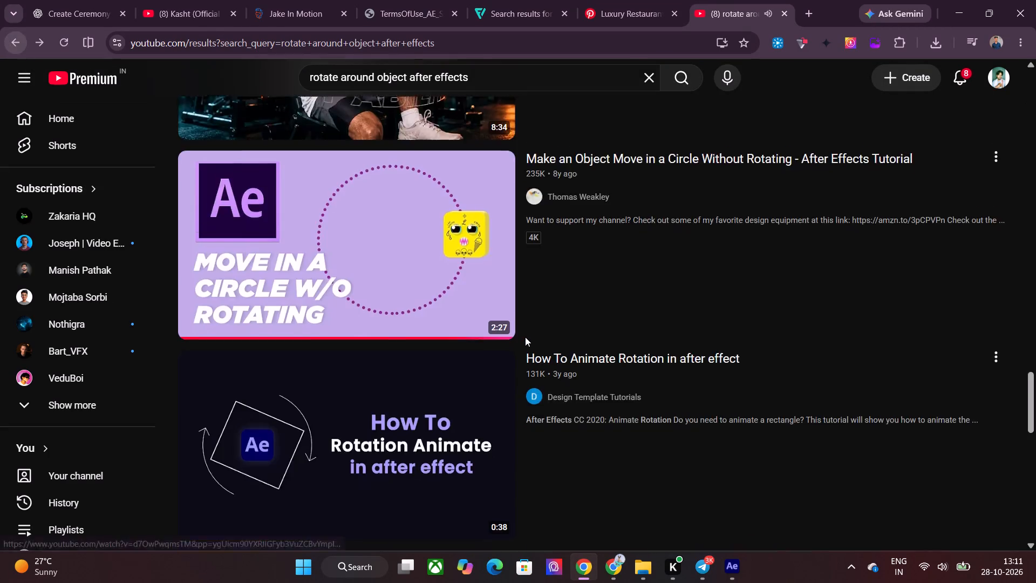
{"action": "scroll", "coordinate": [527, 337], "scroll_direction": "down", "scroll_amount": 8}
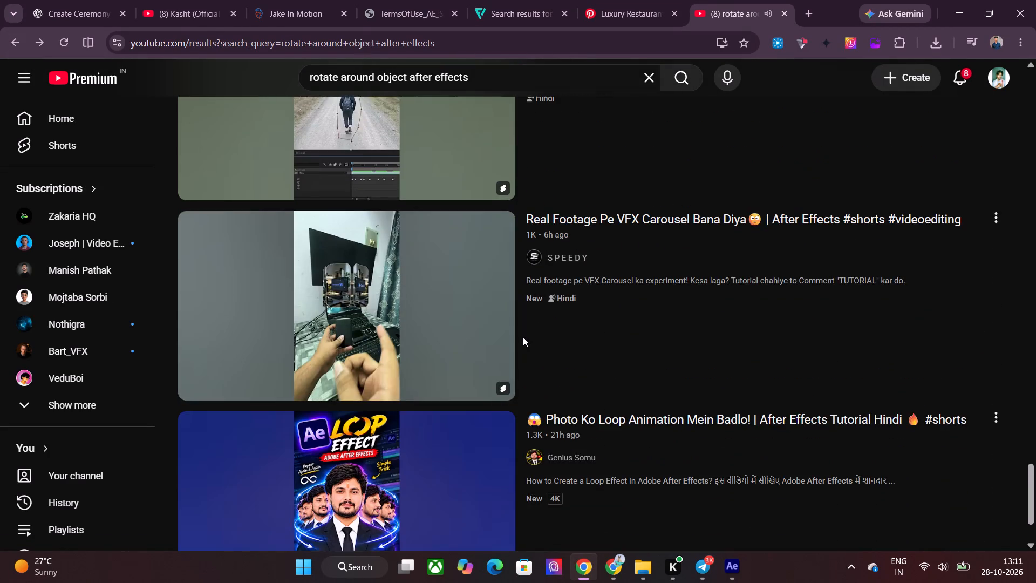
{"action": "scroll", "coordinate": [523, 337], "scroll_direction": "down", "scroll_amount": 12}
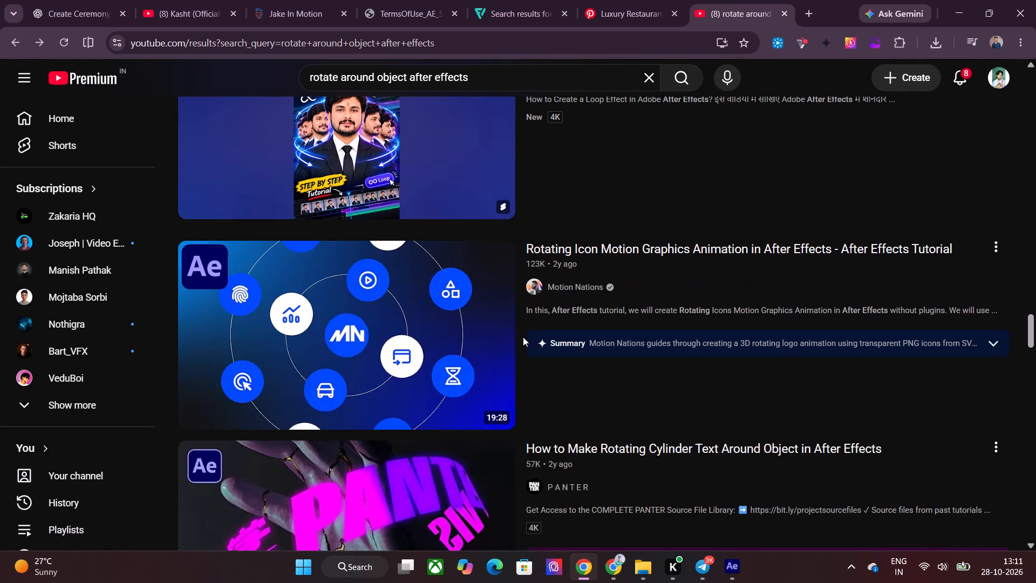
{"action": "left_click", "coordinate": [387, 355]}
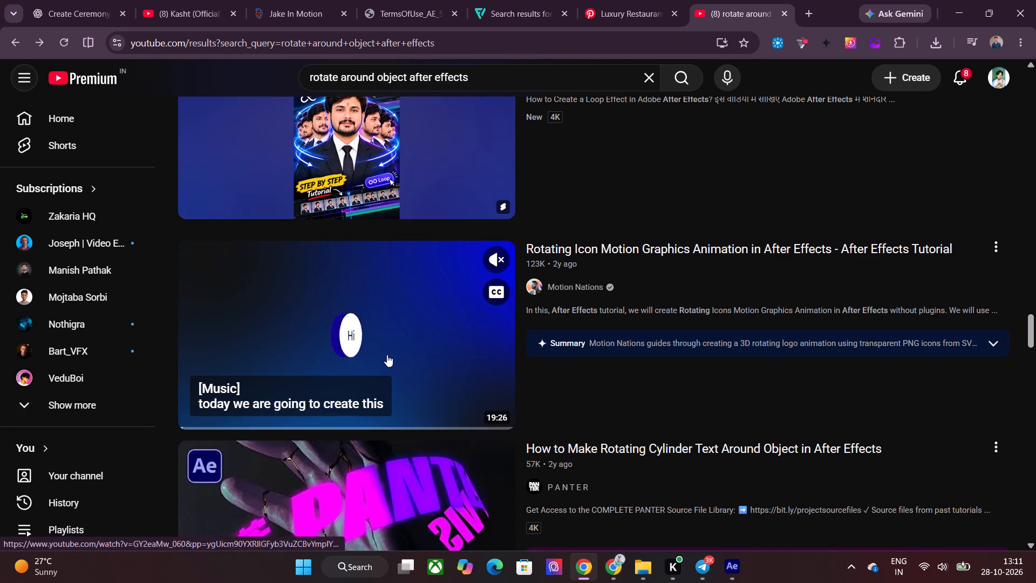
{"action": "left_click", "coordinate": [32, 440]}
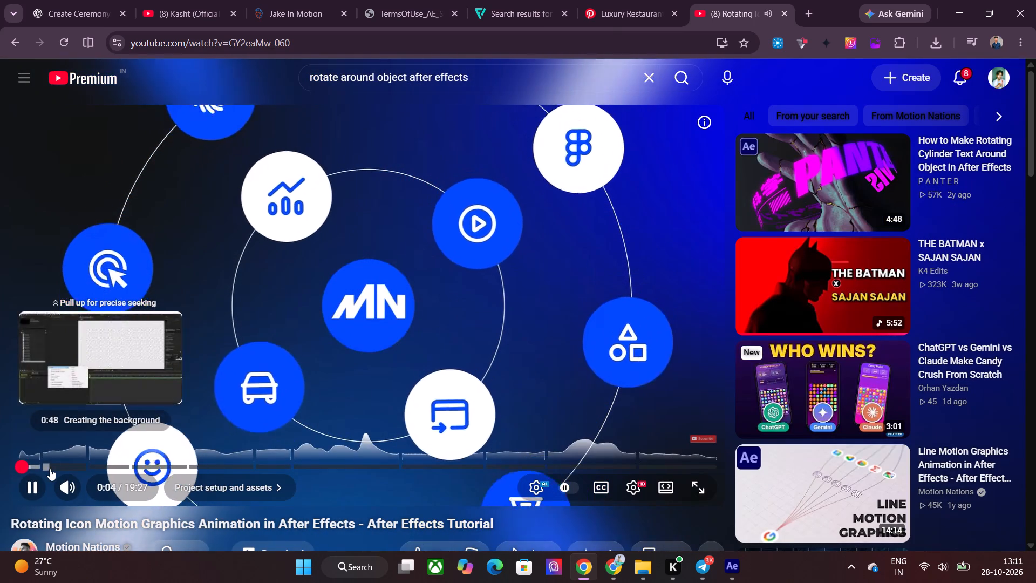
Skim the rotating icon tutorial from its early setup through to the chapter on creating orbital circles.
{"action": "left_click", "coordinate": [50, 469]}
{"action": "left_click", "coordinate": [99, 463]}
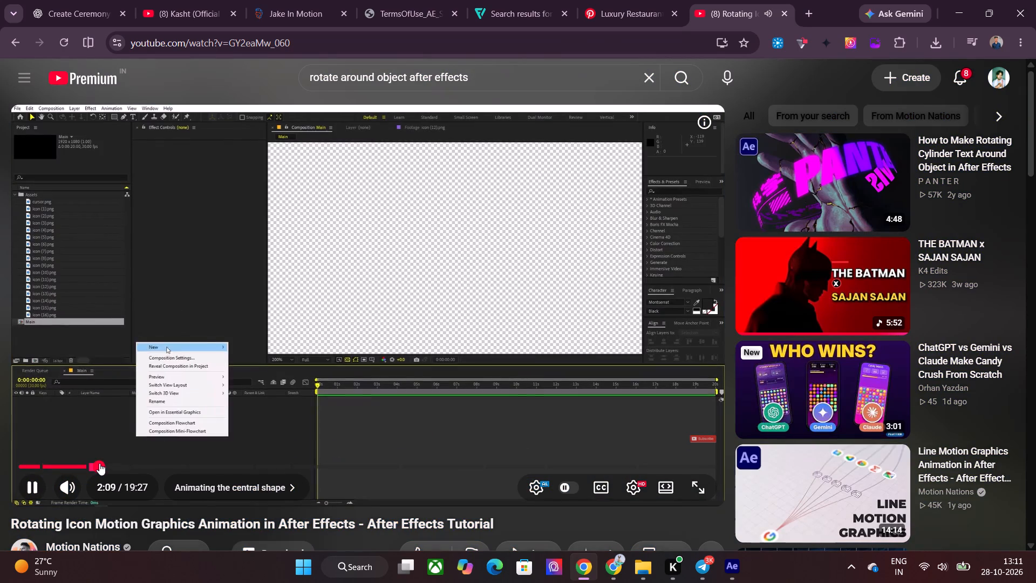
{"action": "left_click", "coordinate": [172, 464]}
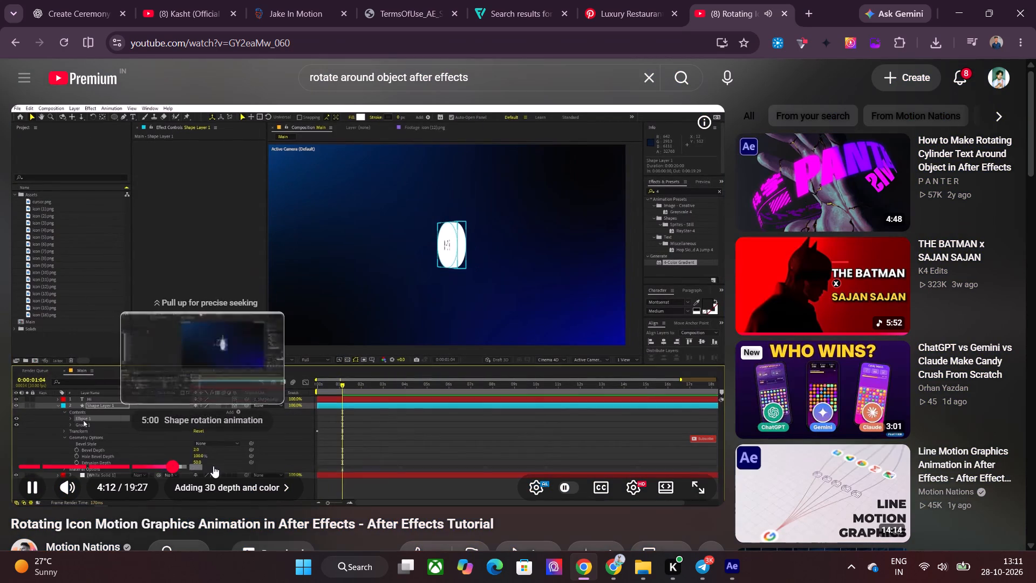
{"action": "left_click", "coordinate": [219, 465]}
{"action": "left_click", "coordinate": [270, 465]}
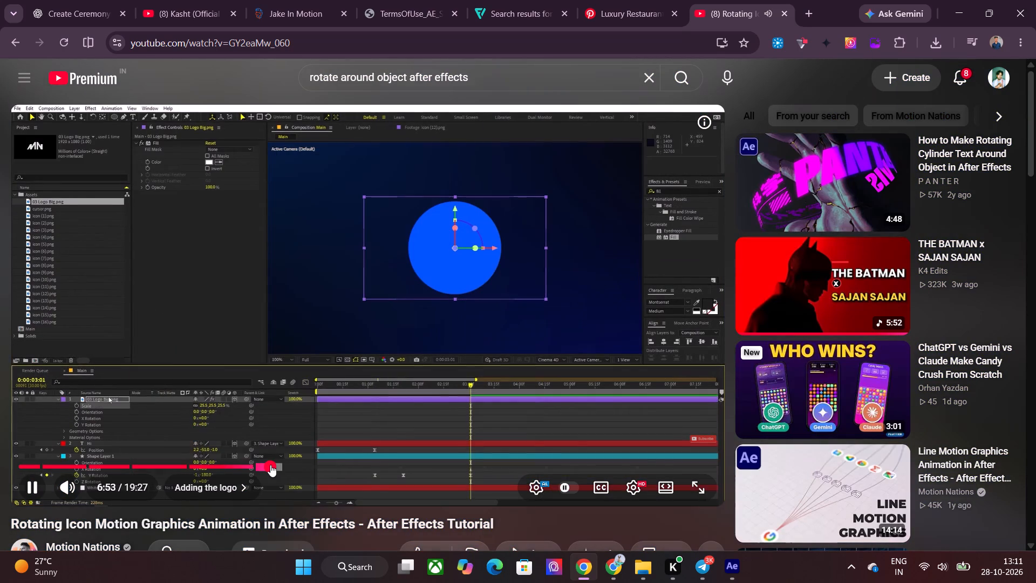
{"action": "left_click", "coordinate": [290, 465]}
{"action": "left_click", "coordinate": [325, 465]}
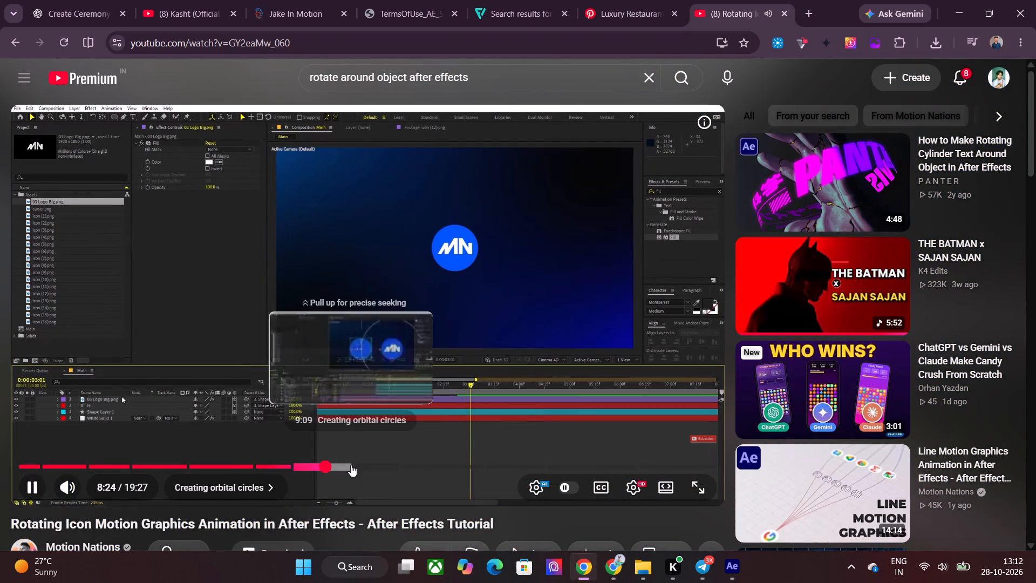
{"action": "left_click", "coordinate": [351, 465]}
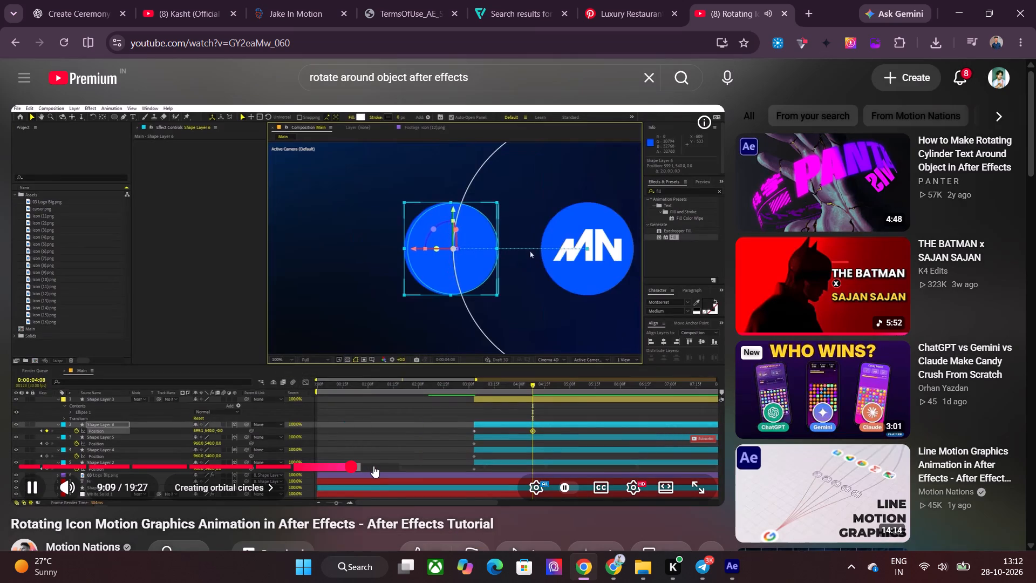
Review the "Creating orbital circles" chapter, jumping back and forth through it and returning to its opening part at about 7:40.
{"action": "left_click_drag", "start_coordinate": [339, 465], "coordinate": [313, 465]}
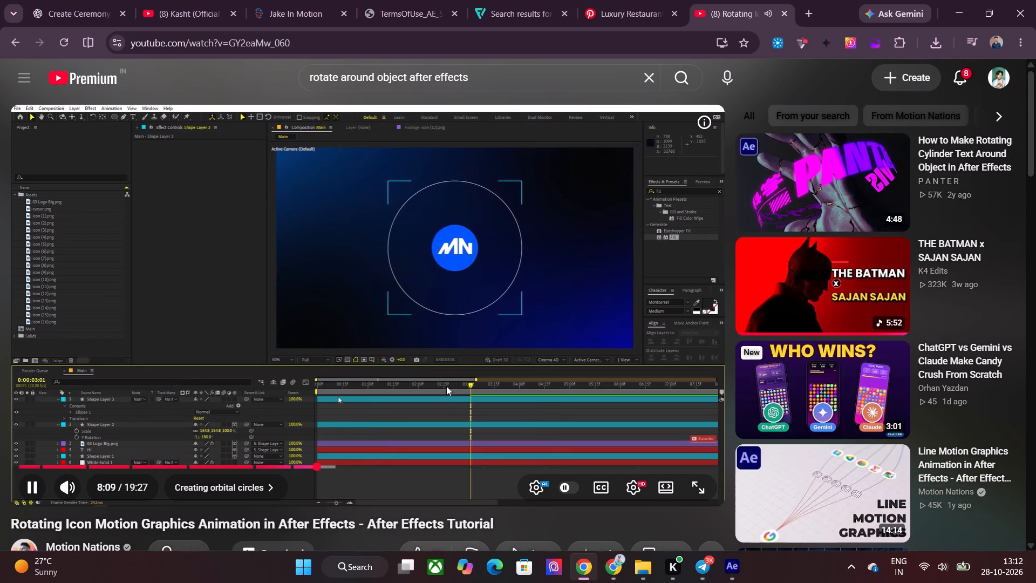
{"action": "left_click", "coordinate": [330, 460]}
{"action": "left_click", "coordinate": [343, 468]}
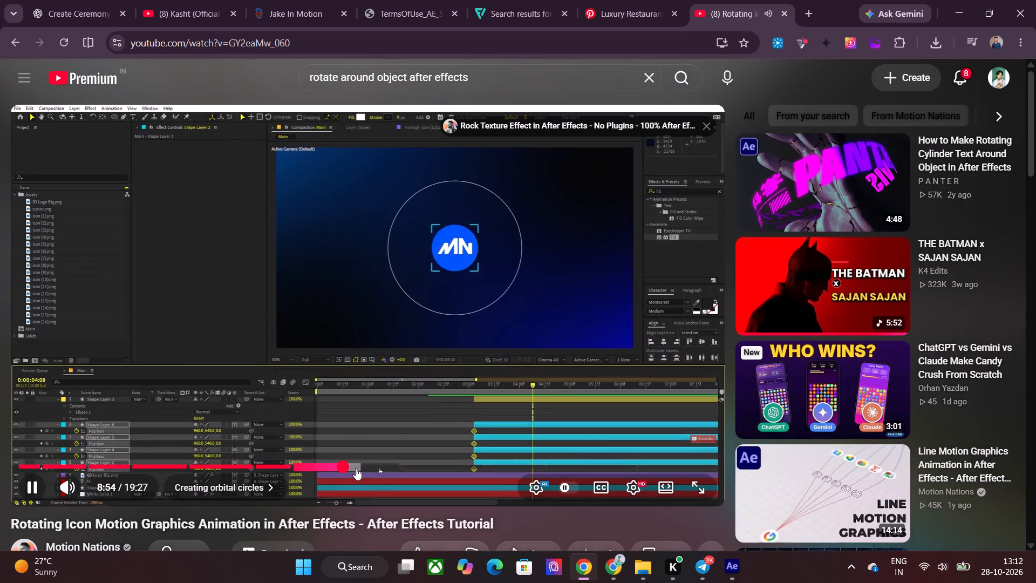
{"action": "left_click", "coordinate": [356, 468]}
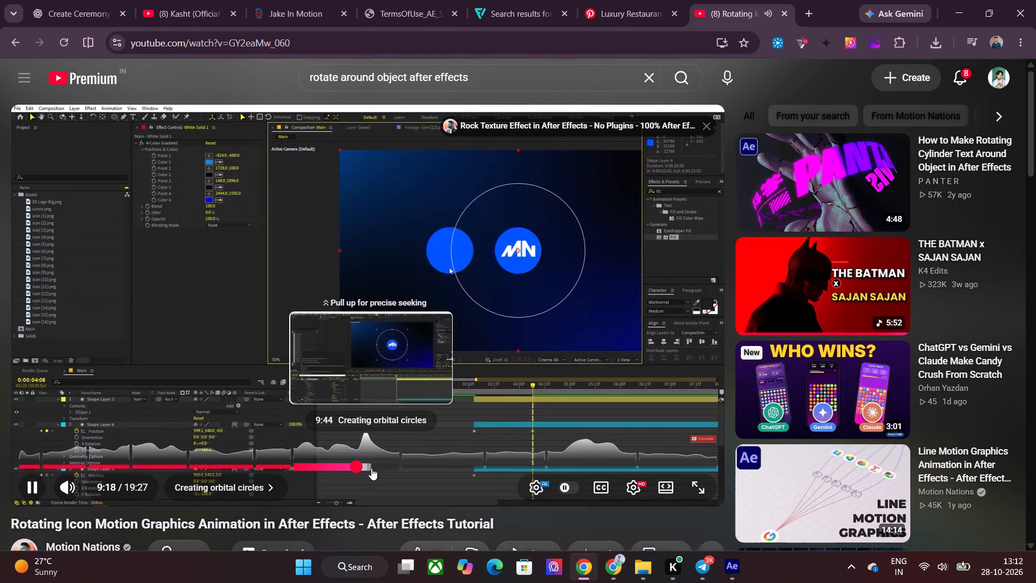
{"action": "left_click", "coordinate": [371, 468]}
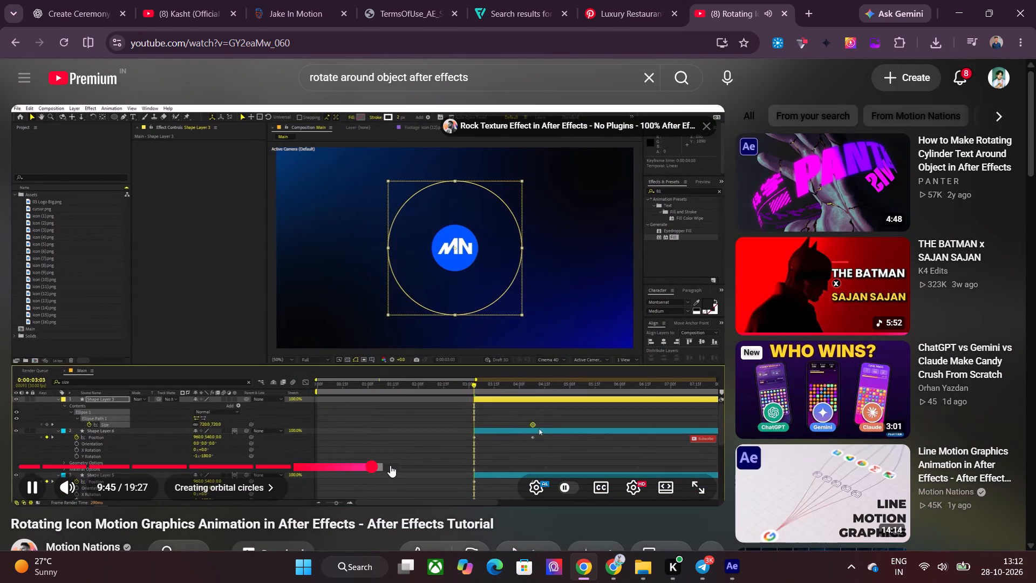
{"action": "left_click", "coordinate": [343, 461]}
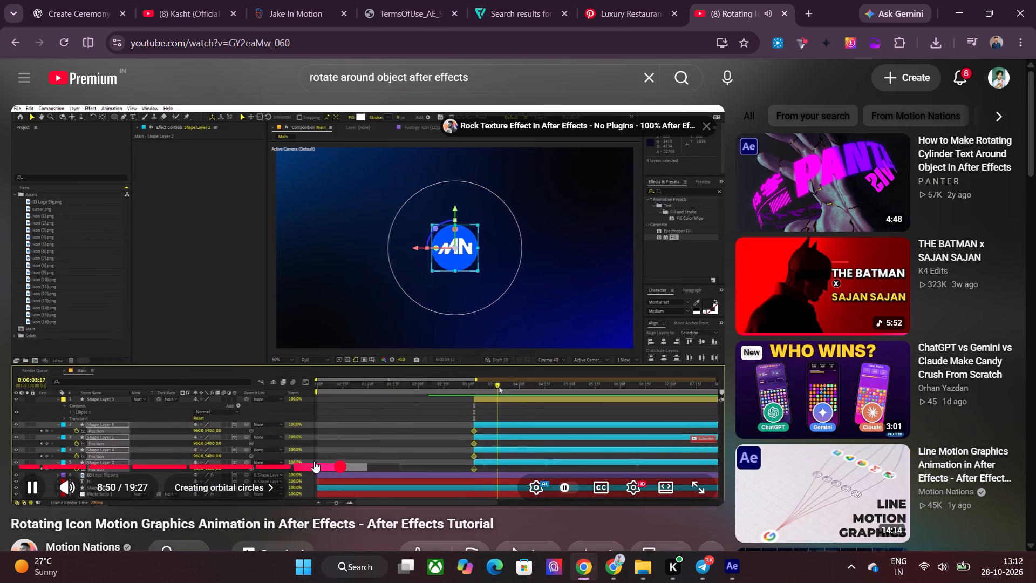
{"action": "left_click", "coordinate": [314, 461]}
{"action": "left_click", "coordinate": [300, 461]}
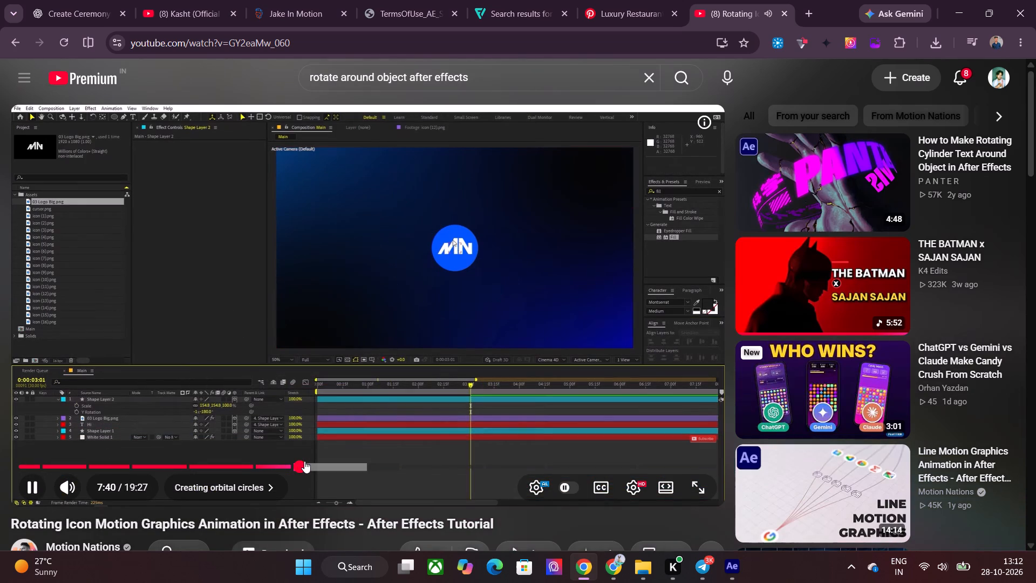
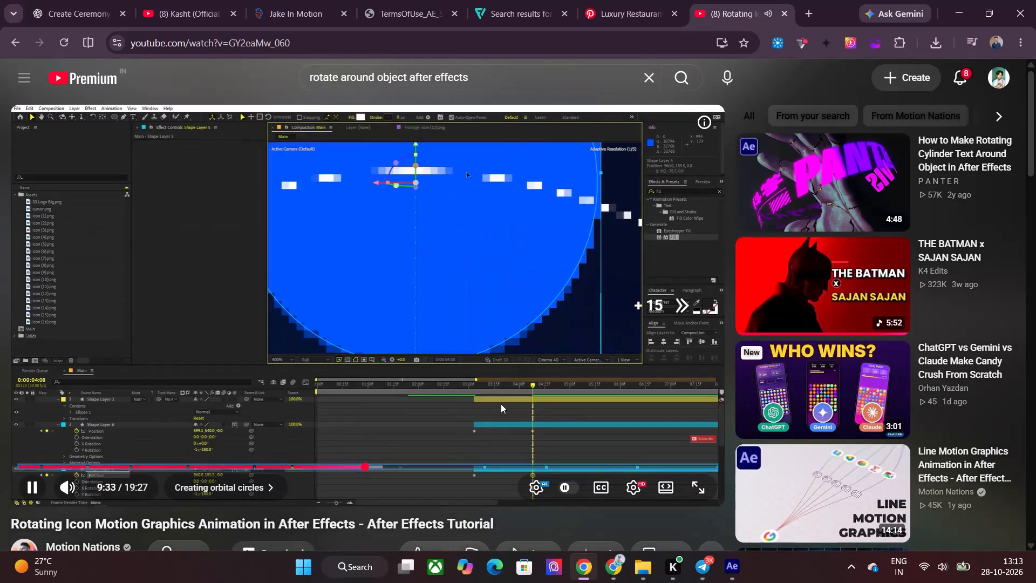
Skim the rest of the "Creating orbital circles" chapter of the rotating icon tutorial, up to the "Positioning orbital elements" chapter.
{"action": "key", "text": "Right"}
{"action": "key", "text": "Right"}
{"action": "key", "text": "Right"}
{"action": "key", "text": "Right"}
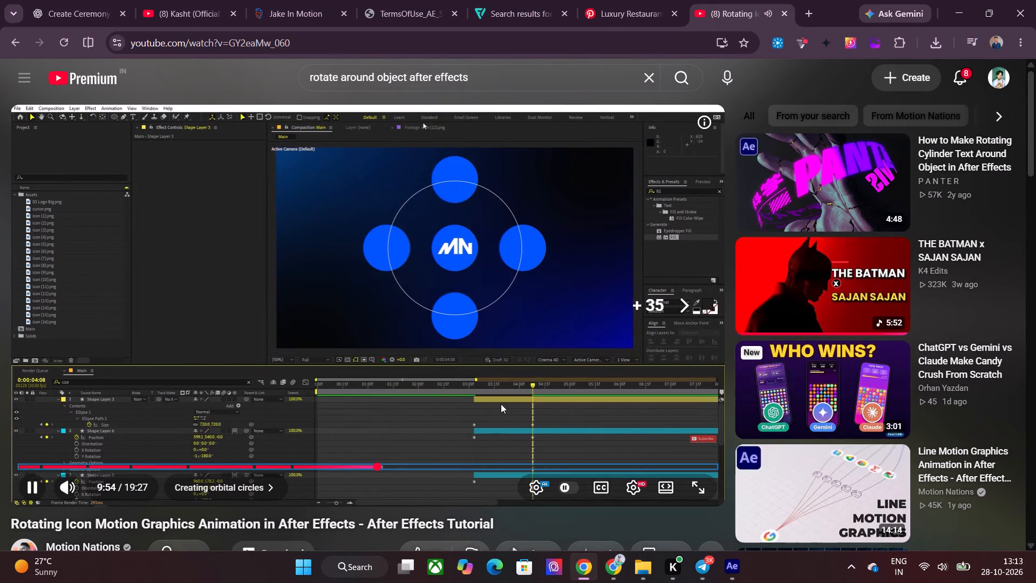
{"action": "key", "text": "Right"}
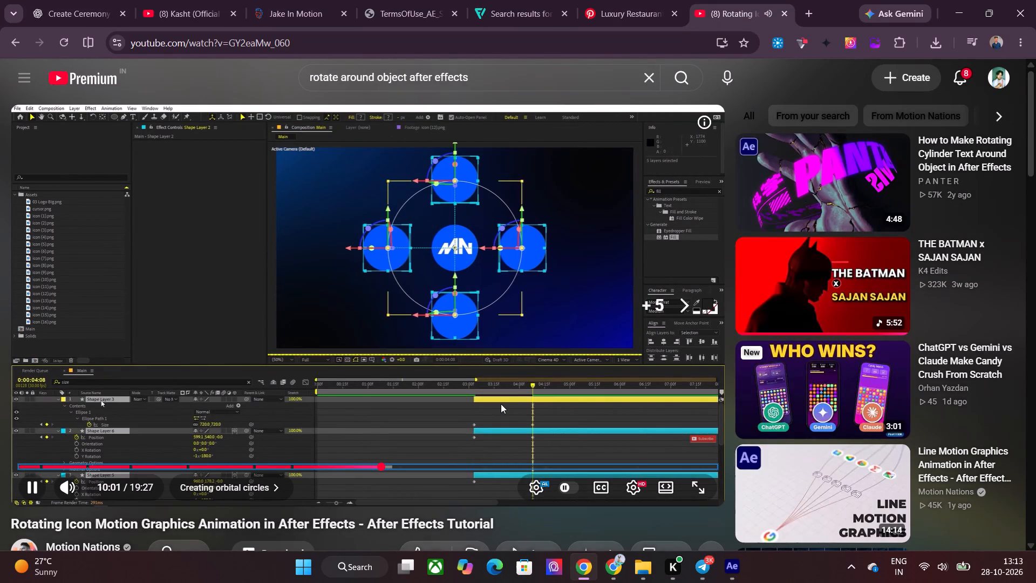
{"action": "key", "text": "Right"}
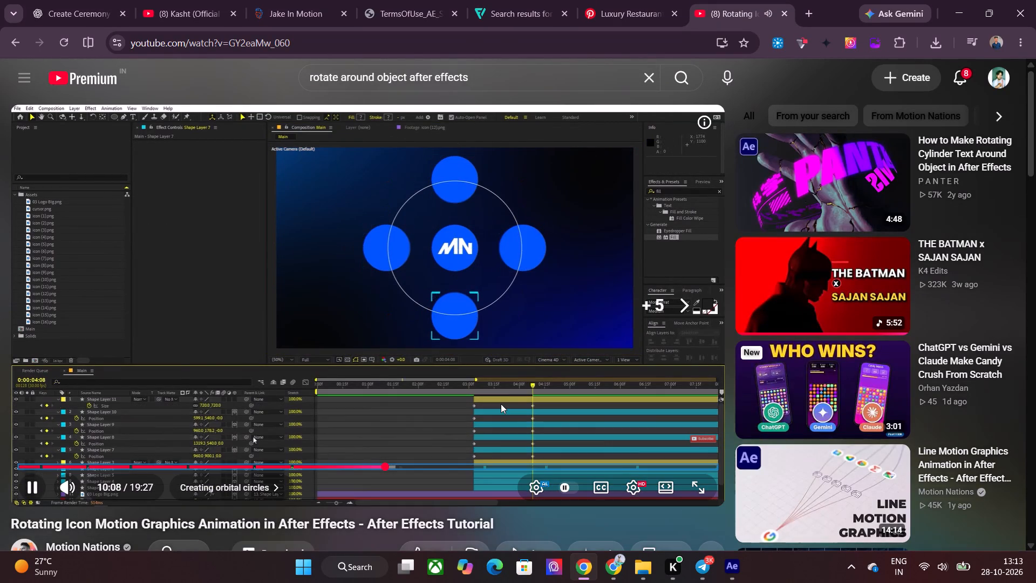
{"action": "key", "text": "Right"}
{"action": "key", "text": "Right"}
{"action": "key", "text": "Right"}
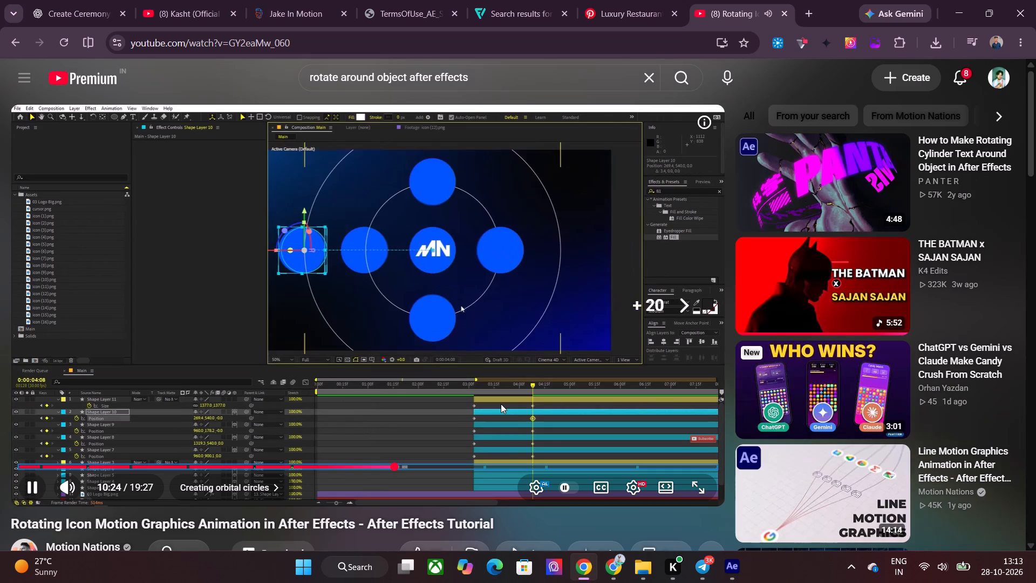
{"action": "key", "text": "Right"}
{"action": "key", "text": "Right"}
{"action": "key", "text": "Right"}
{"action": "key", "text": "Right"}
{"action": "key", "text": "Right"}
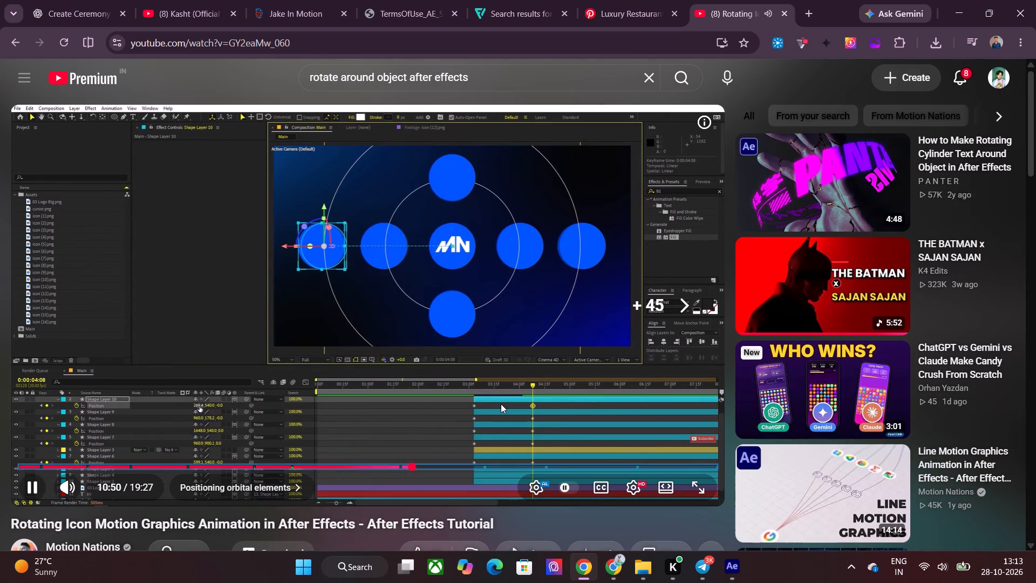
Skim the "Positioning orbital elements" chapter, following how the outer circles are placed and their motion is eased, to about 12:49.
{"action": "key", "text": "Right"}
{"action": "key", "text": "Right"}
{"action": "key", "text": "Right"}
{"action": "key", "text": "Right"}
{"action": "key", "text": "Right"}
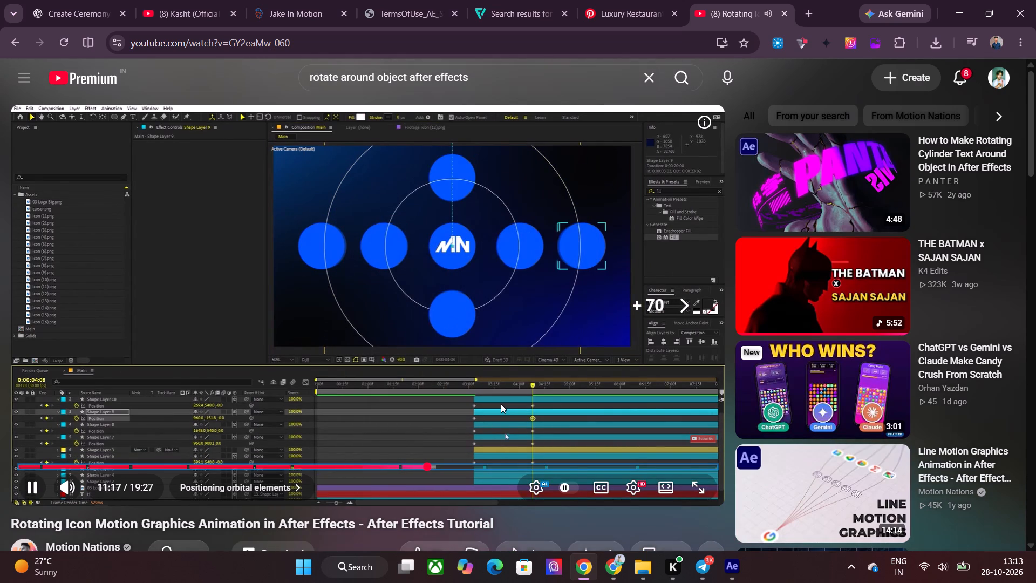
{"action": "key", "text": "Right"}
{"action": "key", "text": "Right"}
{"action": "key", "text": "Right"}
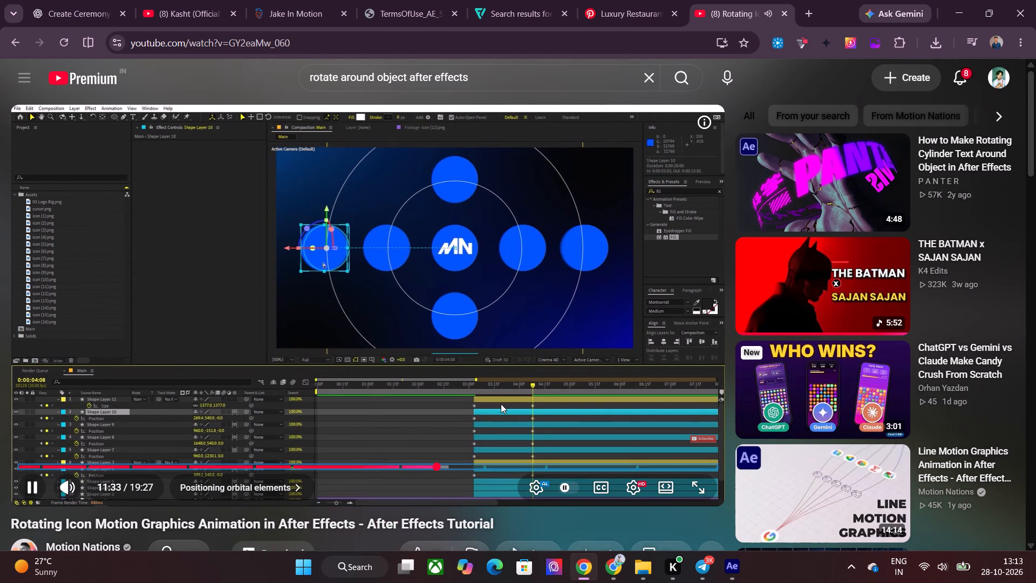
{"action": "key", "text": "Right"}
{"action": "key", "text": "Right"}
{"action": "key", "text": "Right"}
{"action": "key", "text": "Right"}
{"action": "key", "text": "Right"}
{"action": "key", "text": "Right"}
{"action": "key", "text": "Right"}
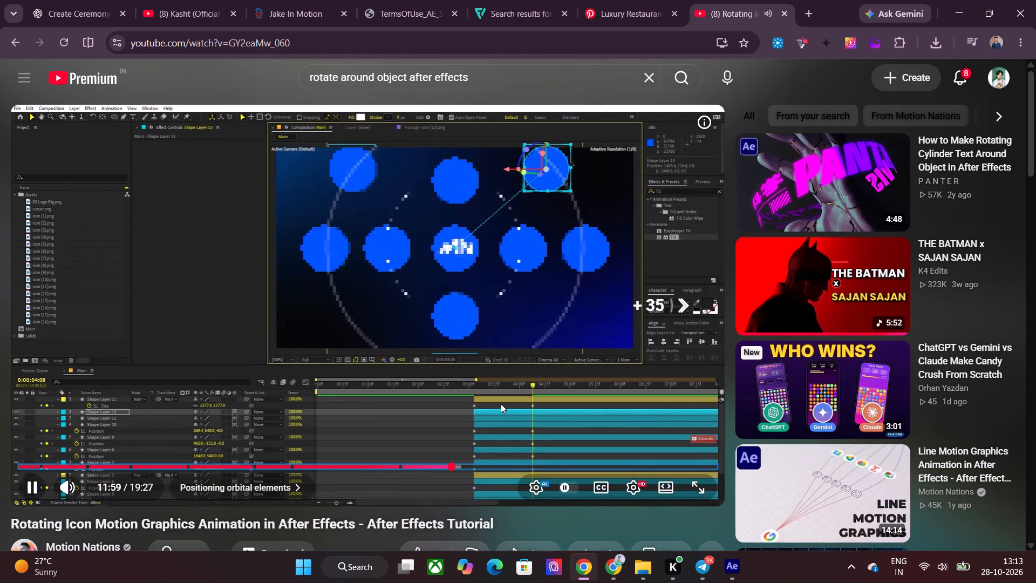
{"action": "key", "text": "Right"}
{"action": "key", "text": "Right"}
{"action": "key", "text": "Right"}
{"action": "key", "text": "Right"}
{"action": "key", "text": "Right"}
{"action": "key", "text": "Right"}
{"action": "key", "text": "Right"}
{"action": "key", "text": "Right"}
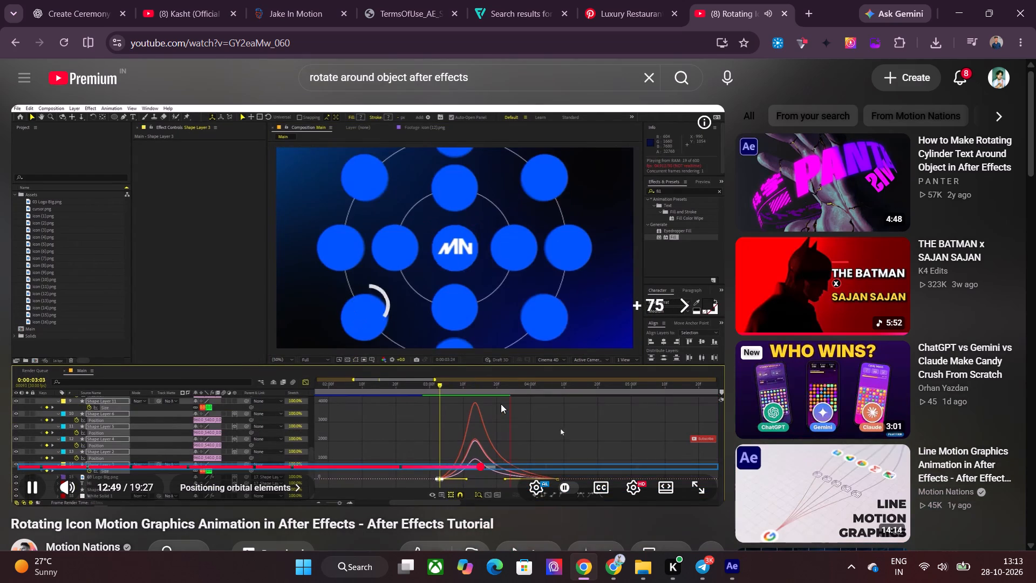
Skim ahead through the "Adding icons to circles" chapter of the rotating icon tutorial, to about 14:22.
{"action": "key", "text": "Right"}
{"action": "key", "text": "Right"}
{"action": "key", "text": "Right"}
{"action": "key", "text": "Right"}
{"action": "key", "text": "Right"}
{"action": "key", "text": "Right"}
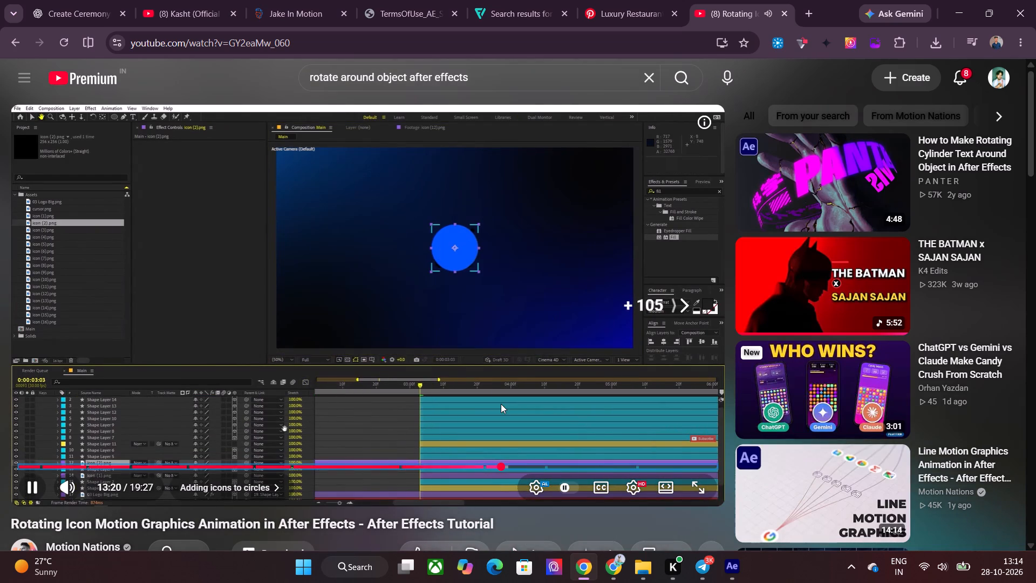
{"action": "key", "text": "Right"}
{"action": "key", "text": "Right"}
{"action": "key", "text": "Right"}
{"action": "key", "text": "Right"}
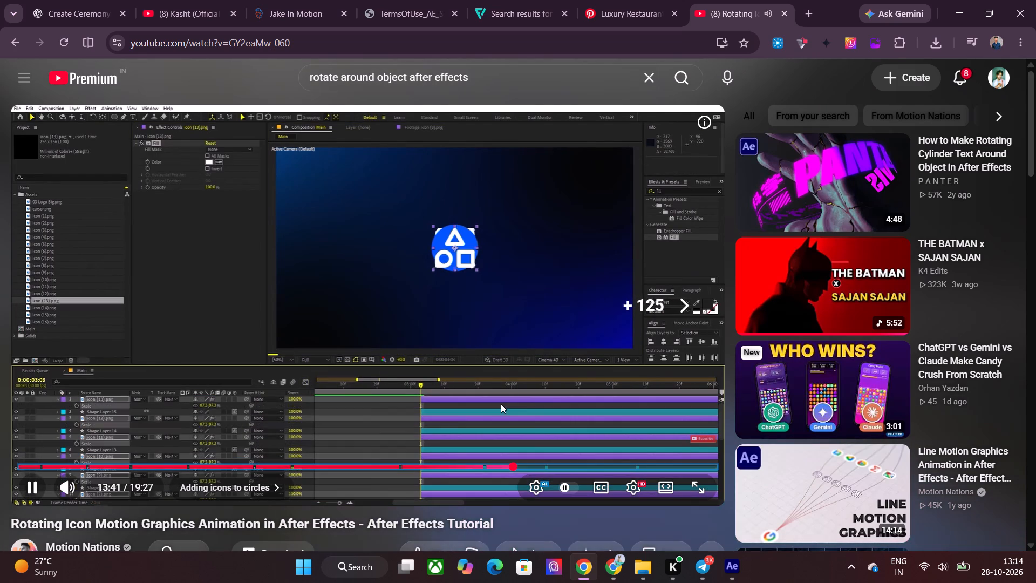
{"action": "key", "text": "Right"}
{"action": "key", "text": "Right"}
{"action": "key", "text": "Right"}
{"action": "key", "text": "Right"}
{"action": "key", "text": "Right"}
{"action": "key", "text": "Right"}
{"action": "key", "text": "Right"}
{"action": "key", "text": "Right"}
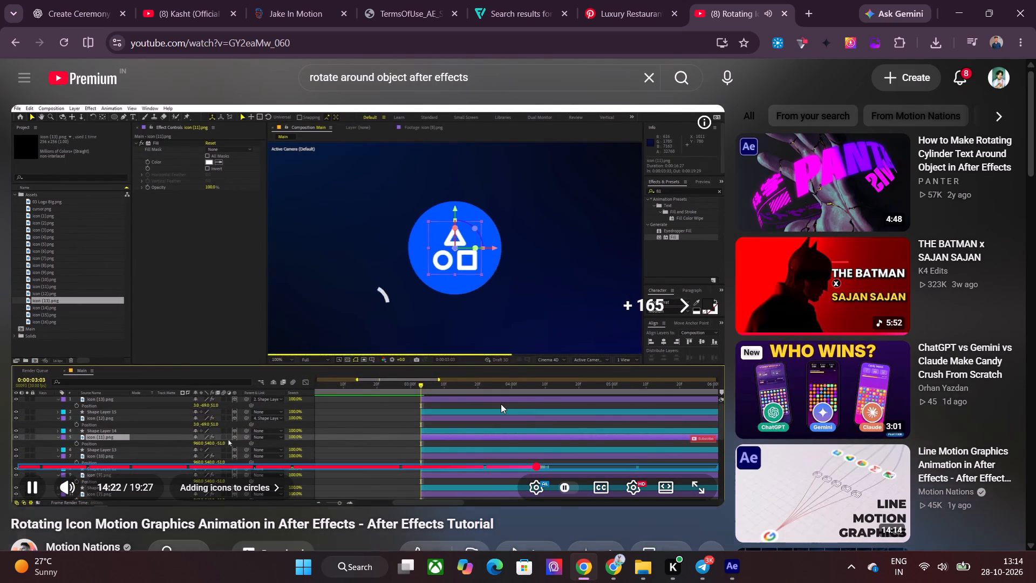
Skim the "Finalizing motion" chapter to about 15:54, looking at how the whole set of icons is made to rotate.
{"action": "key", "text": "Right"}
{"action": "key", "text": "Right"}
{"action": "key", "text": "Right"}
{"action": "key", "text": "Right"}
{"action": "key", "text": "Right"}
{"action": "key", "text": "Right"}
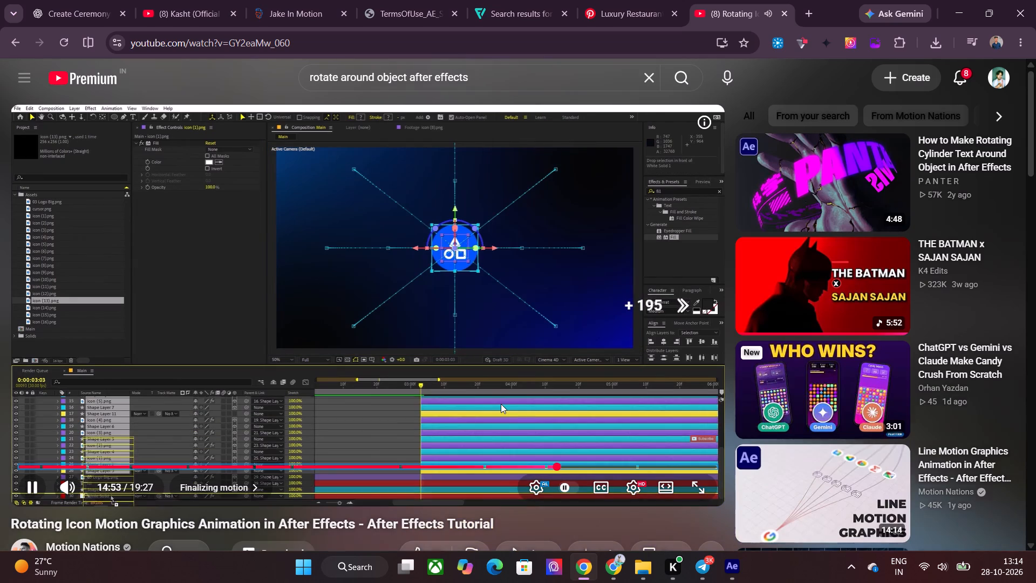
{"action": "key", "text": "Right"}
{"action": "key", "text": "Right"}
{"action": "key", "text": "Right"}
{"action": "key", "text": "Right"}
{"action": "key", "text": "Right"}
{"action": "key", "text": "Right"}
{"action": "key", "text": "Right"}
{"action": "key", "text": "Right"}
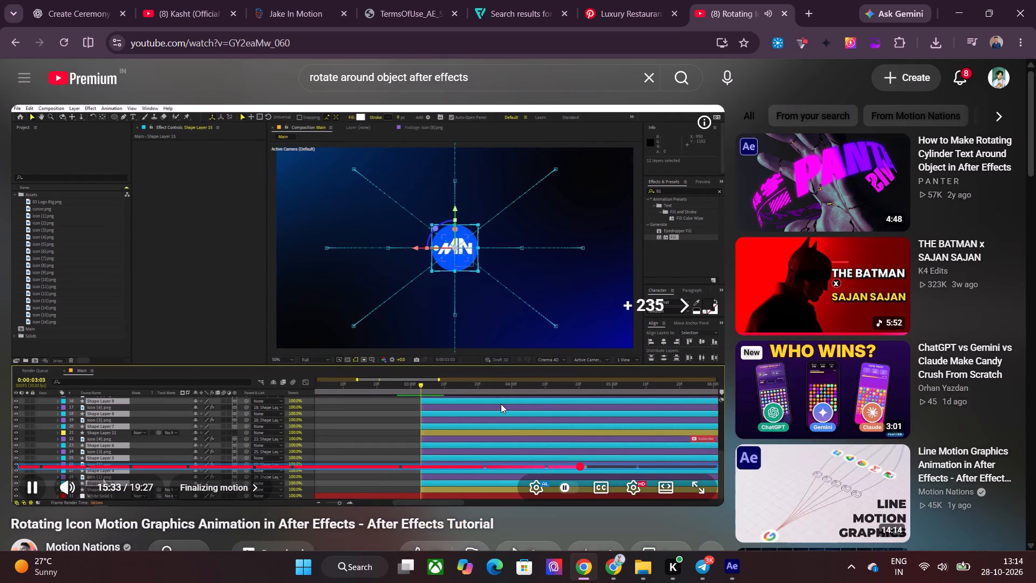
{"action": "key", "text": "Right"}
{"action": "key", "text": "Right"}
{"action": "key", "text": "Right"}
{"action": "key", "text": "Right"}
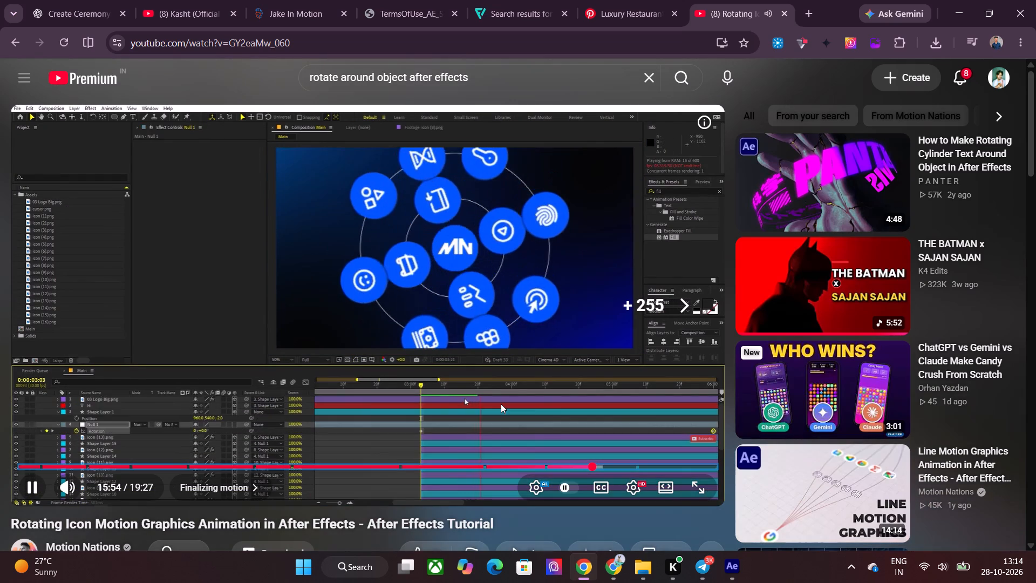
Go back to the start of the "Finalizing motion" chapter to review how the icons and circles are linked.
{"action": "key", "text": "Left"}
{"action": "key", "text": "Left"}
{"action": "key", "text": "Left"}
{"action": "key", "text": "Left"}
{"action": "key", "text": "Left"}
{"action": "key", "text": "Left"}
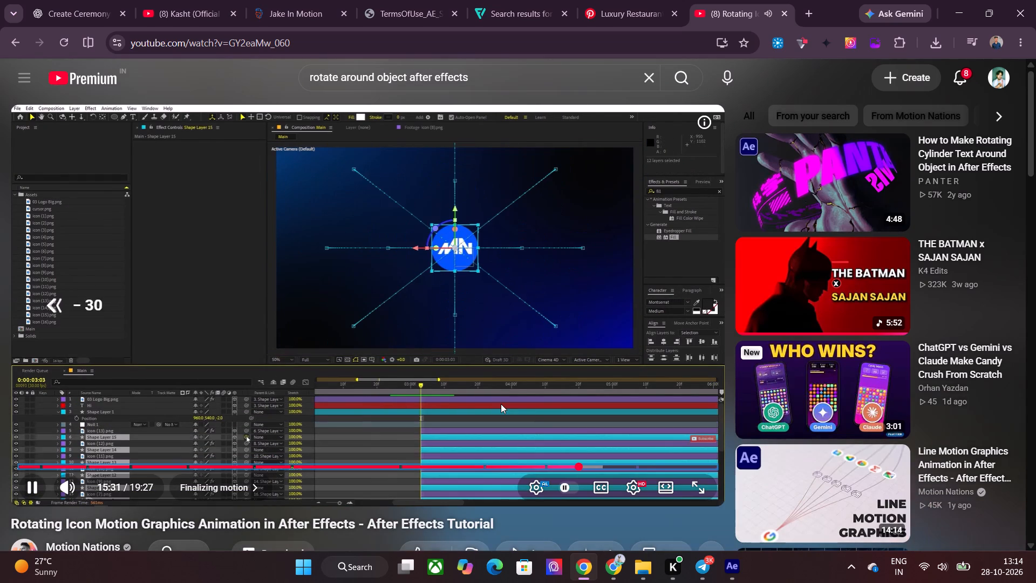
{"action": "key", "text": "Left"}
{"action": "key", "text": "Left"}
{"action": "key", "text": "Left"}
{"action": "key", "text": "Left"}
{"action": "key", "text": "Left"}
{"action": "key", "text": "Left"}
{"action": "key", "text": "Left"}
{"action": "key", "text": "Left"}
{"action": "key", "text": "Left"}
{"action": "key", "text": "Left"}
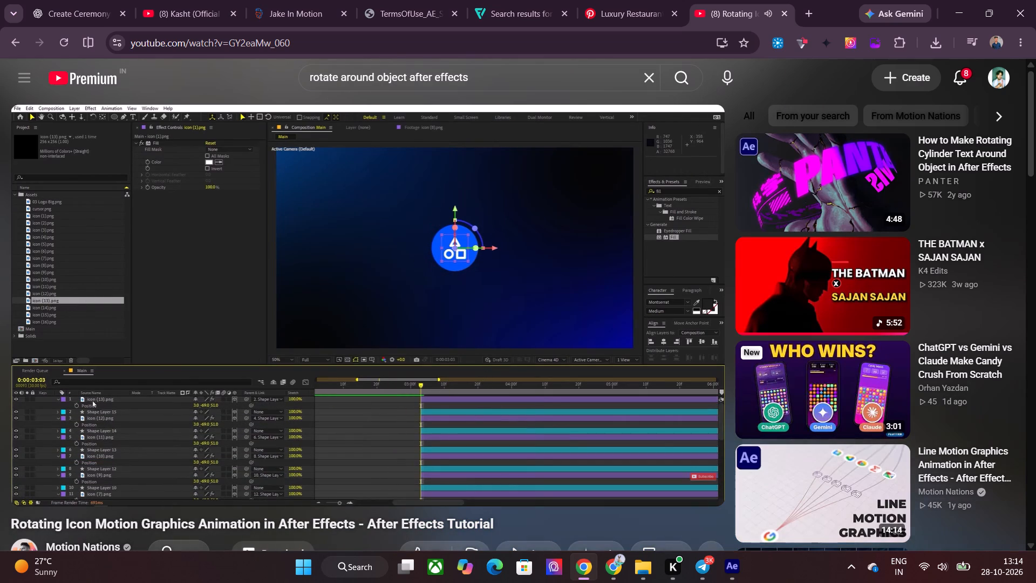
Open the suggested "Modern SaaS Animation in After Effects" tutorial and sample its circle-building part between about 2 and 3 minutes.
{"action": "scroll", "coordinate": [513, 404], "scroll_direction": "down", "scroll_amount": 4}
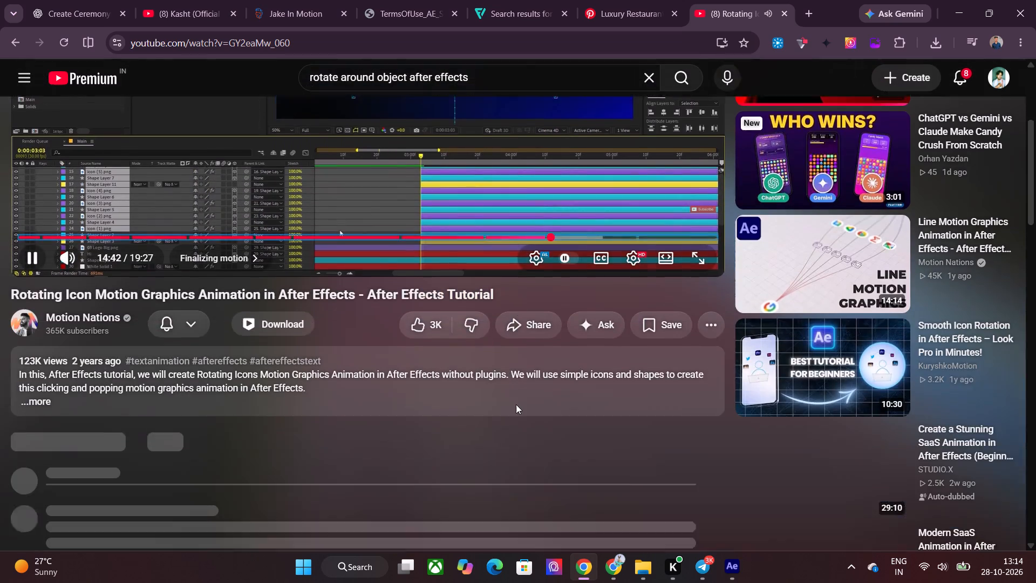
{"action": "scroll", "coordinate": [516, 404], "scroll_direction": "down", "scroll_amount": 3}
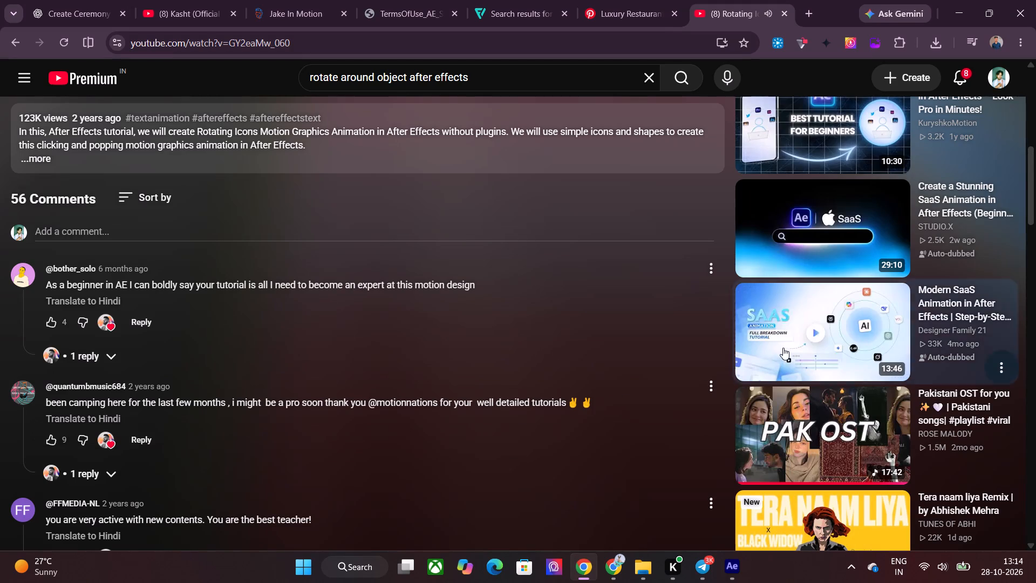
{"action": "left_click", "coordinate": [783, 348]}
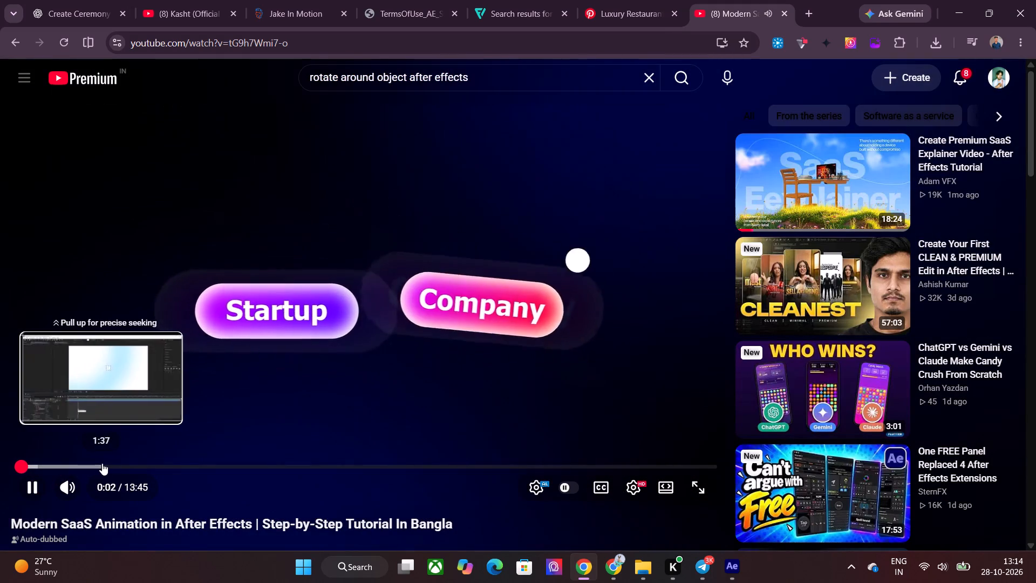
{"action": "left_click", "coordinate": [162, 463]}
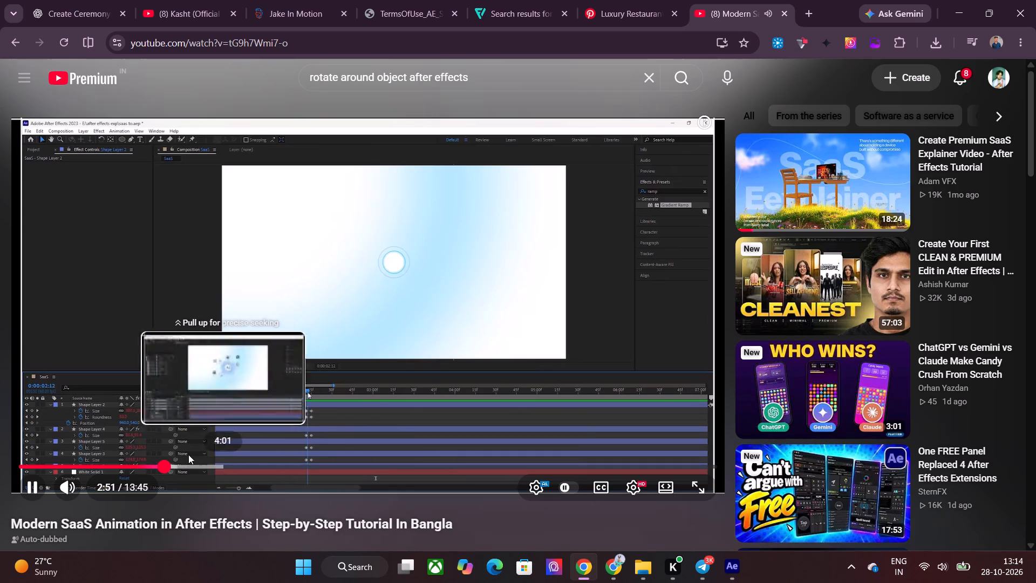
{"action": "left_click", "coordinate": [127, 464]}
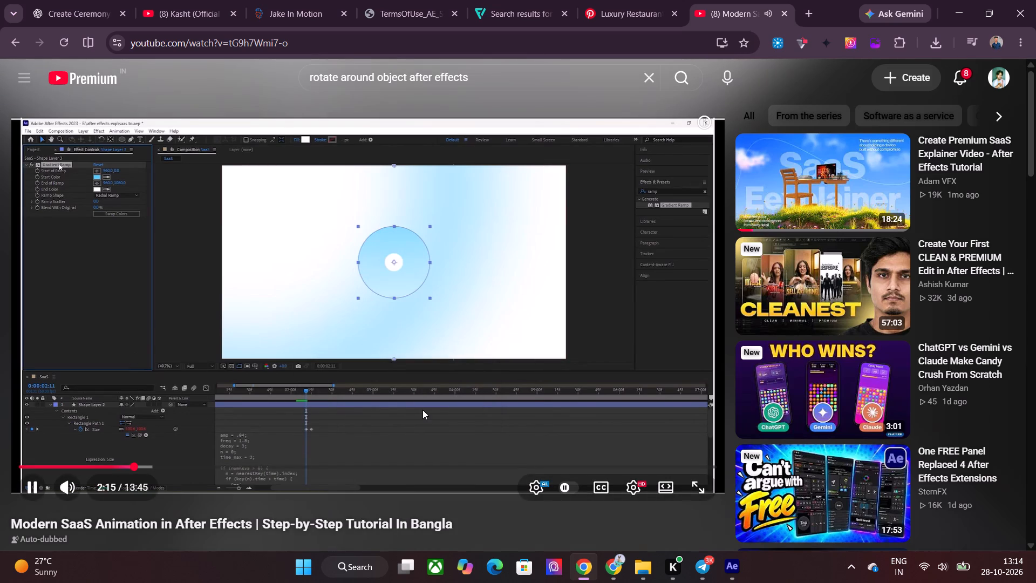
Switch to After Effects and trim the venue scene's layers in Comp 1, from Null 4 downward, to end at 0:00:09:15.
{"action": "left_click", "coordinate": [733, 558]}
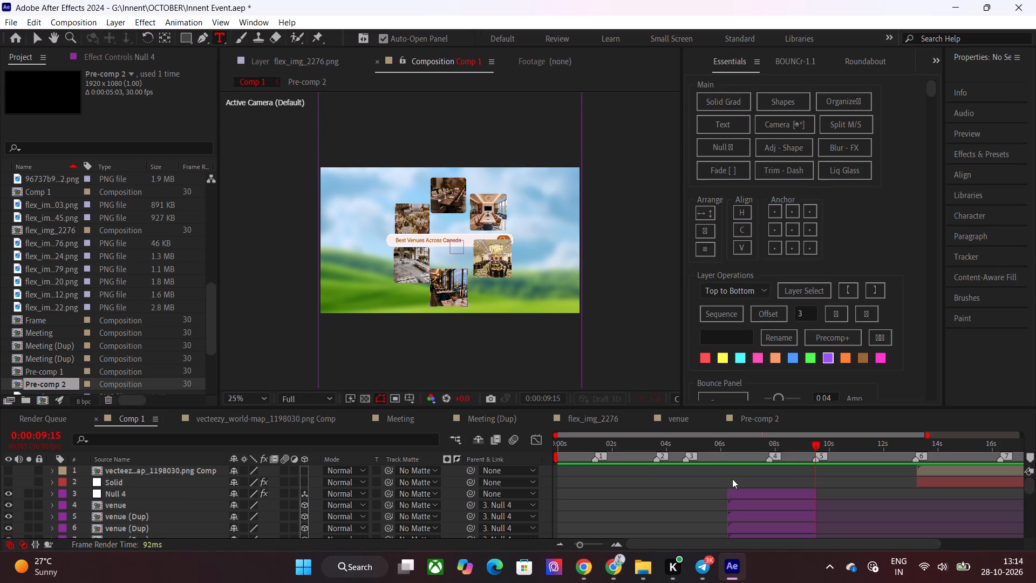
{"action": "left_click_drag", "start_coordinate": [817, 449], "coordinate": [822, 449]}
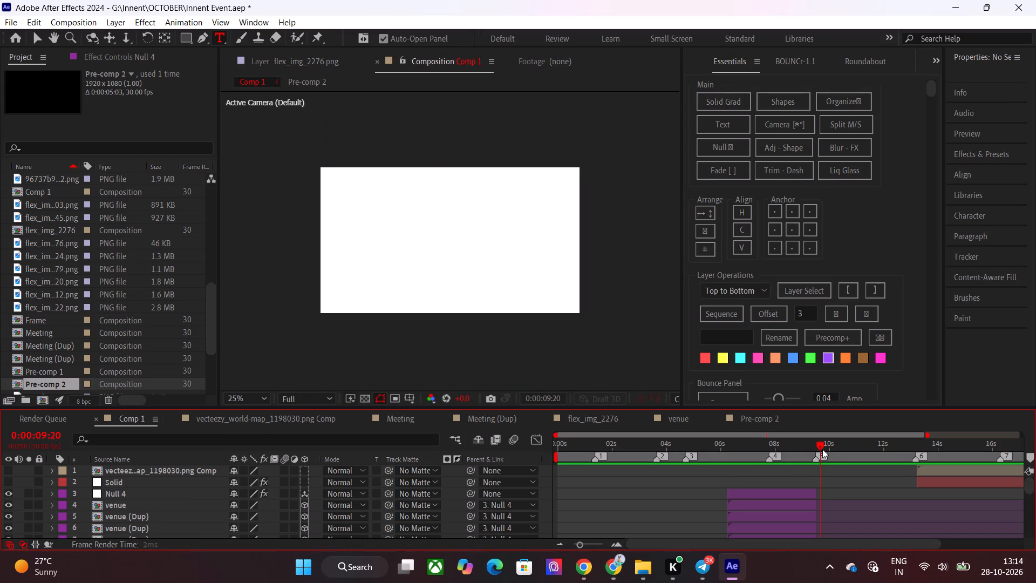
{"action": "left_click_drag", "start_coordinate": [822, 449], "coordinate": [811, 455]}
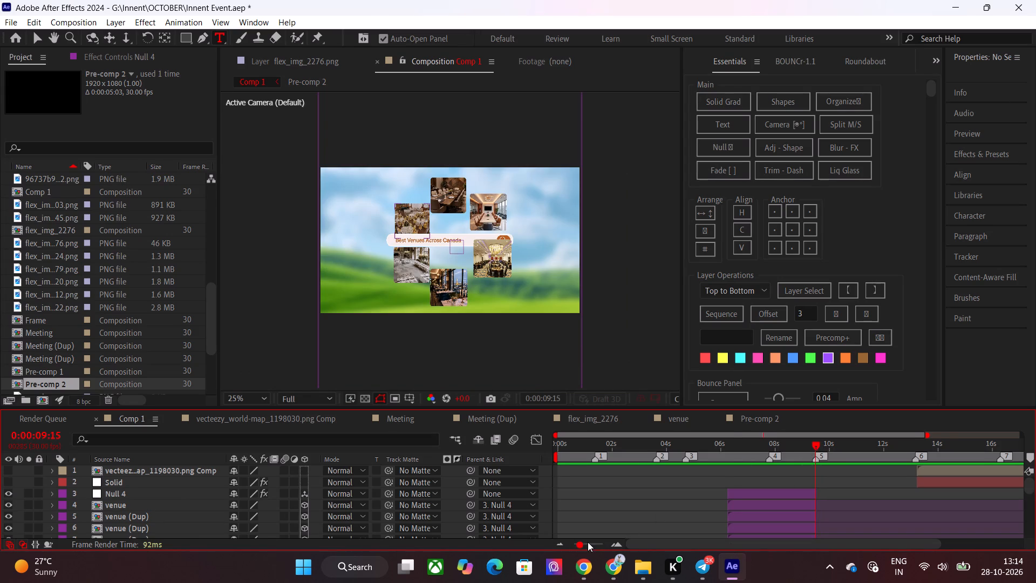
{"action": "left_click_drag", "start_coordinate": [588, 542], "coordinate": [611, 544]}
{"action": "left_click", "coordinate": [811, 491]}
{"action": "scroll", "coordinate": [811, 491], "scroll_direction": "down", "scroll_amount": 2}
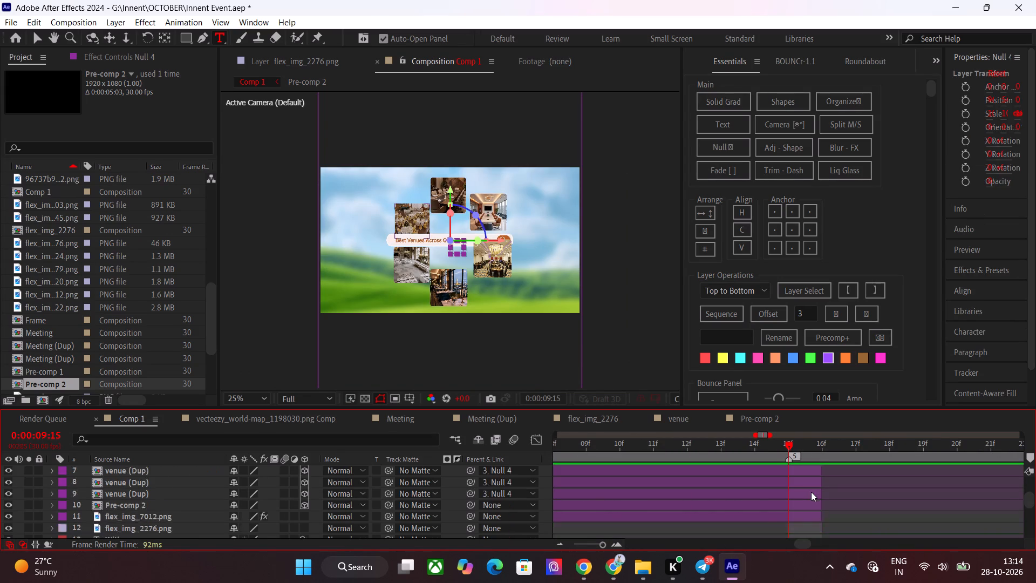
{"action": "scroll", "coordinate": [811, 492], "scroll_direction": "down", "scroll_amount": 1}
{"action": "left_click", "coordinate": [810, 480], "text": "shift"}
{"action": "left_click_drag", "start_coordinate": [820, 480], "coordinate": [789, 493]}
{"action": "left_click", "coordinate": [767, 504]}
{"action": "scroll", "coordinate": [770, 504], "scroll_direction": "up", "scroll_amount": 8}
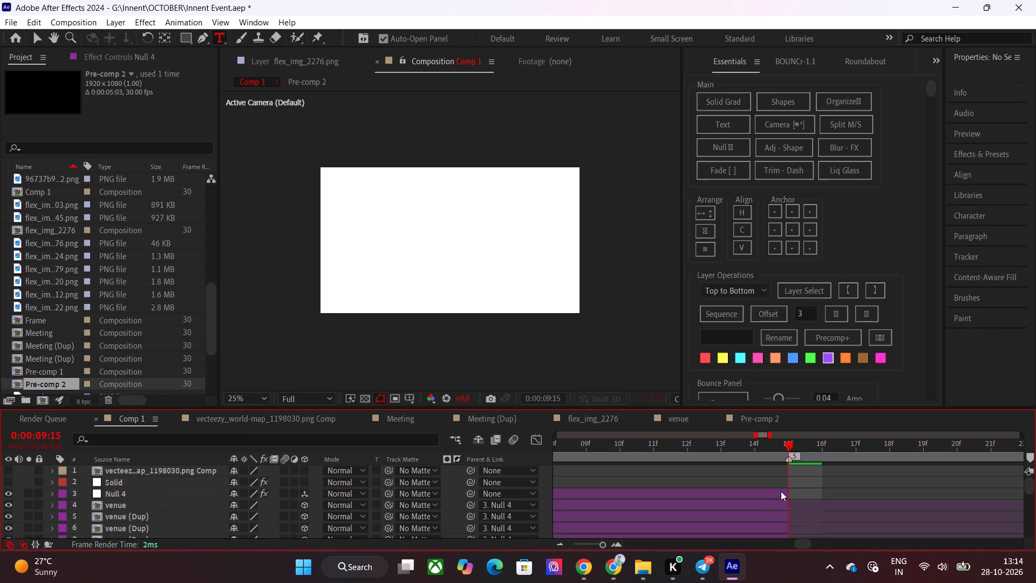
{"action": "left_click", "coordinate": [586, 545]}
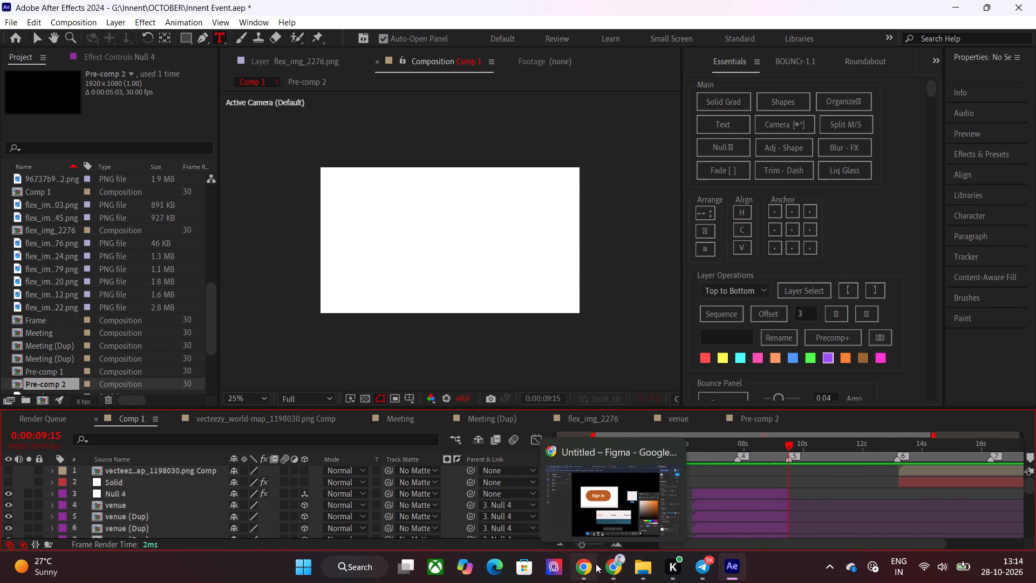
Switch back to Chrome to continue viewing the Modern SaaS Animation tutorial.
{"action": "left_click", "coordinate": [595, 564]}
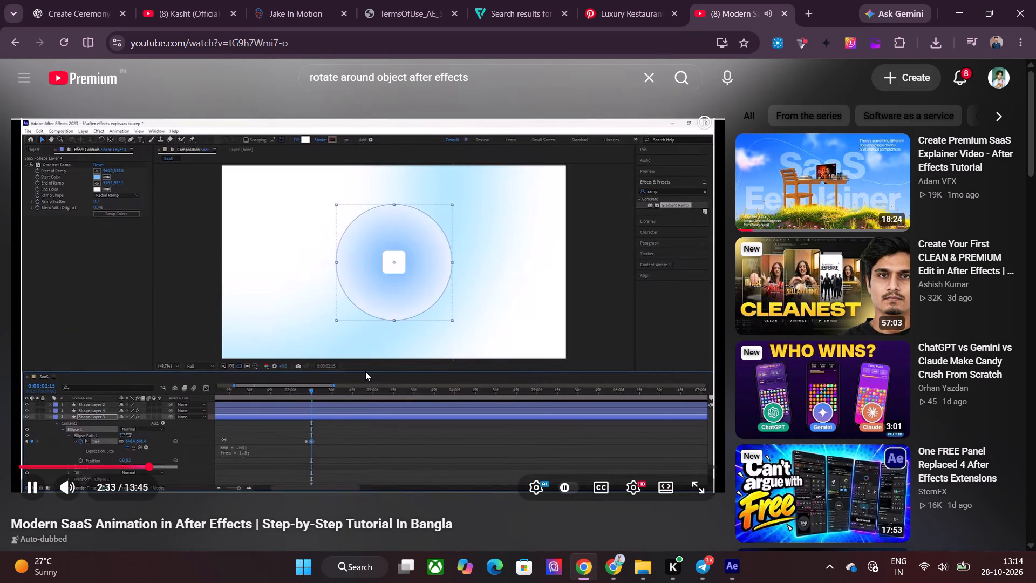
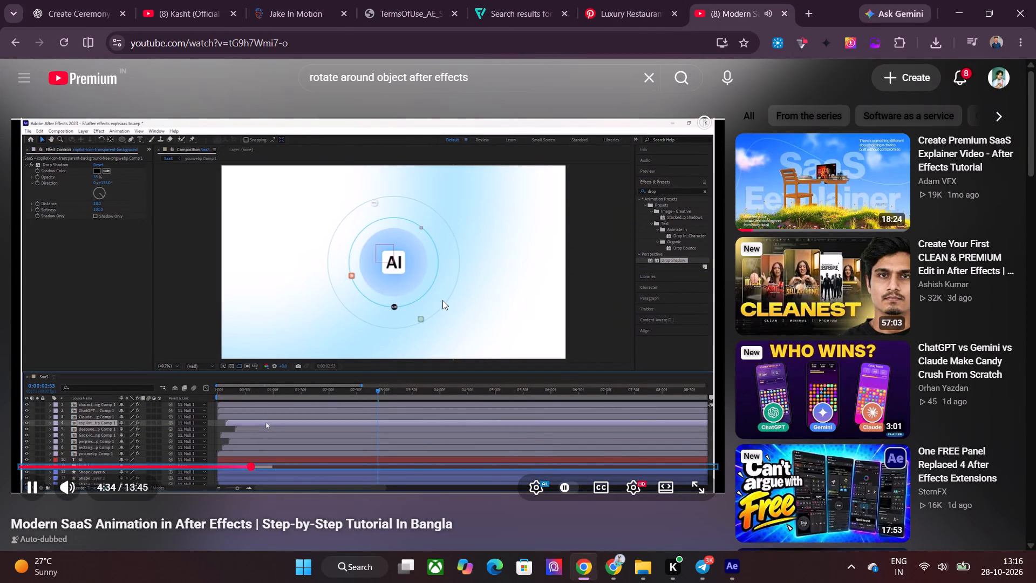
Open the expressions Google Drive link given in the tutorial video's description.
{"action": "left_click", "coordinate": [305, 267]}
{"action": "scroll", "coordinate": [360, 306], "scroll_direction": "down", "scroll_amount": 3}
{"action": "left_click", "coordinate": [233, 440]}
{"action": "scroll", "coordinate": [231, 440], "scroll_direction": "down", "scroll_amount": 4}
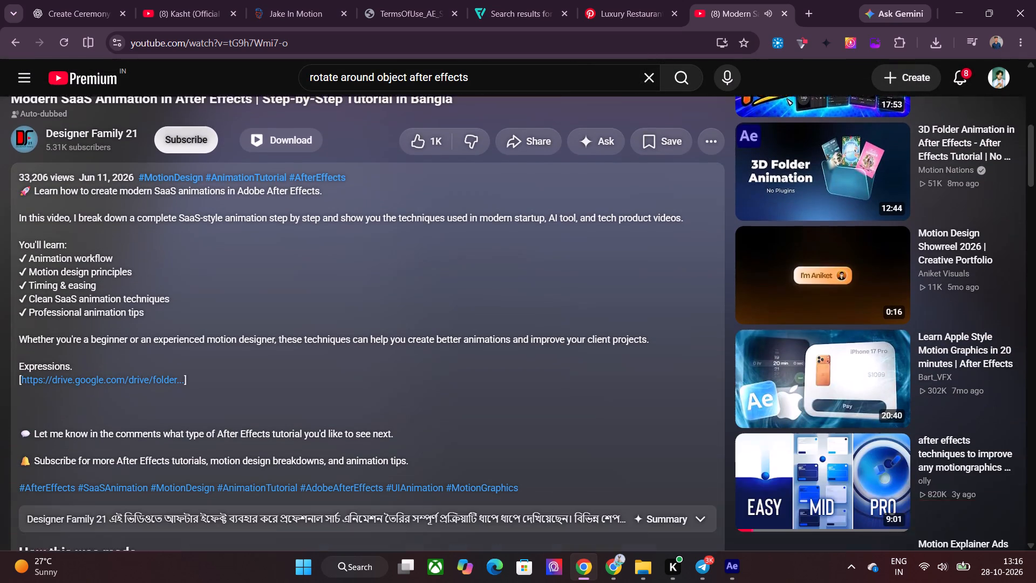
{"action": "left_click", "coordinate": [87, 333]}
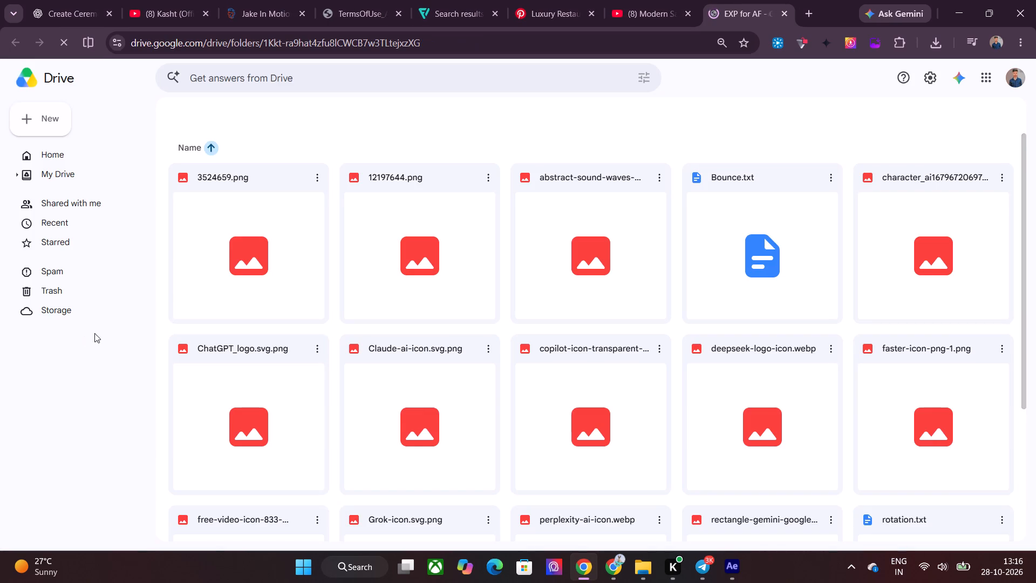
Look through the EXP for AF folder and open rotation.txt to read the rotation expression.
{"action": "scroll", "coordinate": [628, 333], "scroll_direction": "down", "scroll_amount": 4}
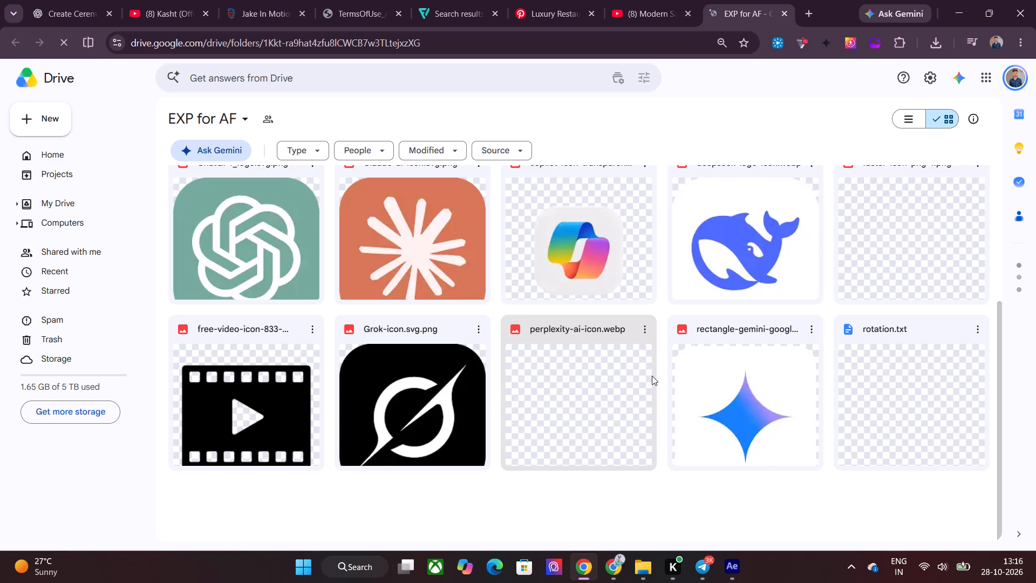
{"action": "scroll", "coordinate": [652, 376], "scroll_direction": "down", "scroll_amount": 3}
{"action": "scroll", "coordinate": [756, 437], "scroll_direction": "up", "scroll_amount": 3}
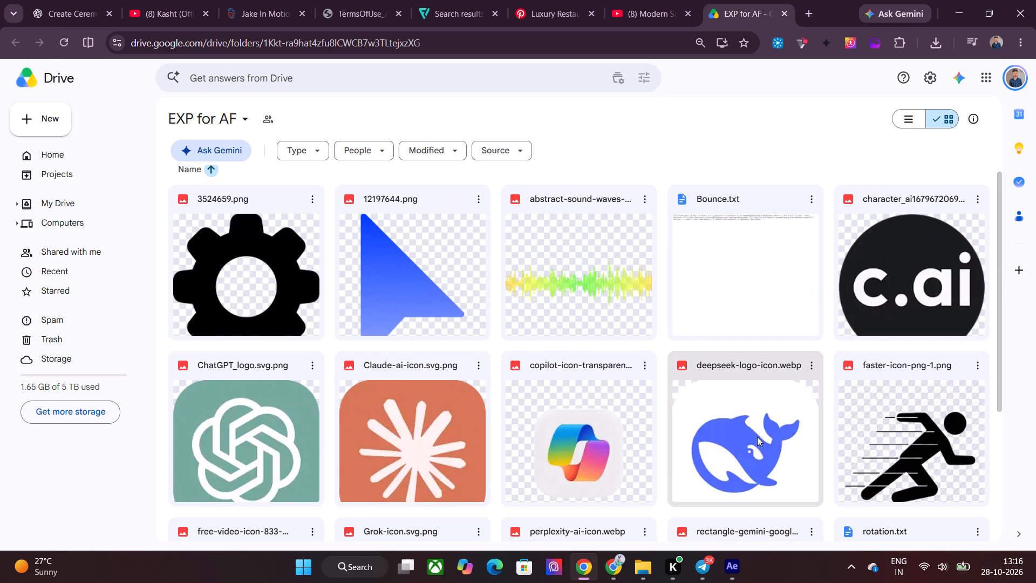
{"action": "scroll", "coordinate": [757, 437], "scroll_direction": "up", "scroll_amount": 3}
{"action": "scroll", "coordinate": [757, 437], "scroll_direction": "down", "scroll_amount": 8}
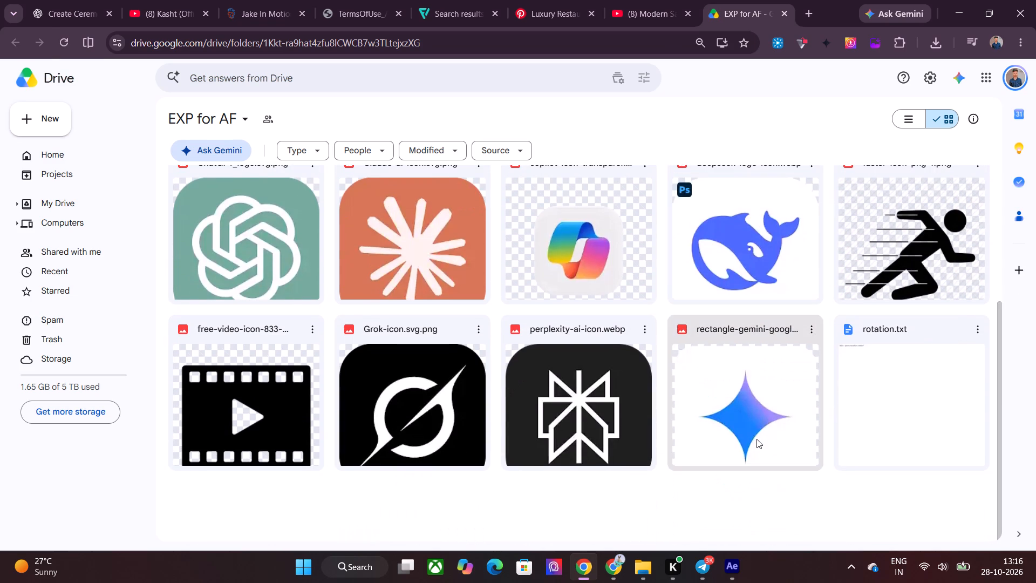
{"action": "double_click", "coordinate": [897, 419]}
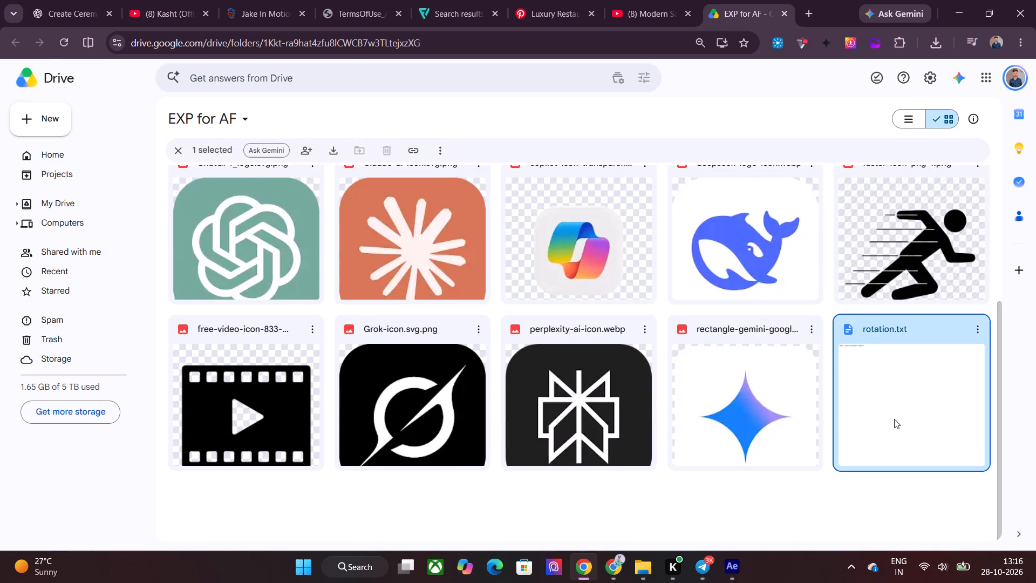
{"action": "double_click", "coordinate": [869, 388]}
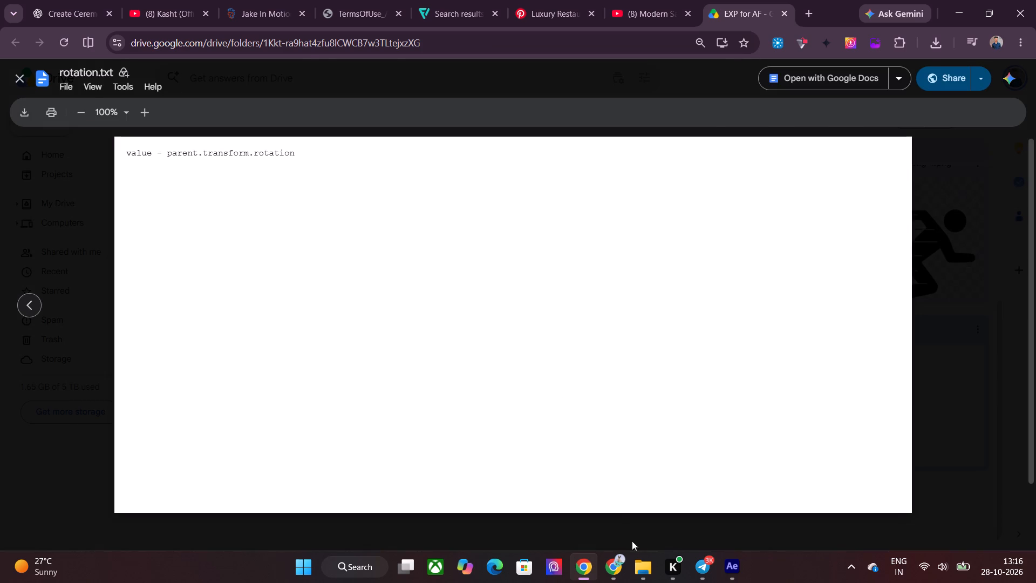
Switch to After Effects and draw a light grey circle about 155 px wide near the middle of Comp 1 at 0:00:09:16.
{"action": "left_click", "coordinate": [721, 564]}
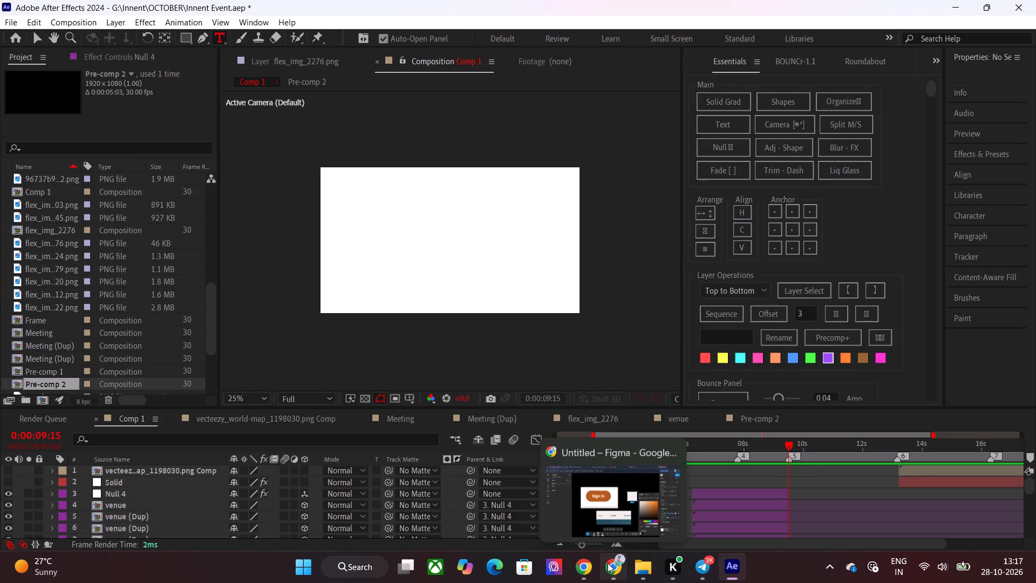
{"action": "left_click_drag", "start_coordinate": [800, 449], "coordinate": [790, 454]}
{"action": "left_click", "coordinate": [241, 395]}
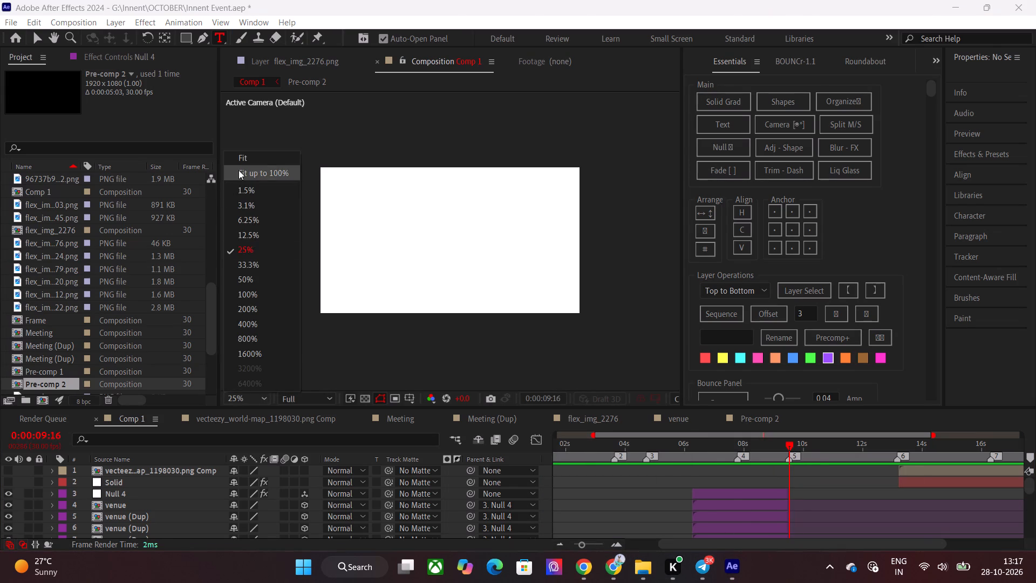
{"action": "left_click", "coordinate": [238, 170]}
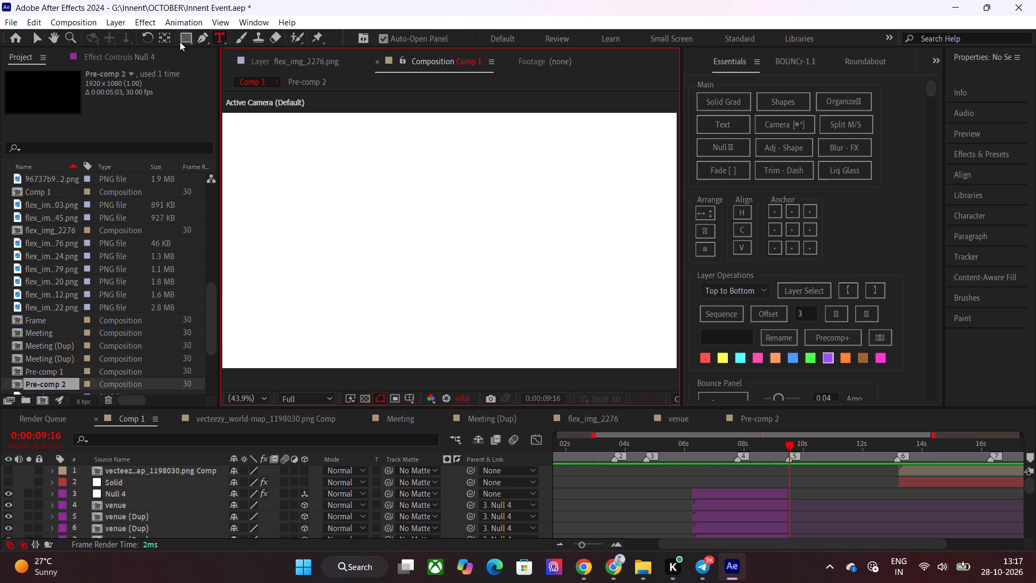
{"action": "left_click_drag", "start_coordinate": [182, 35], "coordinate": [220, 63]}
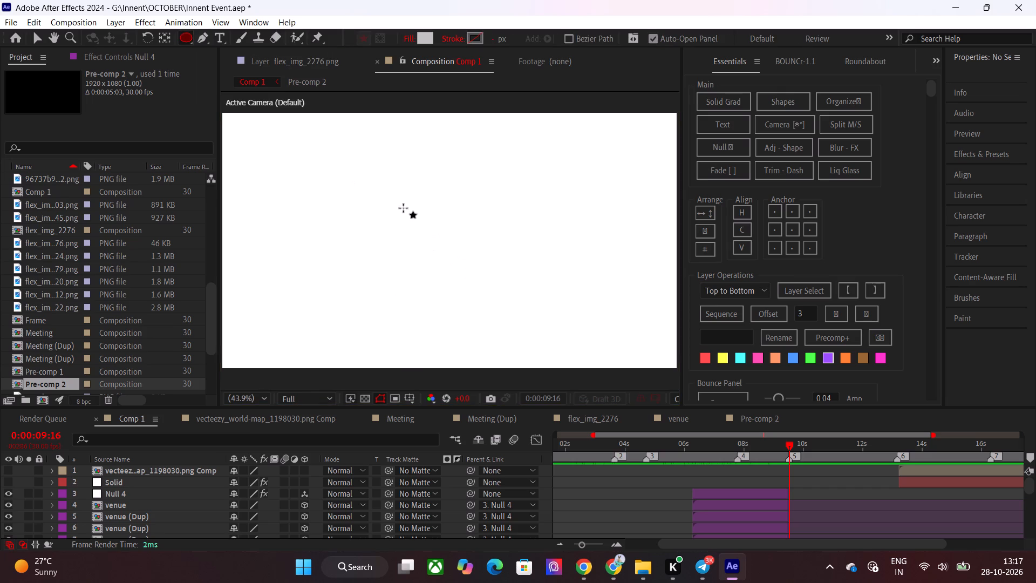
{"action": "left_click_drag", "start_coordinate": [403, 208], "coordinate": [435, 245]}
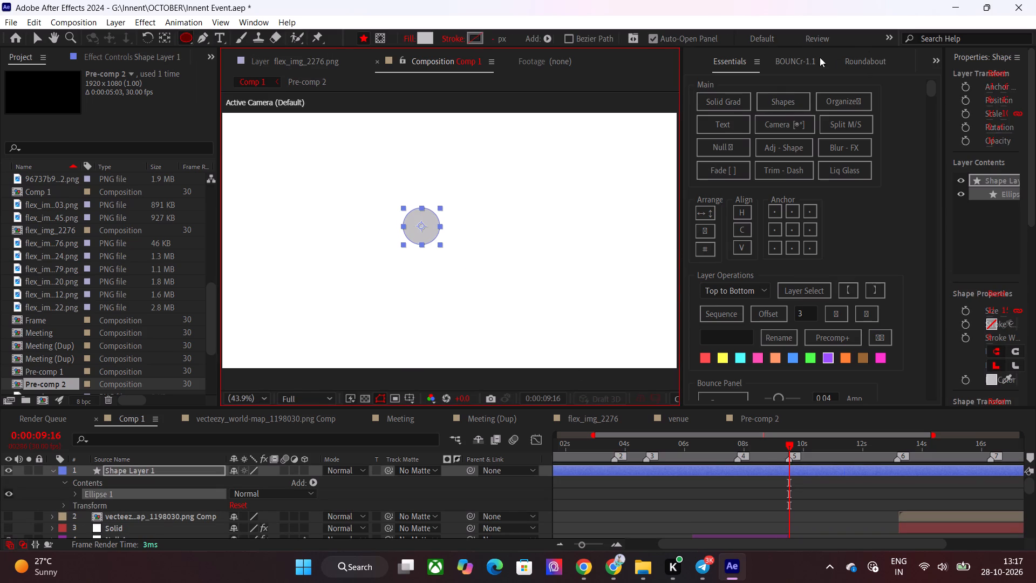
Centre the circle's anchor point with Flex GUI Pro and align the circle horizontally and vertically to the composition's centre.
{"action": "left_click_drag", "start_coordinate": [731, 60], "coordinate": [867, 65]}
{"action": "left_click", "coordinate": [935, 60]}
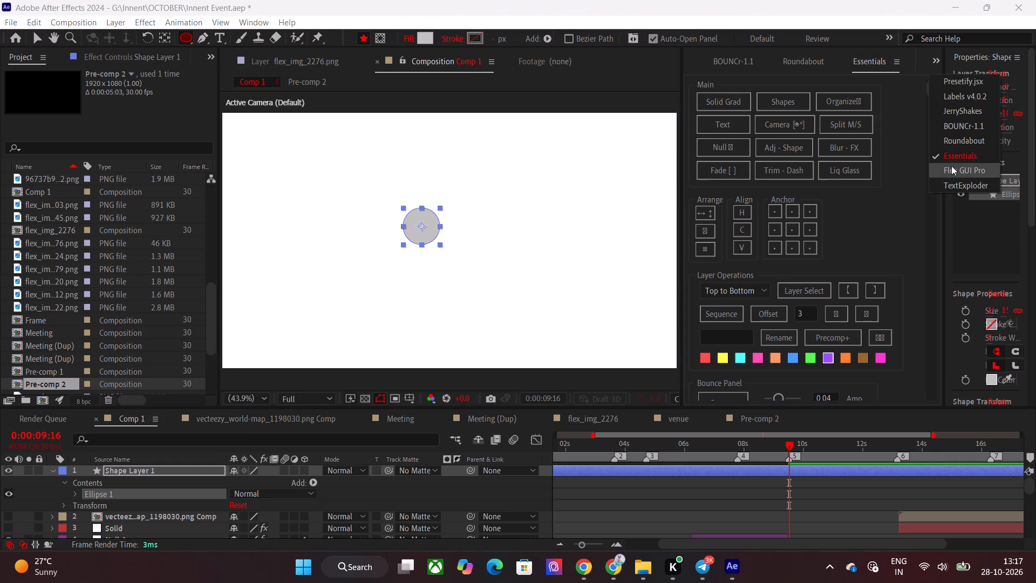
{"action": "left_click", "coordinate": [951, 166]}
{"action": "left_click", "coordinate": [719, 143]}
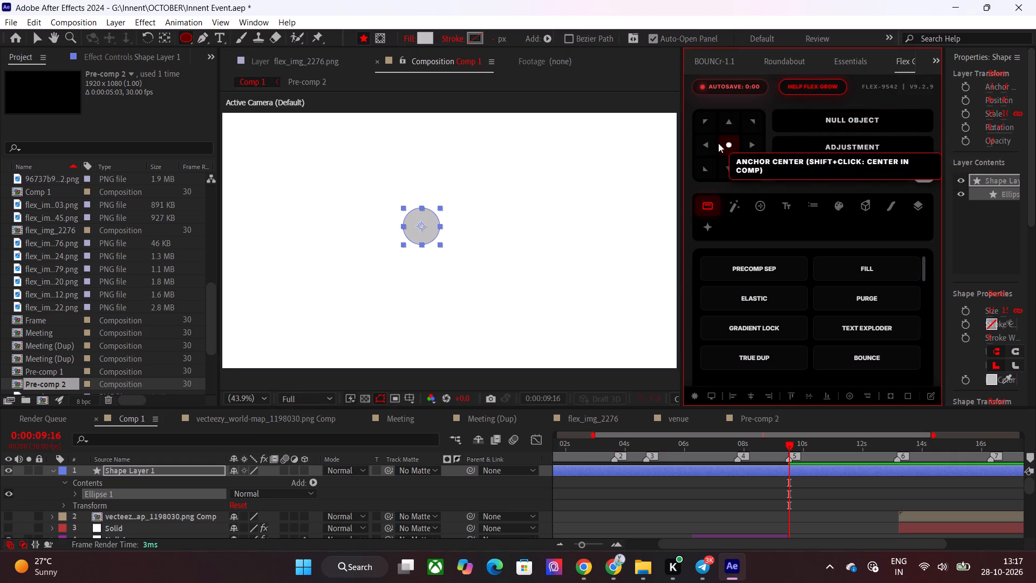
{"action": "left_click", "coordinate": [747, 394]}
{"action": "left_click", "coordinate": [811, 394]}
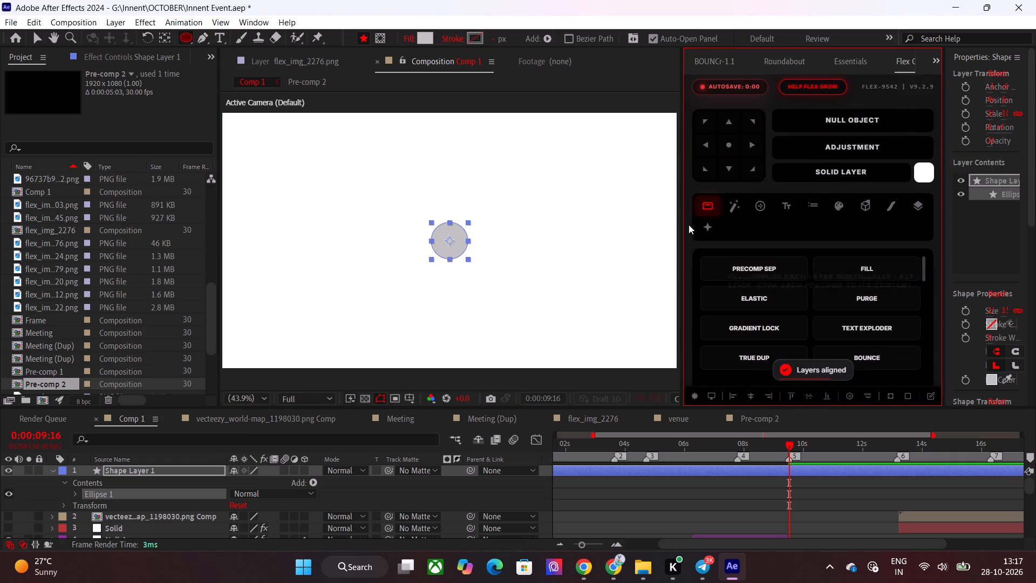
Widen the composition viewer and the layer properties area, and fit the composition to the enlarged viewer.
{"action": "left_click_drag", "start_coordinate": [682, 208], "coordinate": [728, 208]}
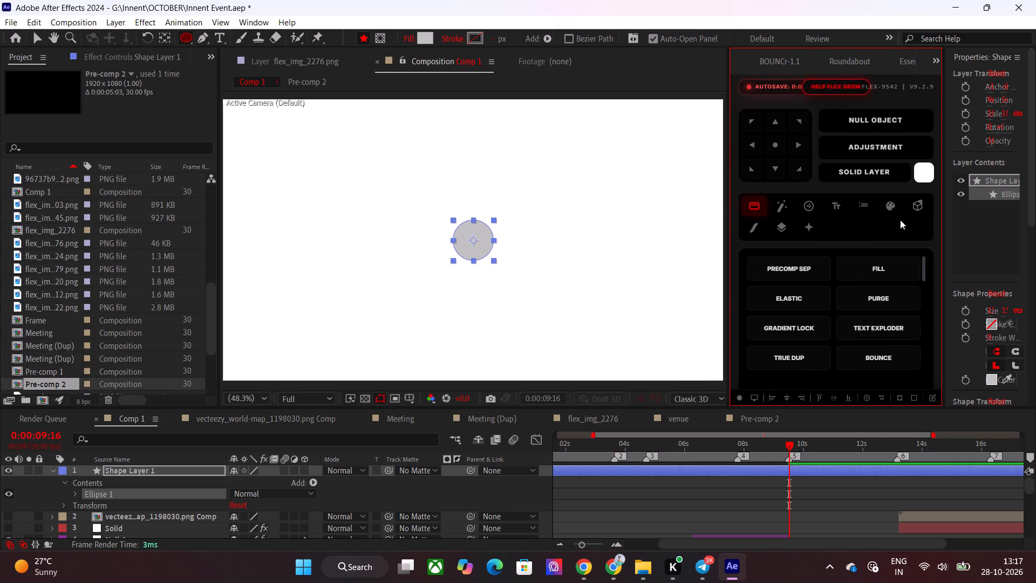
{"action": "left_click_drag", "start_coordinate": [944, 208], "coordinate": [897, 209]}
{"action": "scroll", "coordinate": [525, 279], "scroll_direction": "down", "scroll_amount": 1}
{"action": "scroll", "coordinate": [524, 279], "scroll_direction": "up", "scroll_amount": 1}
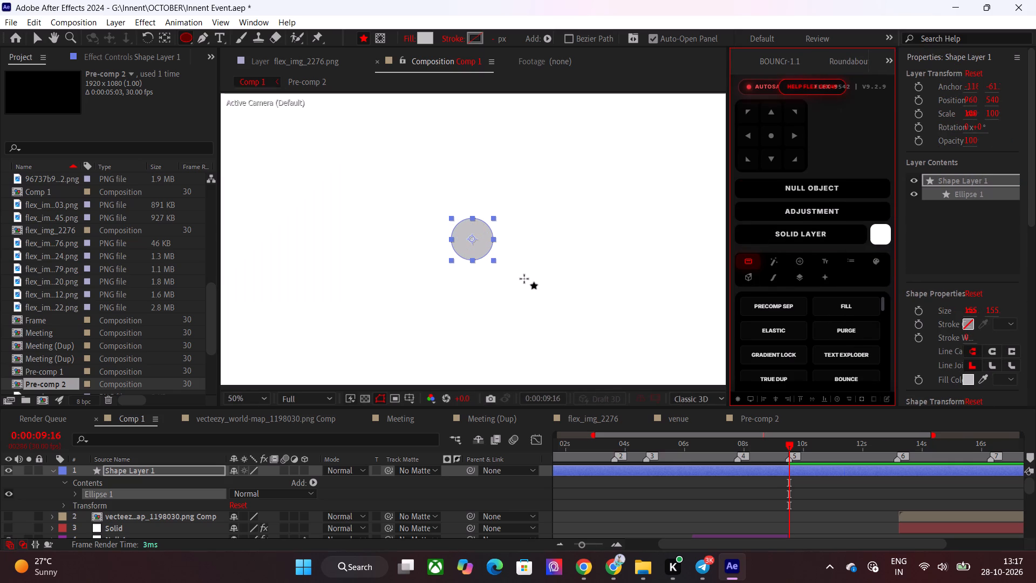
{"action": "scroll", "coordinate": [520, 350], "scroll_direction": "down", "scroll_amount": 1}
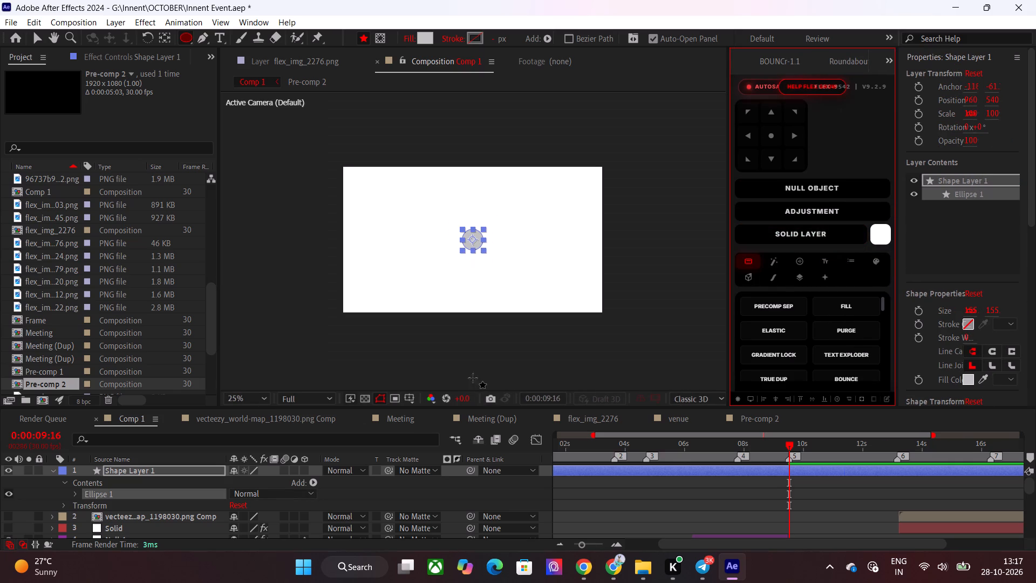
{"action": "scroll", "coordinate": [475, 344], "scroll_direction": "up", "scroll_amount": 1}
{"action": "scroll", "coordinate": [475, 344], "scroll_direction": "down", "scroll_amount": 1}
{"action": "left_click", "coordinate": [269, 401]}
{"action": "left_click", "coordinate": [249, 171]}
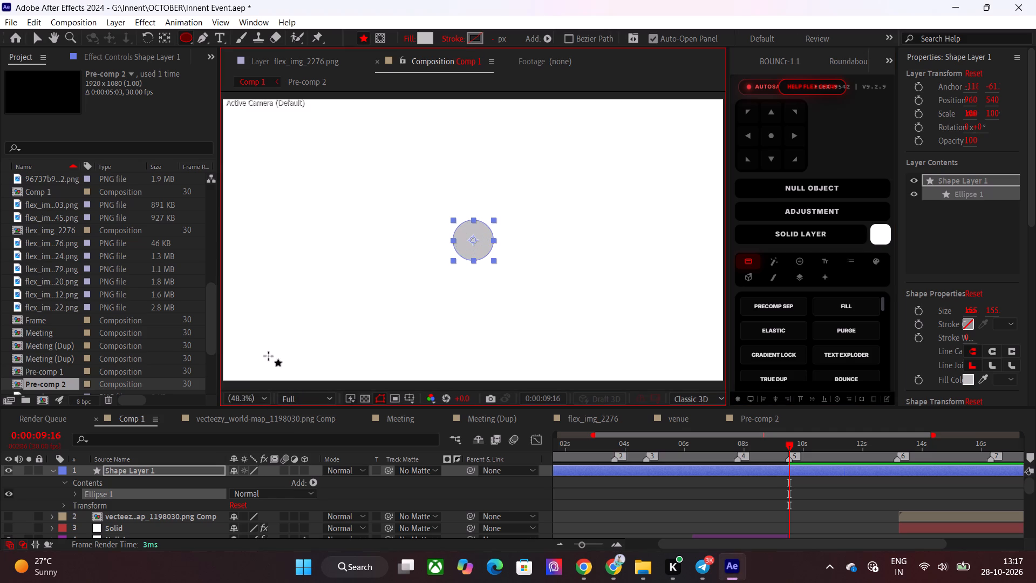
Set the circle layer's scale to 80%.
{"action": "key", "text": "s"}
{"action": "left_click", "coordinate": [253, 479]}
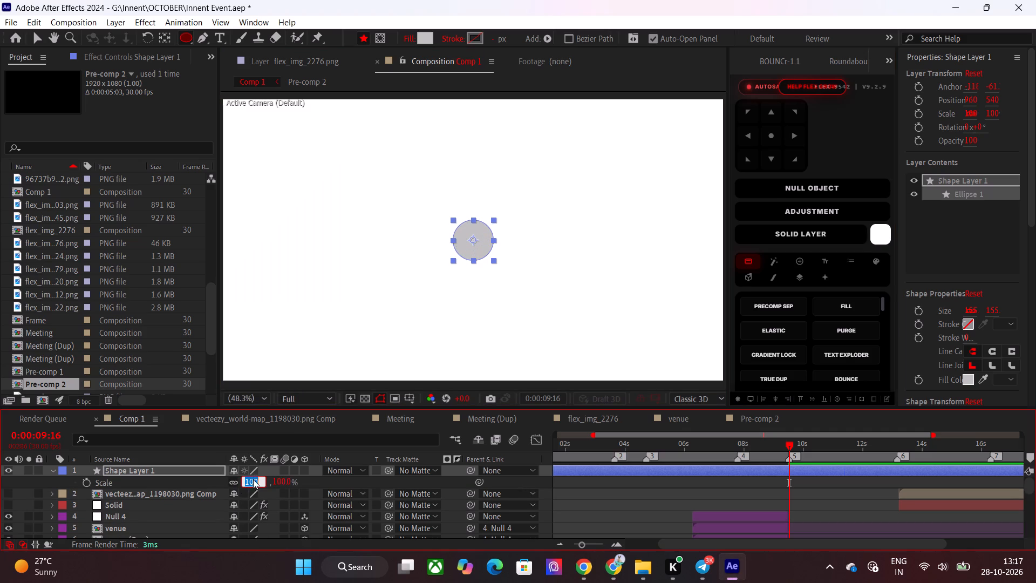
{"action": "type", "text": "80"}
{"action": "key", "text": "Return"}
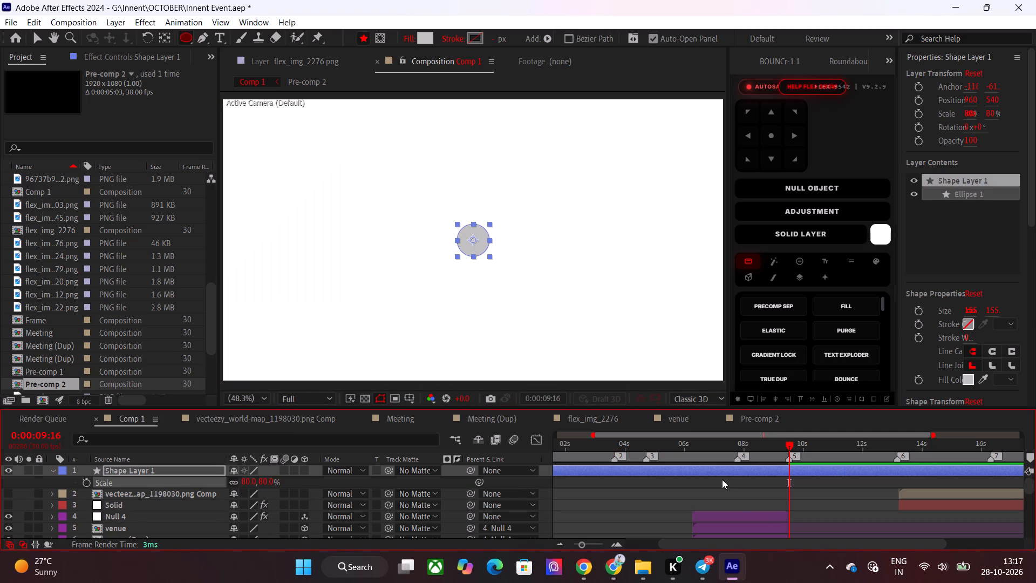
Trim the circle layer to start at 0:00:09:16 and end at marker 6, at 0:00:13:05.
{"action": "left_click", "coordinate": [722, 479]}
{"action": "left_click", "coordinate": [781, 470]}
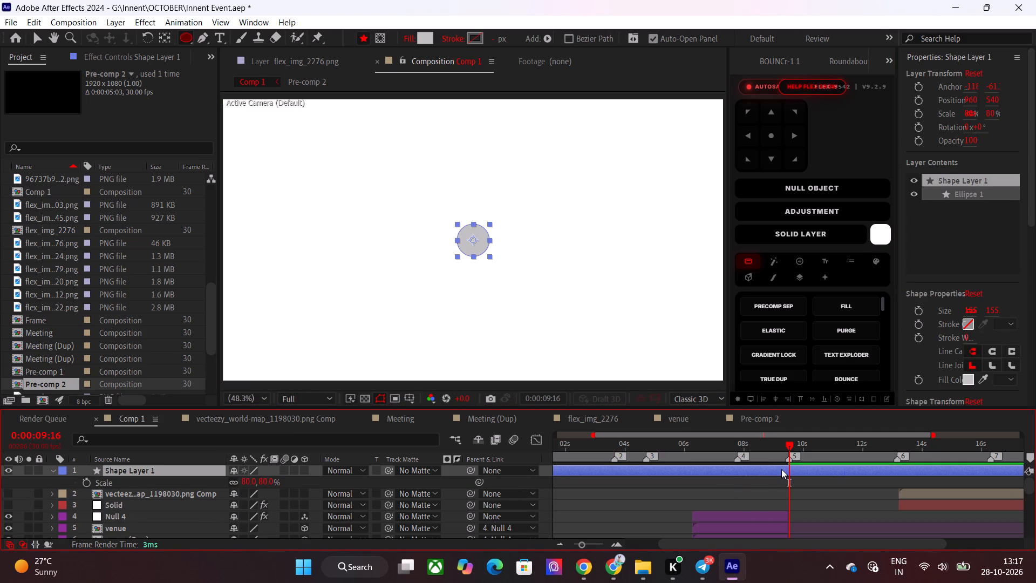
{"action": "key", "text": "alt+bracketleft"}
{"action": "left_click_drag", "start_coordinate": [863, 462], "coordinate": [891, 462]}
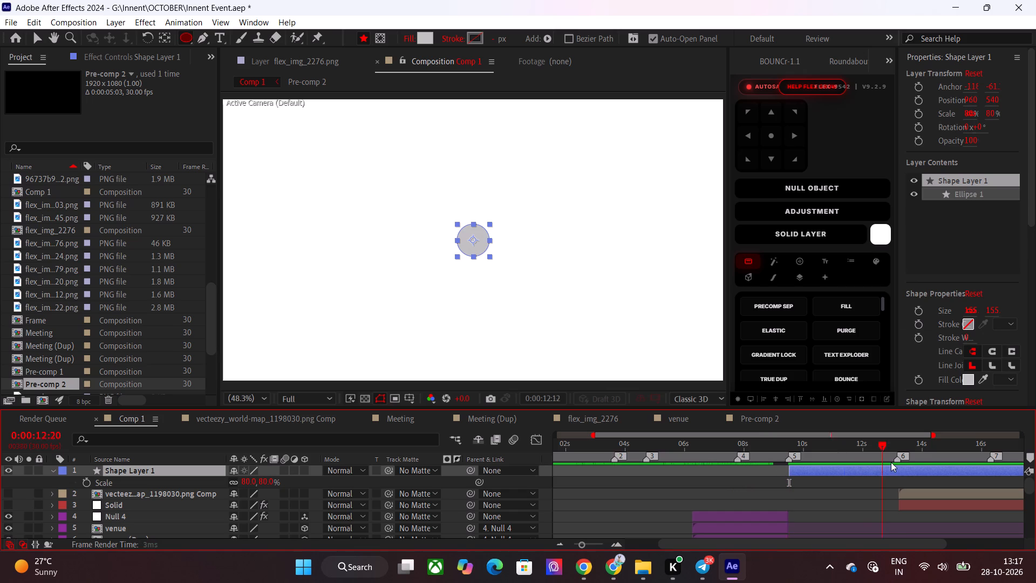
{"action": "left_click_drag", "start_coordinate": [891, 462], "coordinate": [896, 462]}
{"action": "key", "text": "alt+bracketright"}
Move marker 6 to 0:00:12:24, trim the circle layer's end there, and preview the section from 0:00:09:16.
{"action": "key", "text": "space"}
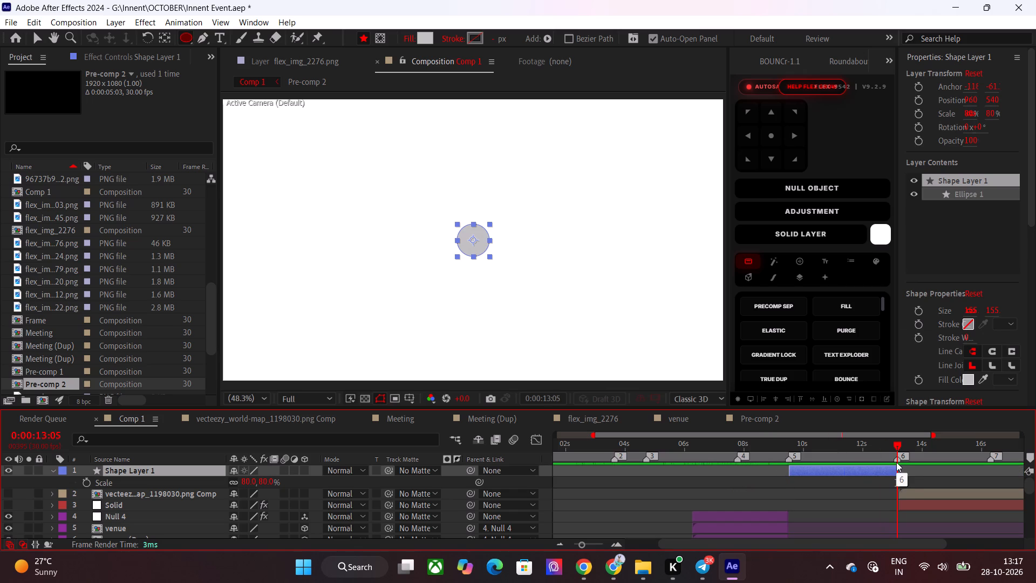
{"action": "left_click", "coordinate": [898, 442]}
{"action": "key", "text": "space"}
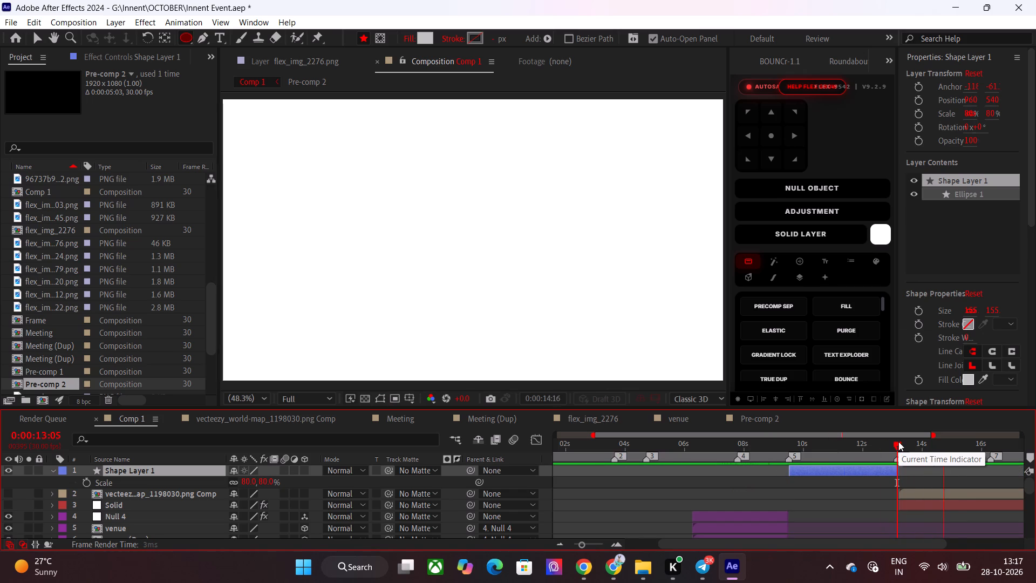
{"action": "left_click_drag", "start_coordinate": [896, 442], "coordinate": [887, 444]}
{"action": "key", "text": "space"}
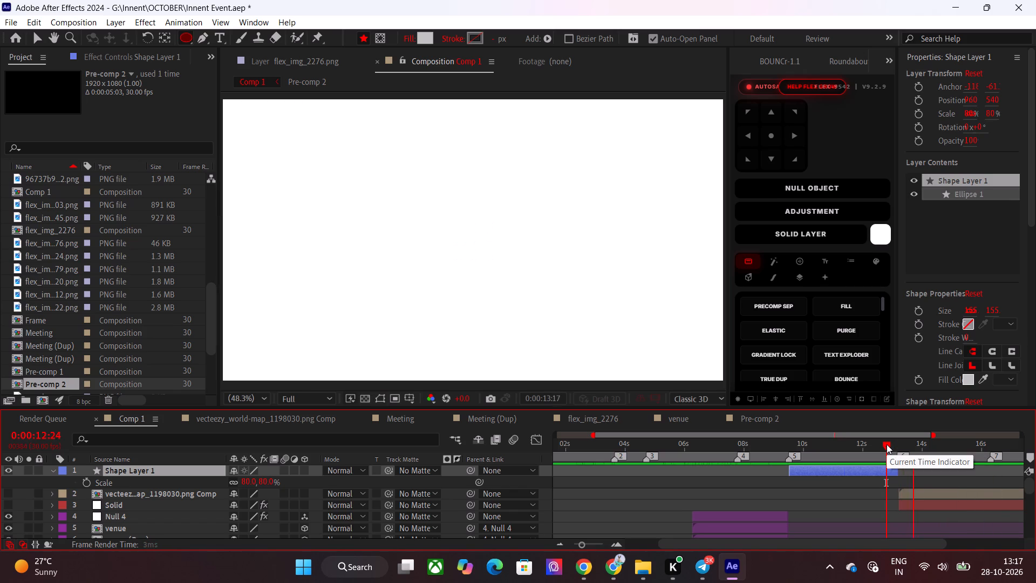
{"action": "left_click", "coordinate": [887, 444]}
{"action": "key", "text": "space"}
{"action": "left_click", "coordinate": [887, 444]}
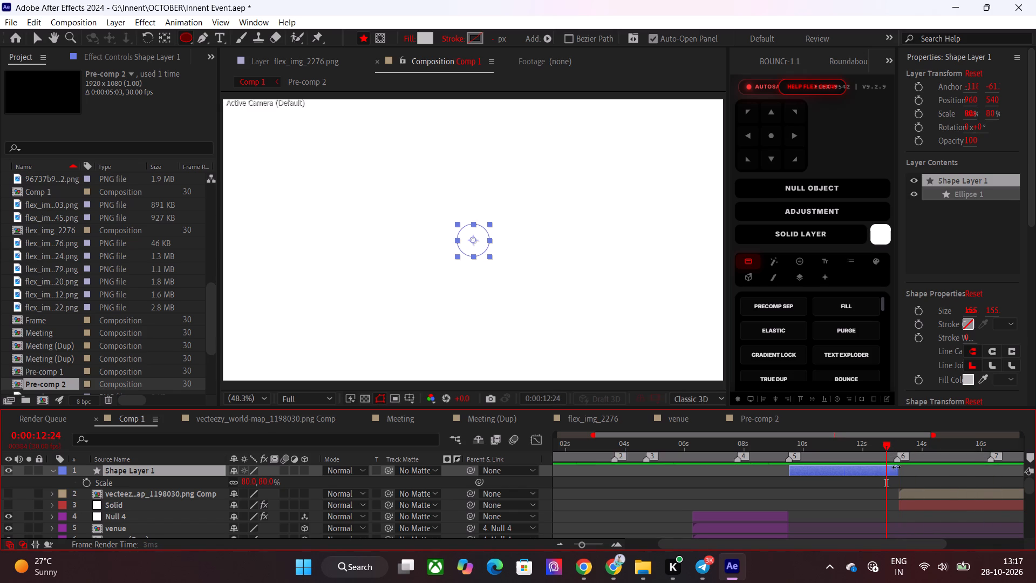
{"action": "left_click_drag", "start_coordinate": [895, 463], "coordinate": [888, 463]}
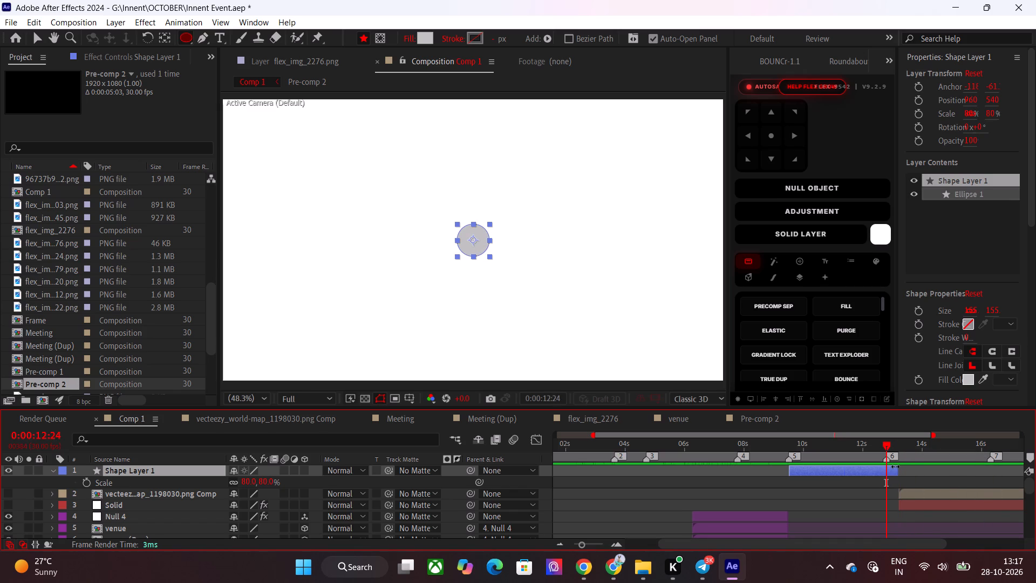
{"action": "left_click", "coordinate": [895, 466]}
{"action": "key", "text": "alt+bracketright"}
{"action": "left_click_drag", "start_coordinate": [858, 438], "coordinate": [794, 455]}
{"action": "key", "text": "space"}
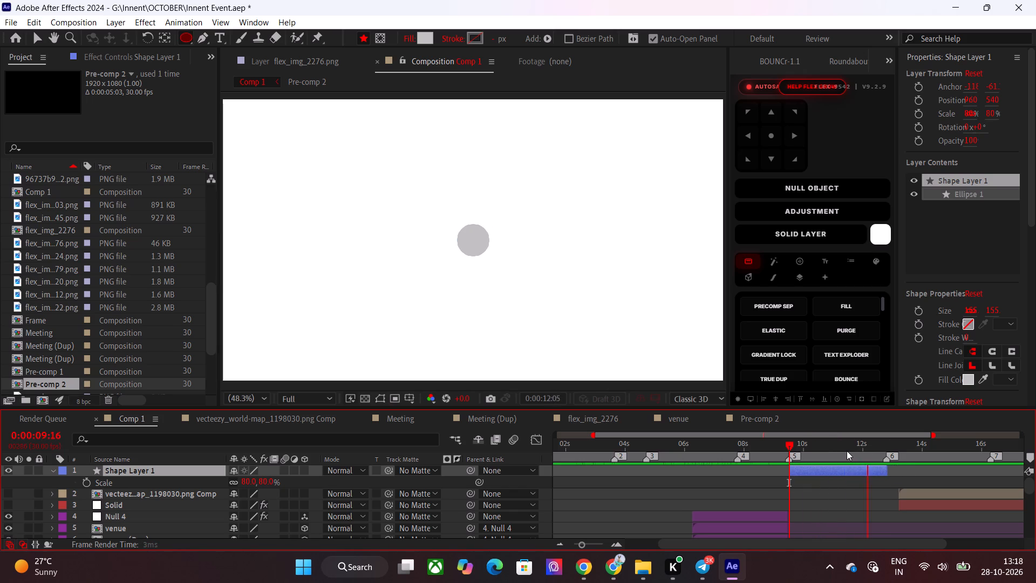
{"action": "left_click_drag", "start_coordinate": [847, 451], "coordinate": [795, 460]}
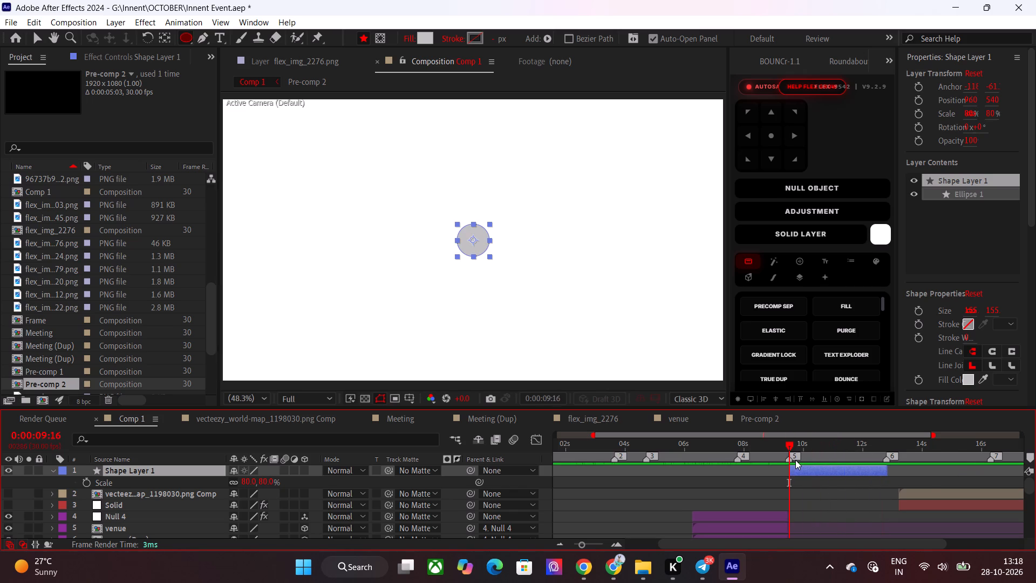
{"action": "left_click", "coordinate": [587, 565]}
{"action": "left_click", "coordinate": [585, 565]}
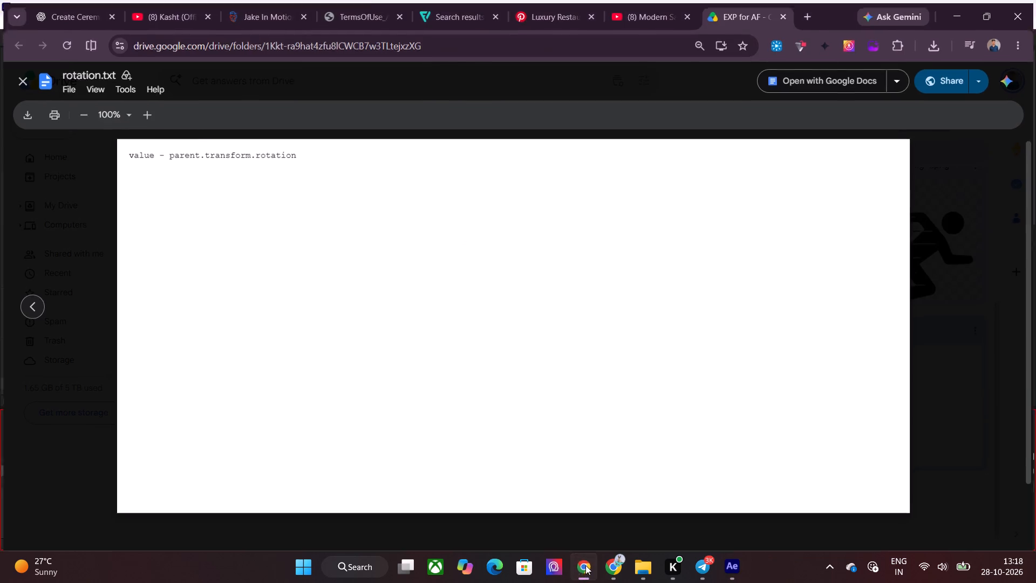
Switch to After Effects and create a project folder named "hotkl".
{"action": "scroll", "coordinate": [95, 232], "scroll_direction": "down", "scroll_amount": 4}
{"action": "scroll", "coordinate": [76, 321], "scroll_direction": "down", "scroll_amount": 8}
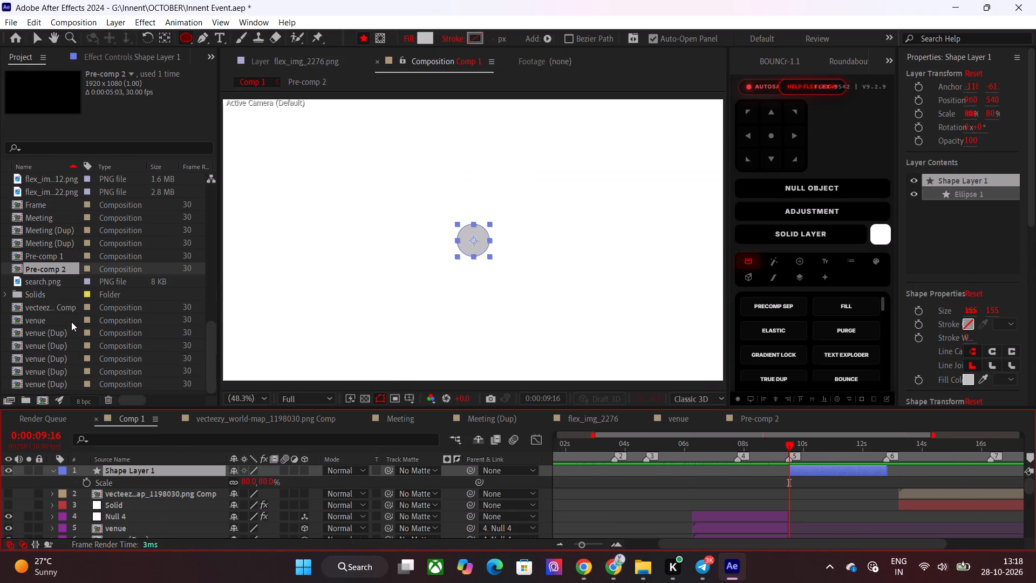
{"action": "left_click", "coordinate": [23, 401]}
{"action": "type", "text": "hotkl"}
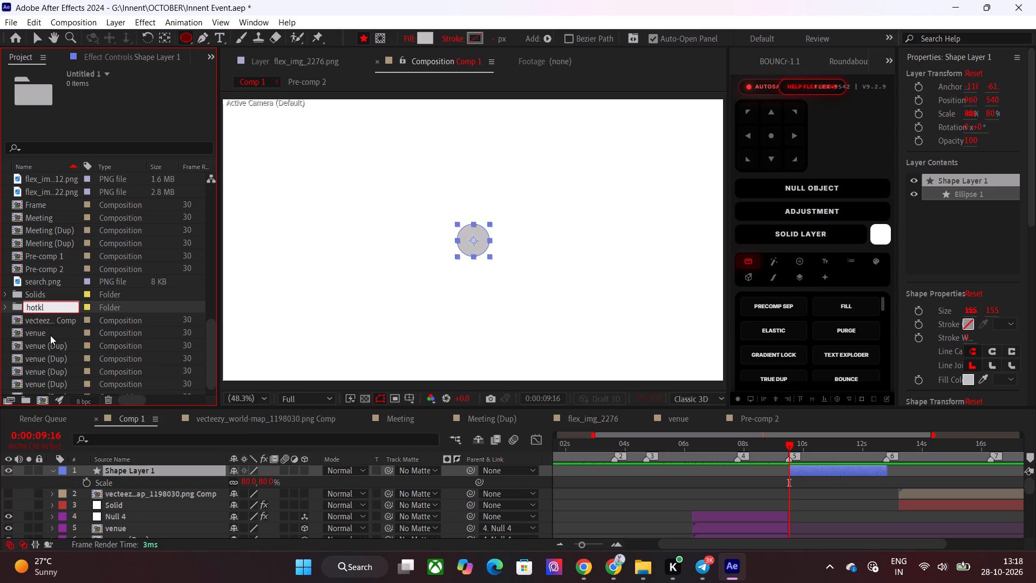
Move the venue composition and all its venue (Dup) copies into the Solids folder.
{"action": "left_click", "coordinate": [49, 335]}
{"action": "scroll", "coordinate": [49, 350], "scroll_direction": "down", "scroll_amount": 1}
{"action": "left_click", "coordinate": [49, 379], "text": "shift"}
{"action": "left_click_drag", "start_coordinate": [49, 320], "coordinate": [49, 316]}
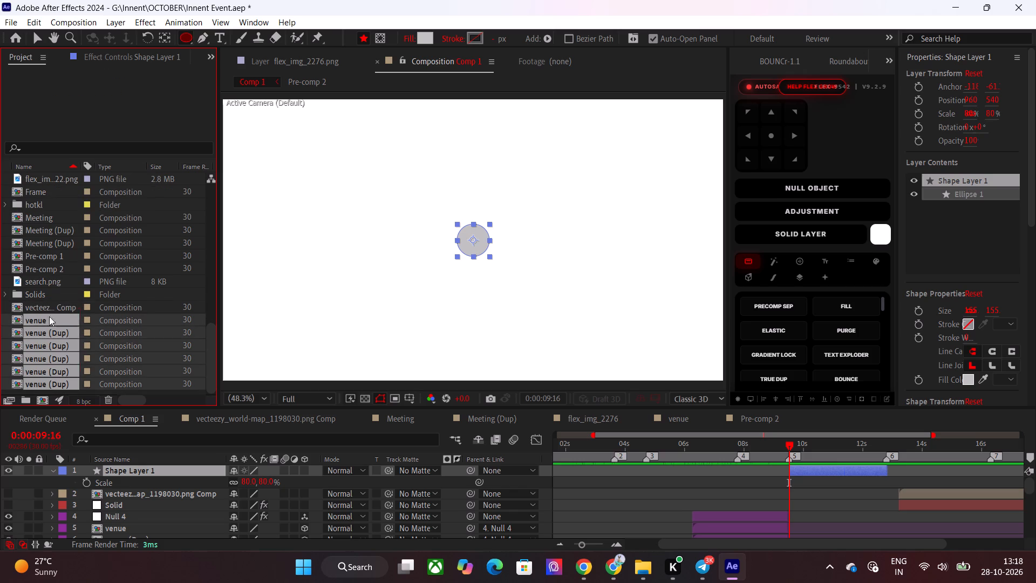
{"action": "left_click_drag", "start_coordinate": [49, 316], "coordinate": [51, 295]}
Start a file import and look through the Innent subfolders DATA, After Effects, 16-10-26 reel2 and 15-10-26 for usable image files.
{"action": "double_click", "coordinate": [49, 343]}
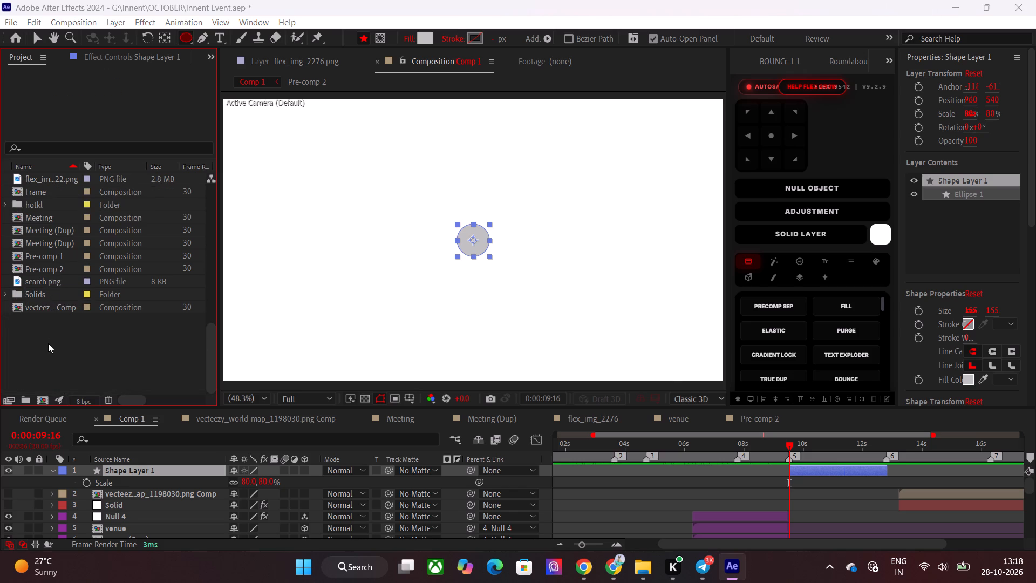
{"action": "left_click", "coordinate": [277, 63]}
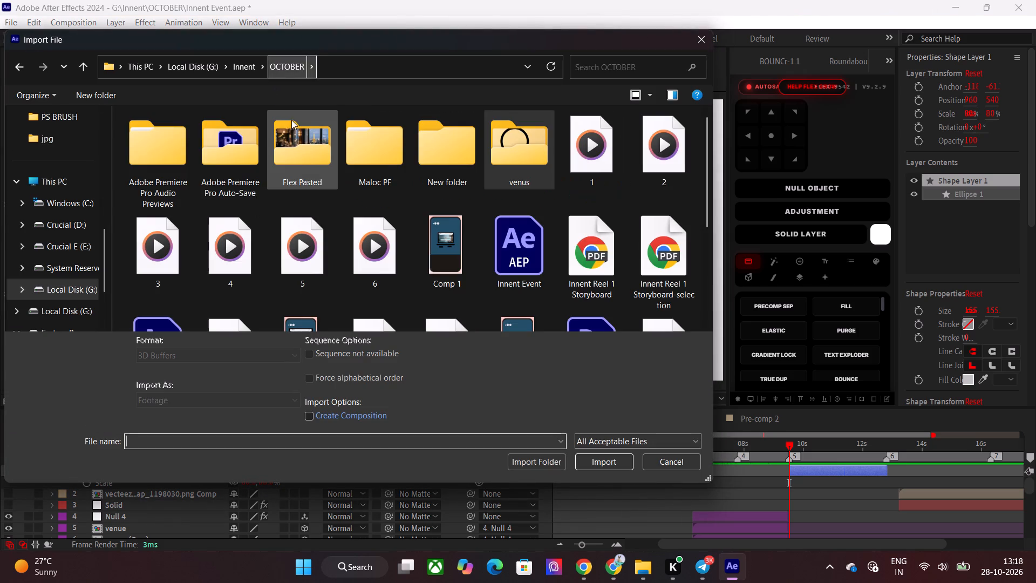
{"action": "scroll", "coordinate": [340, 168], "scroll_direction": "down", "scroll_amount": 3}
{"action": "scroll", "coordinate": [343, 172], "scroll_direction": "up", "scroll_amount": 3}
{"action": "left_click", "coordinate": [244, 62]}
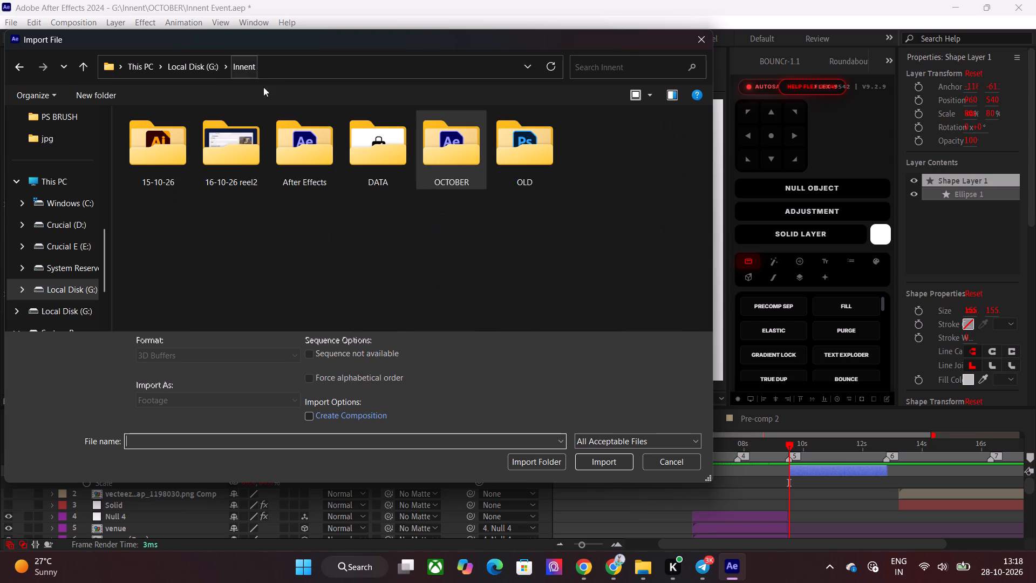
{"action": "double_click", "coordinate": [349, 168]}
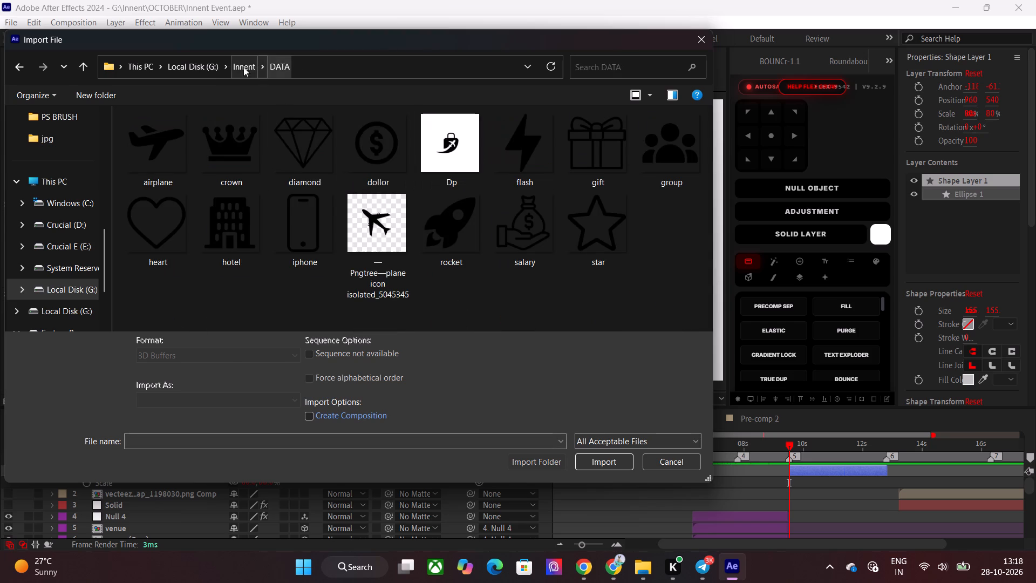
{"action": "left_click", "coordinate": [240, 66]}
{"action": "double_click", "coordinate": [294, 162]}
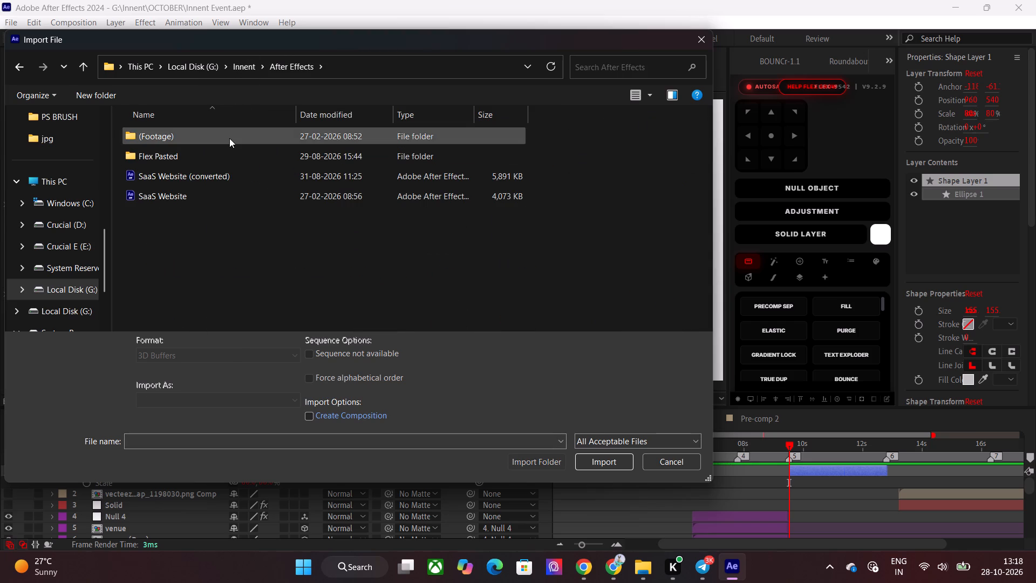
{"action": "left_click", "coordinate": [237, 60]}
{"action": "double_click", "coordinate": [258, 150]}
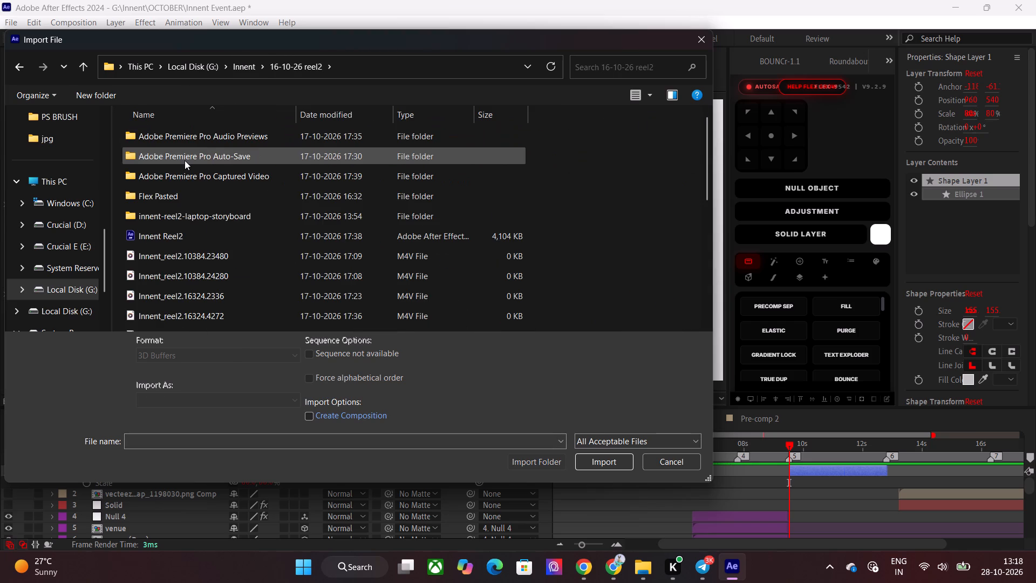
{"action": "scroll", "coordinate": [193, 200], "scroll_direction": "down", "scroll_amount": 6}
{"action": "scroll", "coordinate": [223, 252], "scroll_direction": "up", "scroll_amount": 3}
{"action": "scroll", "coordinate": [226, 252], "scroll_direction": "down", "scroll_amount": 6}
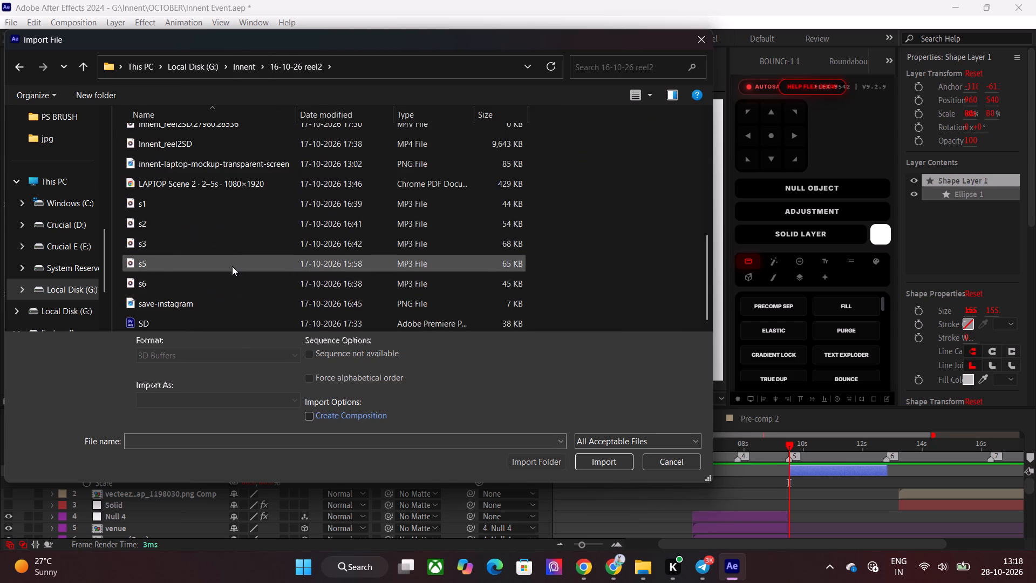
{"action": "scroll", "coordinate": [233, 266], "scroll_direction": "up", "scroll_amount": 6}
{"action": "left_click", "coordinate": [236, 70]}
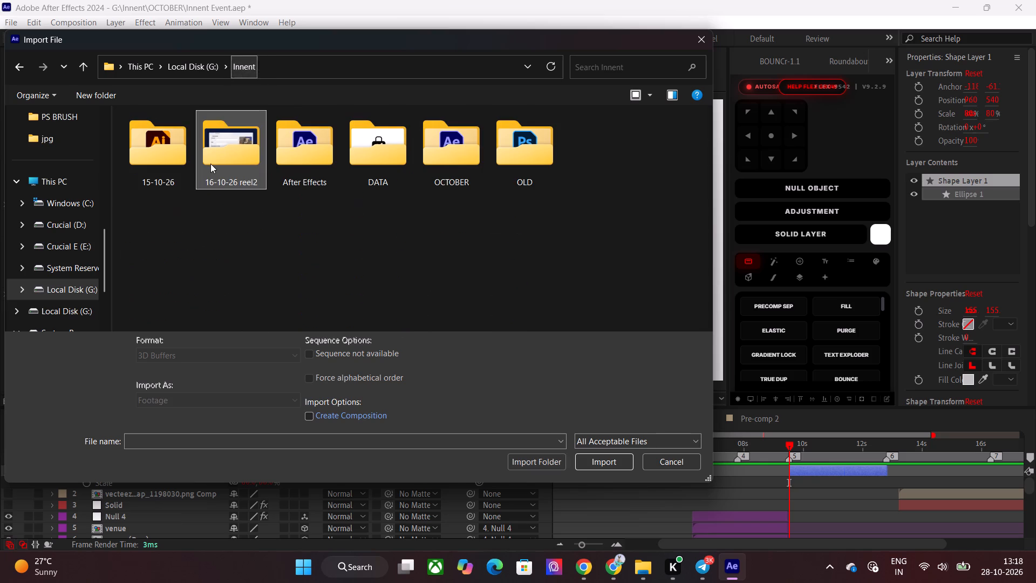
{"action": "double_click", "coordinate": [183, 156]}
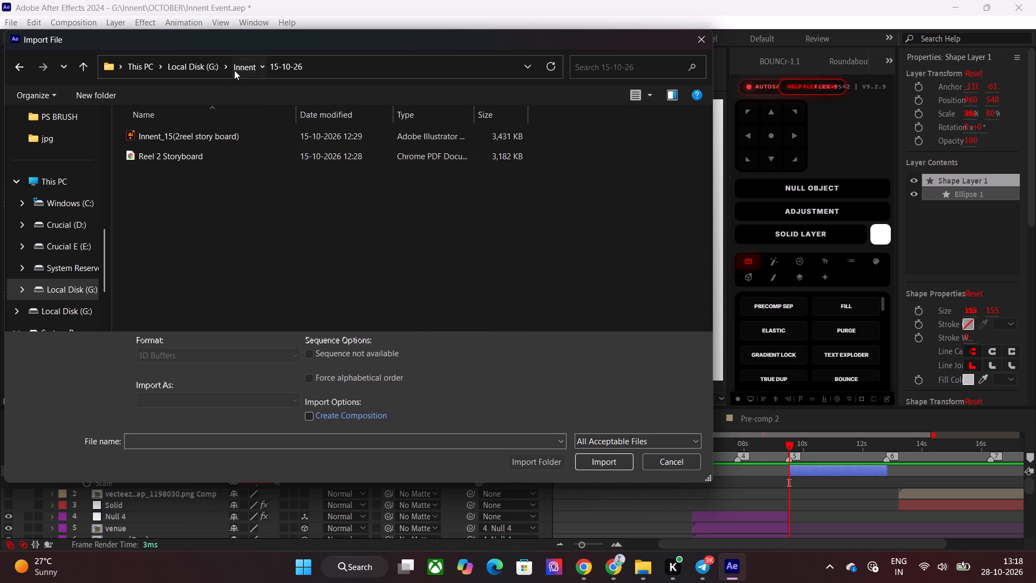
{"action": "left_click", "coordinate": [234, 70]}
Look for usable images in the OLD folder's 16 GC Booking, New folder, 28-09-2026 and 01 saas GC Booking subfolders, and cancel the import.
{"action": "left_click", "coordinate": [479, 155]}
{"action": "double_click", "coordinate": [508, 151]}
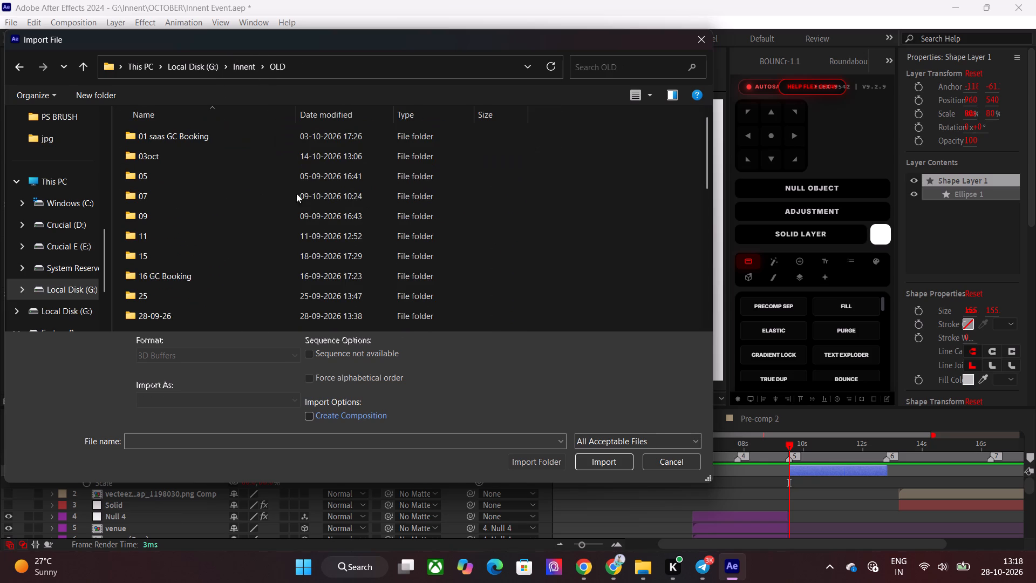
{"action": "scroll", "coordinate": [178, 188], "scroll_direction": "down", "scroll_amount": 2}
{"action": "double_click", "coordinate": [184, 158]}
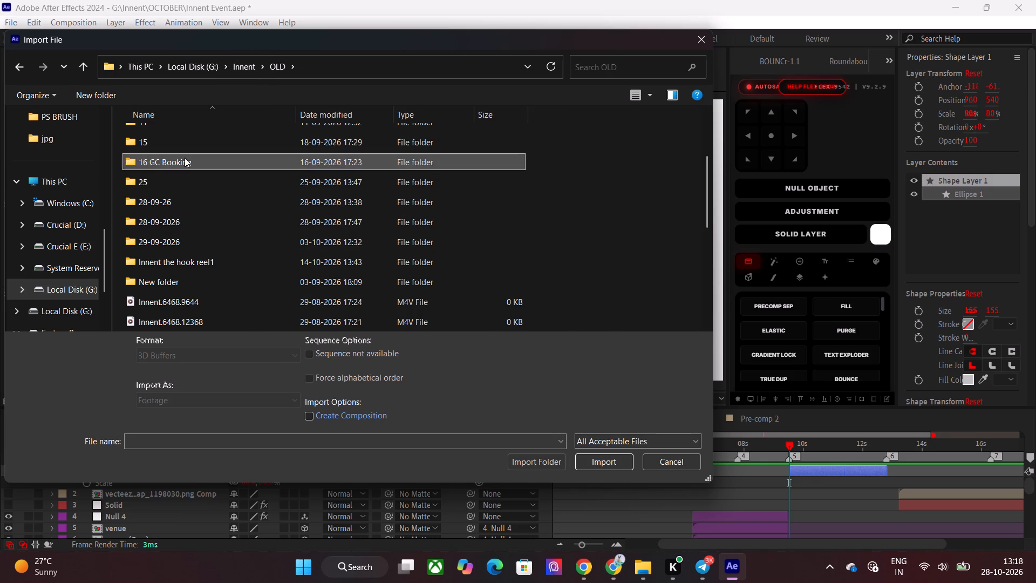
{"action": "scroll", "coordinate": [309, 225], "scroll_direction": "down", "scroll_amount": 6}
{"action": "scroll", "coordinate": [379, 281], "scroll_direction": "up", "scroll_amount": 3}
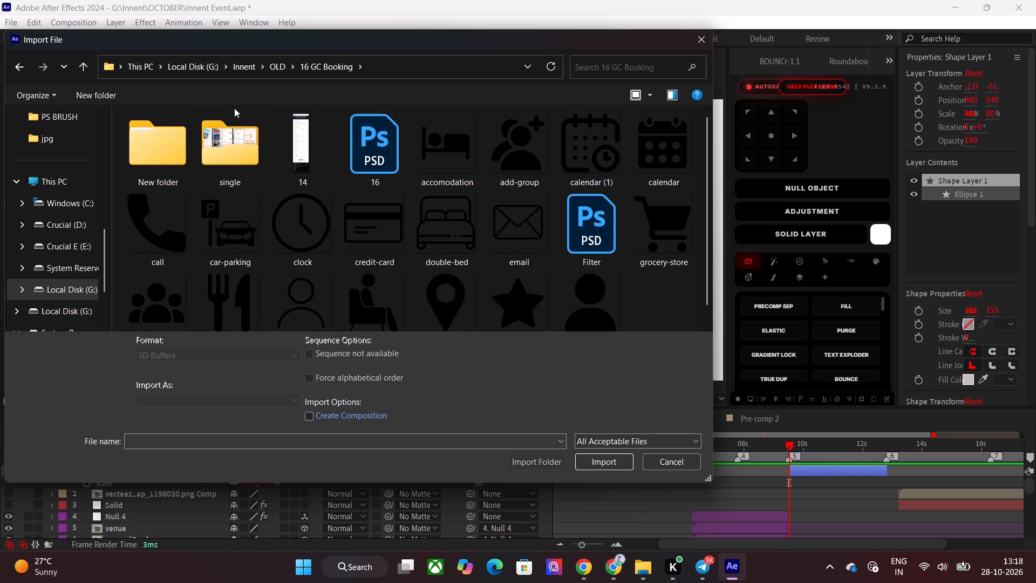
{"action": "left_click", "coordinate": [281, 73]}
{"action": "scroll", "coordinate": [202, 264], "scroll_direction": "down", "scroll_amount": 2}
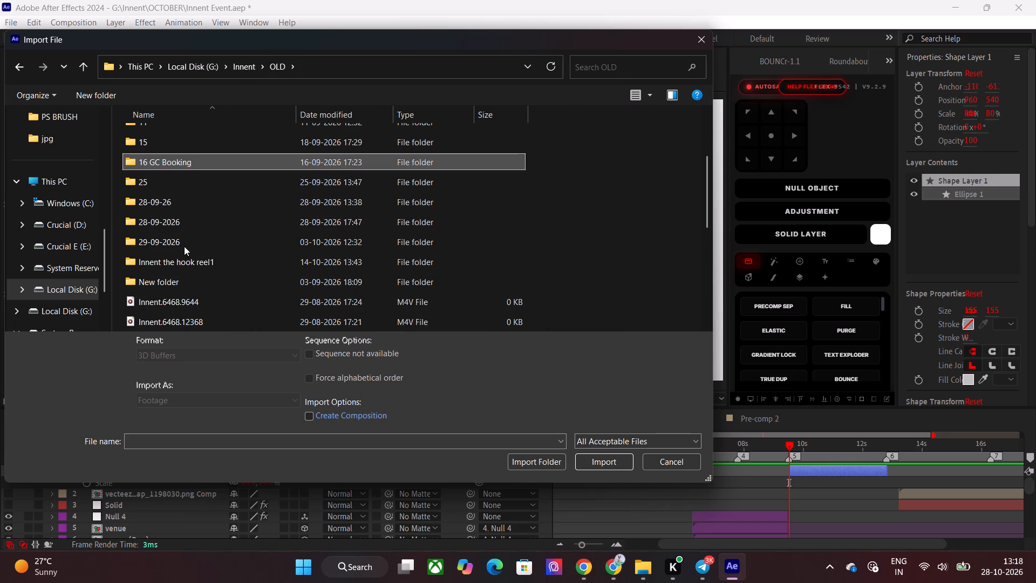
{"action": "double_click", "coordinate": [184, 276]}
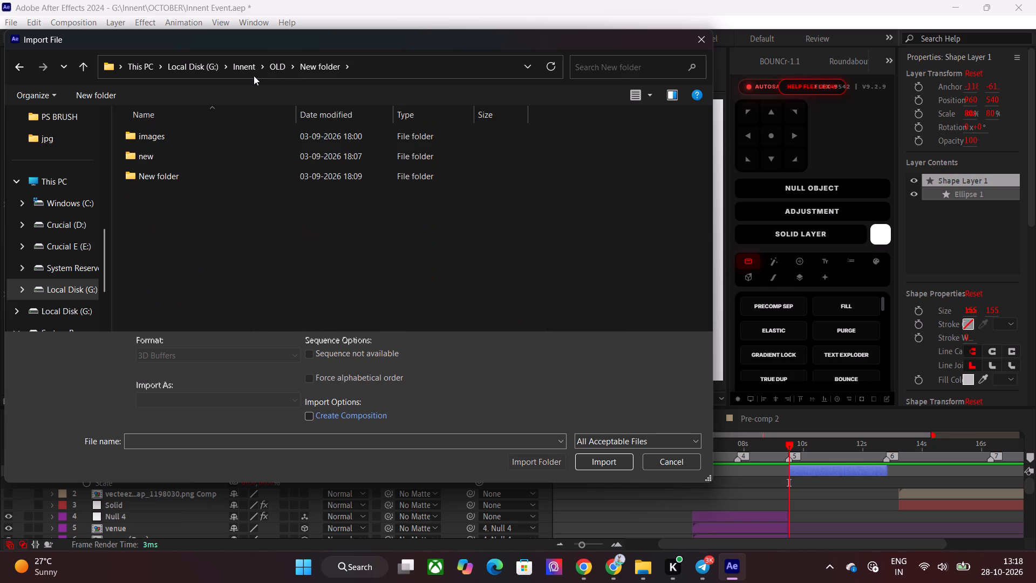
{"action": "left_click", "coordinate": [273, 71]}
{"action": "double_click", "coordinate": [182, 258]}
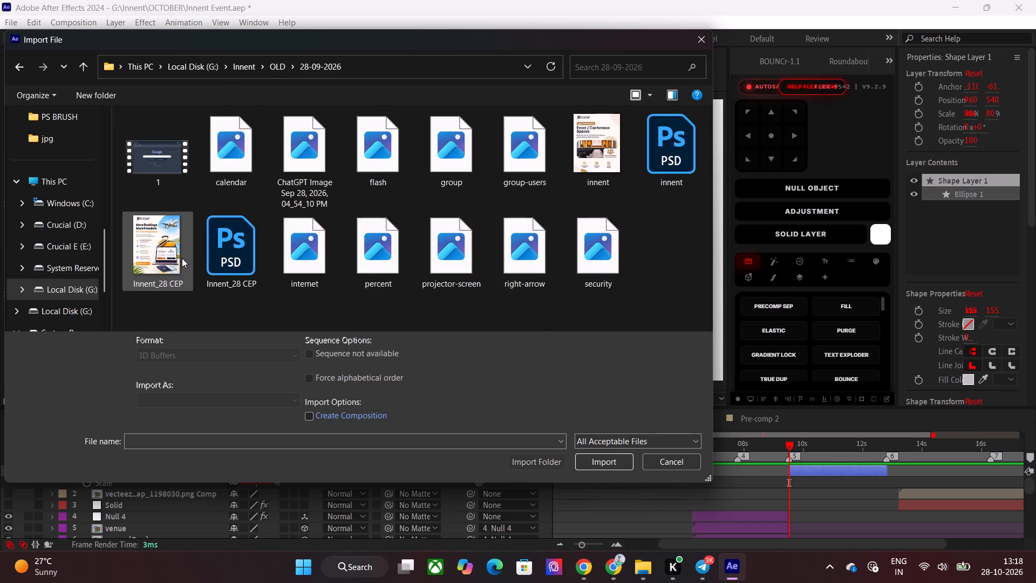
{"action": "left_click", "coordinate": [274, 77]}
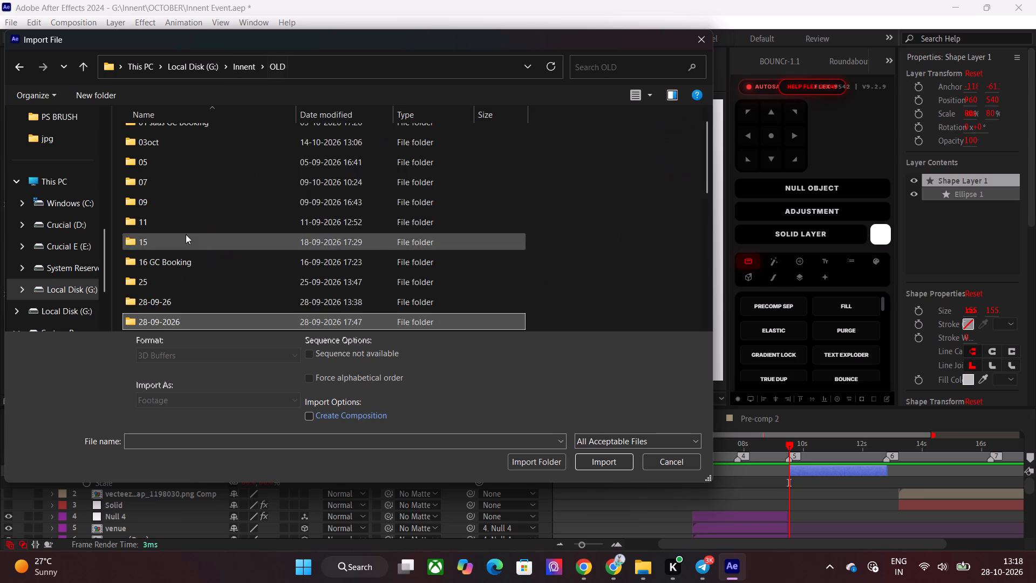
{"action": "scroll", "coordinate": [186, 234], "scroll_direction": "down", "scroll_amount": 8}
{"action": "scroll", "coordinate": [205, 283], "scroll_direction": "up", "scroll_amount": 5}
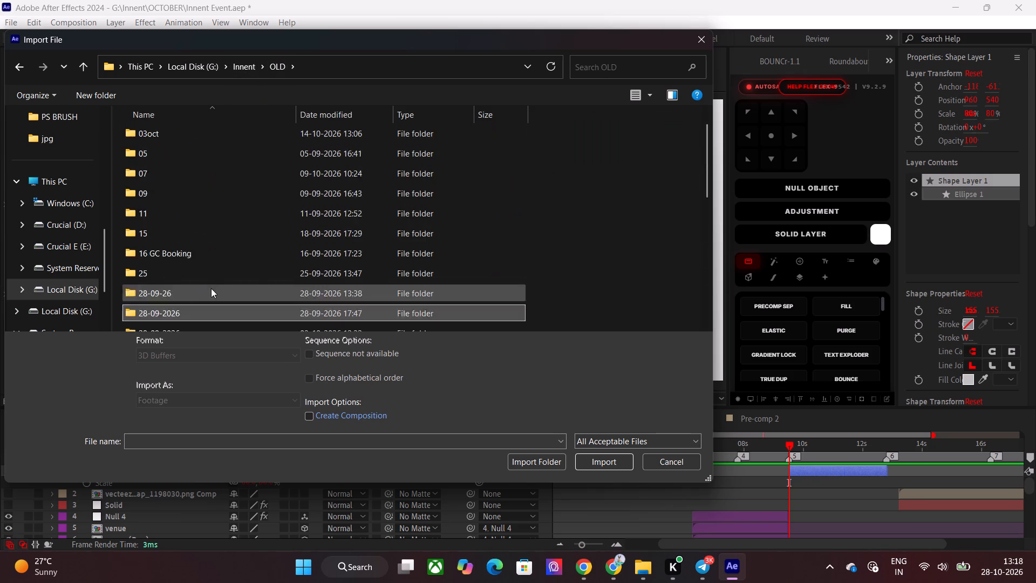
{"action": "scroll", "coordinate": [211, 288], "scroll_direction": "up", "scroll_amount": 5}
{"action": "double_click", "coordinate": [212, 133]}
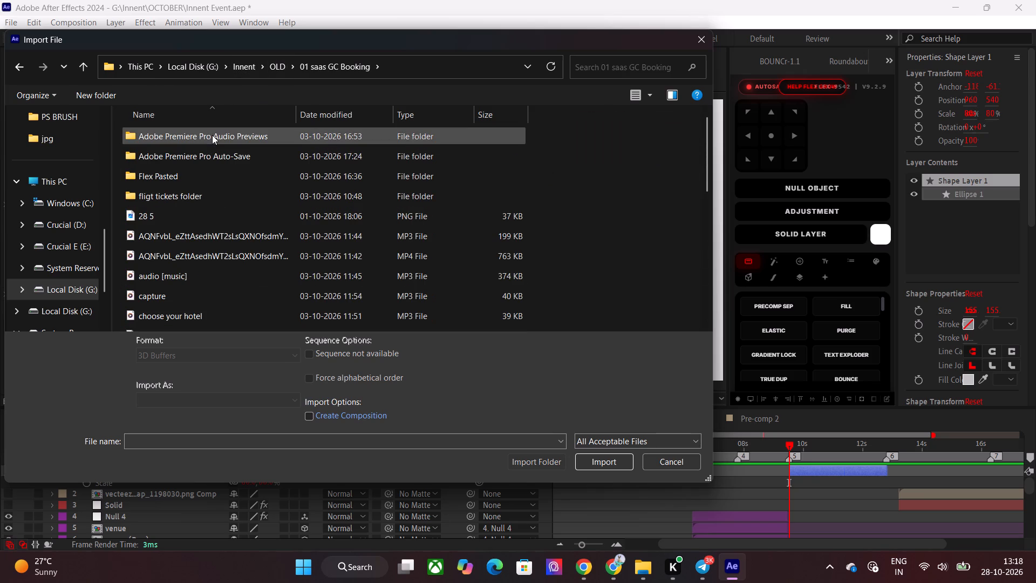
{"action": "scroll", "coordinate": [216, 135], "scroll_direction": "down", "scroll_amount": 6}
{"action": "scroll", "coordinate": [241, 231], "scroll_direction": "down", "scroll_amount": 3}
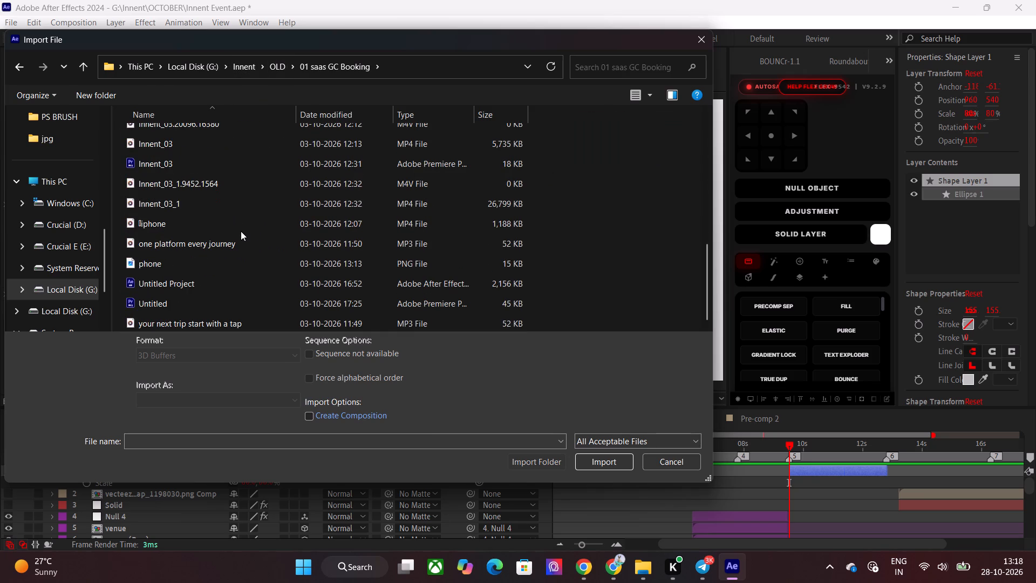
{"action": "scroll", "coordinate": [241, 231], "scroll_direction": "down", "scroll_amount": 3}
{"action": "left_click", "coordinate": [648, 234]}
{"action": "scroll", "coordinate": [338, 212], "scroll_direction": "up", "scroll_amount": 9}
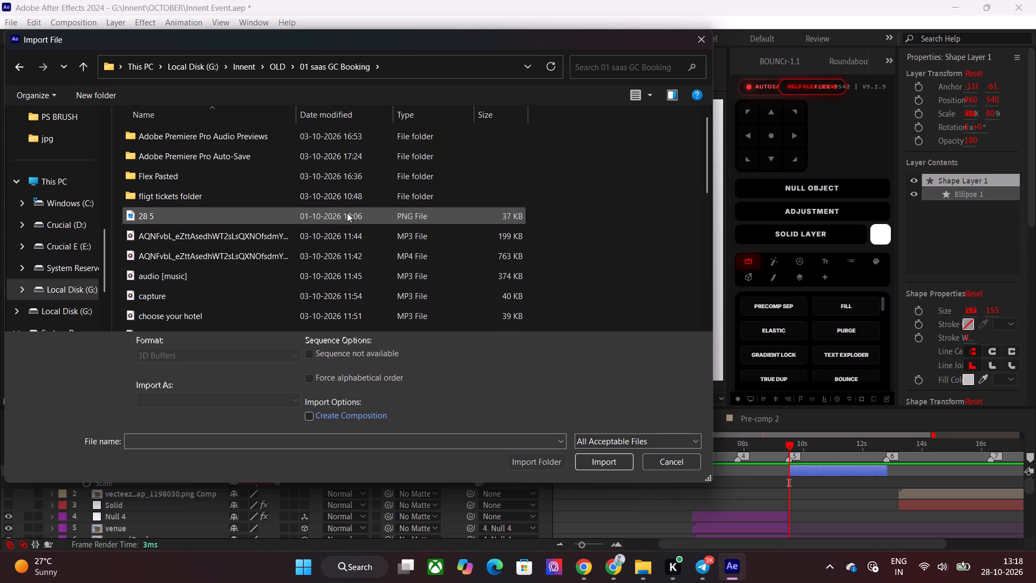
{"action": "scroll", "coordinate": [347, 213], "scroll_direction": "up", "scroll_amount": 3}
{"action": "left_click", "coordinate": [676, 462]}
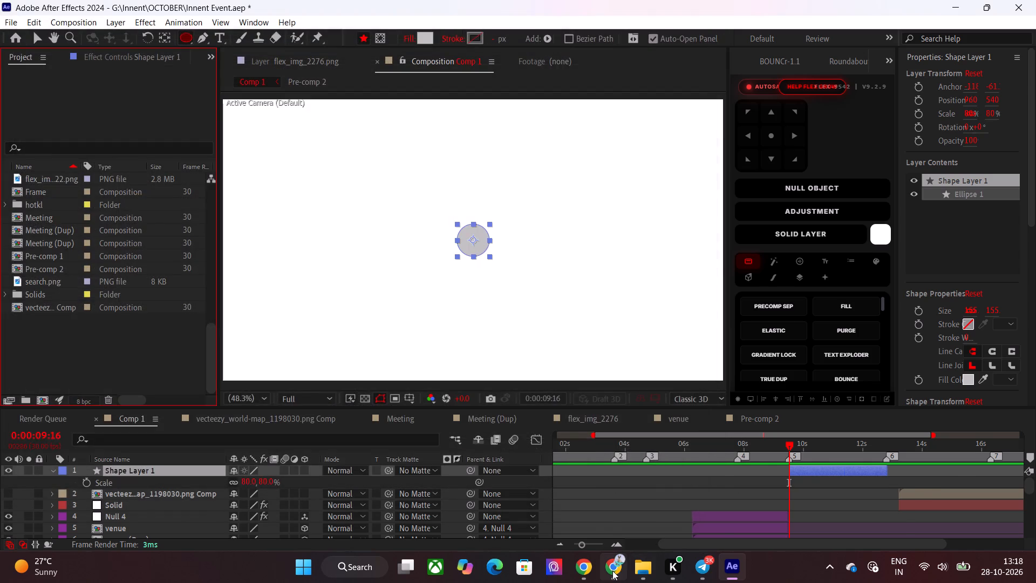
Switch to the Chrome window with the Figma file and search the web for "memoji pack figma" in the empty tab.
{"action": "left_click", "coordinate": [612, 571]}
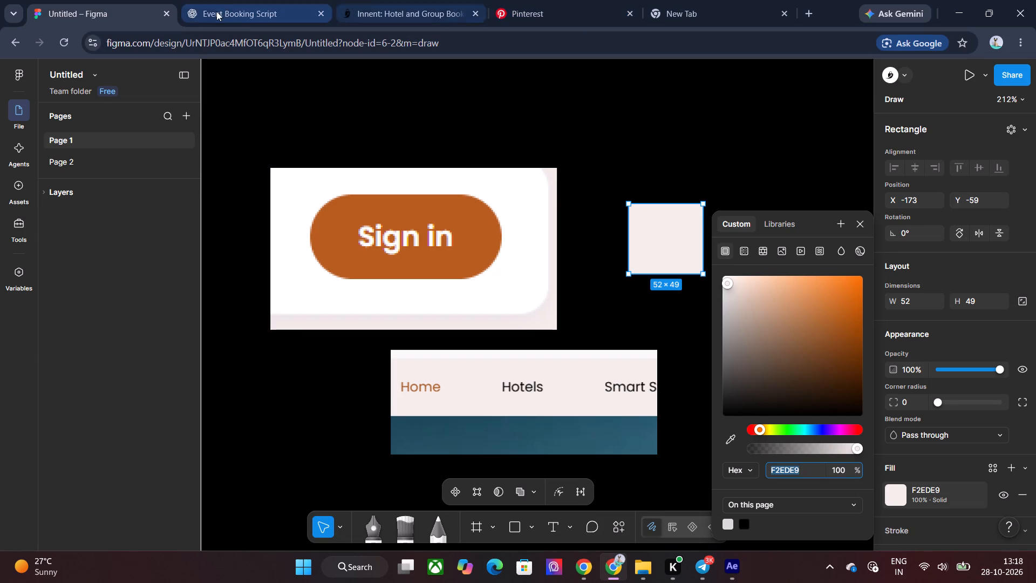
{"action": "left_click", "coordinate": [726, 1]}
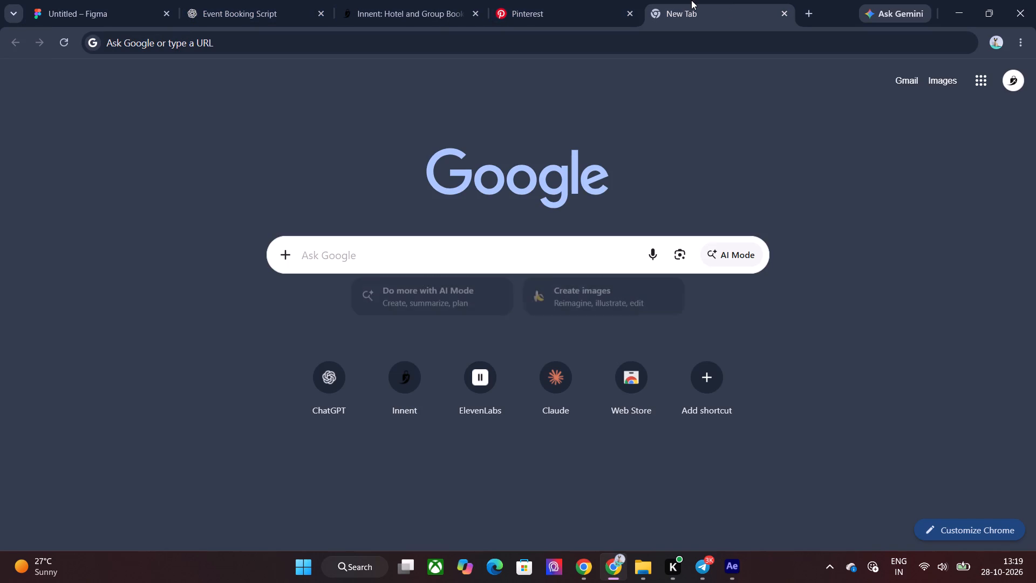
{"action": "type", "text": "memoji"}
{"action": "key", "text": "space"}
{"action": "left_click", "coordinate": [667, 38]}
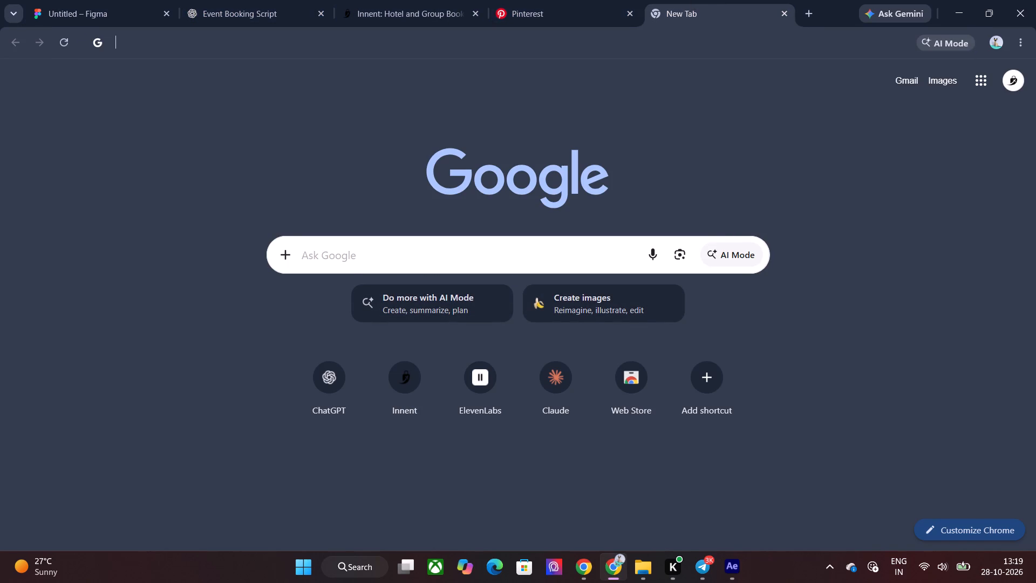
{"action": "type", "text": "meo"}
{"action": "key", "text": "BackSpace"}
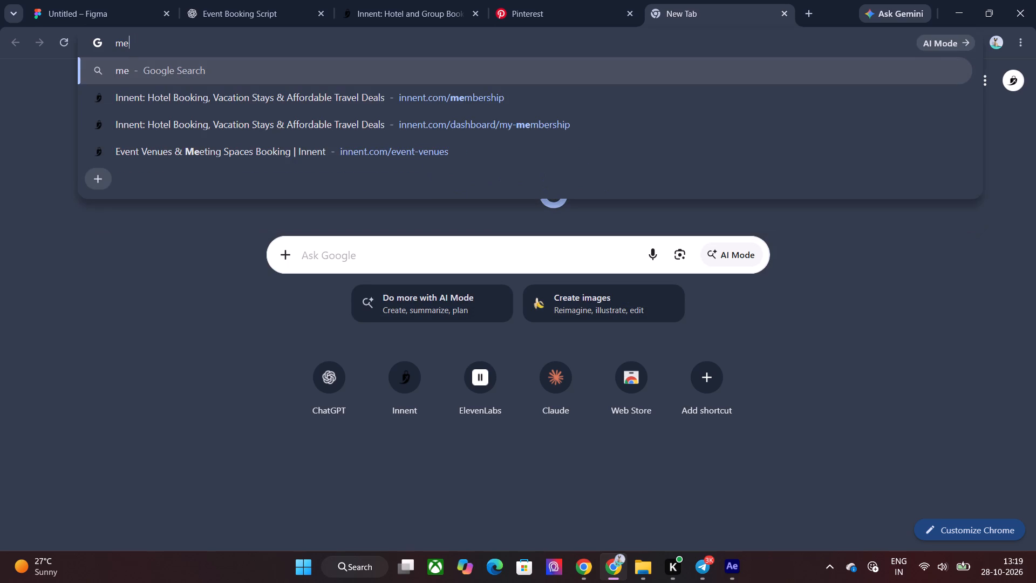
{"action": "type", "text": "moji pack a"}
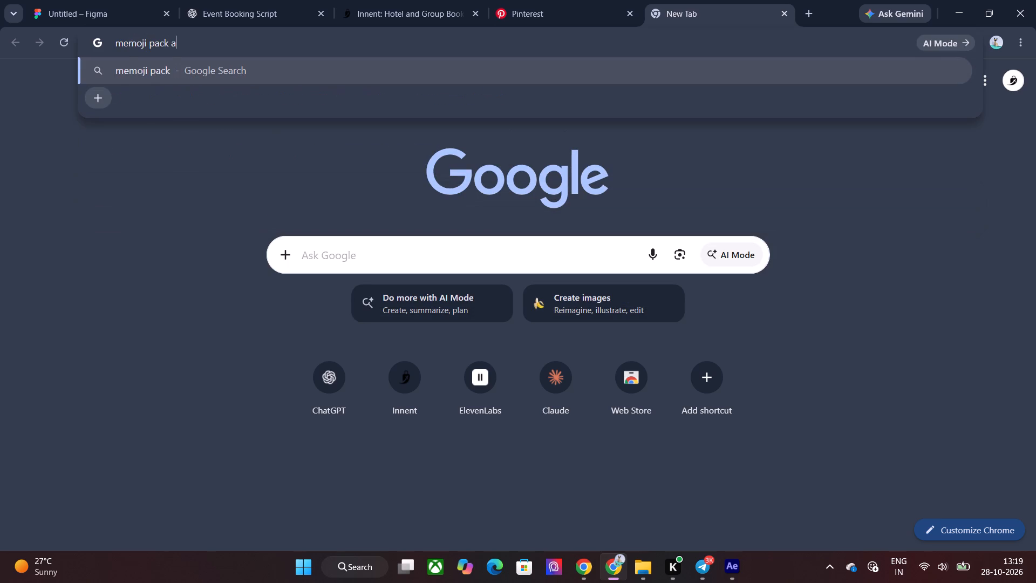
{"action": "key", "text": "BackSpace"}
{"action": "type", "text": "figma"}
{"action": "key", "text": "Return"}
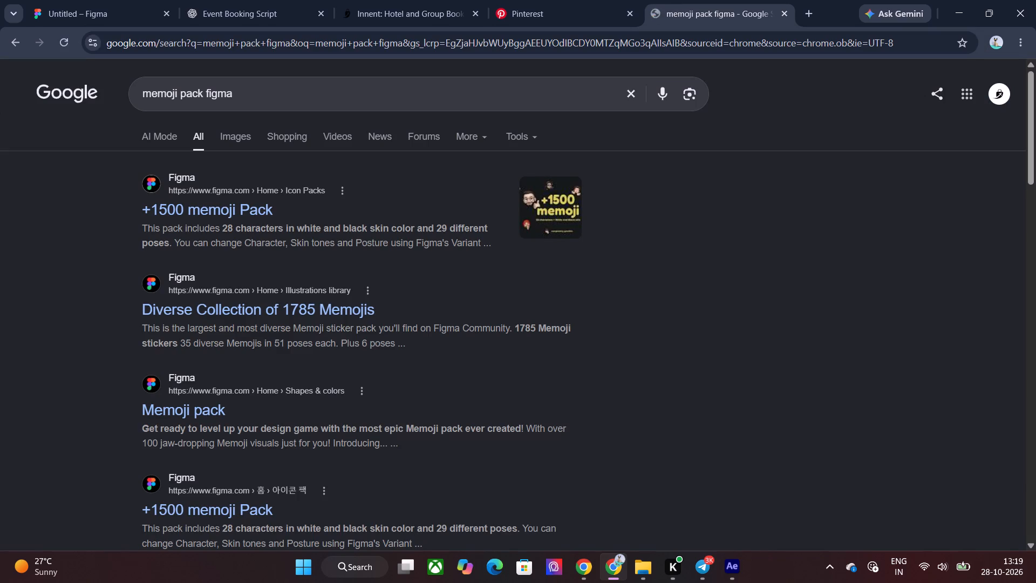
Open the +1500 memoji Pack community page from the search results and open the pack in Figma.
{"action": "left_click", "coordinate": [205, 204]}
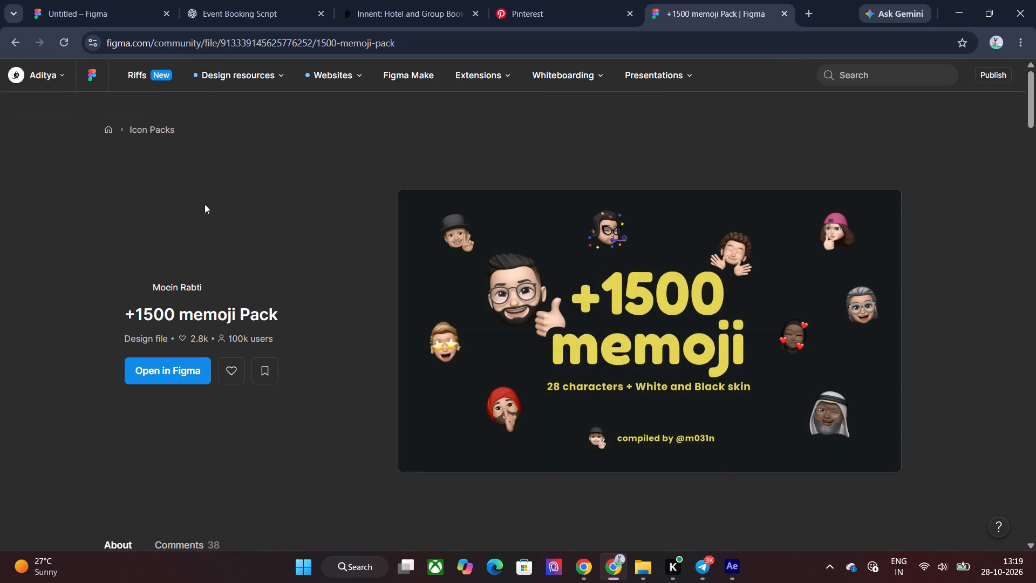
{"action": "left_click", "coordinate": [178, 371]}
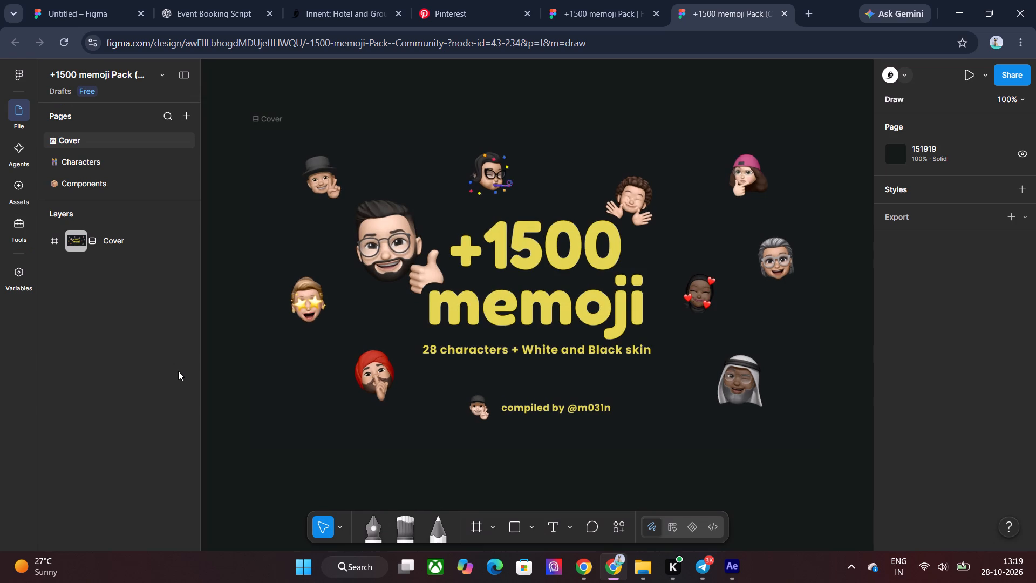
Examine the Cover frame and its nested Cover 1 image in the memoji pack's layers.
{"action": "left_click", "coordinate": [47, 246]}
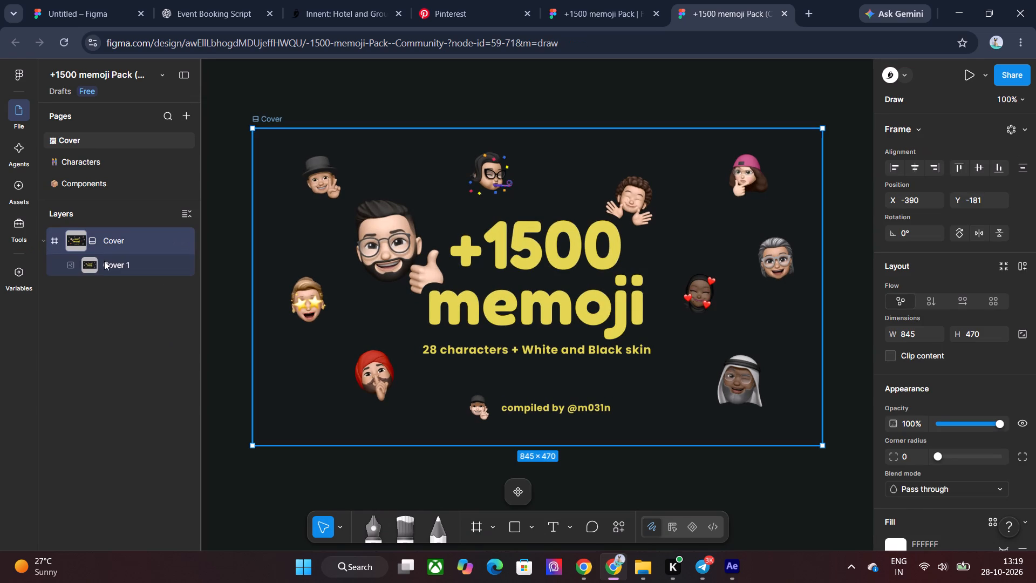
{"action": "left_click", "coordinate": [104, 261]}
{"action": "scroll", "coordinate": [112, 263], "scroll_direction": "down", "scroll_amount": 2}
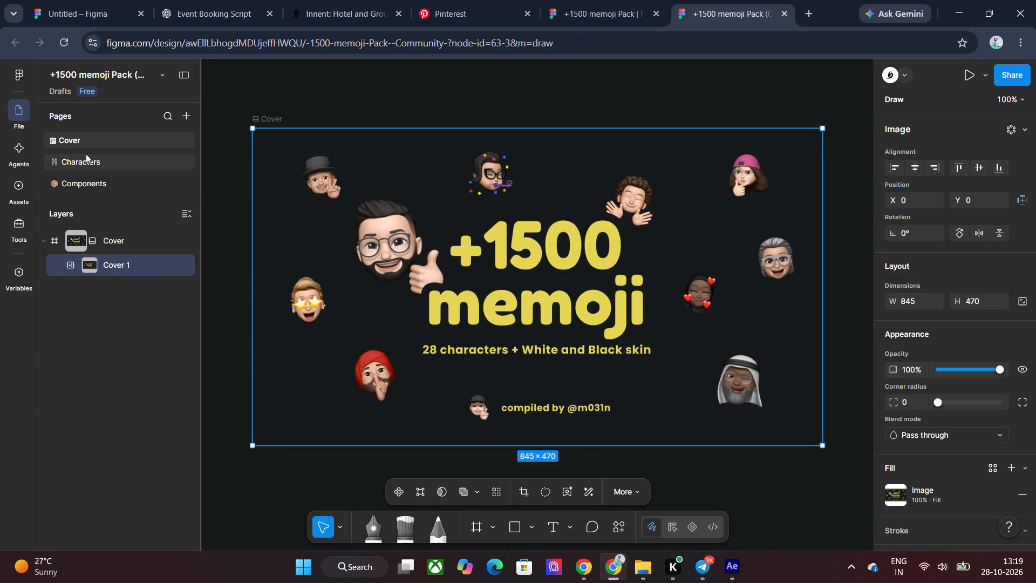
Look through the memoji pack's Characters and Components pages for a usable male memoji.
{"action": "left_click", "coordinate": [86, 154]}
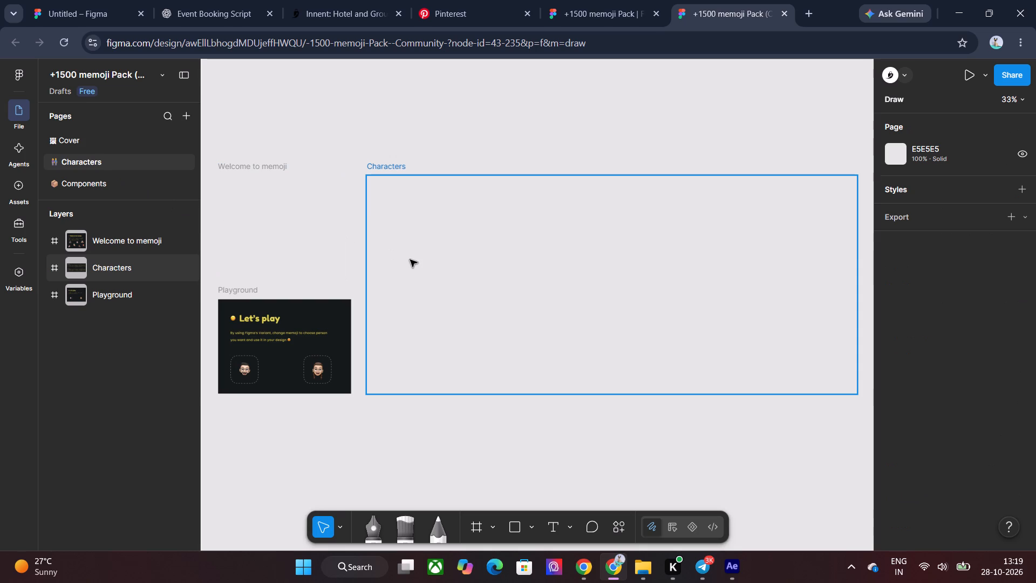
{"action": "scroll", "coordinate": [415, 368], "scroll_direction": "down", "scroll_amount": 3}
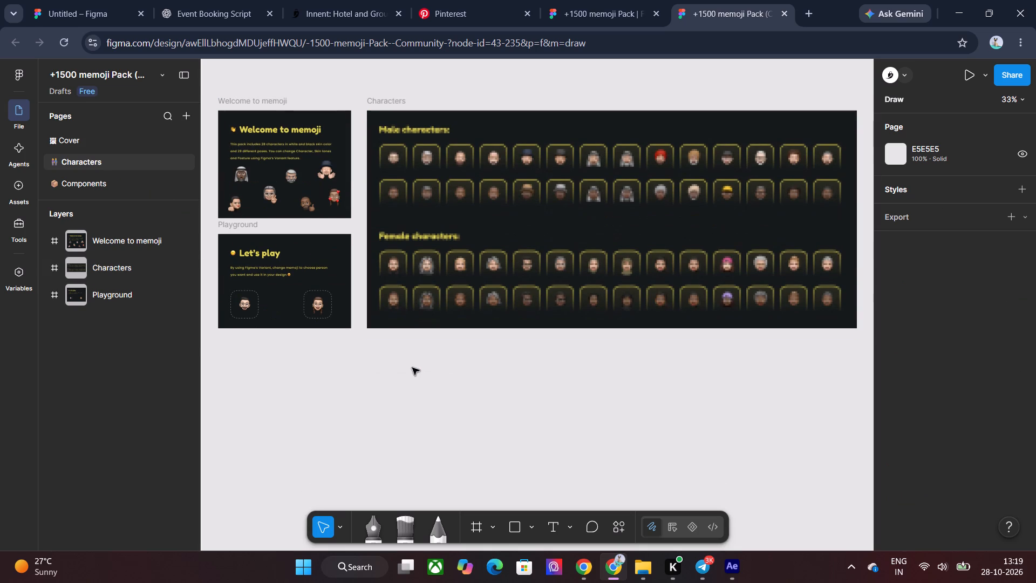
{"action": "left_click", "coordinate": [102, 185]}
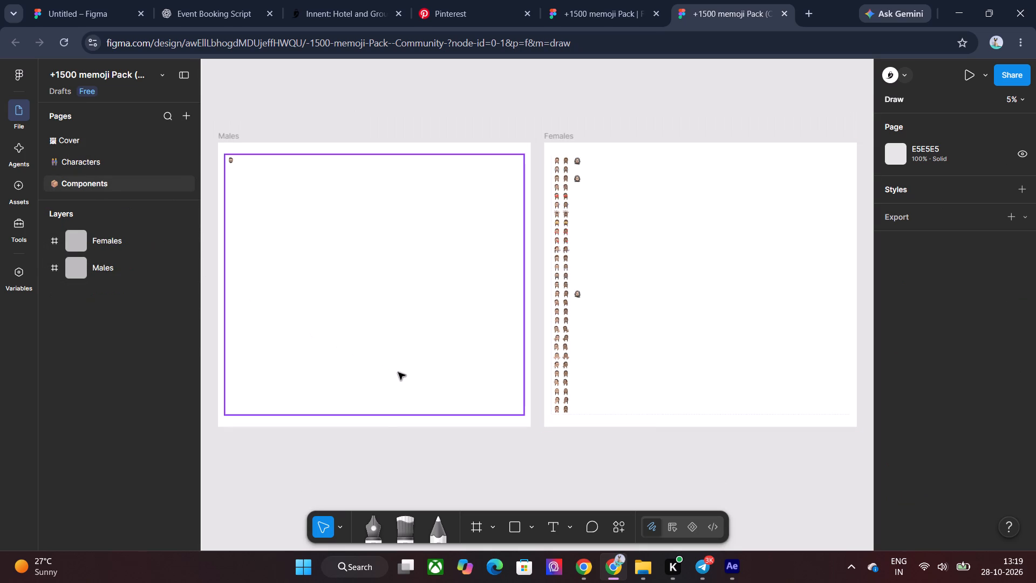
{"action": "scroll", "coordinate": [228, 229], "scroll_direction": "up", "scroll_amount": 2, "text": "alt"}
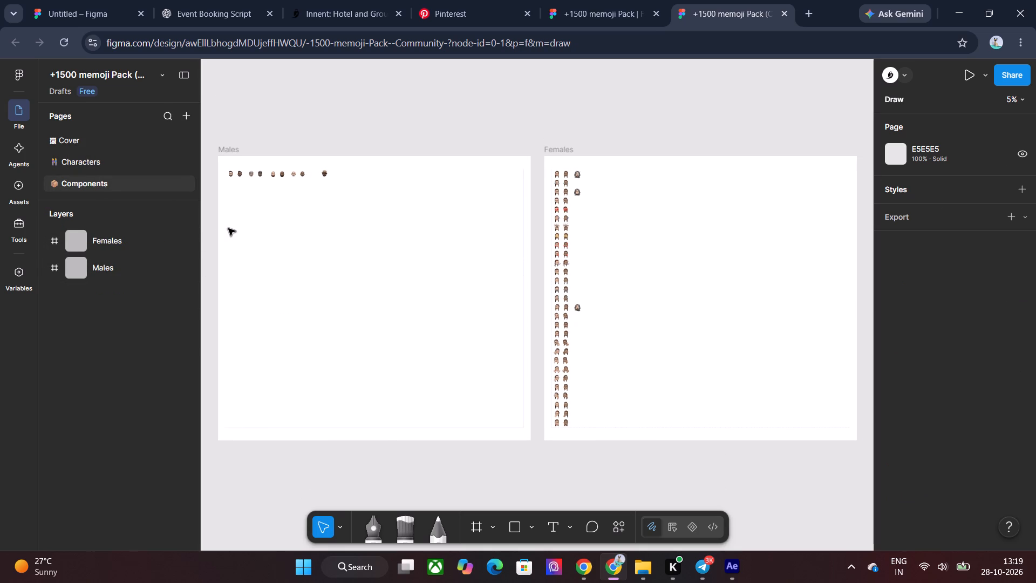
{"action": "scroll", "coordinate": [228, 229], "scroll_direction": "up", "scroll_amount": 4, "text": "ctrl"}
{"action": "scroll", "coordinate": [212, 167], "scroll_direction": "up", "scroll_amount": 11, "text": "ctrl"}
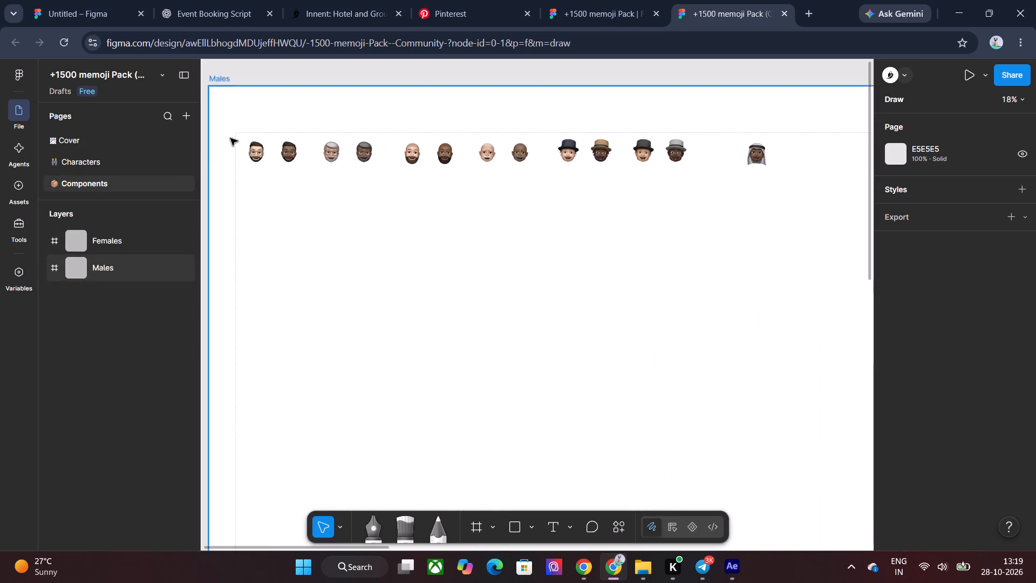
{"action": "scroll", "coordinate": [230, 138], "scroll_direction": "up", "scroll_amount": 11, "text": "ctrl"}
Export the happy, light-skinned Mattew memoji image as a 1x PNG, saved as 29 5 in the venus folder.
{"action": "left_click", "coordinate": [237, 141]}
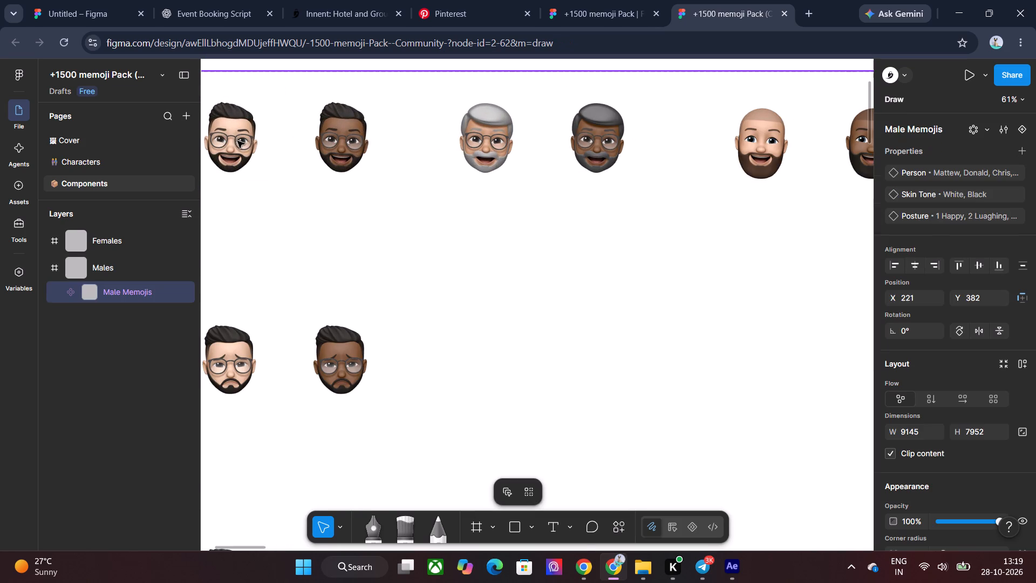
{"action": "left_click", "coordinate": [249, 134]}
{"action": "left_click", "coordinate": [231, 118]}
{"action": "left_click", "coordinate": [223, 139]}
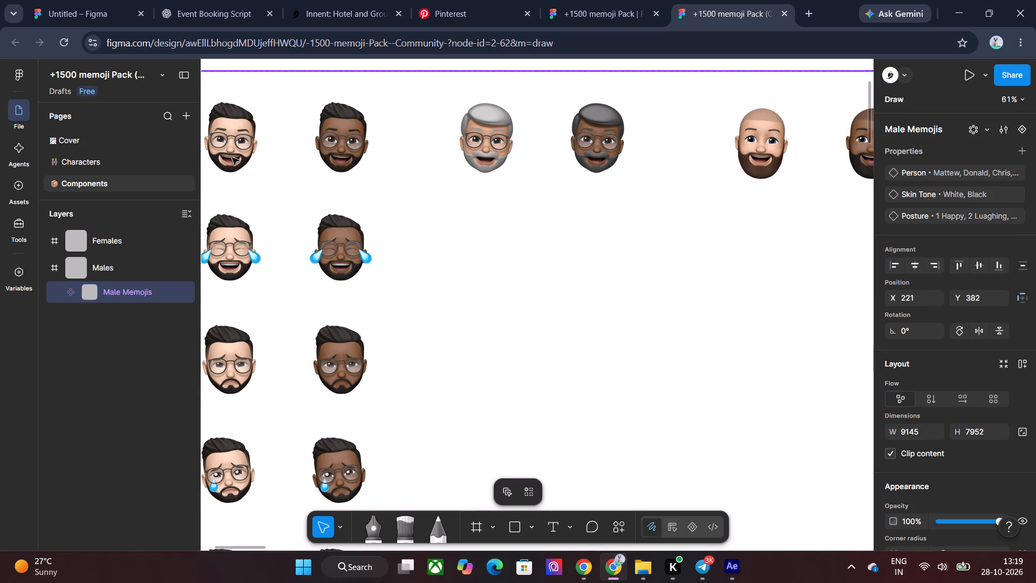
{"action": "left_click", "coordinate": [232, 157], "text": "ctrl"}
{"action": "scroll", "coordinate": [941, 484], "scroll_direction": "down", "scroll_amount": 3}
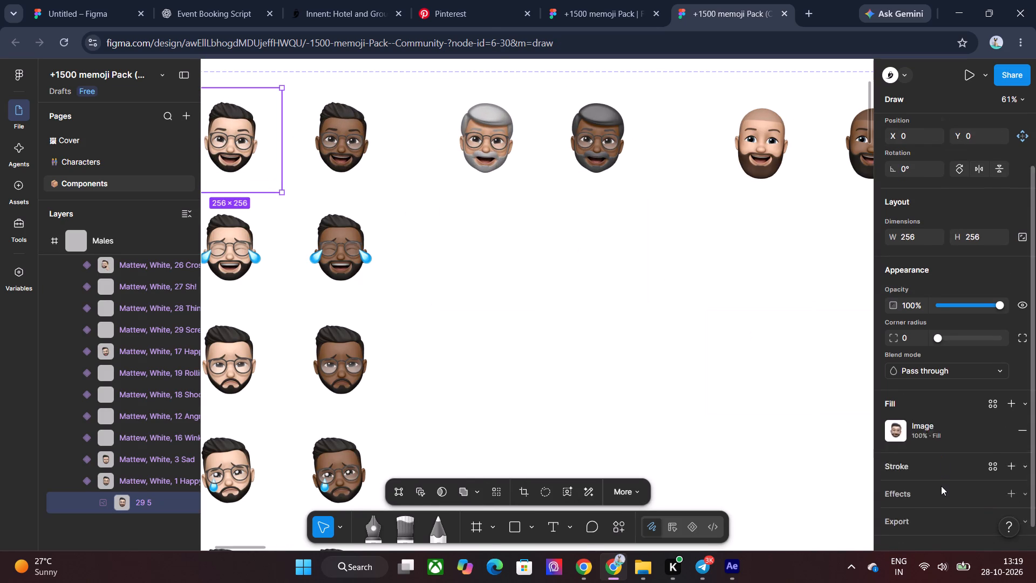
{"action": "scroll", "coordinate": [941, 486], "scroll_direction": "down", "scroll_amount": 4}
{"action": "left_click", "coordinate": [919, 493]}
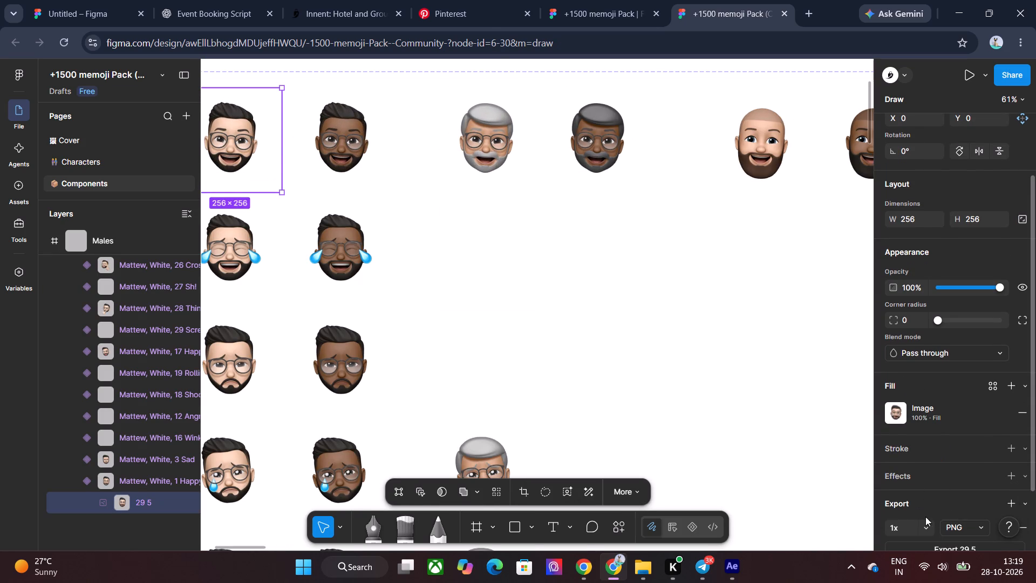
{"action": "scroll", "coordinate": [949, 499], "scroll_direction": "down", "scroll_amount": 2}
{"action": "left_click", "coordinate": [965, 450]}
{"action": "left_click", "coordinate": [965, 450]}
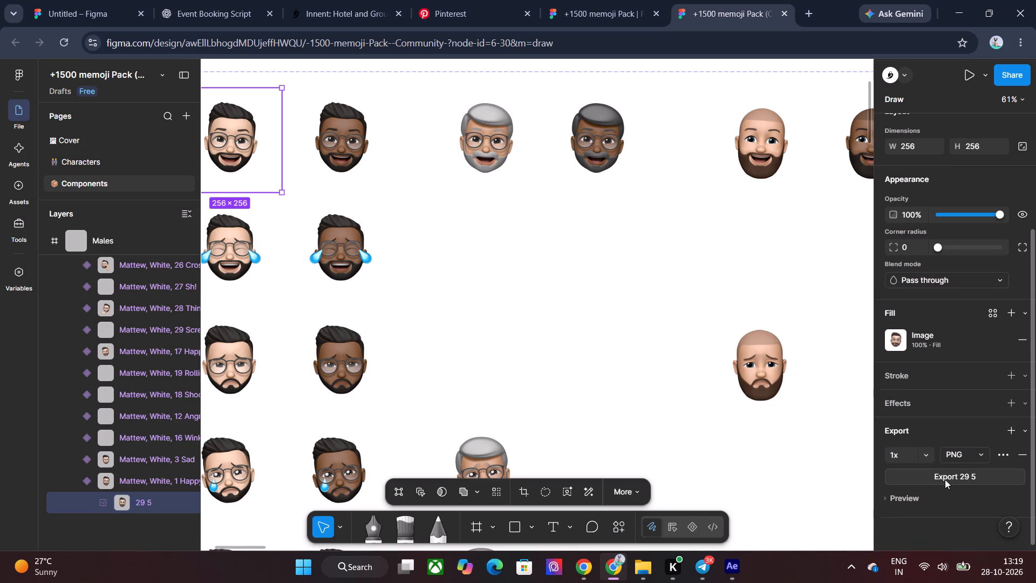
{"action": "left_click", "coordinate": [945, 479]}
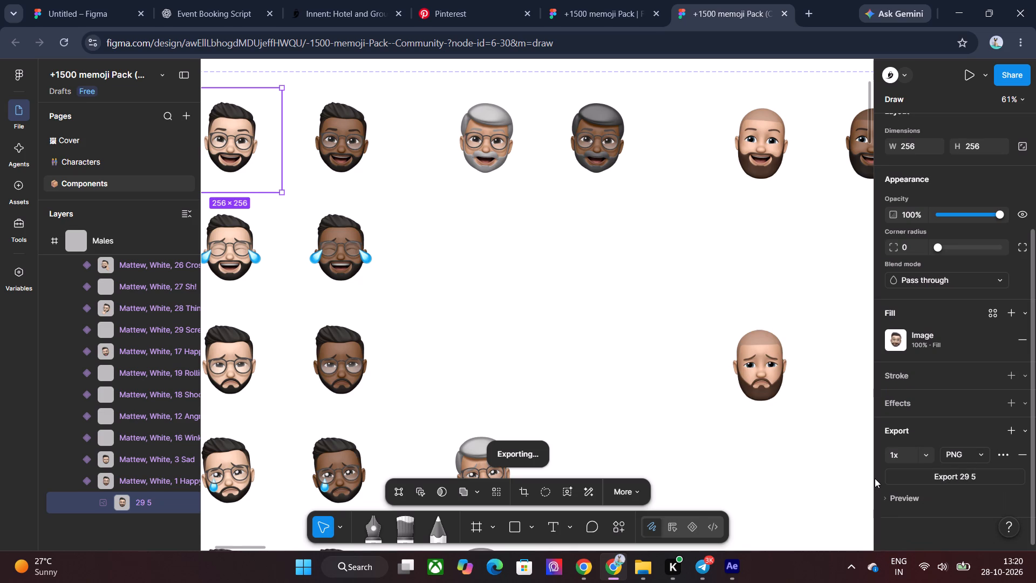
{"action": "left_click", "coordinate": [657, 298]}
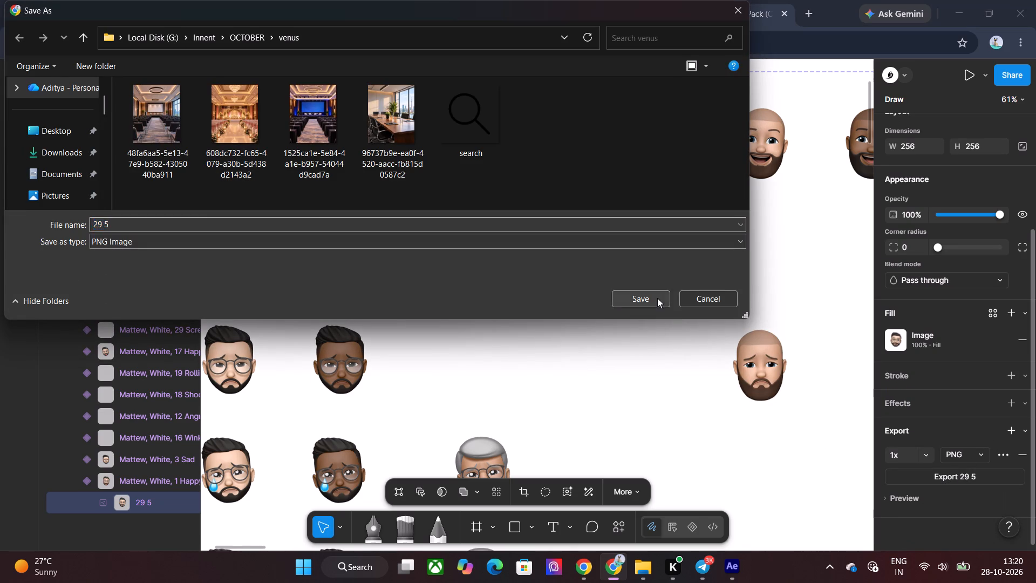
Switch to After Effects, import the 29 5 PNG from the venus folder and add it above Shape Layer 1 in Comp 1.
{"action": "left_click", "coordinate": [731, 566]}
{"action": "double_click", "coordinate": [120, 337]}
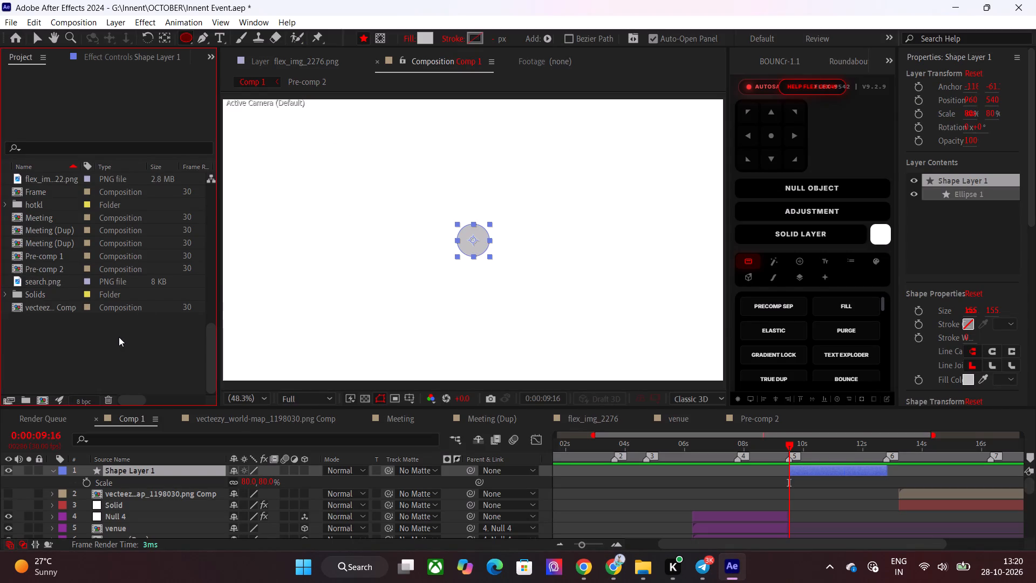
{"action": "double_click", "coordinate": [106, 344]}
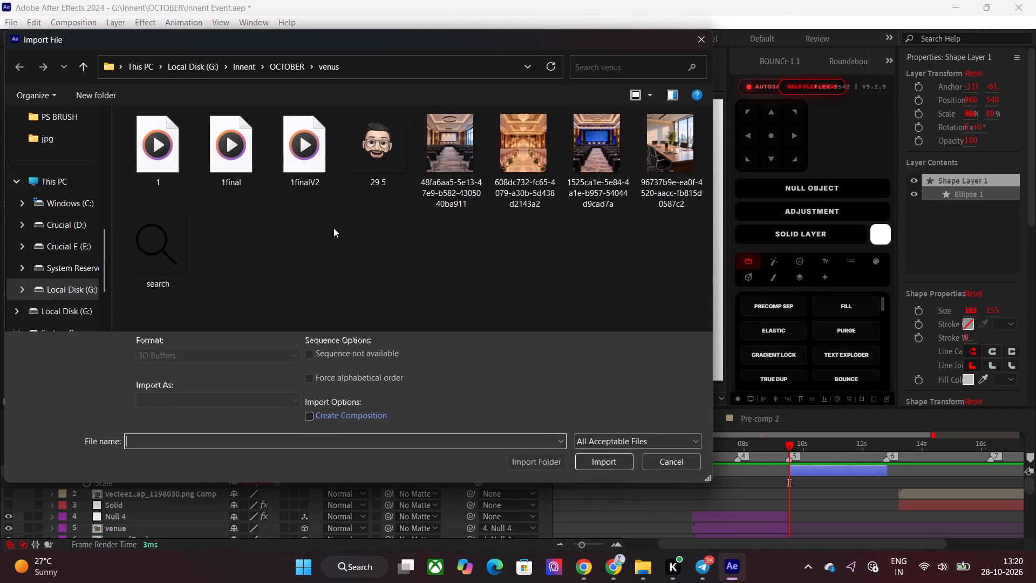
{"action": "double_click", "coordinate": [363, 161]}
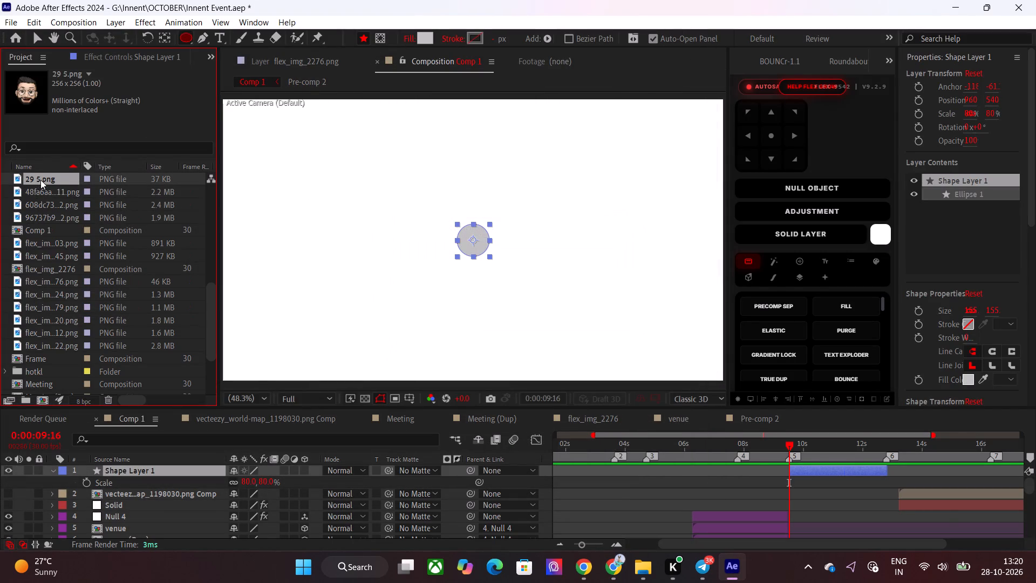
{"action": "left_click_drag", "start_coordinate": [40, 180], "coordinate": [820, 467]}
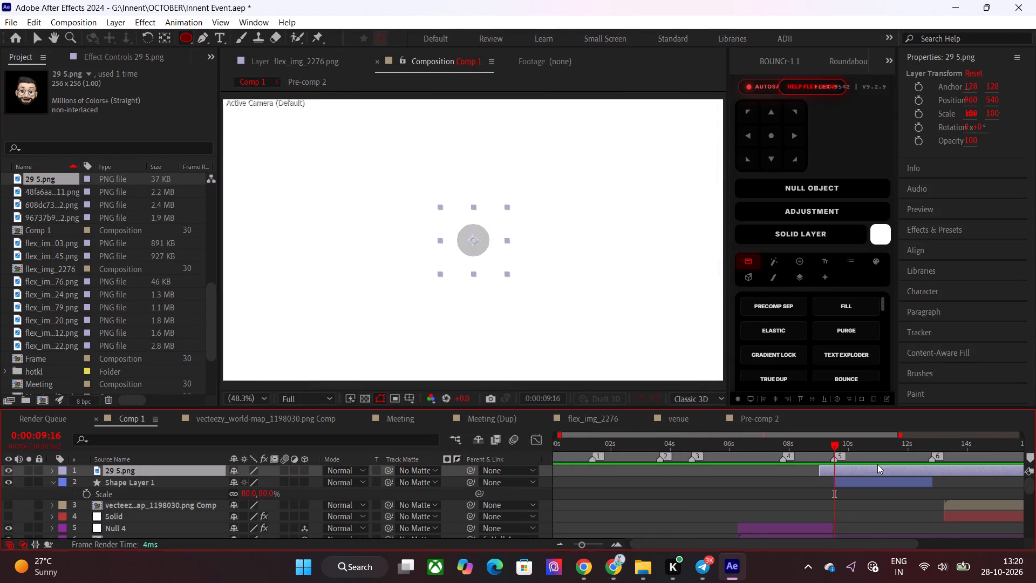
Scale the 29 5.png memoji layer to 53% and center it in the composition over the grey circle.
{"action": "left_click_drag", "start_coordinate": [851, 450], "coordinate": [852, 450]}
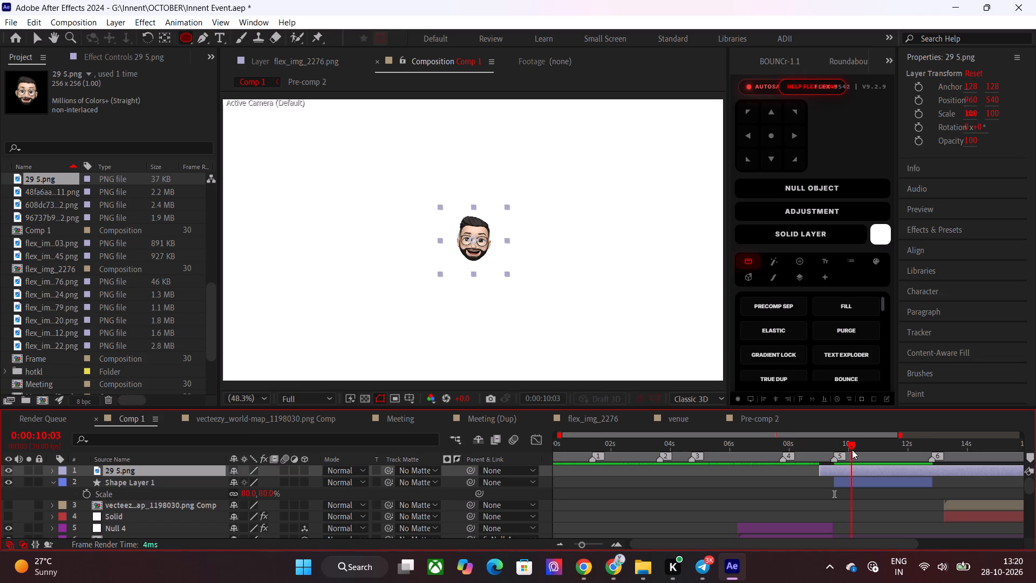
{"action": "left_click_drag", "start_coordinate": [852, 450], "coordinate": [864, 450]}
{"action": "key", "text": "s"}
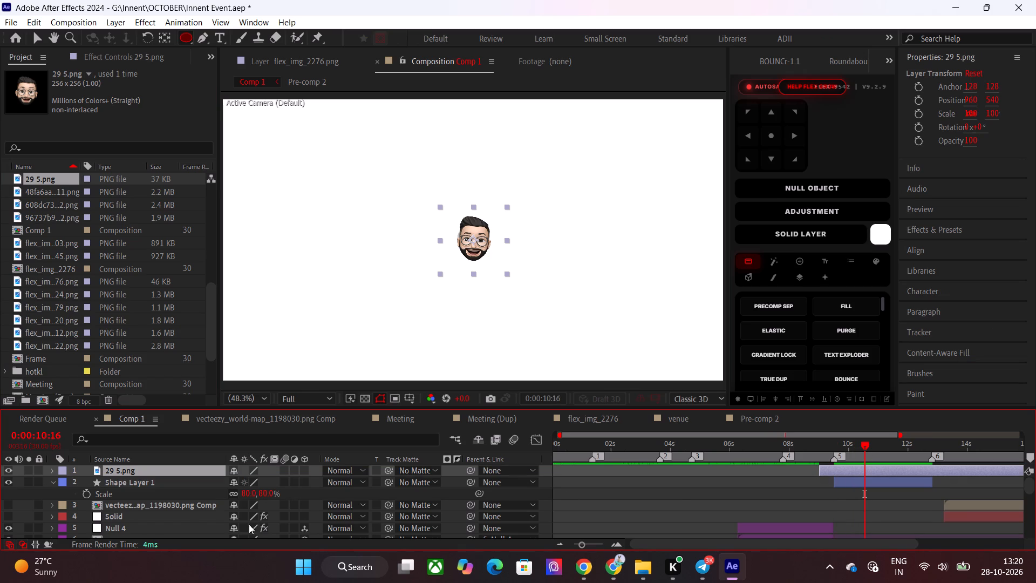
{"action": "left_click_drag", "start_coordinate": [268, 483], "coordinate": [236, 483]}
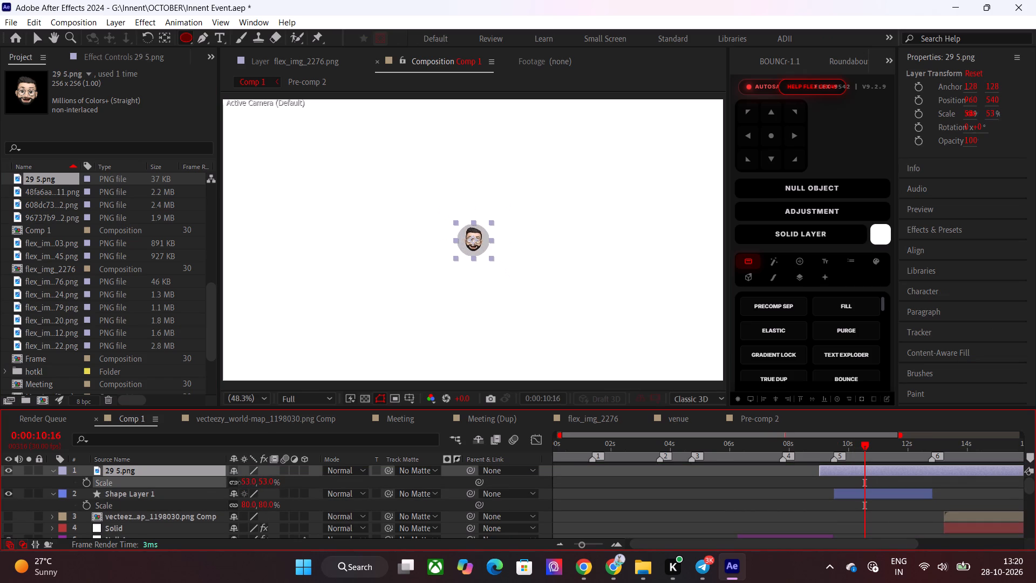
{"action": "left_click_drag", "start_coordinate": [236, 483], "coordinate": [236, 483]}
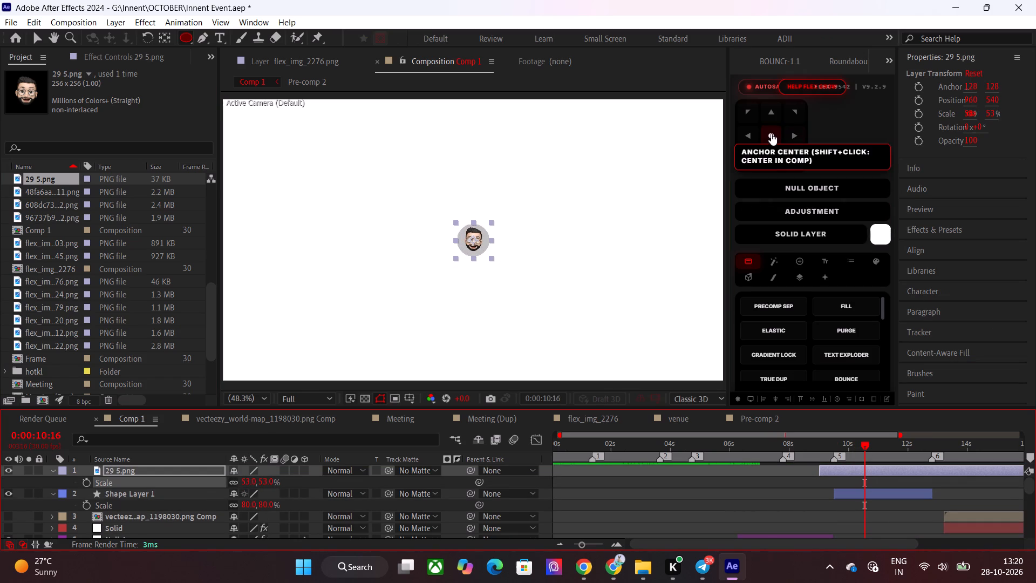
{"action": "left_click", "coordinate": [771, 133]}
{"action": "left_click", "coordinate": [775, 400]}
{"action": "left_click", "coordinate": [813, 399]}
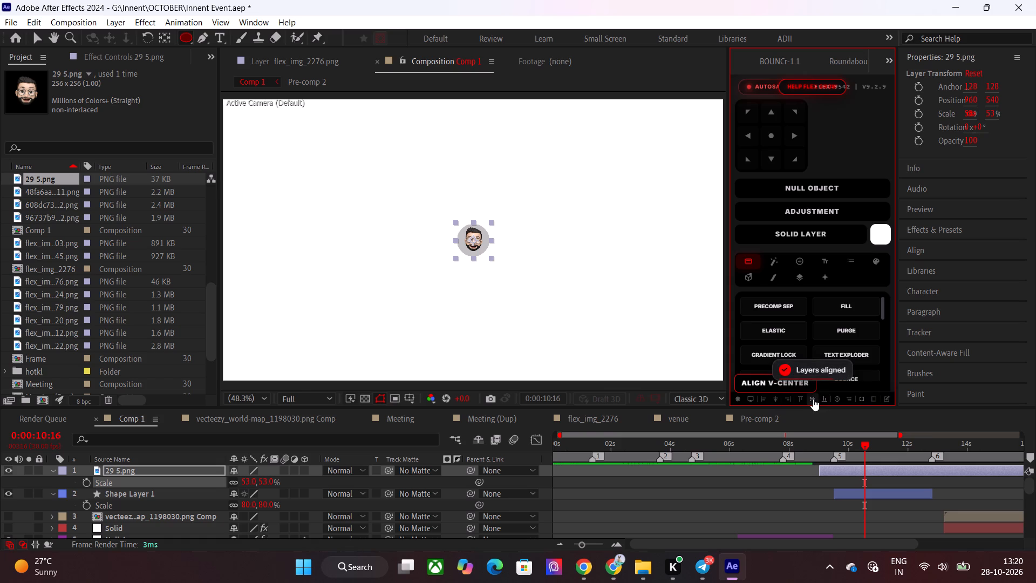
{"action": "left_click", "coordinate": [803, 508]}
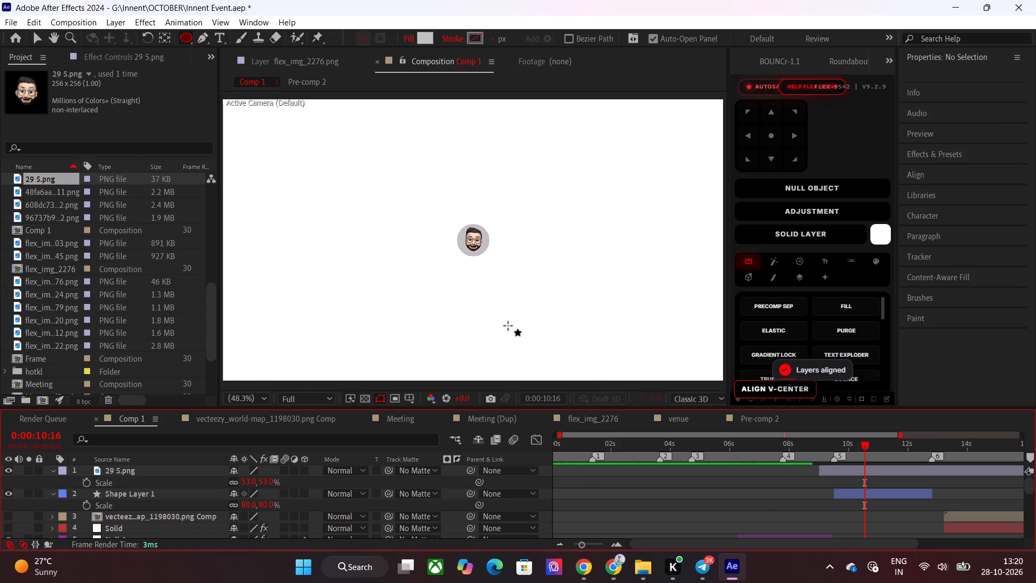
{"action": "scroll", "coordinate": [507, 295], "scroll_direction": "down", "scroll_amount": 1}
{"action": "left_click", "coordinate": [248, 399]}
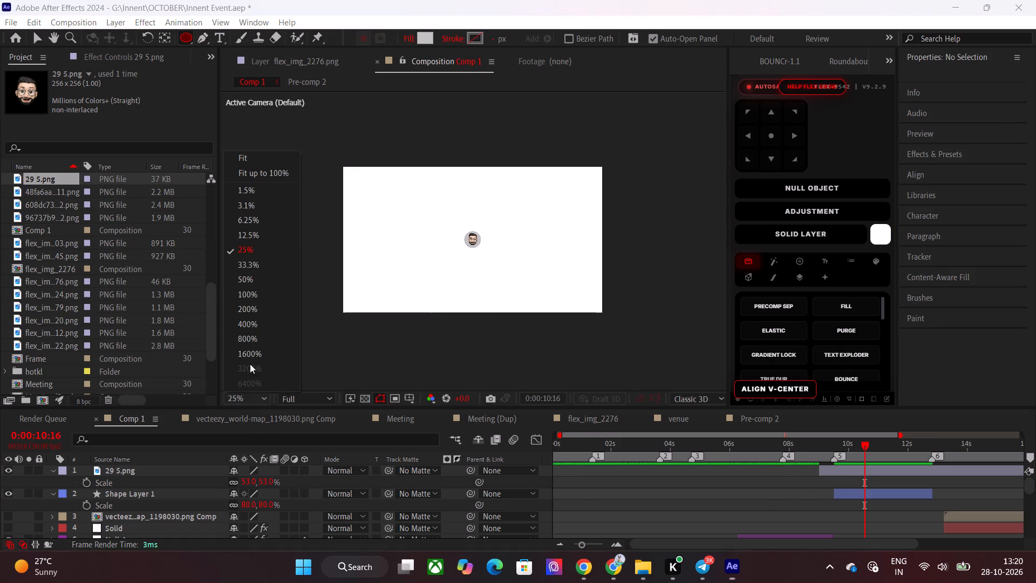
{"action": "left_click", "coordinate": [264, 174]}
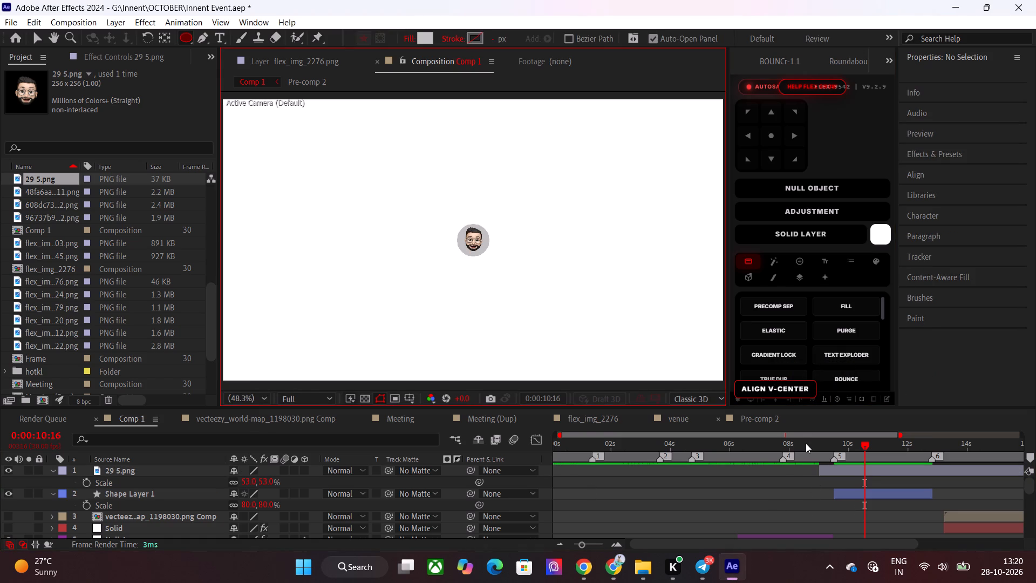
Set the scale of the grey circle, Shape Layer 1, to 90%.
{"action": "left_click", "coordinate": [871, 500]}
{"action": "left_click", "coordinate": [864, 494]}
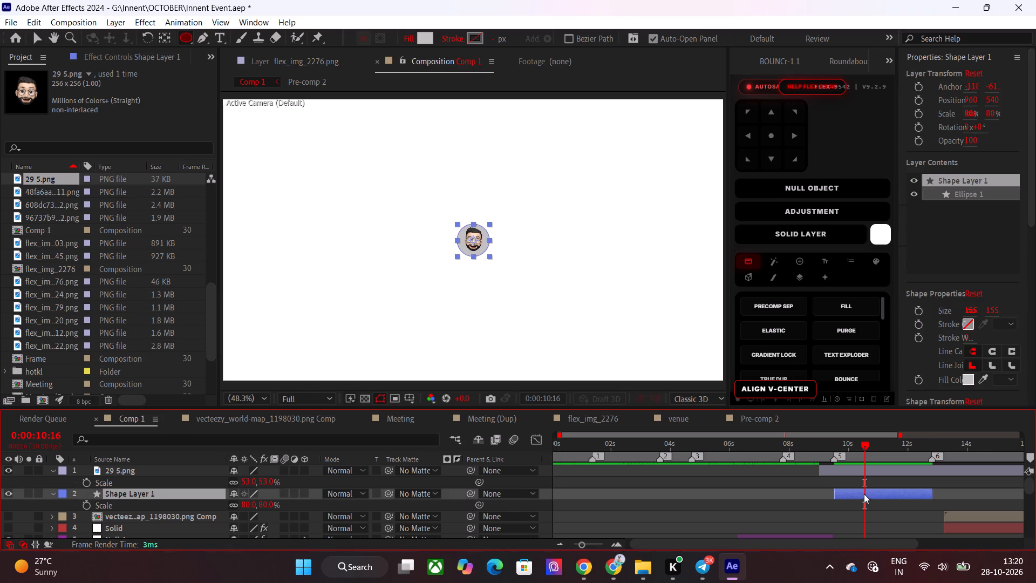
{"action": "left_click", "coordinate": [262, 507]}
{"action": "type", "text": "90"}
{"action": "key", "text": "Return"}
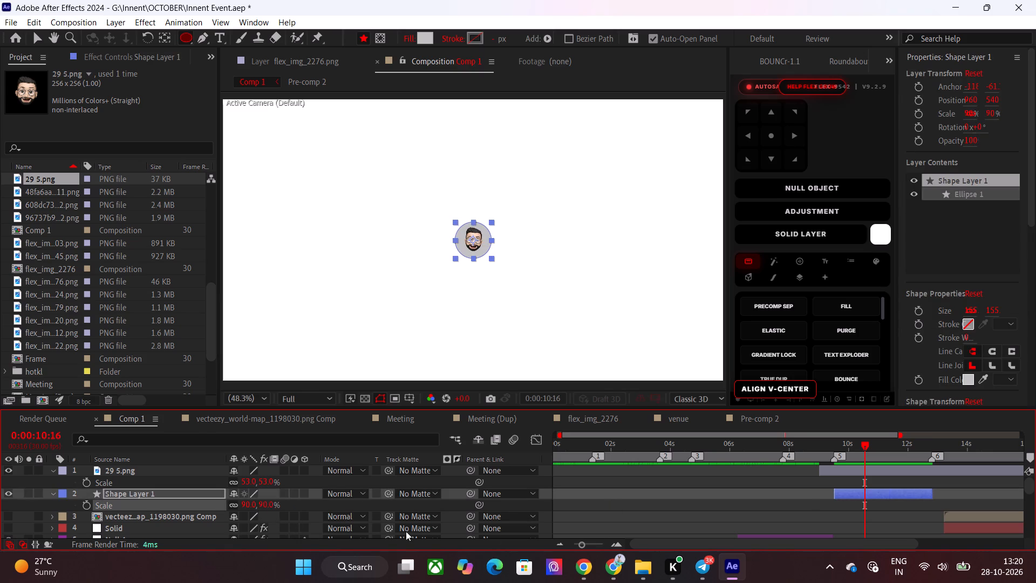
{"action": "left_click", "coordinate": [730, 517]}
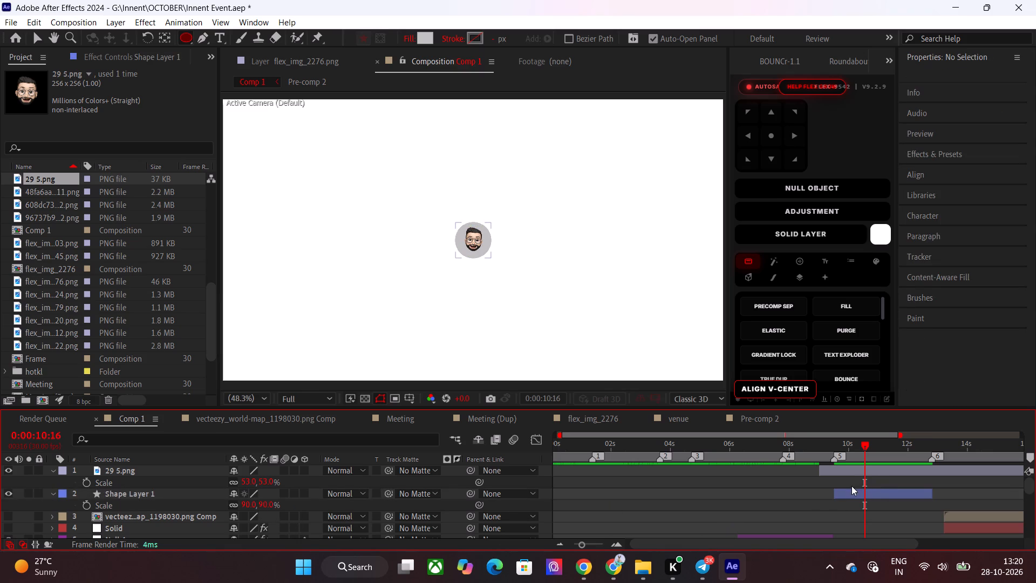
Trim both the 29 5.png and Shape Layer 1 layers to start at 0:00:09:16 and end at 0:00:12:24.
{"action": "left_click", "coordinate": [842, 497]}
{"action": "left_click", "coordinate": [857, 467], "text": "shift"}
{"action": "left_click_drag", "start_coordinate": [857, 453], "coordinate": [844, 456]}
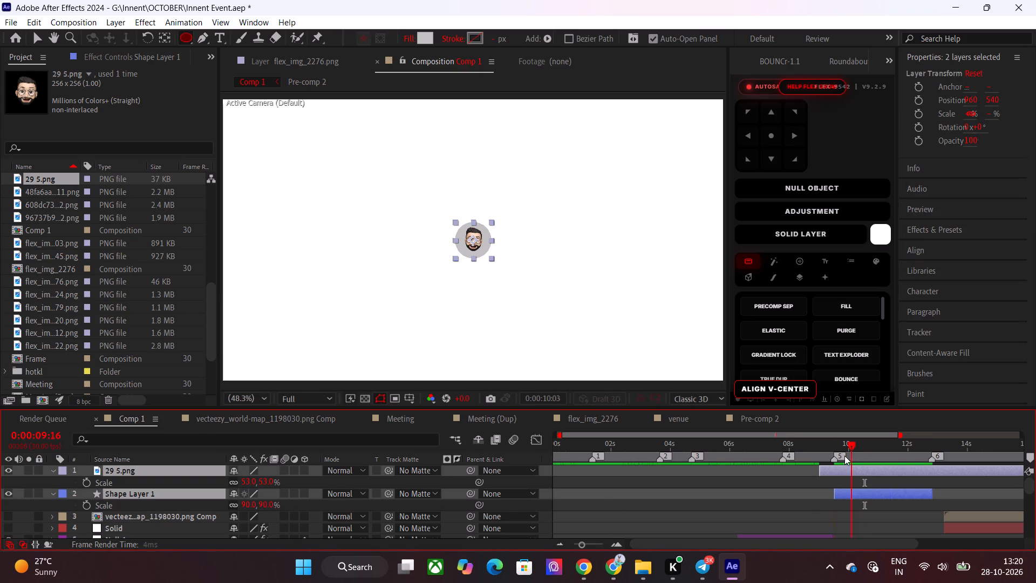
{"action": "left_click_drag", "start_coordinate": [844, 456], "coordinate": [844, 456]}
{"action": "key", "text": "alt+bracketleft"}
{"action": "left_click_drag", "start_coordinate": [844, 456], "coordinate": [856, 457], "text": "shift"}
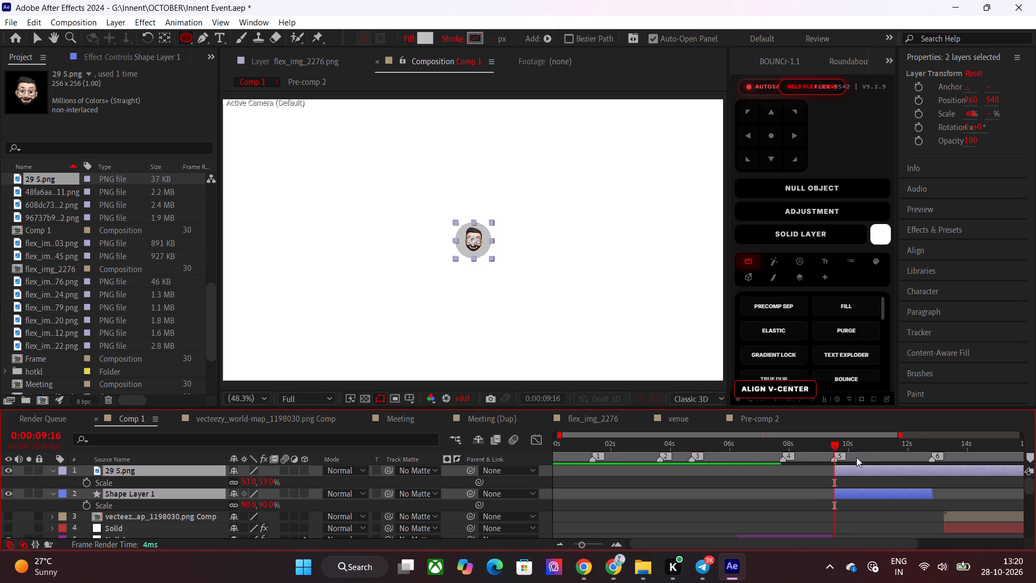
{"action": "left_click_drag", "start_coordinate": [856, 457], "coordinate": [930, 465], "text": "shift"}
{"action": "key", "text": "alt+bracketright"}
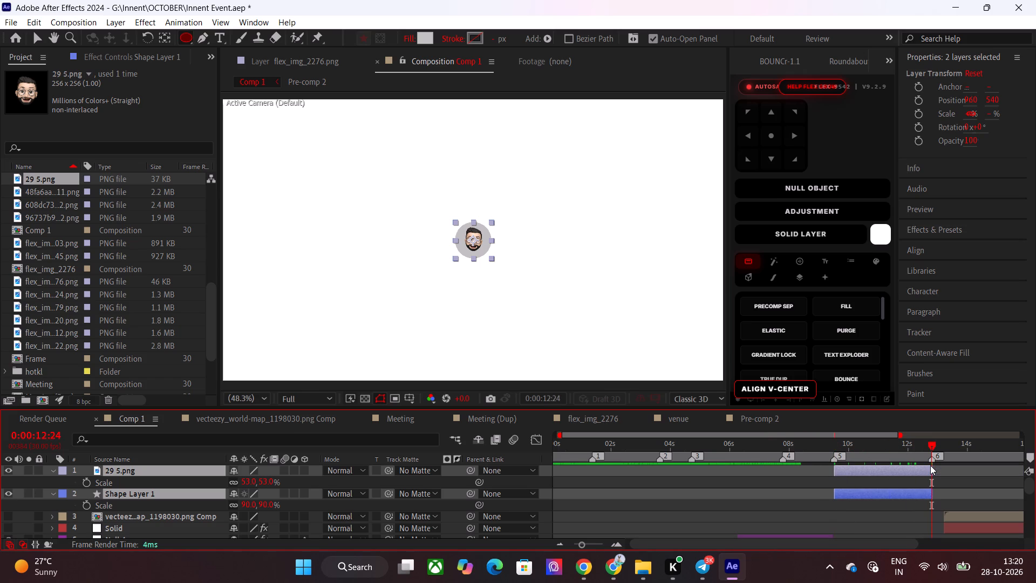
{"action": "left_click", "coordinate": [883, 452]}
{"action": "left_click", "coordinate": [800, 506]}
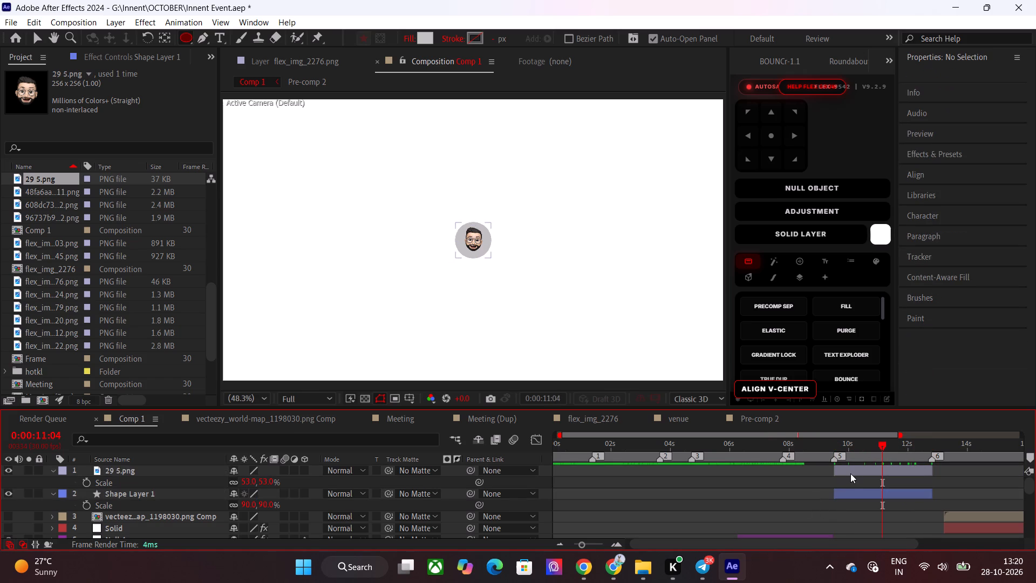
Duplicate the grey circle, Shape Layer 1, and enlarge the copy to 388% scale.
{"action": "left_click", "coordinate": [850, 473]}
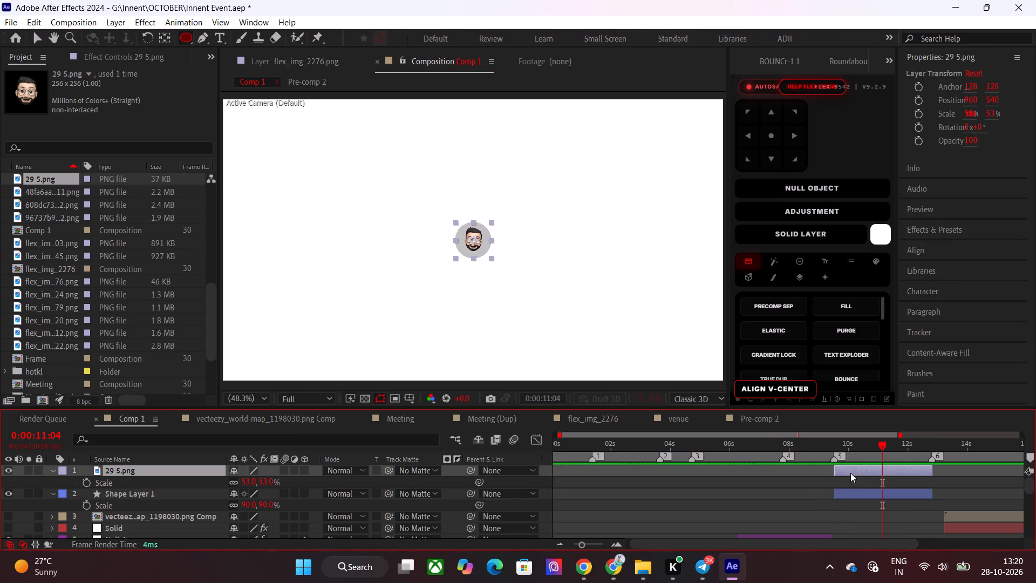
{"action": "left_click", "coordinate": [831, 499]}
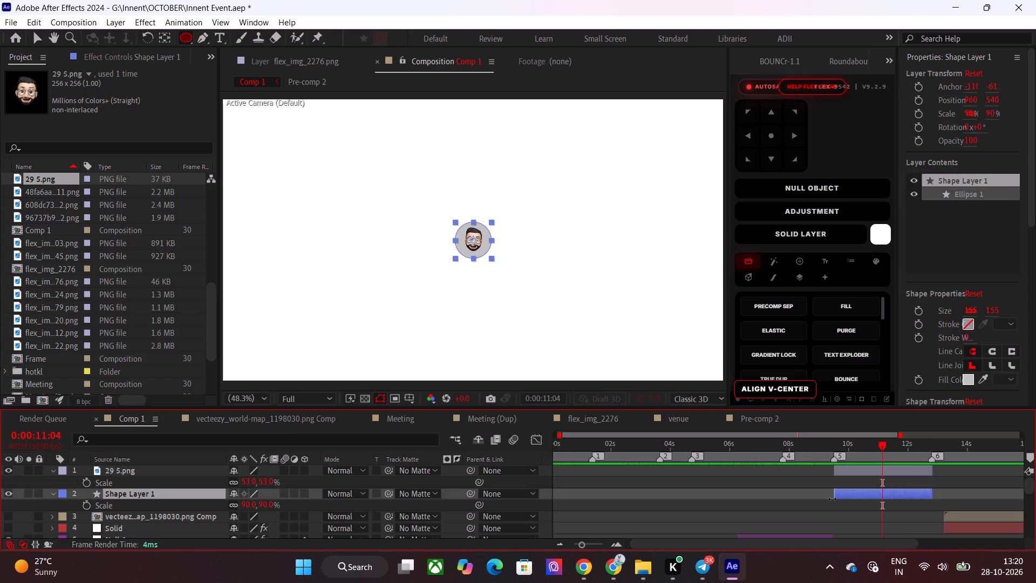
{"action": "key", "text": "ctrl+d"}
{"action": "key", "text": "s"}
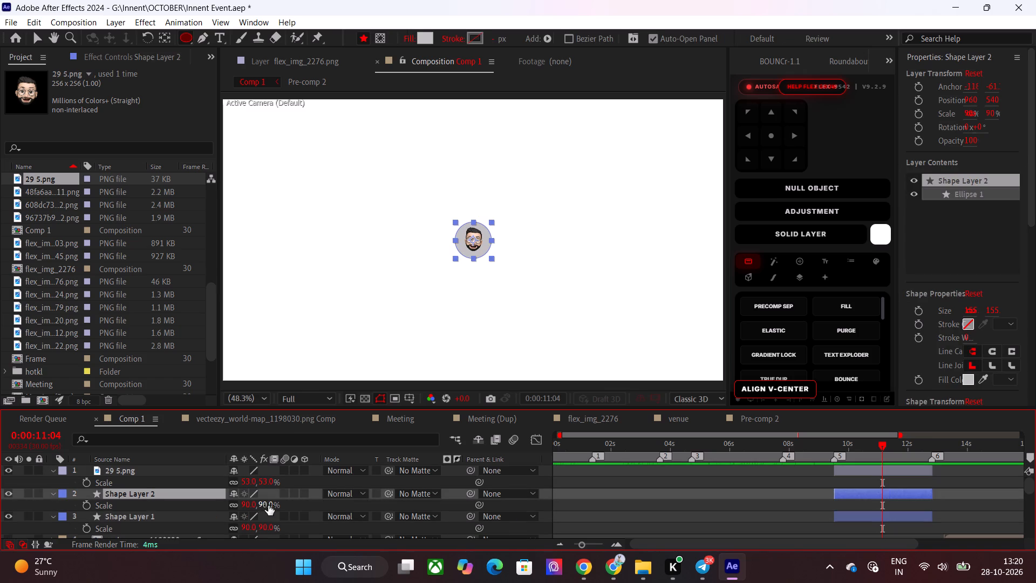
{"action": "left_click_drag", "start_coordinate": [268, 505], "coordinate": [447, 505]}
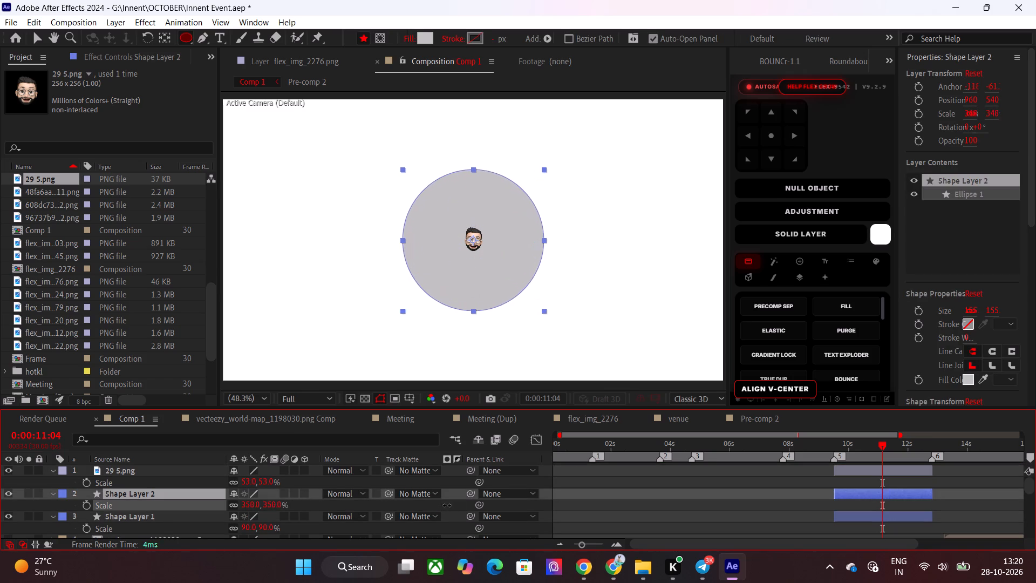
{"action": "left_click_drag", "start_coordinate": [447, 505], "coordinate": [469, 505]}
Remove the fill from the enlarged circle and give it a solid orange stroke, D97706.
{"action": "left_click", "coordinate": [408, 37]}
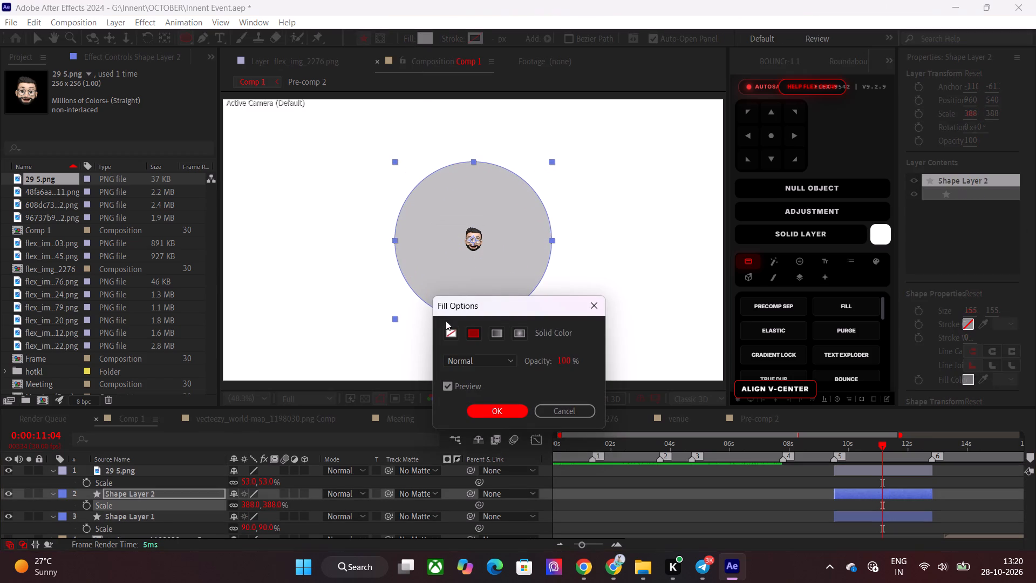
{"action": "left_click", "coordinate": [450, 335]}
{"action": "left_click", "coordinate": [479, 38]}
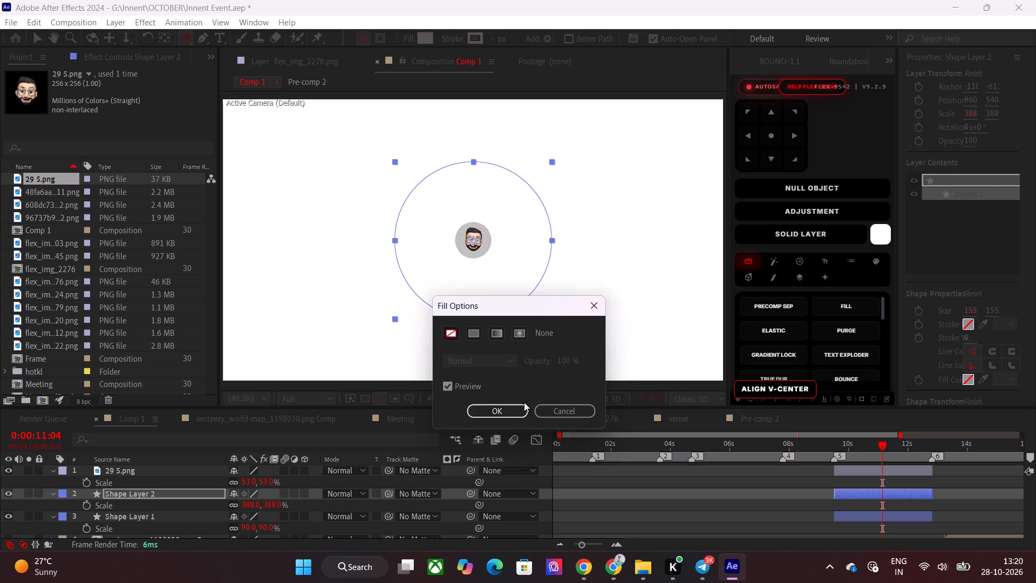
{"action": "left_click", "coordinate": [520, 405]}
{"action": "left_click", "coordinate": [476, 42]}
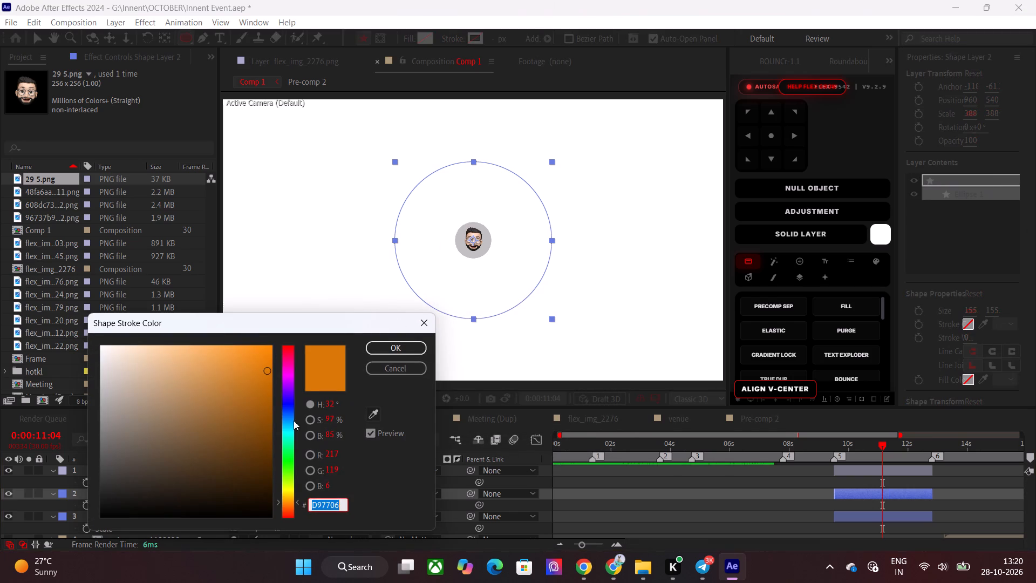
{"action": "left_click", "coordinate": [390, 344]}
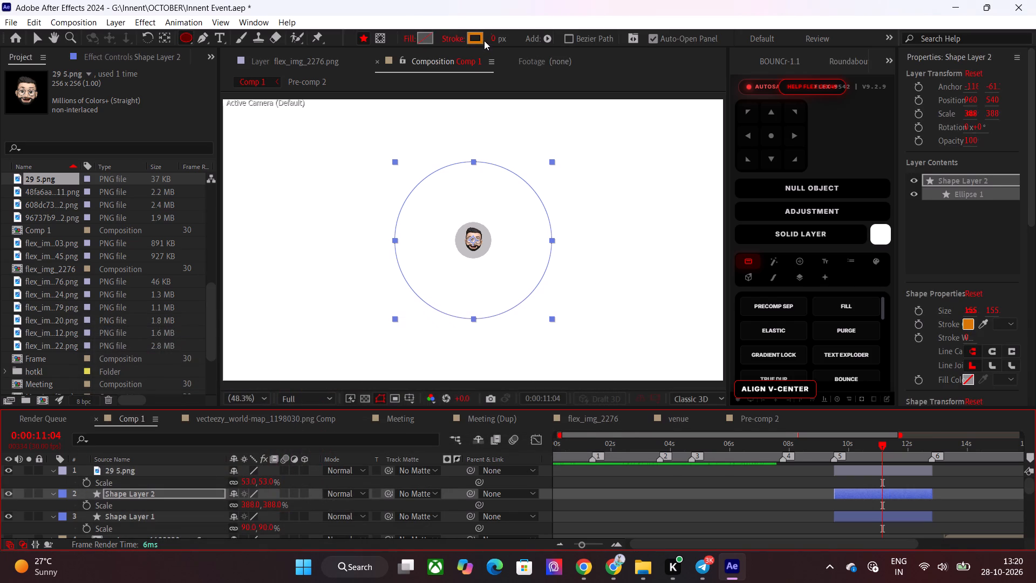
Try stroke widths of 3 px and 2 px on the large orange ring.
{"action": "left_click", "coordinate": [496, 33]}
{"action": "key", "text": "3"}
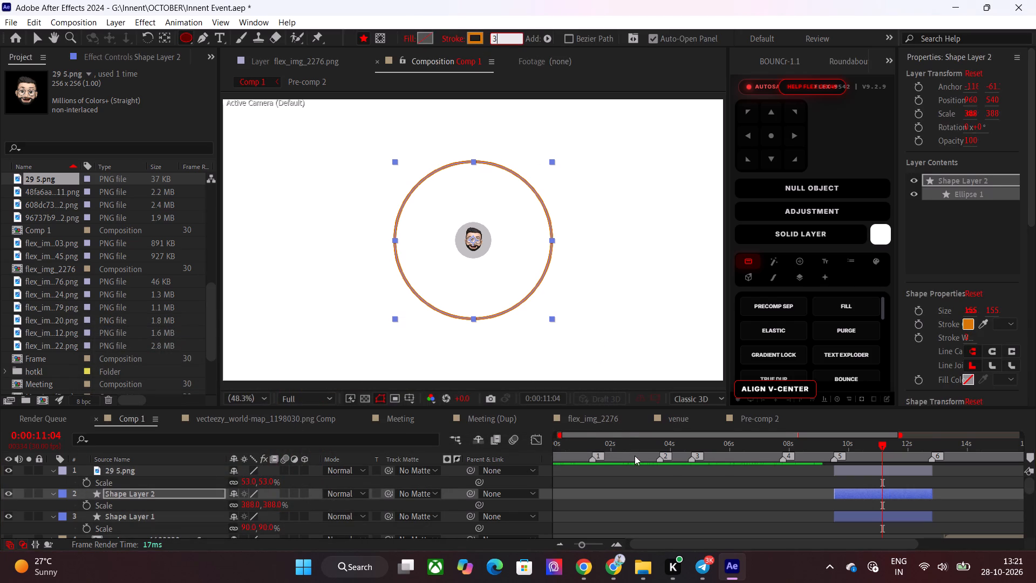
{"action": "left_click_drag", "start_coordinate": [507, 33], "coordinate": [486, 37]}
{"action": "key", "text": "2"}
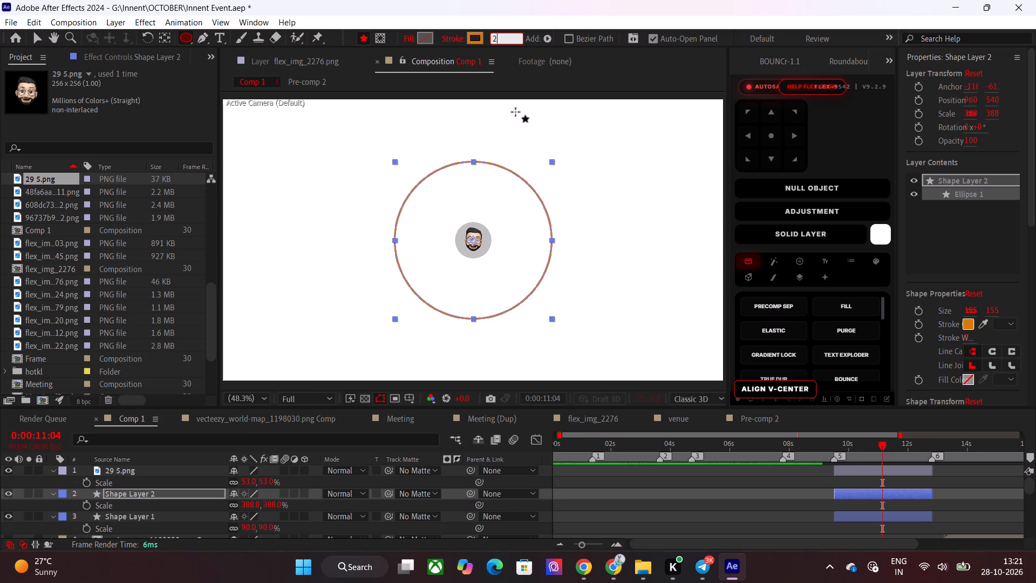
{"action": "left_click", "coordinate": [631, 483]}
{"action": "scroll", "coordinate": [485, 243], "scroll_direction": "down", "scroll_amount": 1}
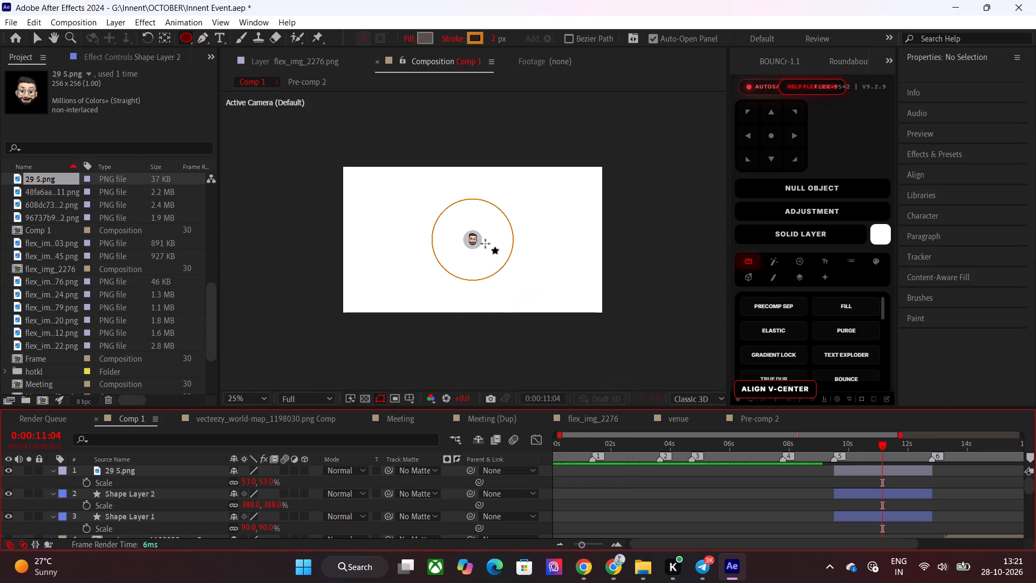
Set the stroke width of the large ring, Shape Layer 2, to 1 px.
{"action": "scroll", "coordinate": [485, 243], "scroll_direction": "up", "scroll_amount": 1}
{"action": "left_click", "coordinate": [494, 36]}
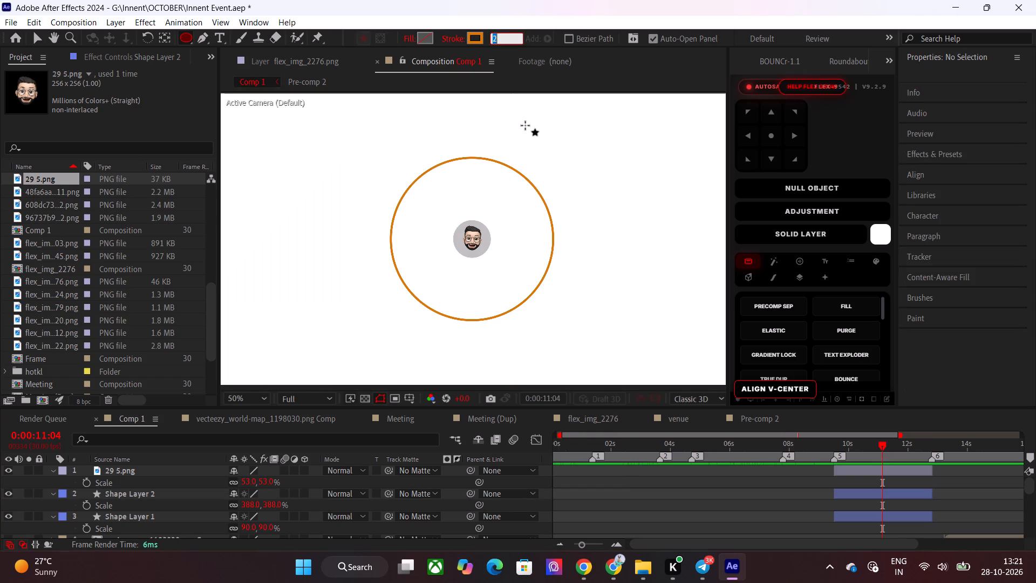
{"action": "key", "text": "1"}
{"action": "key", "text": "Return"}
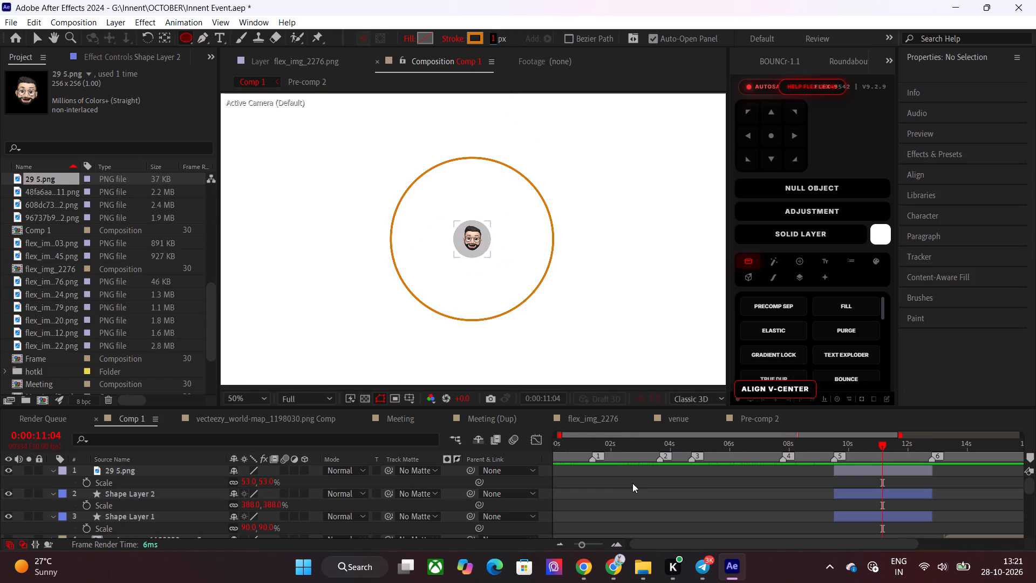
{"action": "left_click", "coordinate": [853, 492]}
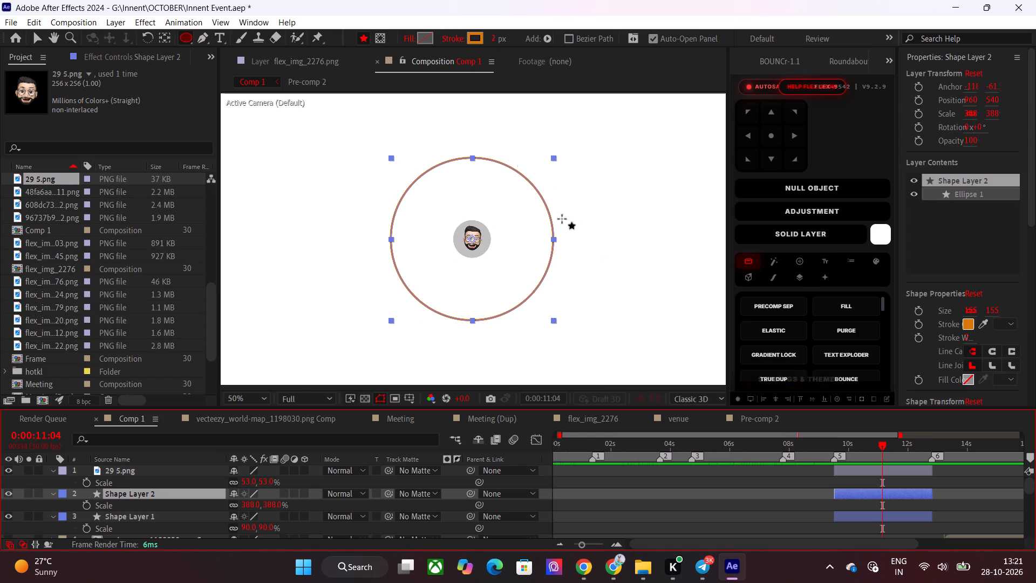
{"action": "left_click", "coordinate": [491, 40]}
{"action": "left_click", "coordinate": [496, 40]}
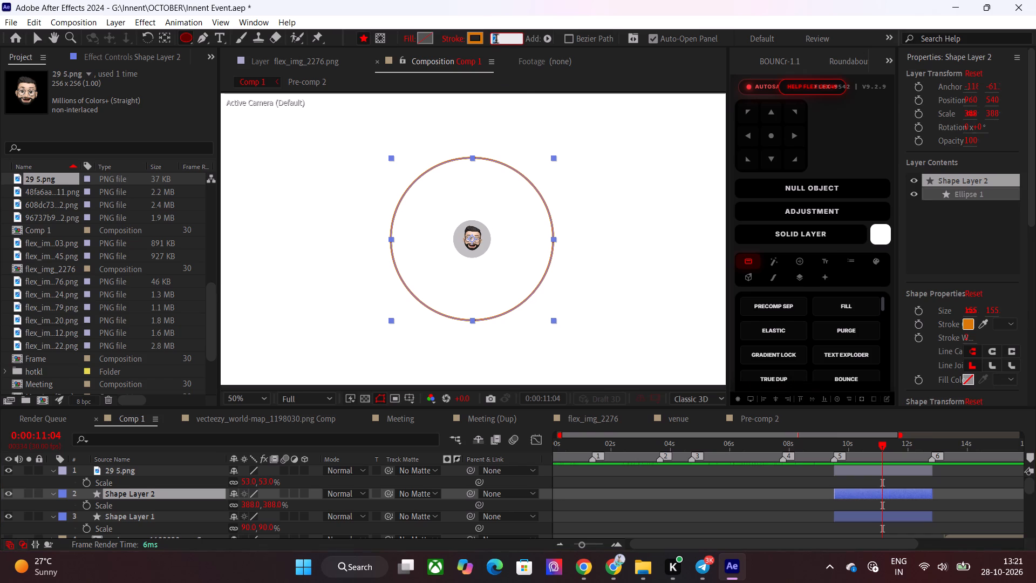
{"action": "key", "text": "1"}
{"action": "left_click", "coordinate": [727, 514]}
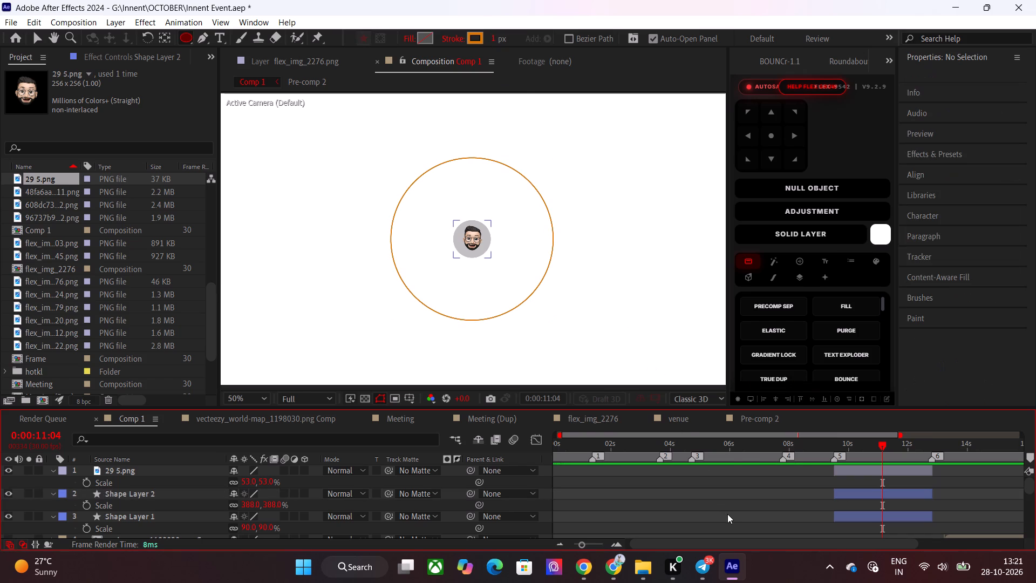
Play through the section and add composition markers at 0:00:10:05, 0:00:10:29 and 0:00:11:24.
{"action": "left_click", "coordinate": [861, 494]}
{"action": "left_click_drag", "start_coordinate": [871, 448], "coordinate": [863, 457]}
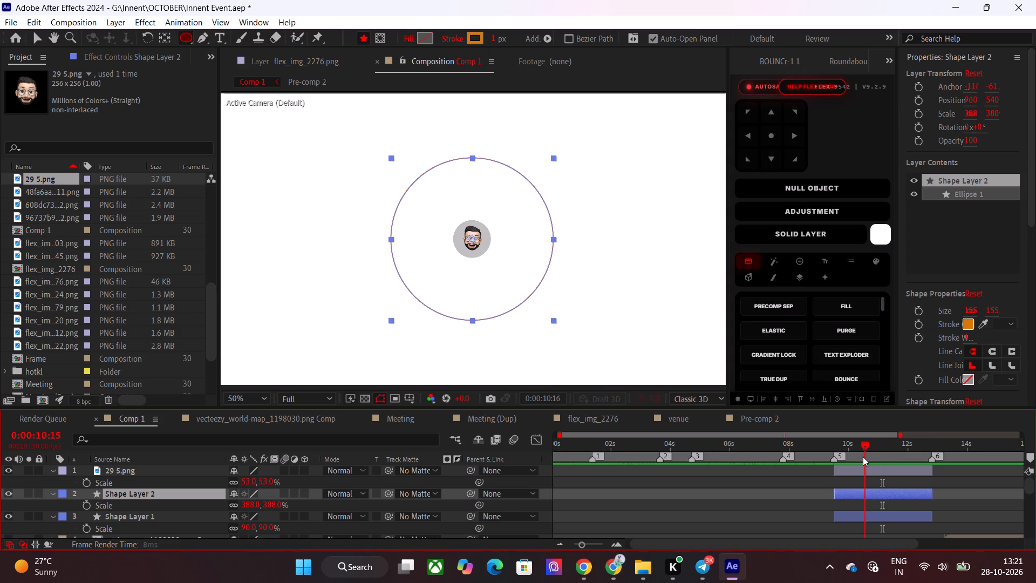
{"action": "left_click_drag", "start_coordinate": [863, 457], "coordinate": [849, 462]}
{"action": "key", "text": "space"}
{"action": "left_click_drag", "start_coordinate": [849, 449], "coordinate": [854, 449]}
{"action": "key", "text": "space"}
{"action": "left_click", "coordinate": [854, 449]}
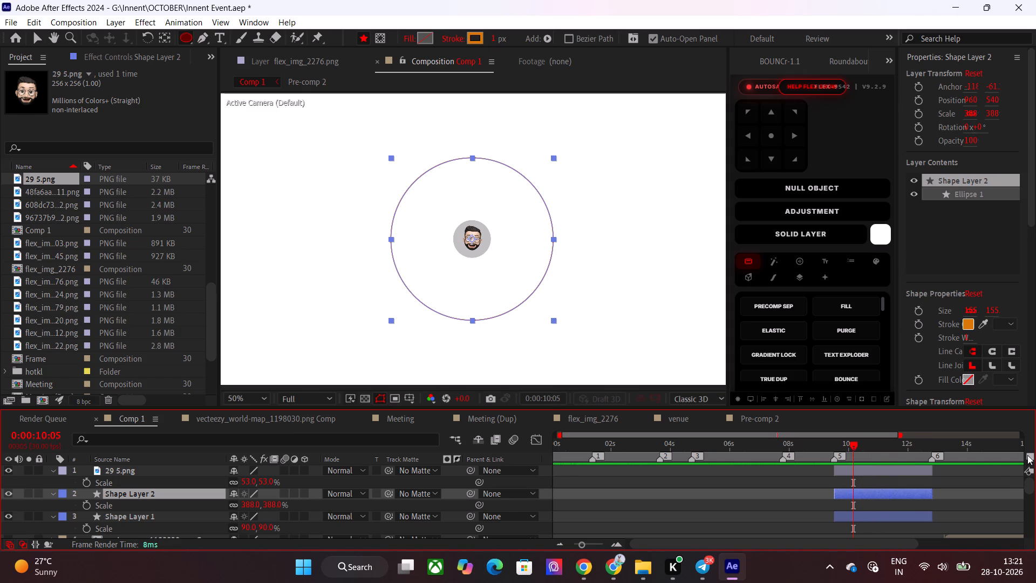
{"action": "left_click", "coordinate": [1027, 455]}
{"action": "key", "text": "space"}
{"action": "key", "text": "space"}
{"action": "left_click_drag", "start_coordinate": [879, 448], "coordinate": [874, 448]}
{"action": "key", "text": "space"}
{"action": "left_click", "coordinate": [1028, 455]}
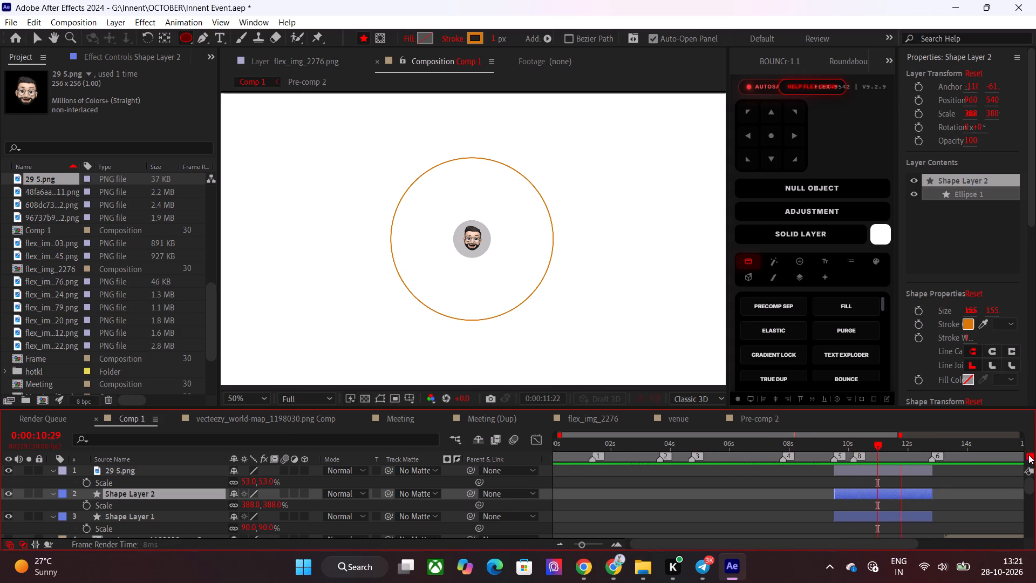
{"action": "left_click_drag", "start_coordinate": [909, 456], "coordinate": [902, 456]}
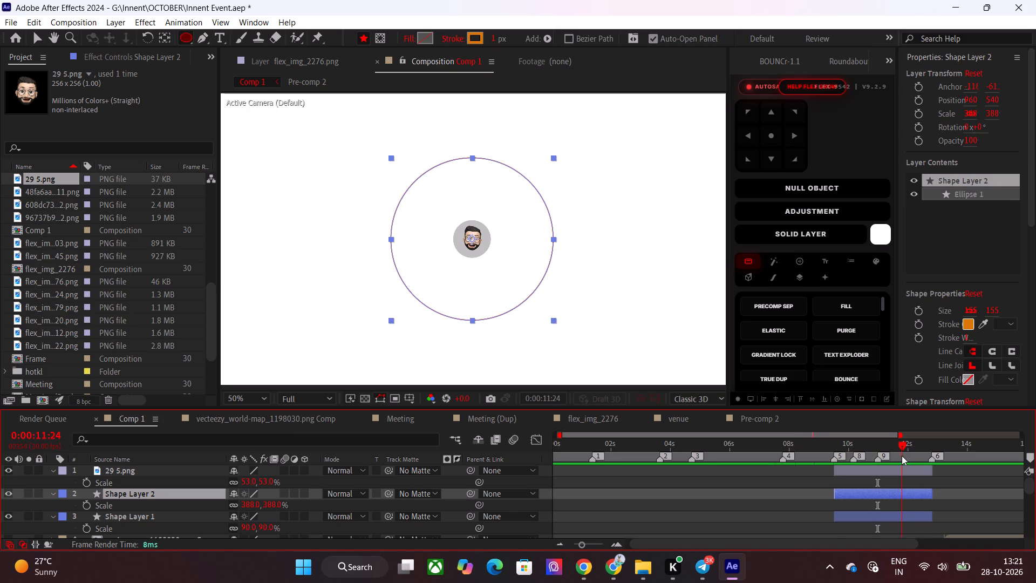
{"action": "key", "text": "space"}
{"action": "left_click", "coordinate": [902, 442]}
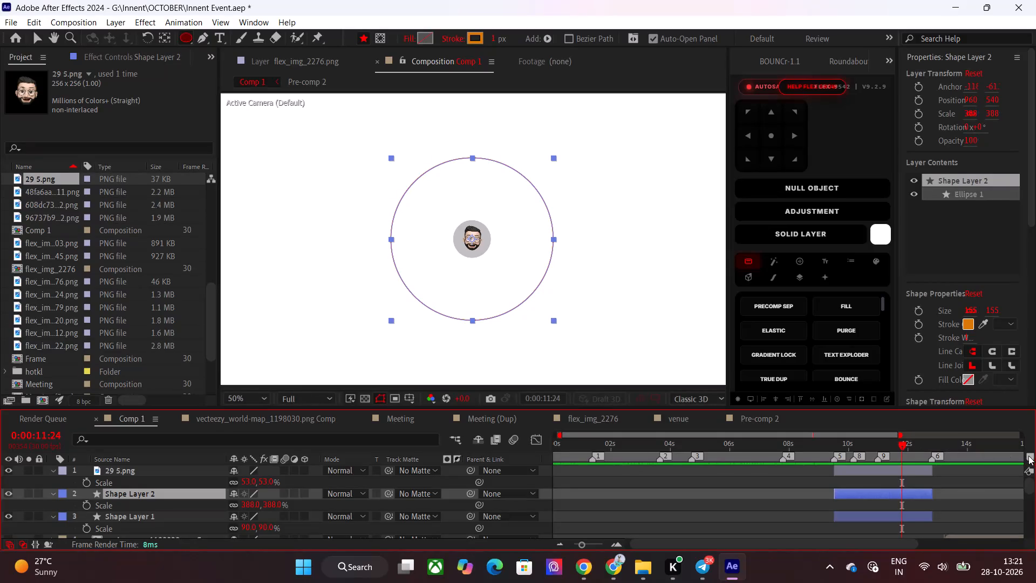
{"action": "left_click", "coordinate": [1030, 455]}
Keyframe Shape Layer 2's scale at 388% on 0:00:10:05 and 0% on 0:00:09:29, and preview the growth.
{"action": "left_click_drag", "start_coordinate": [887, 443], "coordinate": [855, 458]}
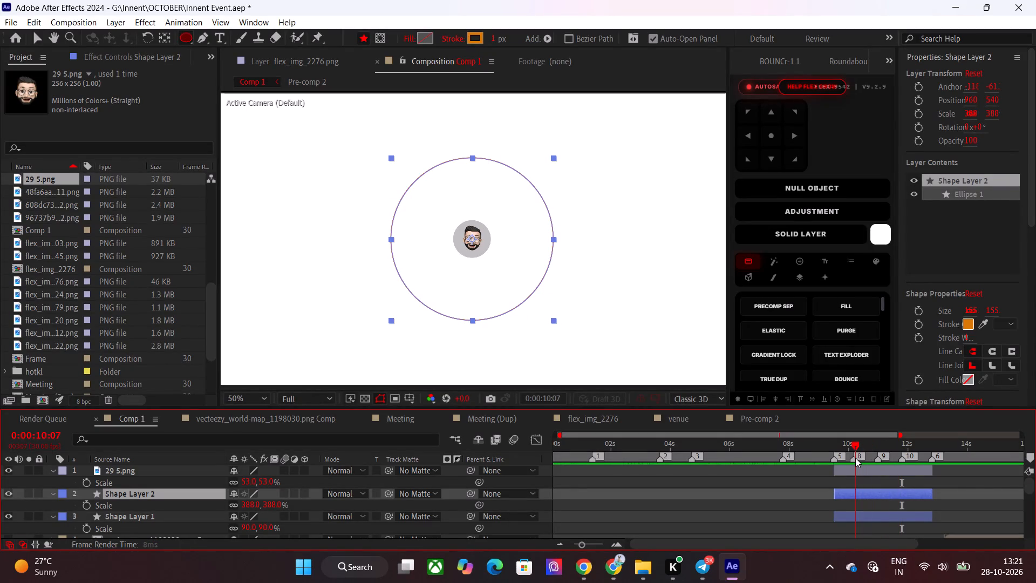
{"action": "left_click_drag", "start_coordinate": [855, 458], "coordinate": [851, 464]}
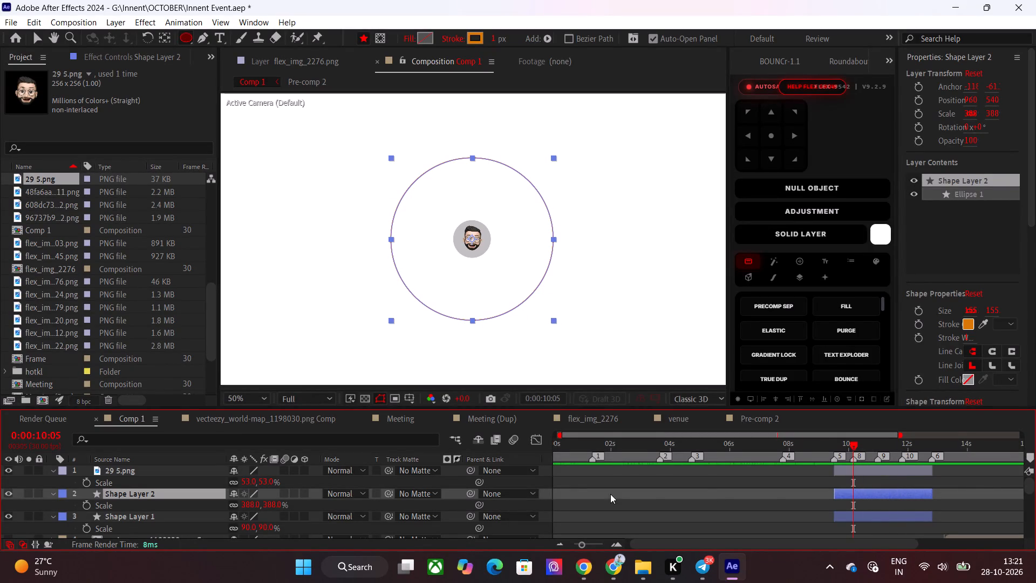
{"action": "left_click", "coordinate": [85, 508]}
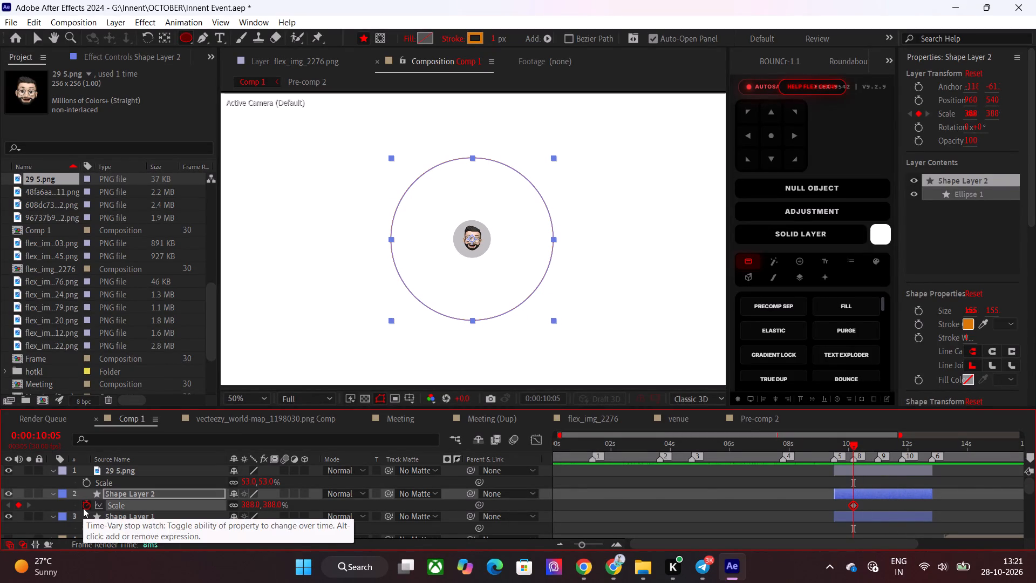
{"action": "left_click", "coordinate": [844, 450]}
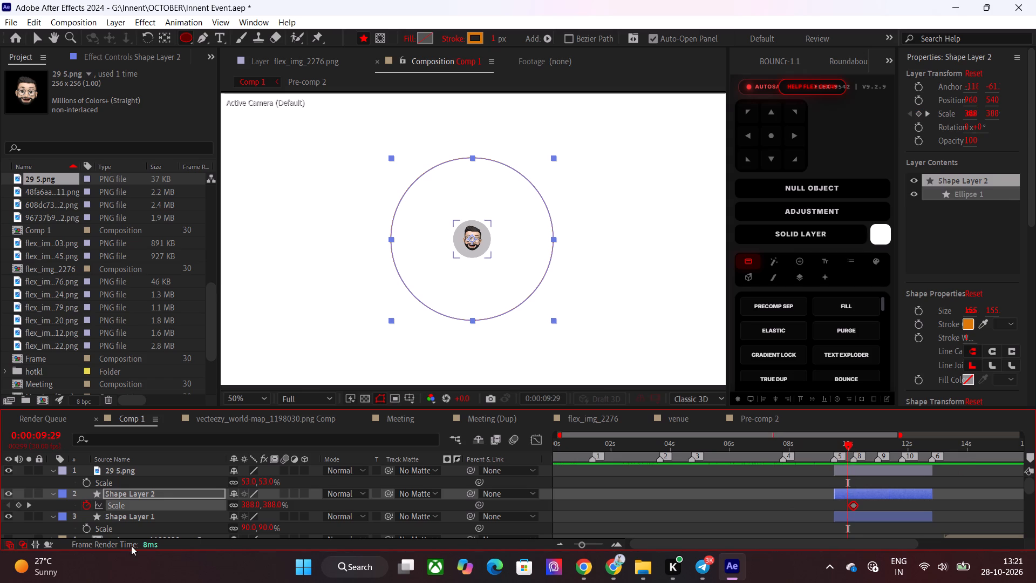
{"action": "left_click", "coordinate": [265, 503]}
{"action": "key", "text": "0"}
{"action": "key", "text": "Return"}
{"action": "key", "text": "space"}
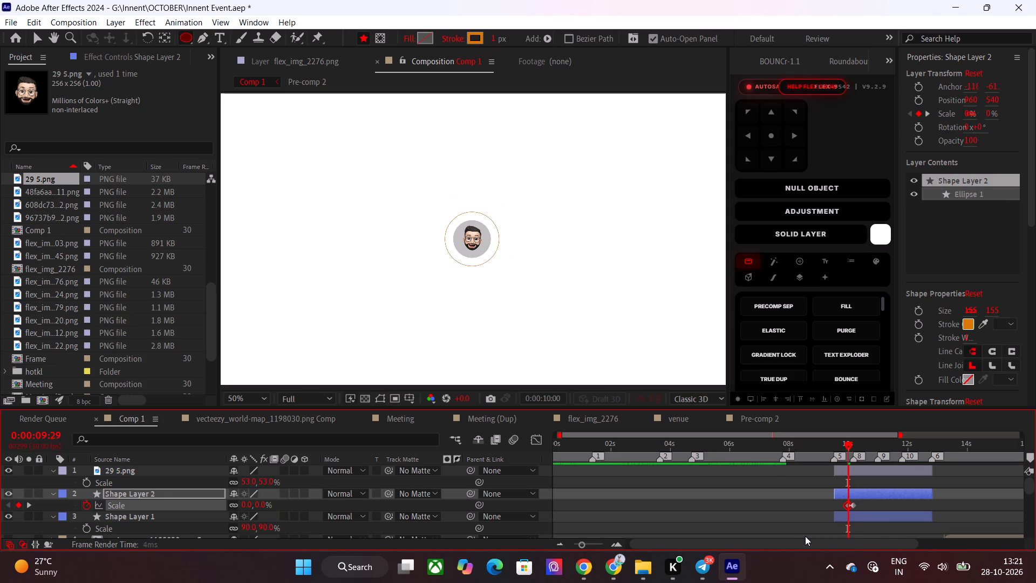
Duplicate the animated ring layer and shift the copy in time so its 388% scale keyframe falls at 0:00:10:29.
{"action": "left_click_drag", "start_coordinate": [851, 445], "coordinate": [857, 445]}
{"action": "key", "text": "ctrl+d"}
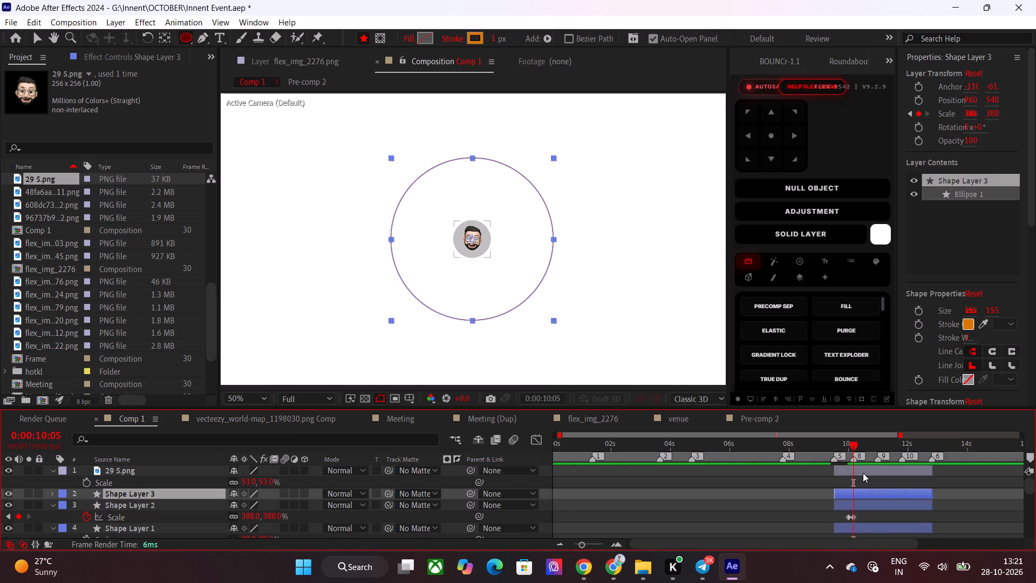
{"action": "key", "text": "u"}
{"action": "left_click_drag", "start_coordinate": [861, 493], "coordinate": [889, 493]}
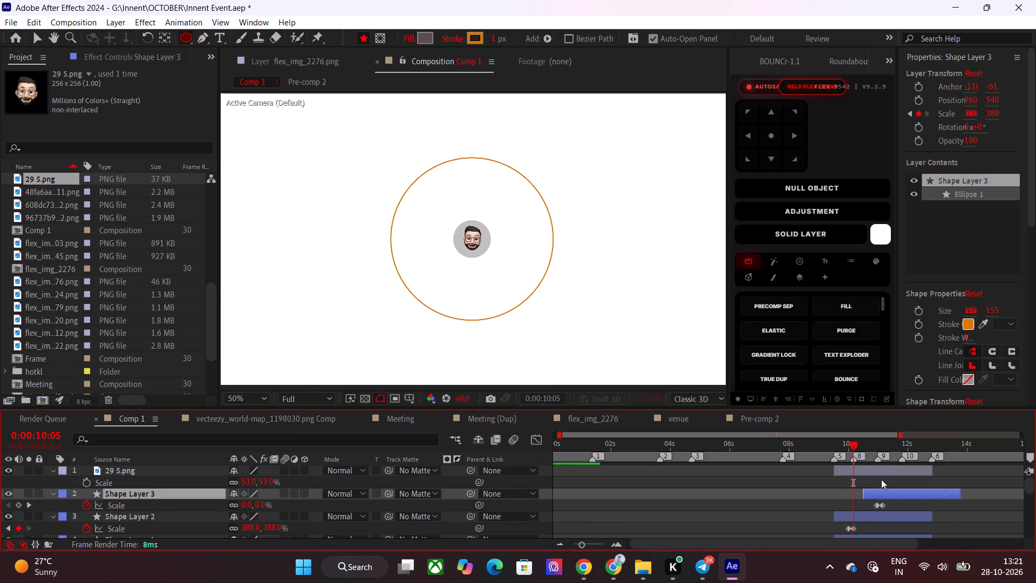
{"action": "left_click_drag", "start_coordinate": [868, 452], "coordinate": [876, 451]}
{"action": "left_click_drag", "start_coordinate": [873, 436], "coordinate": [881, 437], "text": "shift"}
{"action": "left_click", "coordinate": [865, 446]}
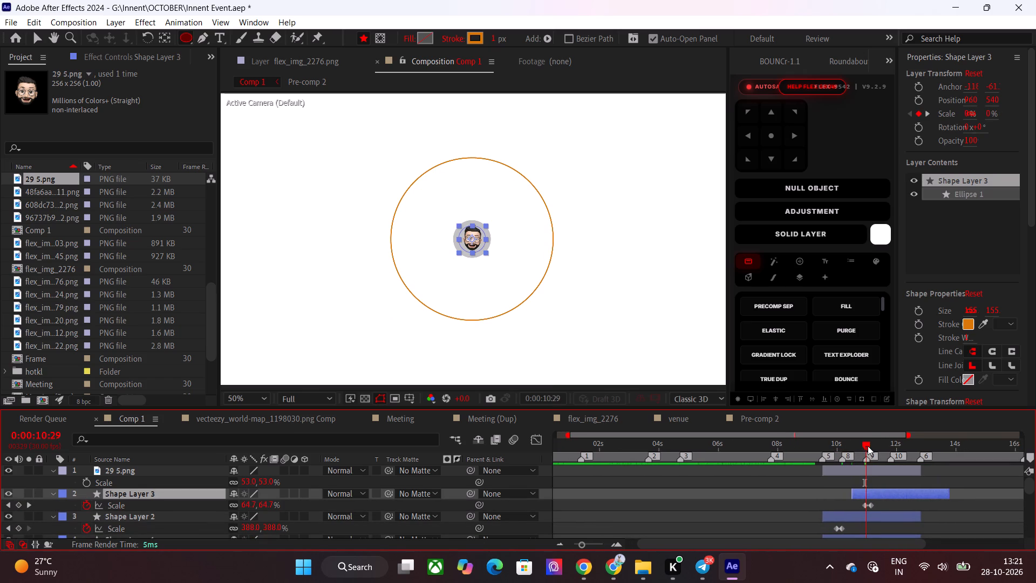
{"action": "left_click_drag", "start_coordinate": [877, 493], "coordinate": [879, 493]}
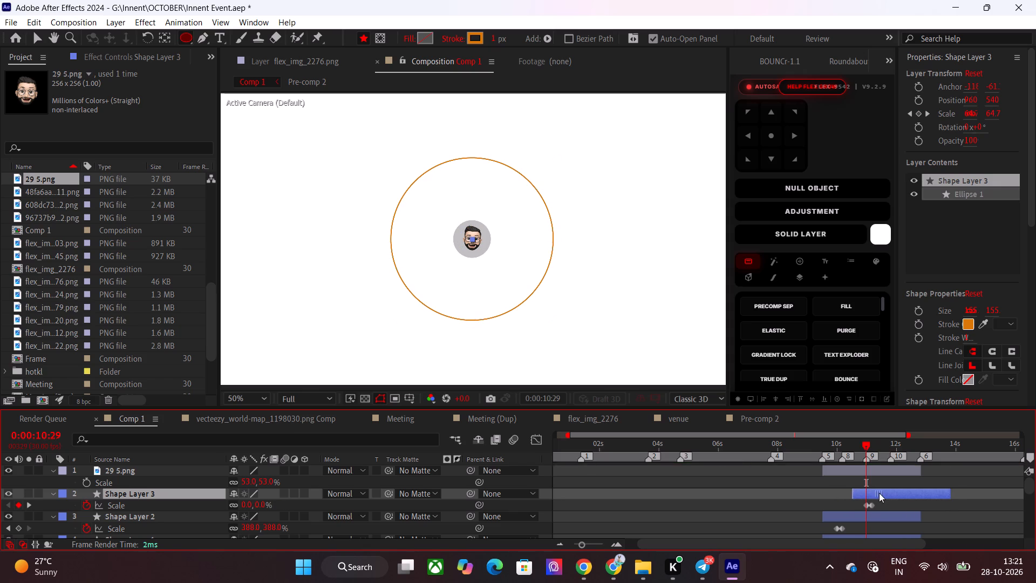
{"action": "left_click_drag", "start_coordinate": [879, 493], "coordinate": [873, 493]}
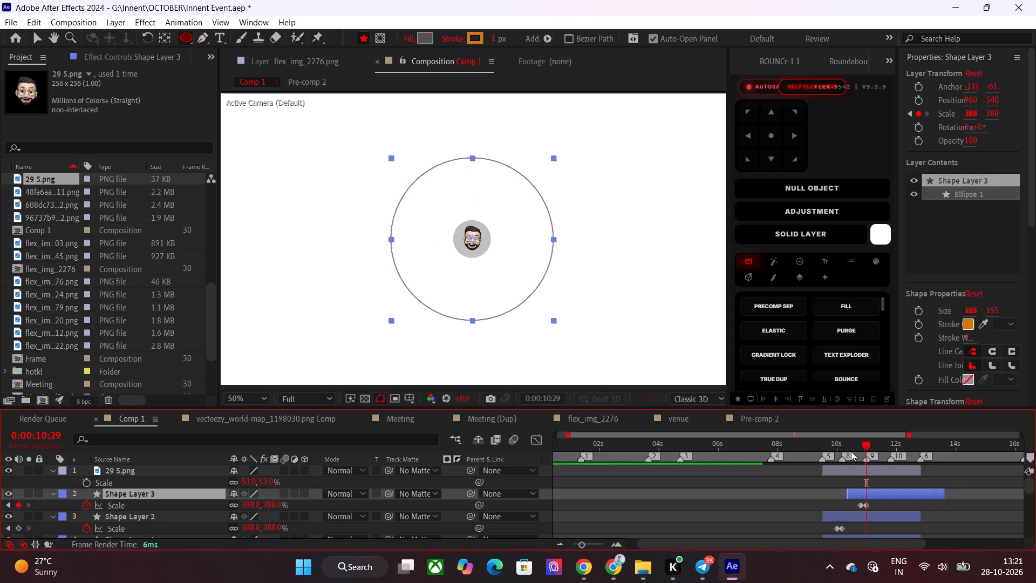
{"action": "left_click_drag", "start_coordinate": [851, 451], "coordinate": [834, 454]}
{"action": "key", "text": "space"}
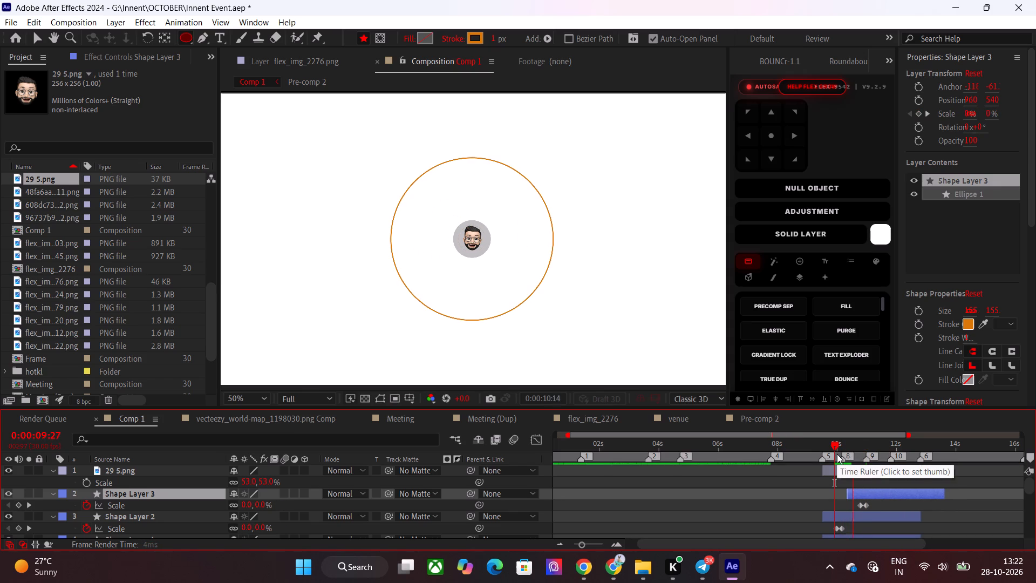
{"action": "left_click_drag", "start_coordinate": [855, 449], "coordinate": [866, 449]}
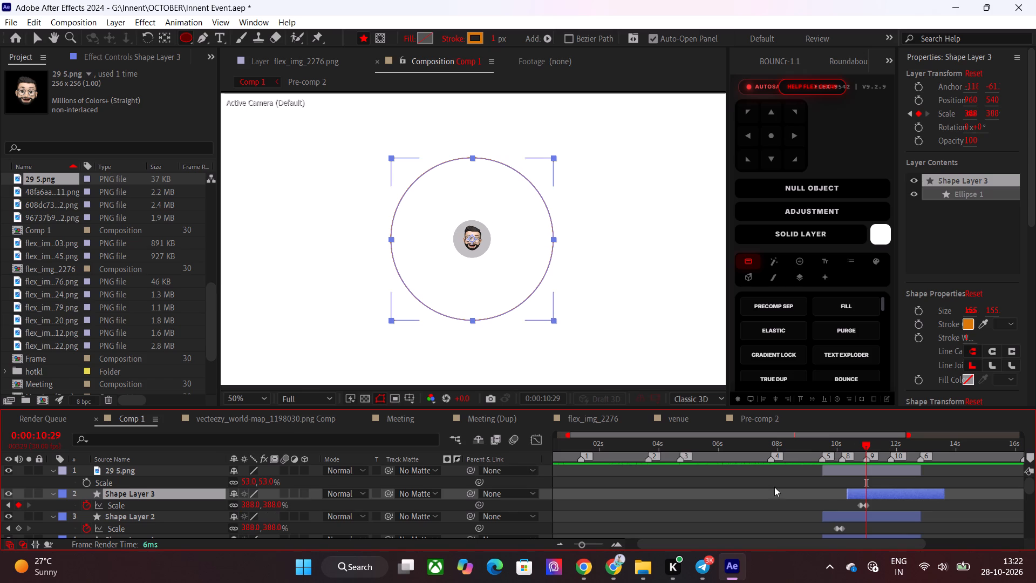
{"action": "left_click_drag", "start_coordinate": [860, 451], "coordinate": [842, 456]}
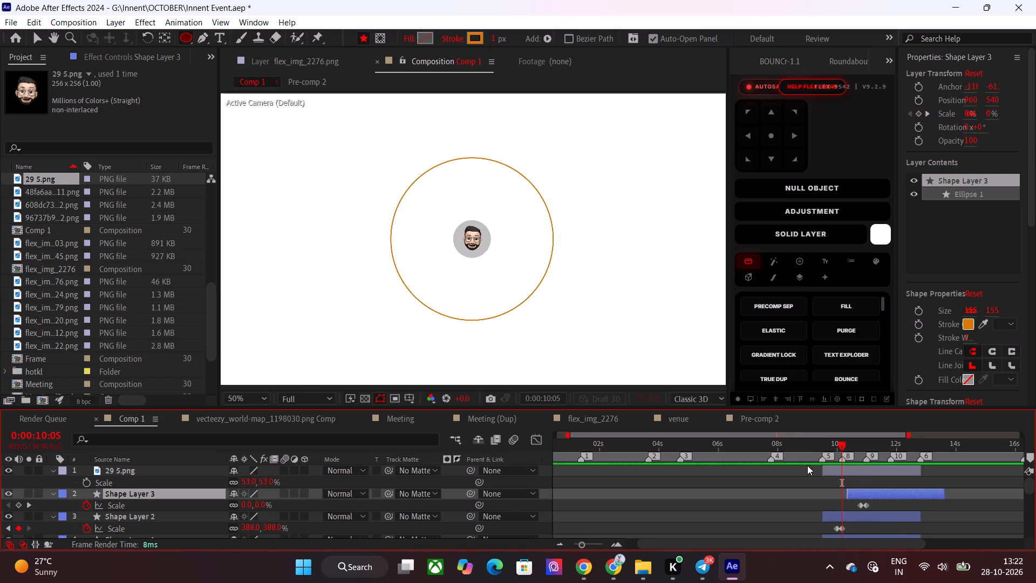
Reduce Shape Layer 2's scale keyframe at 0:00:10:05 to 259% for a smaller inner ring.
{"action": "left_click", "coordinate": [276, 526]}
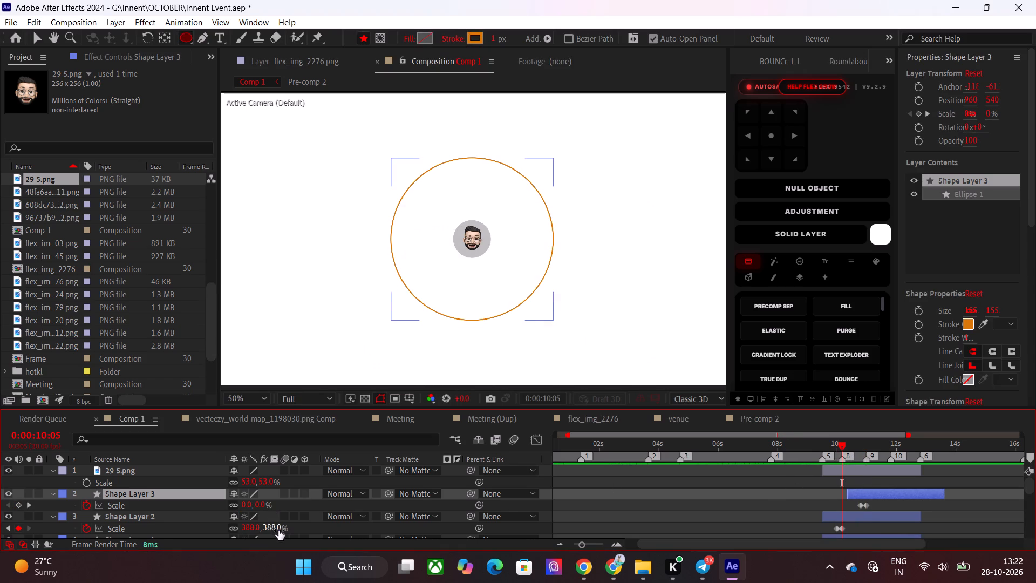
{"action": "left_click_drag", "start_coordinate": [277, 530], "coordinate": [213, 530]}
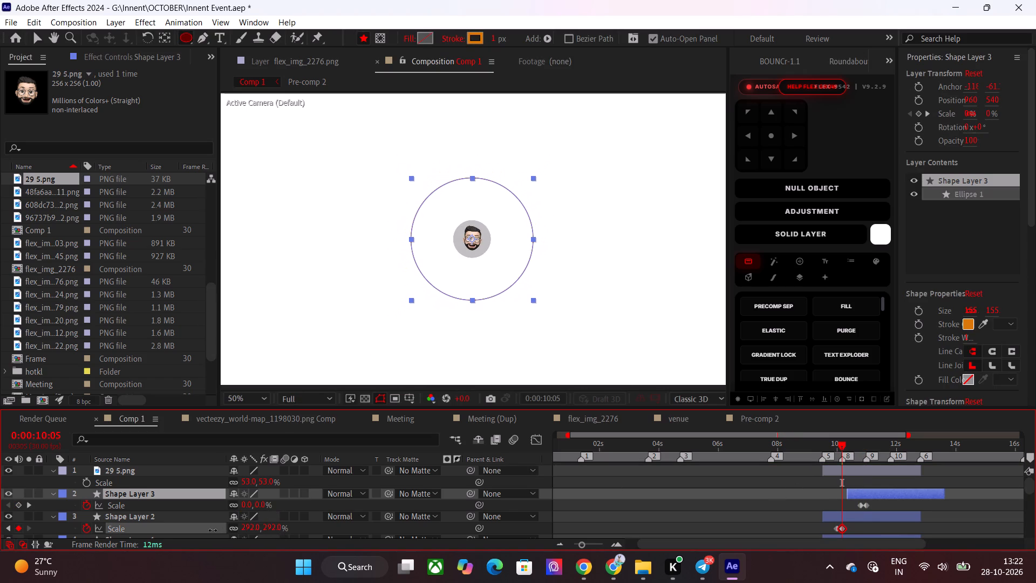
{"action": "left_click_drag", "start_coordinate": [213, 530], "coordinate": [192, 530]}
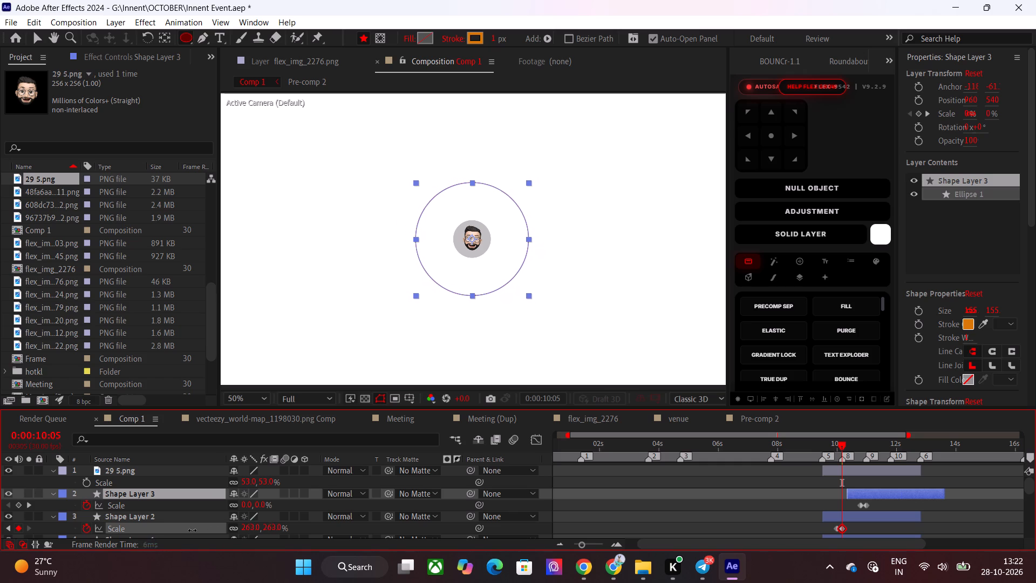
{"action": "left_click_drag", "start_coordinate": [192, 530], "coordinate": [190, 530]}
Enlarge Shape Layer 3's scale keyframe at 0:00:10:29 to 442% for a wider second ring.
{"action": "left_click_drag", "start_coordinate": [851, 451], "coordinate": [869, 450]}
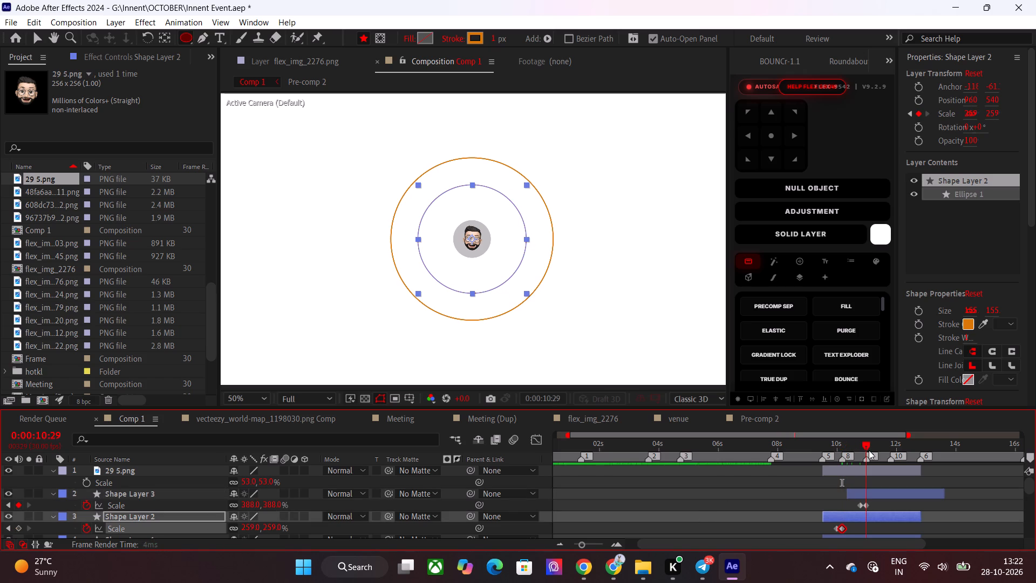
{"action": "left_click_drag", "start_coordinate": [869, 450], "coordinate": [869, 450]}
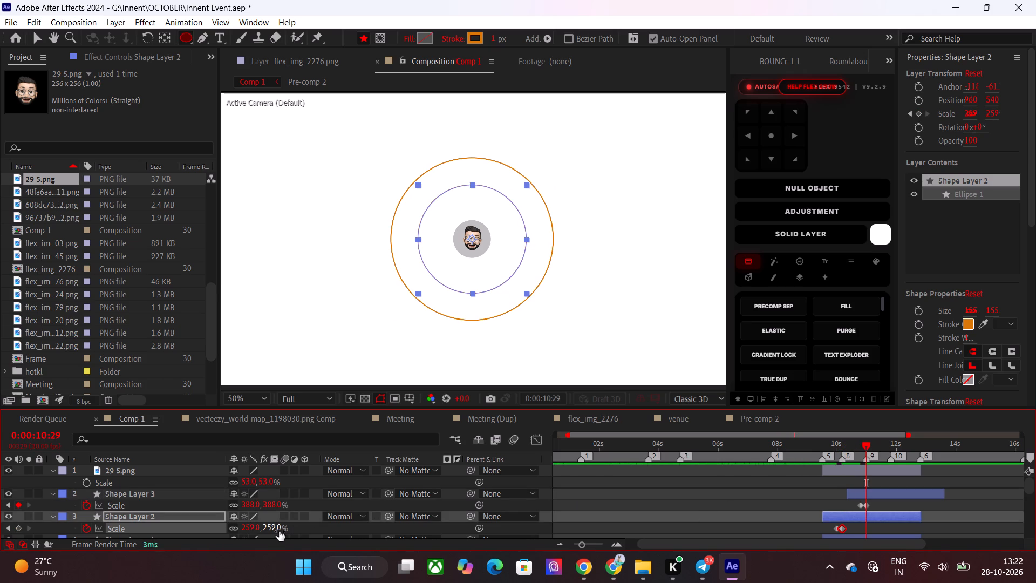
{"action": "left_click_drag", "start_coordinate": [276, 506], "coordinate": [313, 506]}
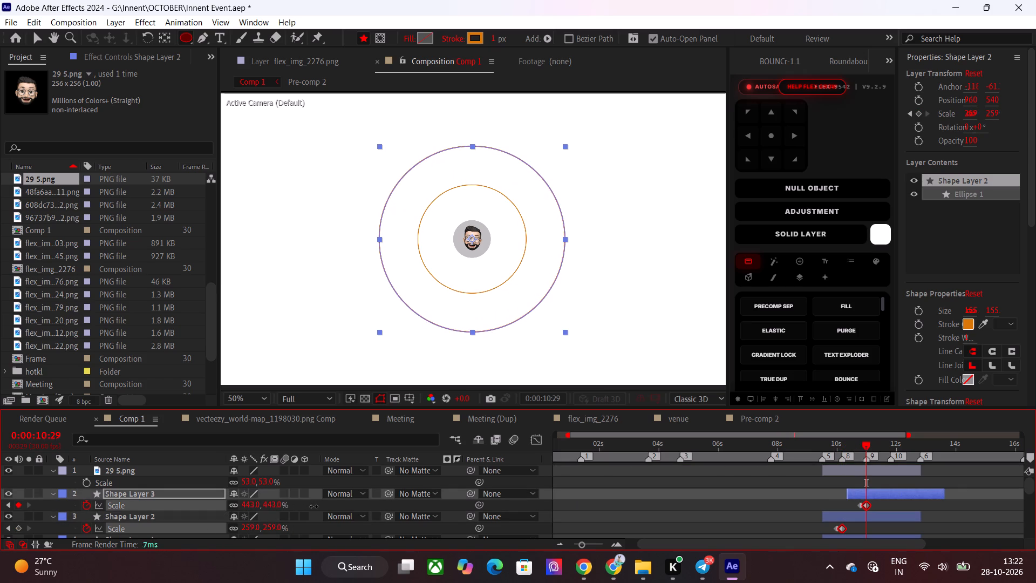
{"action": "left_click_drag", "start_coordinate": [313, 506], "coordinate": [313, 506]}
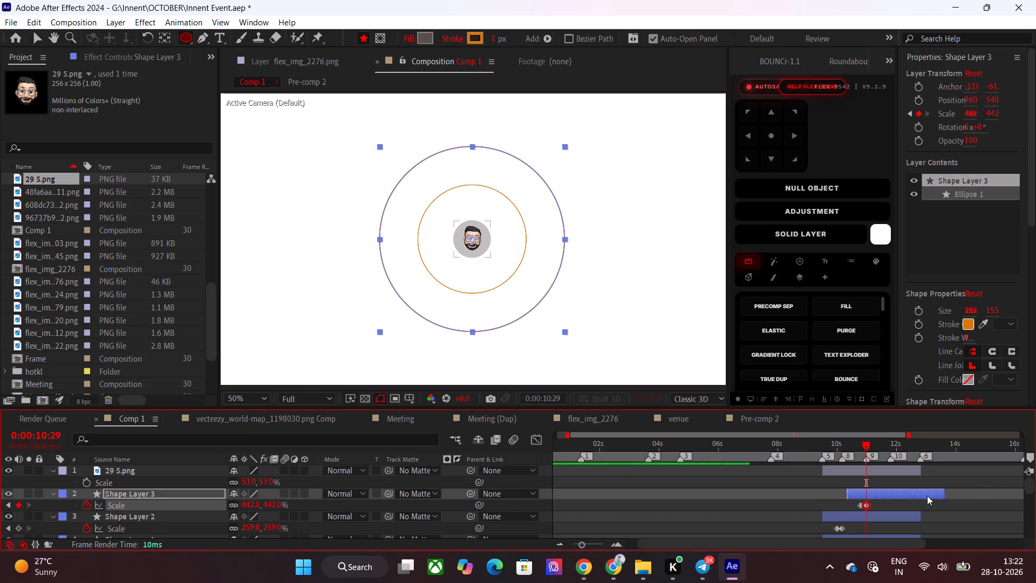
Duplicate Shape Layer 3 and shift the copy in time so its second scale keyframe falls at 0:00:11:24.
{"action": "left_click", "coordinate": [889, 491]}
{"action": "key", "text": "ctrl+d"}
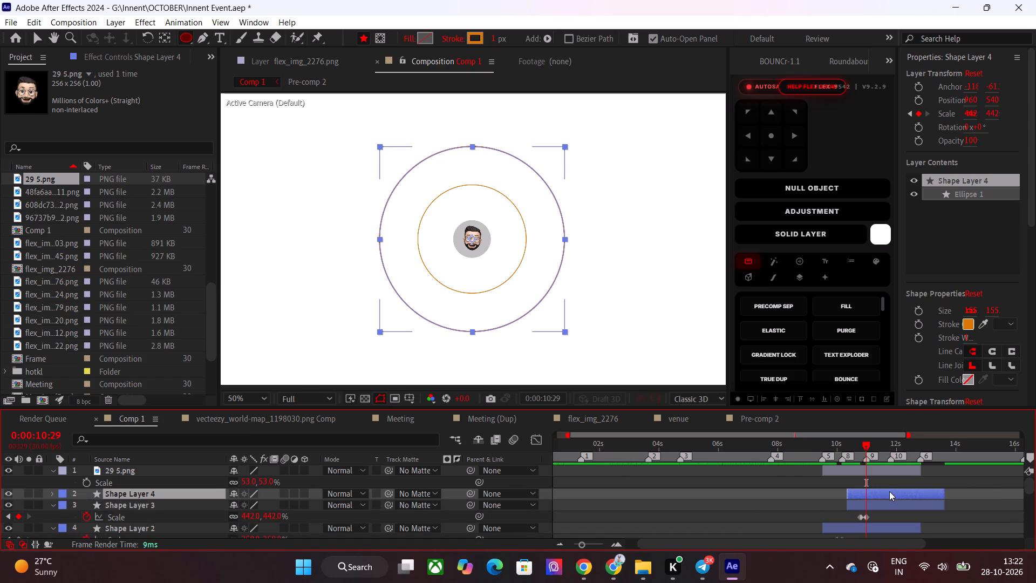
{"action": "left_click", "coordinate": [885, 445], "text": "shift"}
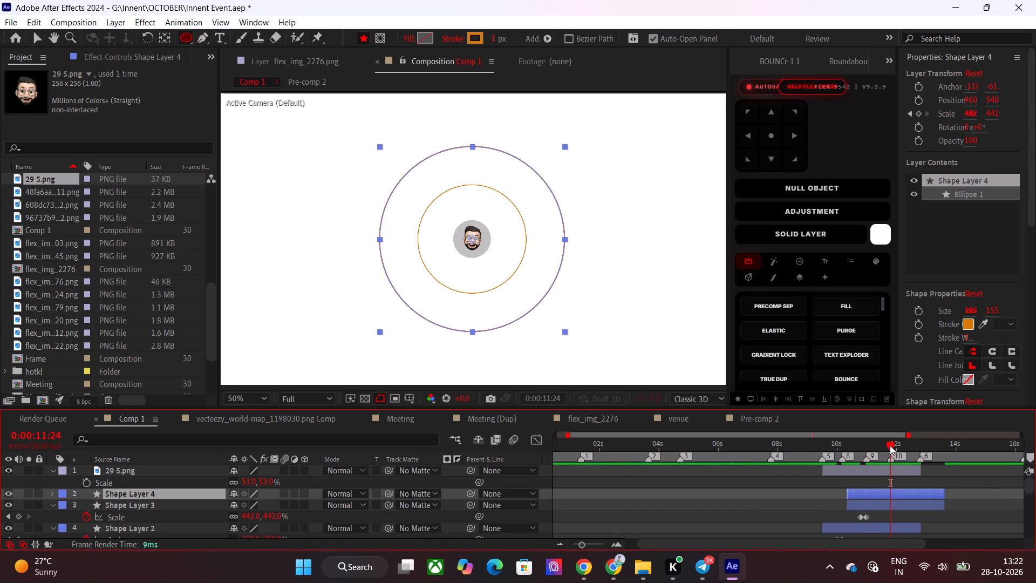
{"action": "key", "text": "u"}
{"action": "left_click_drag", "start_coordinate": [881, 493], "coordinate": [892, 493]}
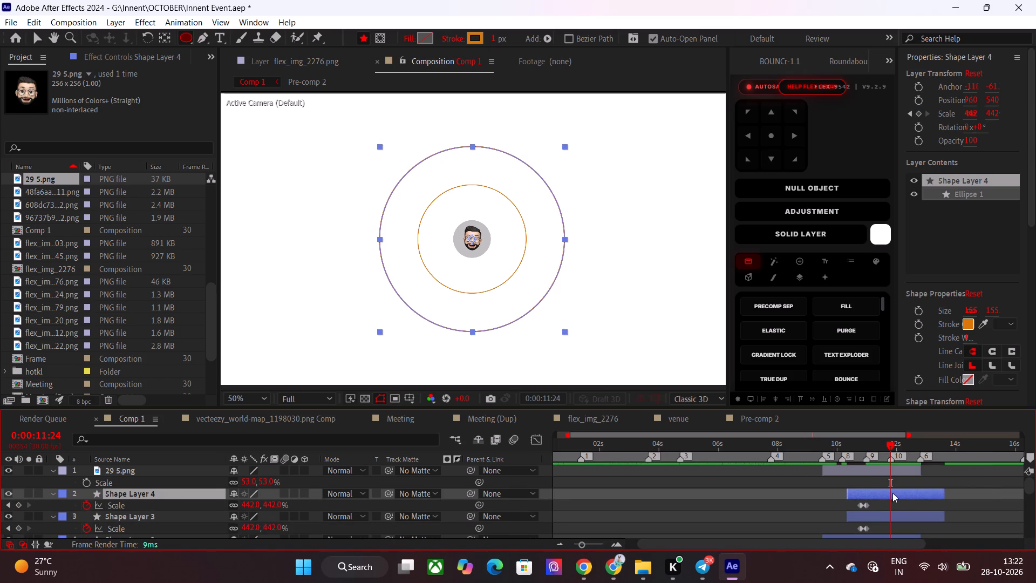
{"action": "left_click_drag", "start_coordinate": [892, 493], "coordinate": [906, 493]}
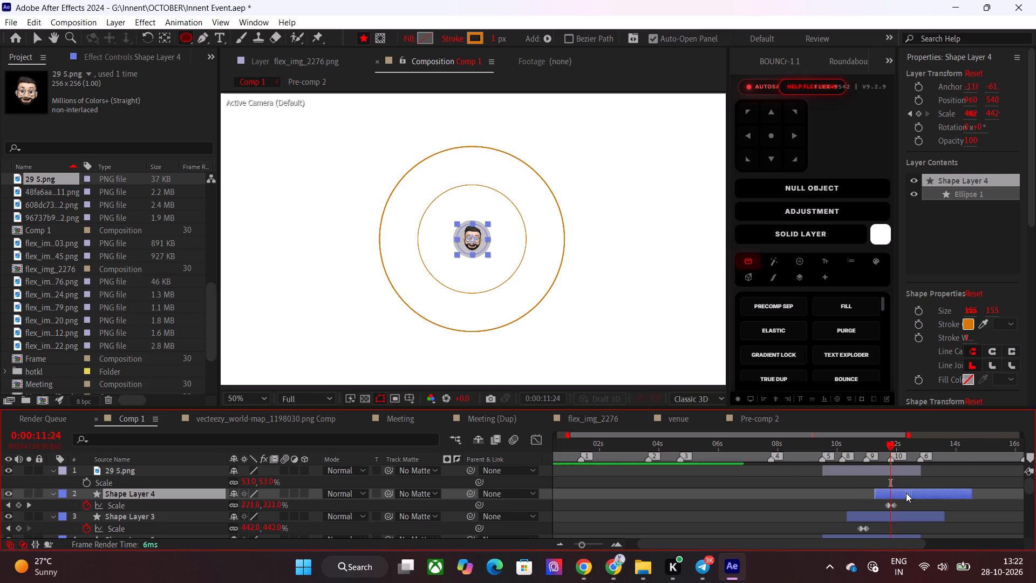
{"action": "left_click_drag", "start_coordinate": [906, 493], "coordinate": [911, 493]}
{"action": "left_click_drag", "start_coordinate": [898, 491], "coordinate": [895, 491]}
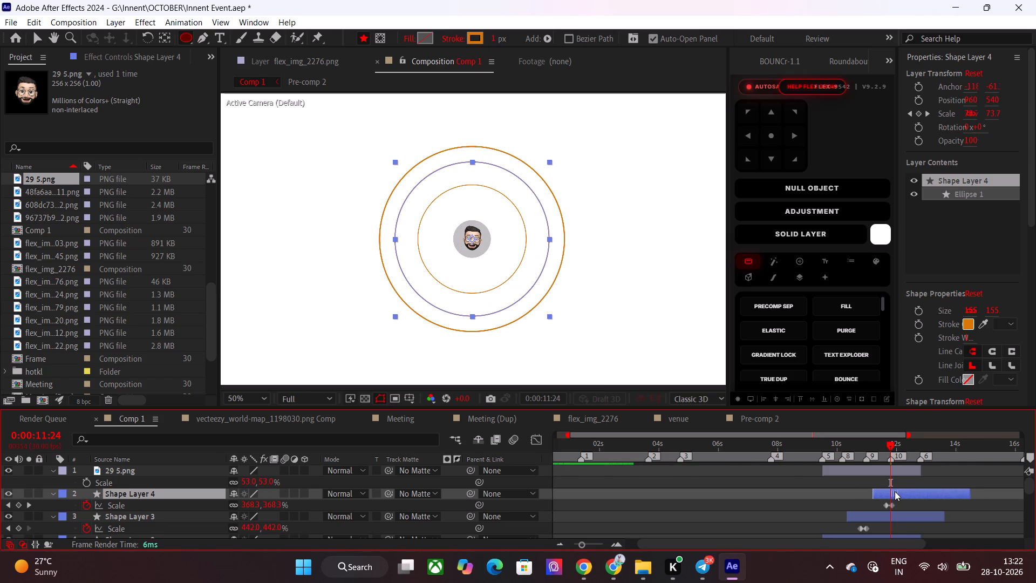
{"action": "left_click_drag", "start_coordinate": [895, 491], "coordinate": [894, 491]}
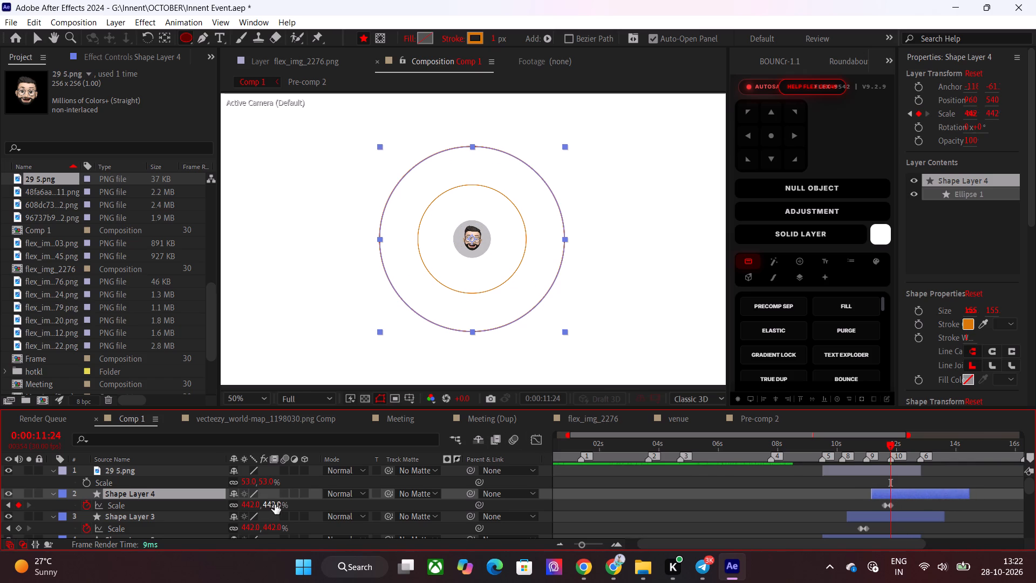
Set Shape Layer 4's scale keyframe at 0:00:11:24 to 597%, making it the outermost ring.
{"action": "left_click_drag", "start_coordinate": [275, 505], "coordinate": [403, 505]}
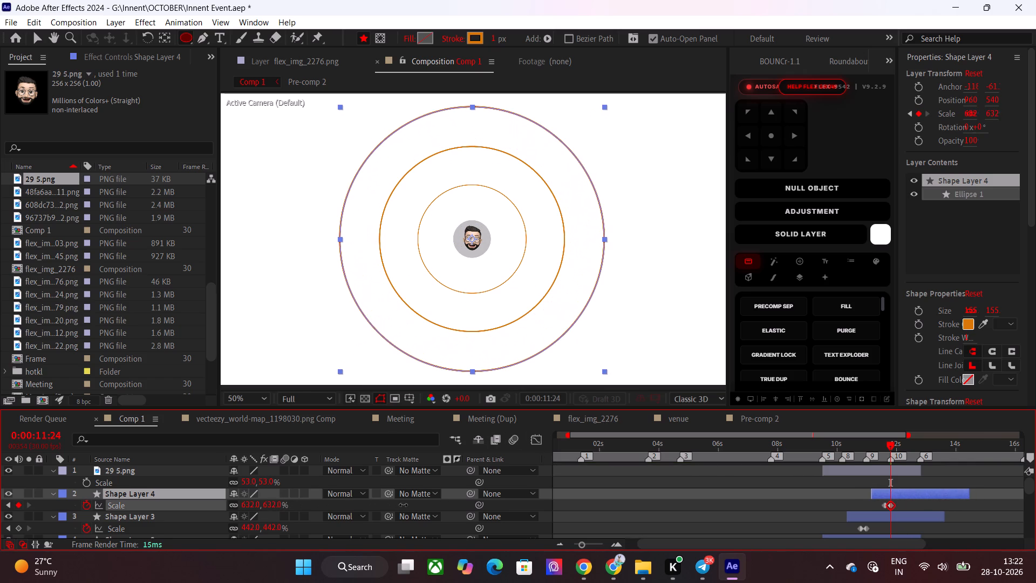
{"action": "left_click_drag", "start_coordinate": [403, 505], "coordinate": [415, 508]}
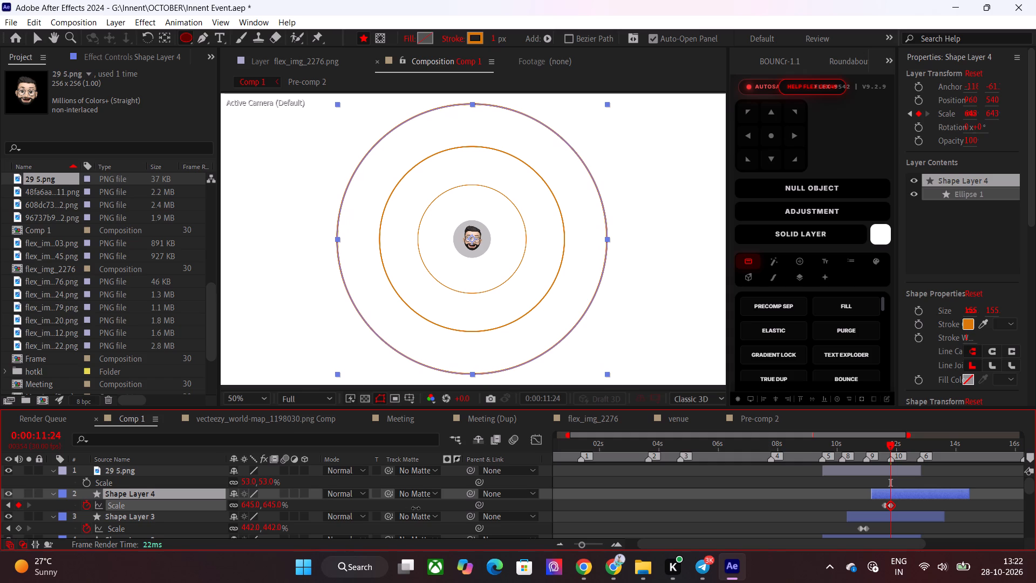
{"action": "left_click_drag", "start_coordinate": [415, 508], "coordinate": [410, 512]}
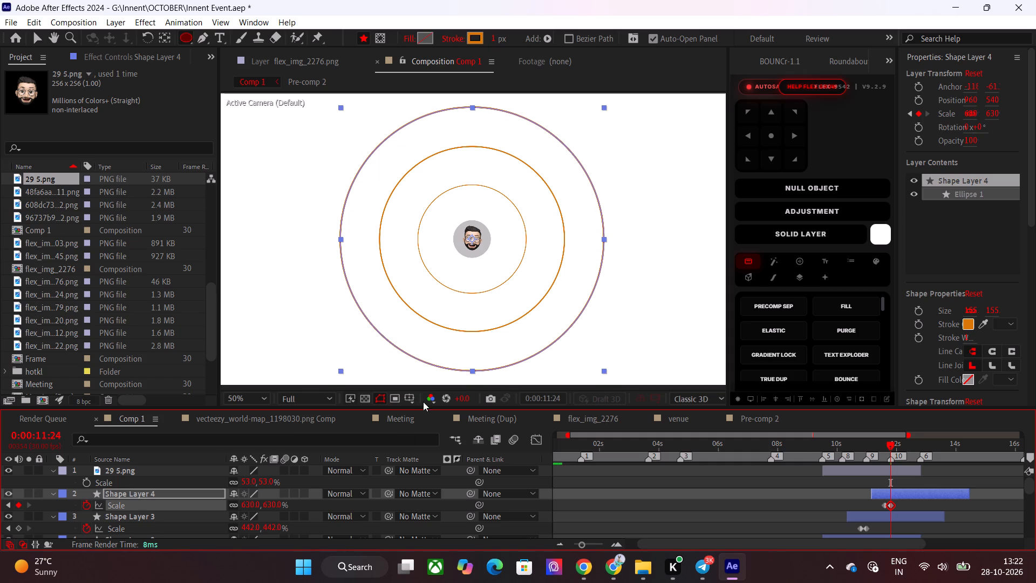
{"action": "scroll", "coordinate": [484, 336], "scroll_direction": "down", "scroll_amount": 1}
{"action": "scroll", "coordinate": [484, 336], "scroll_direction": "up", "scroll_amount": 1}
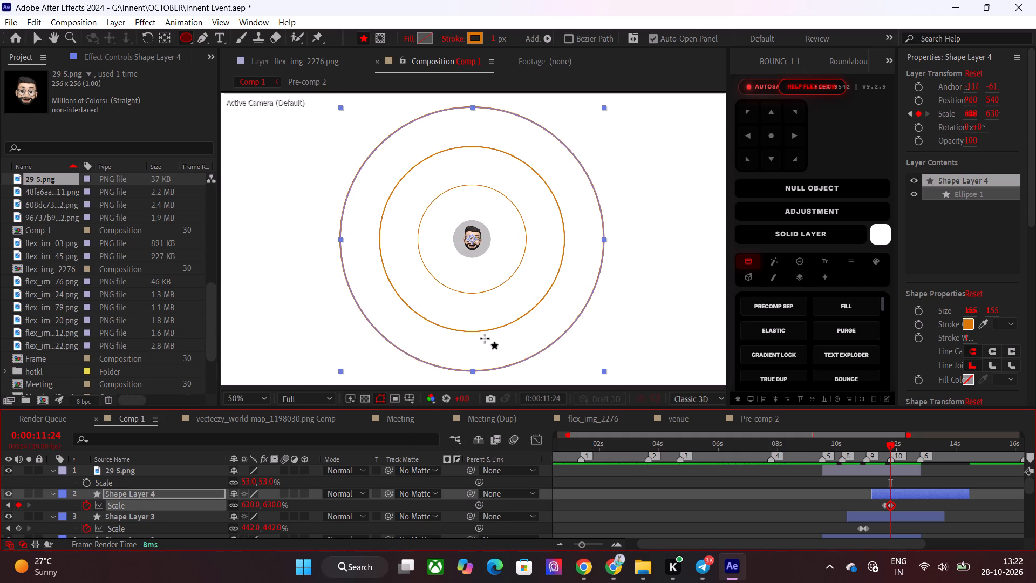
{"action": "left_click_drag", "start_coordinate": [275, 504], "coordinate": [269, 504]}
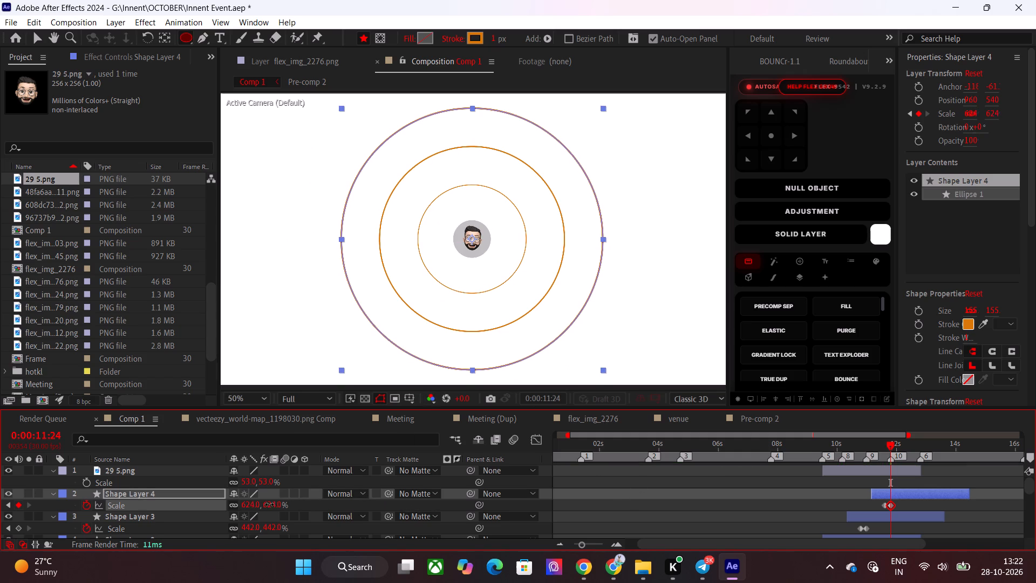
{"action": "left_click_drag", "start_coordinate": [269, 504], "coordinate": [253, 504]}
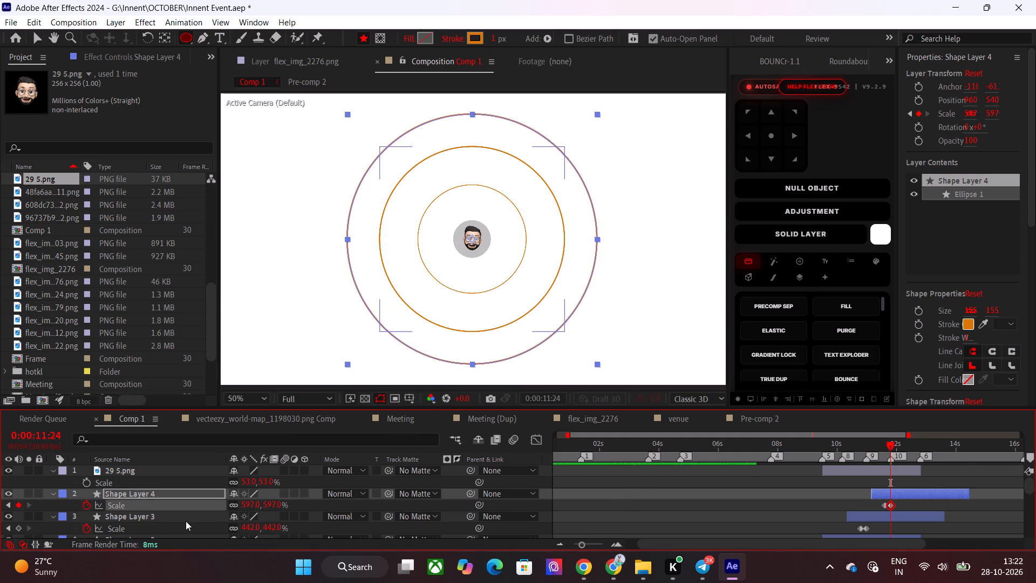
Set Shape Layer 3's scale keyframe at 0:00:10:29 to 422%.
{"action": "scroll", "coordinate": [192, 521], "scroll_direction": "down", "scroll_amount": 1}
{"action": "left_click_drag", "start_coordinate": [876, 443], "coordinate": [867, 446]}
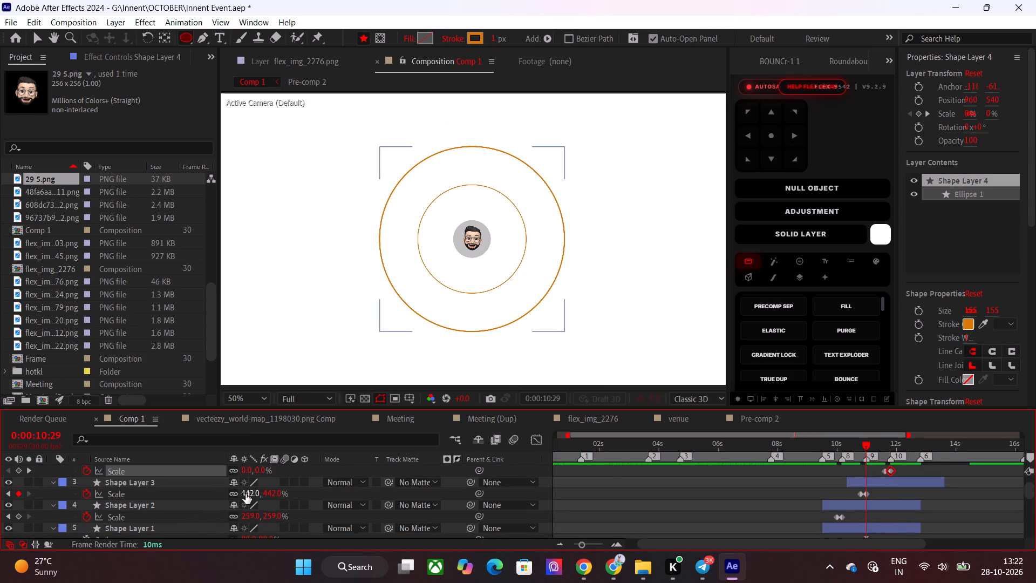
{"action": "left_click_drag", "start_coordinate": [269, 496], "coordinate": [256, 496]}
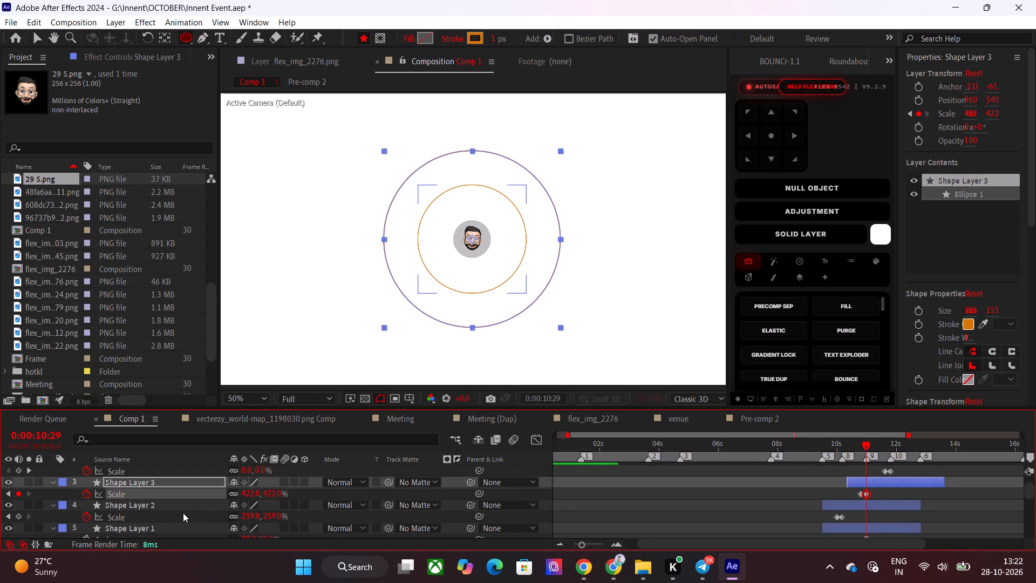
Set Shape Layer 2's scale keyframe at 0:00:10:05 to 246% and check the spacing of the three rings at 0:00:12:05.
{"action": "left_click", "coordinate": [181, 510]}
{"action": "left_click", "coordinate": [8, 515]}
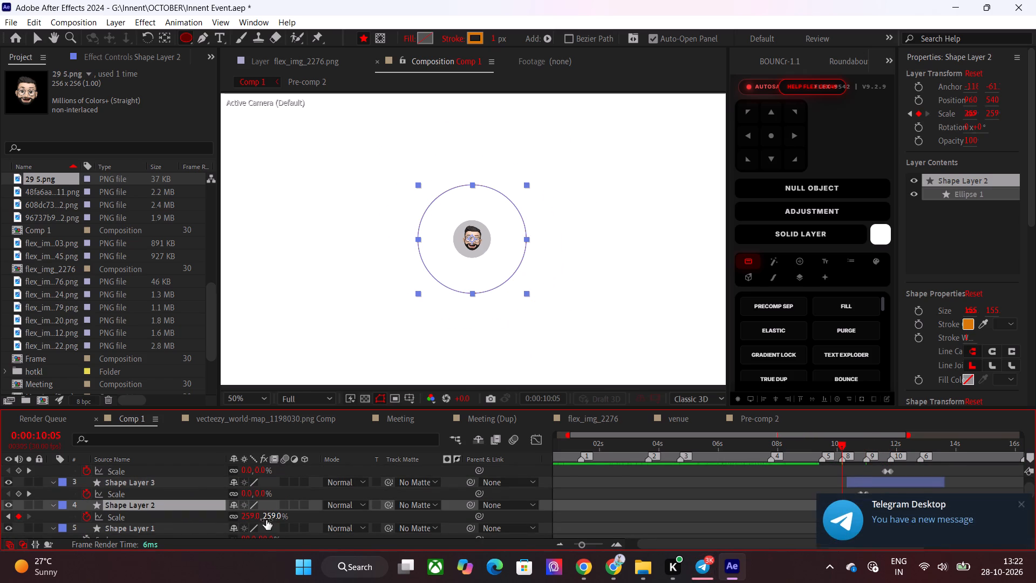
{"action": "left_click_drag", "start_coordinate": [266, 520], "coordinate": [257, 520]}
{"action": "left_click_drag", "start_coordinate": [887, 448], "coordinate": [901, 448]}
{"action": "left_click", "coordinate": [783, 482]}
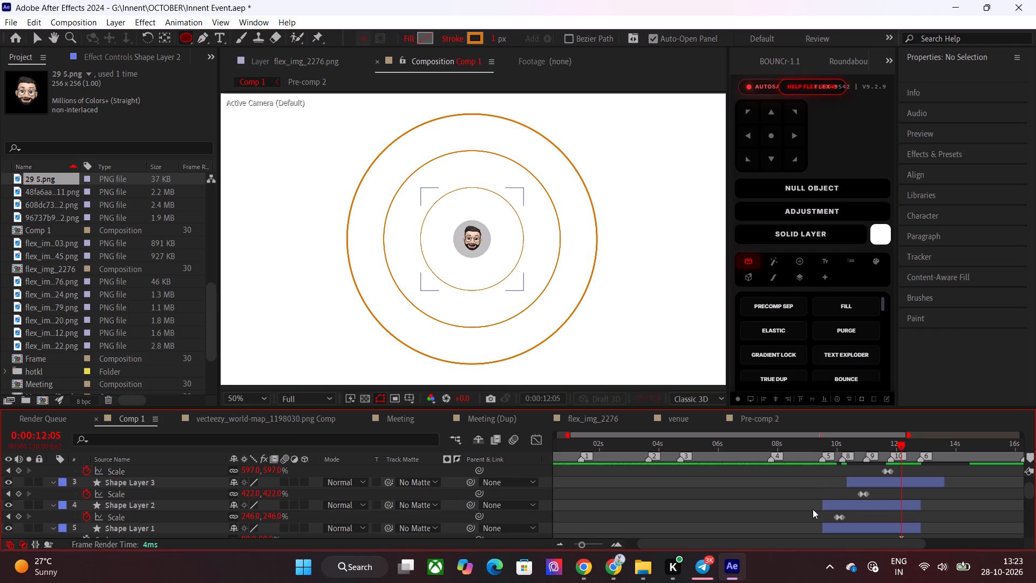
Apply the BOUNCr Overshoot+ expression to Shape Layer 2's Scale keyframes and preview the bounce.
{"action": "left_click_drag", "start_coordinate": [812, 513], "coordinate": [852, 514]}
{"action": "left_click", "coordinate": [774, 66]}
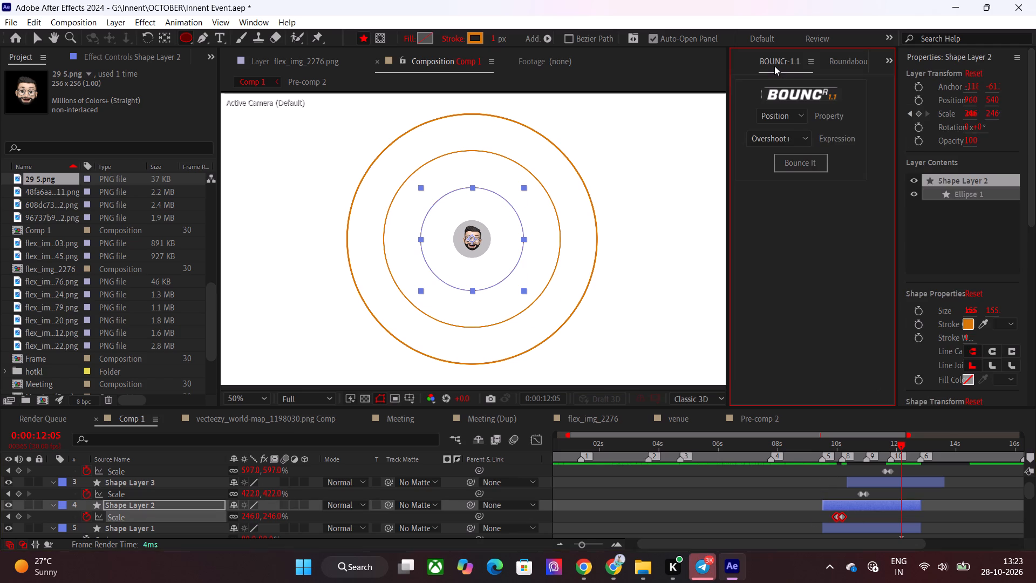
{"action": "left_click", "coordinate": [799, 120]}
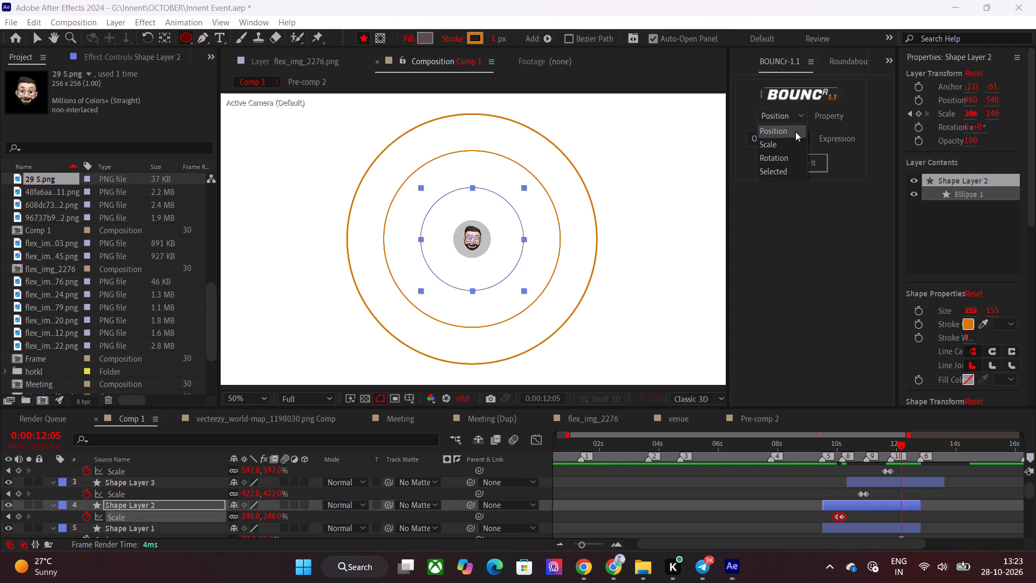
{"action": "left_click", "coordinate": [789, 145]}
{"action": "left_click", "coordinate": [801, 170]}
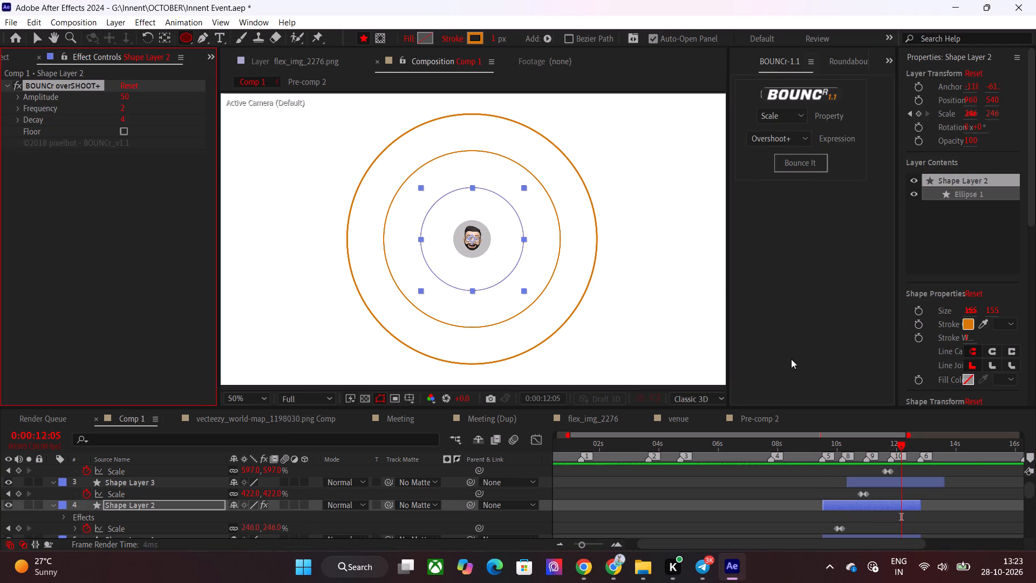
{"action": "left_click", "coordinate": [830, 451]}
{"action": "key", "text": "space"}
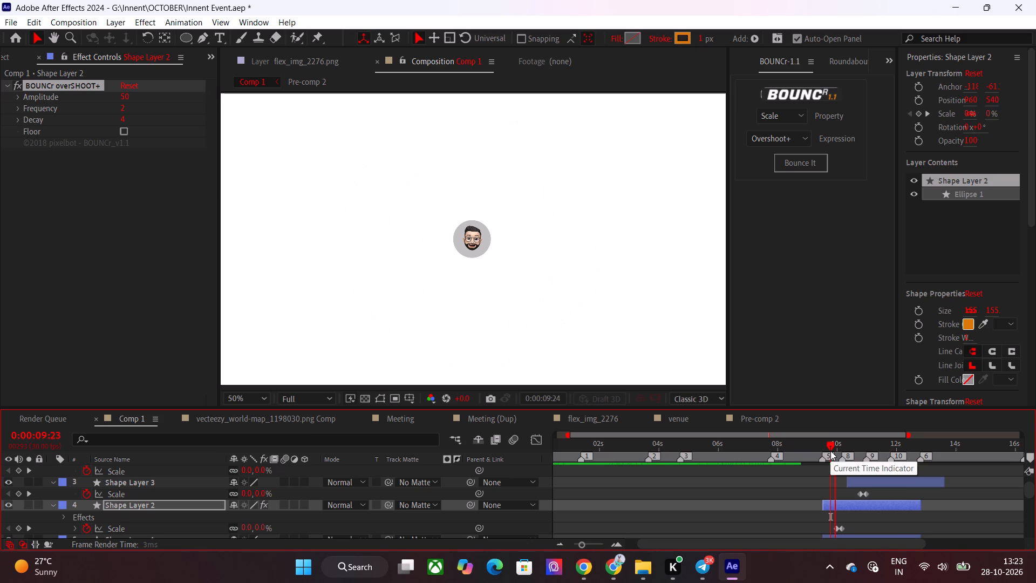
{"action": "left_click_drag", "start_coordinate": [835, 447], "coordinate": [839, 447]}
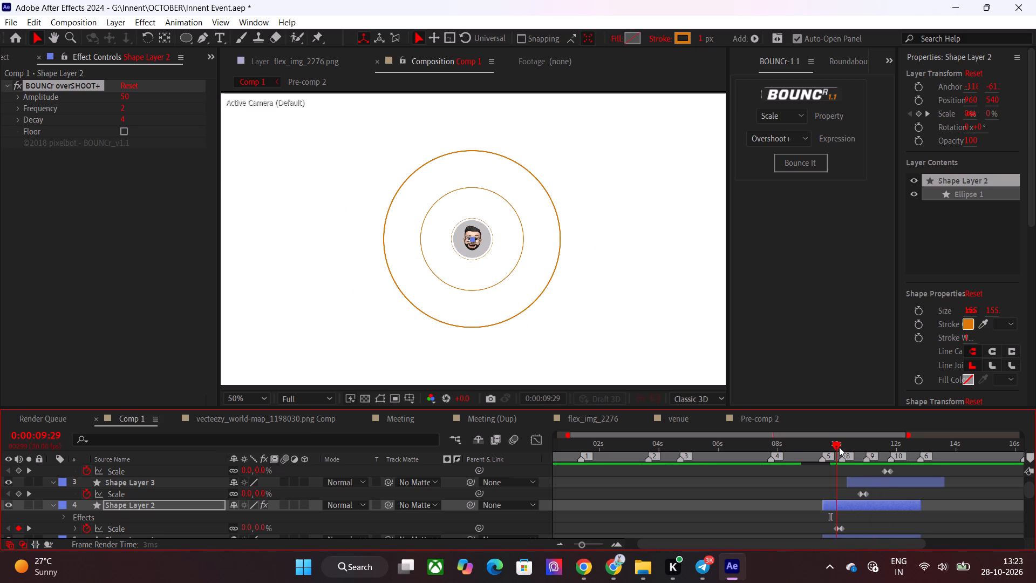
{"action": "left_click_drag", "start_coordinate": [839, 447], "coordinate": [842, 447]}
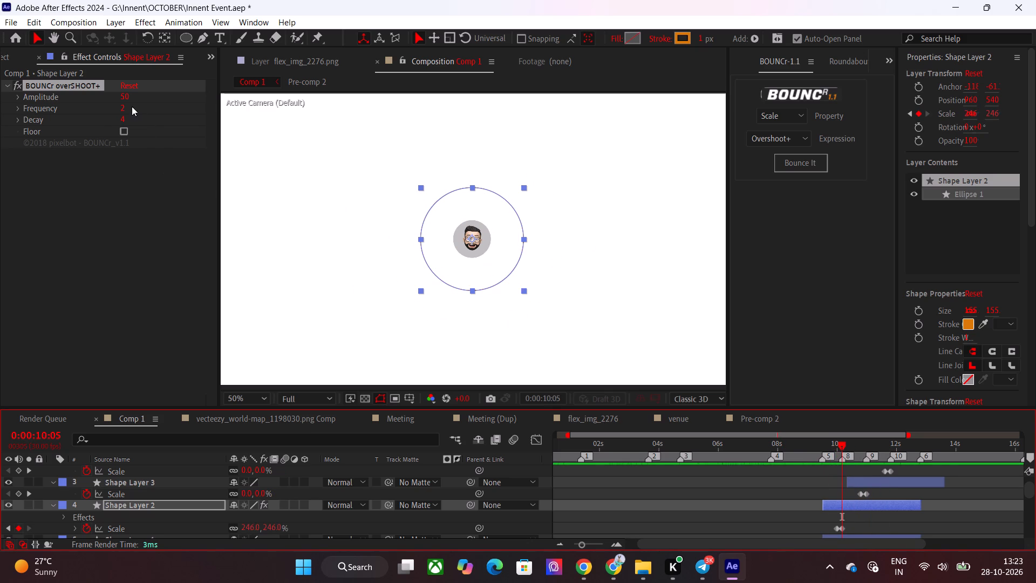
Set the BOUNCr overshoot amplitude on Shape Layer 2 to 20 and preview the ring animation.
{"action": "left_click", "coordinate": [124, 92]}
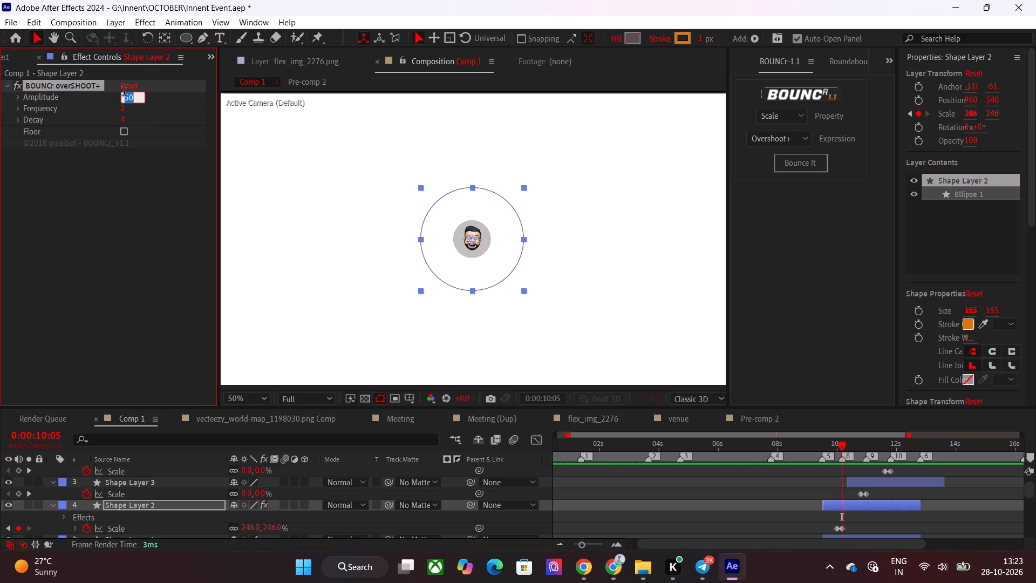
{"action": "type", "text": "20"}
{"action": "key", "text": "Return"}
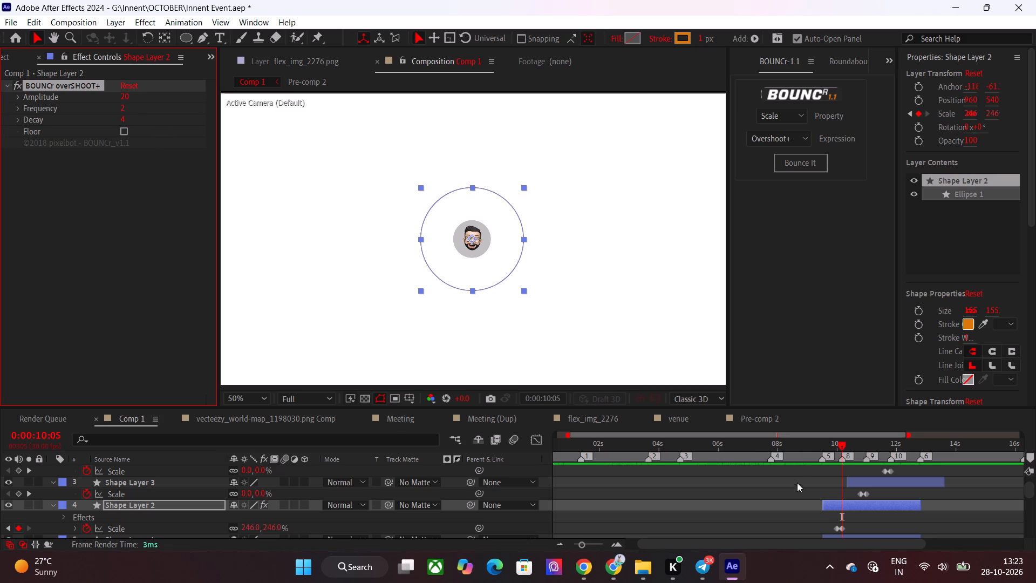
{"action": "left_click", "coordinate": [798, 493]}
{"action": "left_click", "coordinate": [820, 448]}
{"action": "key", "text": "space"}
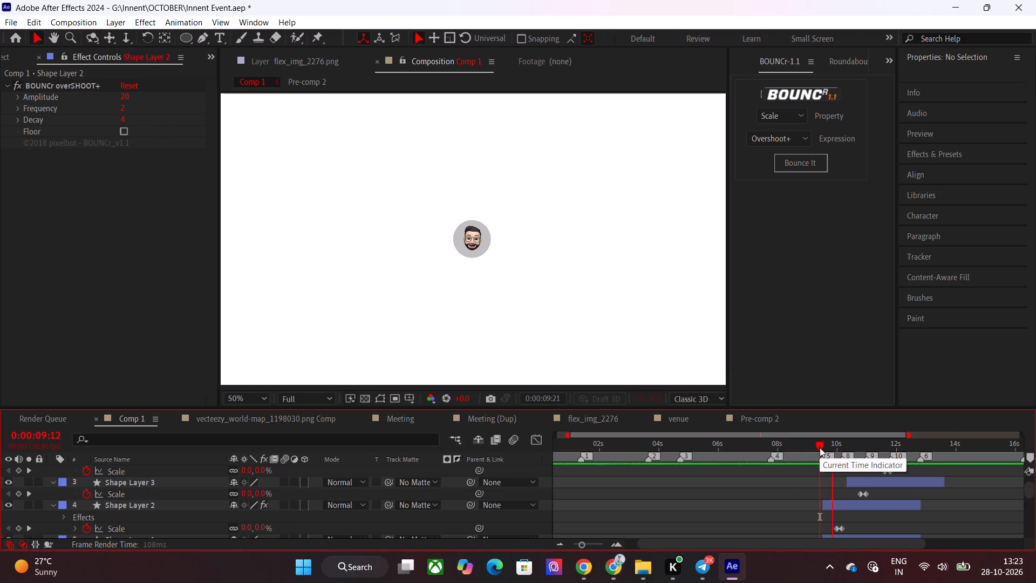
{"action": "left_click_drag", "start_coordinate": [854, 449], "coordinate": [860, 449], "text": "shift"}
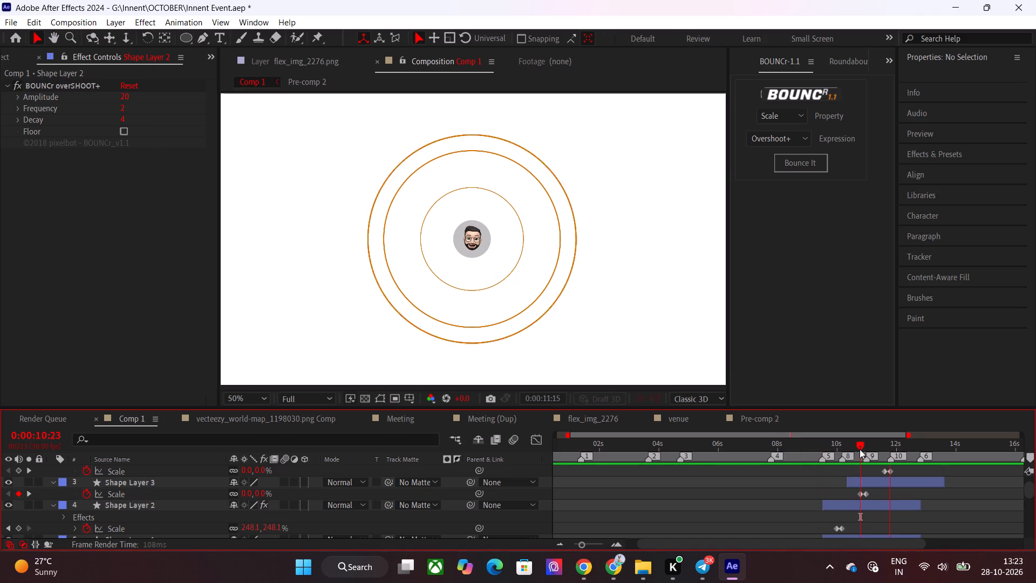
{"action": "left_click_drag", "start_coordinate": [860, 449], "coordinate": [867, 449], "text": "shift"}
Apply the BOUNCr Overshoot+ expression to Shape Layer 3's Scale keyframes with an amplitude of 20.
{"action": "left_click", "coordinate": [867, 446]}
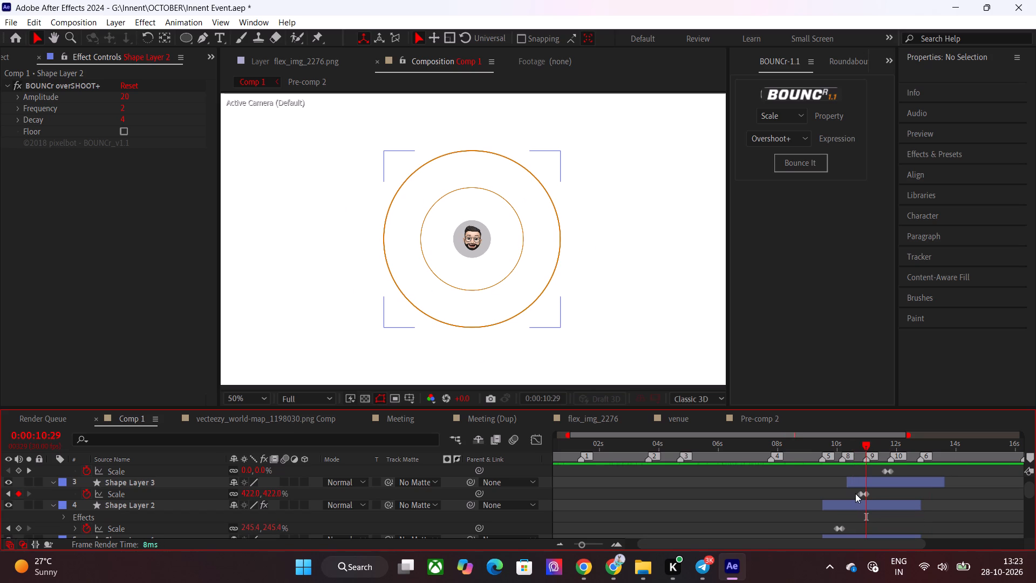
{"action": "left_click_drag", "start_coordinate": [875, 493], "coordinate": [847, 498]}
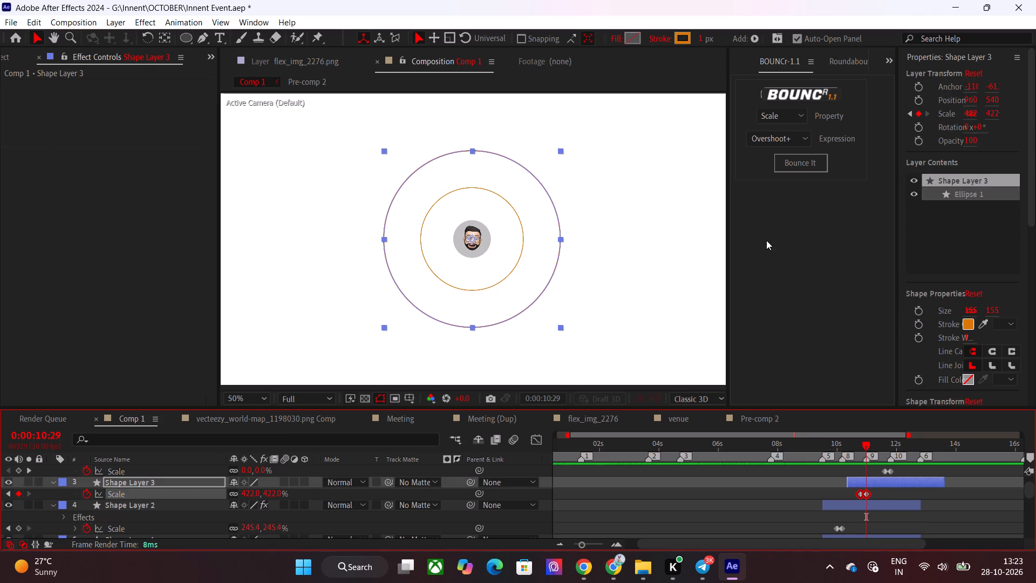
{"action": "left_click", "coordinate": [796, 157]}
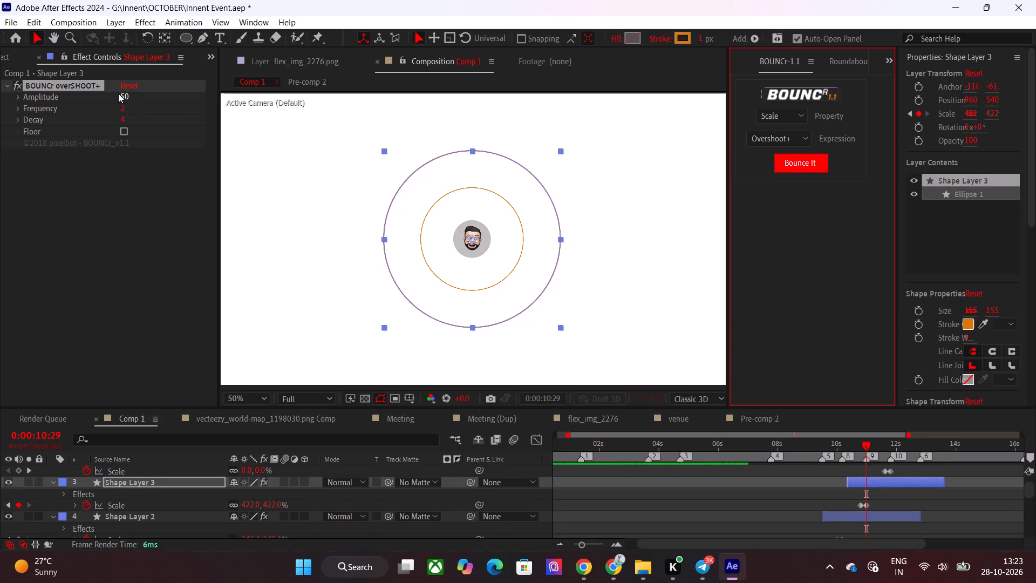
{"action": "left_click", "coordinate": [126, 96]}
{"action": "type", "text": "20"}
{"action": "key", "text": "Return"}
Apply BOUNCr Overshoot+ to Shape Layer 4's Scale keyframes with an amplitude of 20 and preview the rings from 0:00:09:13.
{"action": "scroll", "coordinate": [898, 494], "scroll_direction": "up", "scroll_amount": 1}
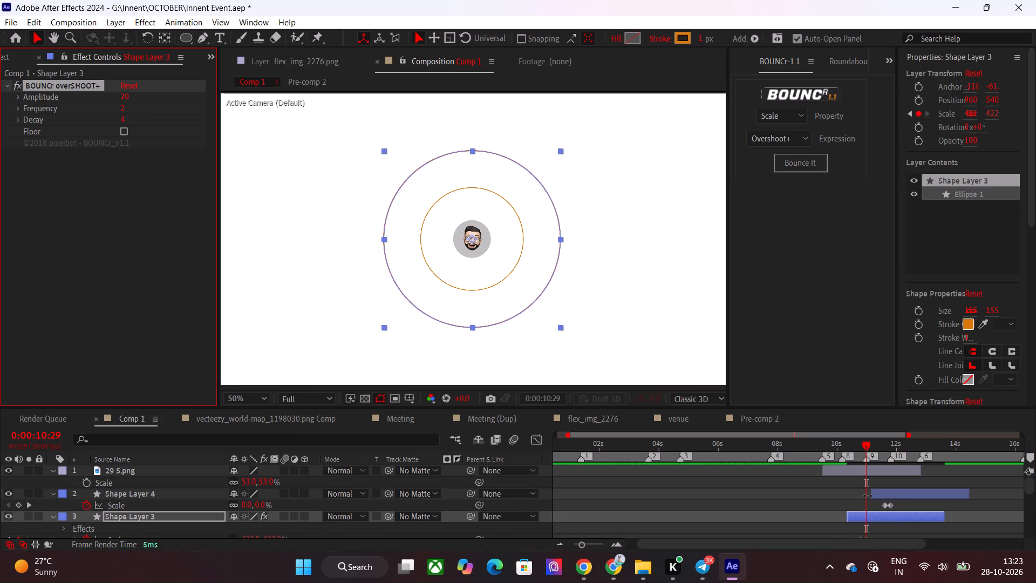
{"action": "left_click_drag", "start_coordinate": [852, 497], "coordinate": [898, 506]}
{"action": "left_click", "coordinate": [798, 165]}
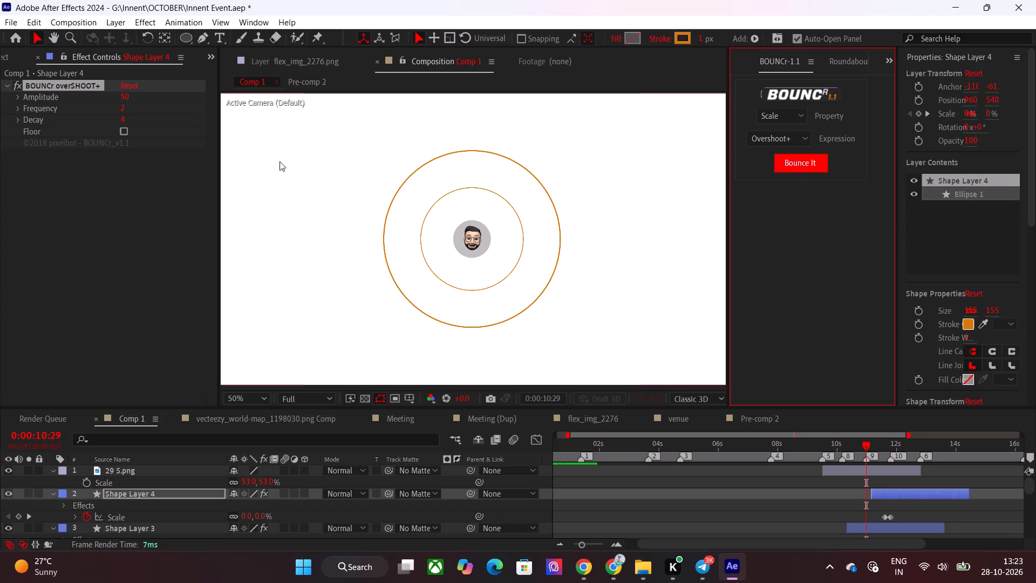
{"action": "left_click", "coordinate": [127, 93]}
{"action": "type", "text": "20"}
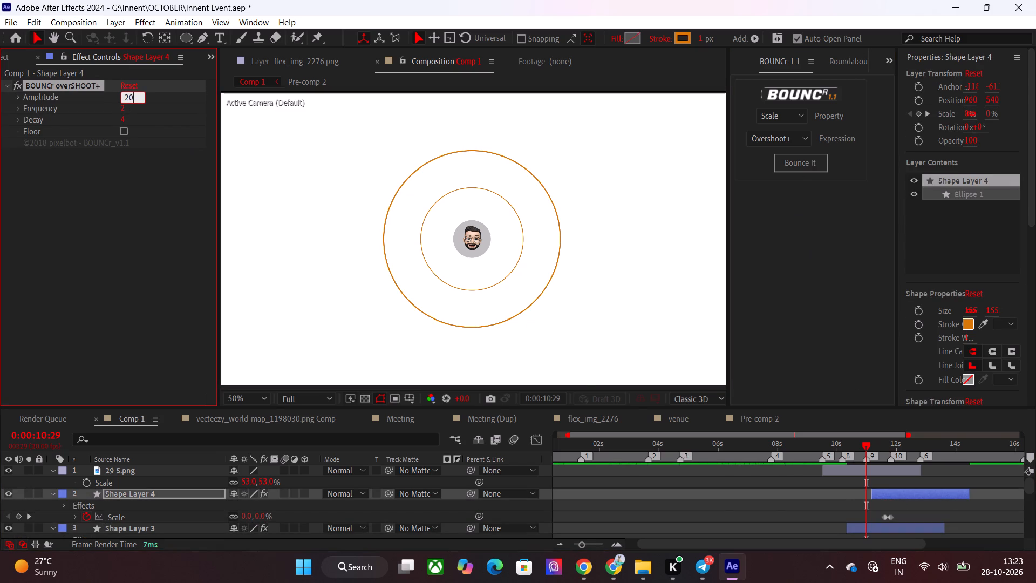
{"action": "key", "text": "Return"}
{"action": "left_click", "coordinate": [820, 503]}
{"action": "left_click_drag", "start_coordinate": [839, 444], "coordinate": [820, 445]}
{"action": "key", "text": "space"}
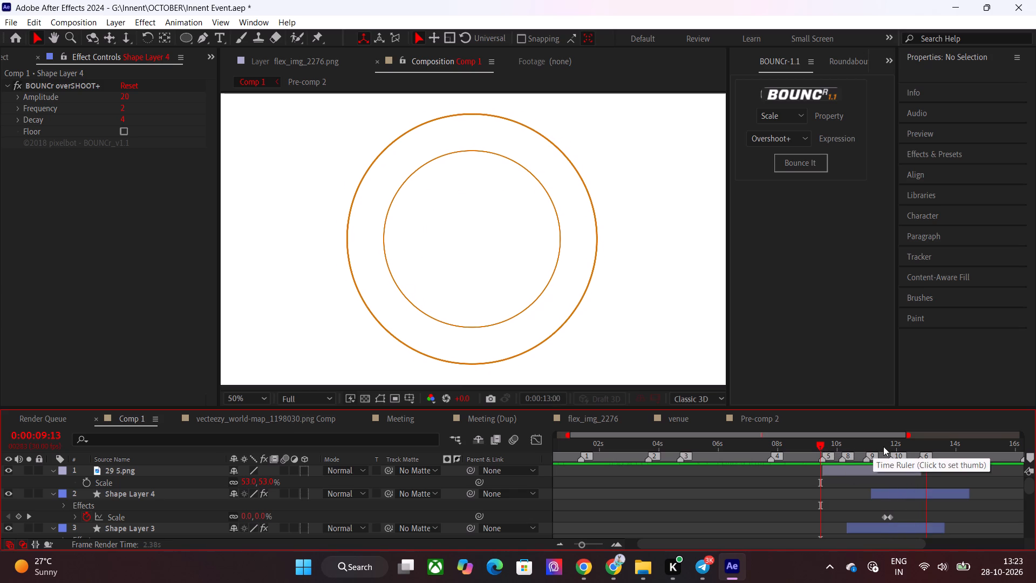
Trim the ends of Shape Layers 2, 3 and 4 to 0:00:12:24.
{"action": "left_click_drag", "start_coordinate": [884, 446], "coordinate": [916, 449]}
{"action": "scroll", "coordinate": [916, 449], "scroll_direction": "down", "scroll_amount": 2}
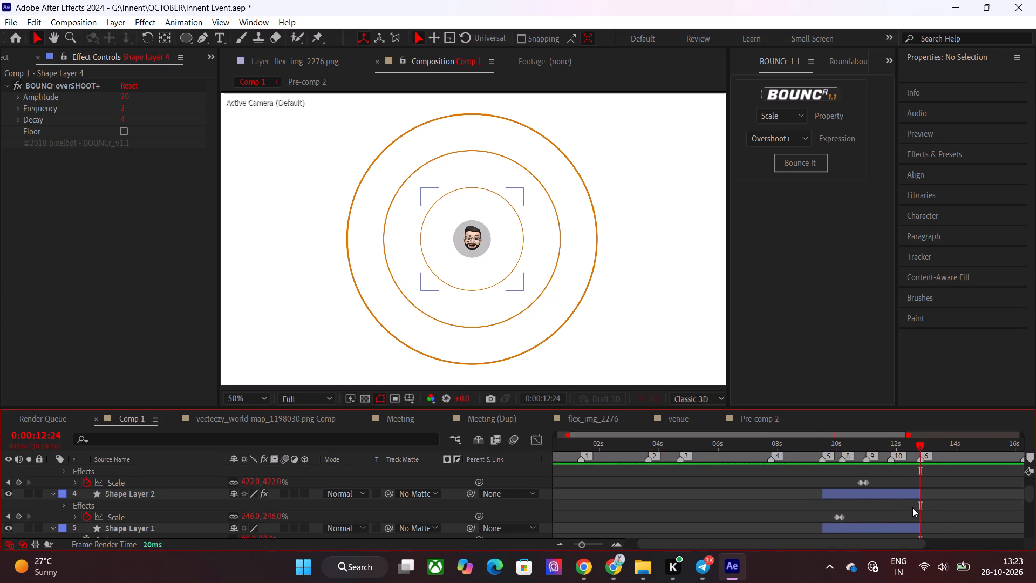
{"action": "scroll", "coordinate": [912, 507], "scroll_direction": "up", "scroll_amount": 2}
{"action": "left_click", "coordinate": [926, 499], "text": "shift"}
{"action": "scroll", "coordinate": [926, 499], "scroll_direction": "down", "scroll_amount": 2}
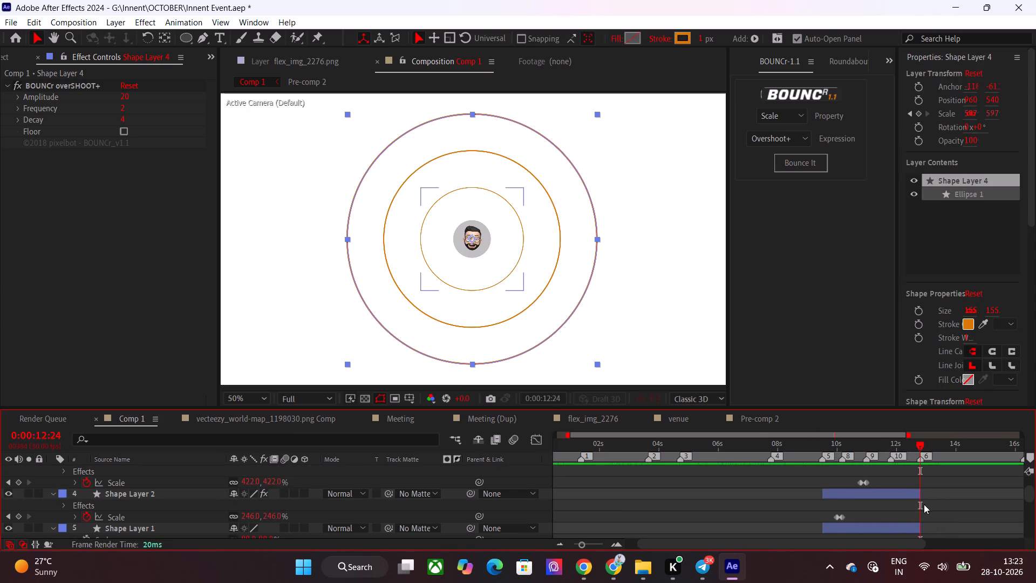
{"action": "left_click", "coordinate": [908, 493], "text": "shift"}
{"action": "key", "text": "alt+bracketright"}
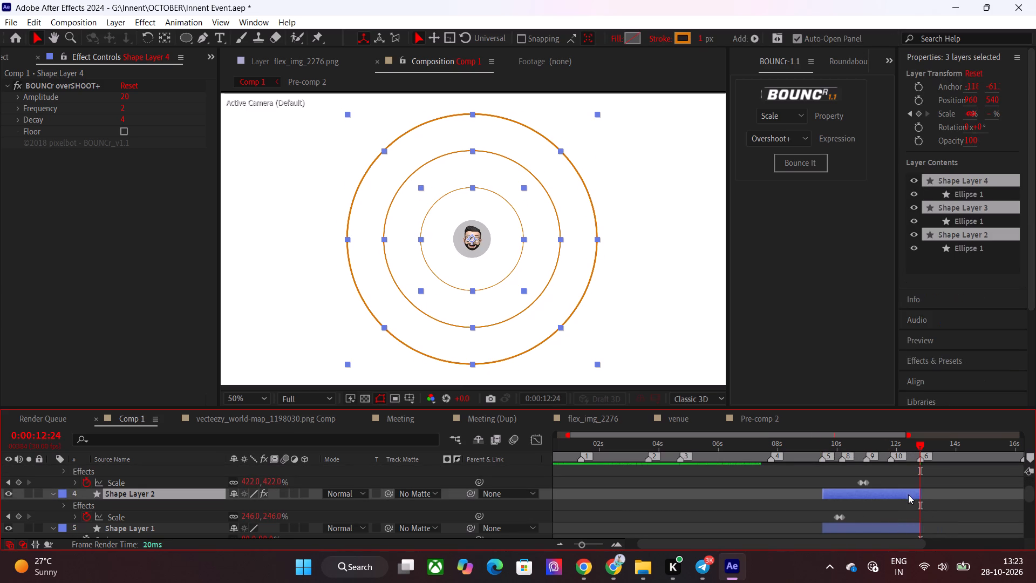
{"action": "left_click", "coordinate": [804, 492]}
Move the memoji layer 29 5.png down the layer stack to sit between Shape Layer 3 and Shape Layer 2.
{"action": "scroll", "coordinate": [804, 492], "scroll_direction": "down", "scroll_amount": 2}
{"action": "scroll", "coordinate": [804, 492], "scroll_direction": "up", "scroll_amount": 2}
{"action": "left_click_drag", "start_coordinate": [837, 450], "coordinate": [825, 453], "text": "shift"}
{"action": "scroll", "coordinate": [778, 485], "scroll_direction": "down", "scroll_amount": 1}
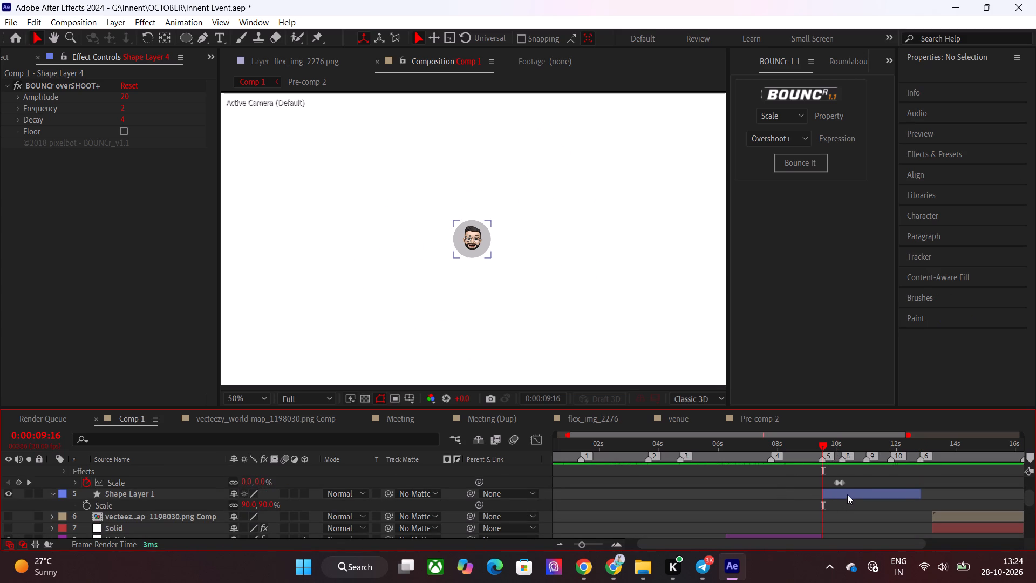
{"action": "left_click", "coordinate": [847, 494]}
{"action": "scroll", "coordinate": [676, 506], "scroll_direction": "up", "scroll_amount": 1}
{"action": "left_click", "coordinate": [146, 497]}
{"action": "scroll", "coordinate": [280, 507], "scroll_direction": "up", "scroll_amount": 1}
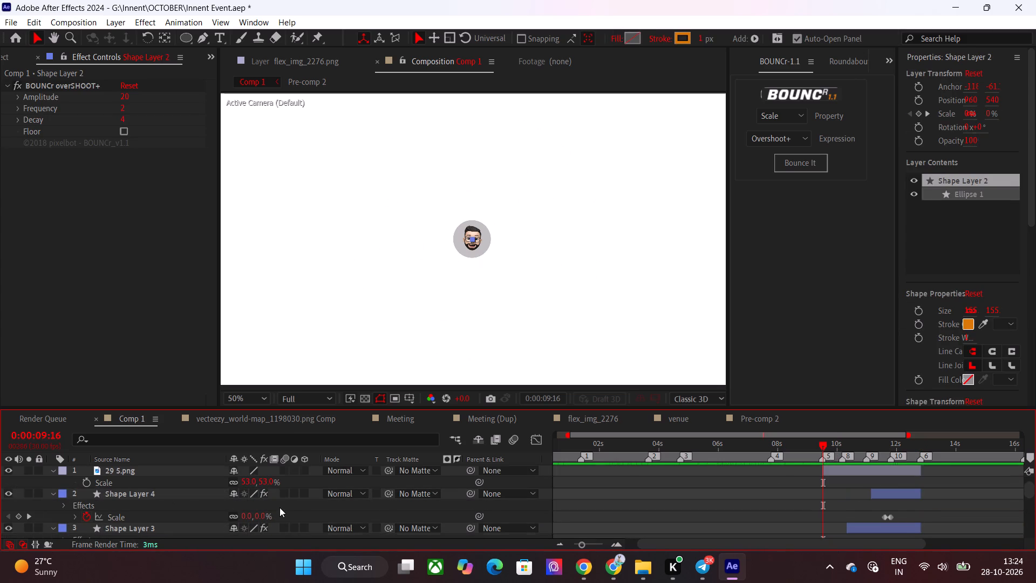
{"action": "scroll", "coordinate": [280, 507], "scroll_direction": "up", "scroll_amount": 1}
{"action": "left_click", "coordinate": [155, 472]}
{"action": "left_click_drag", "start_coordinate": [146, 470], "coordinate": [149, 520]}
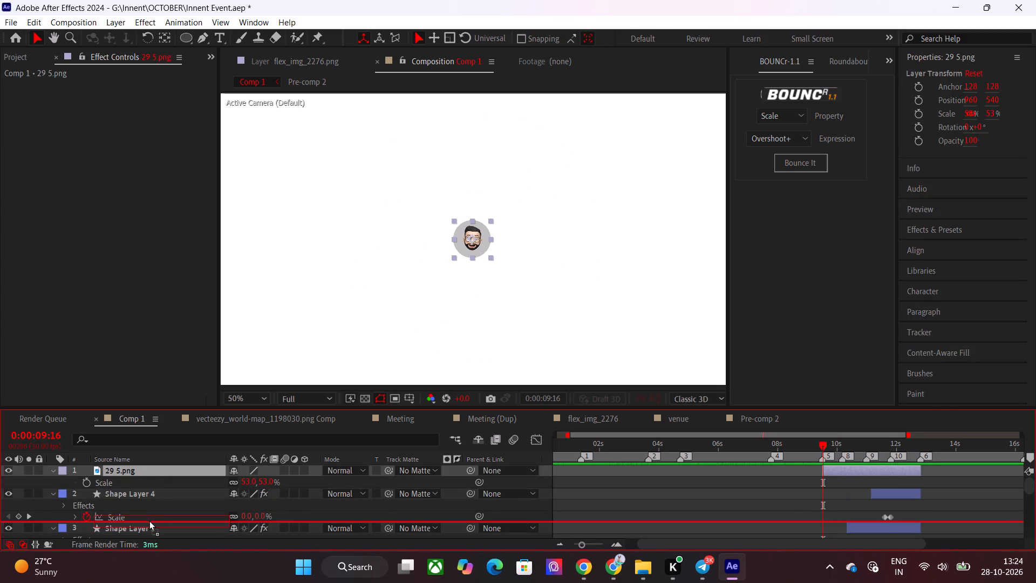
{"action": "left_click_drag", "start_coordinate": [149, 520], "coordinate": [181, 489]}
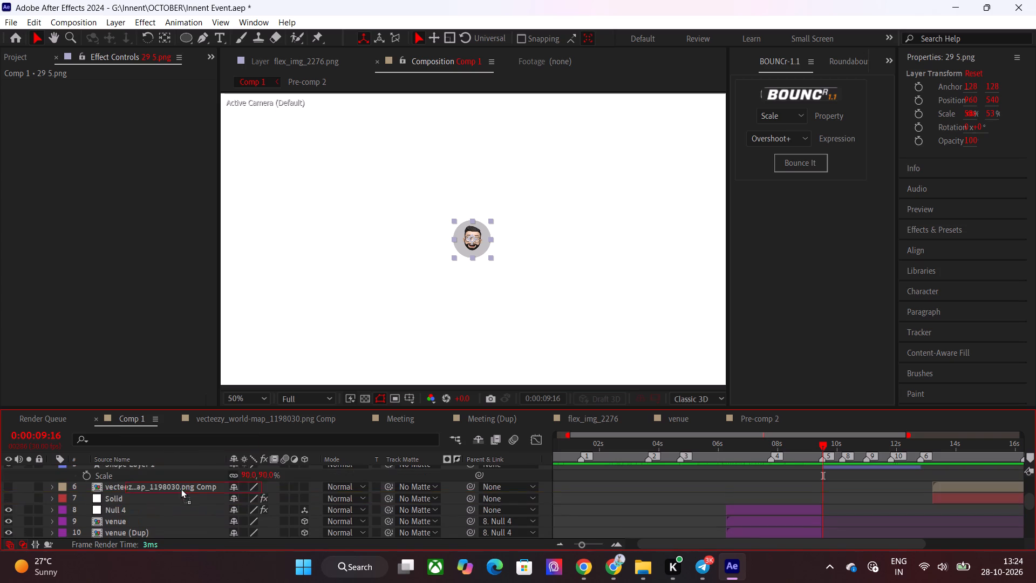
{"action": "left_click_drag", "start_coordinate": [181, 489], "coordinate": [182, 496]}
{"action": "scroll", "coordinate": [693, 484], "scroll_direction": "down", "scroll_amount": 1}
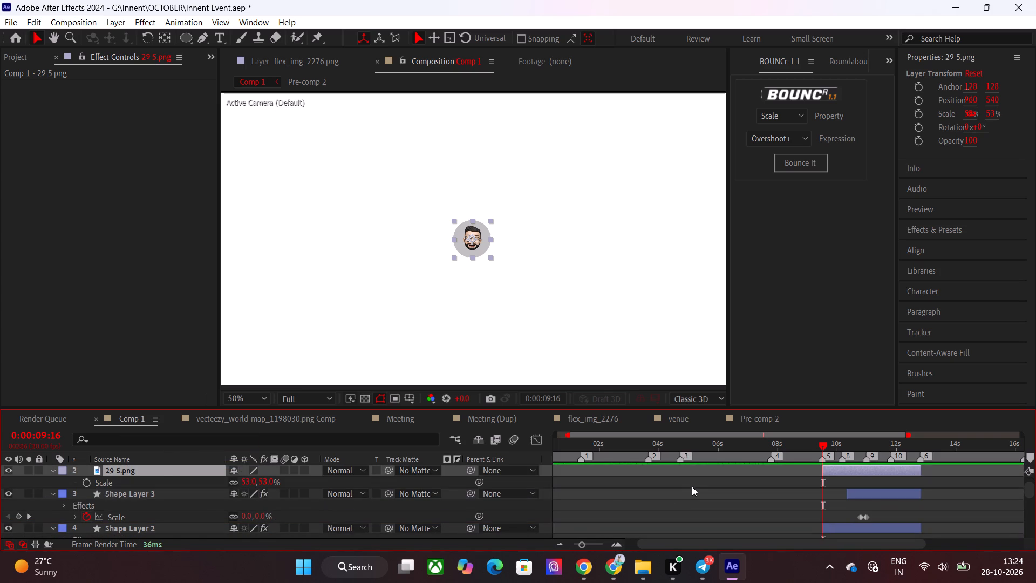
{"action": "left_click_drag", "start_coordinate": [165, 469], "coordinate": [162, 513]}
{"action": "scroll", "coordinate": [203, 511], "scroll_direction": "down", "scroll_amount": 2}
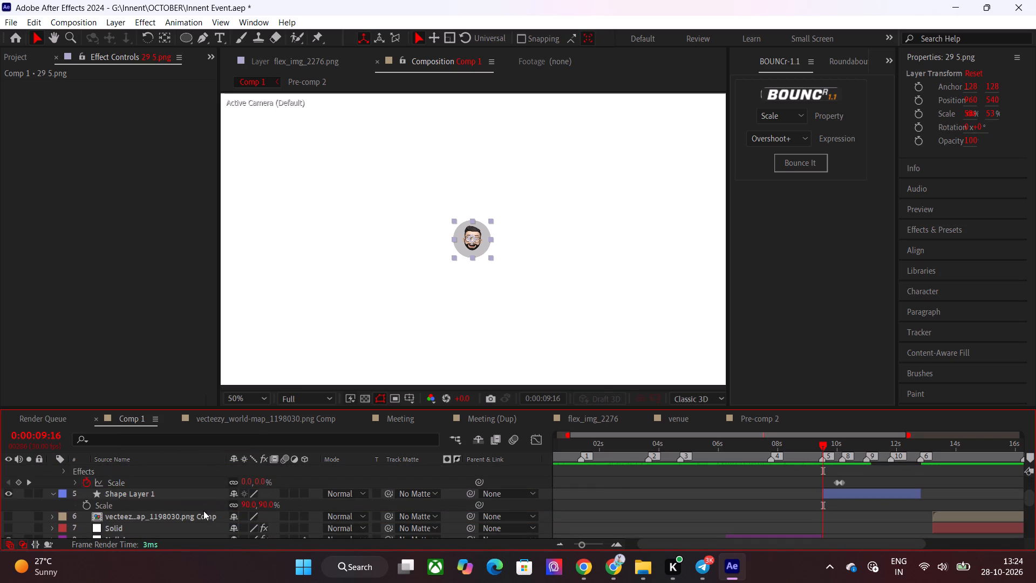
{"action": "scroll", "coordinate": [615, 483], "scroll_direction": "up", "scroll_amount": 1}
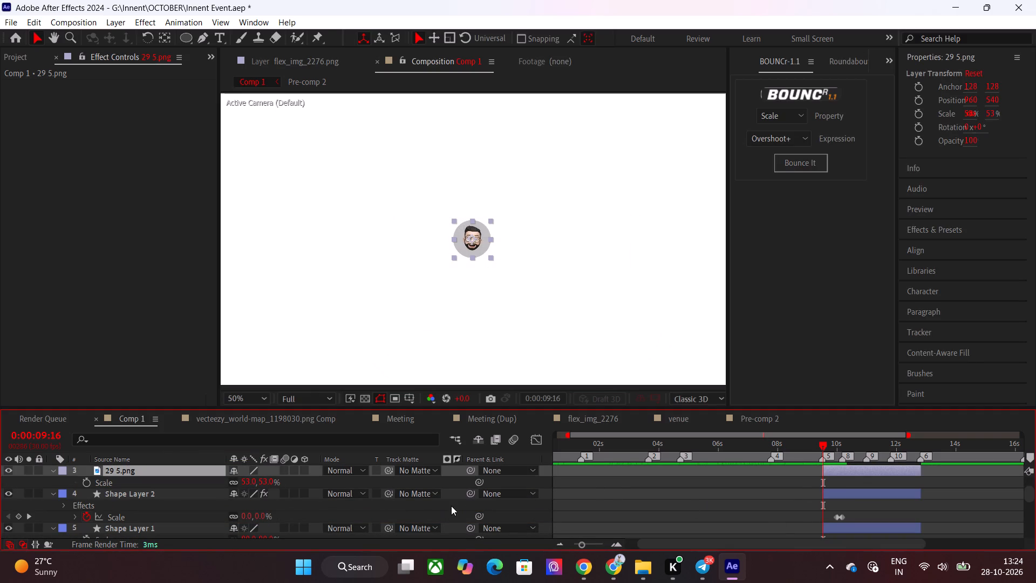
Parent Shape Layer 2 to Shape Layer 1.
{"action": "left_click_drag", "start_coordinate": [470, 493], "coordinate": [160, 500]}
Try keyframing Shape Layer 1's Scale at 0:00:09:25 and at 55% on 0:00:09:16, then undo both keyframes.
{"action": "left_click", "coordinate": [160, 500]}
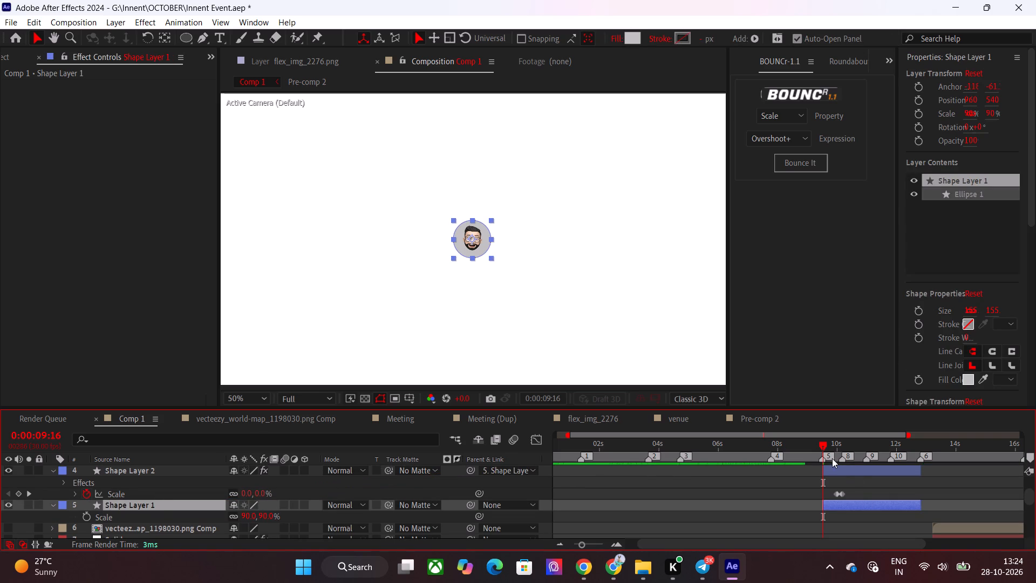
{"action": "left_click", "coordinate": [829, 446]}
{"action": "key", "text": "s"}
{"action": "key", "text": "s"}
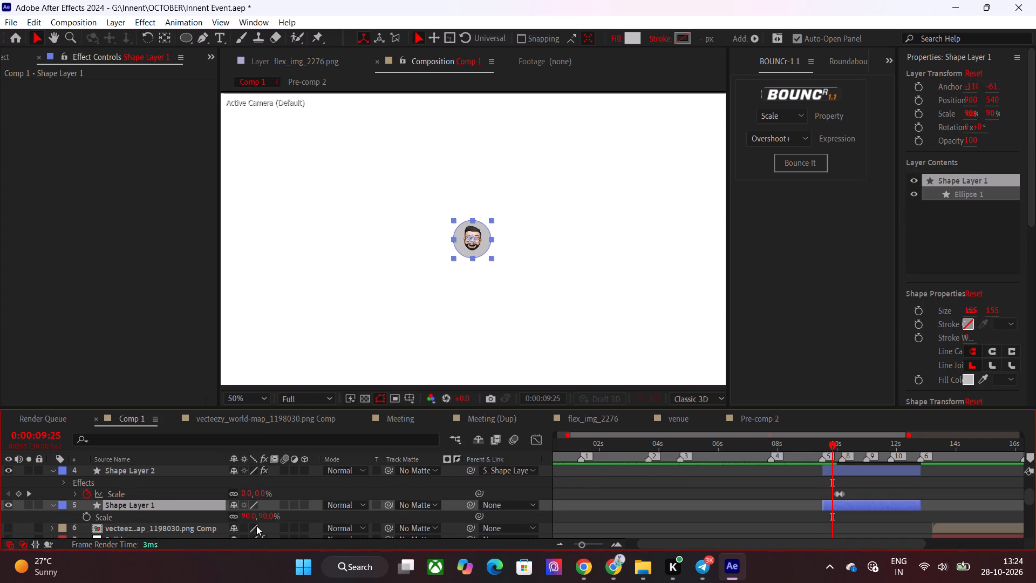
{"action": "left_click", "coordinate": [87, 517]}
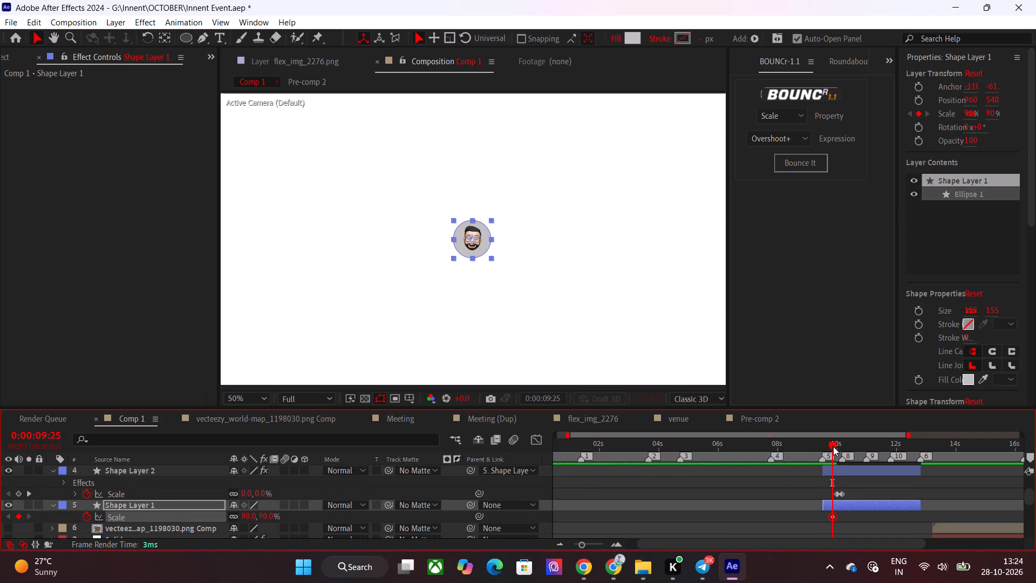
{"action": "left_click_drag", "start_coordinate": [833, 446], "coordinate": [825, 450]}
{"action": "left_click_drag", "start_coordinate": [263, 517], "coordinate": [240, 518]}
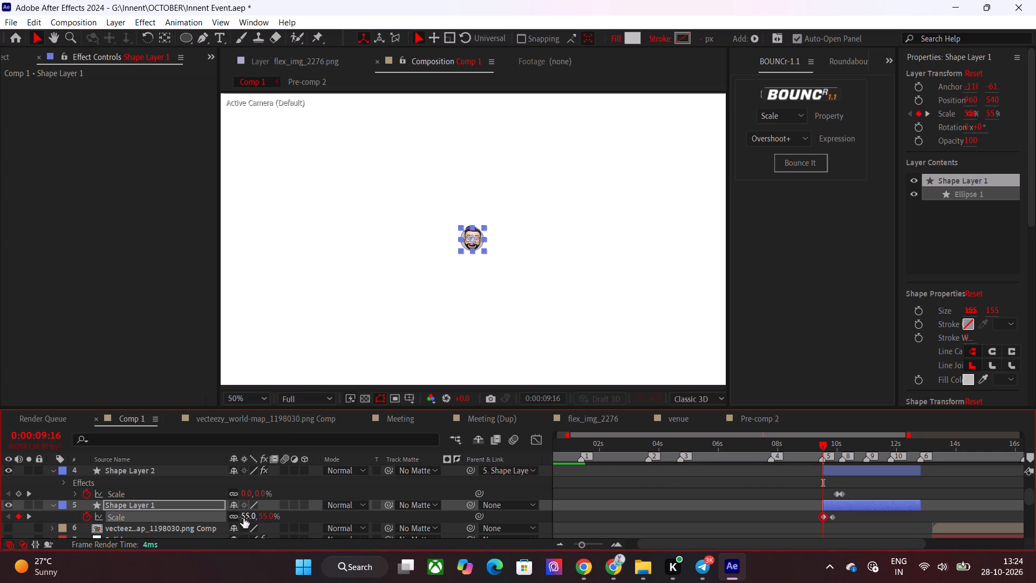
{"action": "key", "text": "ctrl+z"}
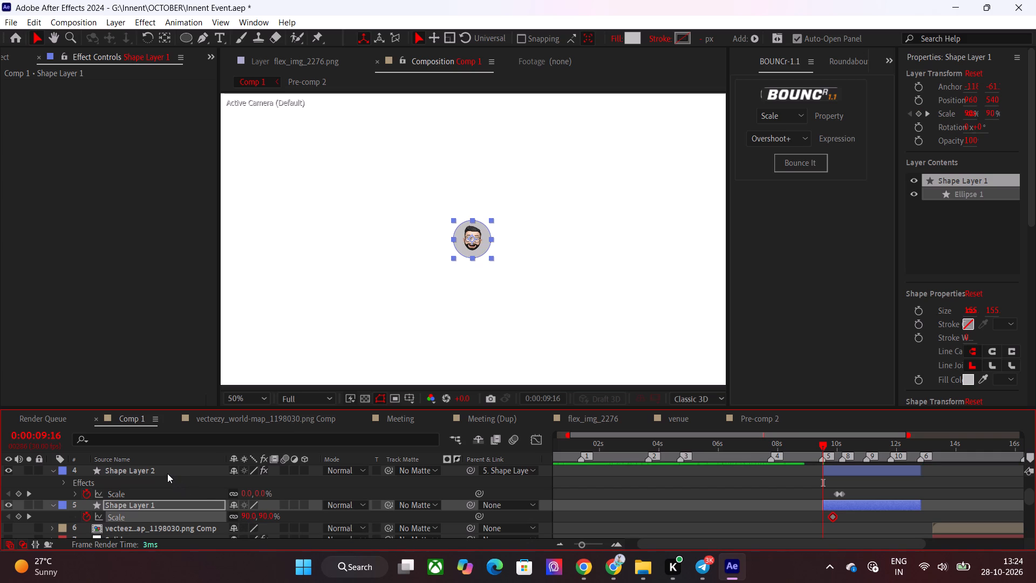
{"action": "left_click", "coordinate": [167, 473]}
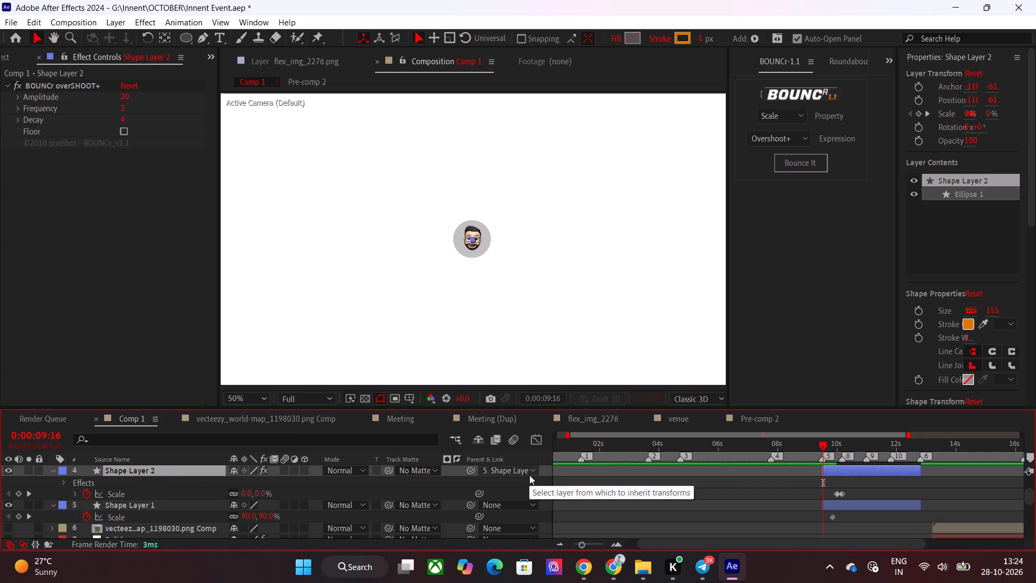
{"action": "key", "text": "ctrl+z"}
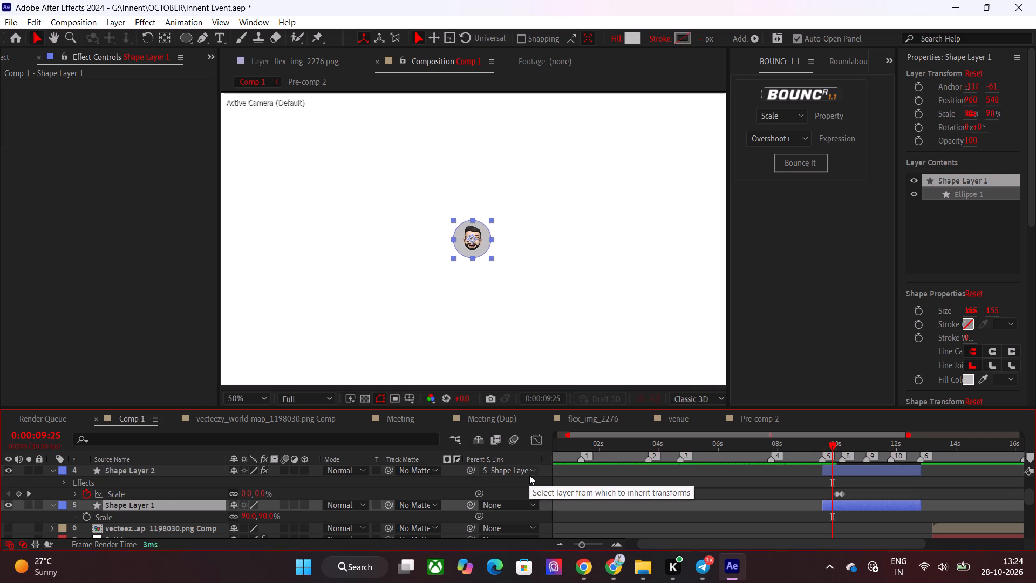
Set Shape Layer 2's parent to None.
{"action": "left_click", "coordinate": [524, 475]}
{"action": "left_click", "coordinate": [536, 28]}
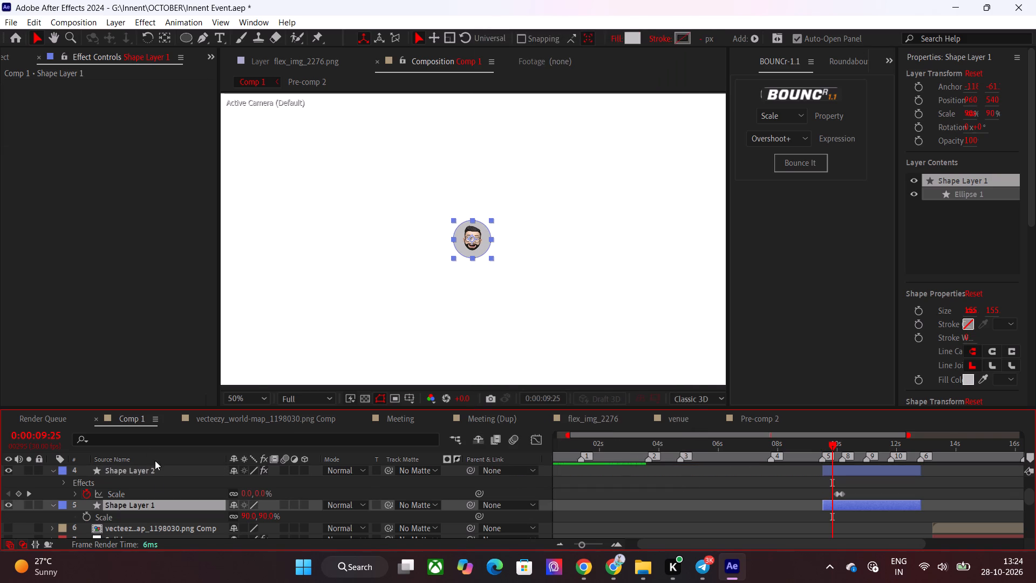
Move the memoji layer 29 5.png directly above Shape Layer 1 in the layer stack.
{"action": "scroll", "coordinate": [157, 482], "scroll_direction": "up", "scroll_amount": 1}
{"action": "left_click", "coordinate": [141, 485]}
{"action": "left_click_drag", "start_coordinate": [138, 484], "coordinate": [138, 520]}
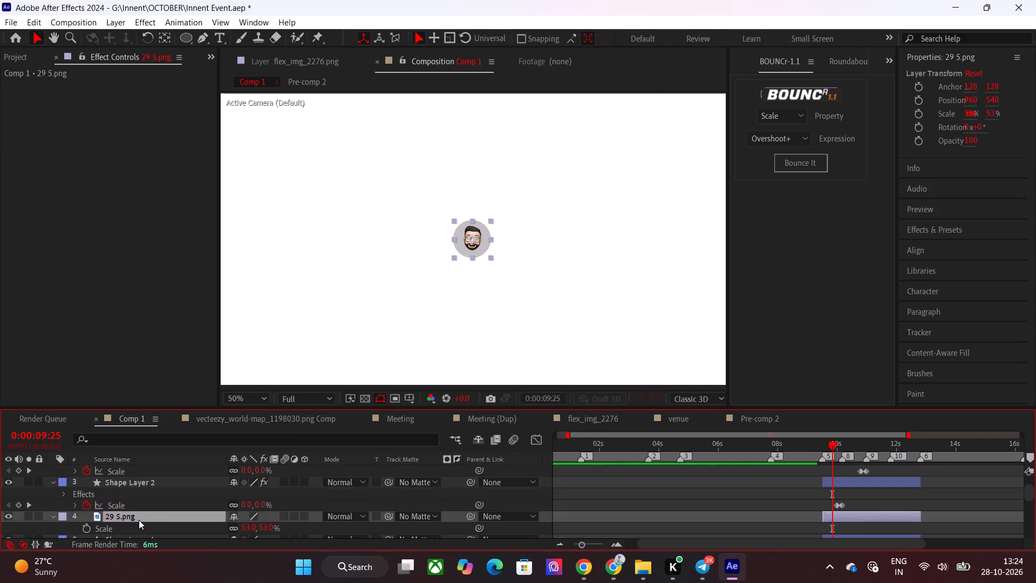
Parent the memoji layer 29 5.png to Shape Layer 1.
{"action": "scroll", "coordinate": [144, 521], "scroll_direction": "down", "scroll_amount": 1}
{"action": "left_click_drag", "start_coordinate": [467, 482], "coordinate": [321, 510]}
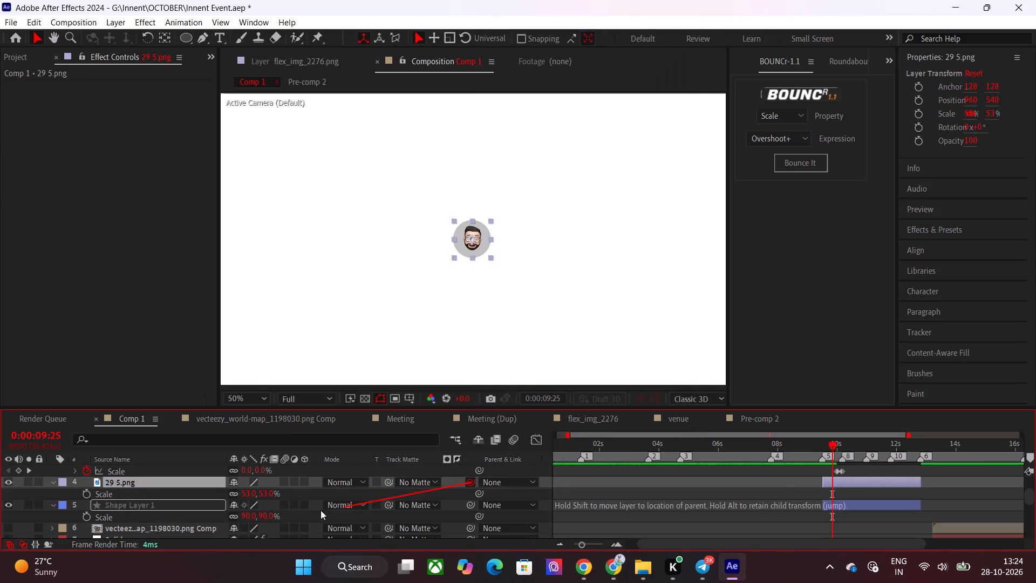
{"action": "left_click_drag", "start_coordinate": [321, 510], "coordinate": [180, 504]}
Keyframe Shape Layer 1's Scale at 90% on 0:00:09:25 and 0% on 0:00:09:16, and preview the pop-in.
{"action": "left_click", "coordinate": [90, 514]}
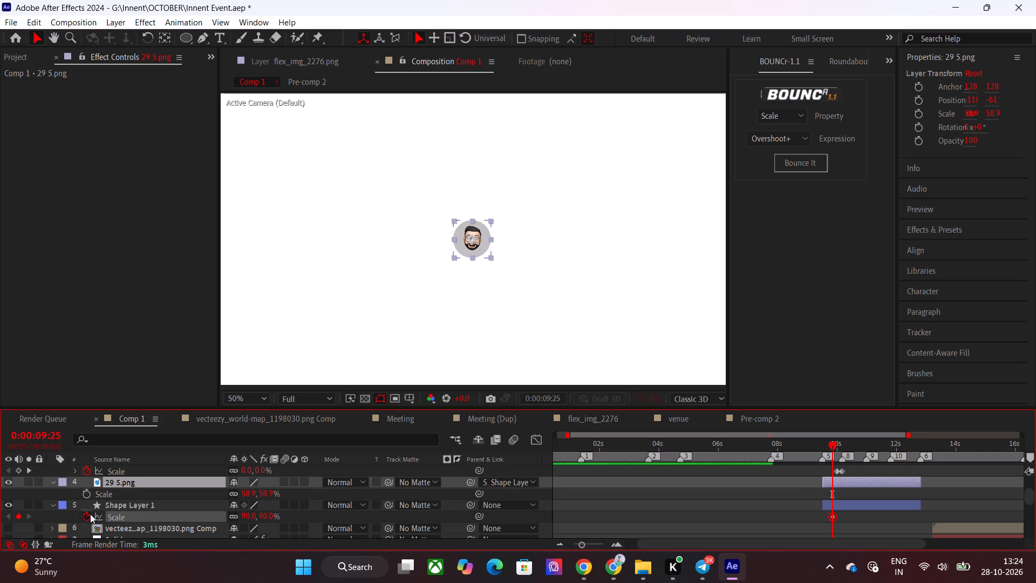
{"action": "left_click_drag", "start_coordinate": [834, 447], "coordinate": [828, 449]}
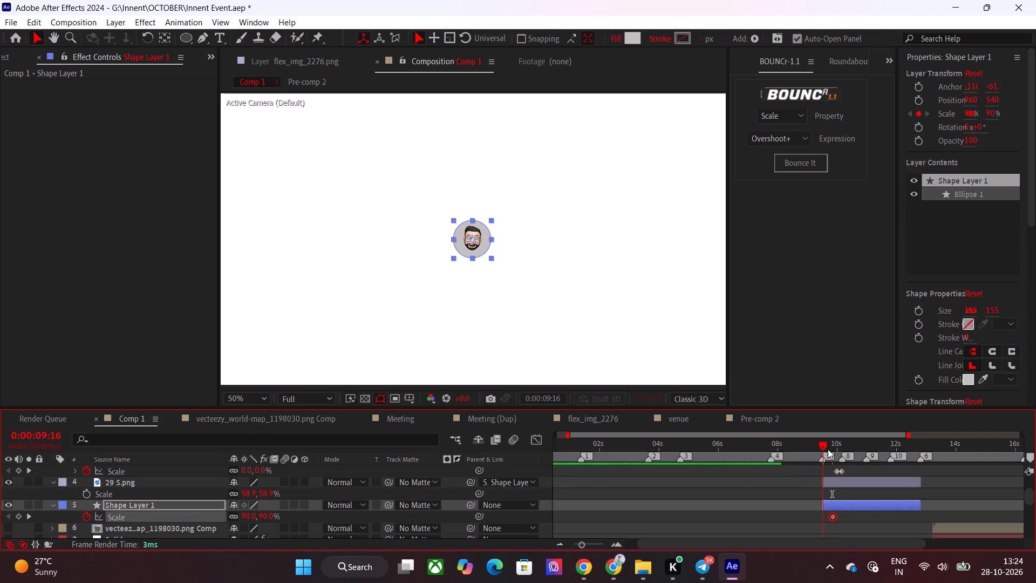
{"action": "left_click", "coordinate": [269, 518]}
{"action": "key", "text": "0"}
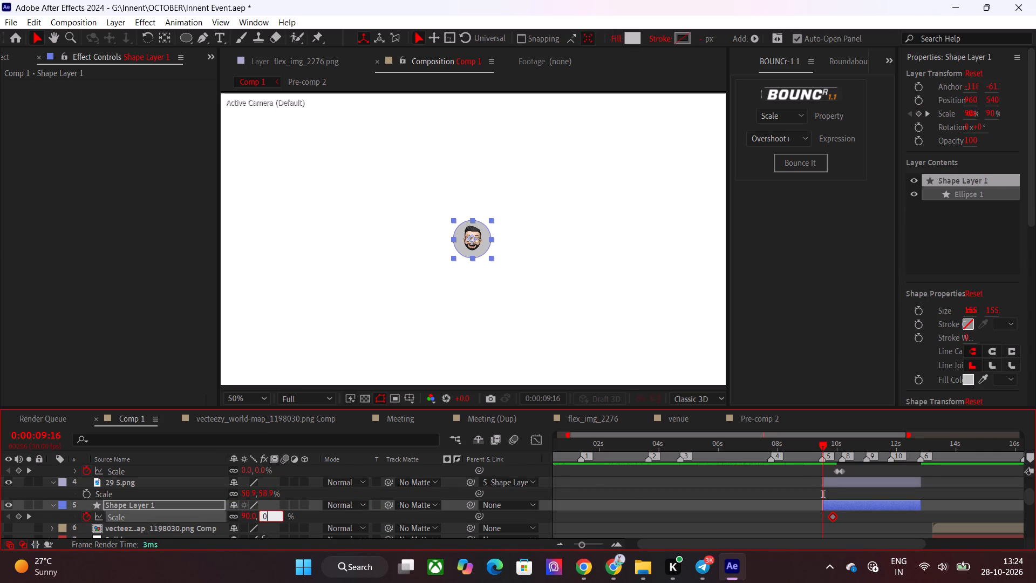
{"action": "key", "text": "Return"}
{"action": "key", "text": "space"}
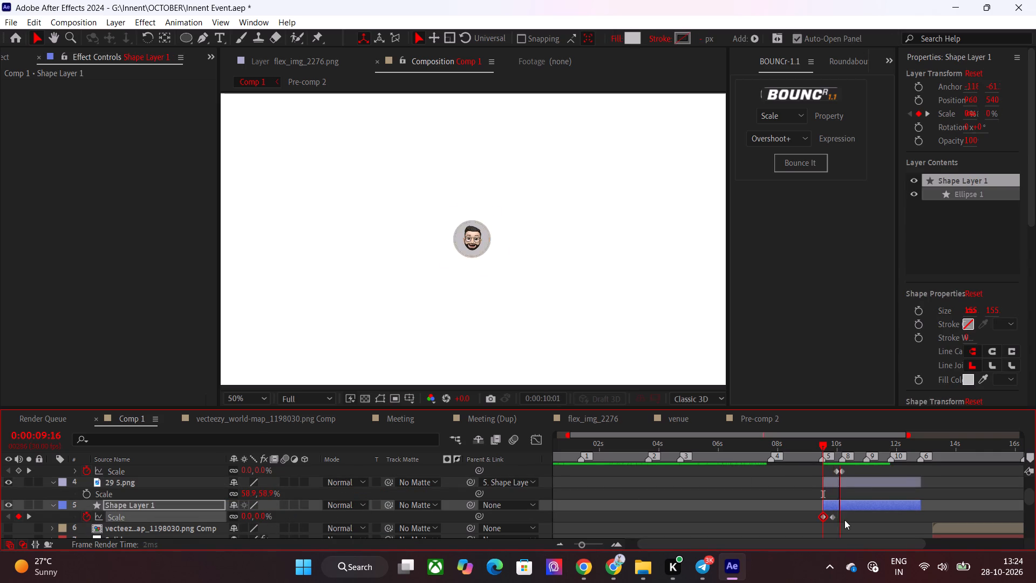
Move Shape Layer 1's second Scale keyframe slightly earlier.
{"action": "left_click", "coordinate": [822, 440]}
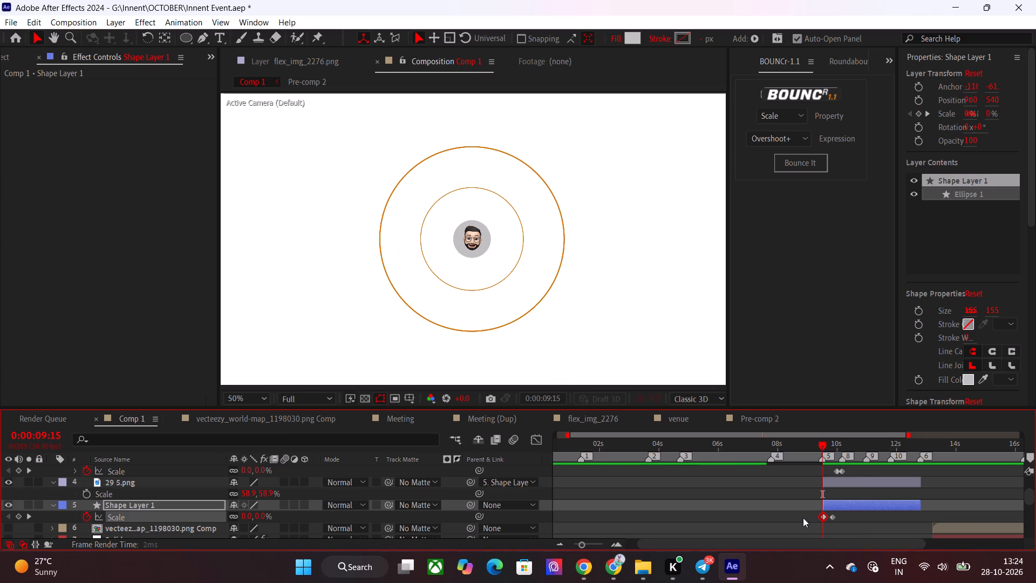
{"action": "left_click", "coordinate": [803, 518]}
{"action": "left_click", "coordinate": [834, 516]}
Apply BOUNCr Overshoot+ to Shape Layer 1's Scale keyframes with an amplitude of 20 and preview the animation from 0:00:08:13.
{"action": "left_click_drag", "start_coordinate": [807, 513], "coordinate": [854, 525]}
{"action": "left_click", "coordinate": [801, 166]}
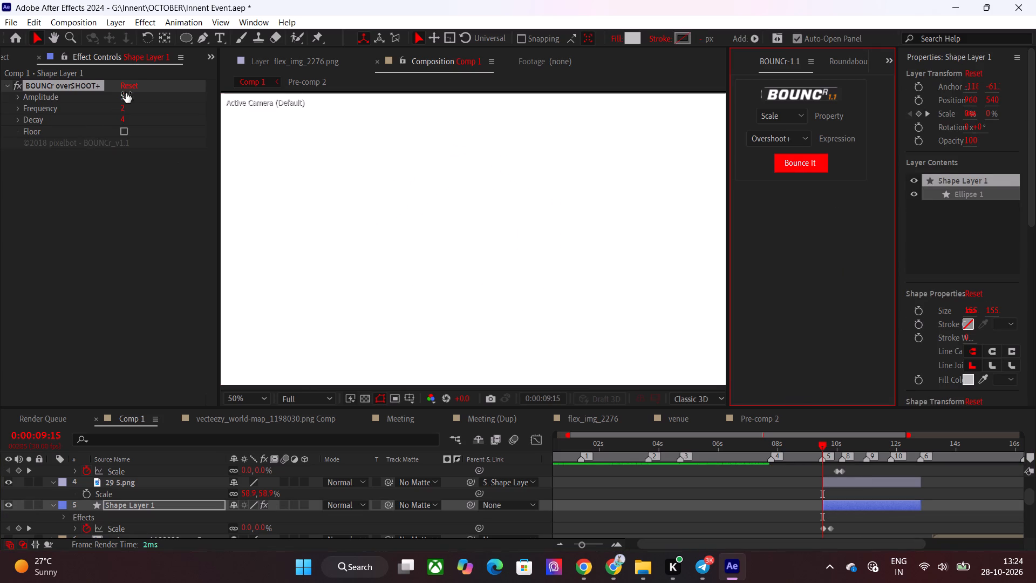
{"action": "left_click", "coordinate": [126, 93]}
{"action": "type", "text": "20"}
{"action": "key", "text": "Return"}
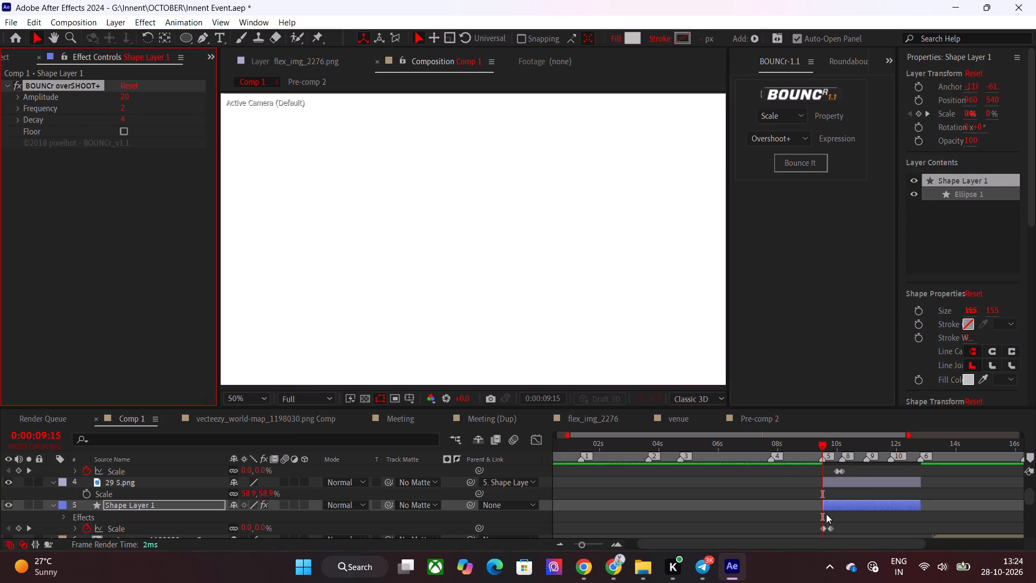
{"action": "left_click", "coordinate": [799, 501]}
{"action": "left_click", "coordinate": [790, 454]}
{"action": "key", "text": "space"}
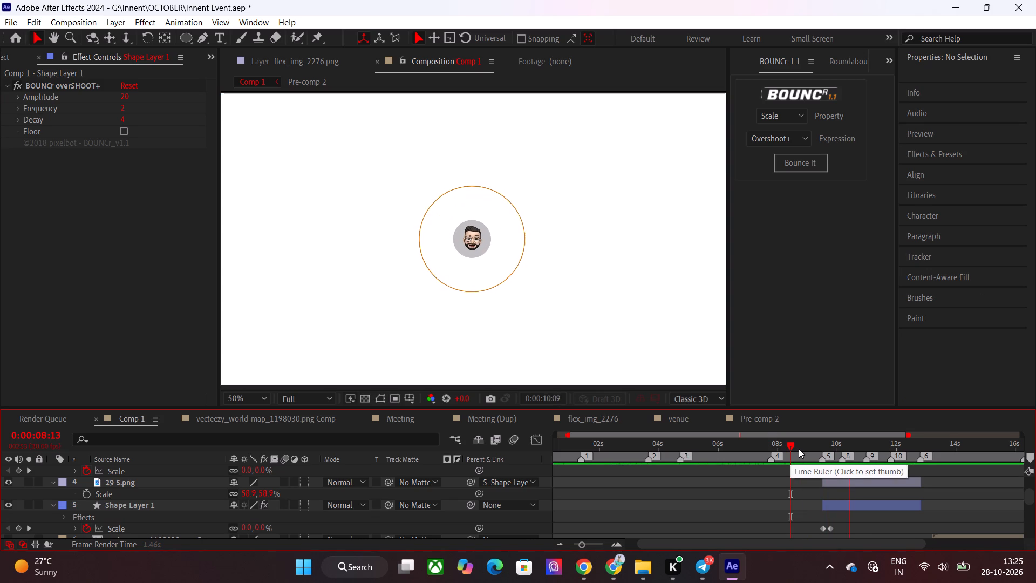
Select Shape Layers 2, 3 and 4 and create a parent null object for them with Flex GUI Pro.
{"action": "left_click_drag", "start_coordinate": [799, 449], "coordinate": [824, 453]}
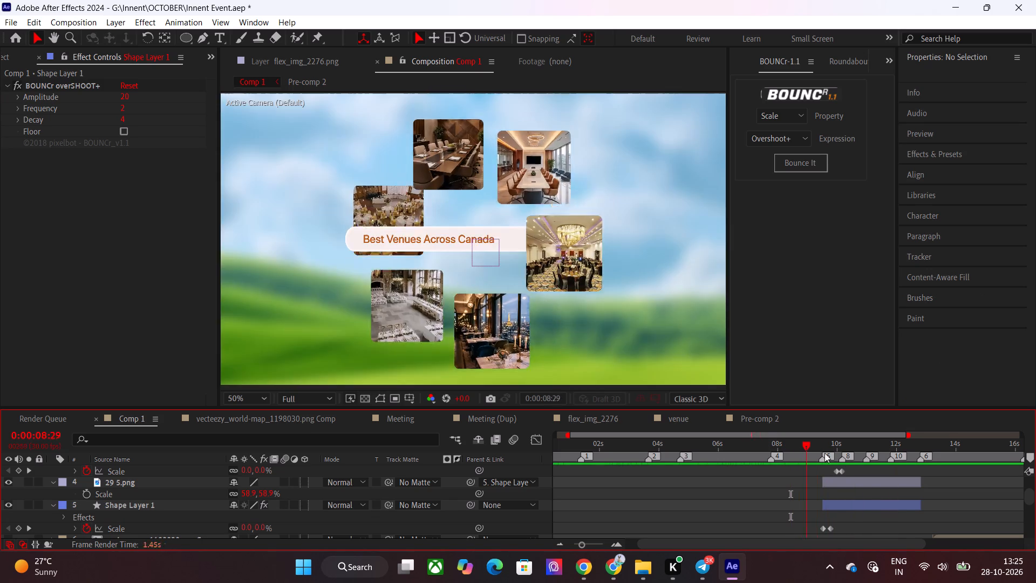
{"action": "left_click_drag", "start_coordinate": [824, 453], "coordinate": [851, 459]}
{"action": "left_click", "coordinate": [843, 482]}
{"action": "scroll", "coordinate": [760, 490], "scroll_direction": "up", "scroll_amount": 1}
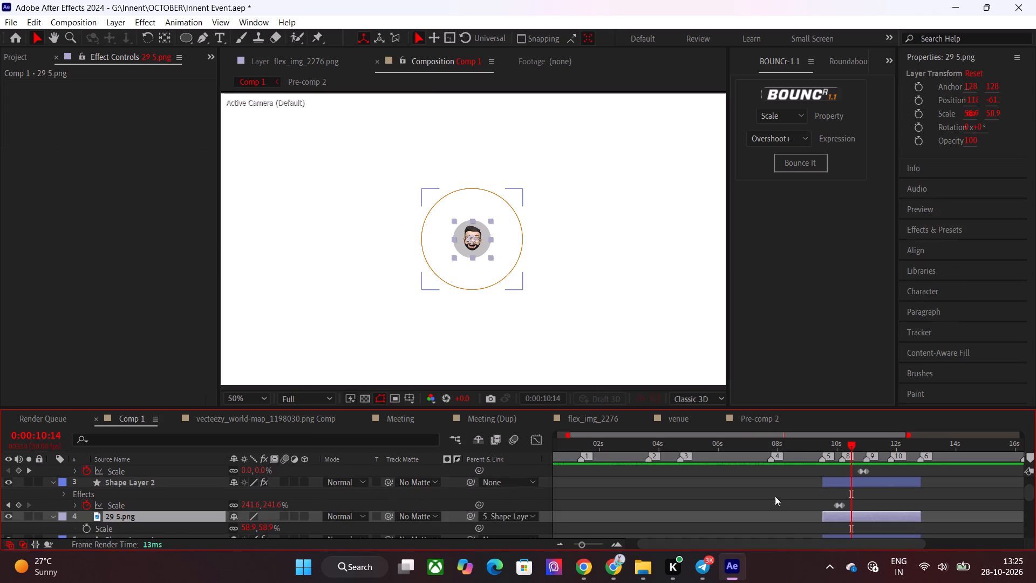
{"action": "left_click", "coordinate": [850, 480]}
{"action": "scroll", "coordinate": [836, 489], "scroll_direction": "up", "scroll_amount": 5}
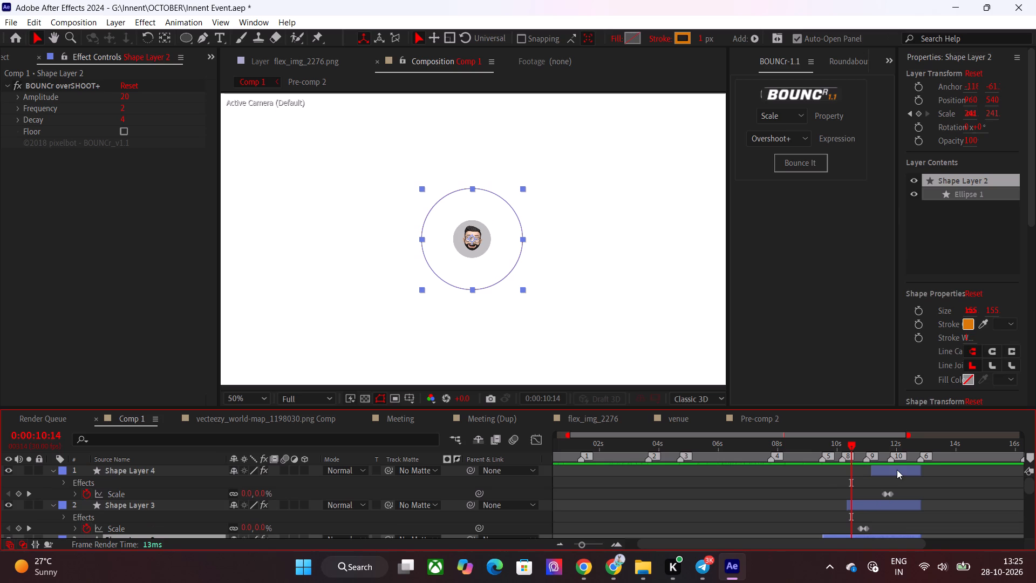
{"action": "left_click", "coordinate": [897, 470], "text": "shift"}
{"action": "key", "text": "u"}
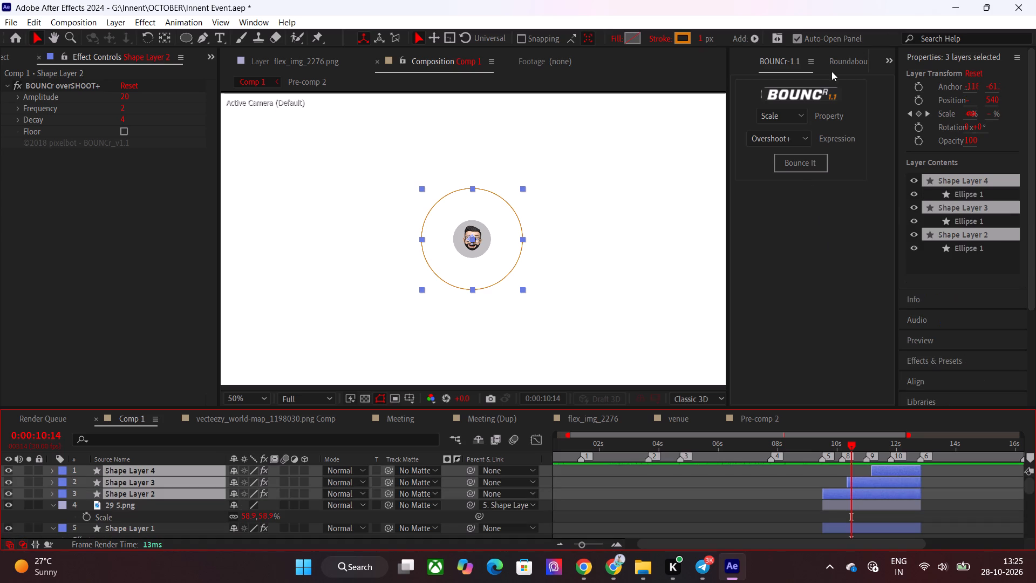
{"action": "left_click", "coordinate": [884, 63]}
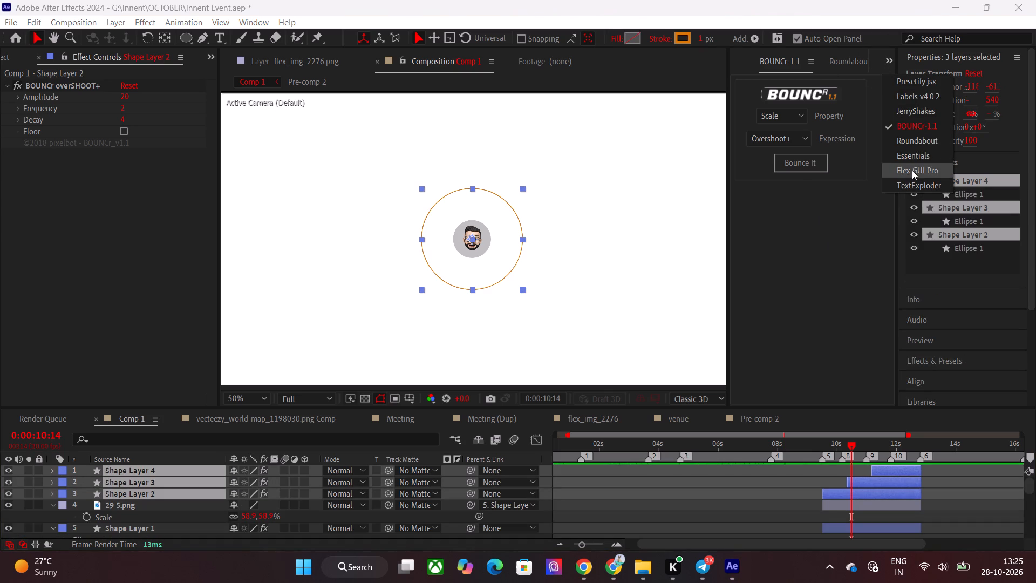
{"action": "left_click", "coordinate": [912, 170]}
{"action": "left_click", "coordinate": [807, 194]}
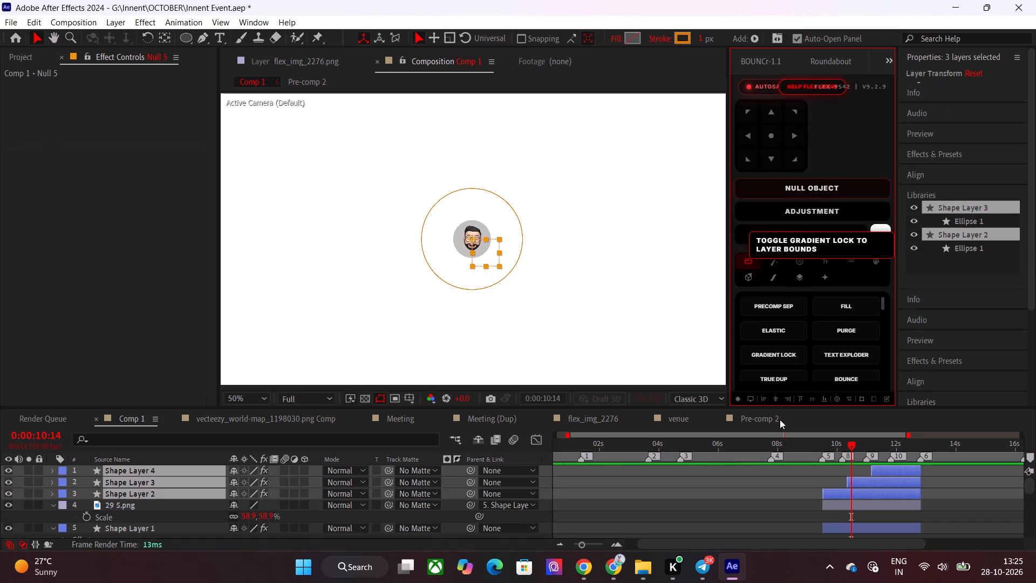
Add a Rotation keyframe of 0x+0.0° to the rings' parent null at 0:00:09:16.
{"action": "left_click_drag", "start_coordinate": [857, 441], "coordinate": [860, 441]}
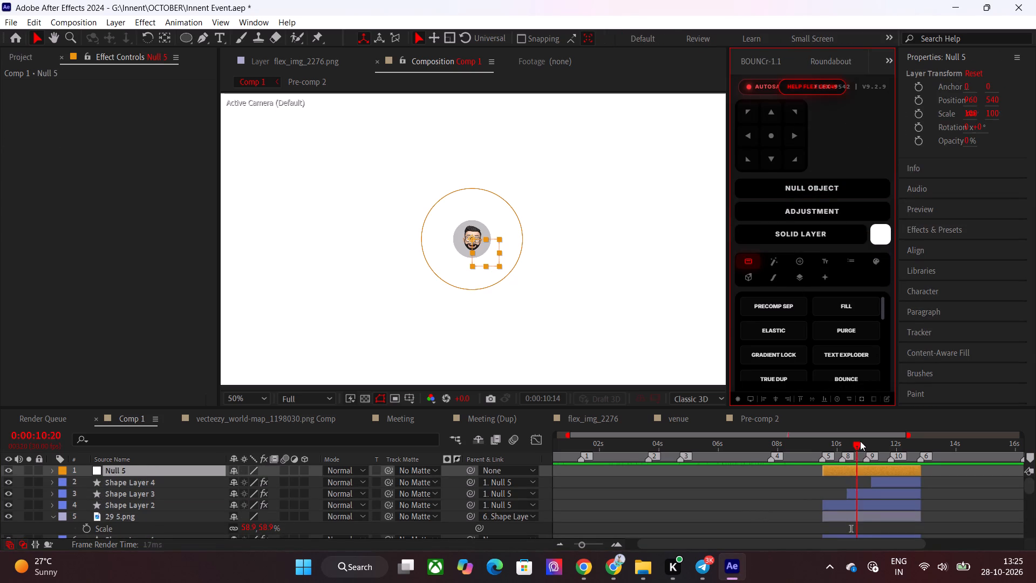
{"action": "left_click_drag", "start_coordinate": [860, 441], "coordinate": [884, 444]}
{"action": "key", "text": "r"}
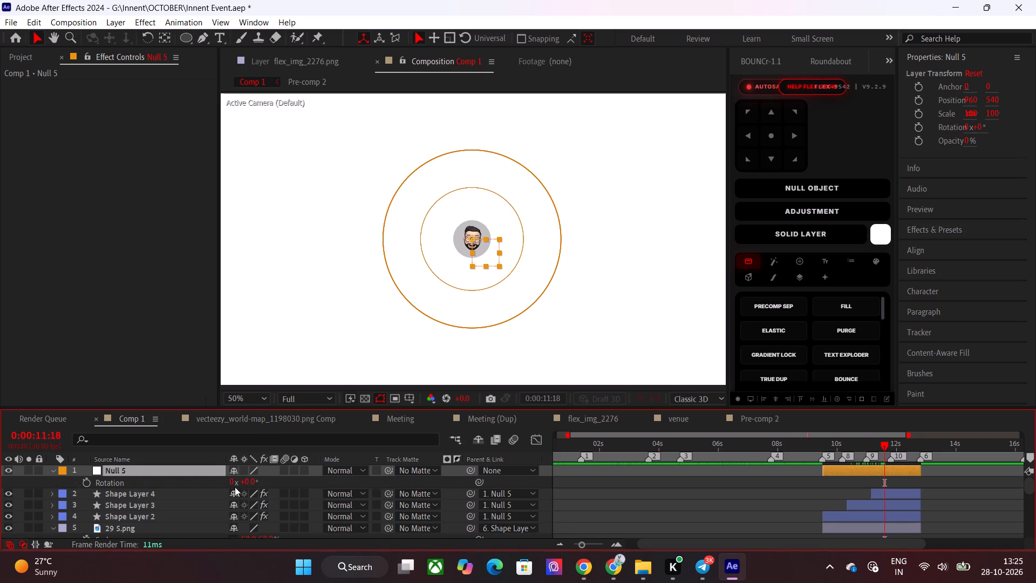
{"action": "left_click", "coordinate": [827, 450]}
{"action": "left_click_drag", "start_coordinate": [817, 442], "coordinate": [819, 442], "text": "shift"}
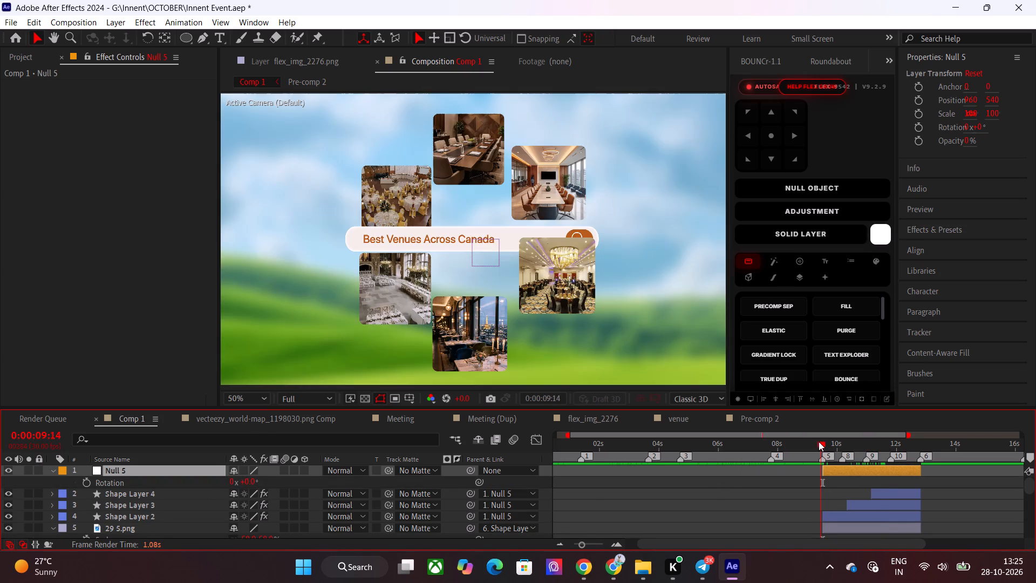
{"action": "left_click_drag", "start_coordinate": [819, 442], "coordinate": [826, 442], "text": "shift"}
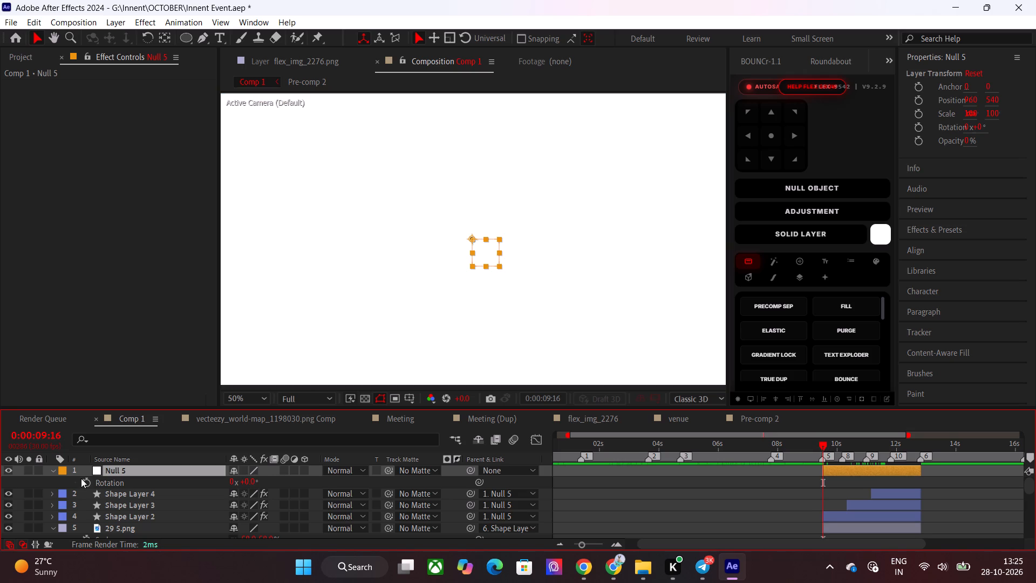
{"action": "left_click", "coordinate": [87, 484]}
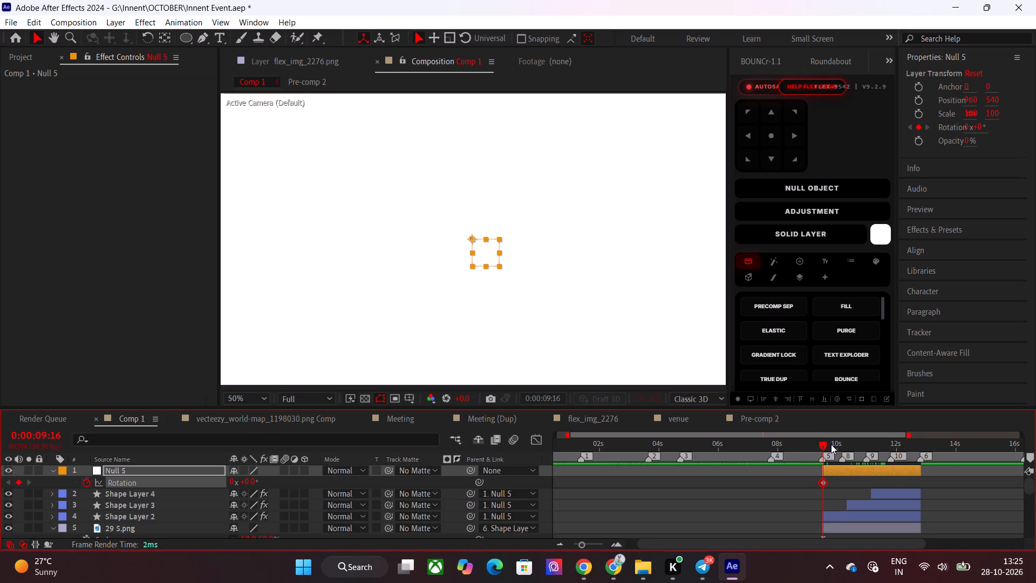
Extend the starts of Shape Layer 3 and Shape Layer 4 back to match Shape Layer 2's start at marker 5.
{"action": "left_click_drag", "start_coordinate": [831, 444], "coordinate": [849, 446]}
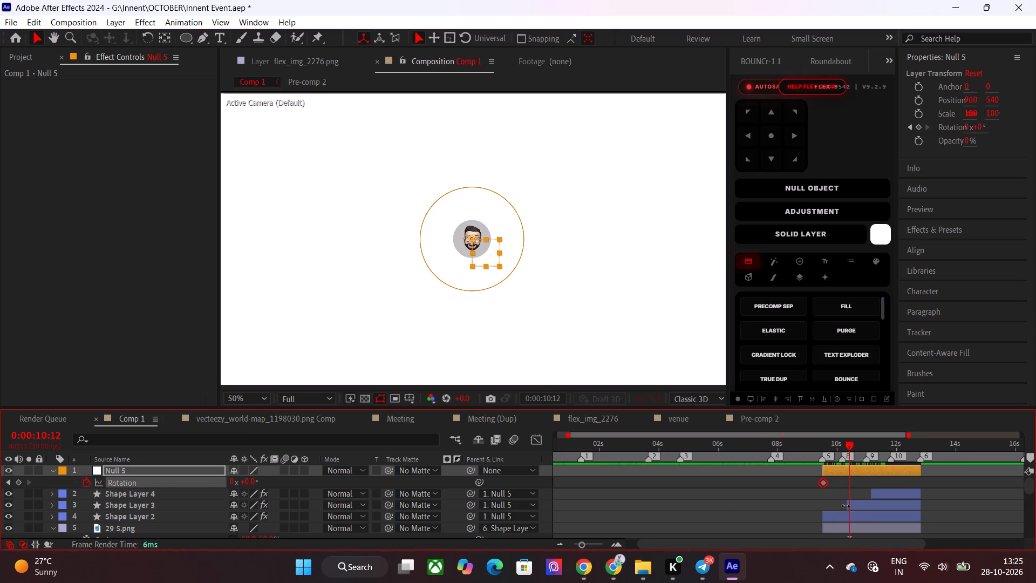
{"action": "left_click_drag", "start_coordinate": [846, 505], "coordinate": [827, 507]}
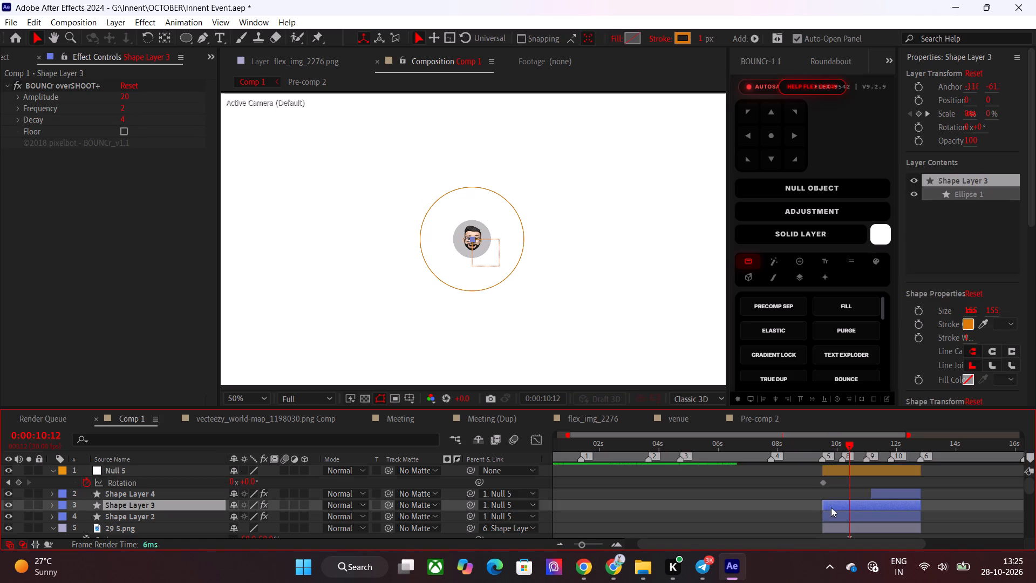
{"action": "left_click_drag", "start_coordinate": [873, 492], "coordinate": [828, 494]}
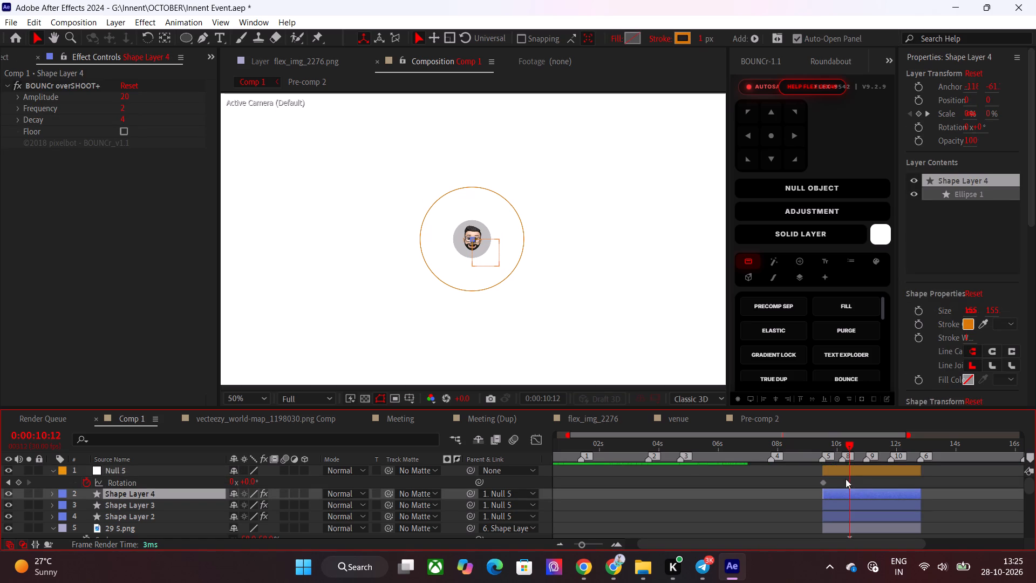
Keyframe the null's Rotation at one full revolution on 0:00:12:24 and scrub through the rotation.
{"action": "left_click_drag", "start_coordinate": [878, 444], "coordinate": [905, 451]}
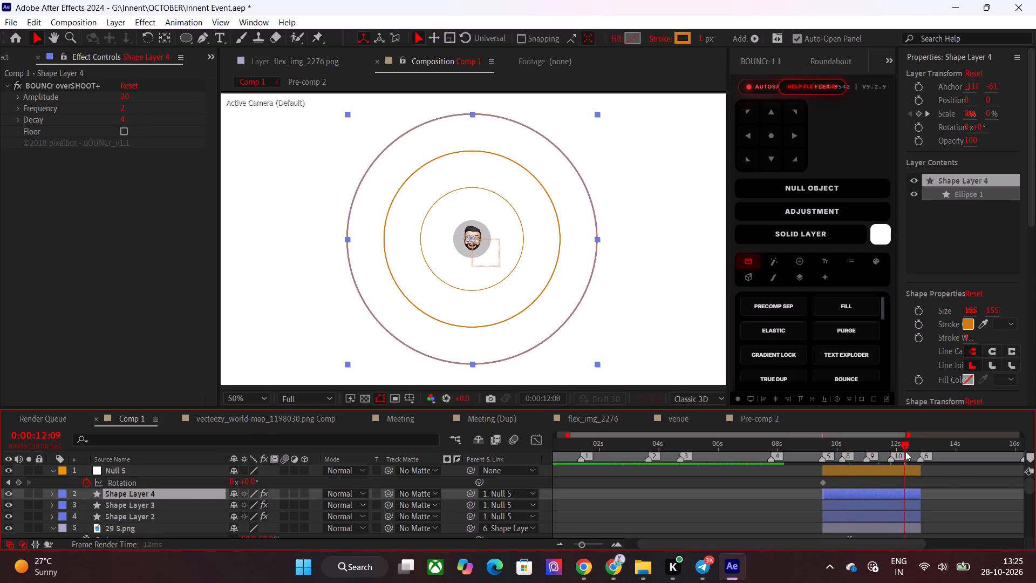
{"action": "left_click_drag", "start_coordinate": [905, 451], "coordinate": [912, 453]}
{"action": "left_click", "coordinate": [231, 479]}
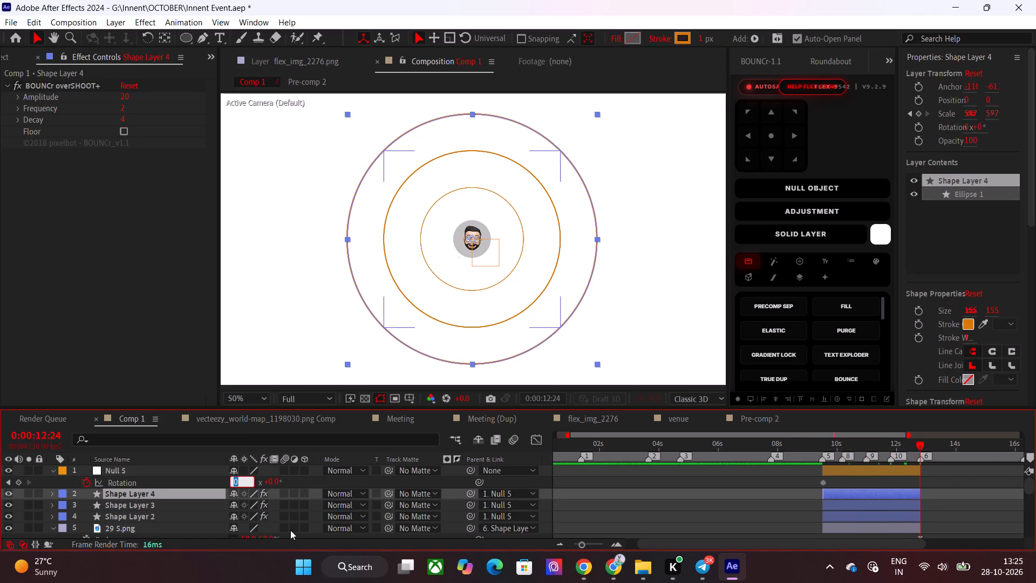
{"action": "key", "text": "1"}
{"action": "key", "text": "Return"}
{"action": "left_click", "coordinate": [761, 505]}
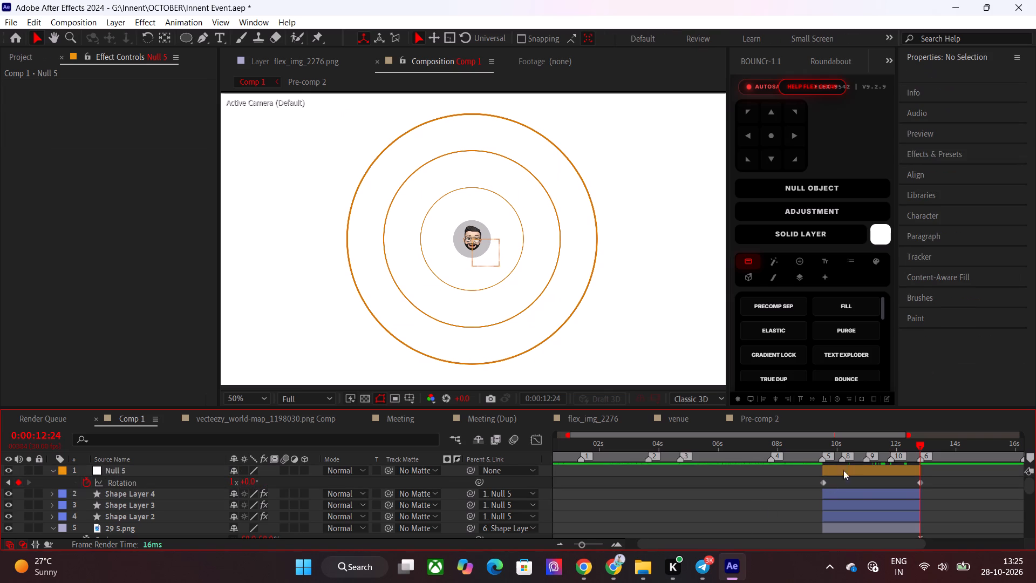
{"action": "left_click_drag", "start_coordinate": [861, 451], "coordinate": [883, 462]}
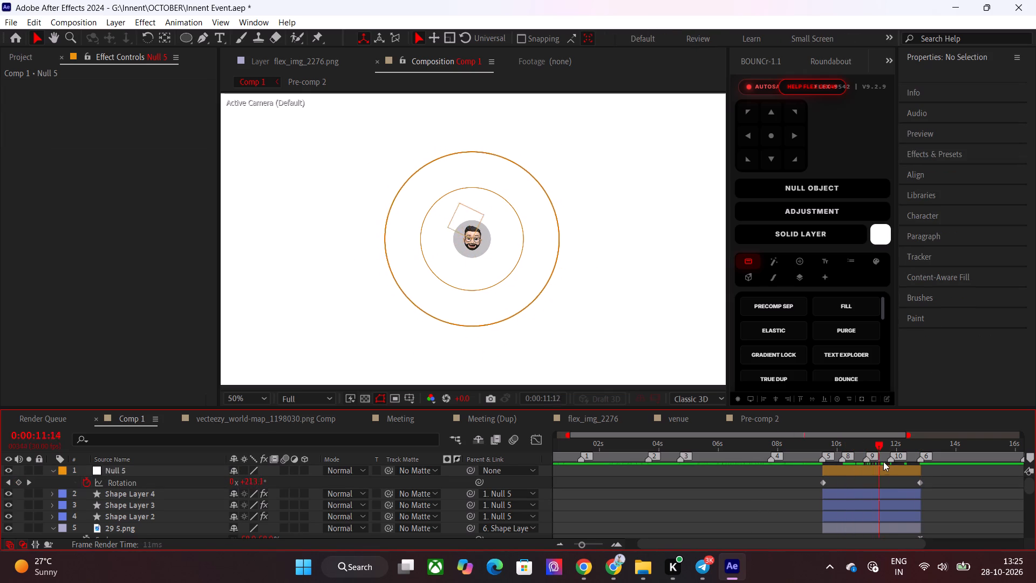
{"action": "left_click_drag", "start_coordinate": [883, 462], "coordinate": [883, 485]}
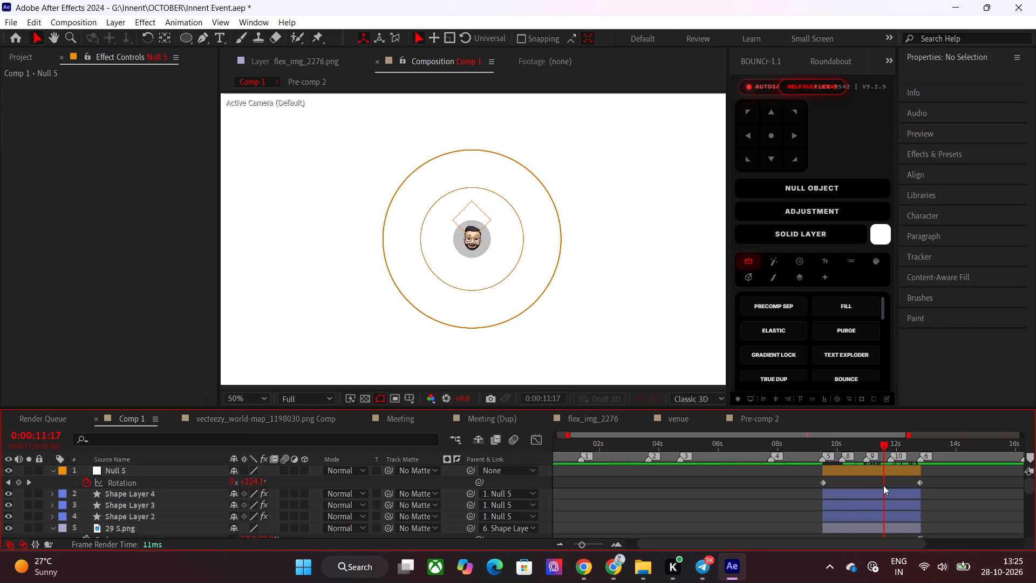
{"action": "left_click_drag", "start_coordinate": [883, 485], "coordinate": [889, 486]}
Move Shape Layer 2's two Scale keyframes earlier, placing the second at 0:00:09:27.
{"action": "left_click", "coordinate": [839, 498]}
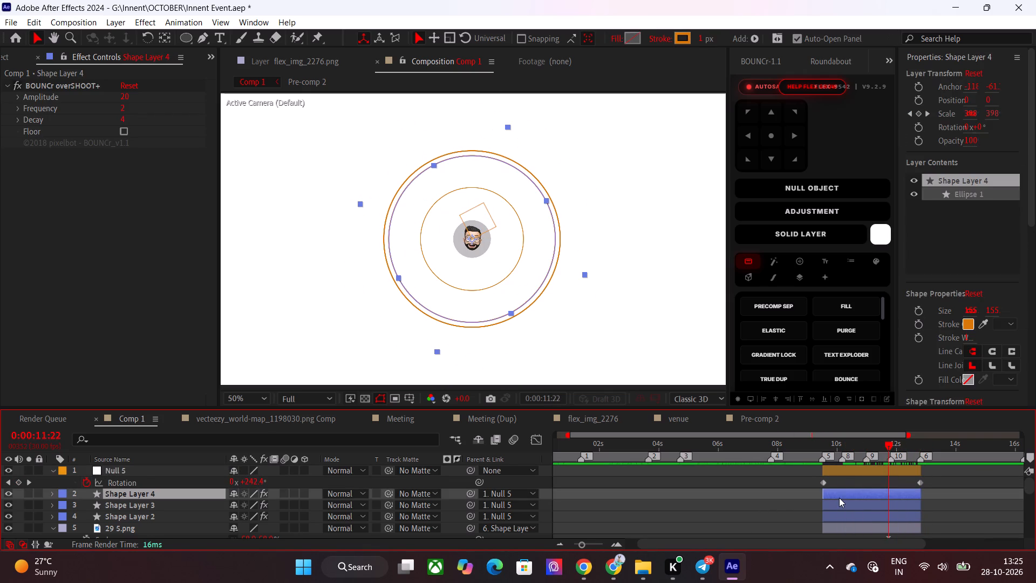
{"action": "left_click_drag", "start_coordinate": [863, 442], "coordinate": [836, 451]}
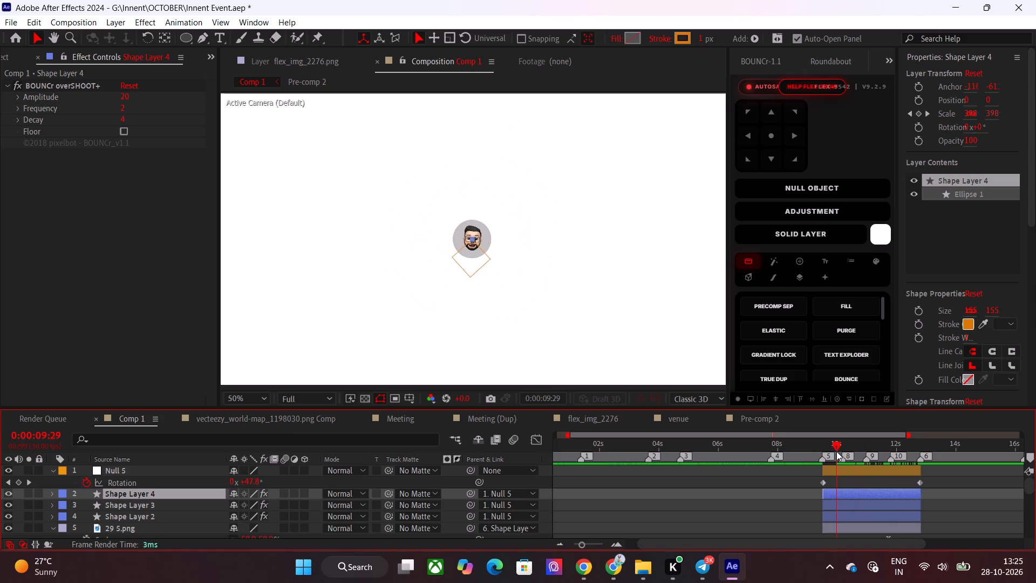
{"action": "left_click_drag", "start_coordinate": [836, 451], "coordinate": [839, 451]}
{"action": "left_click", "coordinate": [835, 511]}
{"action": "left_click", "coordinate": [830, 517]}
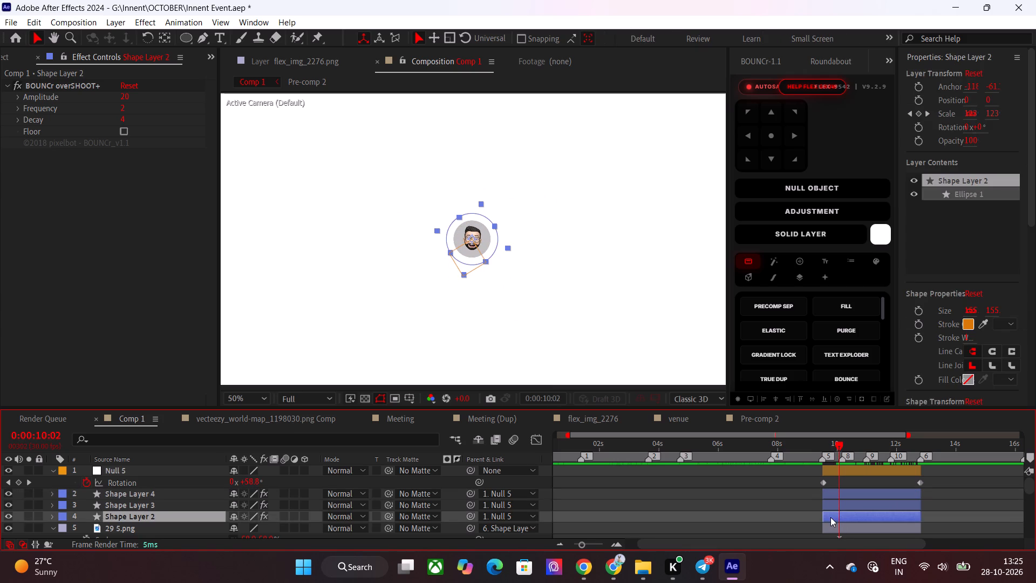
{"action": "key", "text": "u"}
{"action": "scroll", "coordinate": [811, 510], "scroll_direction": "down", "scroll_amount": 1}
{"action": "left_click_drag", "start_coordinate": [812, 493], "coordinate": [840, 493]}
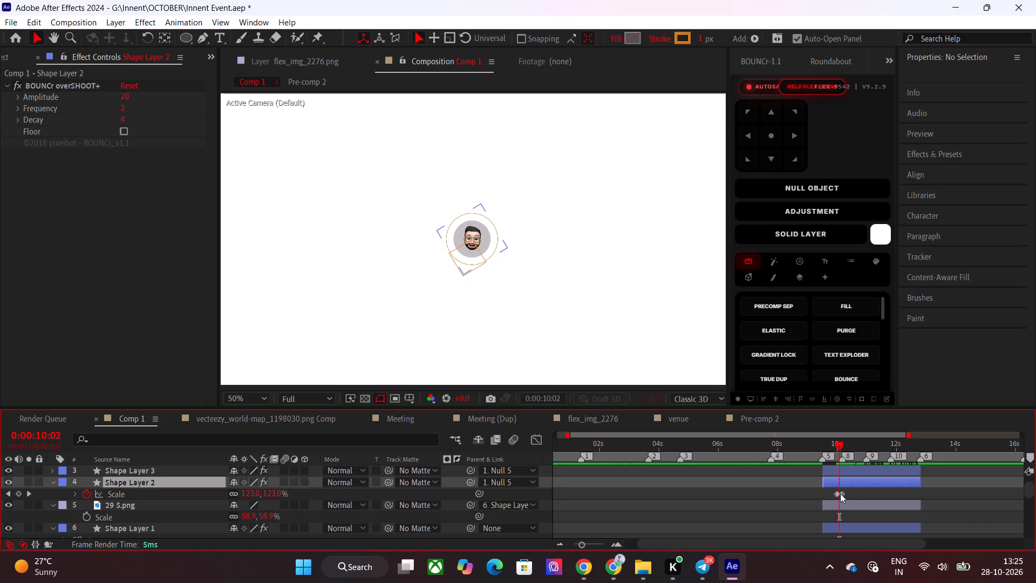
{"action": "left_click_drag", "start_coordinate": [840, 493], "coordinate": [849, 494]}
{"action": "left_click_drag", "start_coordinate": [835, 493], "coordinate": [831, 493]}
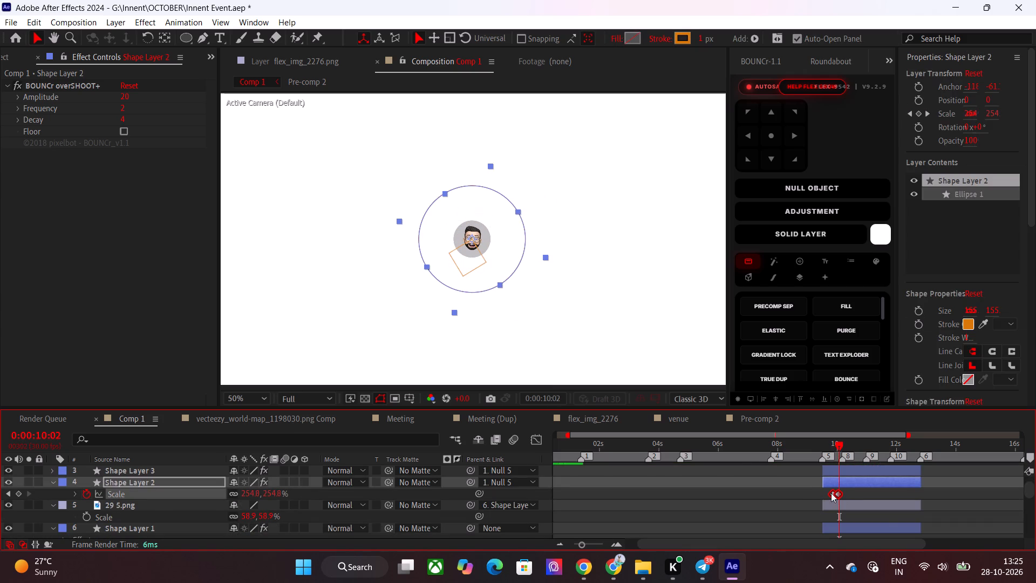
{"action": "left_click_drag", "start_coordinate": [831, 493], "coordinate": [827, 493]}
{"action": "left_click_drag", "start_coordinate": [838, 443], "coordinate": [834, 448]}
{"action": "left_click", "coordinate": [788, 480]}
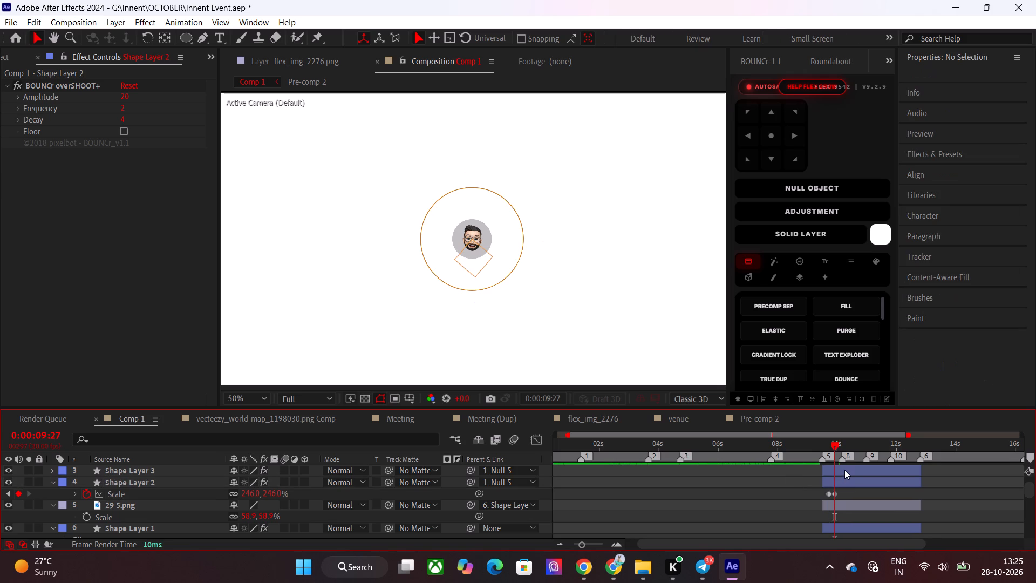
Move Shape Layer 3's two Scale keyframes earlier, placing the first at 0:00:09:27.
{"action": "left_click", "coordinate": [844, 470]}
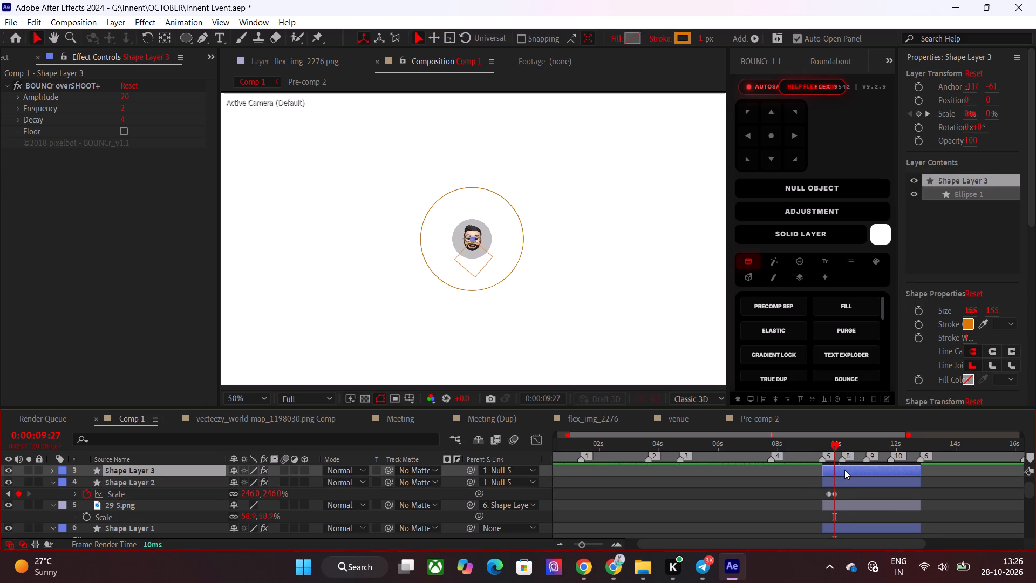
{"action": "key", "text": "u"}
{"action": "left_click_drag", "start_coordinate": [849, 484], "coordinate": [882, 484]}
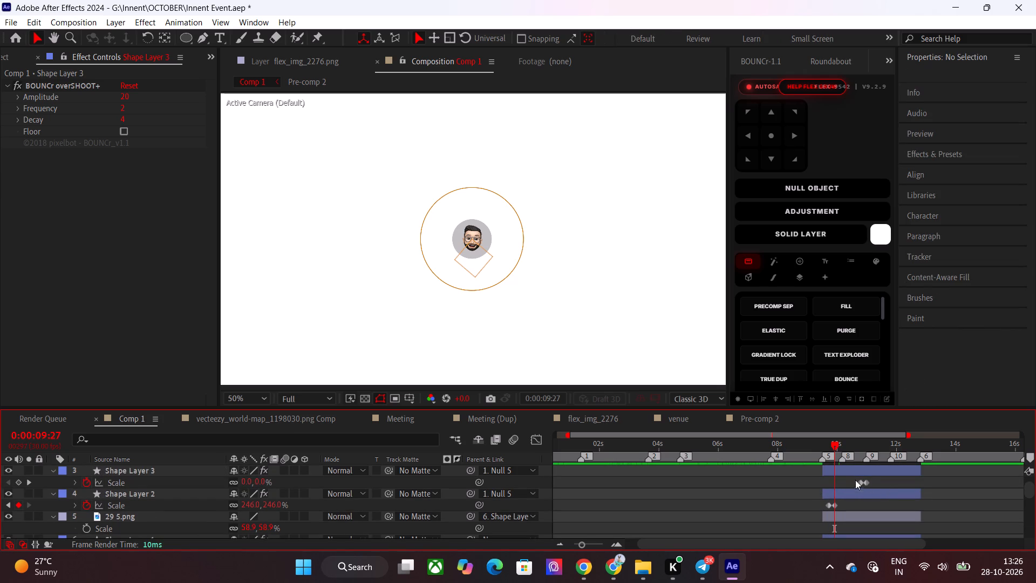
{"action": "left_click_drag", "start_coordinate": [848, 480], "coordinate": [874, 487]}
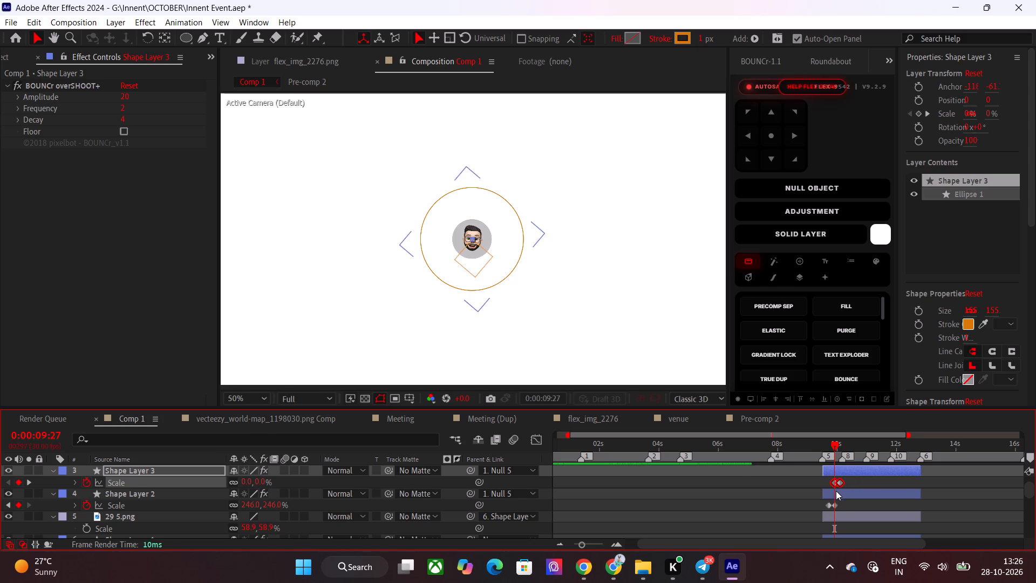
{"action": "left_click", "coordinate": [789, 478]}
Move Shape Layer 4's two Scale keyframes earlier, placing them just after Shape Layer 3's Scale keyframes.
{"action": "scroll", "coordinate": [808, 489], "scroll_direction": "up", "scroll_amount": 1}
{"action": "left_click", "coordinate": [861, 494]}
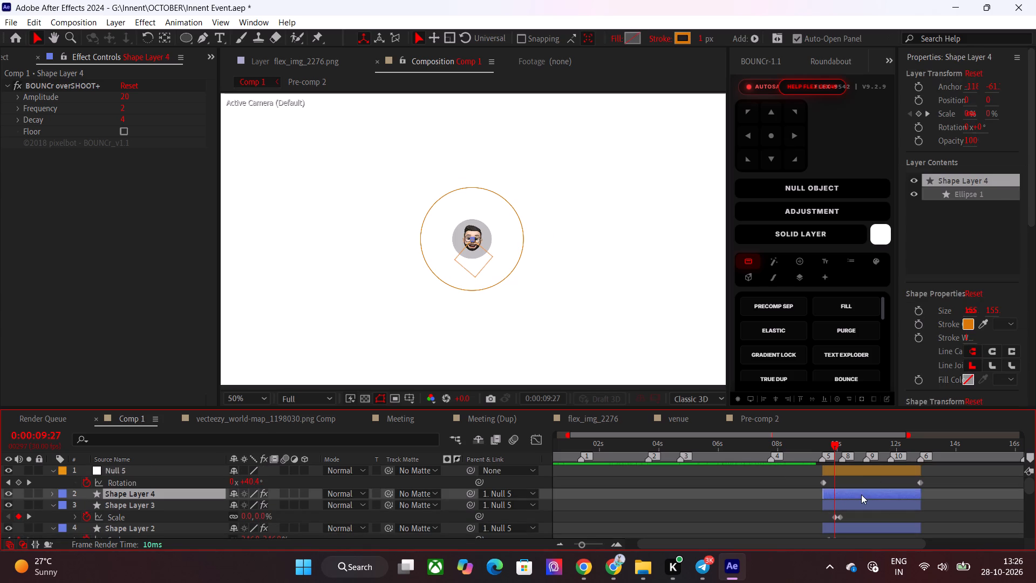
{"action": "key", "text": "u"}
{"action": "left_click_drag", "start_coordinate": [796, 502], "coordinate": [900, 513]}
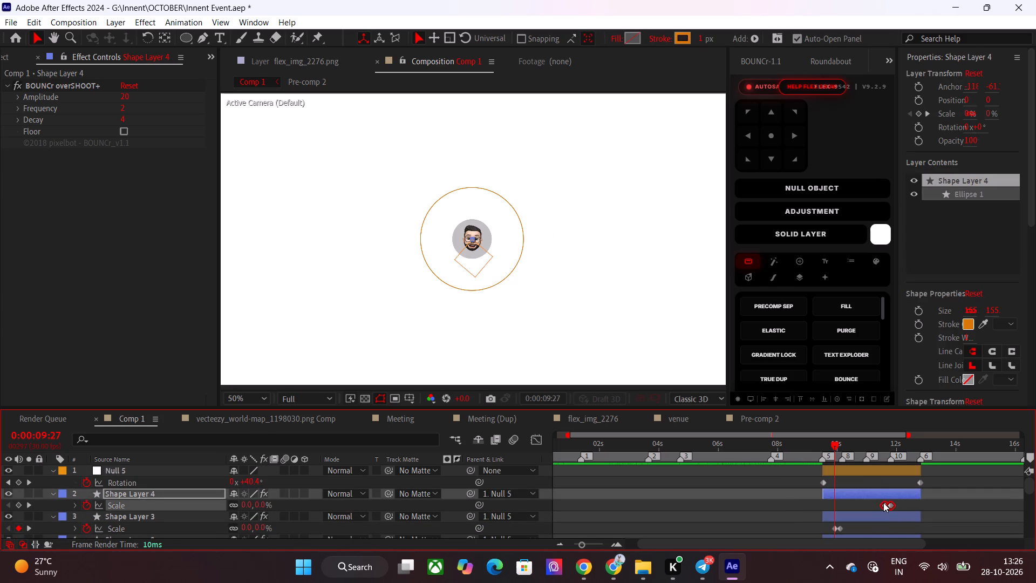
{"action": "left_click_drag", "start_coordinate": [883, 503], "coordinate": [843, 513]}
{"action": "left_click", "coordinate": [819, 511]}
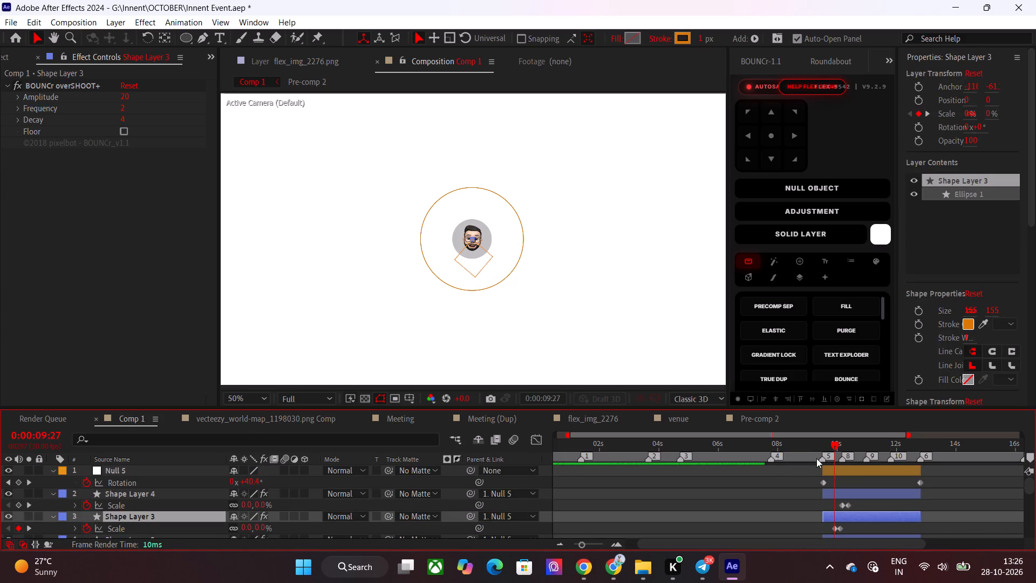
Preview the staggered ring pop-in from 0:00:09:15 and check the frames around 0:00:10:06.
{"action": "left_click_drag", "start_coordinate": [834, 444], "coordinate": [822, 446]}
{"action": "key", "text": "space"}
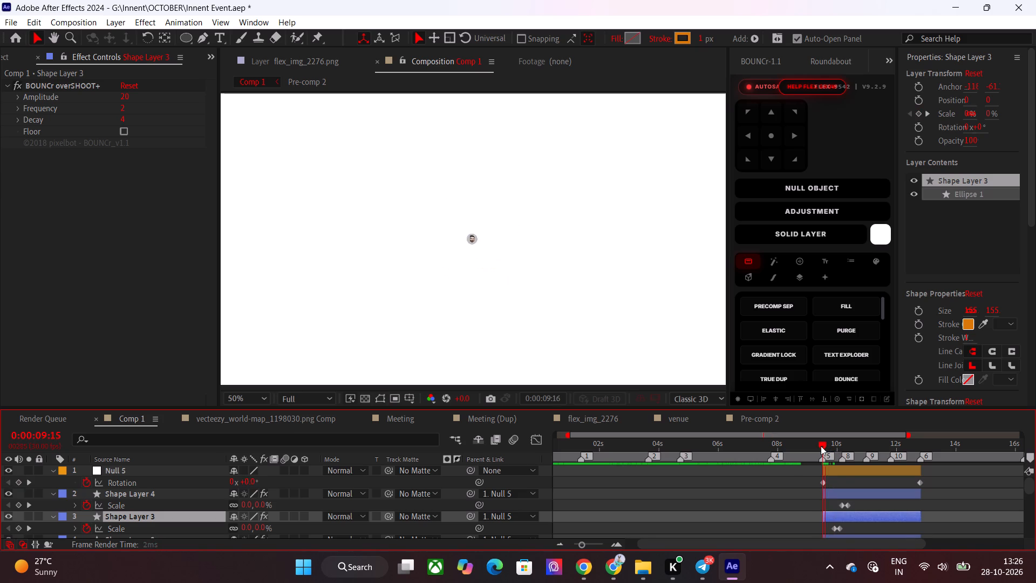
{"action": "left_click_drag", "start_coordinate": [829, 446], "coordinate": [830, 446]}
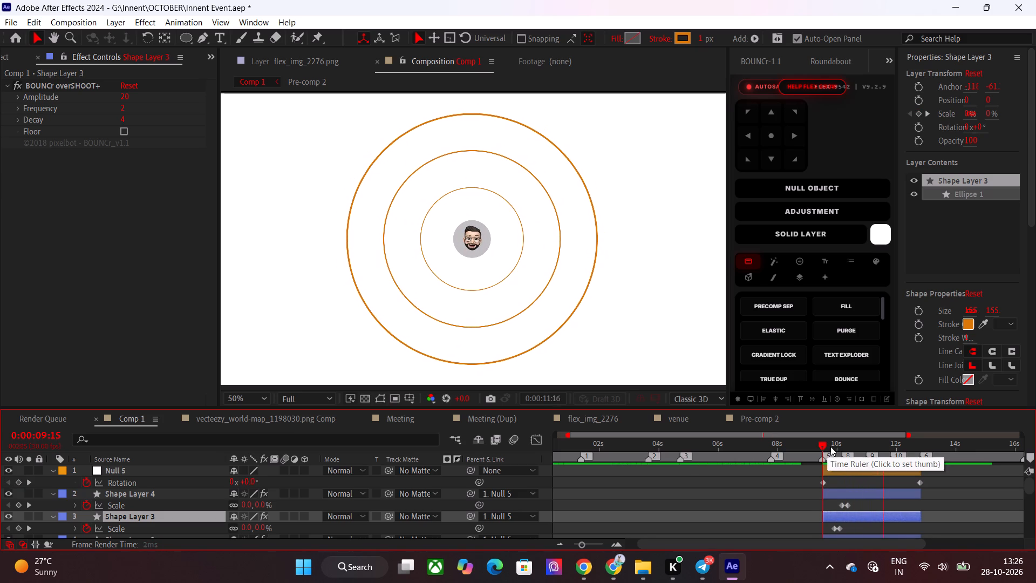
{"action": "left_click_drag", "start_coordinate": [830, 446], "coordinate": [843, 446]}
{"action": "left_click", "coordinate": [696, 489]}
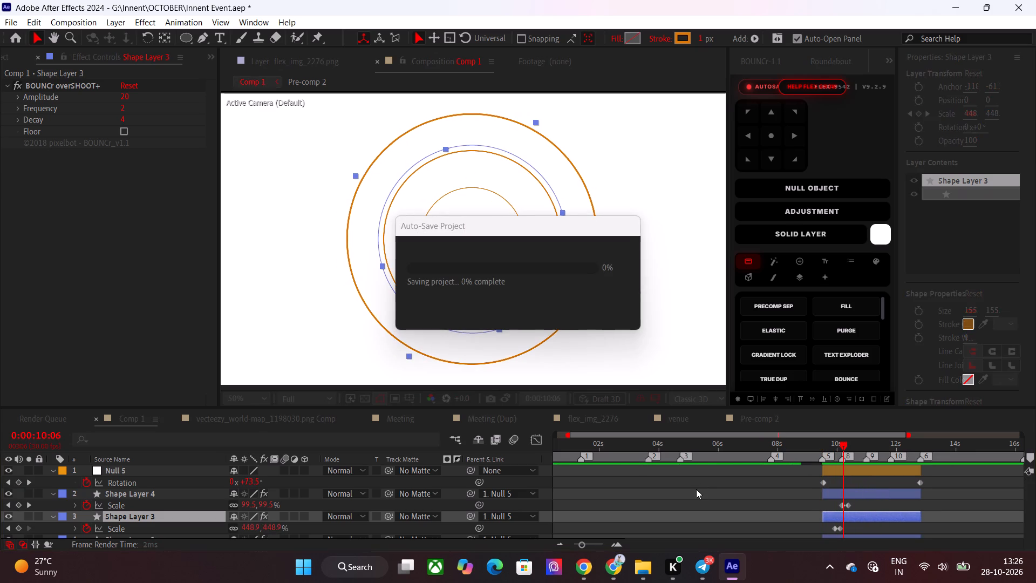
{"action": "left_click", "coordinate": [707, 490]}
{"action": "scroll", "coordinate": [707, 490], "scroll_direction": "down", "scroll_amount": 1}
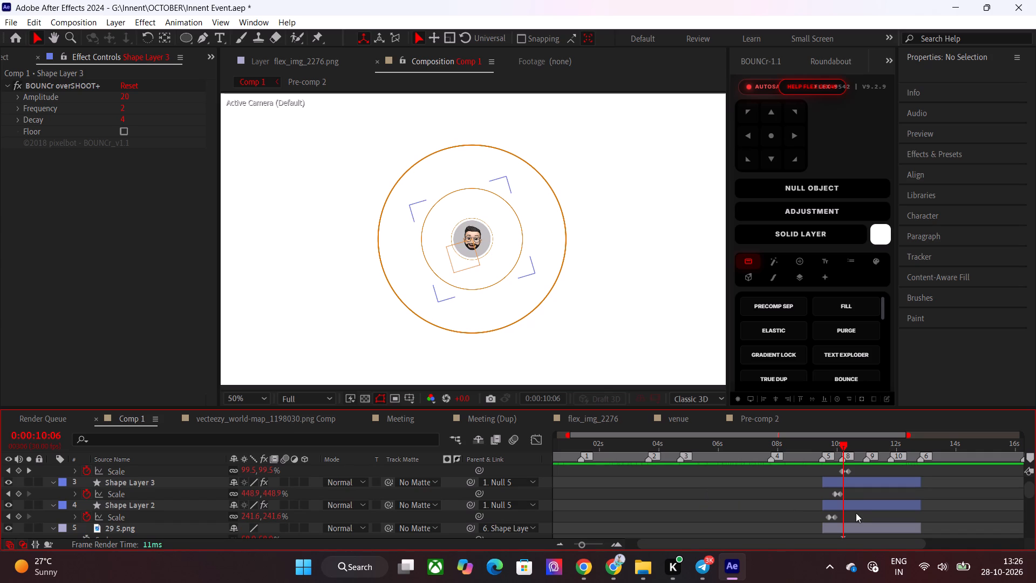
Create a new composition named "circle hotel" with a width of 1080 px and a height of 1080 px.
{"action": "left_click", "coordinate": [6, 64]}
{"action": "scroll", "coordinate": [57, 250], "scroll_direction": "down", "scroll_amount": 10}
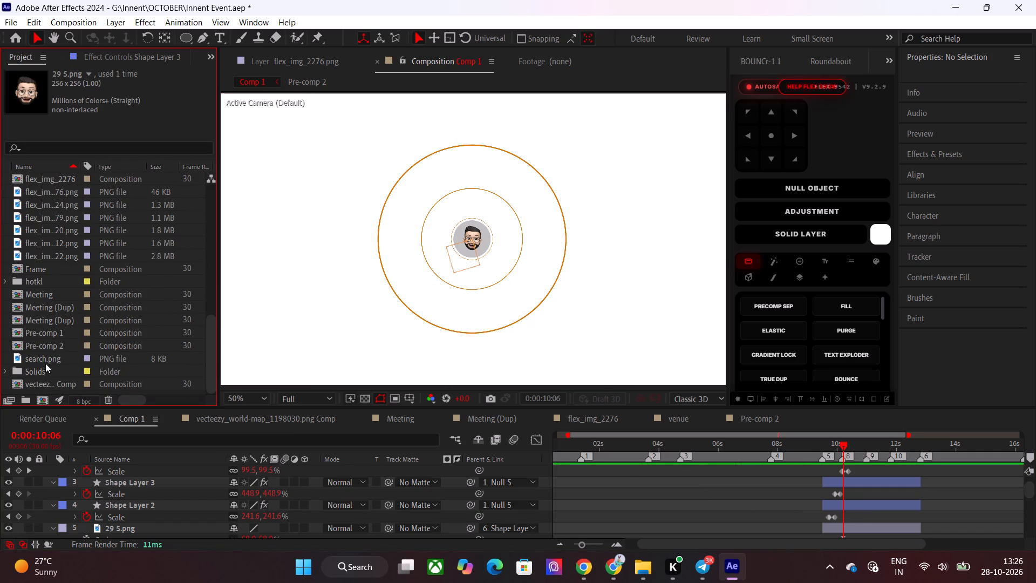
{"action": "left_click", "coordinate": [42, 401]}
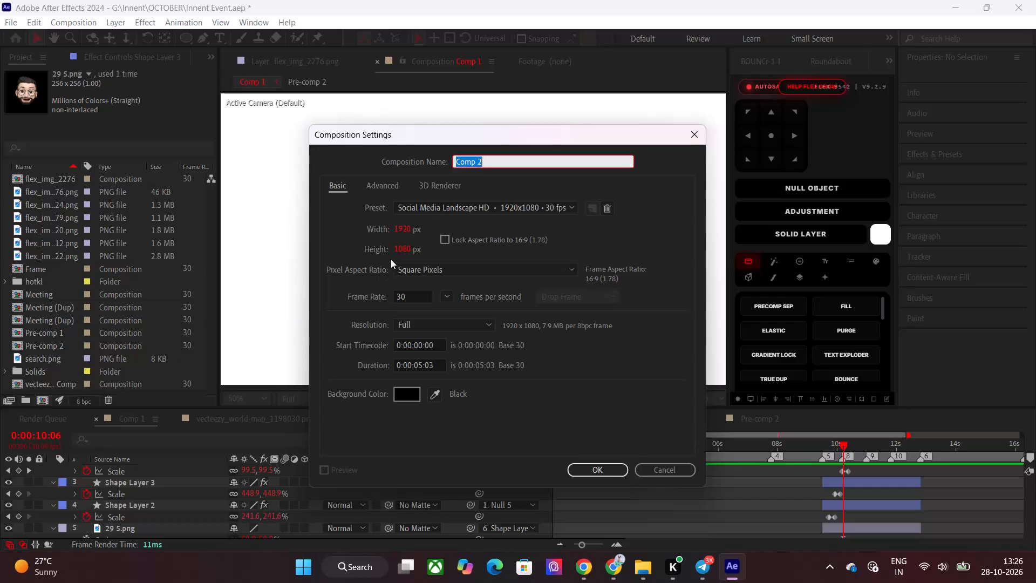
{"action": "type", "text": "circle"}
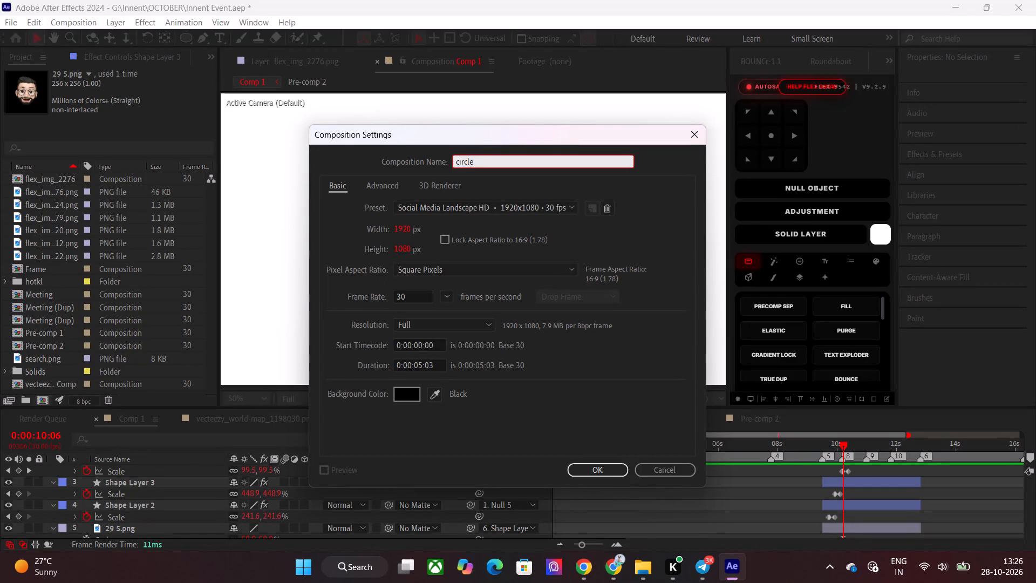
{"action": "key", "text": "space"}
{"action": "type", "text": "hotel"}
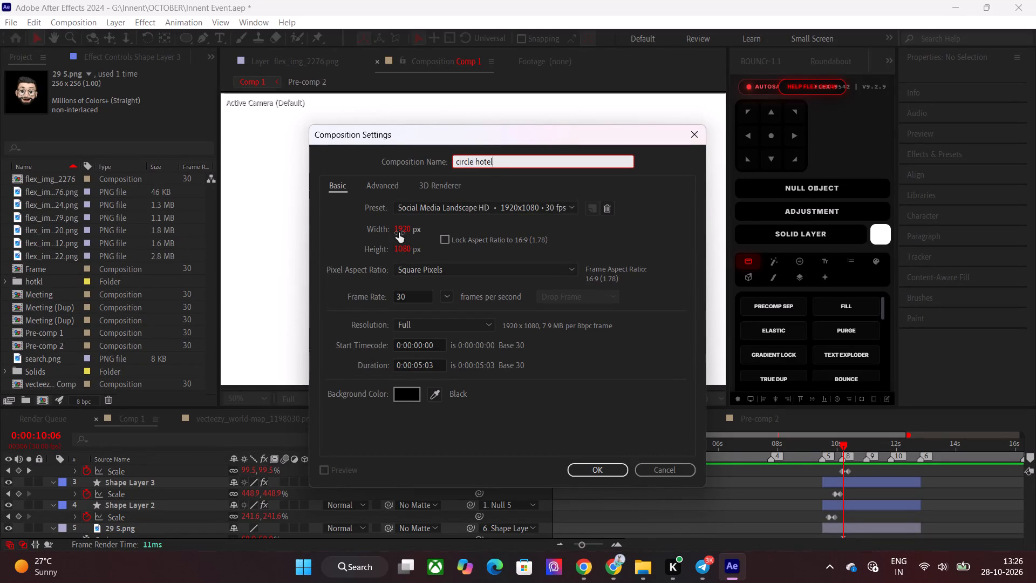
{"action": "left_click", "coordinate": [399, 232]}
{"action": "type", "text": "1080"}
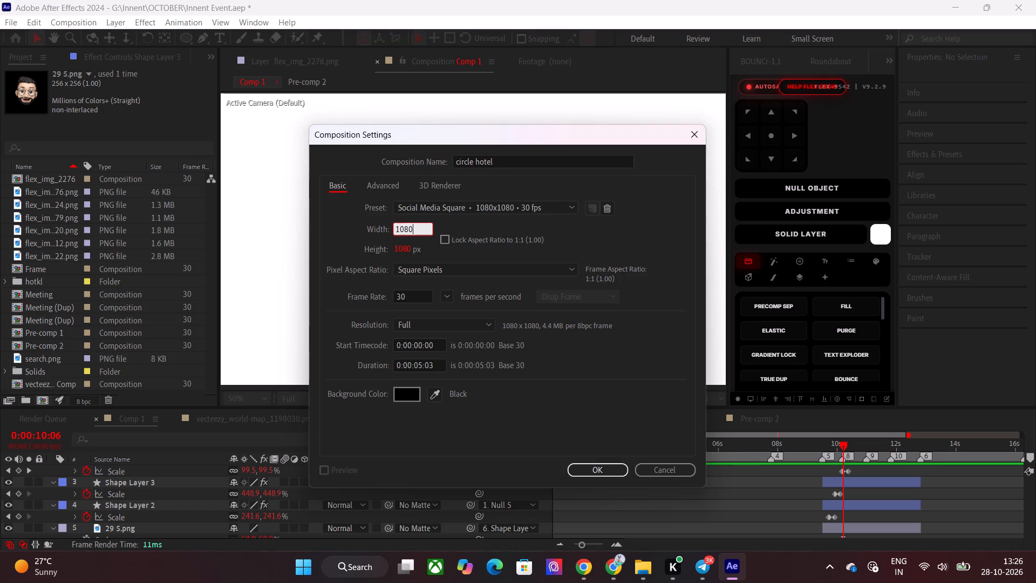
{"action": "key", "text": "Return"}
Add a full-frame ellipse shape to the circle hotel composition with a 0 px stroke and a white fill.
{"action": "scroll", "coordinate": [110, 260], "scroll_direction": "down", "scroll_amount": 2}
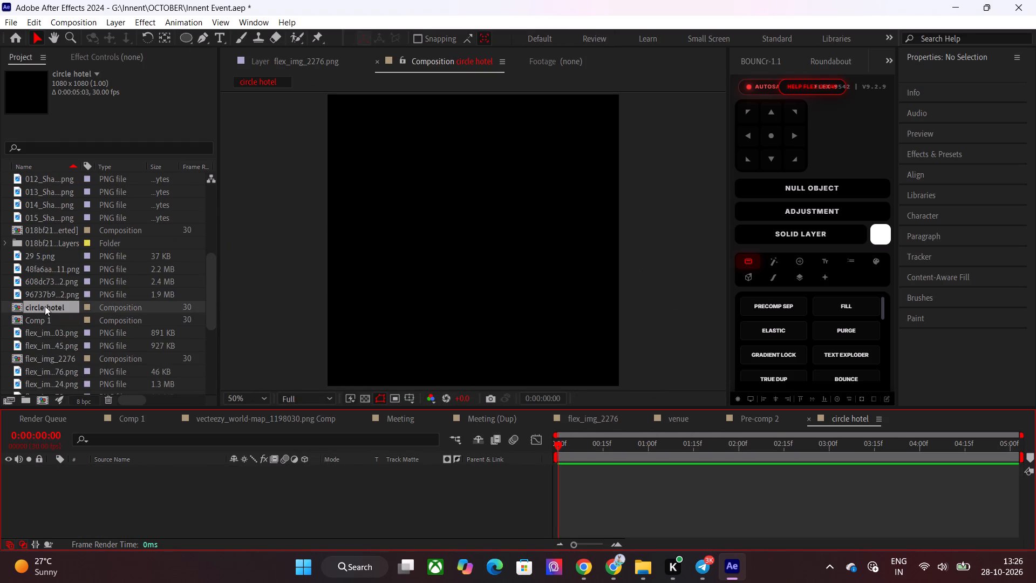
{"action": "double_click", "coordinate": [184, 39]}
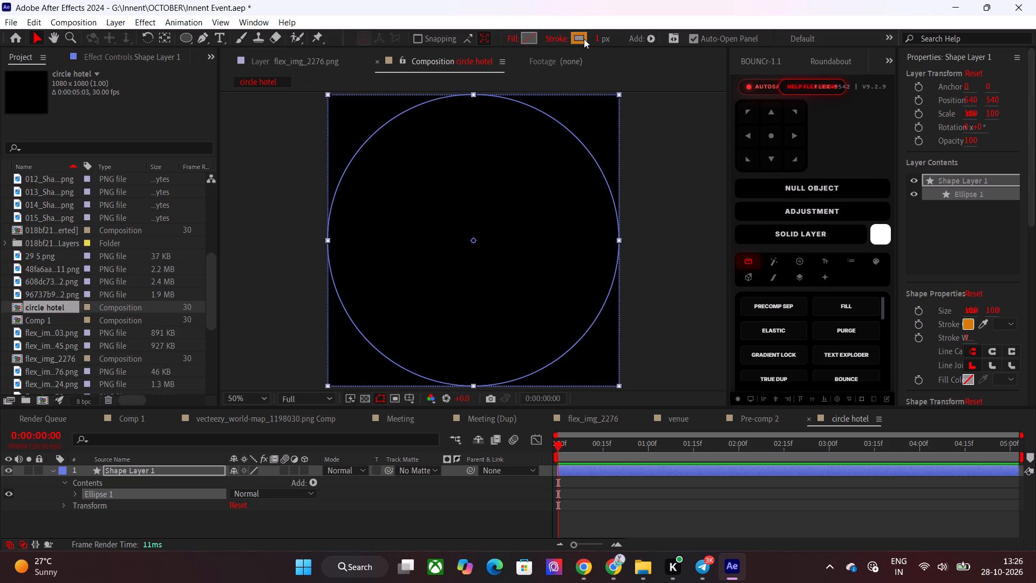
{"action": "left_click_drag", "start_coordinate": [597, 37], "coordinate": [565, 37]}
{"action": "left_click", "coordinate": [531, 38]}
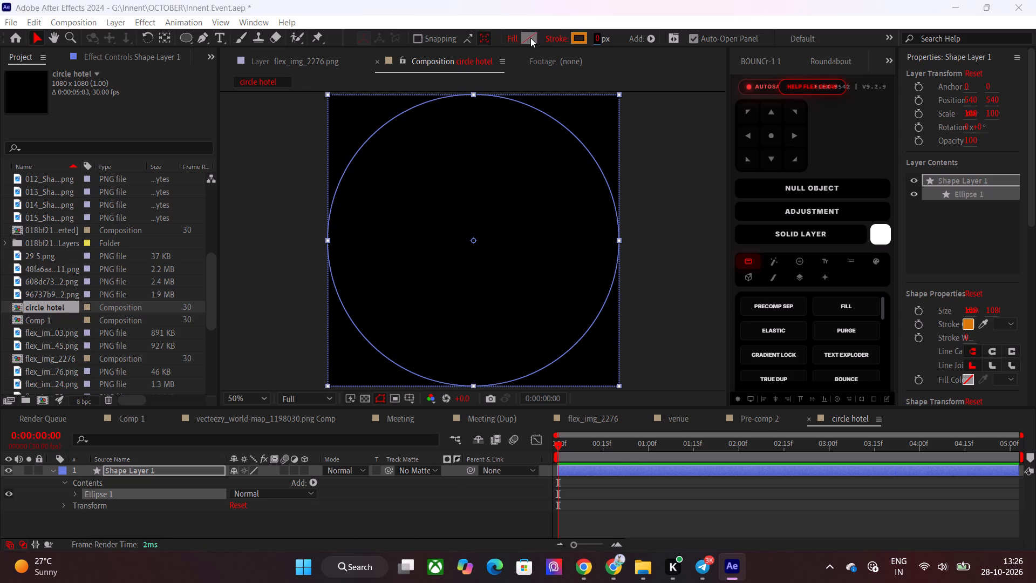
{"action": "left_click_drag", "start_coordinate": [141, 385], "coordinate": [29, 304]}
{"action": "left_click", "coordinate": [382, 348]}
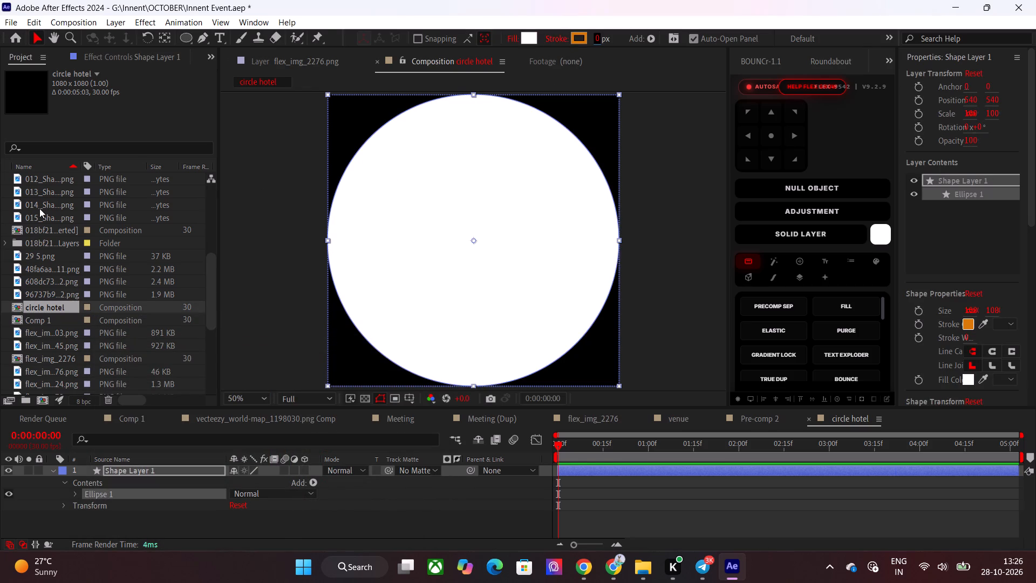
Place flex_img_1103.png above the white circle and fit it to the composition size.
{"action": "scroll", "coordinate": [39, 208], "scroll_direction": "up", "scroll_amount": 1}
{"action": "scroll", "coordinate": [39, 208], "scroll_direction": "down", "scroll_amount": 3}
{"action": "left_click", "coordinate": [59, 260]}
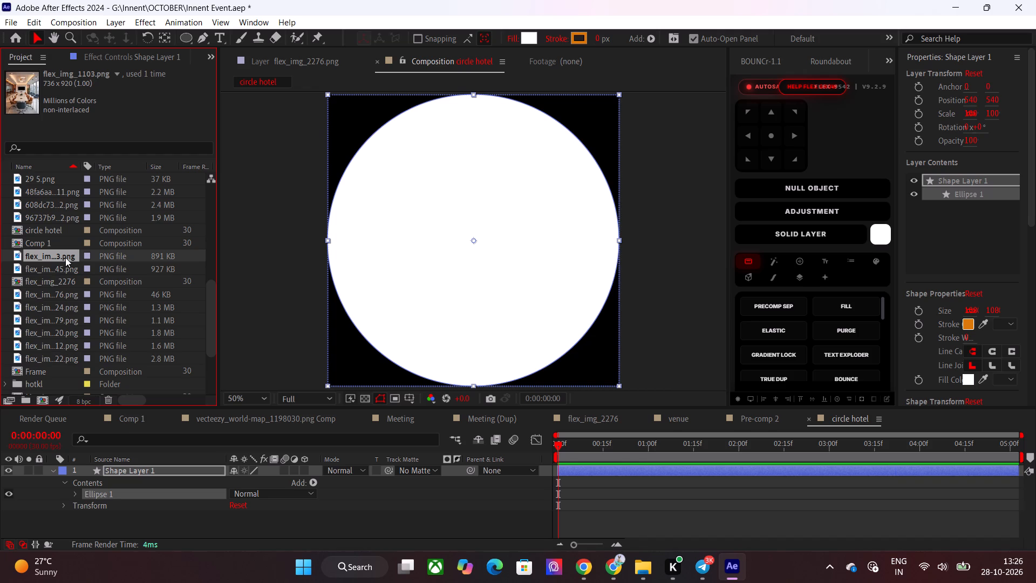
{"action": "left_click_drag", "start_coordinate": [62, 255], "coordinate": [146, 469]}
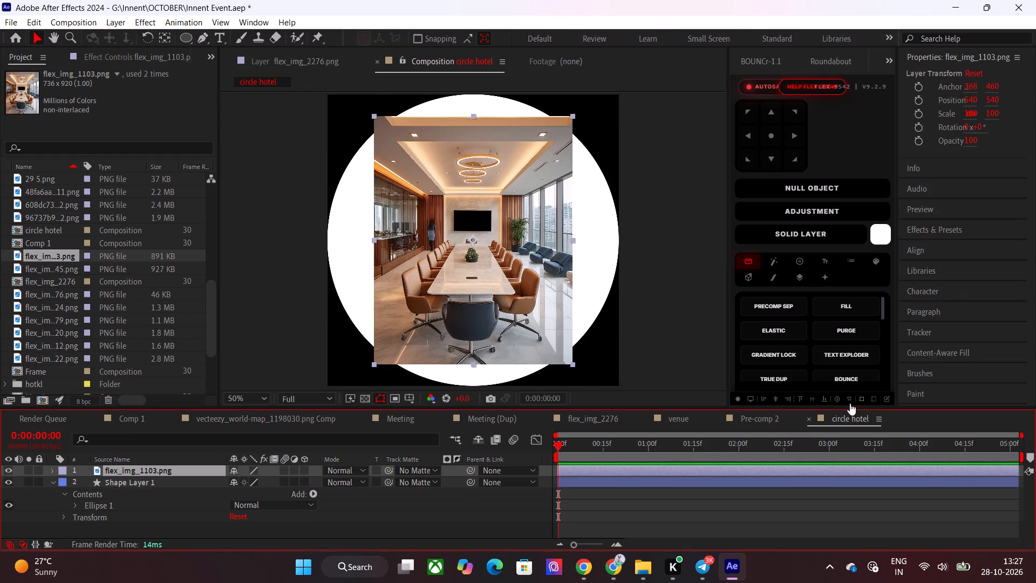
{"action": "left_click", "coordinate": [875, 400]}
Set Shape Layer 1 as the track matte for flex_img_1103.png to crop the photo into a circle.
{"action": "left_click_drag", "start_coordinate": [388, 469], "coordinate": [387, 469]}
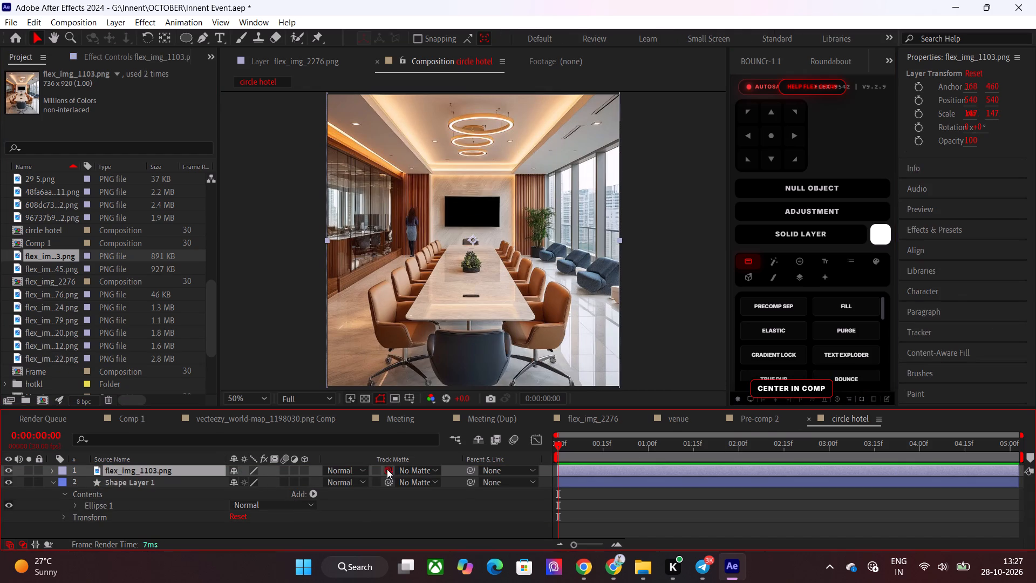
{"action": "left_click_drag", "start_coordinate": [387, 469], "coordinate": [201, 486]}
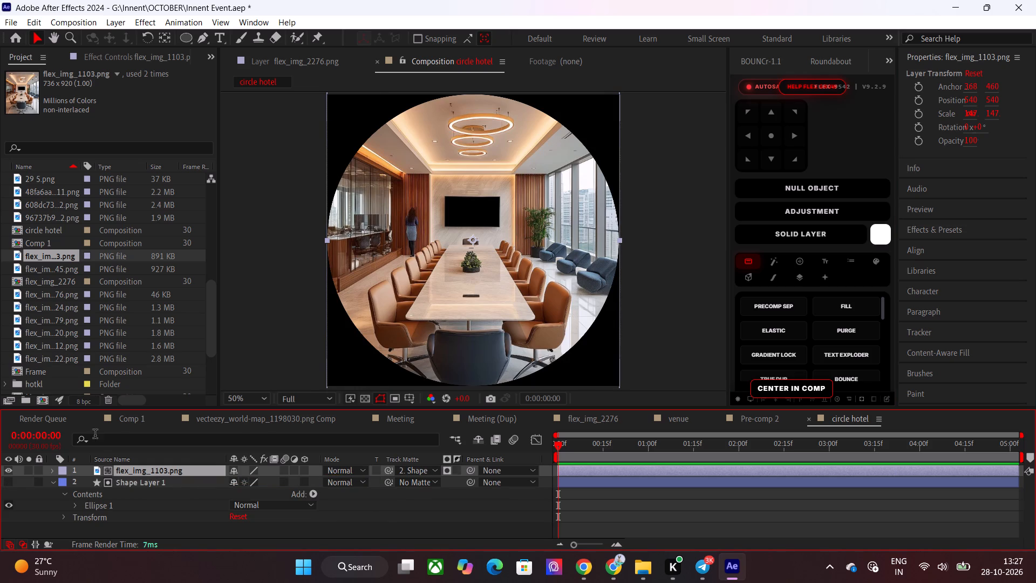
Add the circle hotel composition as the top layer of Comp 1, aligning its start with the ring layers' start.
{"action": "left_click", "coordinate": [135, 419]}
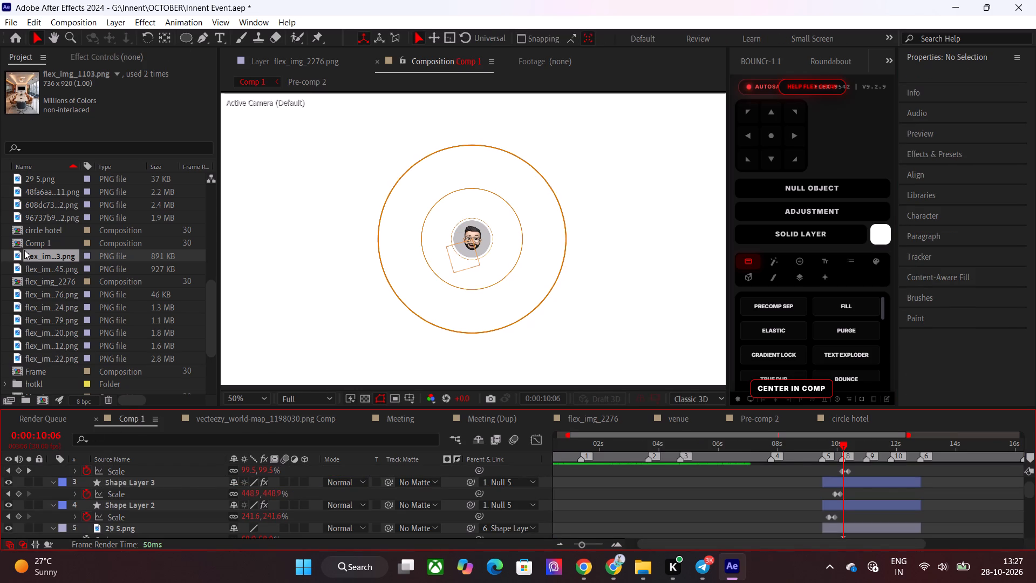
{"action": "left_click", "coordinate": [62, 232]}
{"action": "left_click_drag", "start_coordinate": [45, 229], "coordinate": [855, 470]}
{"action": "left_click_drag", "start_coordinate": [866, 471], "coordinate": [858, 473]}
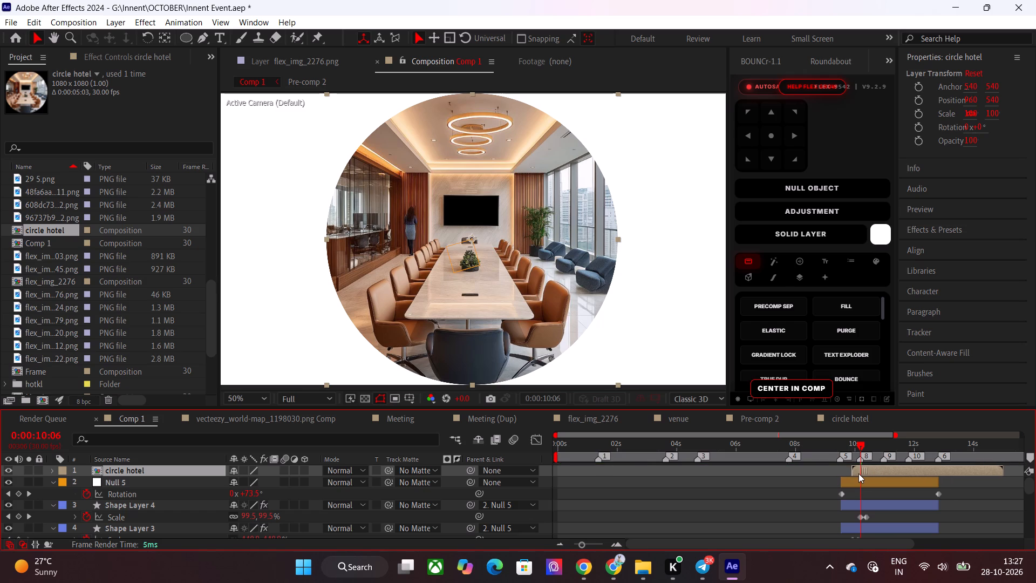
{"action": "left_click_drag", "start_coordinate": [858, 473], "coordinate": [849, 474]}
Scale the circle hotel layer down to 13%.
{"action": "key", "text": "s"}
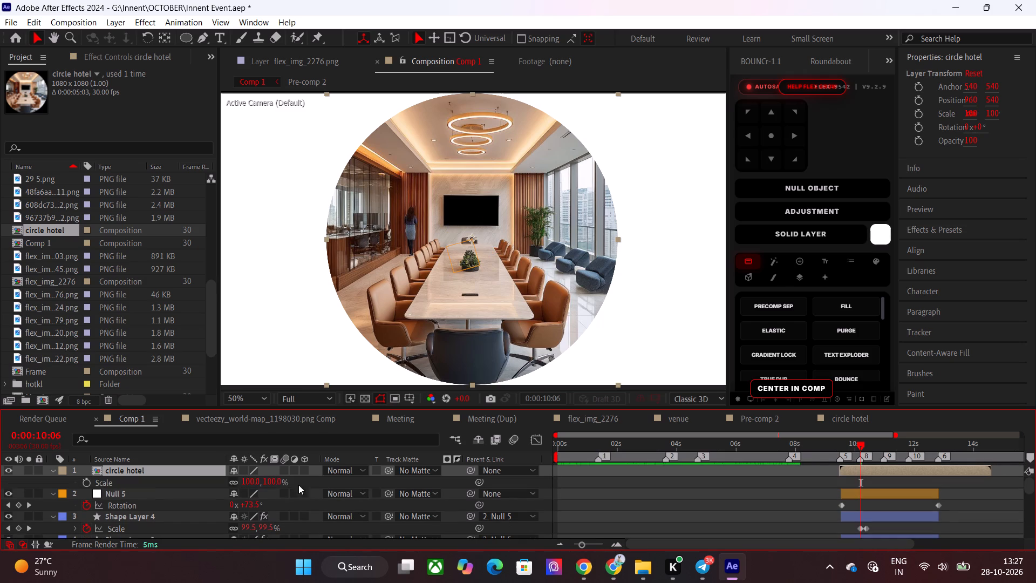
{"action": "left_click_drag", "start_coordinate": [277, 481], "coordinate": [217, 482]}
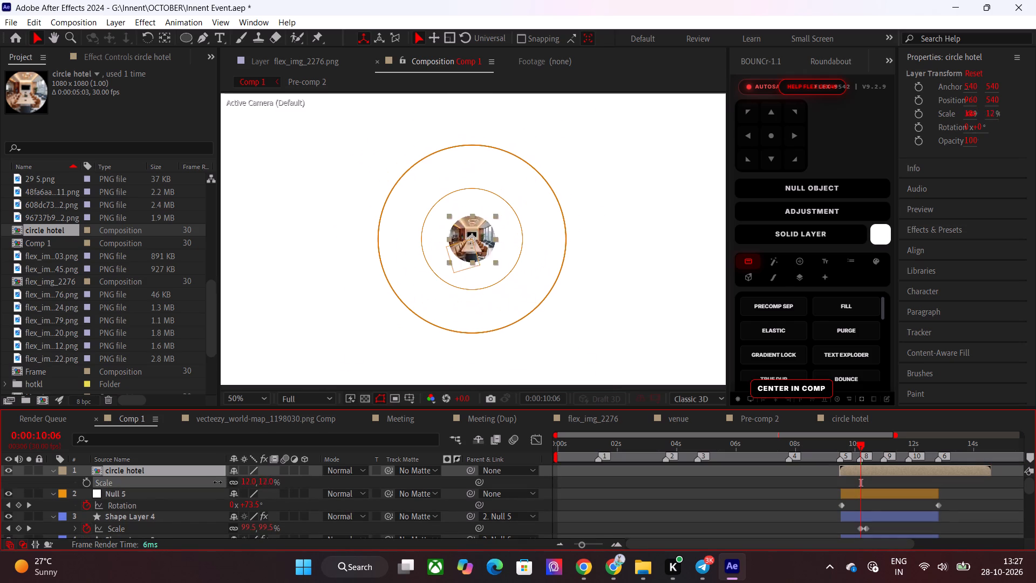
{"action": "left_click_drag", "start_coordinate": [217, 482], "coordinate": [223, 485]}
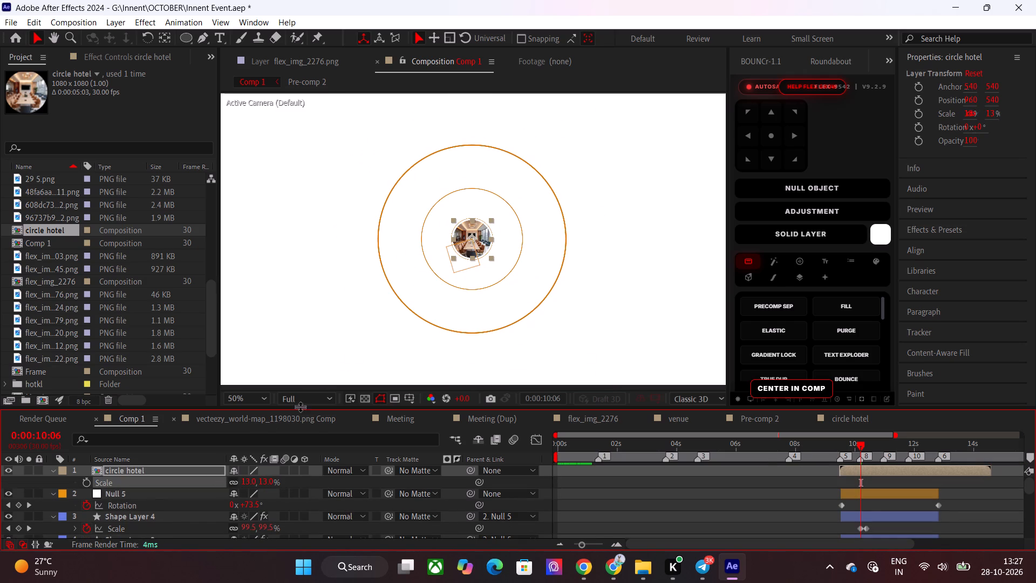
Move the circle hotel layer onto the top of the innermost ring at about 964, 352, using the expanded rings at 0:00:10:15.
{"action": "left_click_drag", "start_coordinate": [480, 236], "coordinate": [501, 216]}
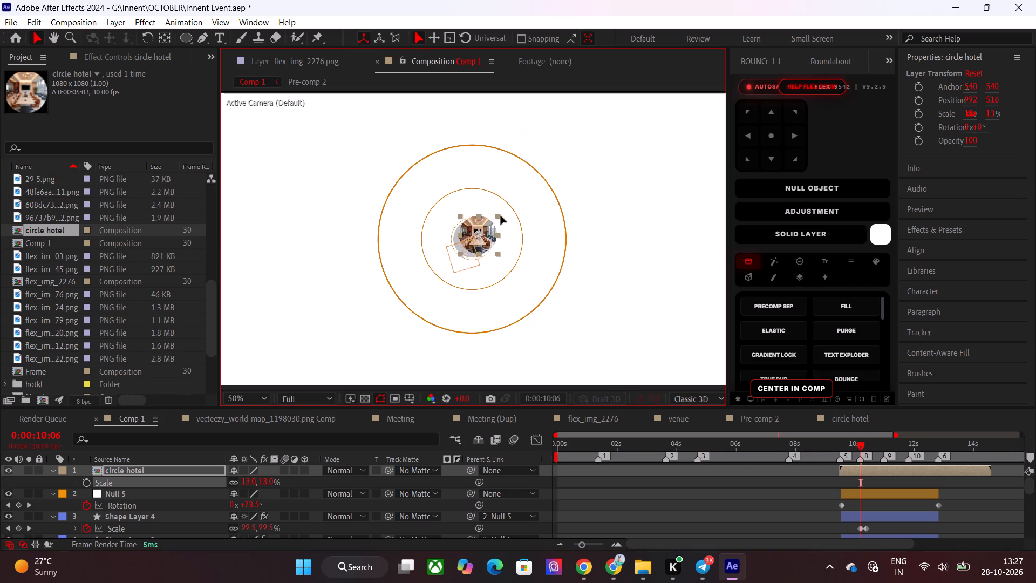
{"action": "left_click_drag", "start_coordinate": [501, 216], "coordinate": [517, 198]}
{"action": "left_click_drag", "start_coordinate": [847, 444], "coordinate": [846, 444]}
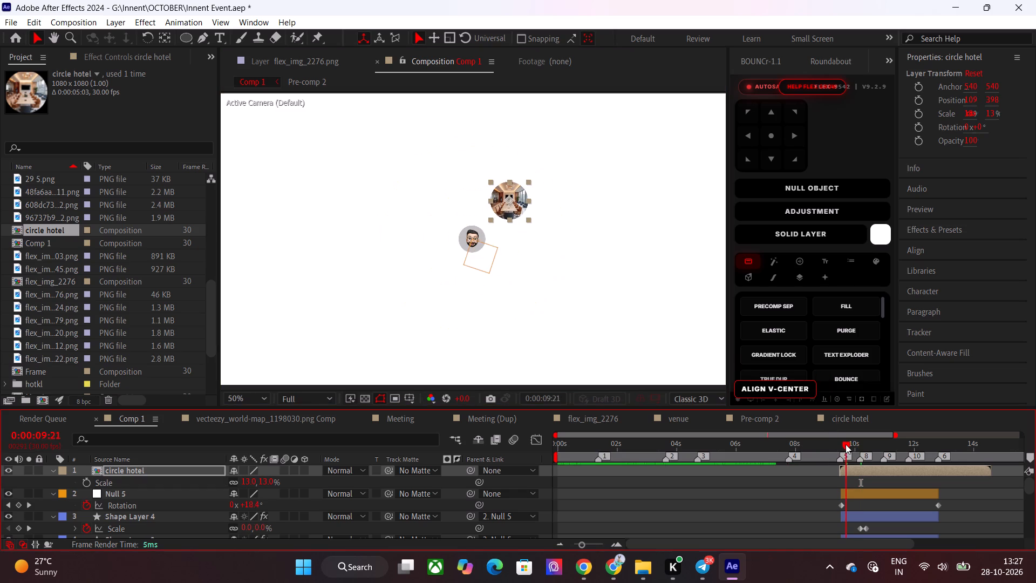
{"action": "left_click_drag", "start_coordinate": [846, 444], "coordinate": [873, 445]}
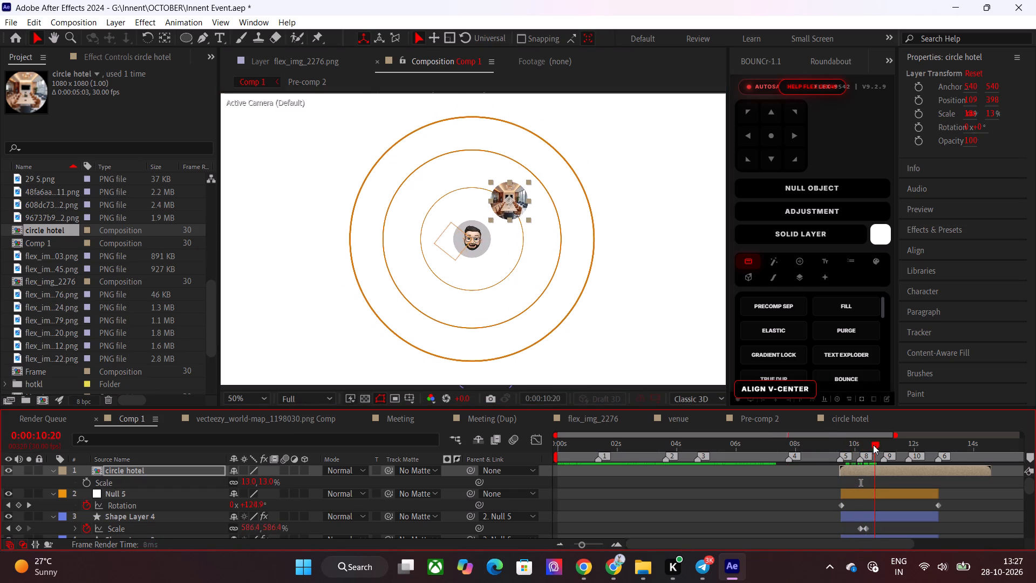
{"action": "left_click_drag", "start_coordinate": [873, 445], "coordinate": [868, 446]}
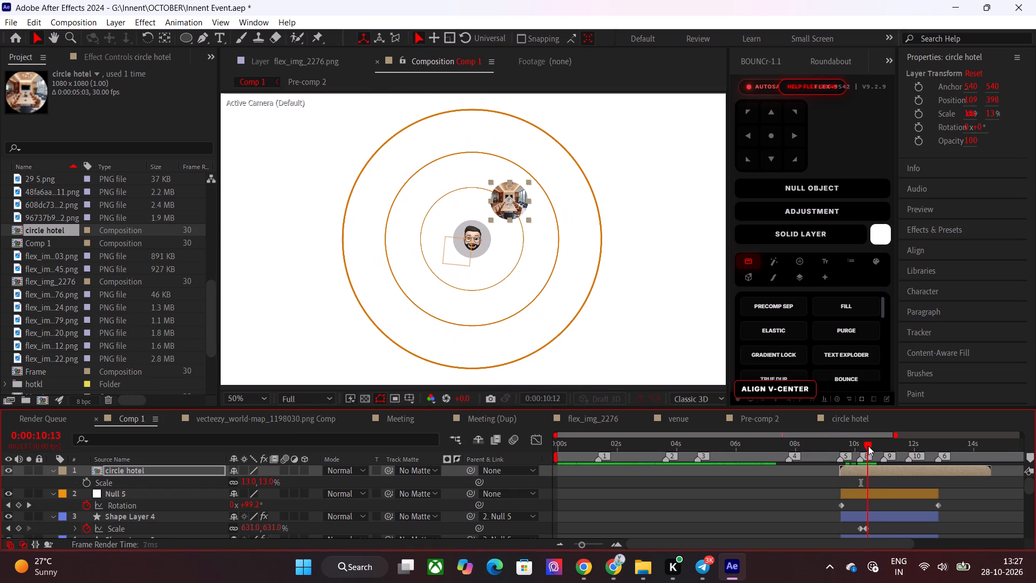
{"action": "left_click_drag", "start_coordinate": [868, 446], "coordinate": [869, 446]}
{"action": "left_click_drag", "start_coordinate": [515, 212], "coordinate": [508, 212]}
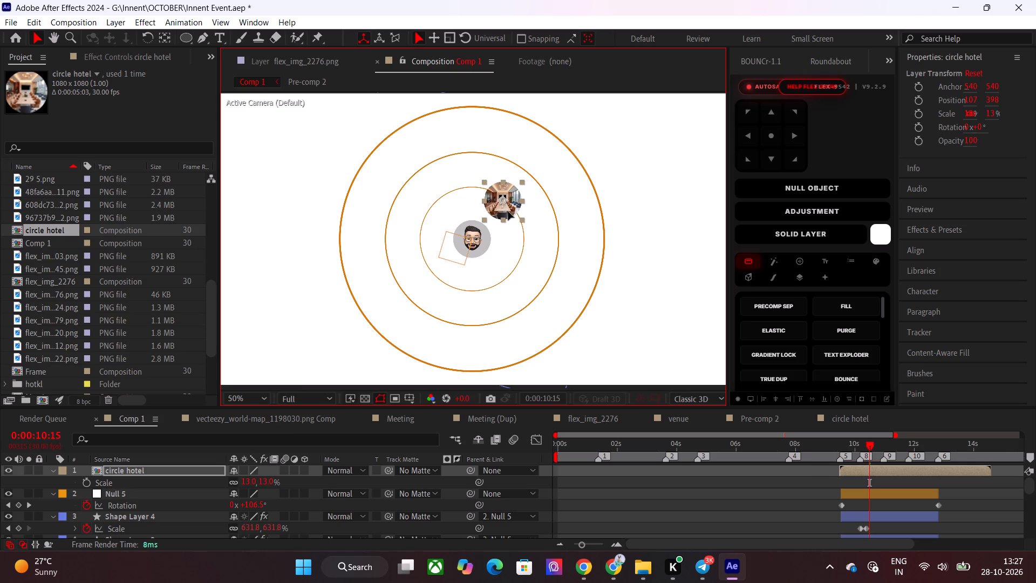
{"action": "left_click_drag", "start_coordinate": [508, 212], "coordinate": [510, 212]}
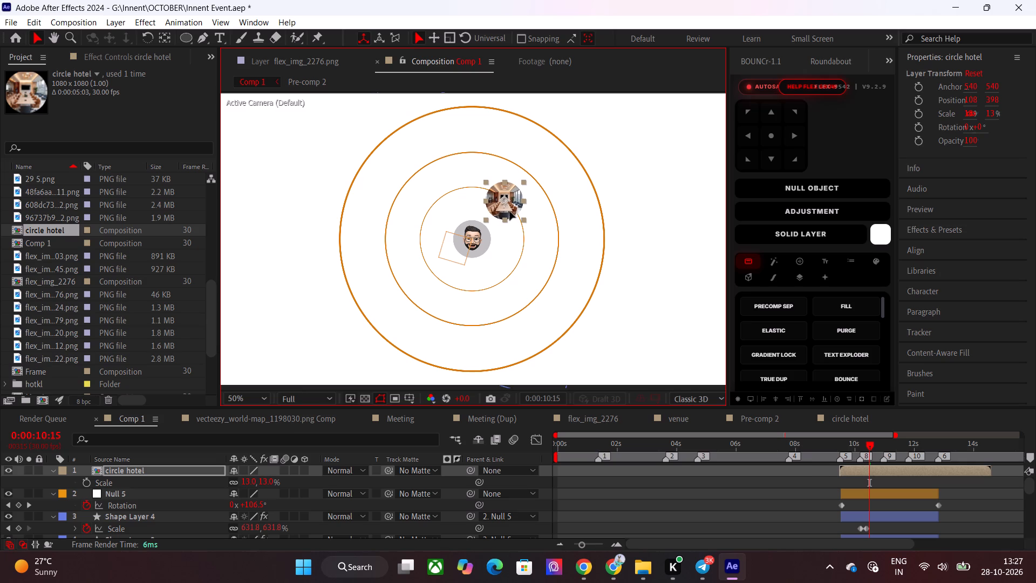
{"action": "left_click_drag", "start_coordinate": [510, 212], "coordinate": [480, 199]}
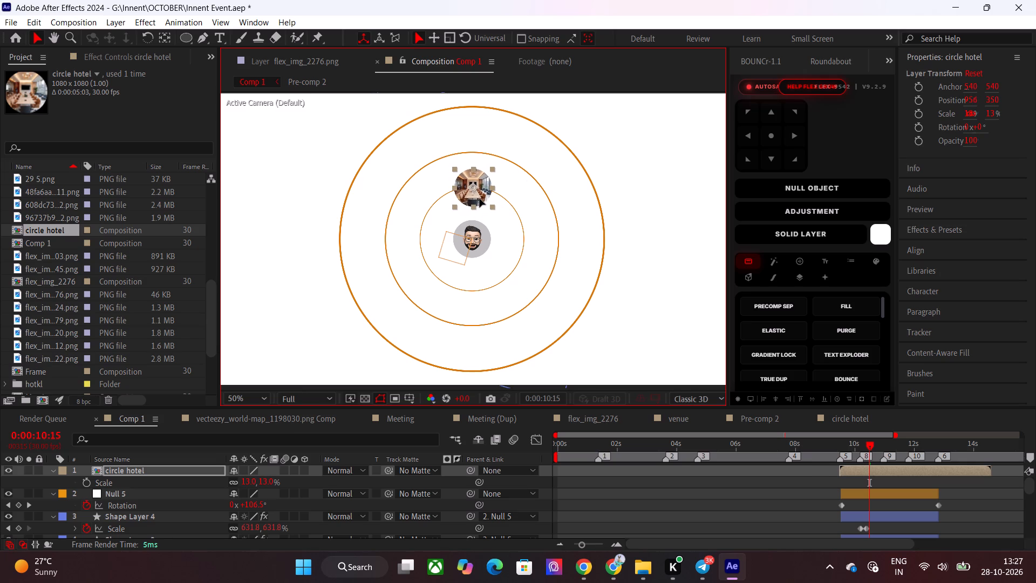
{"action": "left_click_drag", "start_coordinate": [480, 199], "coordinate": [479, 199]}
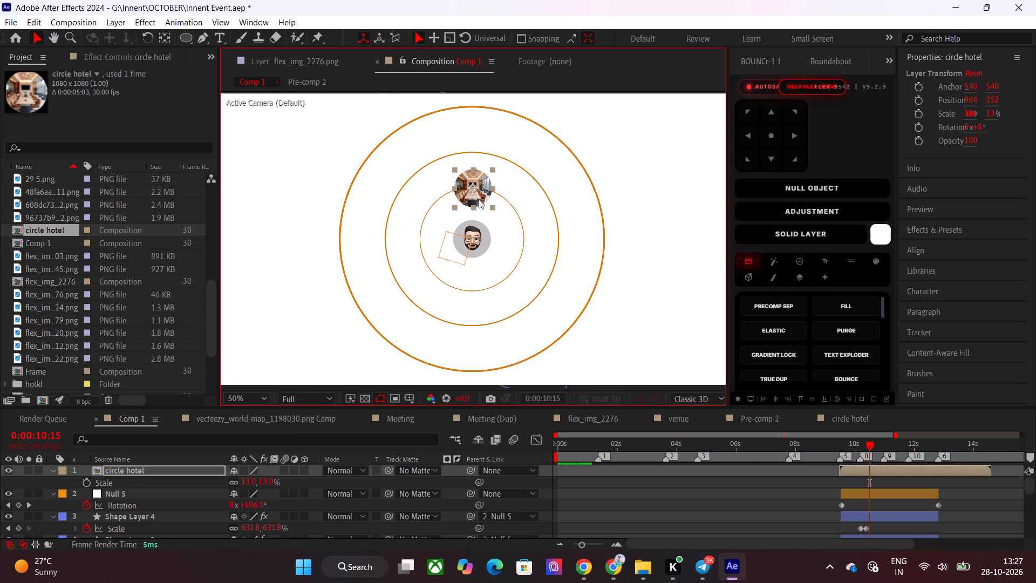
Parent the circle hotel layer to Shape Layer 2, the innermost ring, with the timeline area enlarged.
{"action": "left_click", "coordinate": [784, 490]}
{"action": "left_click", "coordinate": [849, 472]}
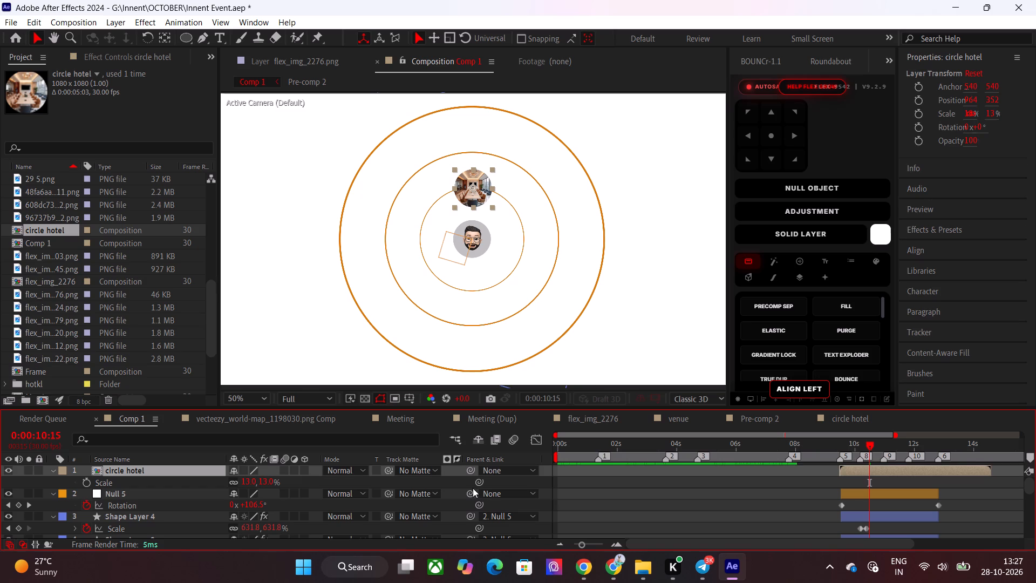
{"action": "scroll", "coordinate": [183, 509], "scroll_direction": "down", "scroll_amount": 1}
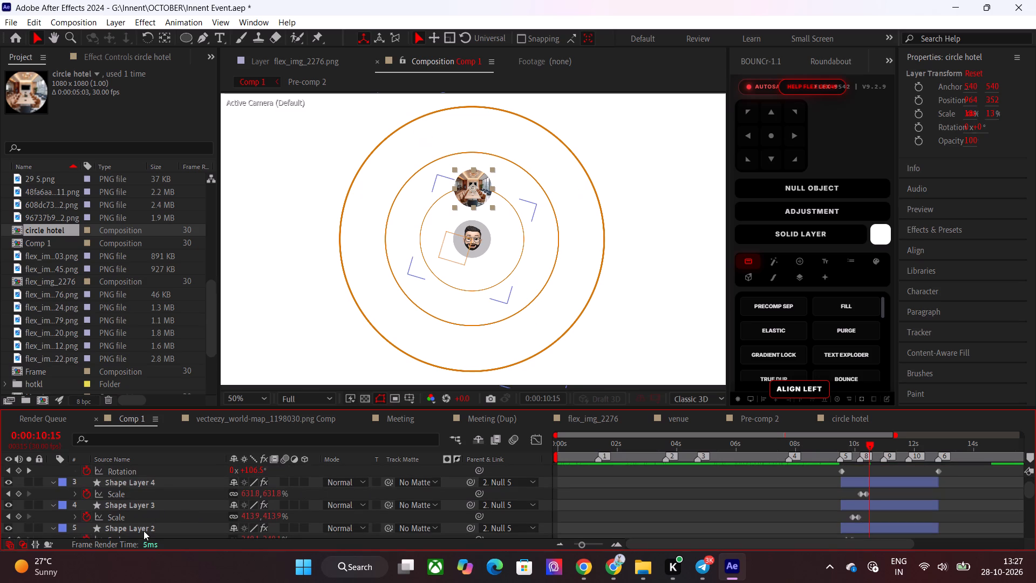
{"action": "left_click", "coordinate": [144, 531]}
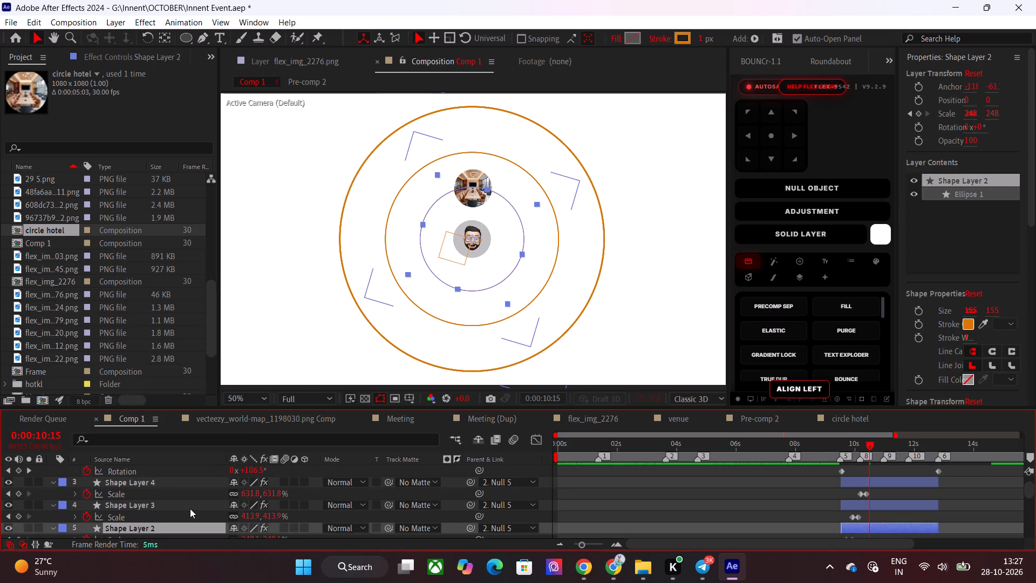
{"action": "left_click_drag", "start_coordinate": [254, 408], "coordinate": [262, 339]}
{"action": "scroll", "coordinate": [195, 424], "scroll_direction": "up", "scroll_amount": 1}
{"action": "left_click", "coordinate": [197, 404]}
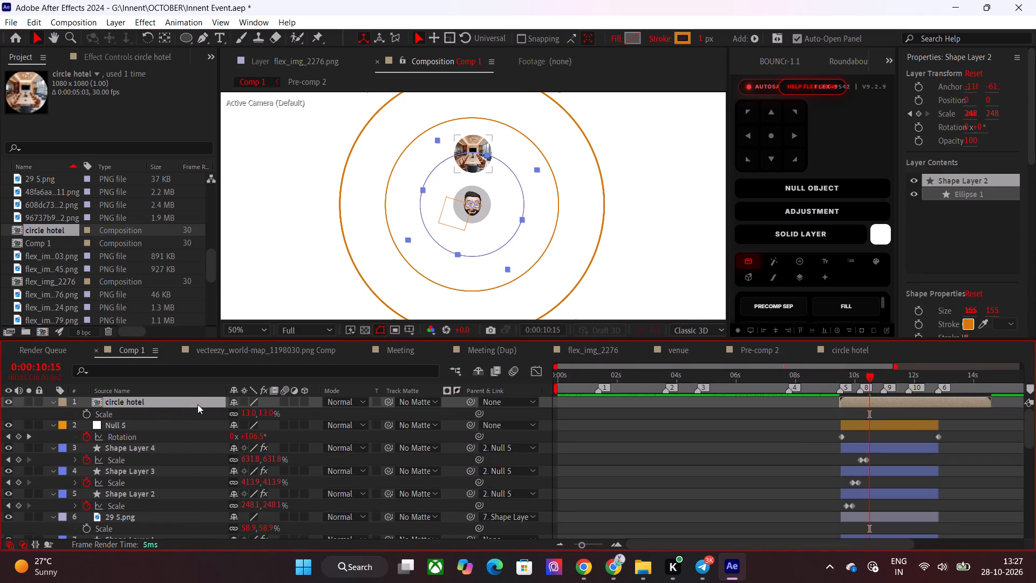
{"action": "left_click_drag", "start_coordinate": [469, 402], "coordinate": [137, 487]}
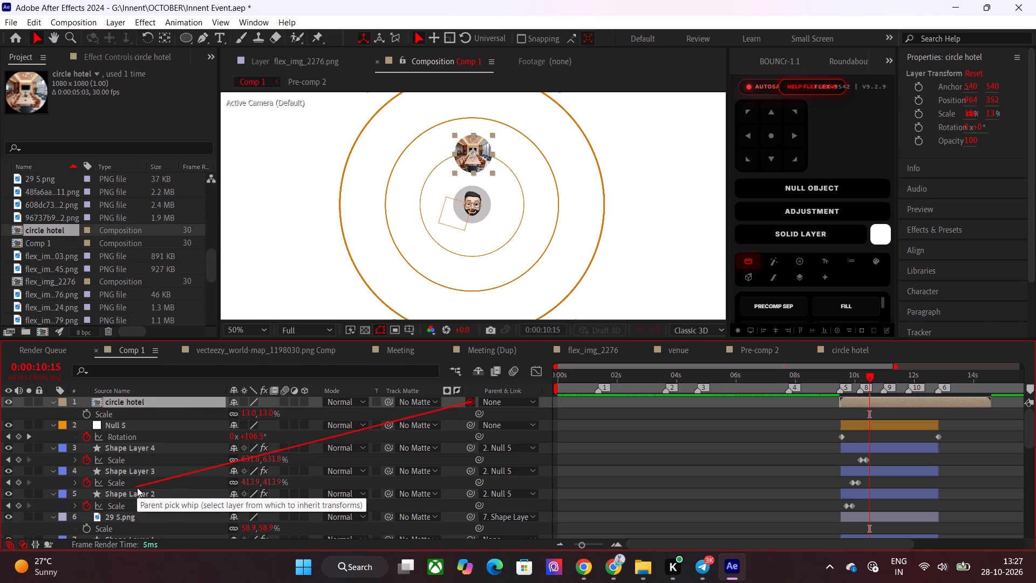
{"action": "left_click_drag", "start_coordinate": [137, 487], "coordinate": [135, 493]}
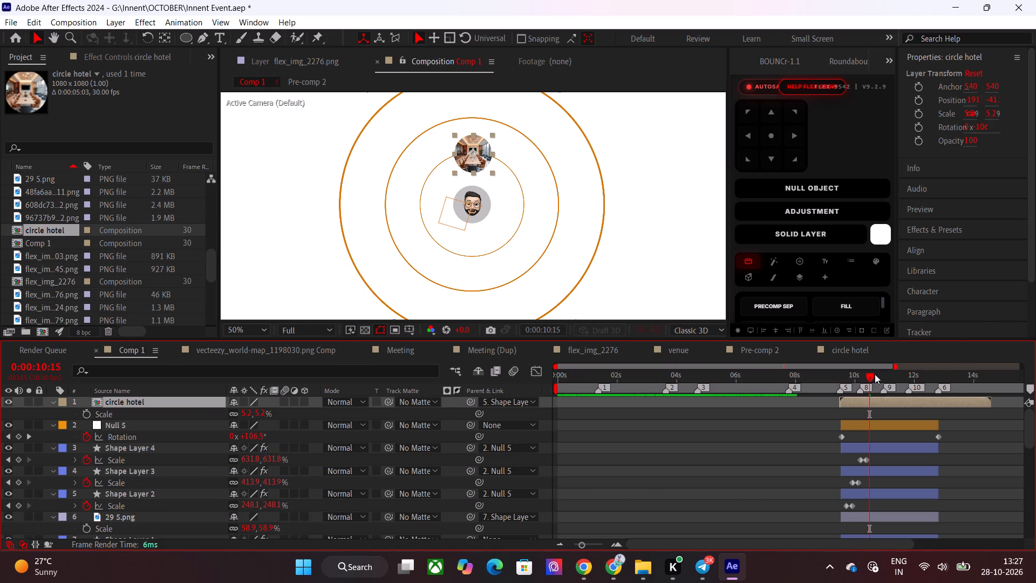
Scrub between 0:00:10:24 and 0:00:09:18 to check how the hotel circle follows the innermost ring.
{"action": "left_click_drag", "start_coordinate": [868, 377], "coordinate": [874, 384]}
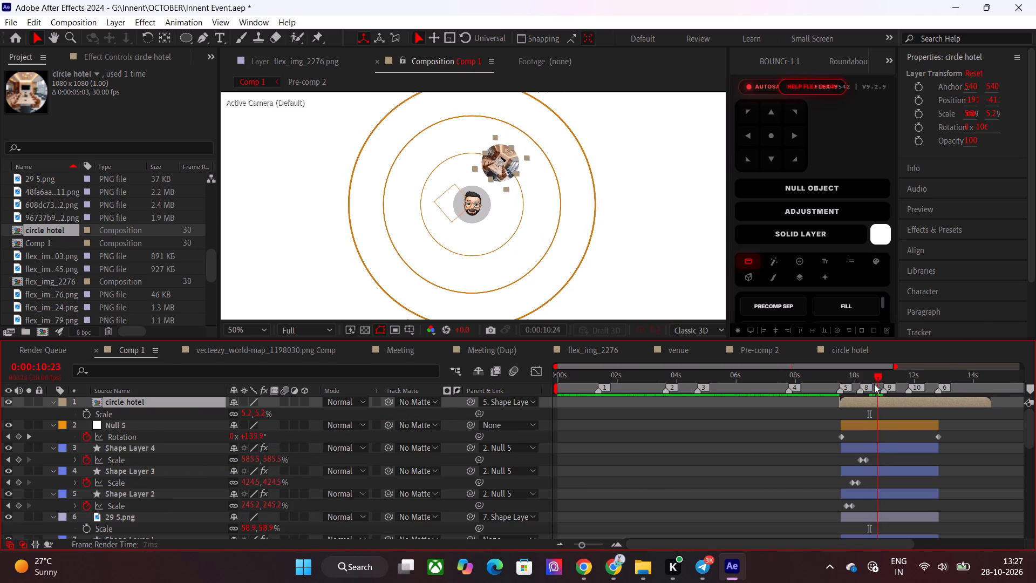
{"action": "left_click_drag", "start_coordinate": [874, 384], "coordinate": [844, 395]}
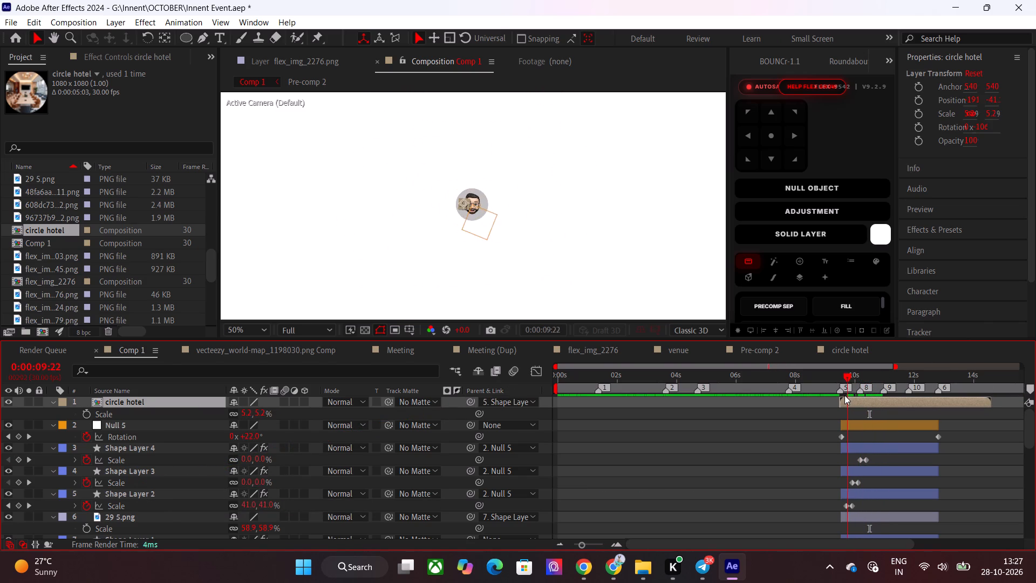
{"action": "left_click_drag", "start_coordinate": [844, 395], "coordinate": [841, 408]}
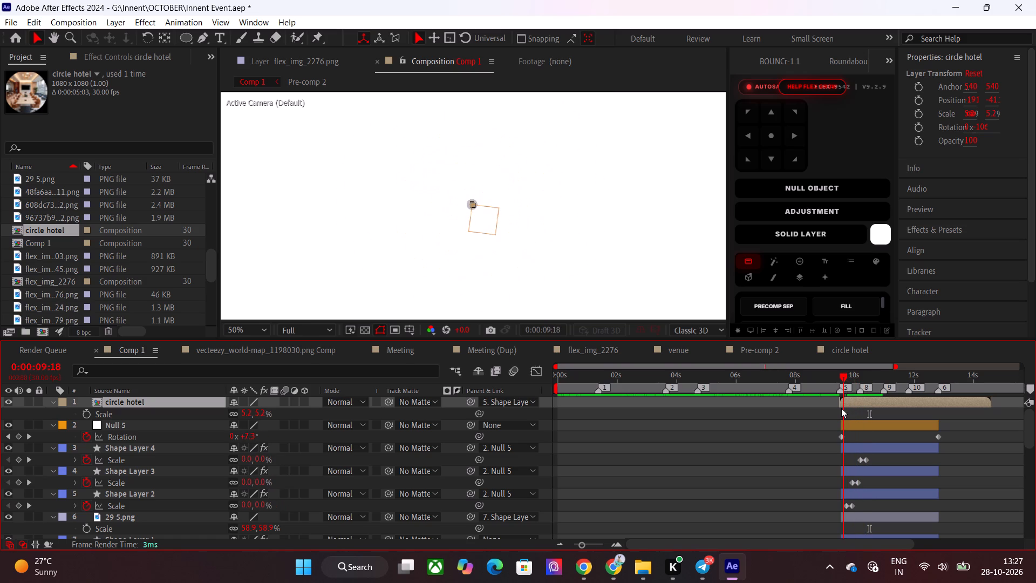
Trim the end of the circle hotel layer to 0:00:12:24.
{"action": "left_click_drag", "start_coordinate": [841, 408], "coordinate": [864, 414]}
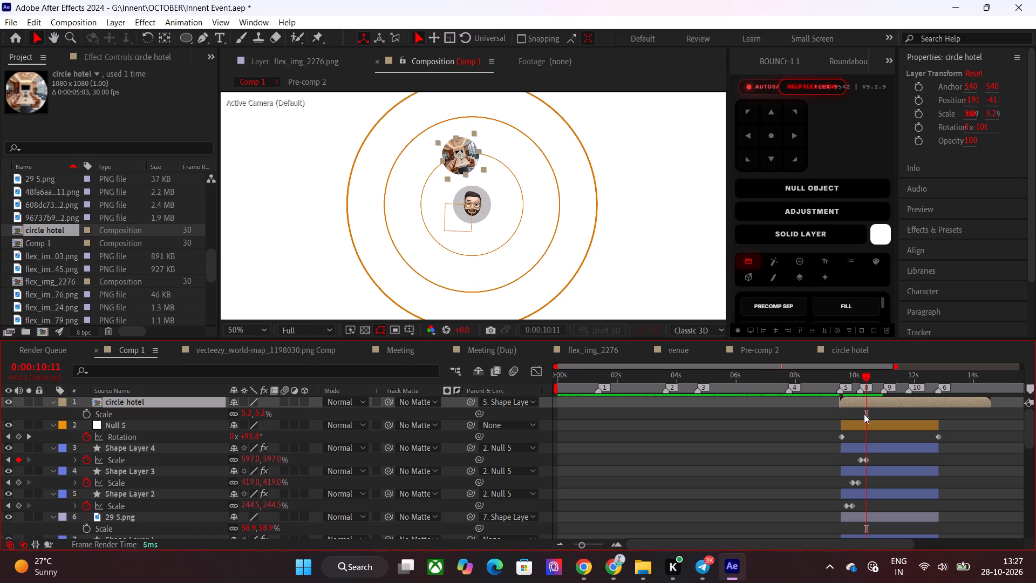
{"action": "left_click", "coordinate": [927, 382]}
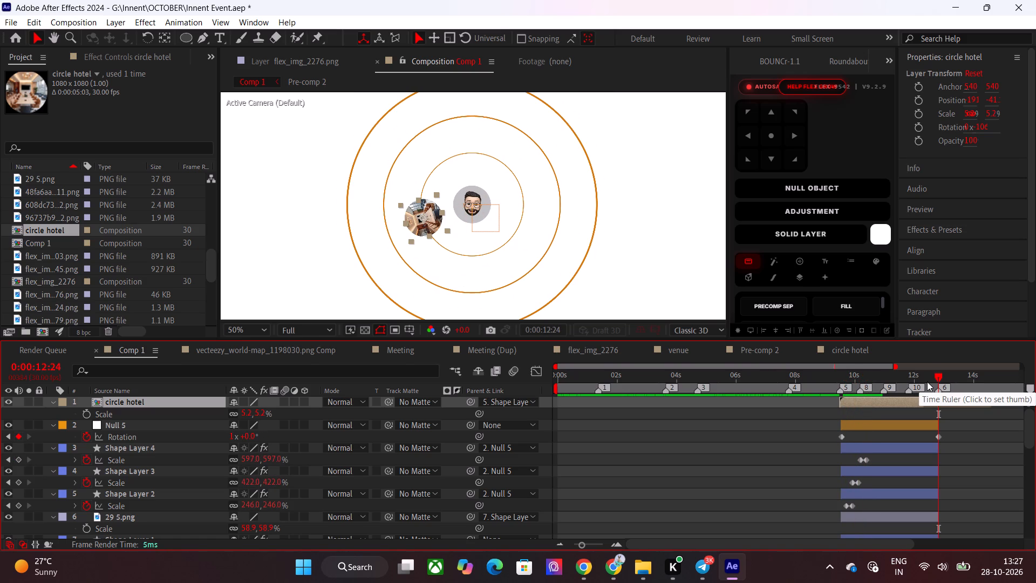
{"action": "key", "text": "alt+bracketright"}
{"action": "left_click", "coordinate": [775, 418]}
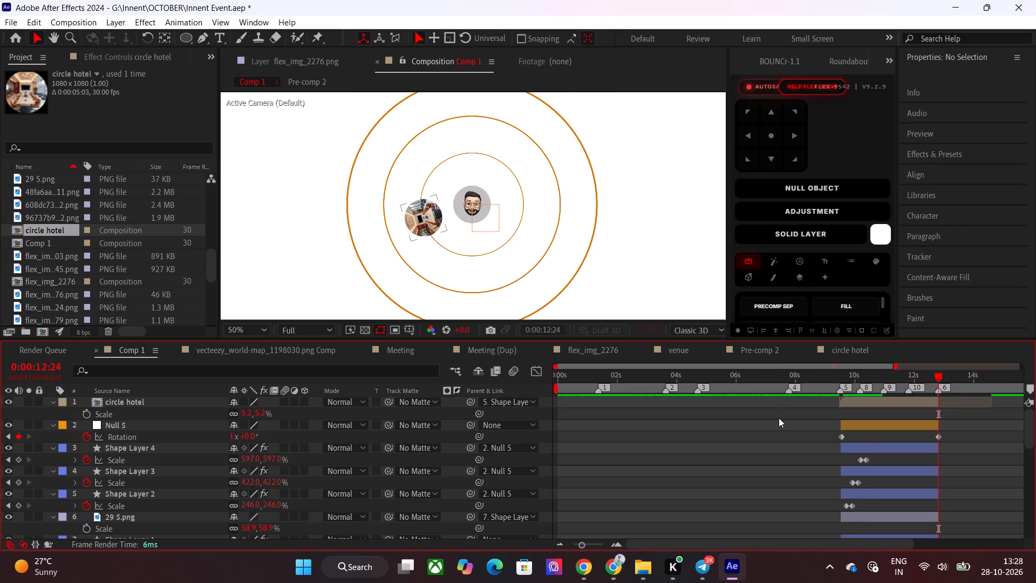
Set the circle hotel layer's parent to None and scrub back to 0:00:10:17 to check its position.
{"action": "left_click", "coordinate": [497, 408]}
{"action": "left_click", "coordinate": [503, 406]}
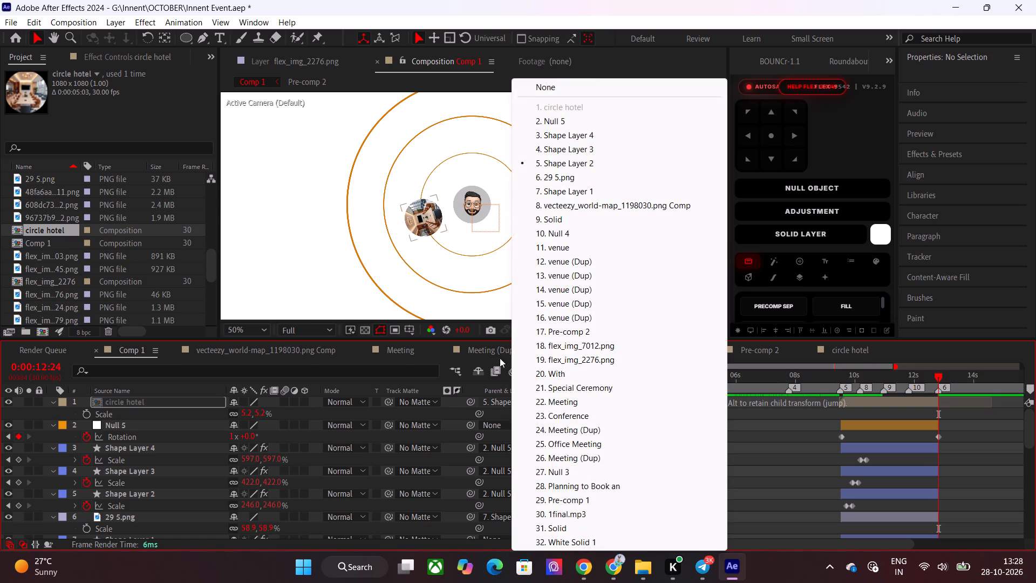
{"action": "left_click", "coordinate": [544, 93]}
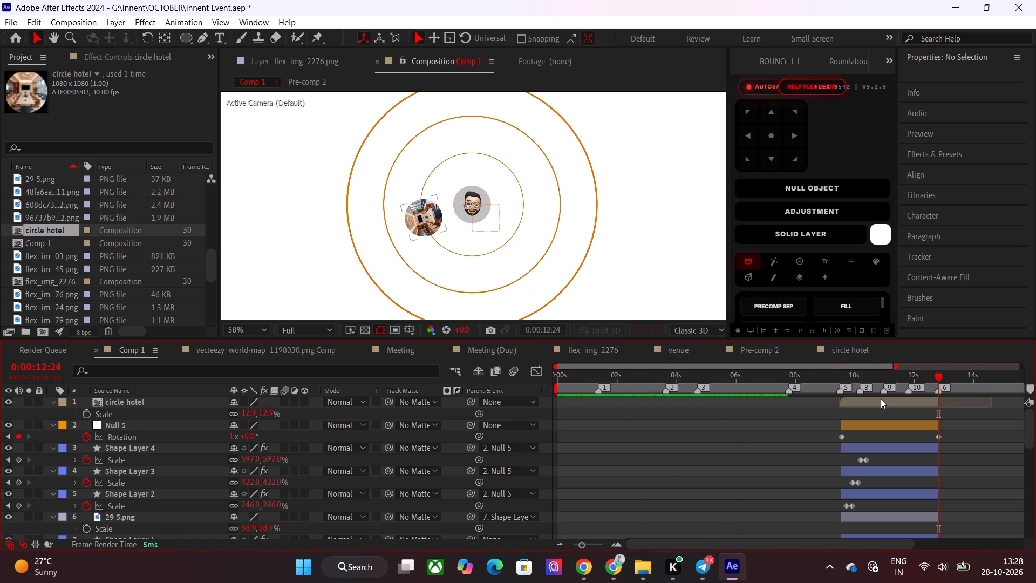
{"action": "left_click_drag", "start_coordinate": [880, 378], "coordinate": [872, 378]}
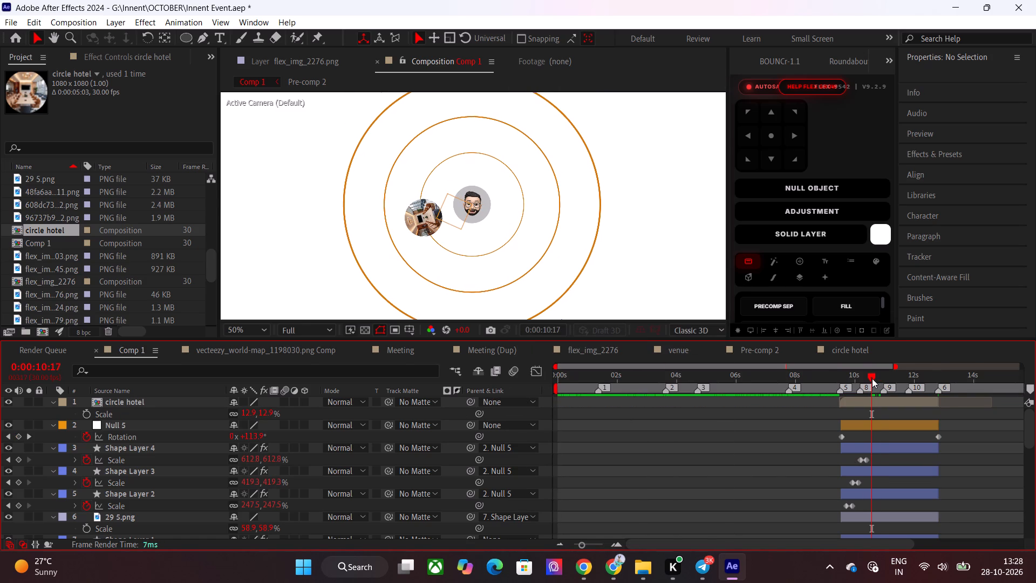
Undo the circle hotel layer's parent removal, end trim, parenting to Shape Layer 2 and last move.
{"action": "key", "text": "ctrl+z"}
{"action": "key", "text": "ctrl+z"}
{"action": "key", "text": "ctrl+z"}
{"action": "key", "text": "ctrl+z"}
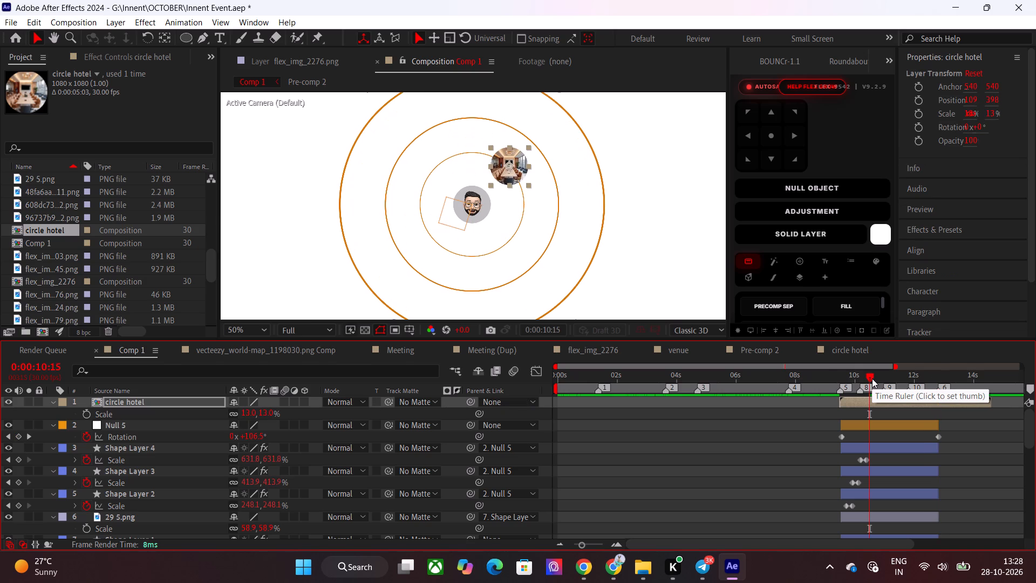
Move the unparented circle hotel layer onto the top of the innermost ring at about 952, 362.
{"action": "left_click_drag", "start_coordinate": [513, 177], "coordinate": [512, 177]}
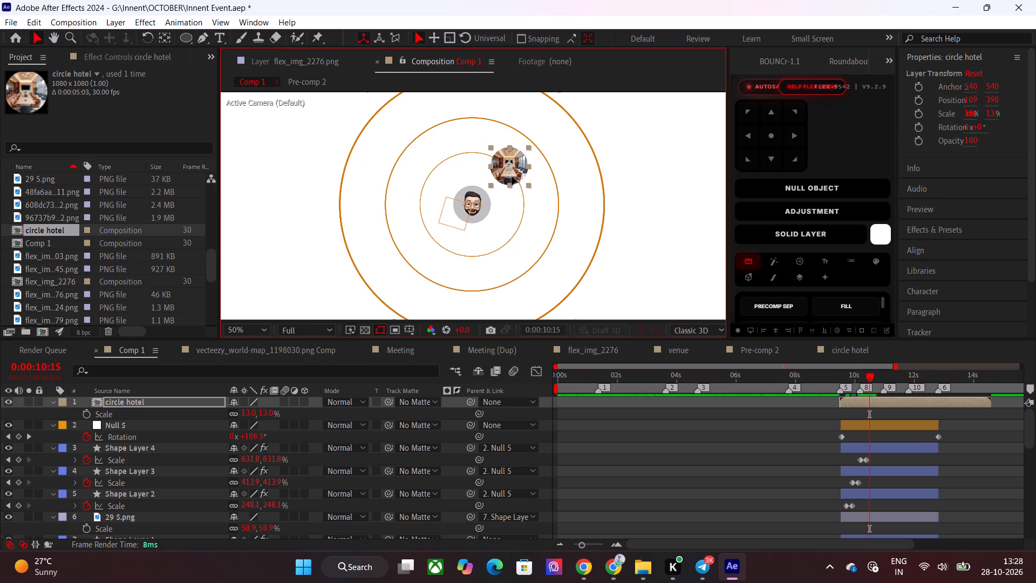
{"action": "left_click_drag", "start_coordinate": [512, 177], "coordinate": [473, 162]}
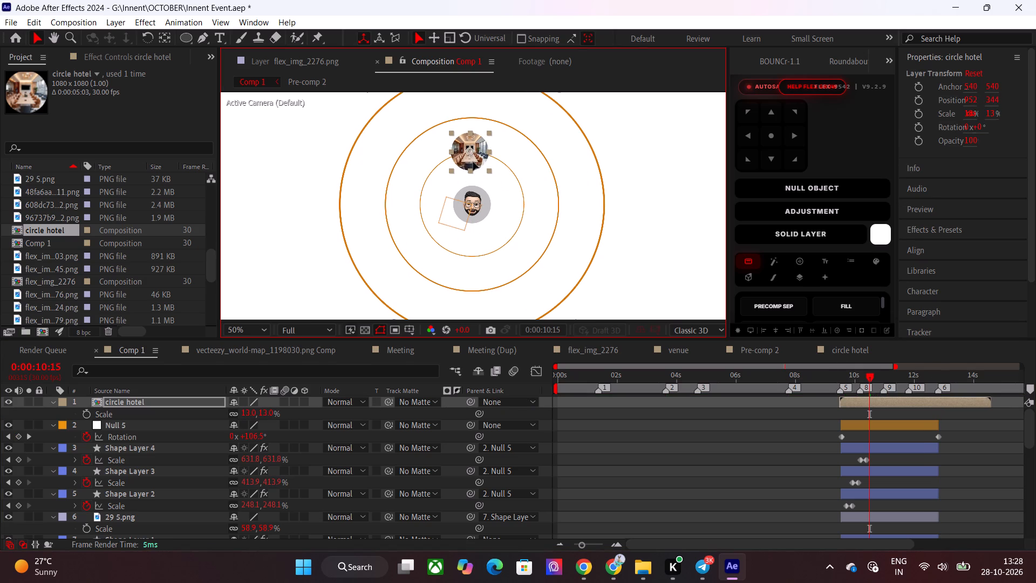
{"action": "left_click_drag", "start_coordinate": [473, 162], "coordinate": [473, 162]}
{"action": "key", "text": "Down"}
{"action": "key", "text": "Down"}
{"action": "key", "text": "Down"}
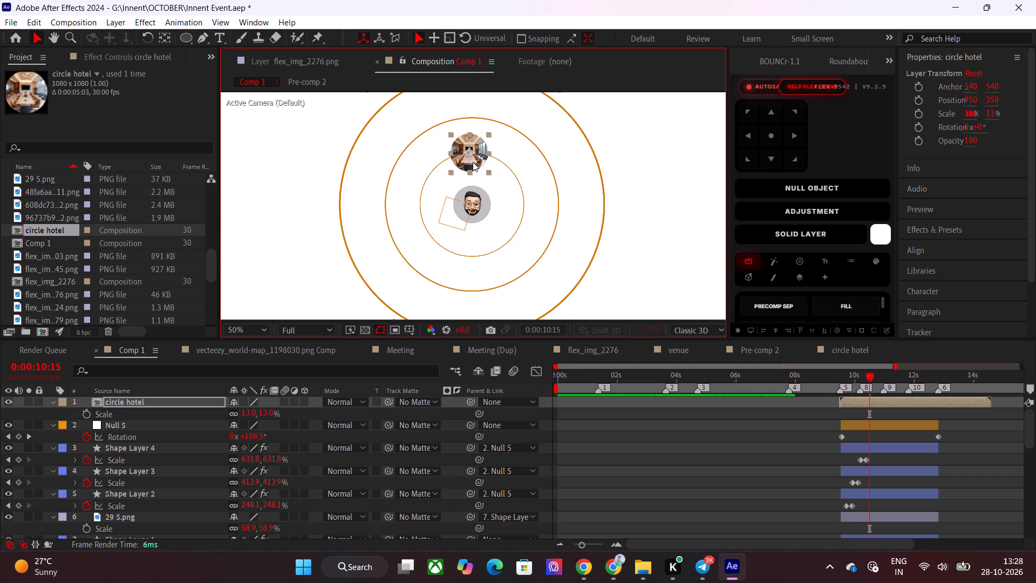
{"action": "key", "text": "Down"}
{"action": "key", "text": "Down"}
{"action": "key", "text": "Right"}
{"action": "key", "text": "Down"}
{"action": "key", "text": "Down"}
{"action": "key", "text": "Down"}
{"action": "key", "text": "Down"}
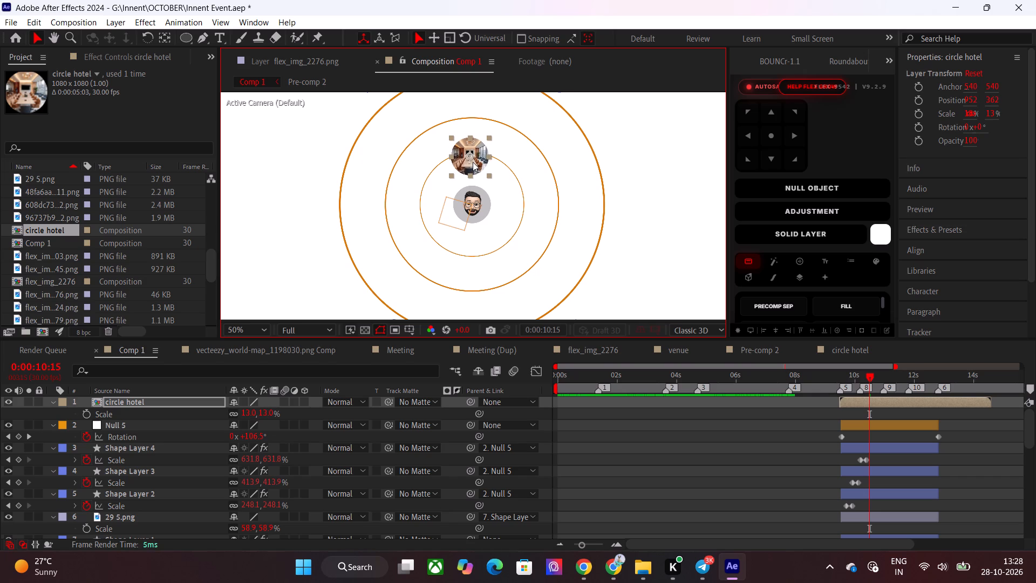
Trim the end of the circle hotel layer to 0:00:12:24, where the rings end.
{"action": "left_click", "coordinate": [659, 440]}
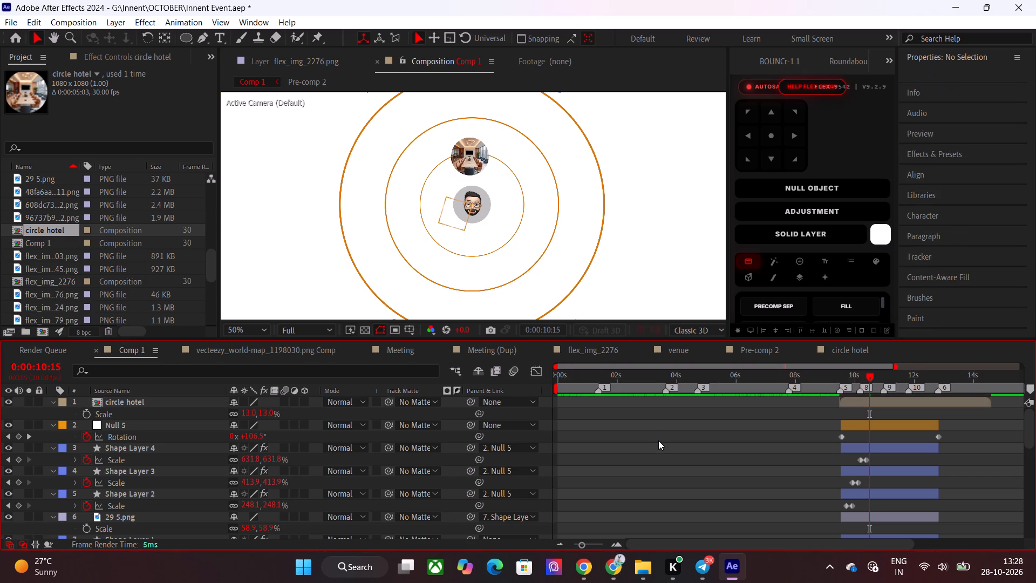
{"action": "left_click", "coordinate": [860, 405]}
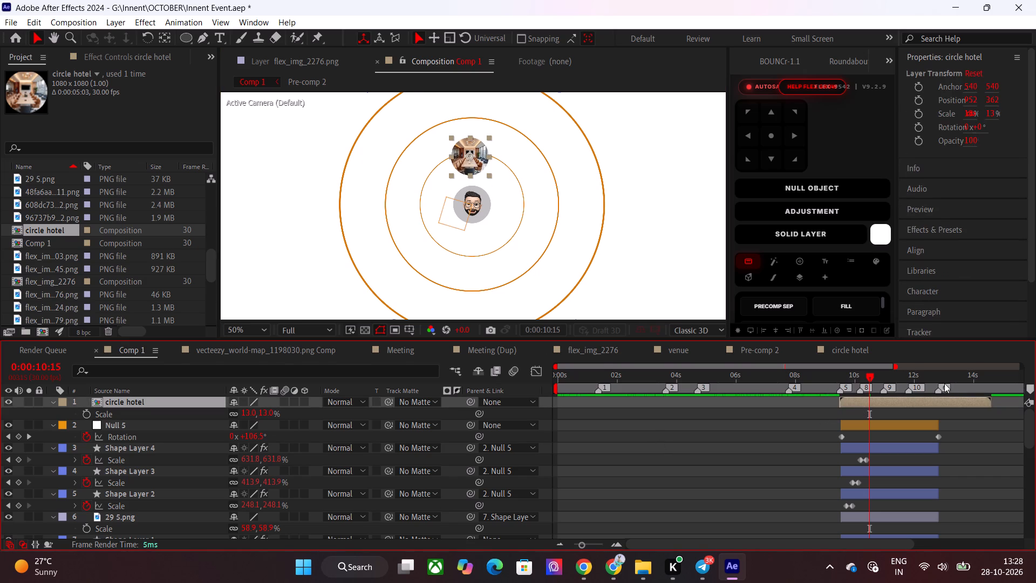
{"action": "left_click", "coordinate": [928, 378], "text": "shift"}
{"action": "key", "text": "alt+bracketright"}
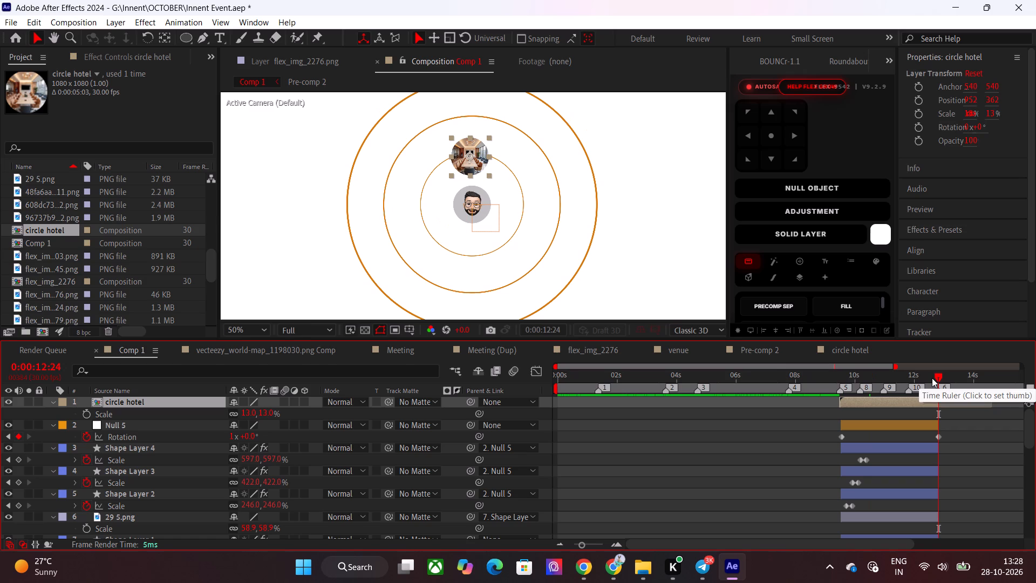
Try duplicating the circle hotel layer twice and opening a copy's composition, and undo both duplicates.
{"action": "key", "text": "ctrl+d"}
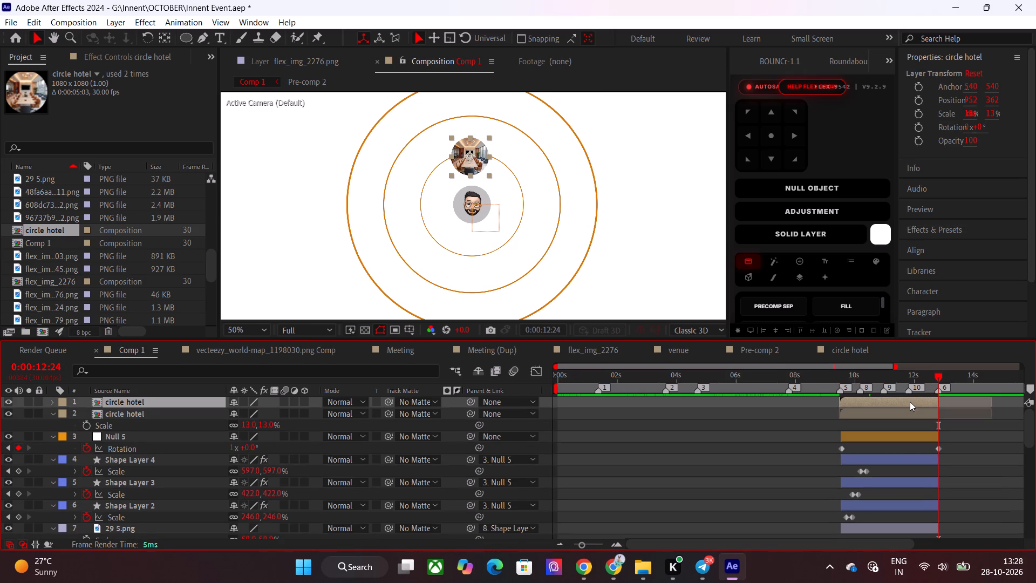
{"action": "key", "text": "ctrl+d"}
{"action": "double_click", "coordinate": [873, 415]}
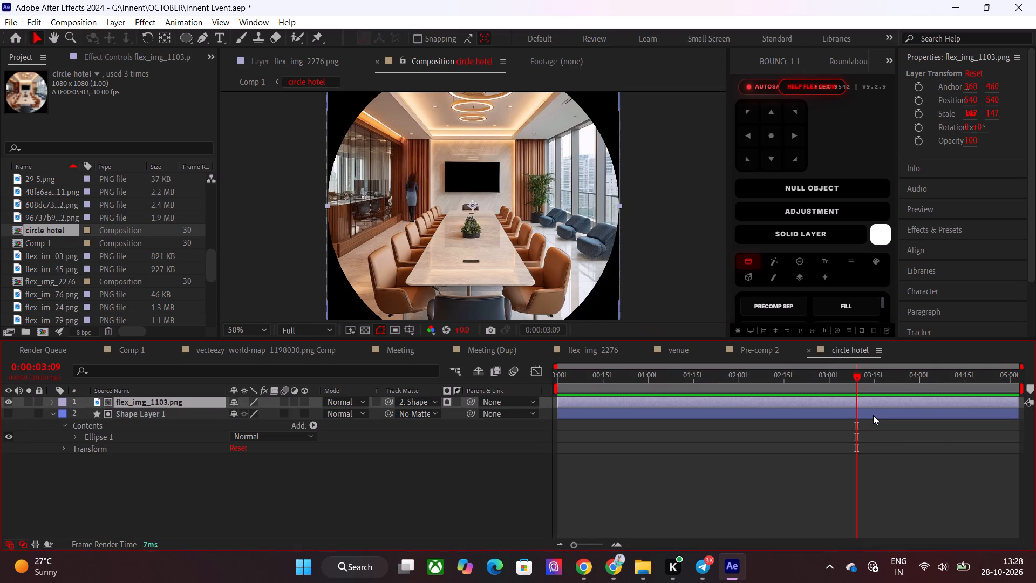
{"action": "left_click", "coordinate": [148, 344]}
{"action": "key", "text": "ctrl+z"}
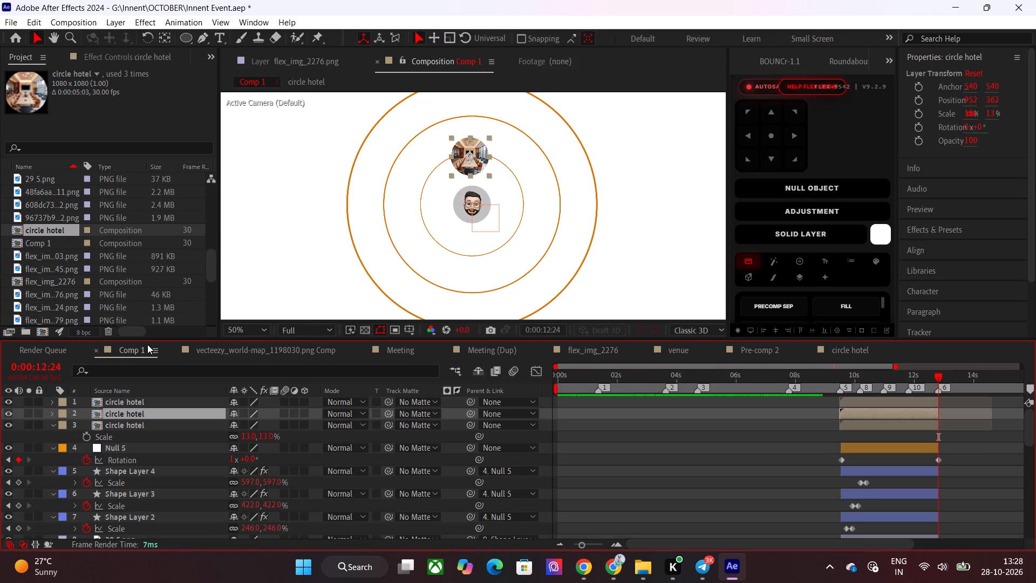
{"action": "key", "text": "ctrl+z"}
Make two unlinked true duplicates of the circle hotel precomp, with the area above the timeline enlarged.
{"action": "scroll", "coordinate": [781, 290], "scroll_direction": "down", "scroll_amount": 2}
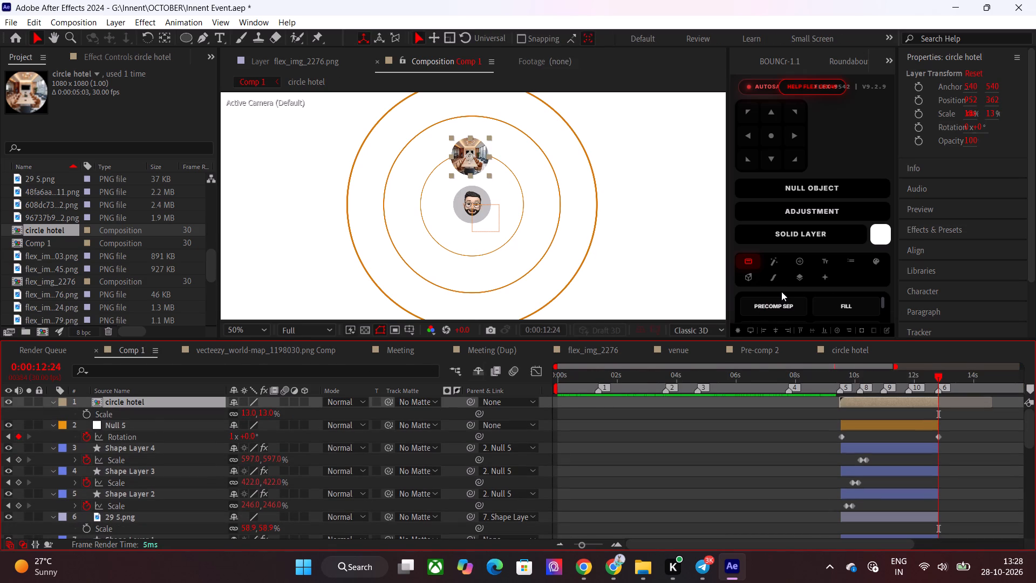
{"action": "scroll", "coordinate": [788, 299], "scroll_direction": "down", "scroll_amount": 1}
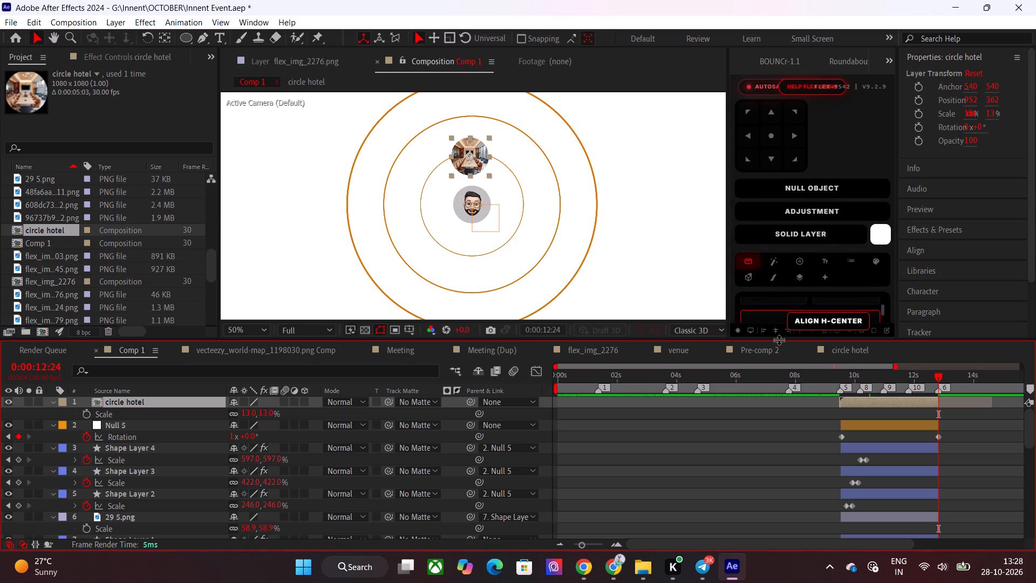
{"action": "left_click_drag", "start_coordinate": [779, 340], "coordinate": [786, 405]}
{"action": "scroll", "coordinate": [766, 315], "scroll_direction": "up", "scroll_amount": 1}
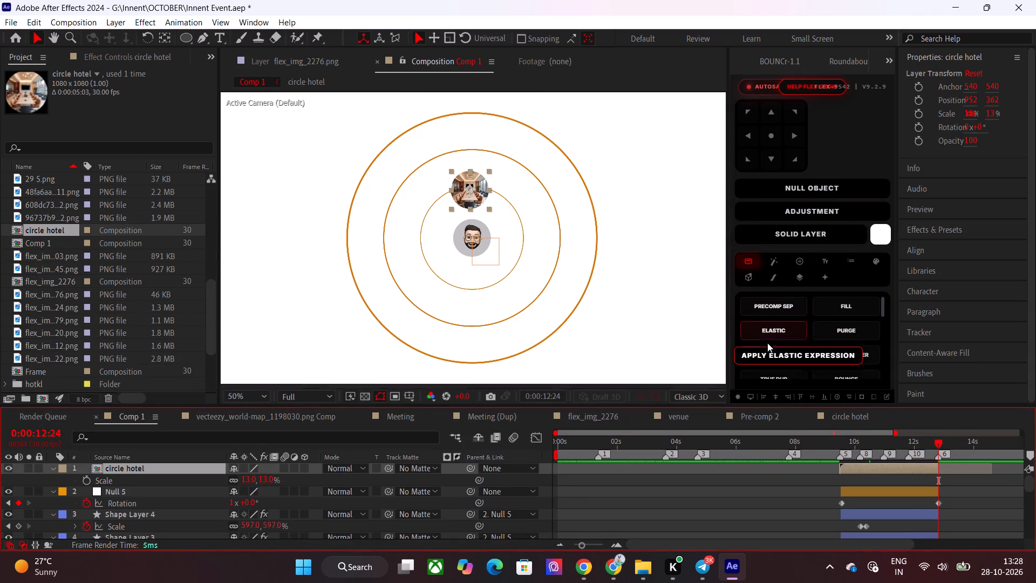
{"action": "left_click", "coordinate": [778, 374]}
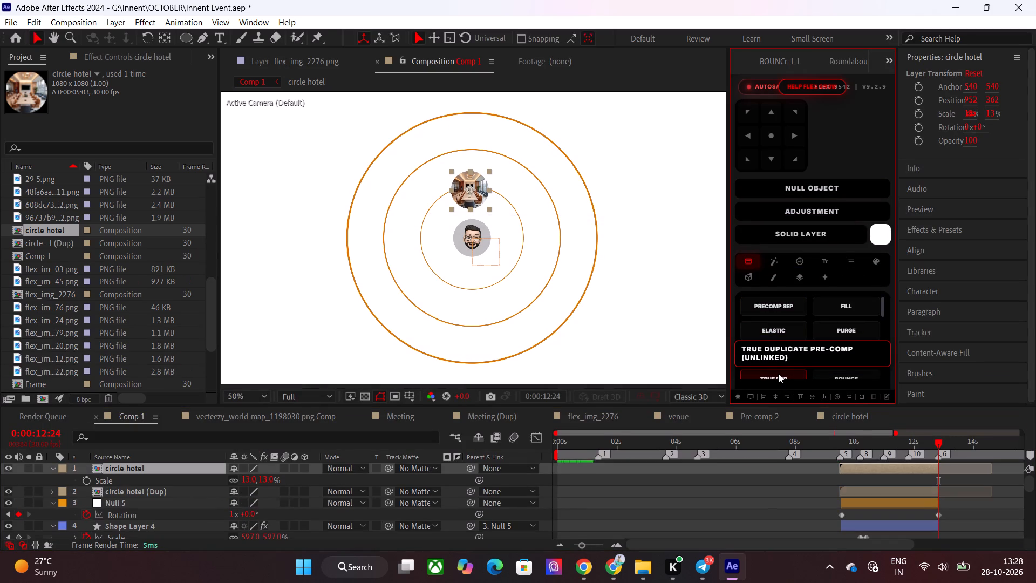
{"action": "left_click", "coordinate": [778, 374]}
Open the upper circle hotel (Dup) composition and browse the project's photos, previewing flex_img_2779.png.
{"action": "double_click", "coordinate": [863, 491]}
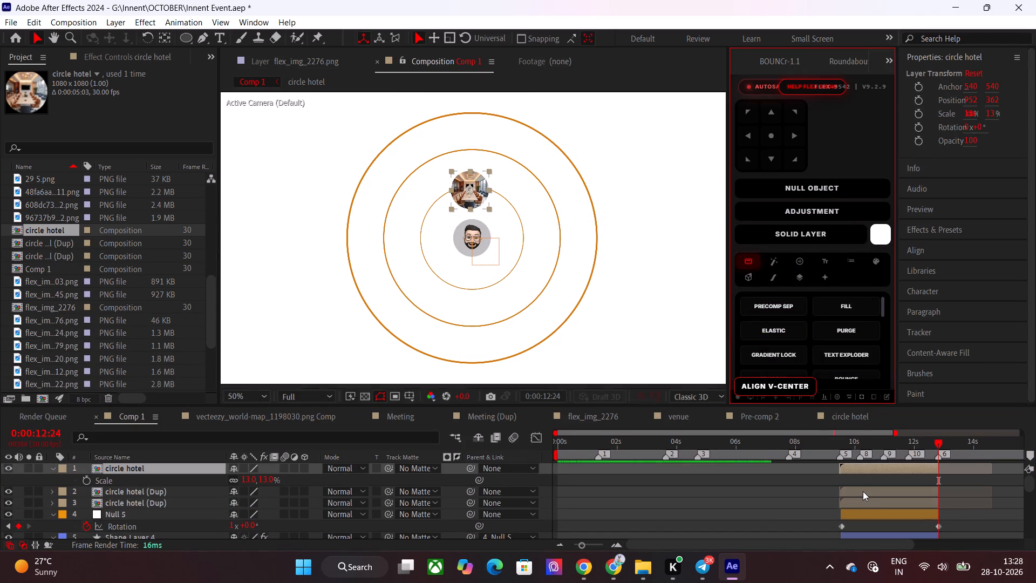
{"action": "left_click", "coordinate": [128, 470]}
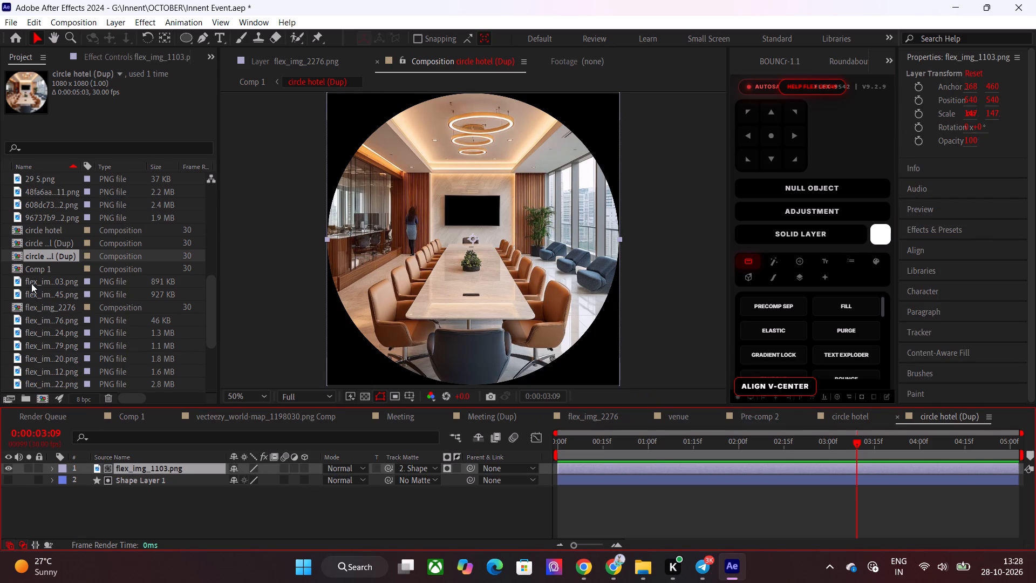
{"action": "left_click", "coordinate": [31, 283]}
{"action": "left_click", "coordinate": [36, 291]}
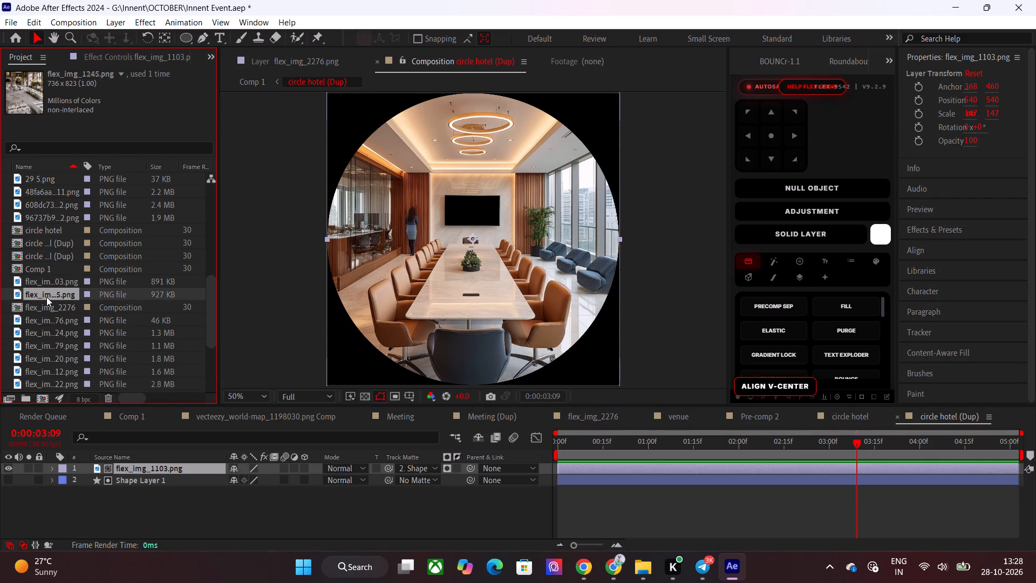
{"action": "left_click", "coordinate": [46, 320]}
{"action": "left_click", "coordinate": [33, 341]}
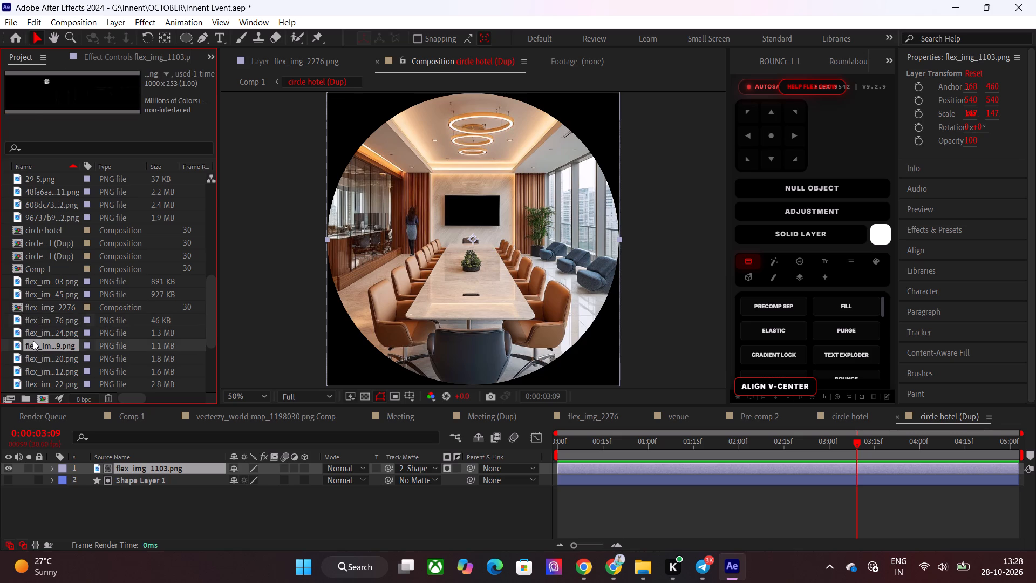
{"action": "double_click", "coordinate": [36, 341]}
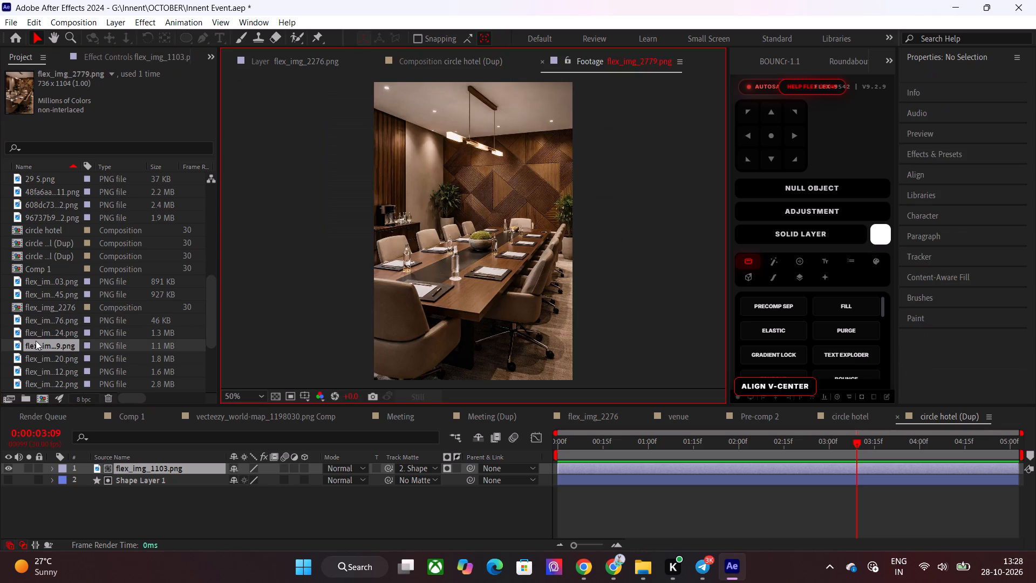
Return to Comp 1 and play the circle section from 0:00:08:27 to check the hotel circle with the rings.
{"action": "left_click", "coordinate": [135, 415]}
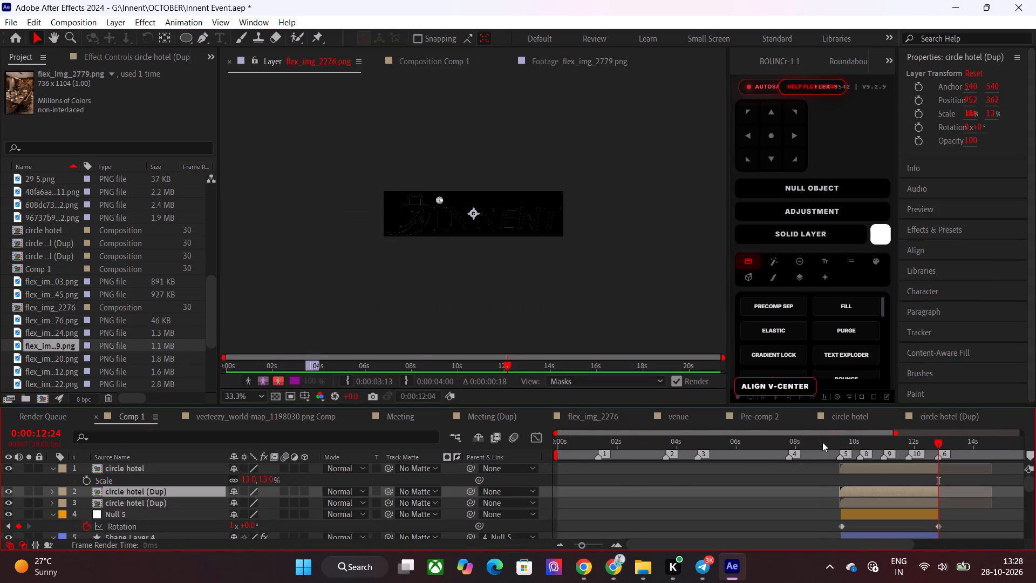
{"action": "left_click", "coordinate": [822, 442]}
{"action": "key", "text": "space"}
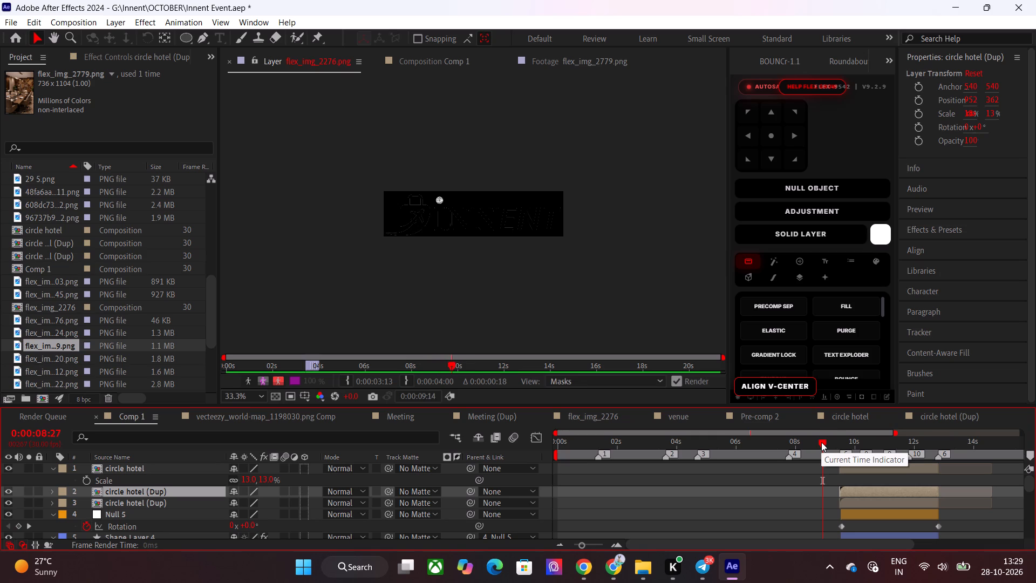
{"action": "left_click", "coordinate": [821, 442]}
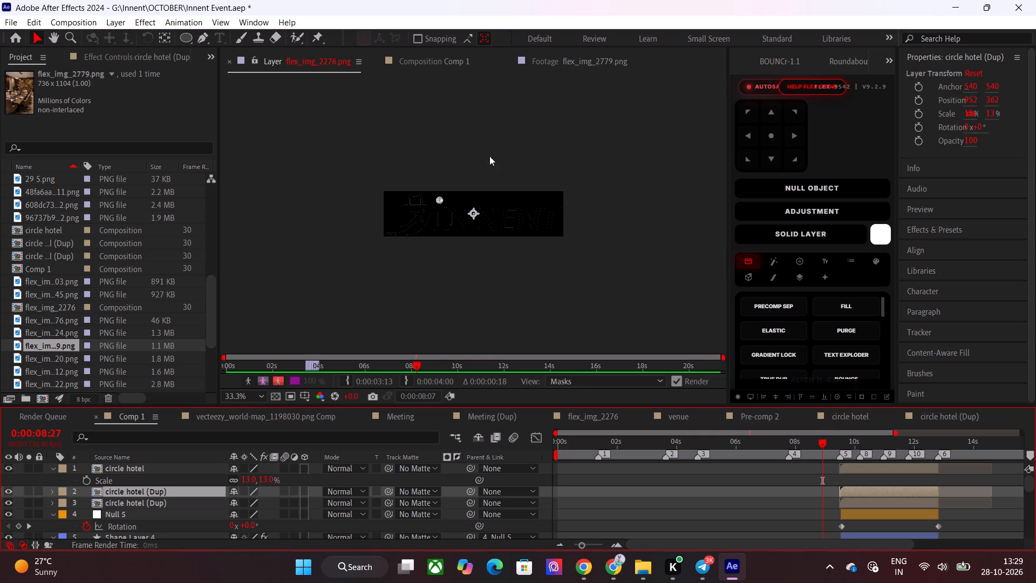
{"action": "left_click", "coordinate": [428, 59]}
{"action": "key", "text": "space"}
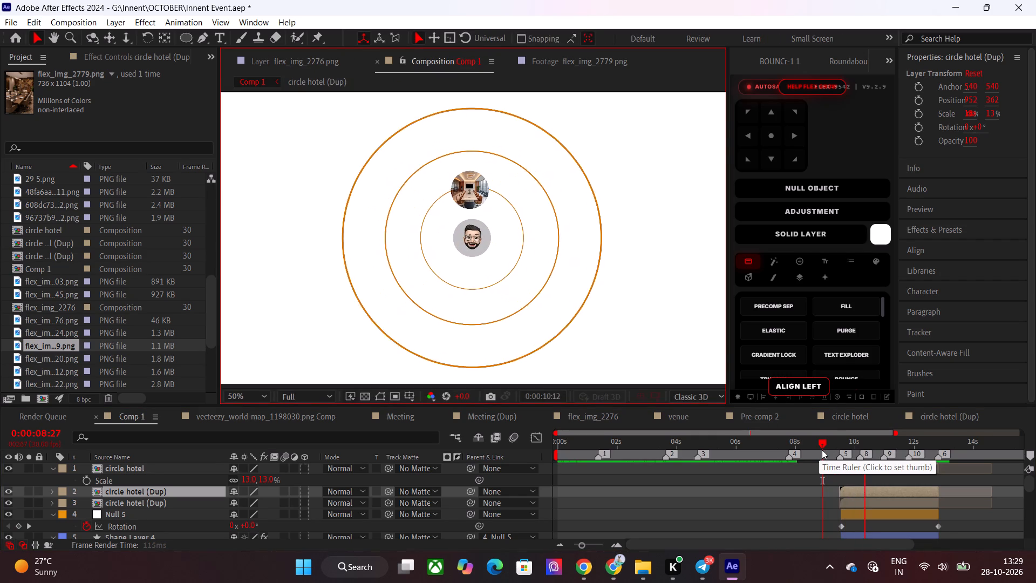
{"action": "left_click_drag", "start_coordinate": [871, 440], "coordinate": [878, 440]}
In the circle hotel (Dup) composition, compare the project's photos and add flex_img_2779.png above the flex_img_1103.png layer.
{"action": "double_click", "coordinate": [871, 490]}
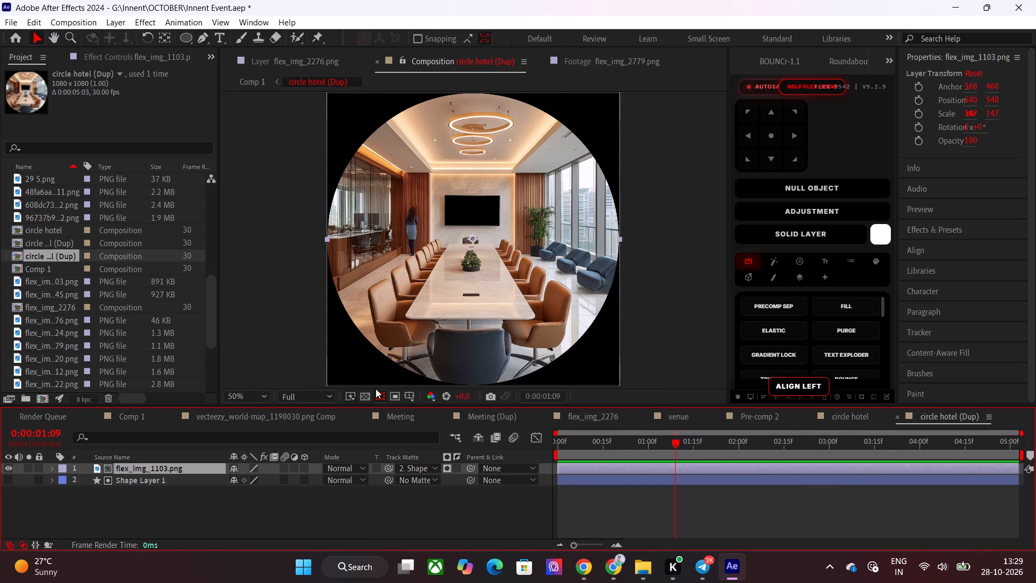
{"action": "left_click", "coordinate": [59, 298]}
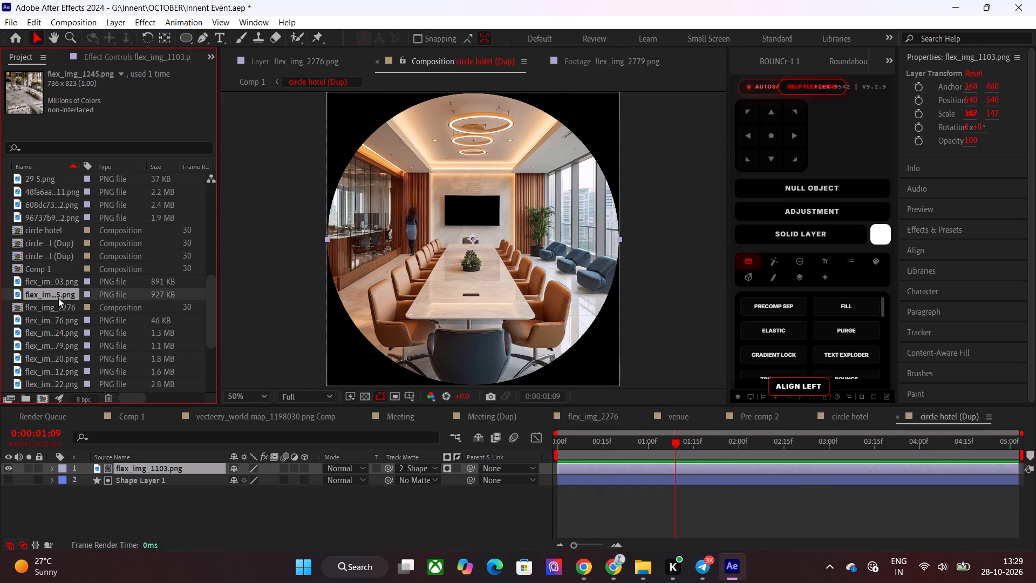
{"action": "left_click", "coordinate": [54, 324]}
{"action": "left_click", "coordinate": [49, 341]}
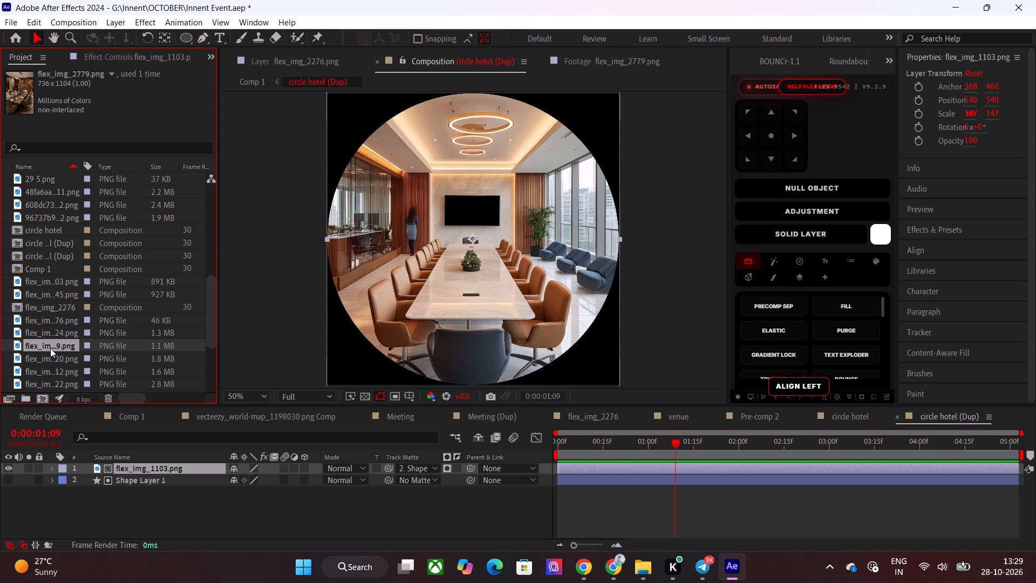
{"action": "scroll", "coordinate": [56, 338], "scroll_direction": "down", "scroll_amount": 2}
{"action": "left_click", "coordinate": [53, 280]}
{"action": "left_click", "coordinate": [53, 290]}
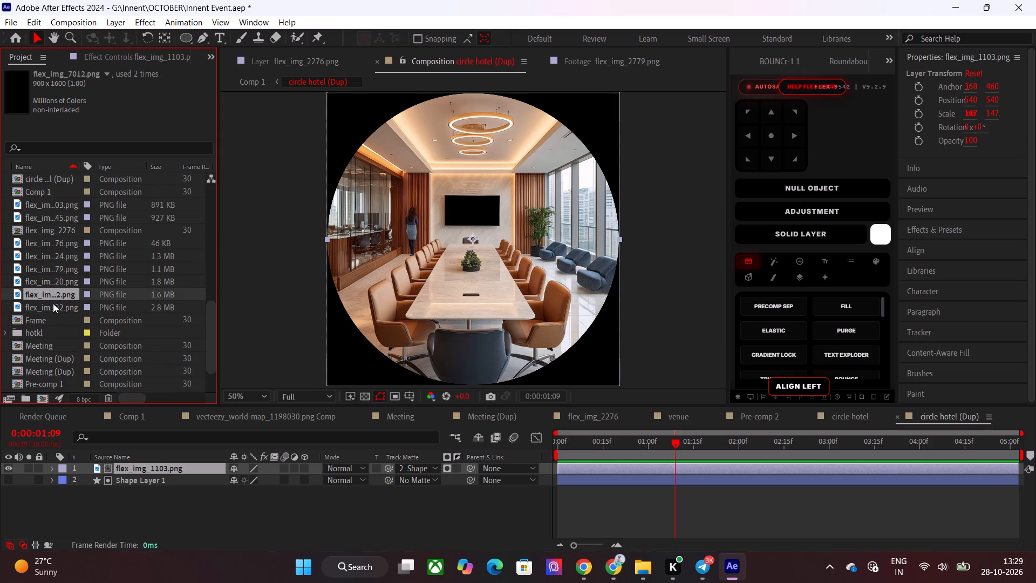
{"action": "left_click", "coordinate": [53, 303]}
{"action": "left_click", "coordinate": [59, 269]}
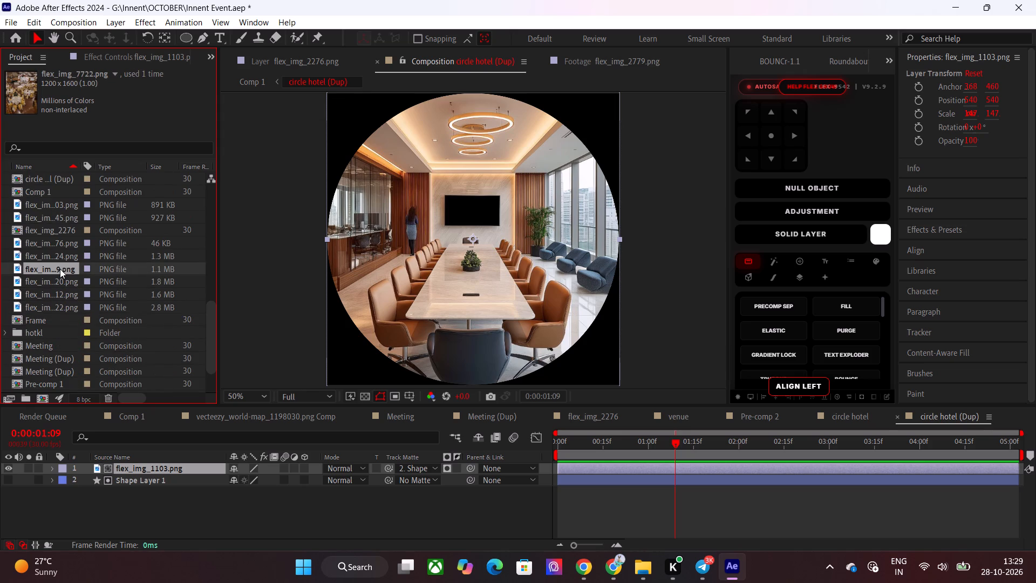
{"action": "left_click_drag", "start_coordinate": [56, 267], "coordinate": [137, 445]}
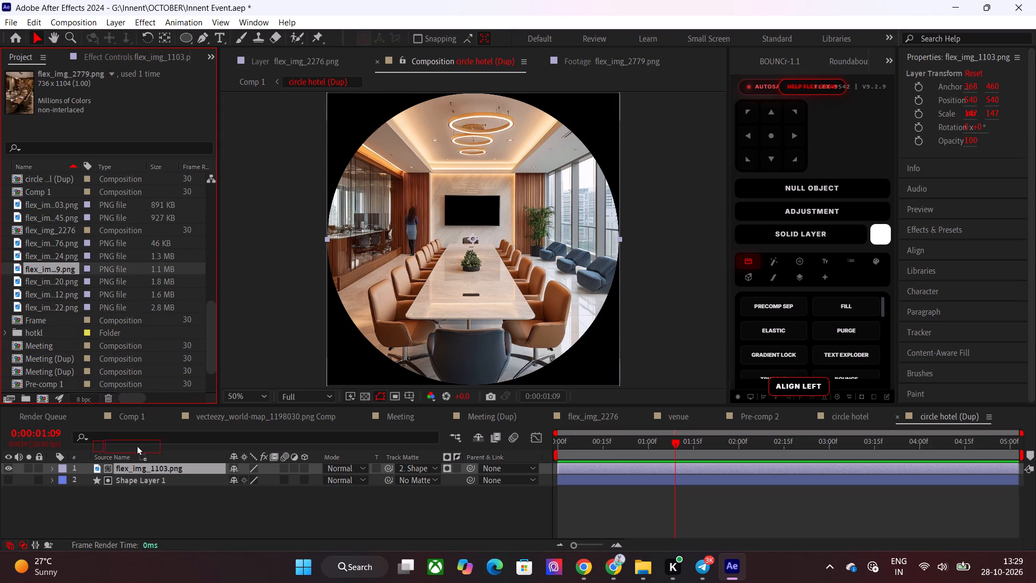
{"action": "left_click_drag", "start_coordinate": [137, 445], "coordinate": [138, 468]}
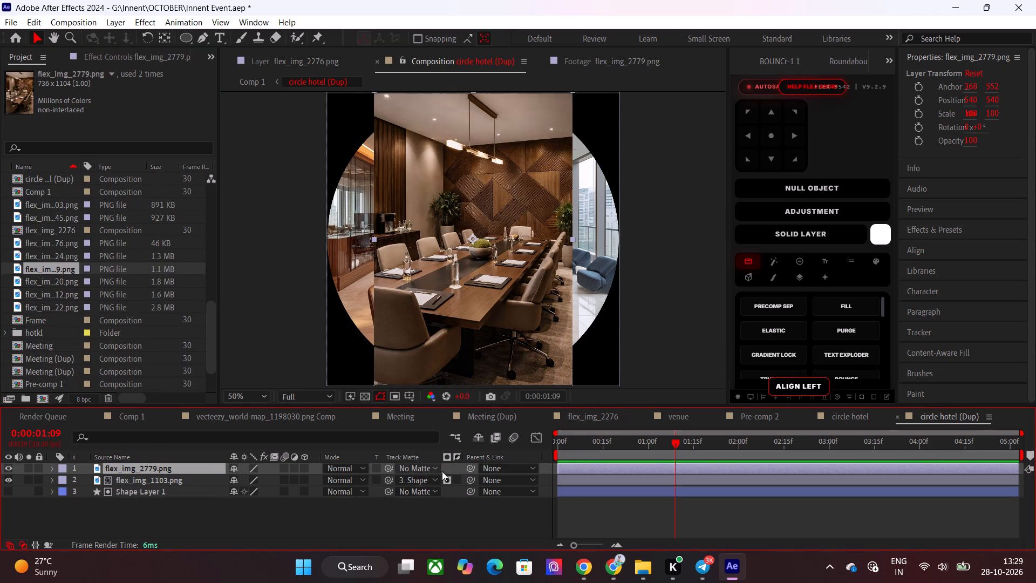
Matte flex_img_2779.png with Shape Layer 1, delete flex_img_1103.png, and scale the new photo to 147% to fill the circle.
{"action": "left_click_drag", "start_coordinate": [387, 464], "coordinate": [189, 493]}
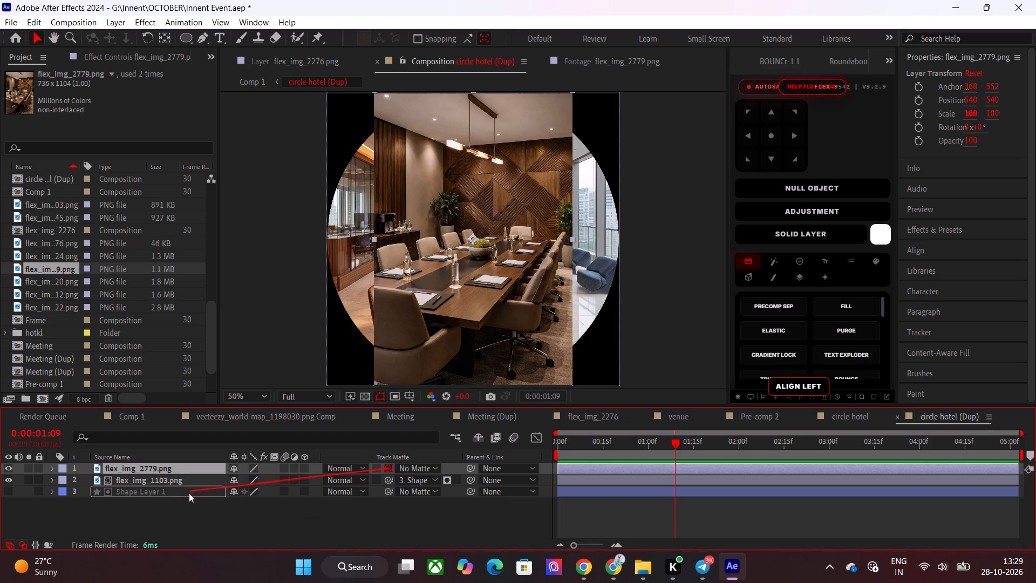
{"action": "left_click_drag", "start_coordinate": [189, 493], "coordinate": [186, 494]}
{"action": "left_click", "coordinate": [199, 483]}
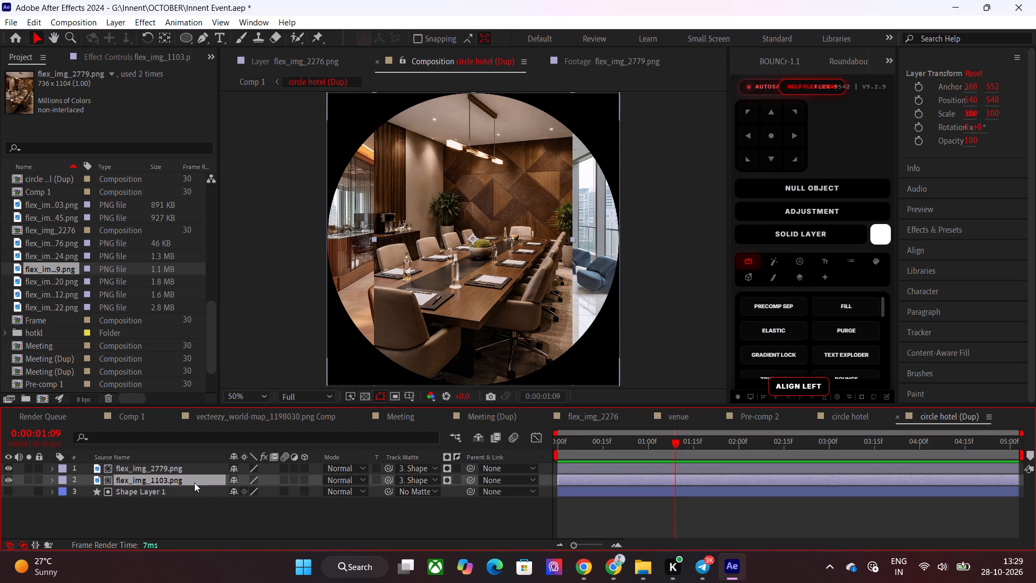
{"action": "key", "text": "Delete"}
{"action": "left_click", "coordinate": [189, 473]}
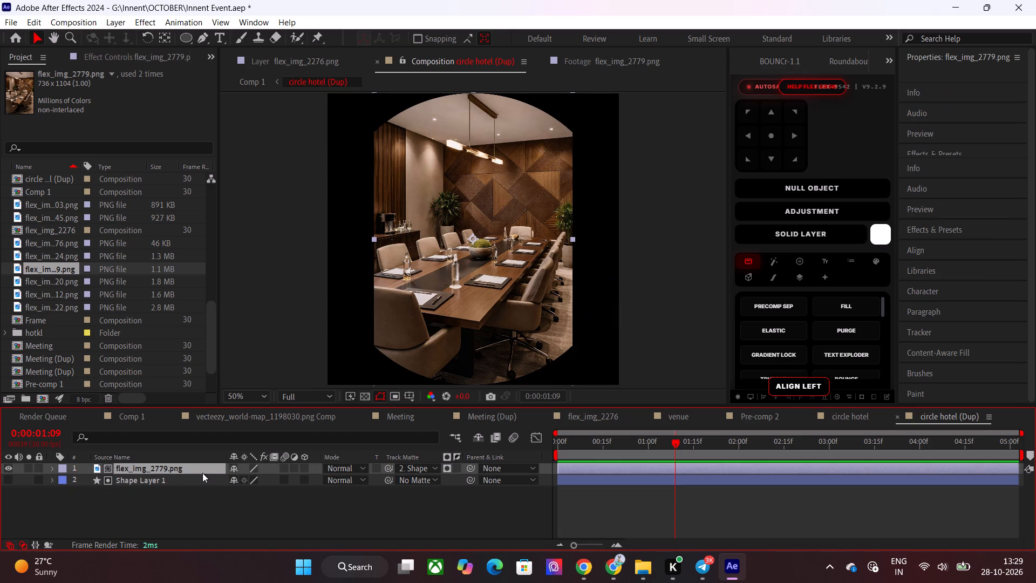
{"action": "left_click", "coordinate": [876, 393]}
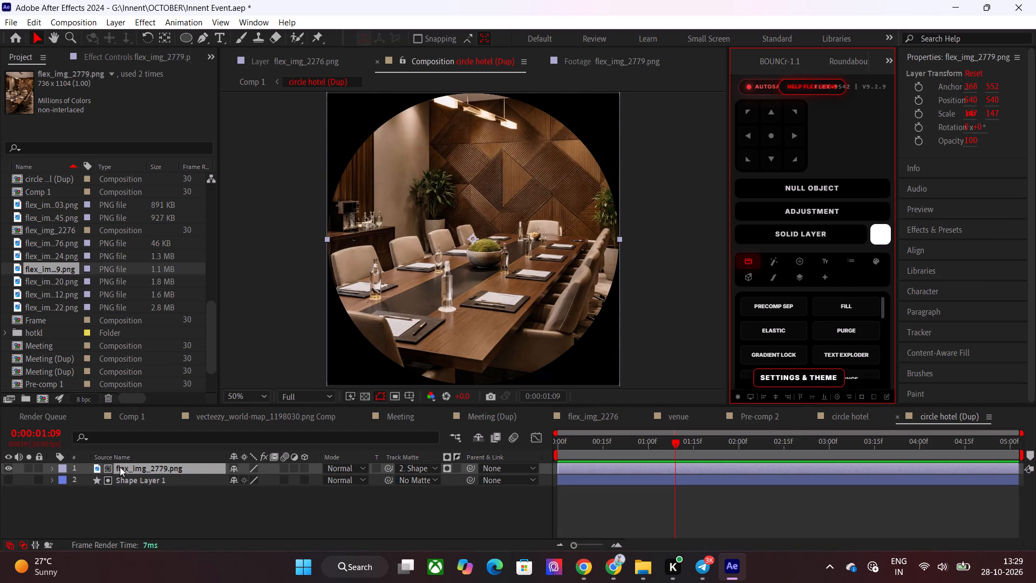
In the circle hotel composition, replace flex_img_1103.png with flex_img_7722.png, using Shape Layer 1 as its track matte.
{"action": "left_click", "coordinate": [142, 421]}
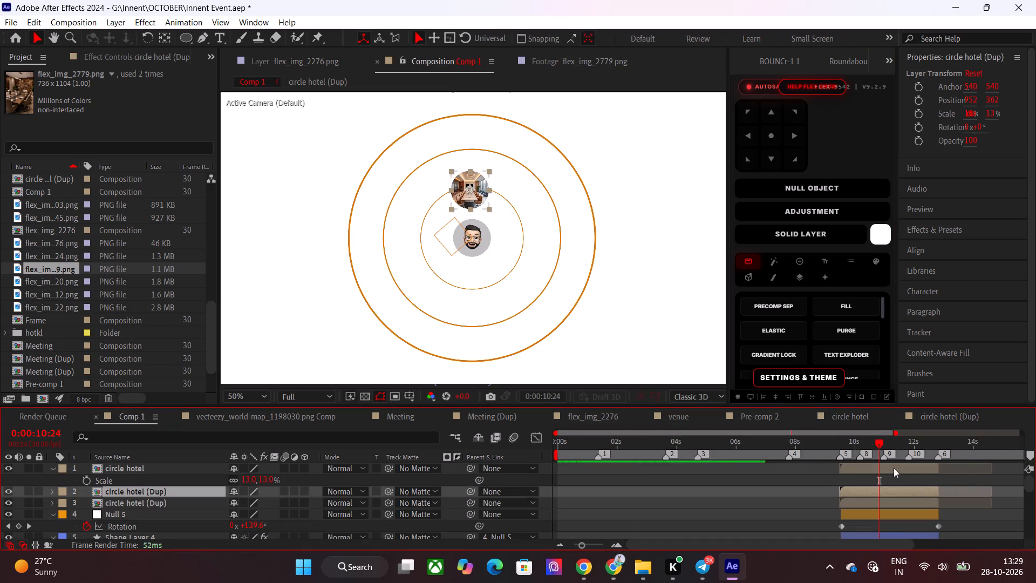
{"action": "double_click", "coordinate": [894, 467]}
{"action": "left_click", "coordinate": [51, 265]}
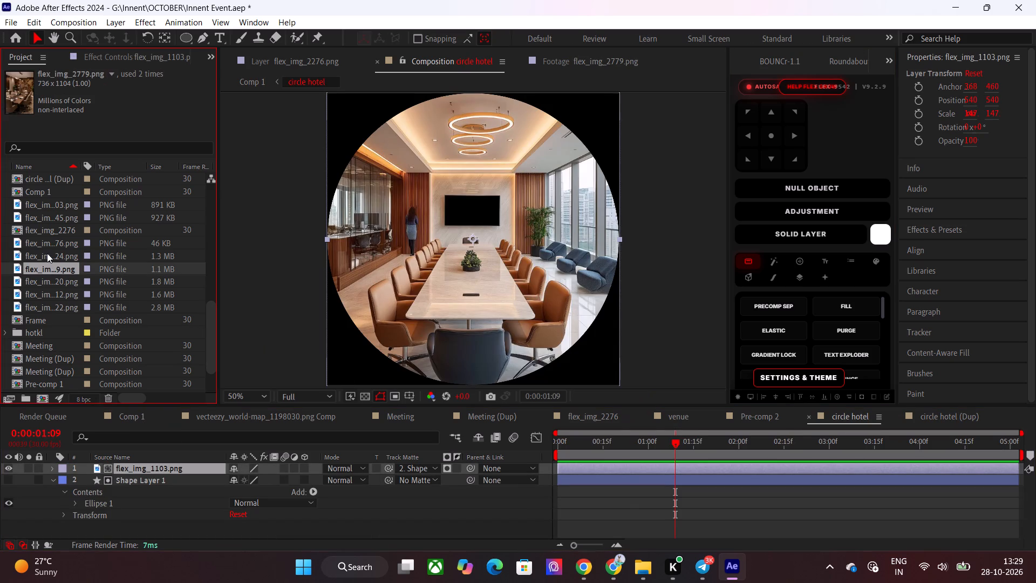
{"action": "left_click", "coordinate": [47, 253]}
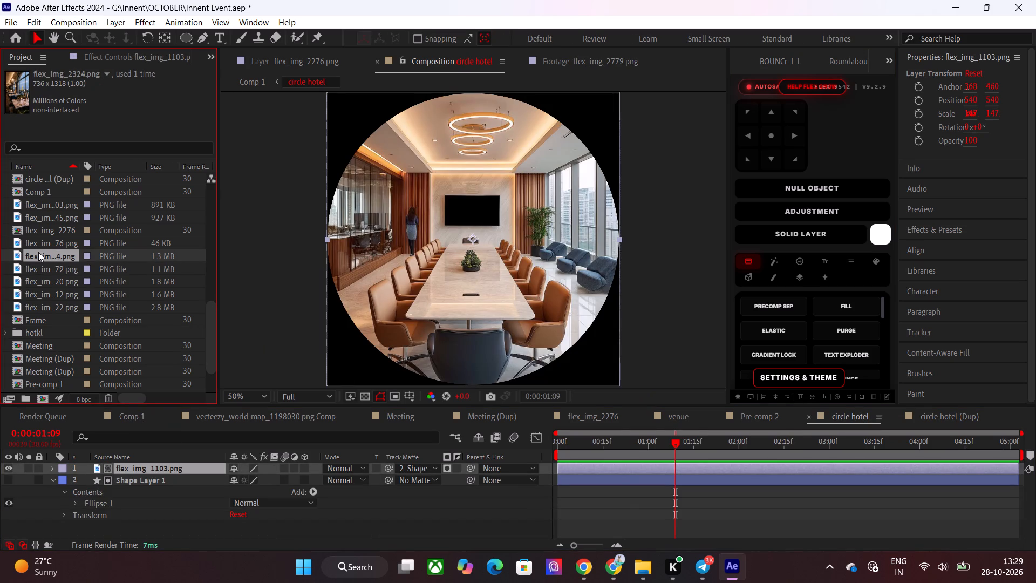
{"action": "left_click", "coordinate": [66, 304]}
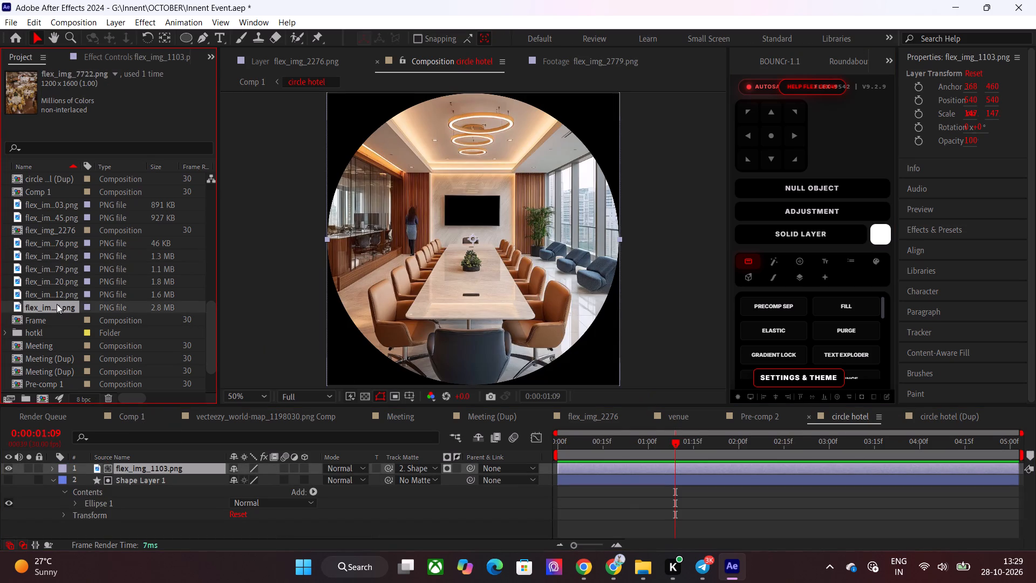
{"action": "left_click_drag", "start_coordinate": [57, 304], "coordinate": [129, 475]}
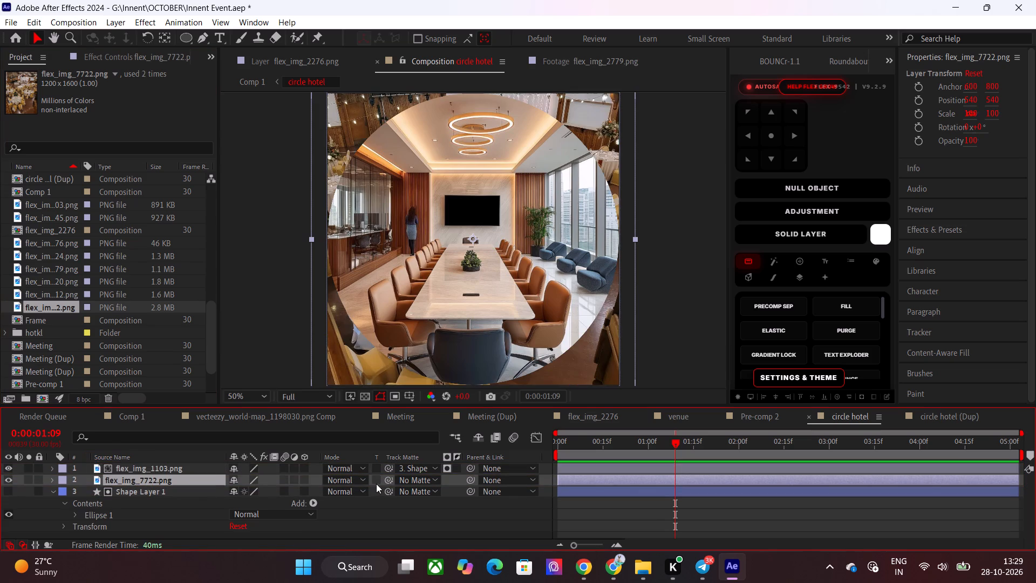
{"action": "left_click_drag", "start_coordinate": [388, 481], "coordinate": [172, 493]}
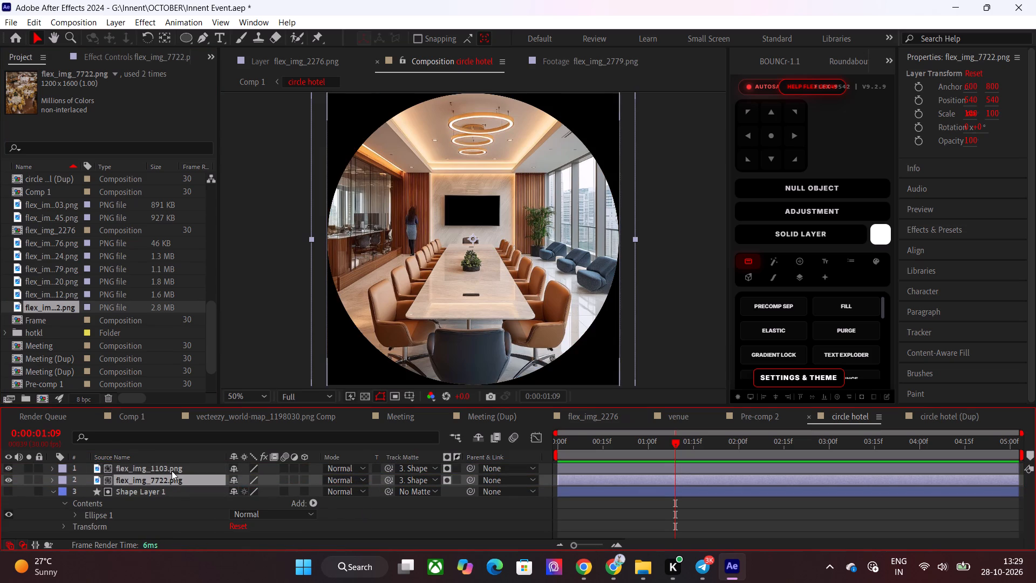
{"action": "left_click", "coordinate": [172, 471]}
{"action": "key", "text": "Delete"}
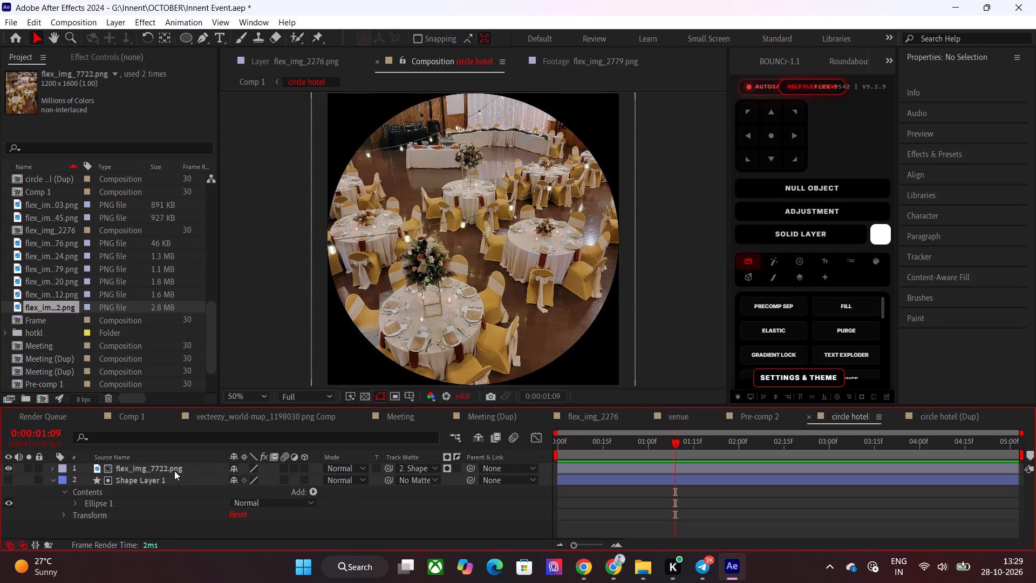
In Comp 1, move the upper circle hotel (Dup) to the bottom of the middle ring and circle hotel to the outer ring's right side.
{"action": "left_click", "coordinate": [141, 420]}
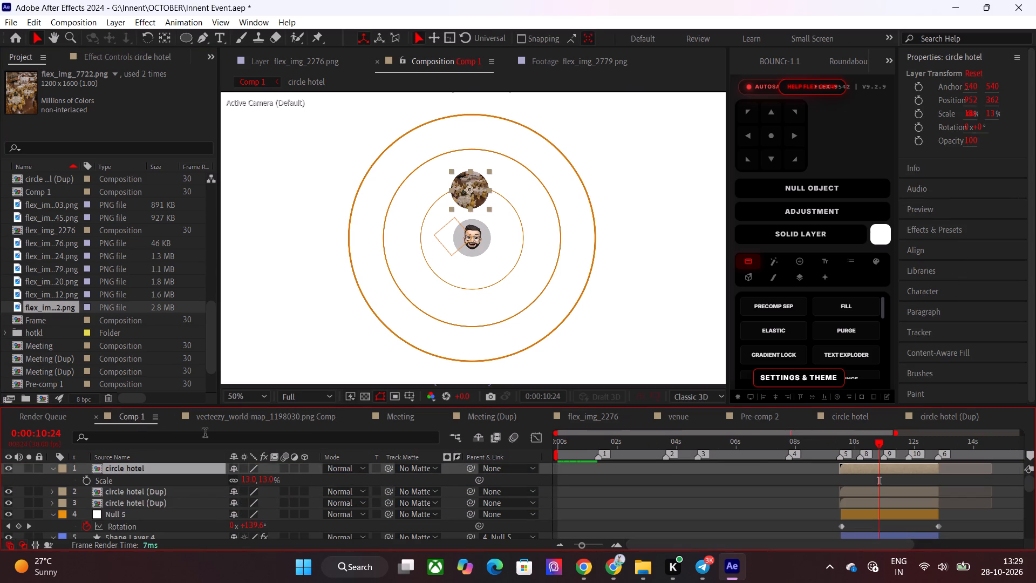
{"action": "left_click", "coordinate": [854, 488]}
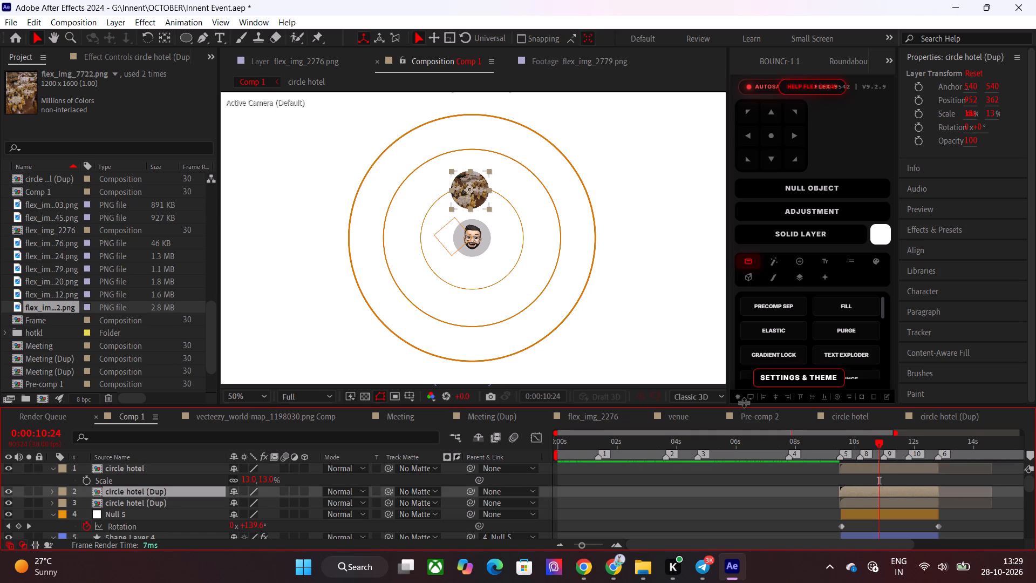
{"action": "left_click_drag", "start_coordinate": [478, 196], "coordinate": [548, 235]}
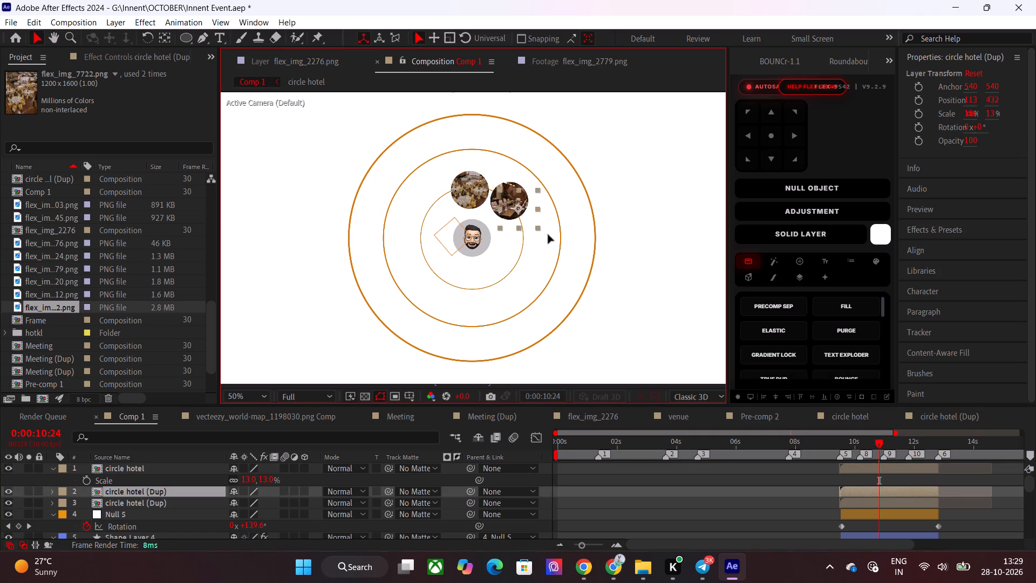
{"action": "left_click_drag", "start_coordinate": [548, 235], "coordinate": [510, 309]}
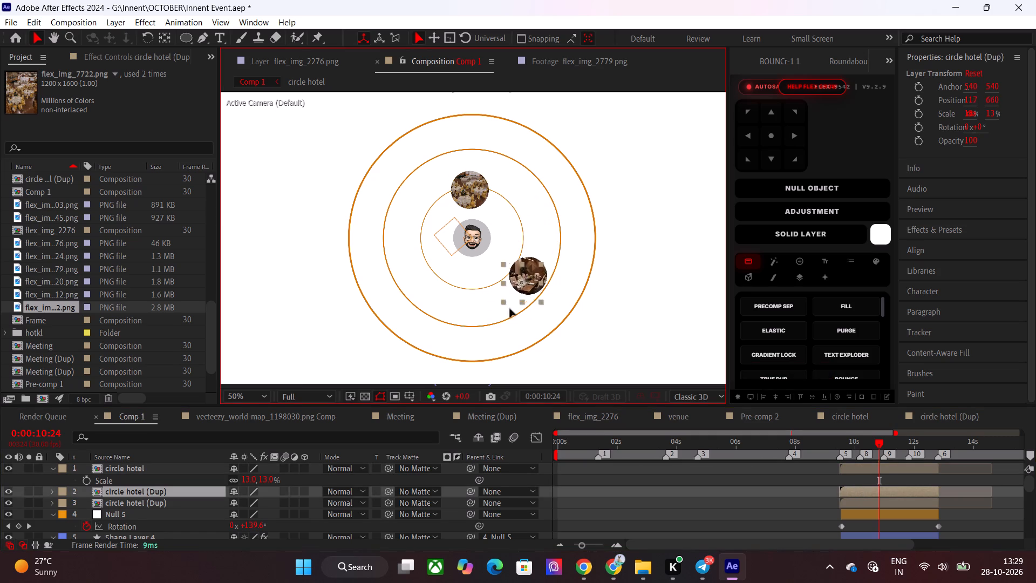
{"action": "left_click_drag", "start_coordinate": [510, 309], "coordinate": [483, 330]}
{"action": "left_click", "coordinate": [859, 471]}
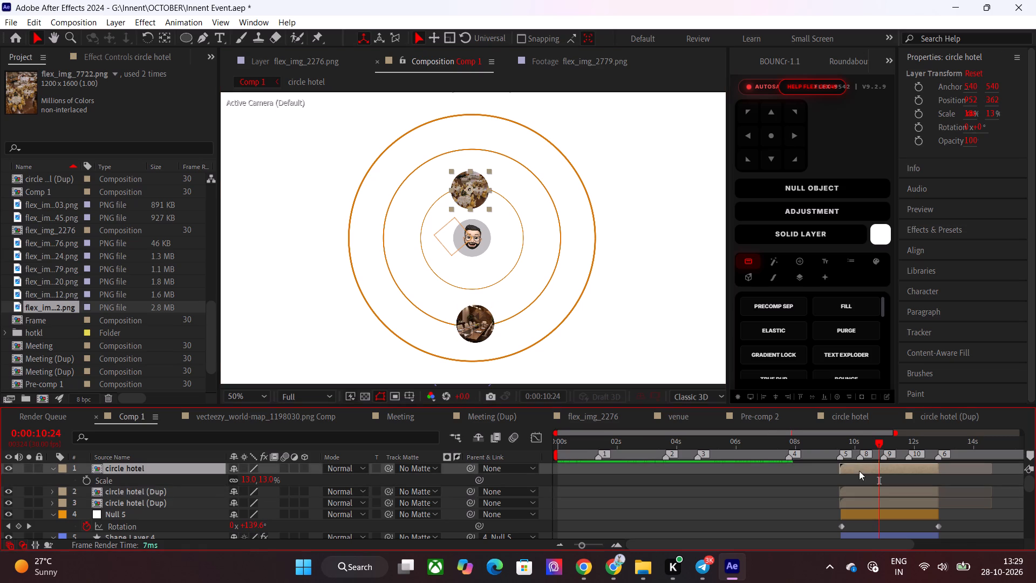
{"action": "left_click_drag", "start_coordinate": [473, 198], "coordinate": [542, 227]}
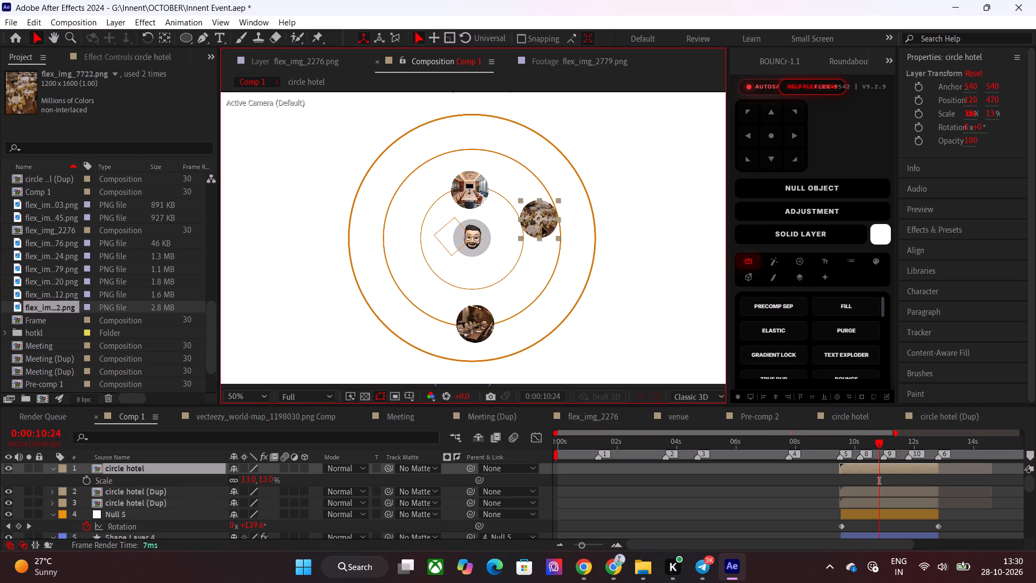
{"action": "left_click_drag", "start_coordinate": [542, 227], "coordinate": [597, 245]}
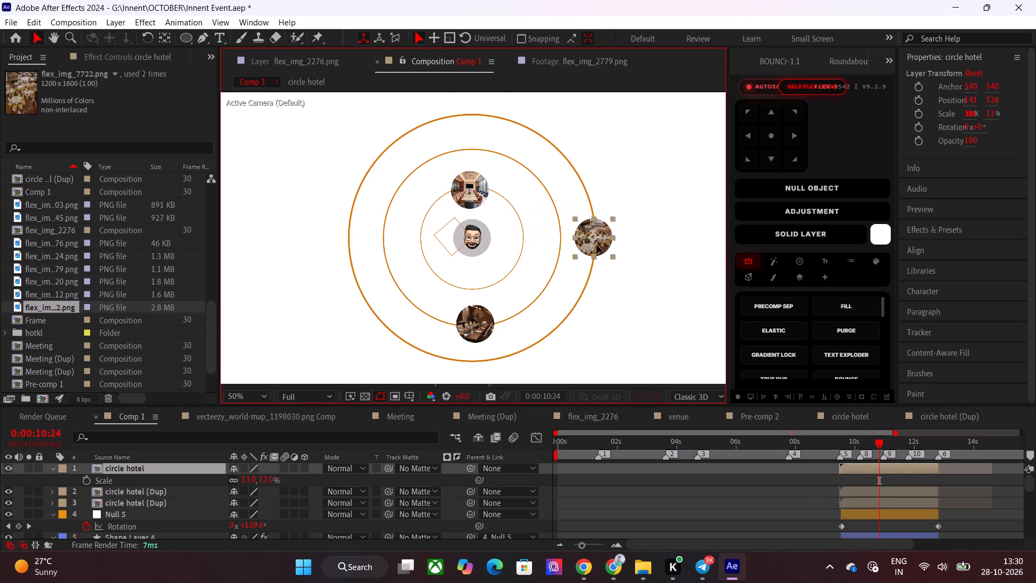
{"action": "left_click_drag", "start_coordinate": [597, 245], "coordinate": [599, 245]}
Reposition the upper circle hotel (Dup) at the middle ring's lower left and circle hotel at the outer ring's lower right.
{"action": "left_click", "coordinate": [483, 322]}
{"action": "left_click_drag", "start_coordinate": [479, 327], "coordinate": [406, 290]}
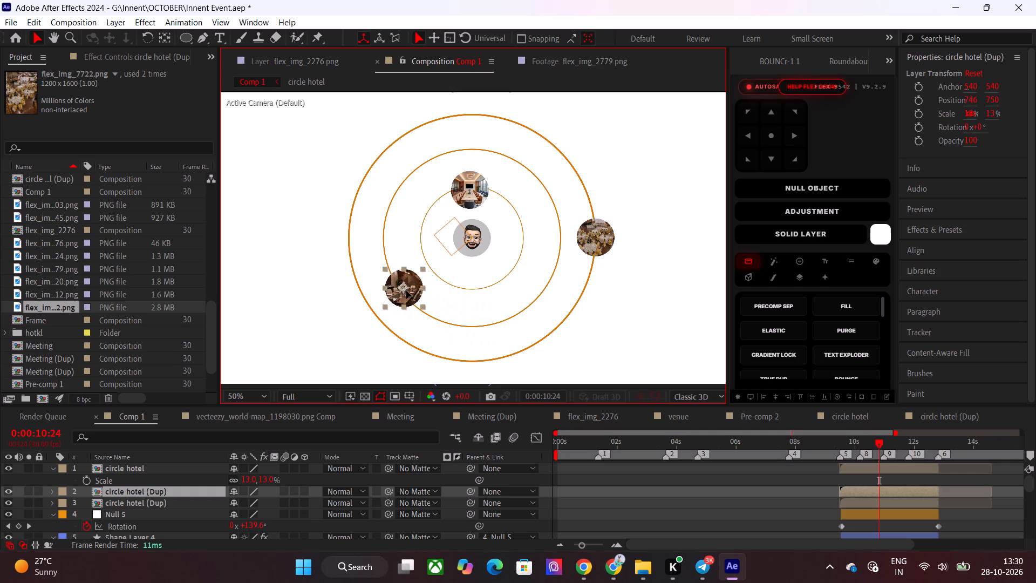
{"action": "left_click_drag", "start_coordinate": [406, 290], "coordinate": [410, 295]}
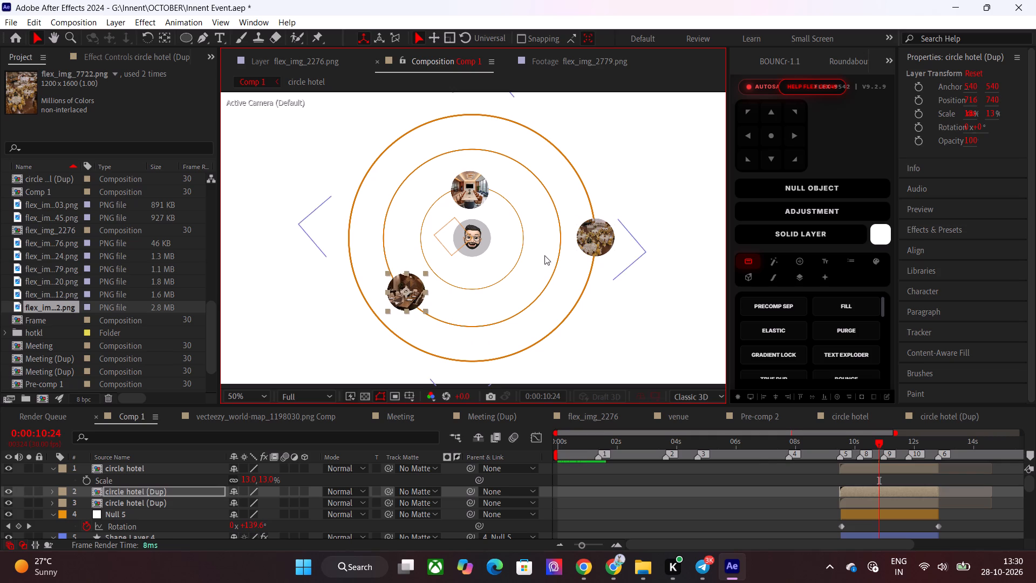
{"action": "left_click_drag", "start_coordinate": [590, 241], "coordinate": [588, 249]}
{"action": "left_click_drag", "start_coordinate": [594, 256], "coordinate": [581, 309]}
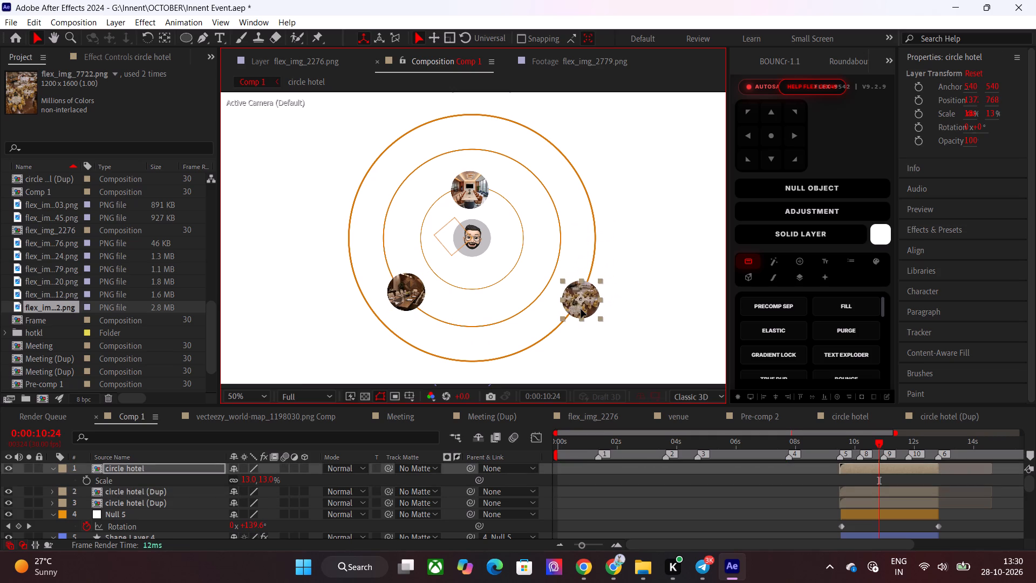
{"action": "left_click_drag", "start_coordinate": [581, 309], "coordinate": [583, 306]}
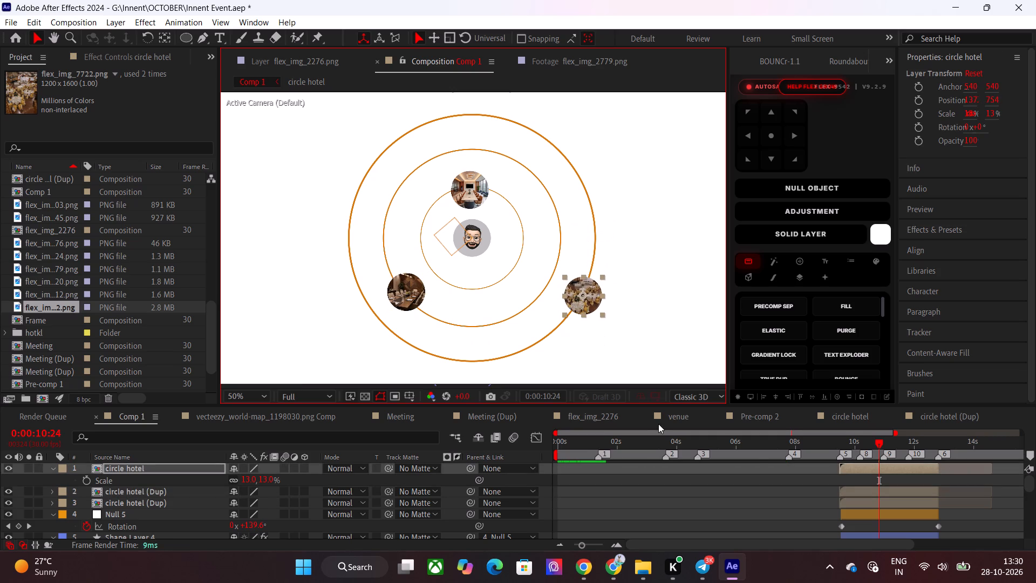
Enlarge the timeline area and parent the lower circle hotel (Dup) layer to Shape Layer 2, the inner ring.
{"action": "left_click", "coordinate": [201, 501]}
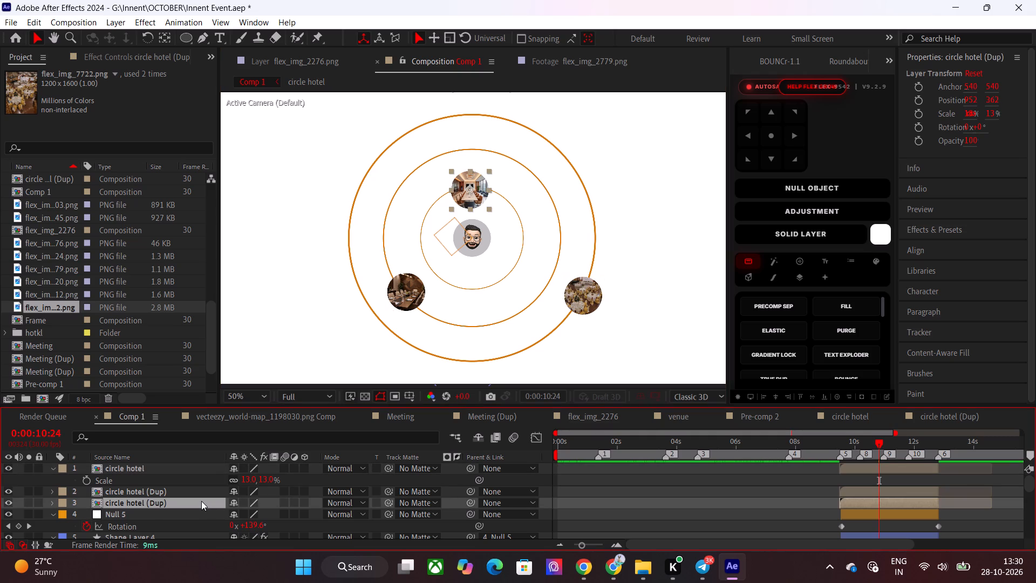
{"action": "scroll", "coordinate": [216, 503], "scroll_direction": "down", "scroll_amount": 1}
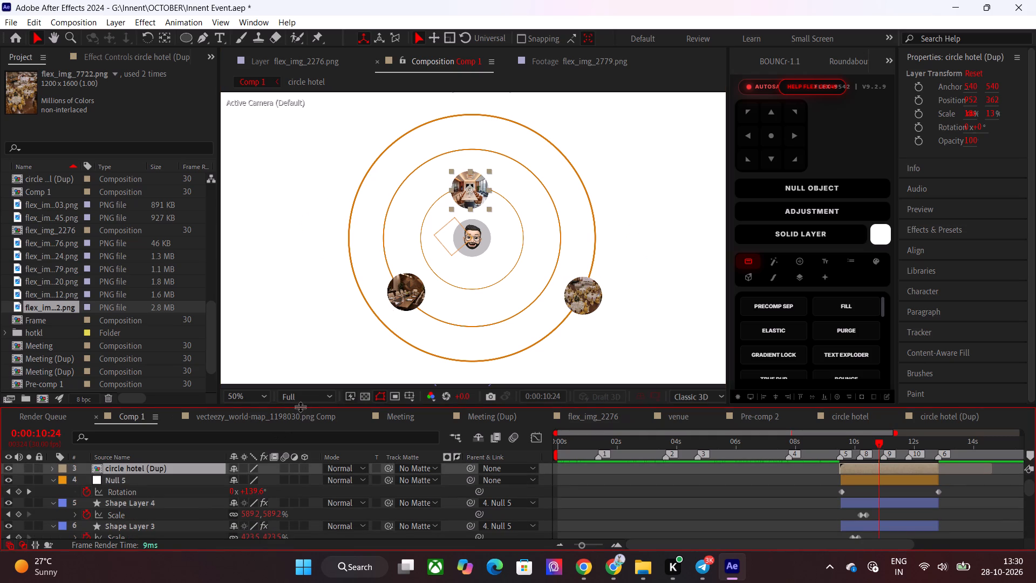
{"action": "left_click_drag", "start_coordinate": [301, 406], "coordinate": [310, 295]}
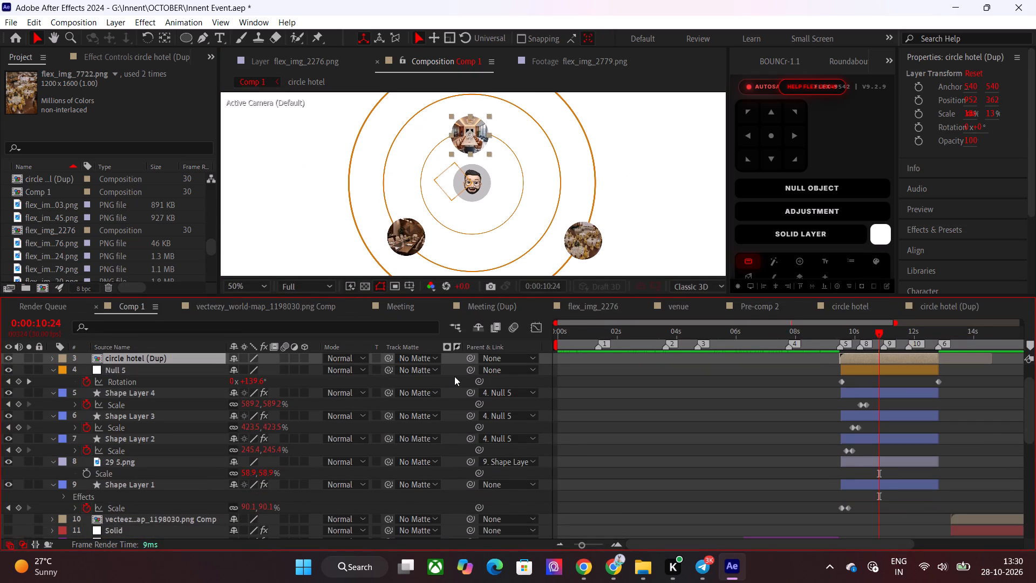
{"action": "left_click_drag", "start_coordinate": [469, 355], "coordinate": [388, 396]}
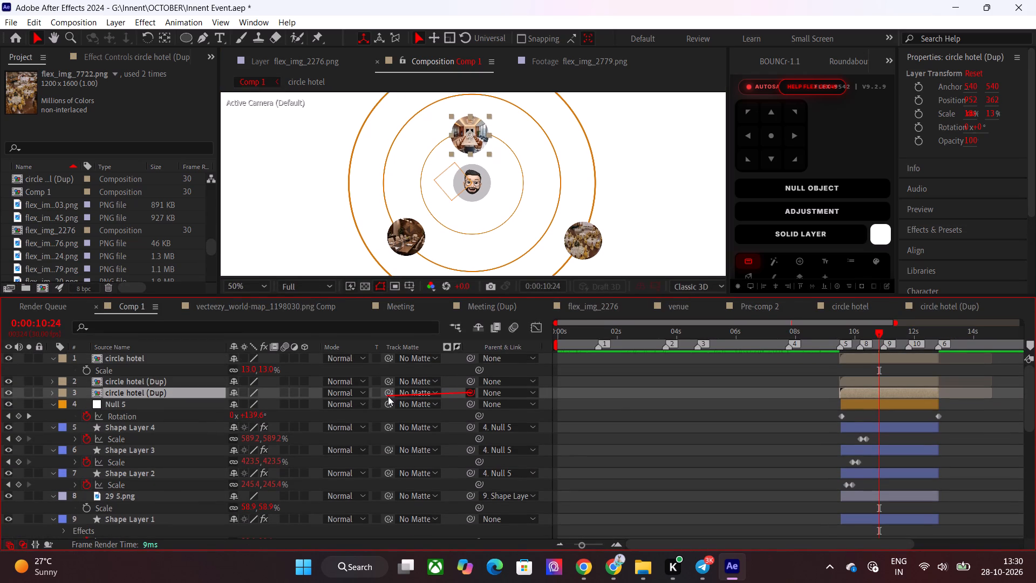
{"action": "left_click_drag", "start_coordinate": [388, 396], "coordinate": [170, 477]}
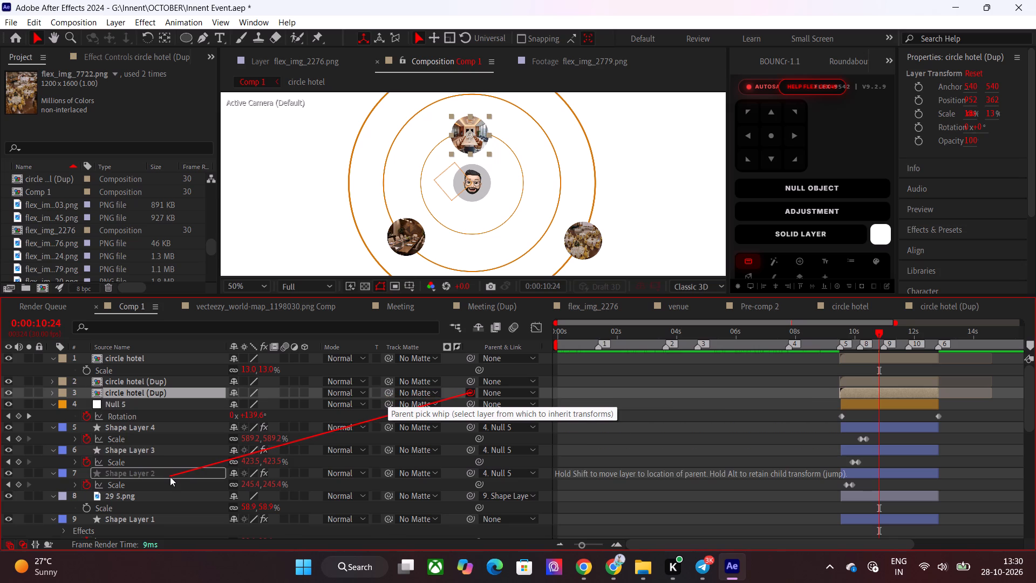
{"action": "left_click_drag", "start_coordinate": [170, 477], "coordinate": [165, 476]}
Parent the upper circle hotel (Dup) layer to Shape Layer 3, the middle ring.
{"action": "left_click", "coordinate": [148, 472]}
{"action": "left_click", "coordinate": [163, 451]}
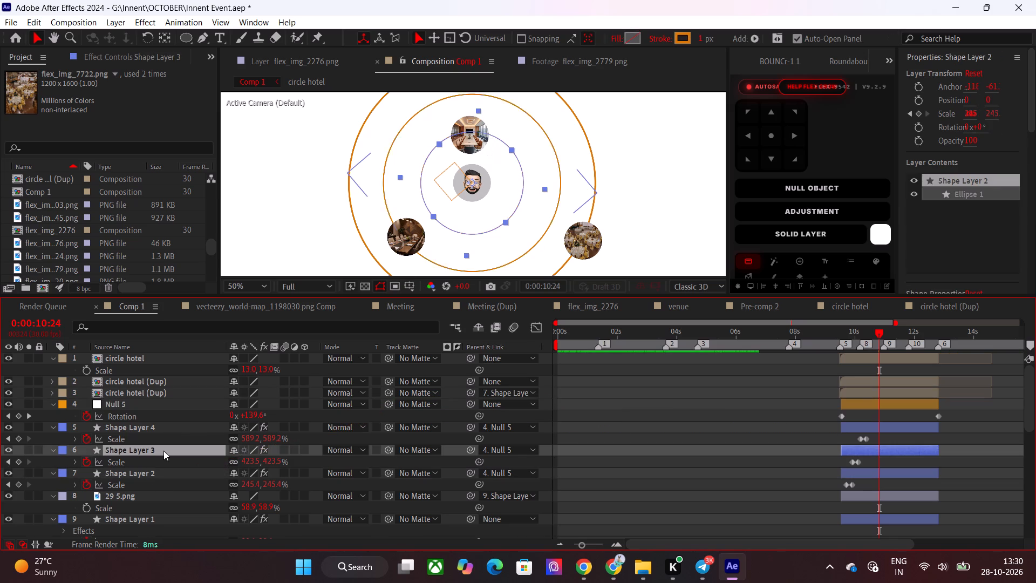
{"action": "left_click", "coordinate": [166, 381]}
{"action": "left_click_drag", "start_coordinate": [469, 379], "coordinate": [381, 415]}
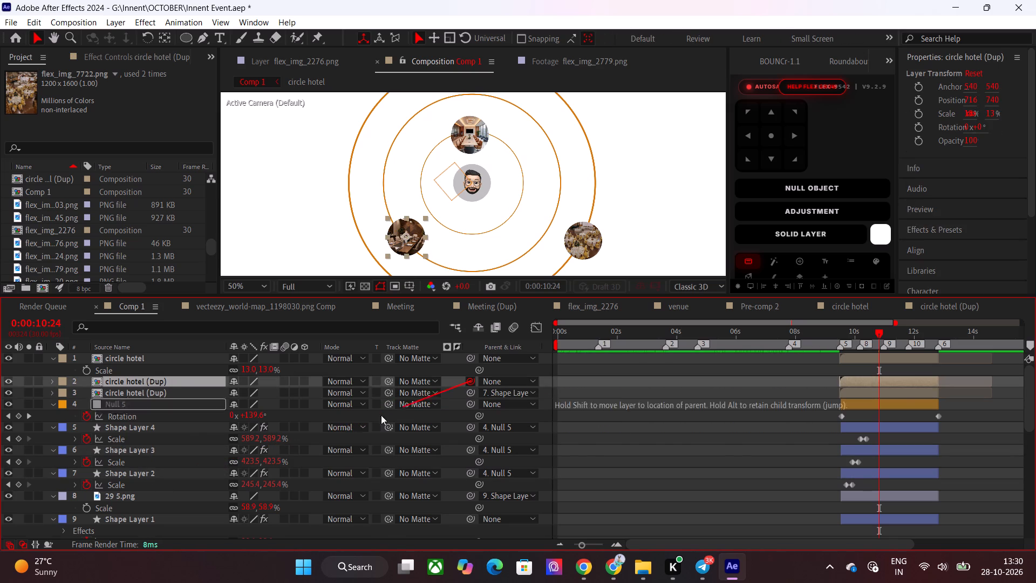
{"action": "left_click_drag", "start_coordinate": [381, 415], "coordinate": [174, 455]}
Parent the circle hotel layer to Shape Layer 4, the outer ring.
{"action": "left_click", "coordinate": [161, 424]}
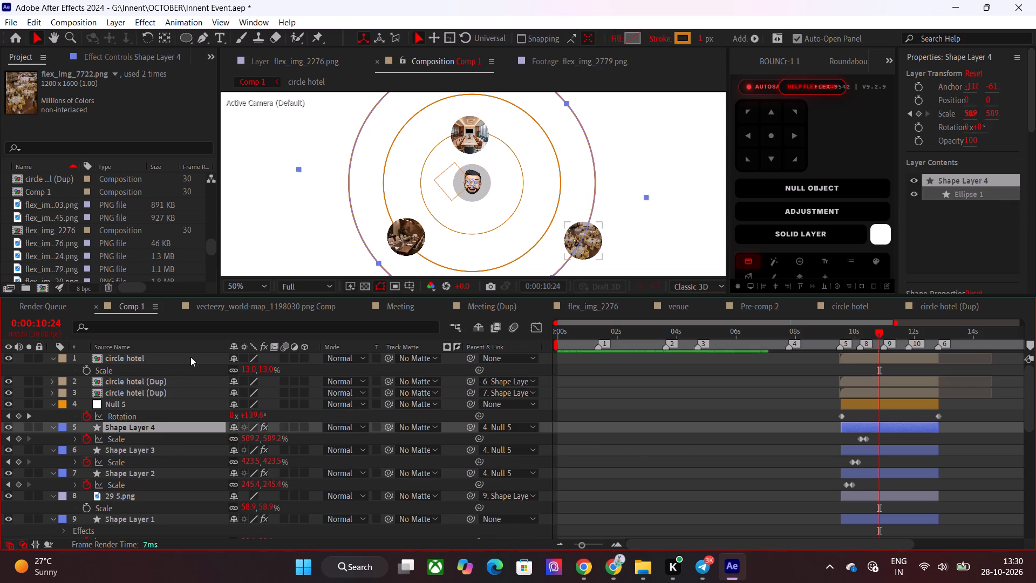
{"action": "left_click", "coordinate": [191, 357]}
{"action": "left_click_drag", "start_coordinate": [469, 359], "coordinate": [331, 401]}
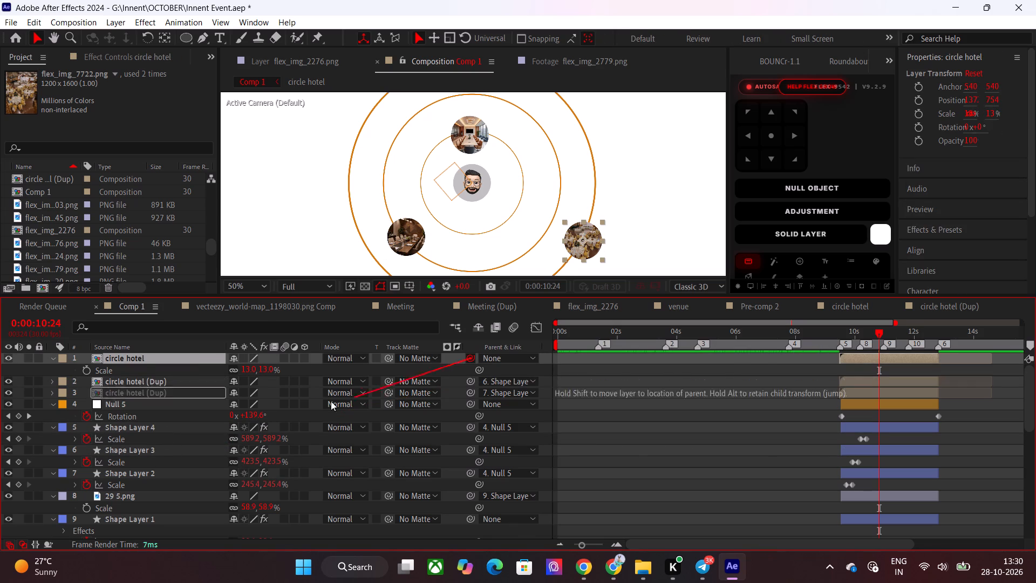
{"action": "left_click_drag", "start_coordinate": [331, 401], "coordinate": [167, 431]}
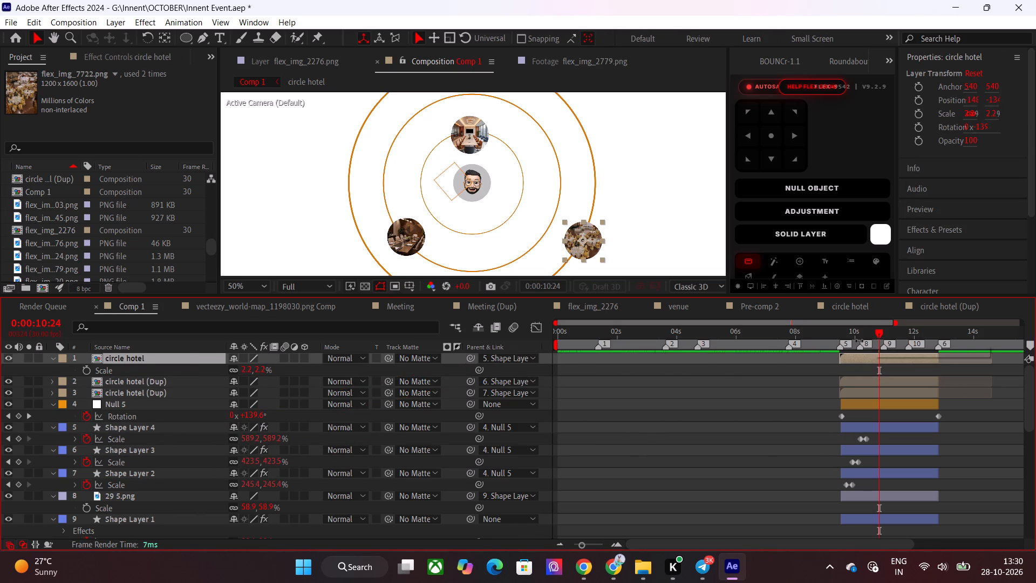
{"action": "left_click", "coordinate": [720, 416]}
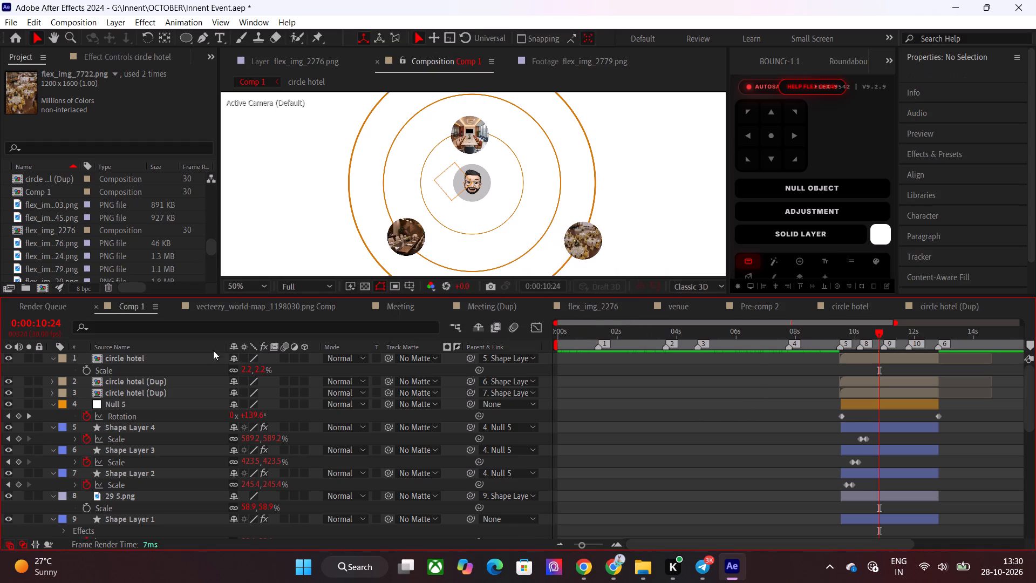
Switch to Chrome and replay the Modern SaaS Animation tutorial around 4:17, examining how the rotation expression is applied to the icons.
{"action": "left_click", "coordinate": [592, 555]}
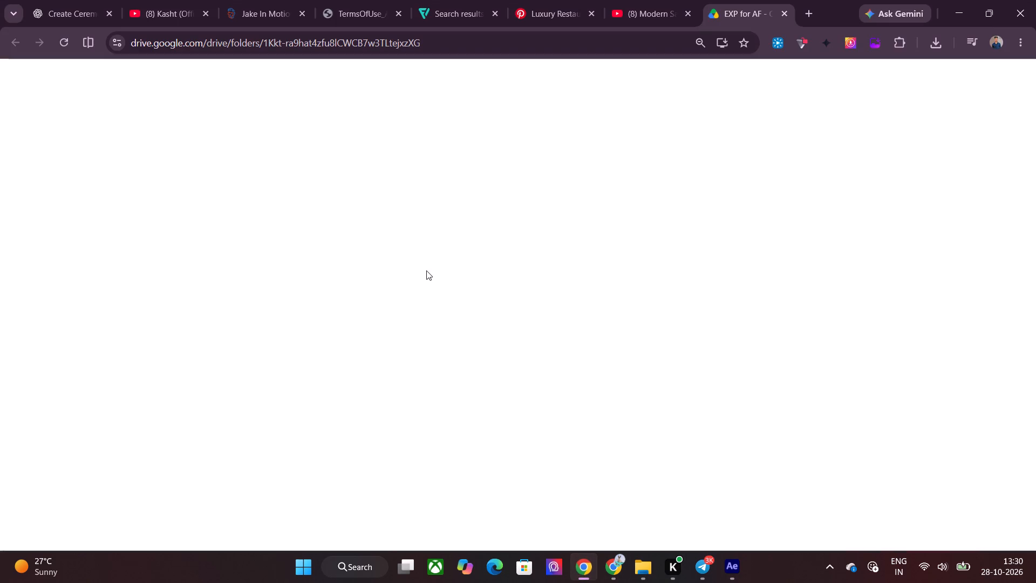
{"action": "left_click", "coordinate": [628, 0]}
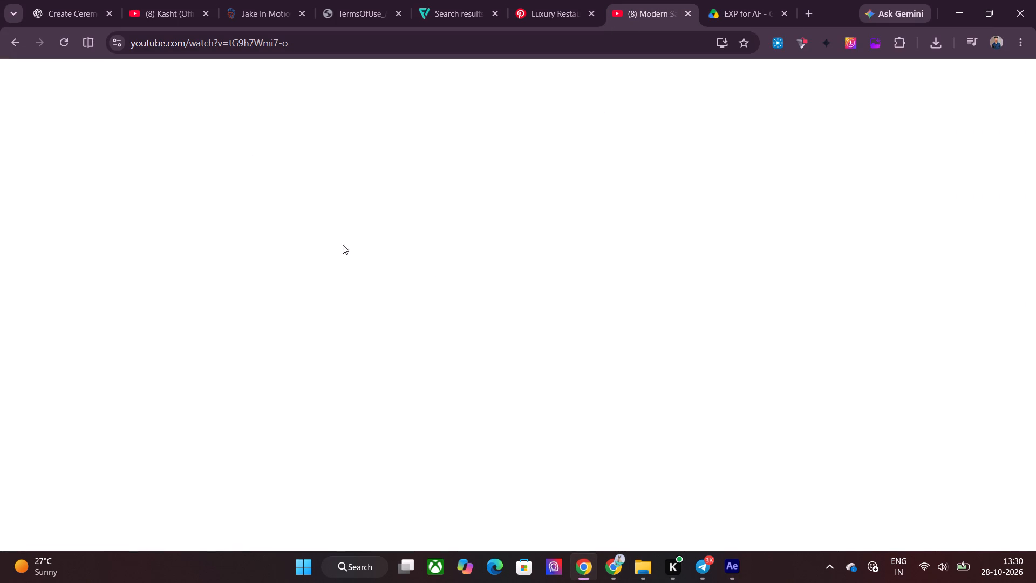
{"action": "scroll", "coordinate": [365, 290], "scroll_direction": "up", "scroll_amount": 7}
{"action": "left_click", "coordinate": [362, 290]}
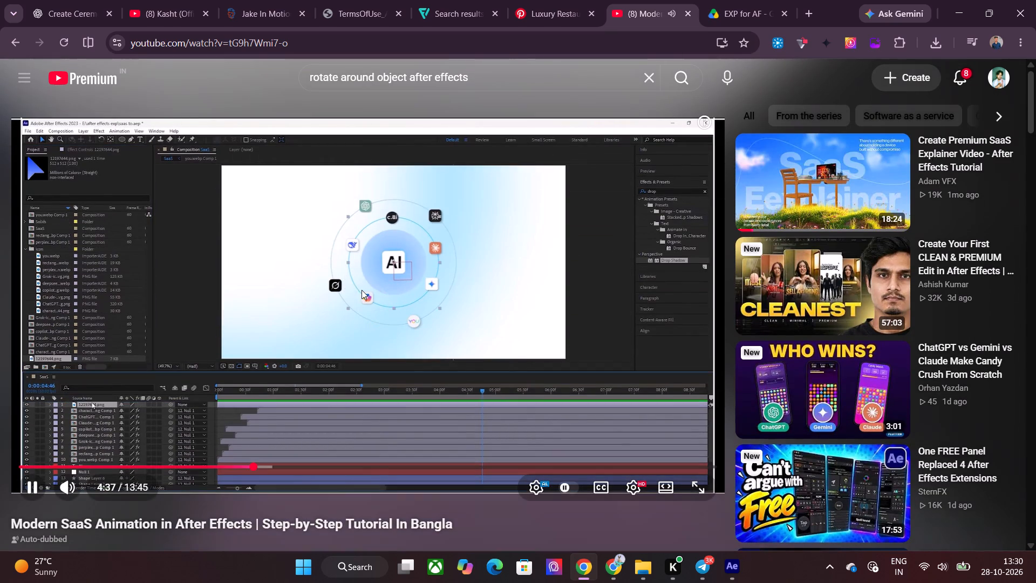
{"action": "key", "text": "Left"}
{"action": "key", "text": "Left"}
{"action": "key", "text": "Left"}
{"action": "key", "text": "Left"}
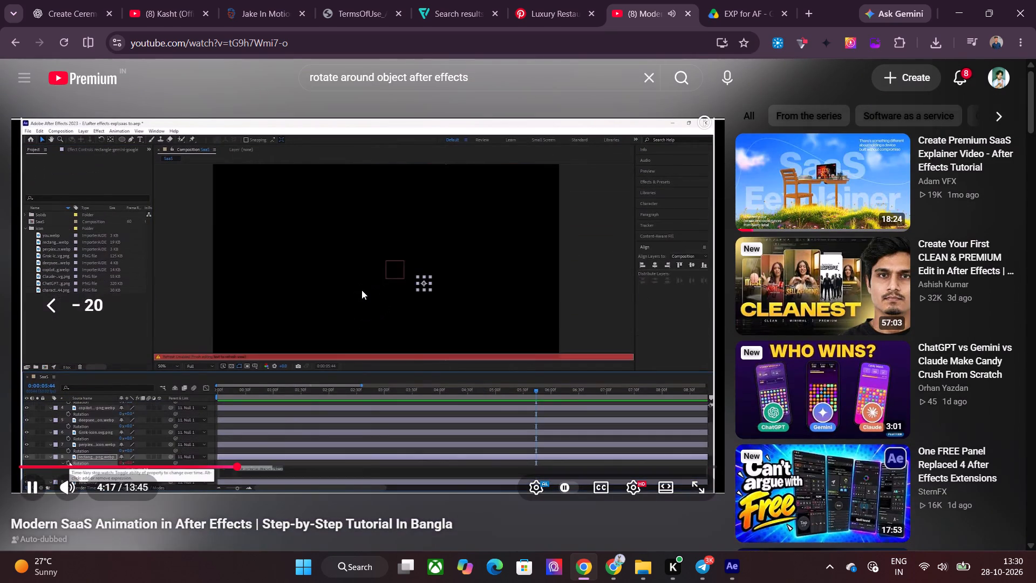
{"action": "key", "text": "Left"}
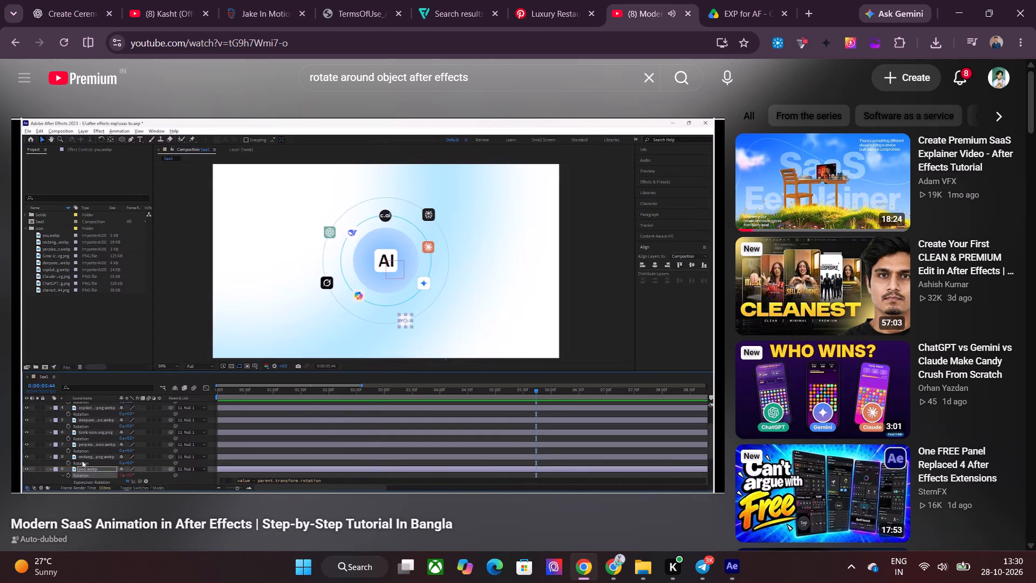
{"action": "left_click", "coordinate": [525, 288]}
{"action": "left_click", "coordinate": [525, 288]}
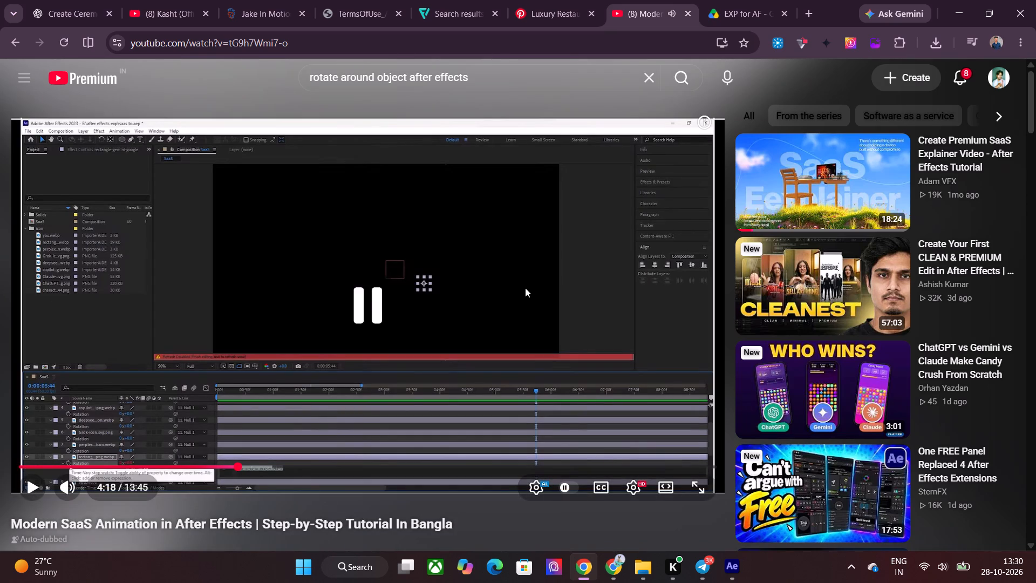
{"action": "left_click", "coordinate": [525, 288]}
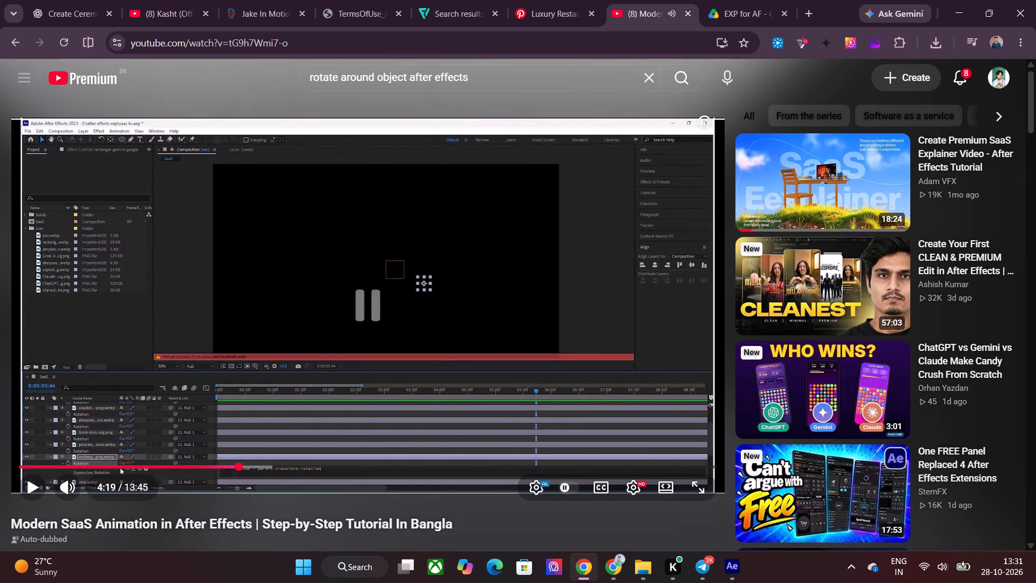
Copy value - parent.transform.rotation from rotation.txt and apply it in After Effects as the lower circle hotel (Dup) layer's Rotation expression.
{"action": "left_click", "coordinate": [739, 0]}
{"action": "triple_click", "coordinate": [336, 197]}
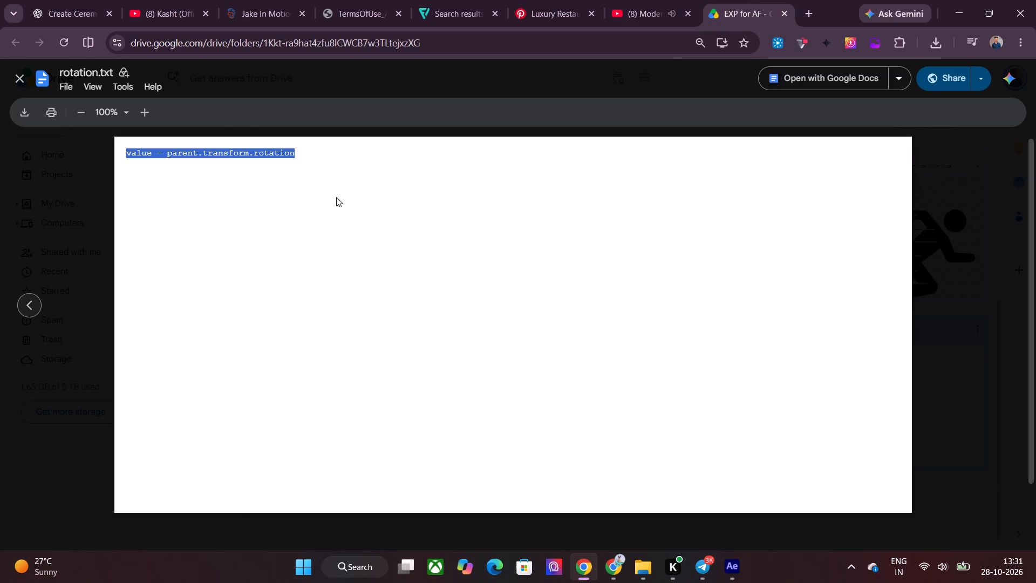
{"action": "key", "text": "ctrl+c"}
{"action": "left_click", "coordinate": [731, 575]}
{"action": "left_click", "coordinate": [870, 392]}
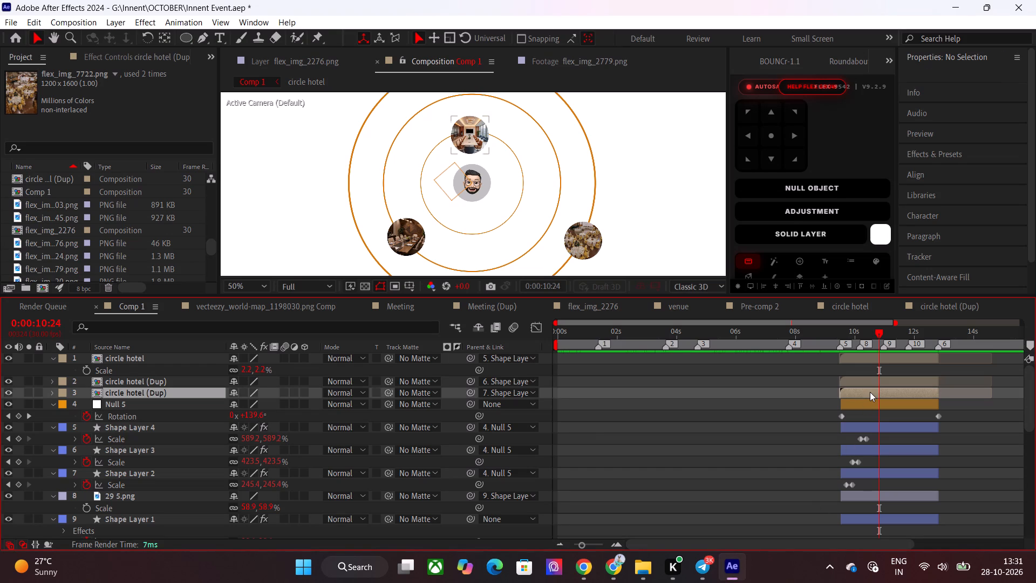
{"action": "key", "text": "r"}
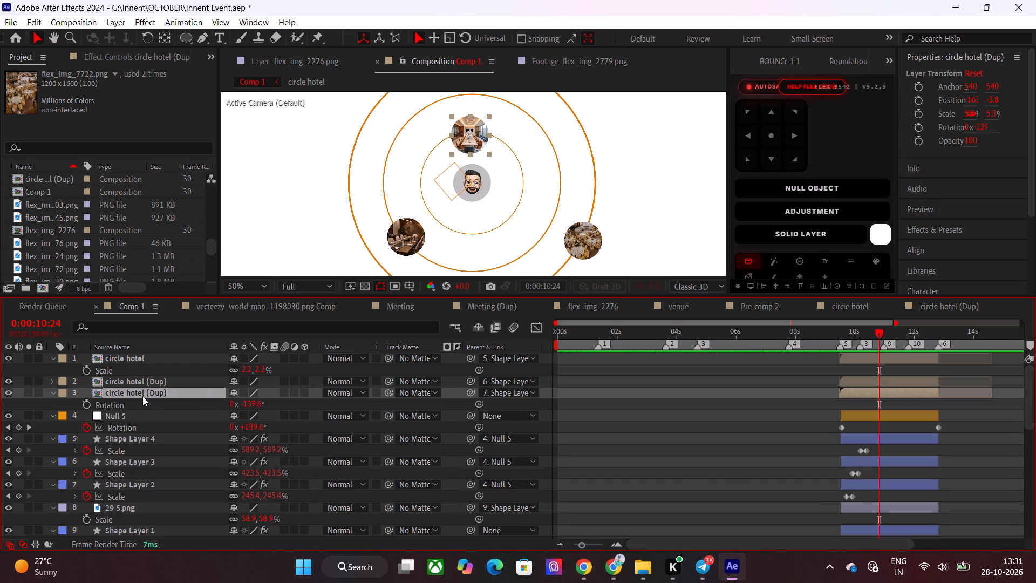
{"action": "left_click", "coordinate": [85, 404], "text": "alt"}
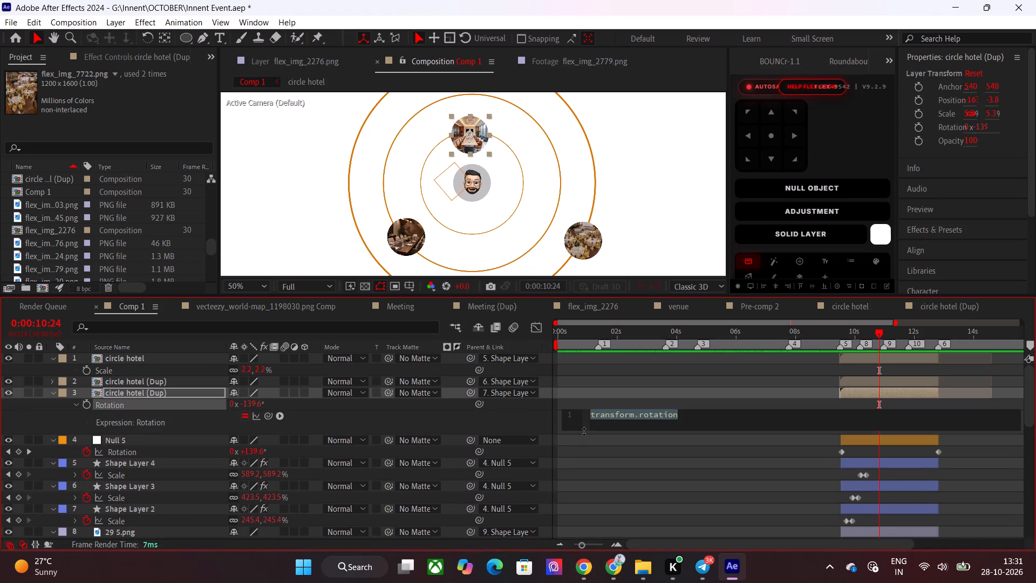
{"action": "key", "text": "ctrl+v"}
{"action": "left_click", "coordinate": [699, 465]}
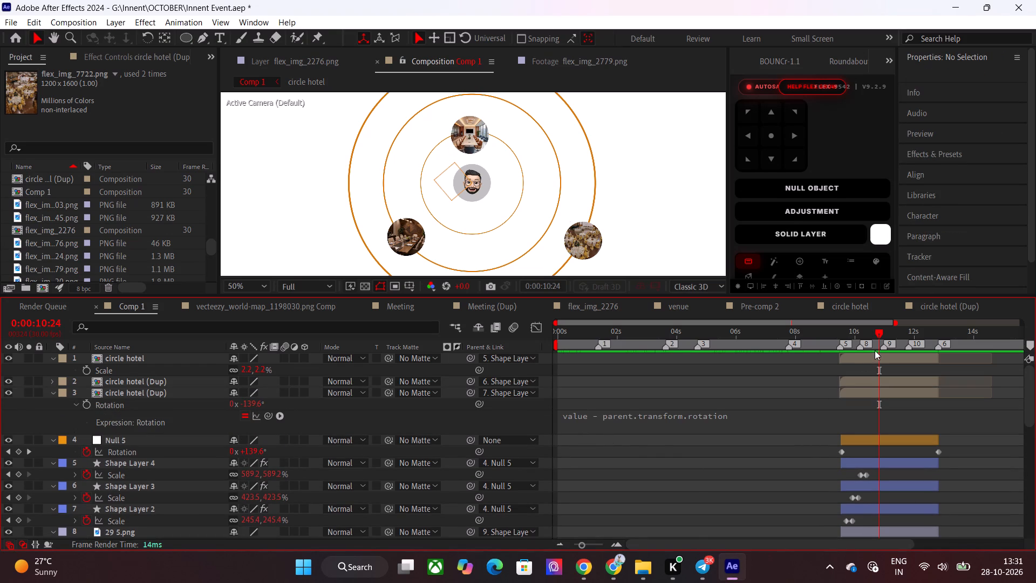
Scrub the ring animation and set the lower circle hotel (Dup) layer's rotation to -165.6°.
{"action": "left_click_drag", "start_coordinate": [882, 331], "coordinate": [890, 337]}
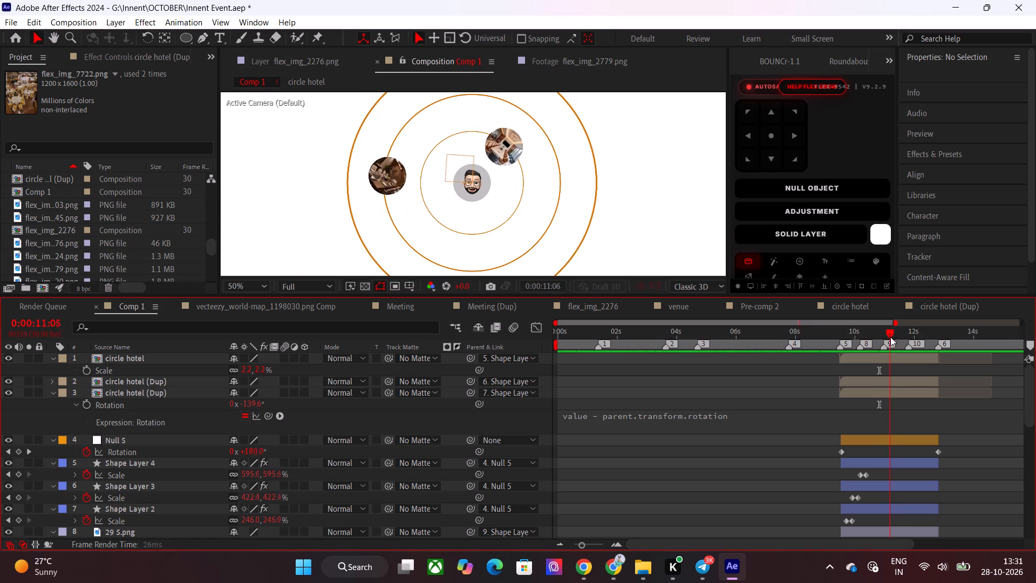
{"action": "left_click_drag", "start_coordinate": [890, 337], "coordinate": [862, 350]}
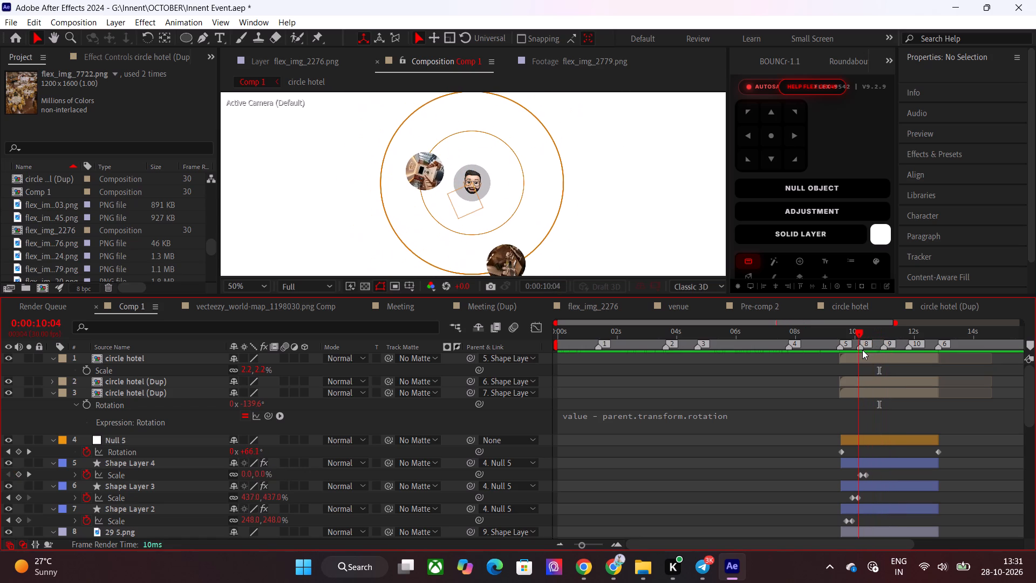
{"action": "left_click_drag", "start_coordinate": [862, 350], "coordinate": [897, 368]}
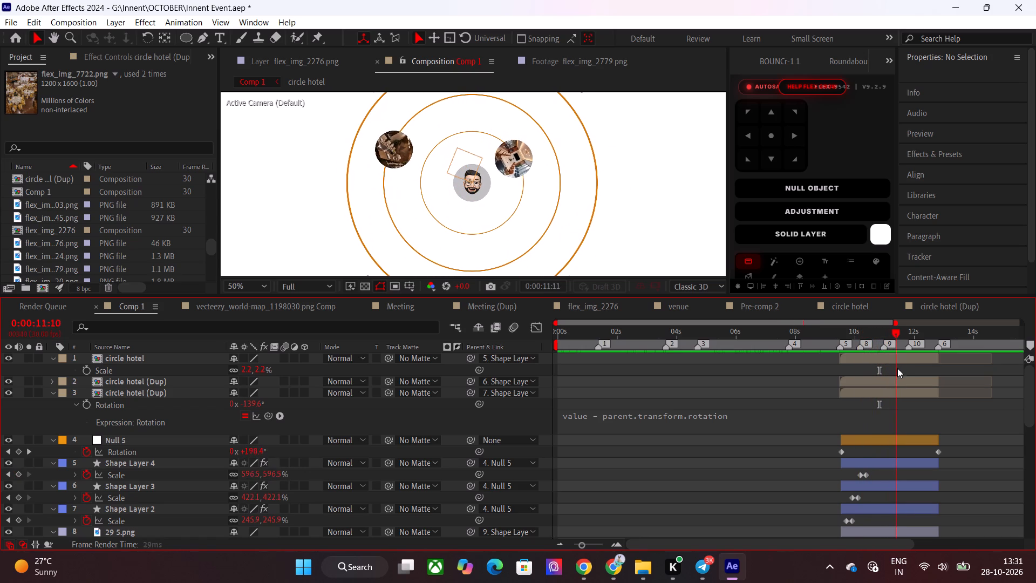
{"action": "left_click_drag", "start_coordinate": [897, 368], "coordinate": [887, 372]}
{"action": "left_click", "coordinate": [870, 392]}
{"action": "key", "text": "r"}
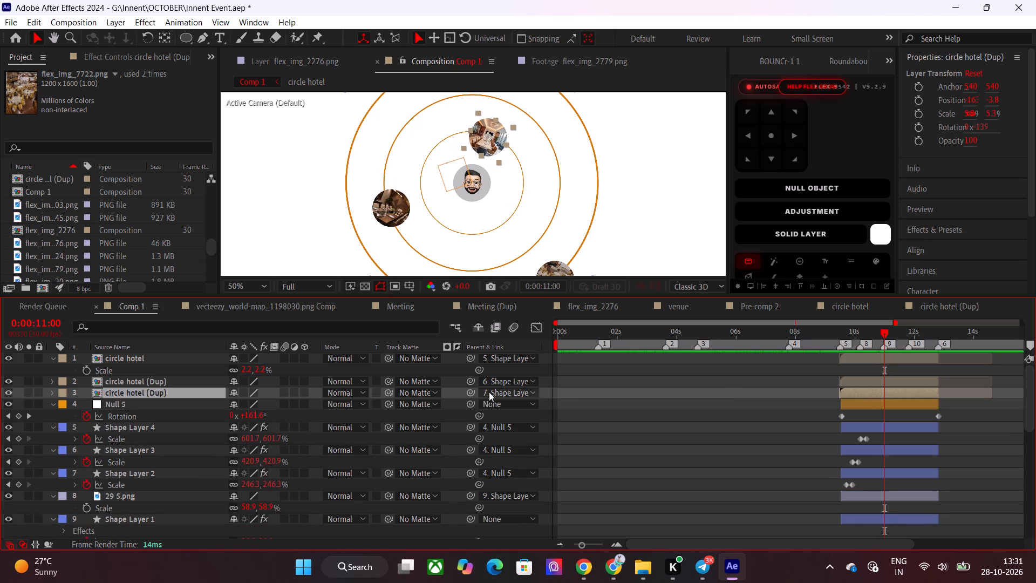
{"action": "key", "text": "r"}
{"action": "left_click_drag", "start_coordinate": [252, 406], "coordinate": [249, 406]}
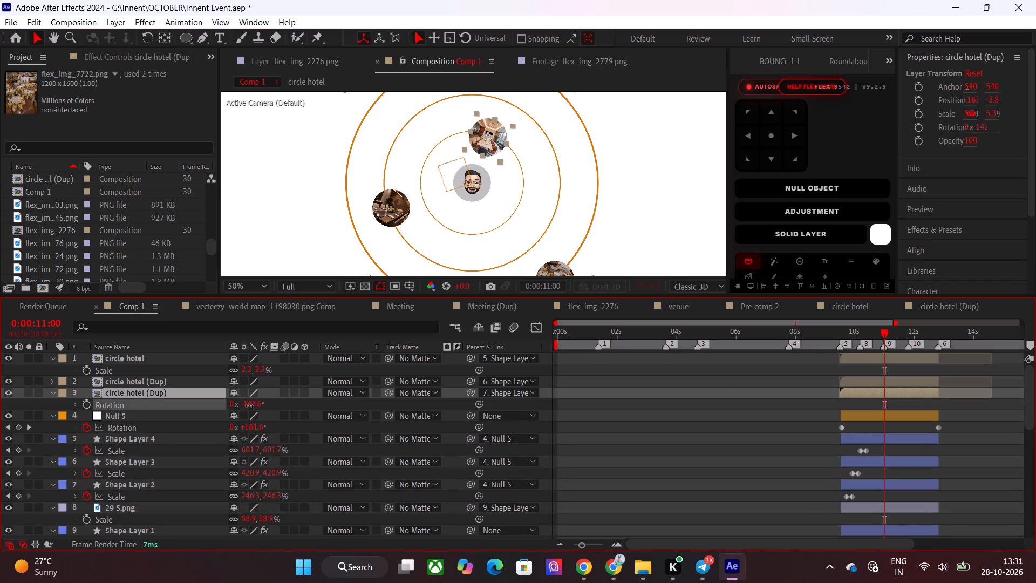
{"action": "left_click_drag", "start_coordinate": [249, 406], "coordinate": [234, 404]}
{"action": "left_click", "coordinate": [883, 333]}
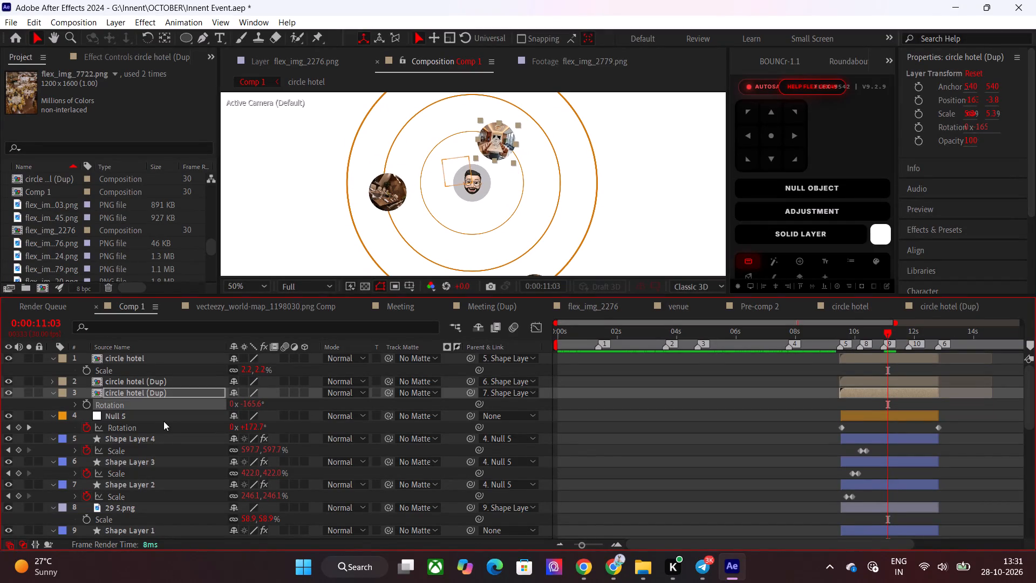
Remove the lower circle hotel (Dup) layer's Rotation expression and re-enter it as value - parent.transform.rotation.
{"action": "left_click", "coordinate": [87, 404], "text": "alt"}
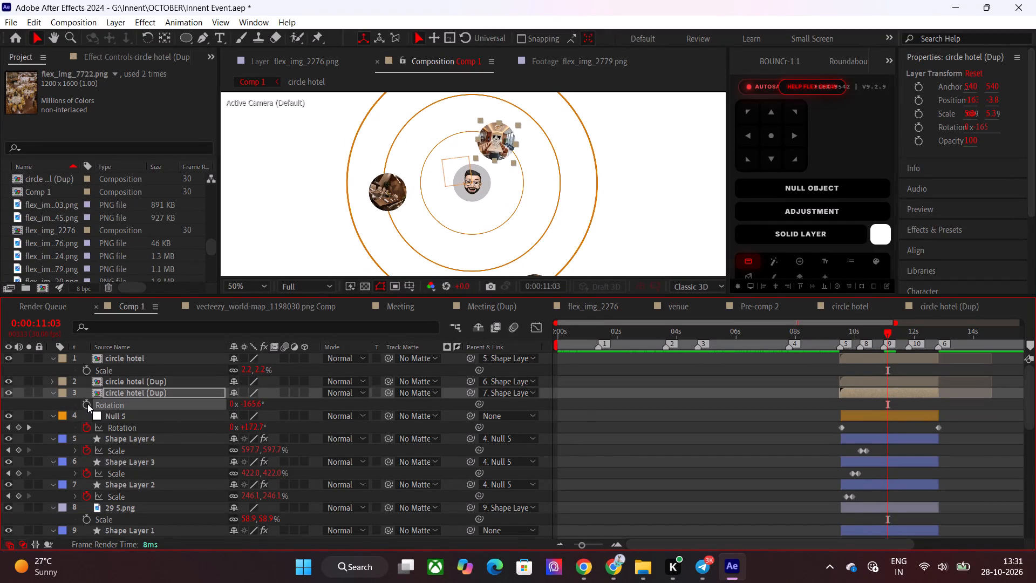
{"action": "left_click", "coordinate": [87, 404], "text": "alt"}
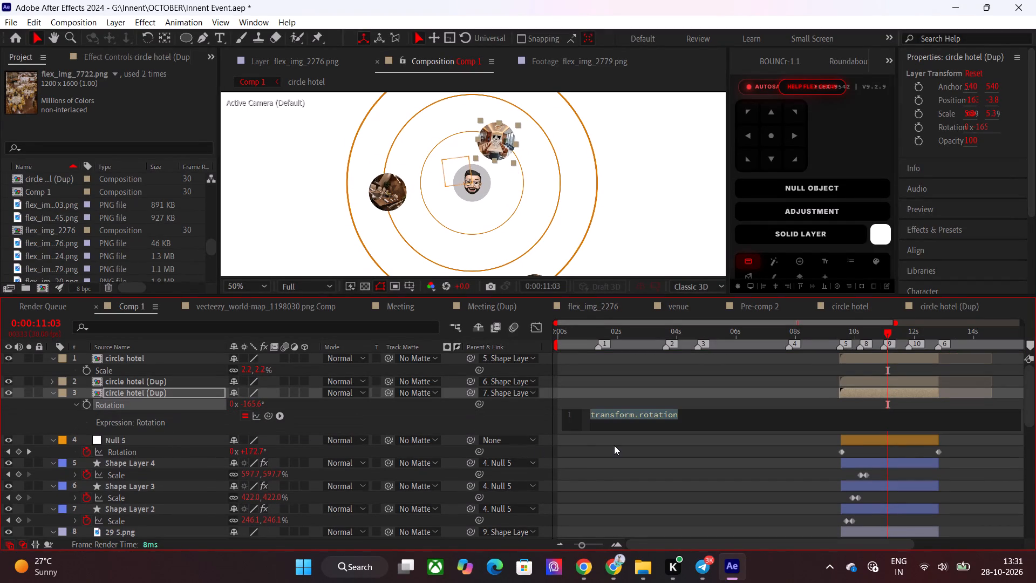
{"action": "key", "text": "ctrl+v"}
{"action": "left_click", "coordinate": [698, 464]}
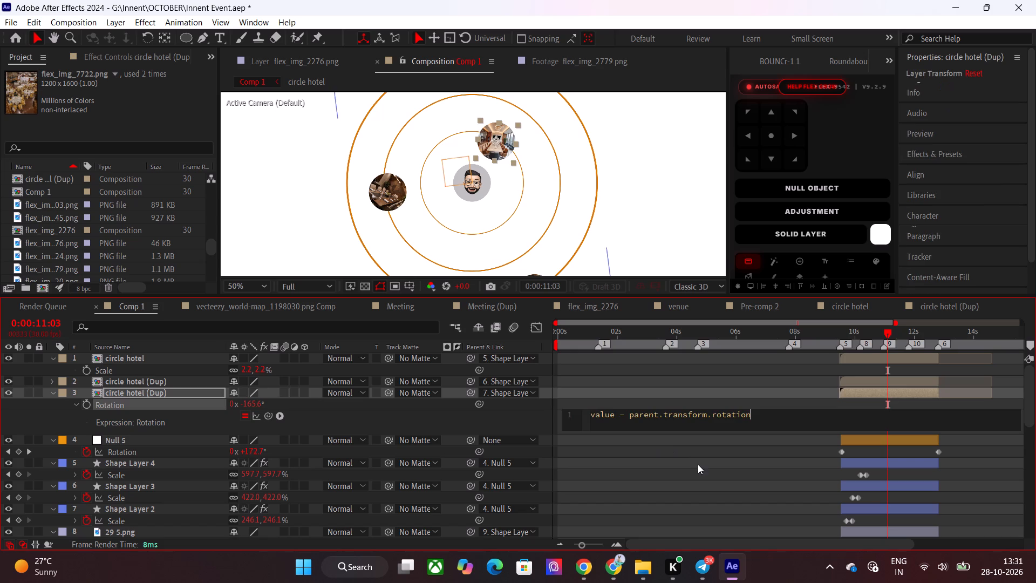
At 0:00:10:23, set the lower circle hotel (Dup) layer's rotation to -140.6° so its photo stands upright.
{"action": "left_click_drag", "start_coordinate": [885, 333], "coordinate": [881, 333]}
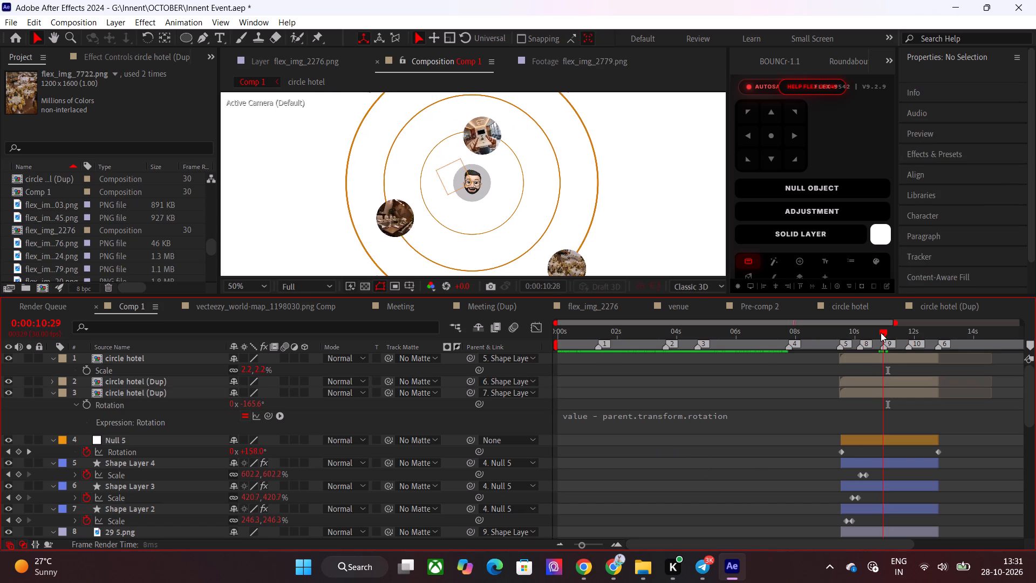
{"action": "left_click_drag", "start_coordinate": [881, 333], "coordinate": [875, 333]}
{"action": "left_click", "coordinate": [847, 397]}
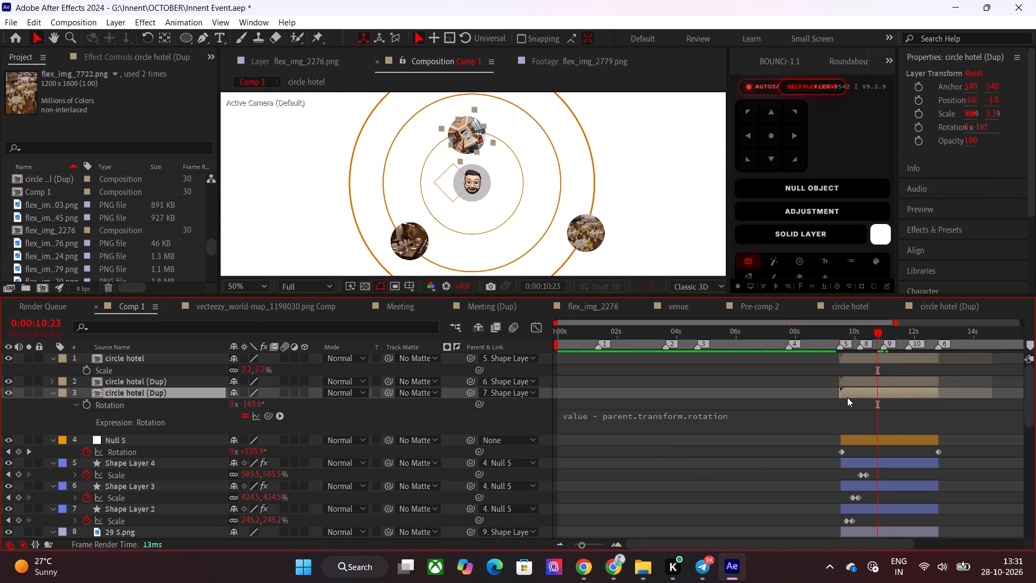
{"action": "left_click_drag", "start_coordinate": [258, 404], "coordinate": [261, 404]}
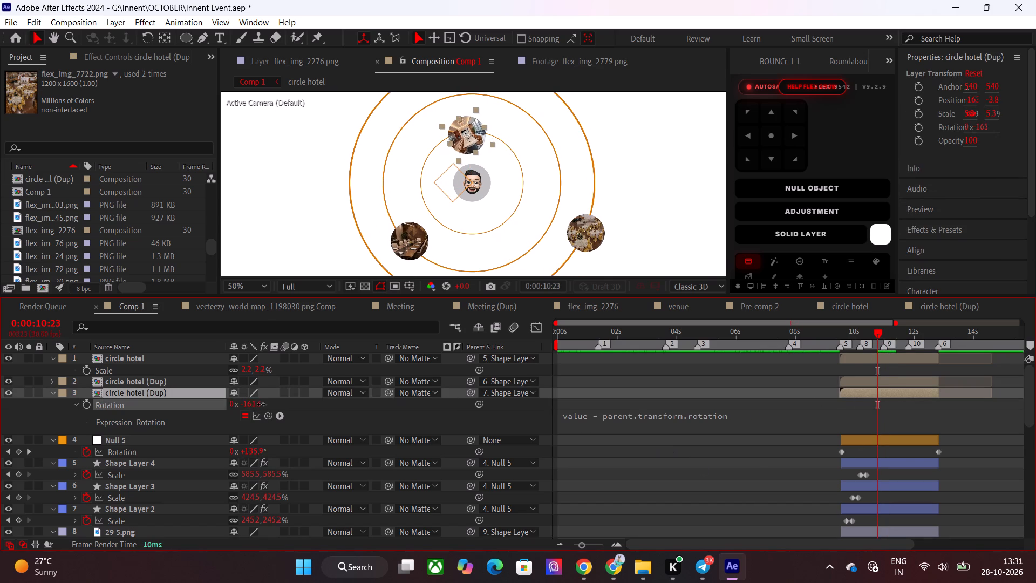
{"action": "left_click_drag", "start_coordinate": [261, 404], "coordinate": [278, 405]}
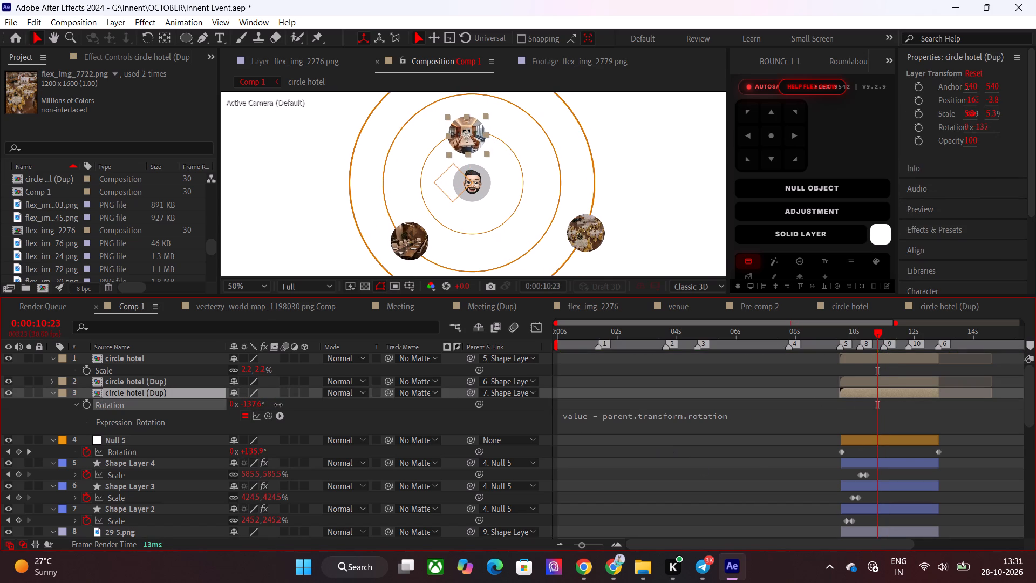
{"action": "left_click_drag", "start_coordinate": [278, 405], "coordinate": [276, 405]}
{"action": "left_click", "coordinate": [153, 421]}
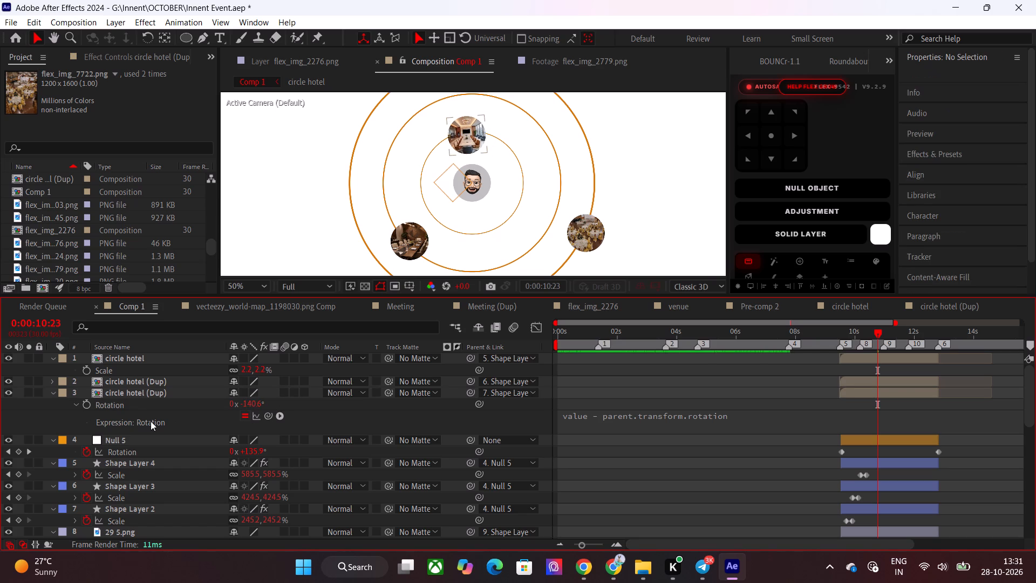
In Chrome, review the Modern SaaS Animation YouTube tutorial's part on icons rotating around the centre and its layer setup.
{"action": "left_click", "coordinate": [613, 564]}
{"action": "left_click", "coordinate": [613, 564]}
{"action": "left_click", "coordinate": [596, 564]}
{"action": "left_click", "coordinate": [453, 364]}
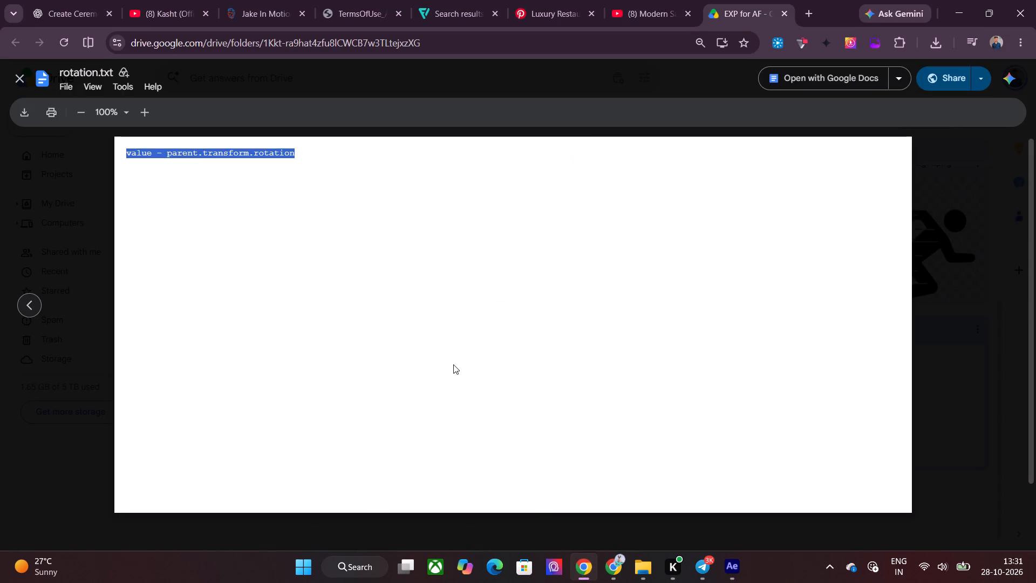
{"action": "left_click", "coordinate": [636, 0]}
{"action": "left_click", "coordinate": [442, 253]}
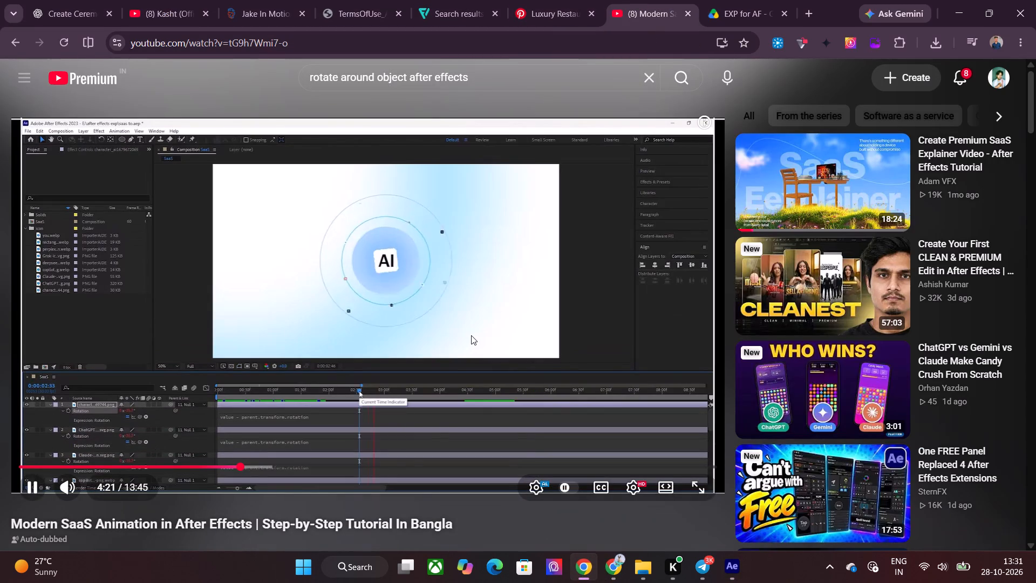
{"action": "left_click", "coordinate": [471, 335]}
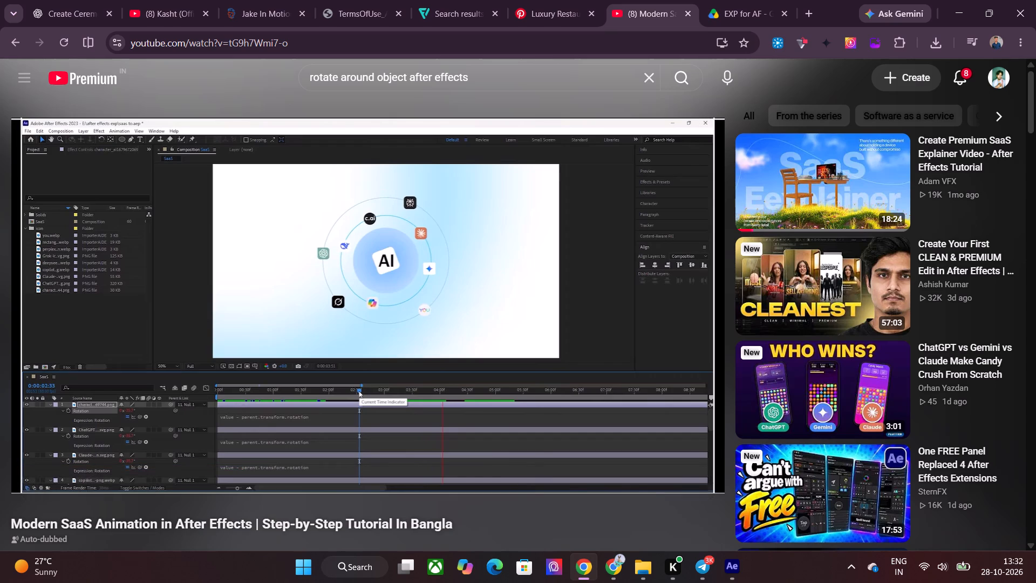
{"action": "left_click", "coordinate": [471, 335]}
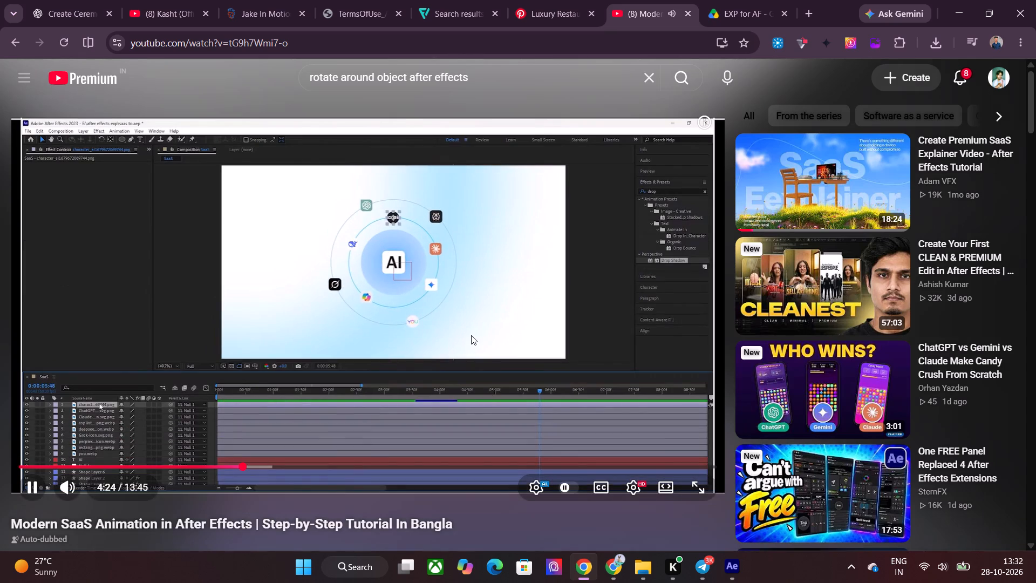
{"action": "left_click", "coordinate": [471, 335]}
{"action": "left_click", "coordinate": [471, 335]}
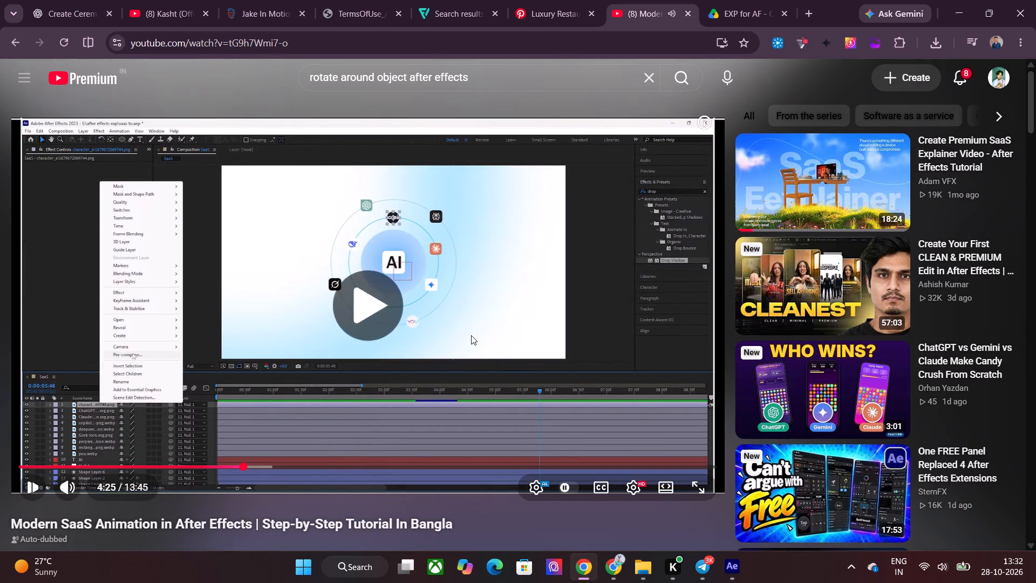
{"action": "left_click", "coordinate": [471, 335]}
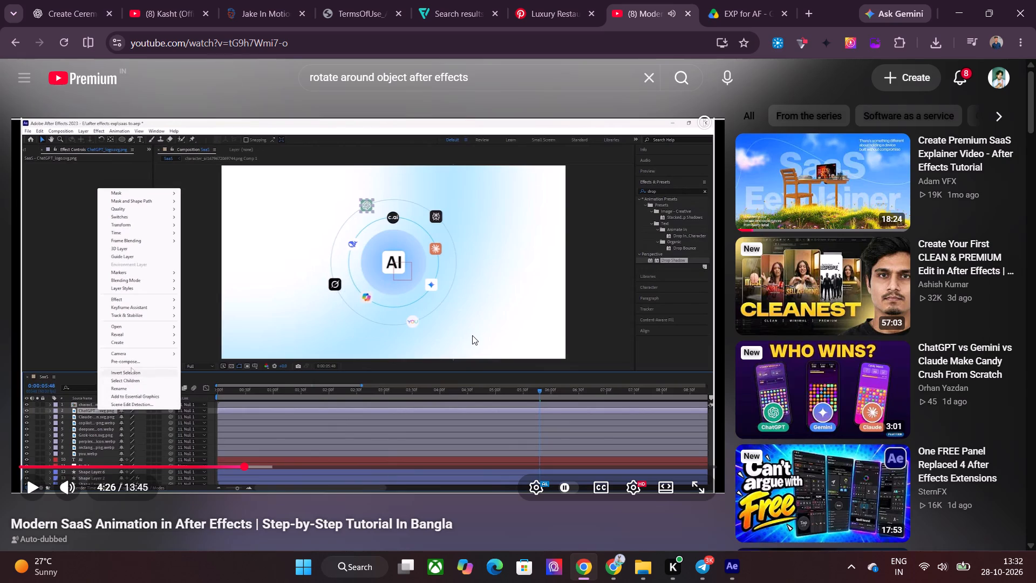
{"action": "left_click", "coordinate": [224, 461]}
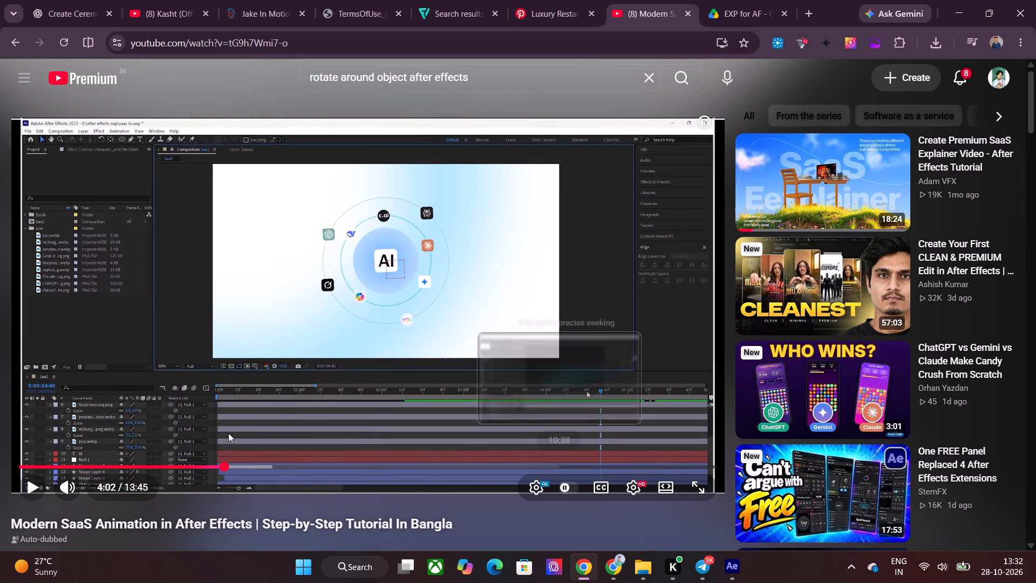
{"action": "left_click", "coordinate": [193, 466]}
{"action": "left_click", "coordinate": [343, 328]}
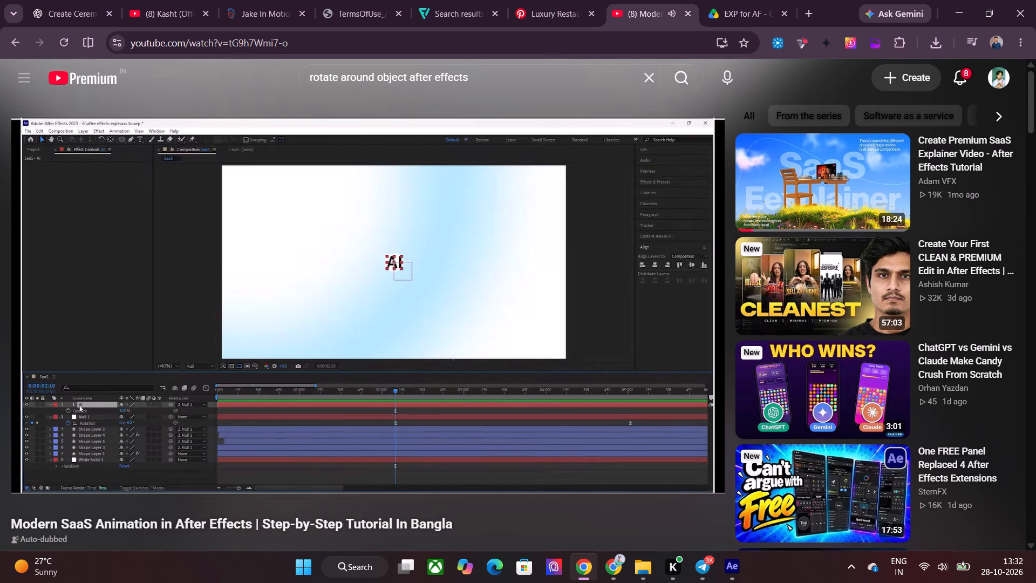
{"action": "left_click", "coordinate": [536, 338]}
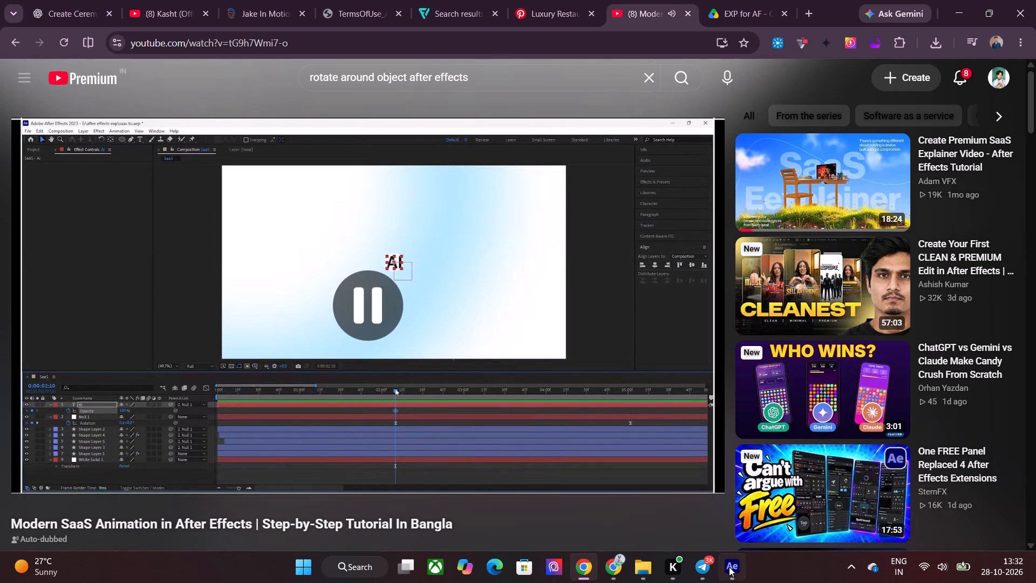
Switch to After Effects and scrub Comp 1's ring animation between about 0:00:10:11 and 0:00:11:26 to check the orbiting photos.
{"action": "left_click", "coordinate": [729, 567]}
{"action": "left_click_drag", "start_coordinate": [882, 332], "coordinate": [888, 332]}
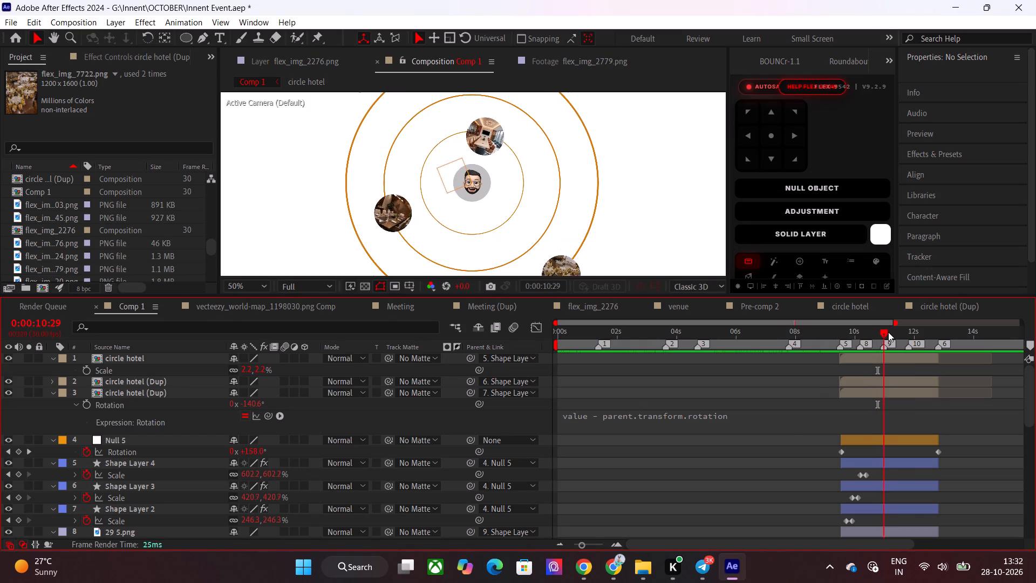
{"action": "left_click_drag", "start_coordinate": [888, 332], "coordinate": [915, 335]}
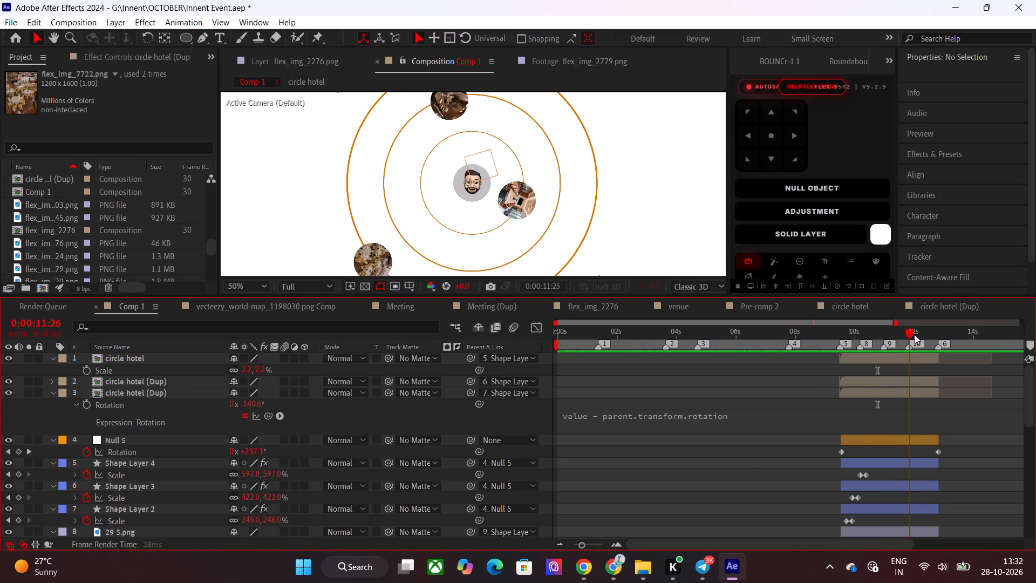
{"action": "left_click_drag", "start_coordinate": [915, 335], "coordinate": [865, 357]}
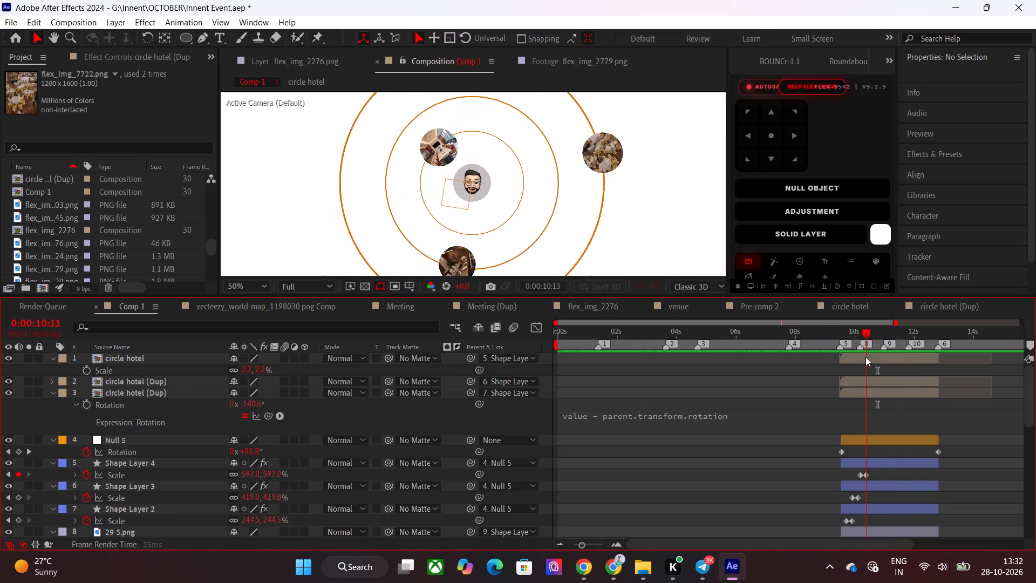
{"action": "left_click_drag", "start_coordinate": [865, 357], "coordinate": [897, 362]}
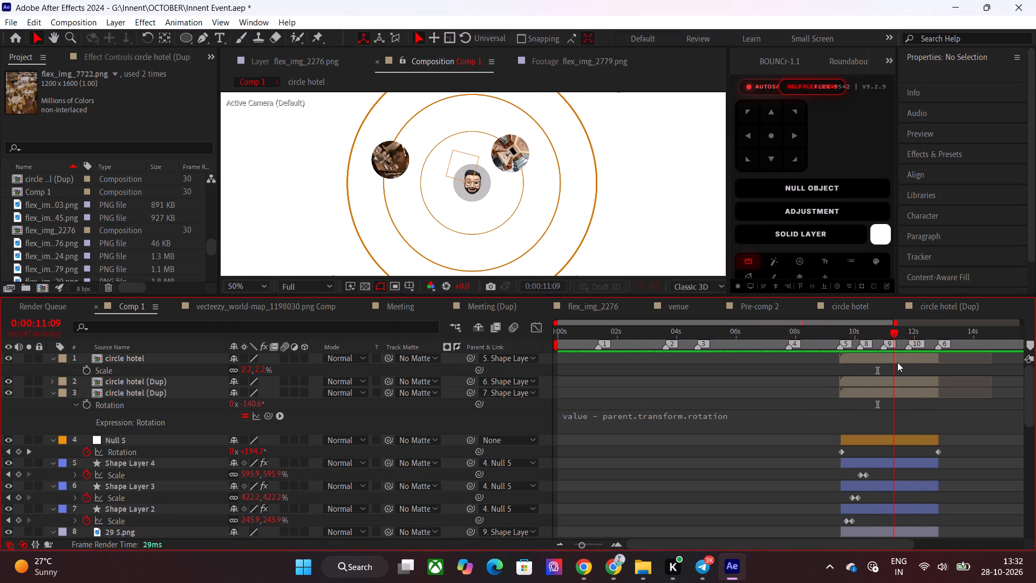
{"action": "left_click_drag", "start_coordinate": [897, 362], "coordinate": [888, 370]}
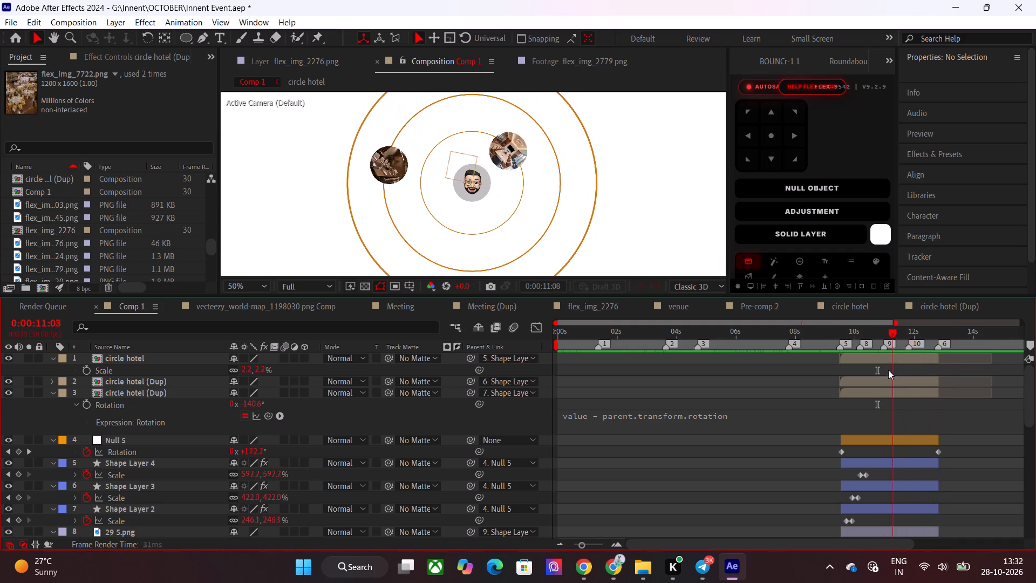
{"action": "left_click_drag", "start_coordinate": [888, 370], "coordinate": [888, 370]}
{"action": "scroll", "coordinate": [605, 222], "scroll_direction": "down", "scroll_amount": 1}
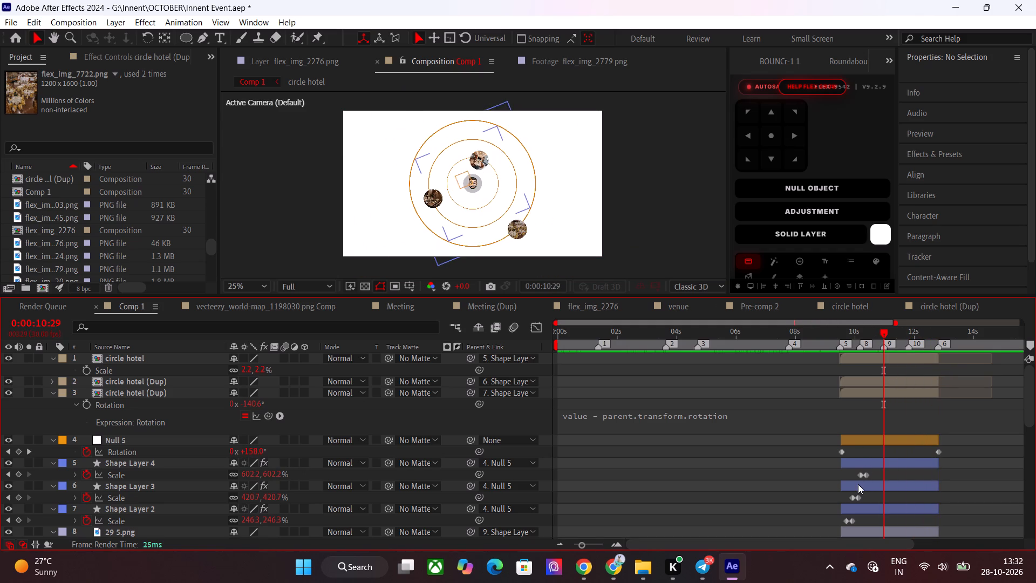
Stagger the outer rings by shifting Shape Layer 3 to start at about 0:00:10:05 and Shape Layer 4 at about 0:00:10:16.
{"action": "left_click_drag", "start_coordinate": [858, 484], "coordinate": [875, 484]}
{"action": "left_click_drag", "start_coordinate": [863, 458], "coordinate": [891, 458]}
Trim the ends of Shape Layer 3 and Shape Layer 4 at 0:00:12:24.
{"action": "left_click_drag", "start_coordinate": [874, 339], "coordinate": [881, 340]}
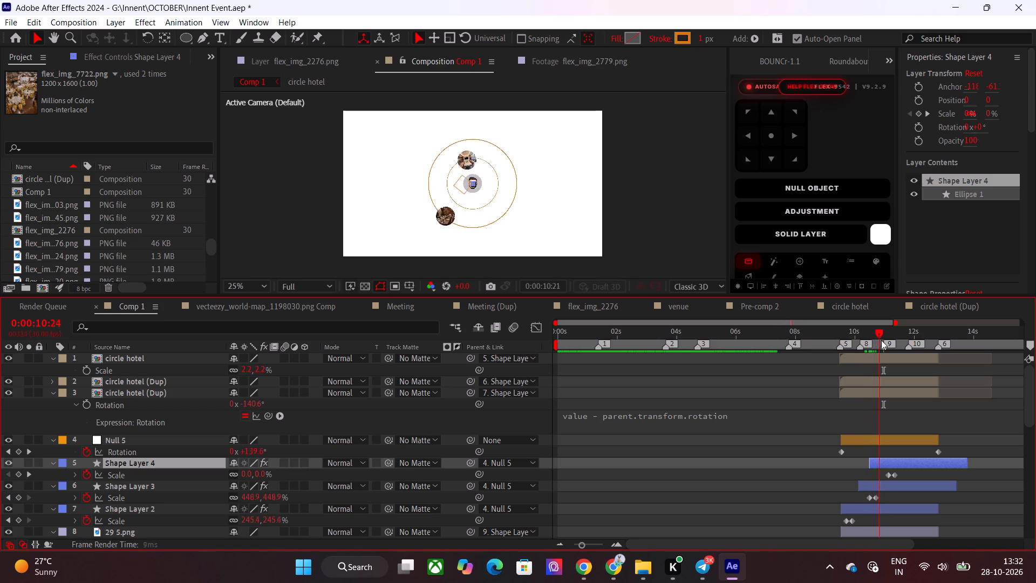
{"action": "left_click_drag", "start_coordinate": [881, 340], "coordinate": [926, 344]}
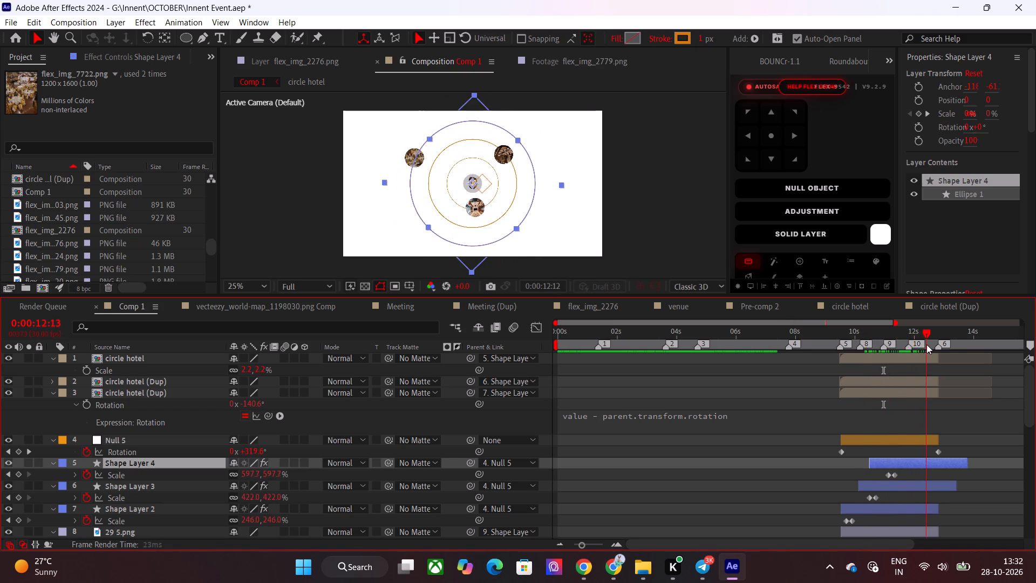
{"action": "left_click_drag", "start_coordinate": [926, 344], "coordinate": [937, 347]}
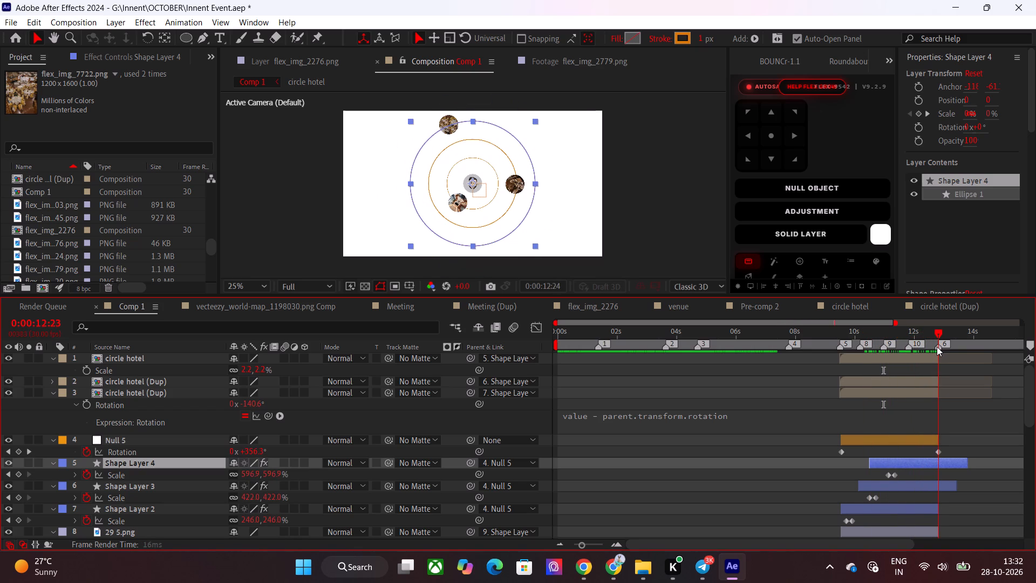
{"action": "left_click_drag", "start_coordinate": [937, 347], "coordinate": [937, 348]}
{"action": "left_click", "coordinate": [926, 487]}
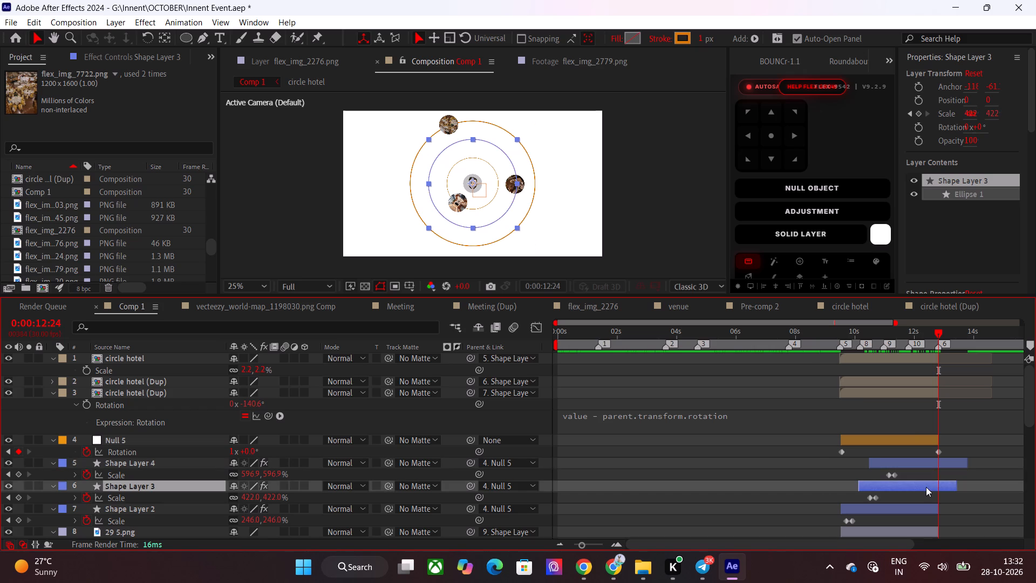
{"action": "left_click", "coordinate": [955, 462], "text": "shift"}
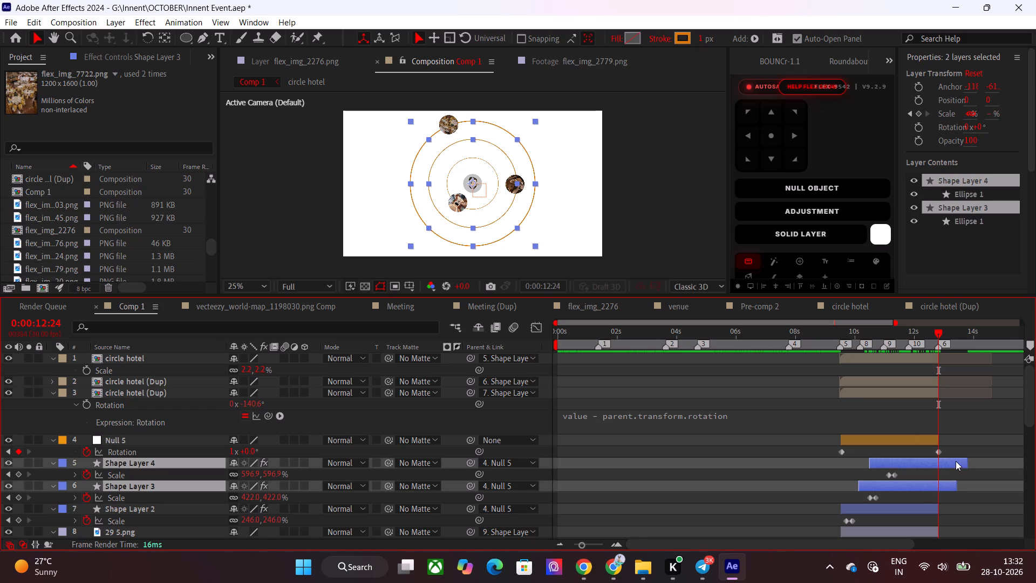
{"action": "key", "text": "alt+bracketright"}
Collapse the expanded properties of all layers in Comp 1 and deselect them.
{"action": "key", "text": "ctrl+a"}
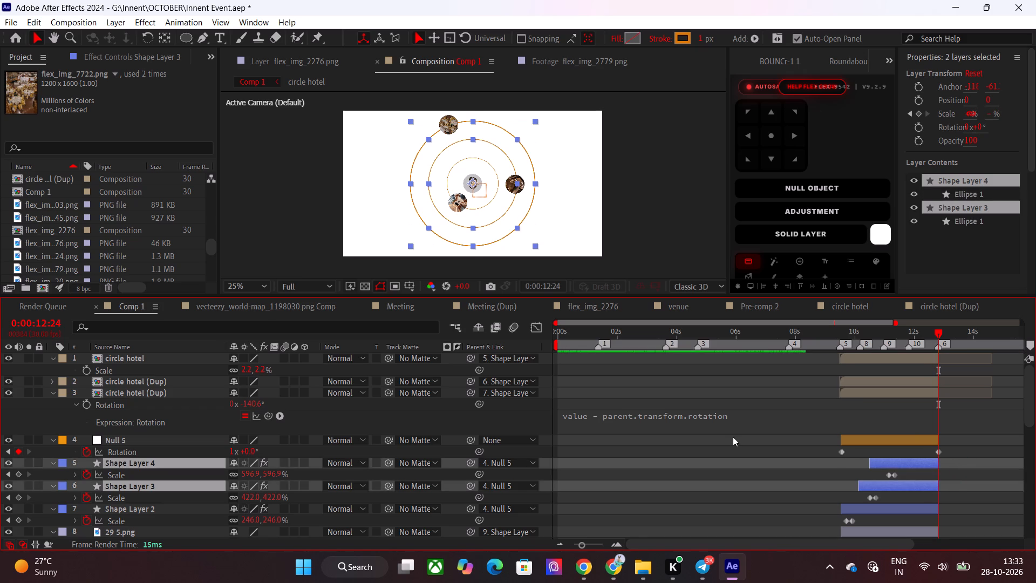
{"action": "key", "text": "y"}
{"action": "key", "text": "y"}
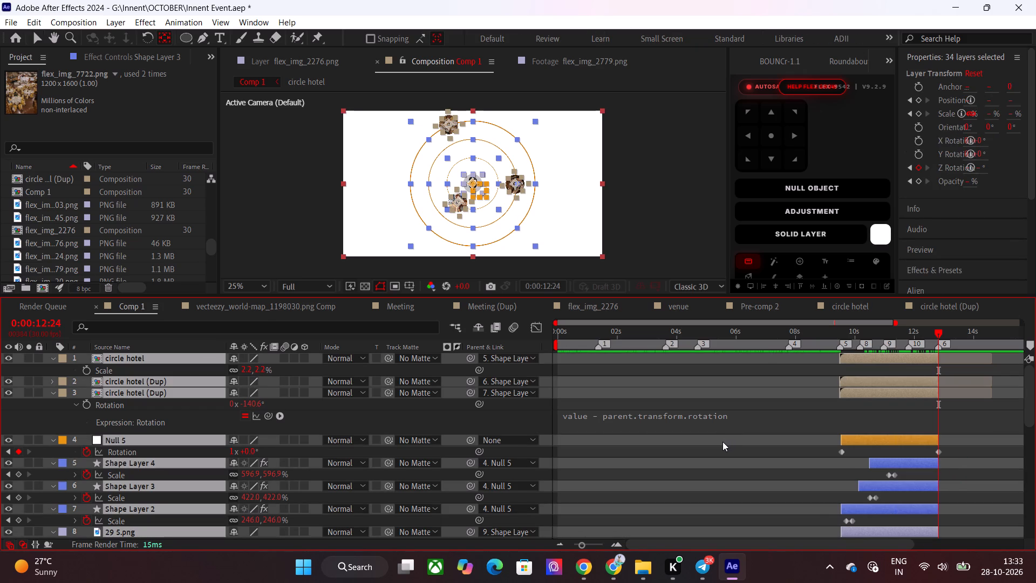
{"action": "type", "text": "yyu"}
{"action": "left_click", "coordinate": [666, 447]}
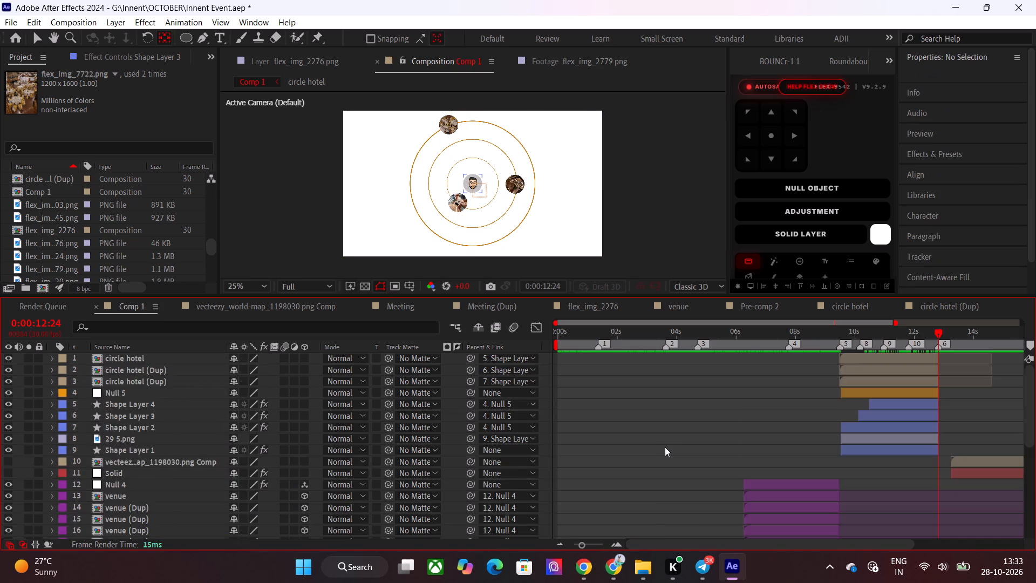
Preview Comp 1 from 0:00:00:00 and scrub through the circle section to check the staggered rings.
{"action": "scroll", "coordinate": [665, 447], "scroll_direction": "down", "scroll_amount": 3}
{"action": "scroll", "coordinate": [628, 399], "scroll_direction": "down", "scroll_amount": 2}
{"action": "left_click_drag", "start_coordinate": [577, 337], "coordinate": [530, 341]}
{"action": "key", "text": "space"}
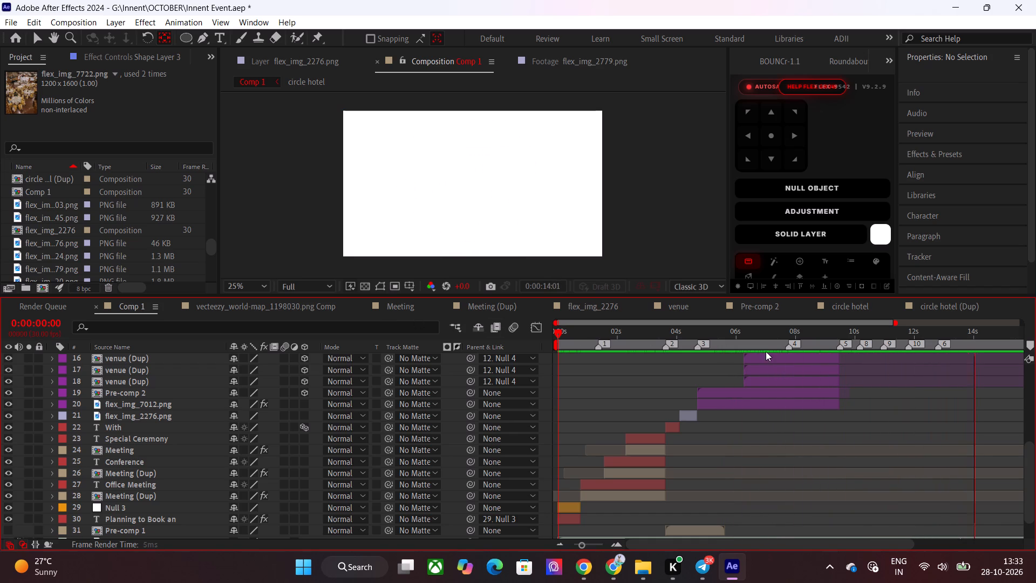
{"action": "left_click_drag", "start_coordinate": [815, 341], "coordinate": [850, 341]}
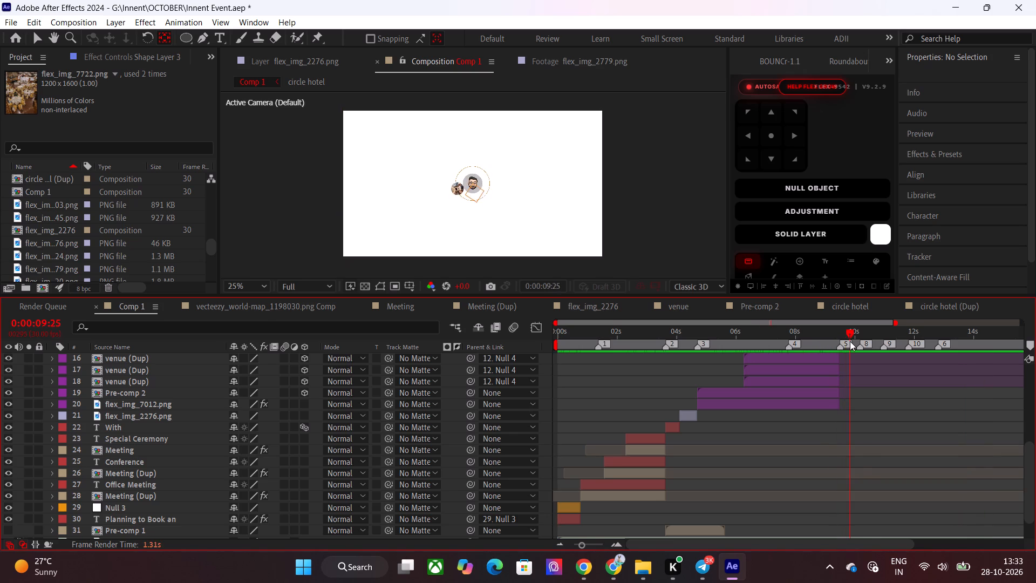
{"action": "left_click_drag", "start_coordinate": [850, 341], "coordinate": [925, 349]}
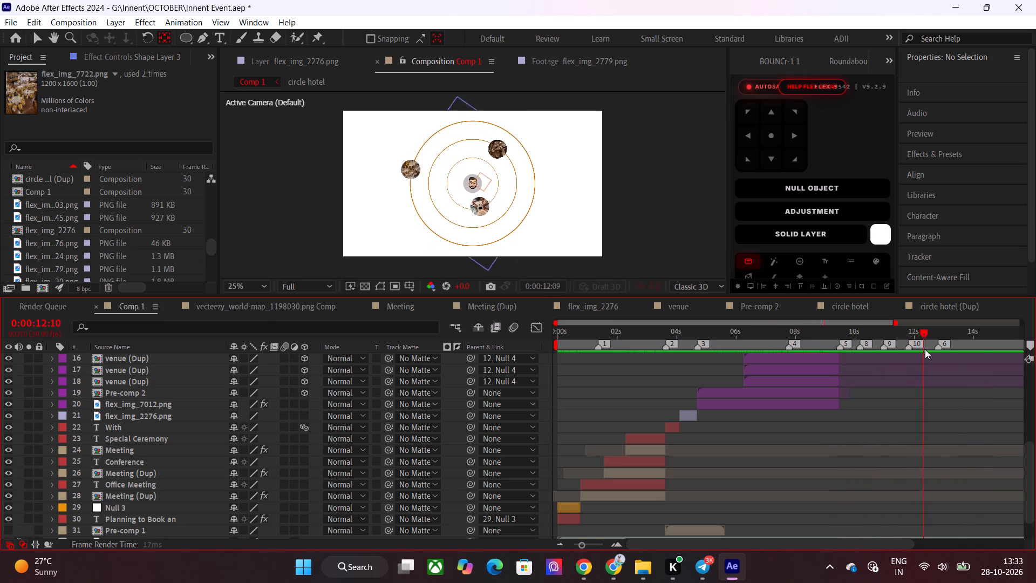
{"action": "left_click_drag", "start_coordinate": [925, 349], "coordinate": [935, 359]}
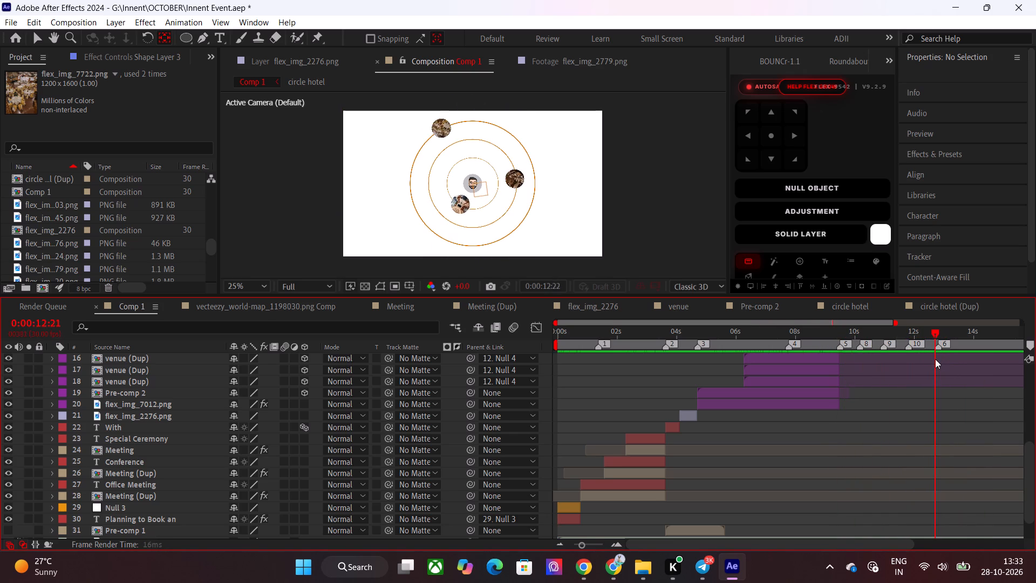
{"action": "left_click_drag", "start_coordinate": [935, 359], "coordinate": [937, 359]}
Park the playhead at 0:00:12:24, enlarge the composition viewer and set its magnification to Fit up to 100%.
{"action": "scroll", "coordinate": [928, 408], "scroll_direction": "up", "scroll_amount": 6}
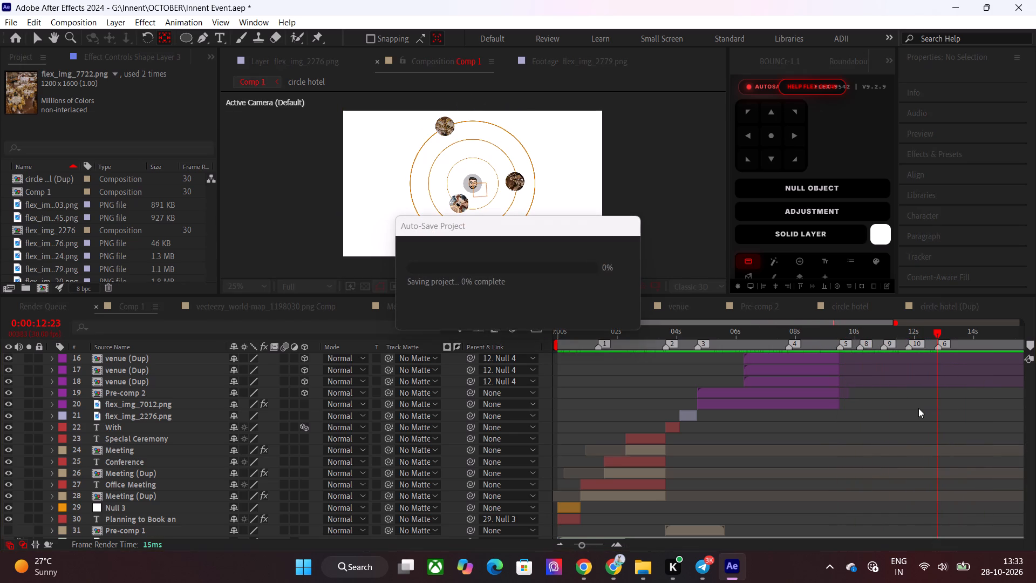
{"action": "scroll", "coordinate": [918, 408], "scroll_direction": "up", "scroll_amount": 2}
{"action": "left_click_drag", "start_coordinate": [869, 541], "coordinate": [945, 541]}
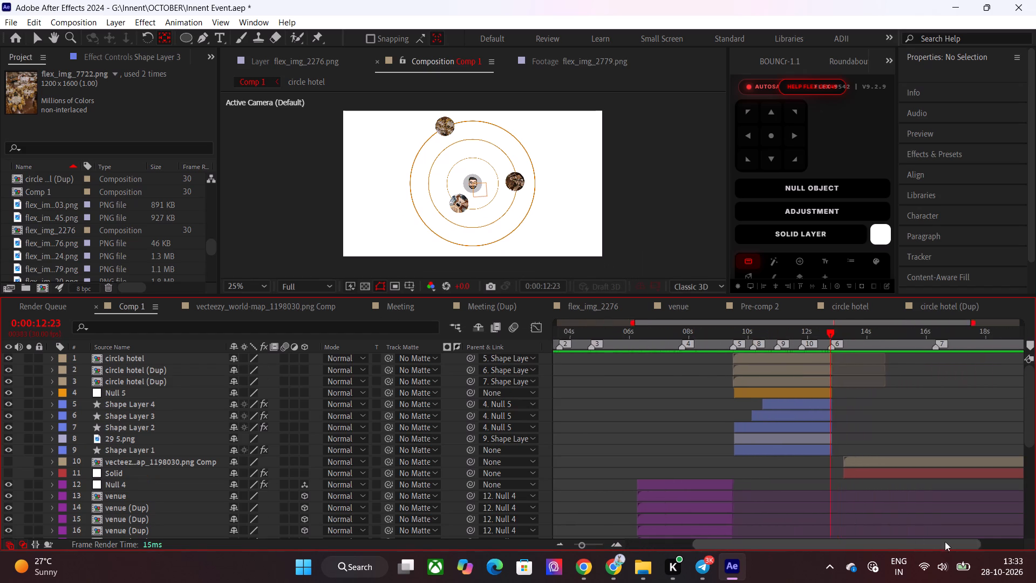
{"action": "left_click_drag", "start_coordinate": [945, 541], "coordinate": [1010, 541]}
{"action": "left_click_drag", "start_coordinate": [766, 334], "coordinate": [772, 334]}
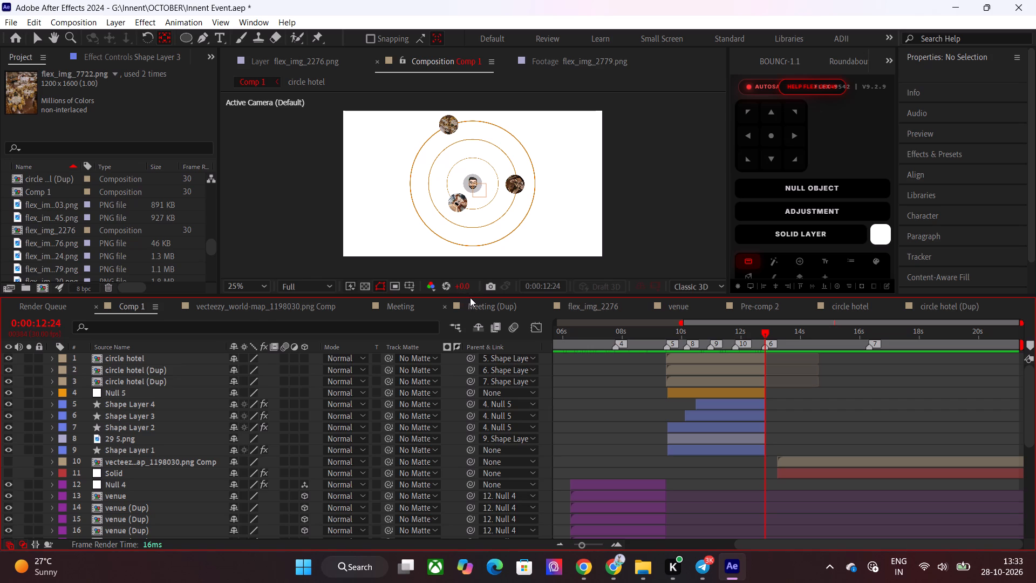
{"action": "left_click_drag", "start_coordinate": [484, 296], "coordinate": [452, 369]}
{"action": "left_click", "coordinate": [263, 357]}
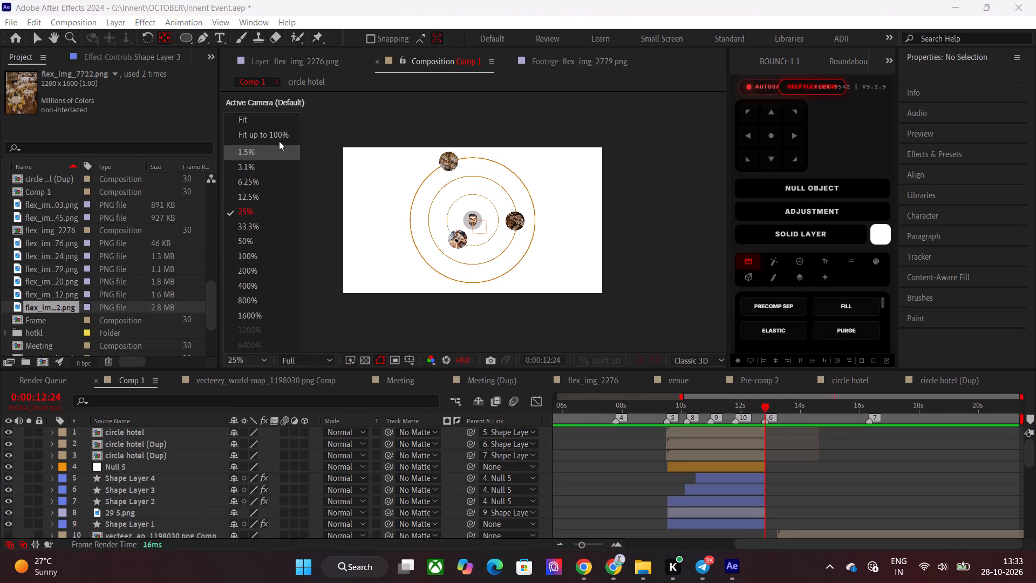
{"action": "left_click", "coordinate": [272, 133]}
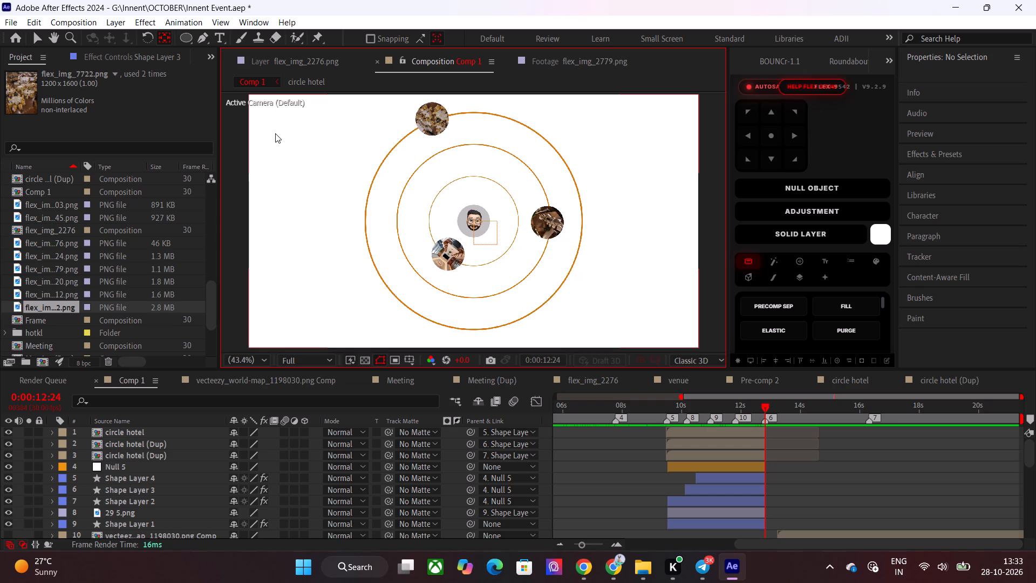
Save the Innent Event project.
{"action": "key", "text": "ctrl+s"}
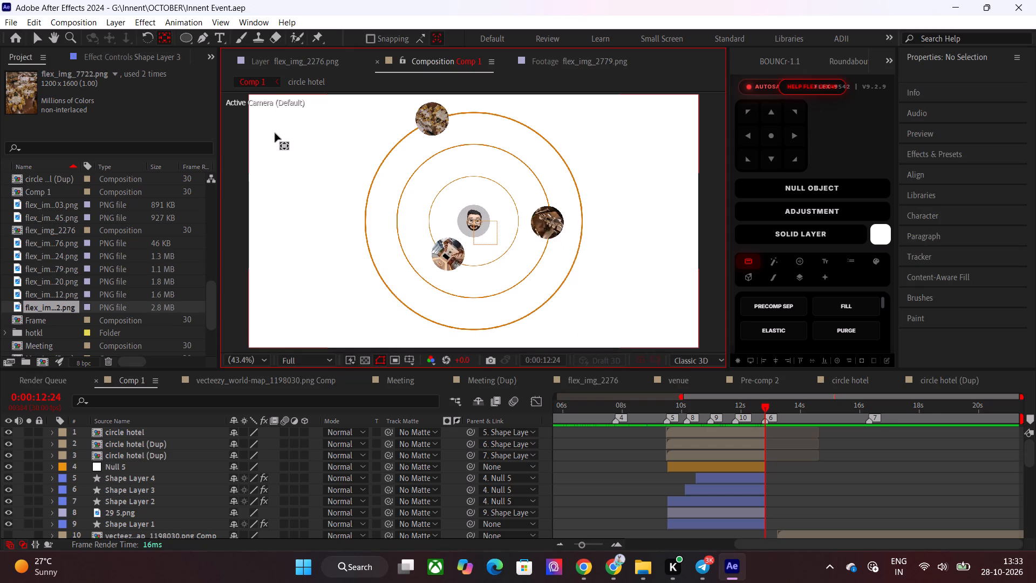